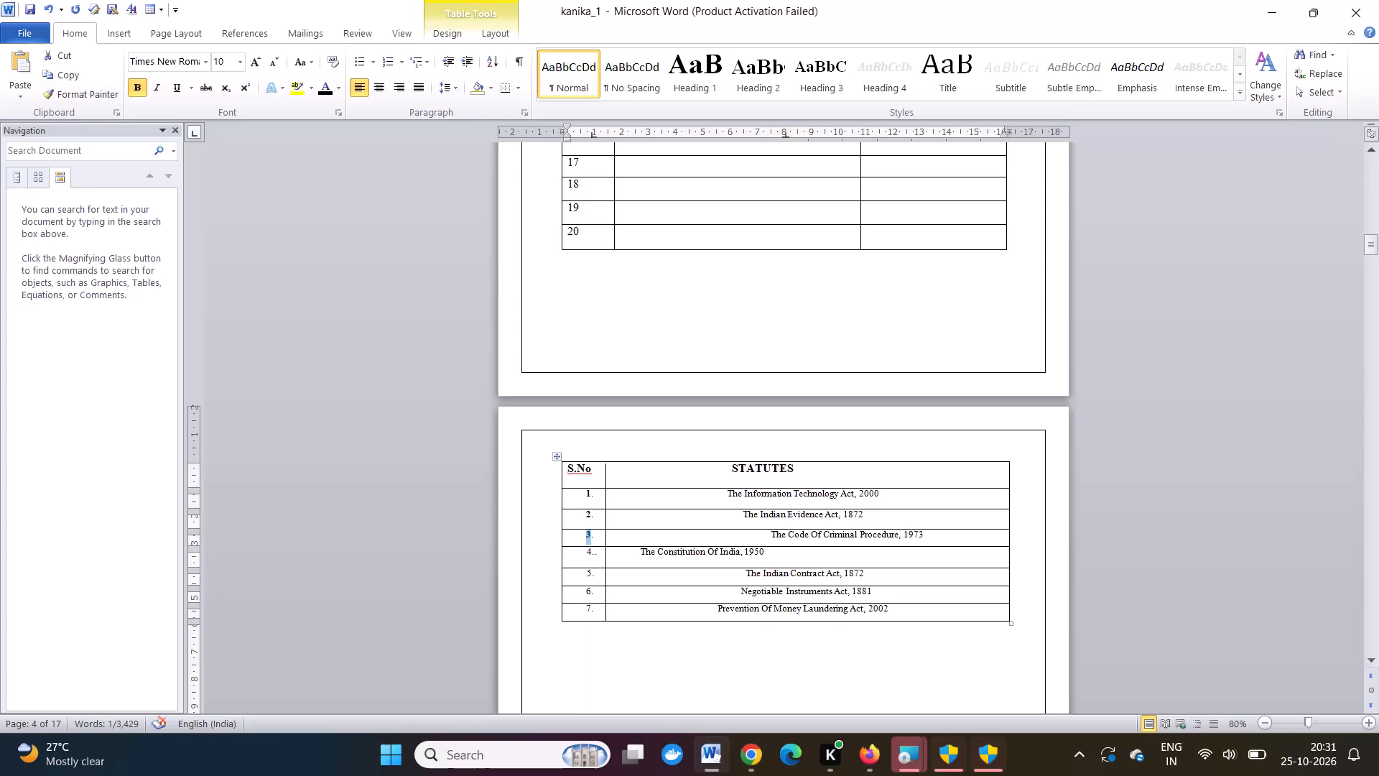
# Make the serial numbers 4, 5, 6 and 7 bold in the STATUTES table.
pyautogui.doubleClick(589, 554)
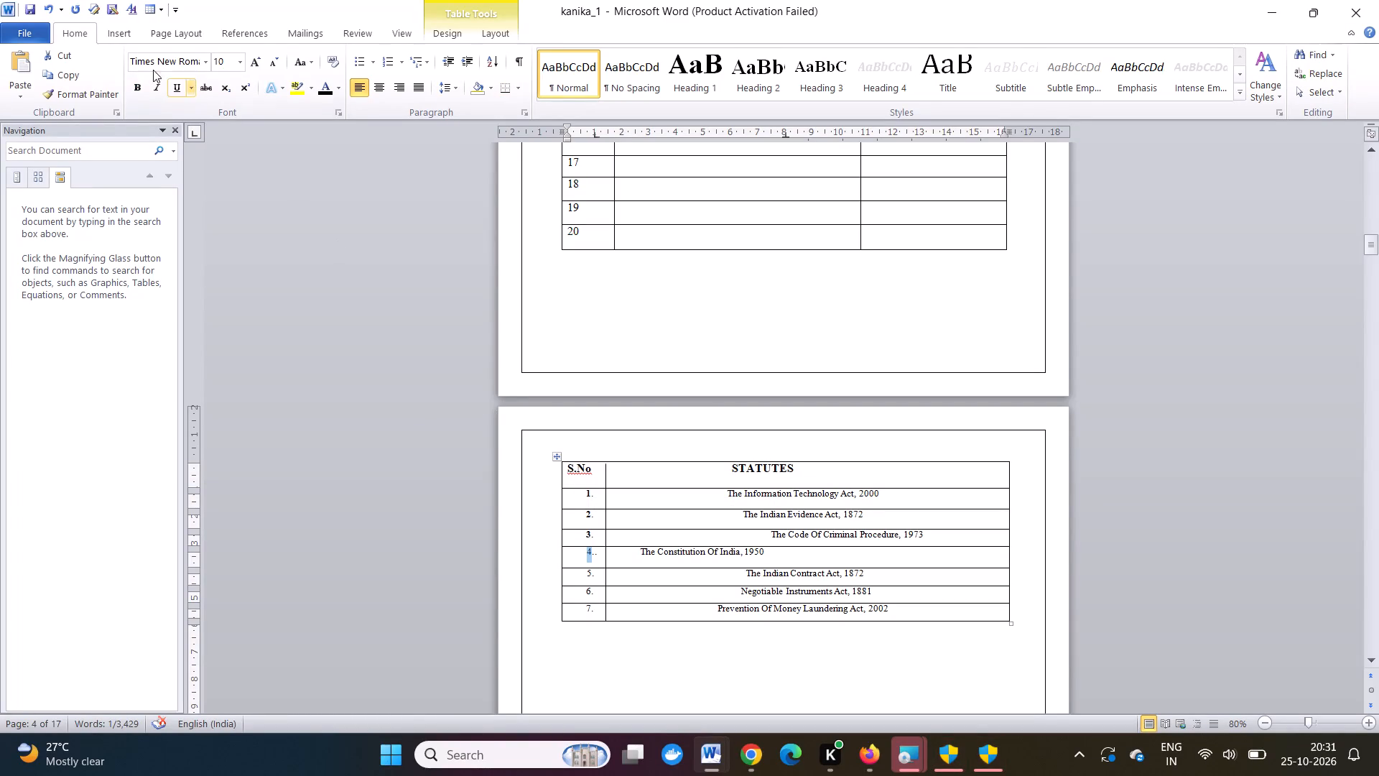
pyautogui.click(140, 82)
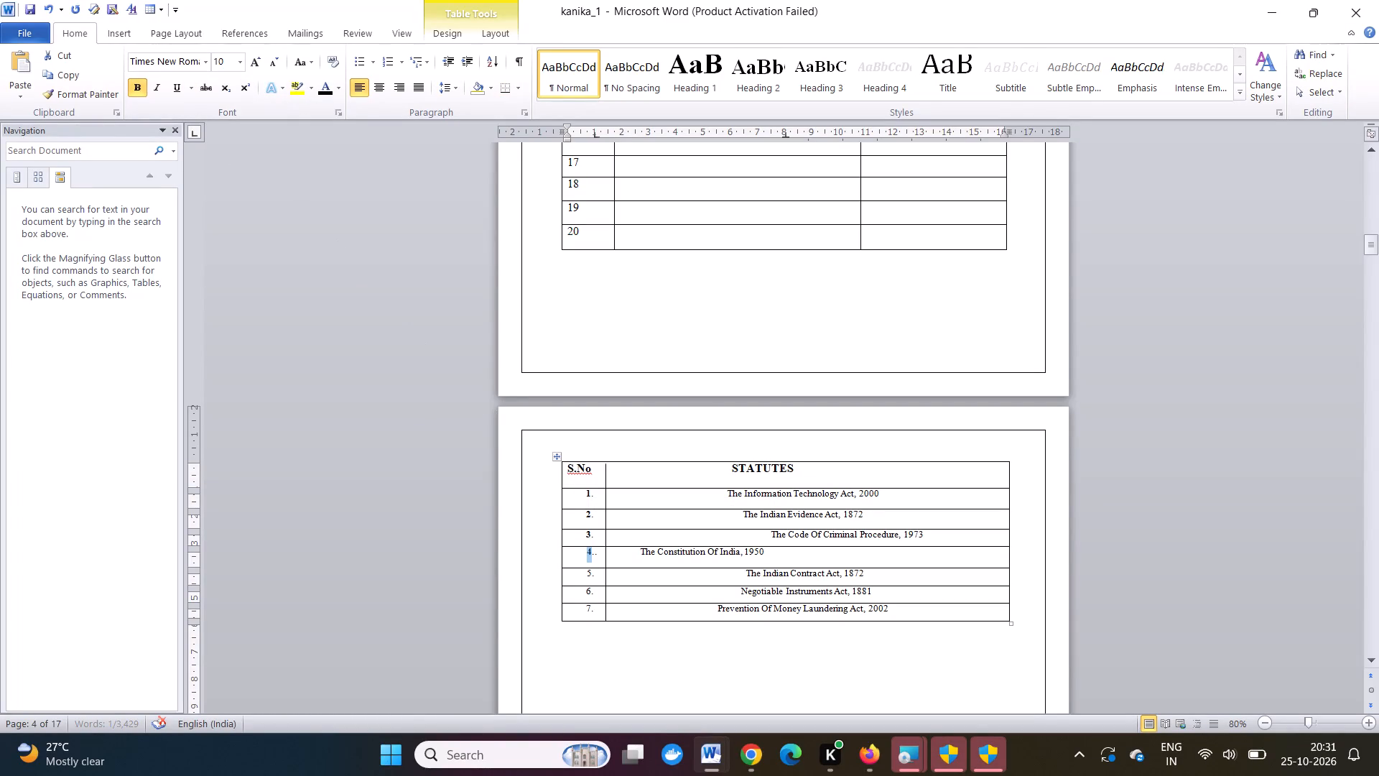
pyautogui.doubleClick(589, 573)
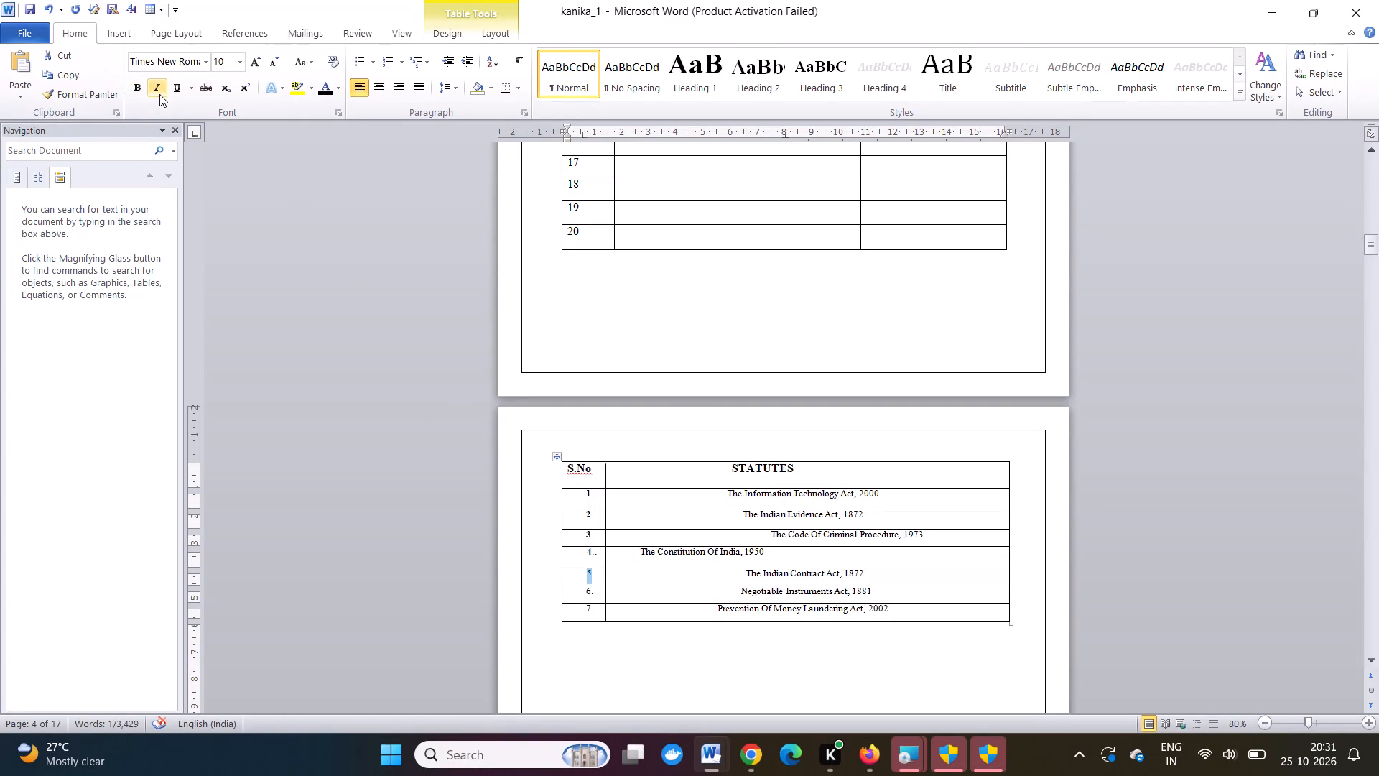
pyautogui.click(140, 88)
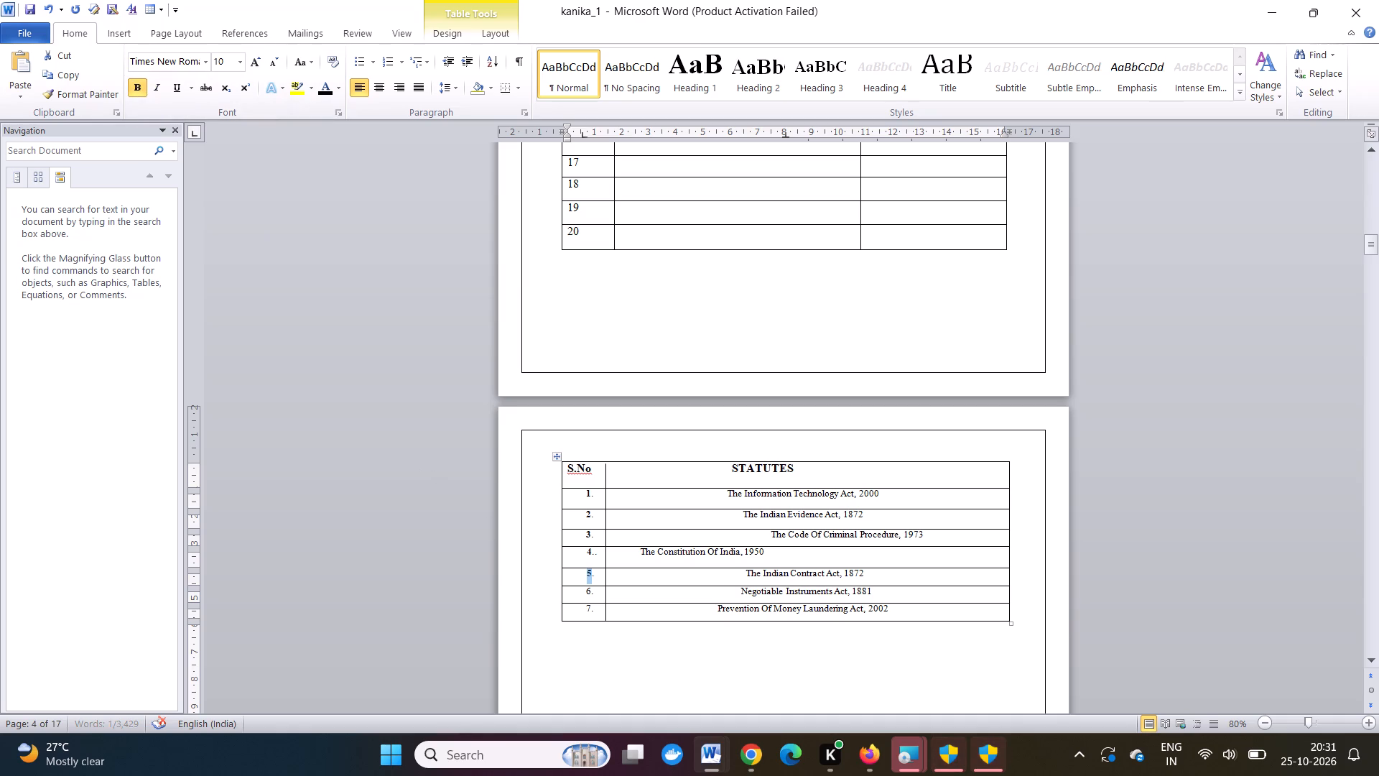
pyautogui.doubleClick(588, 590)
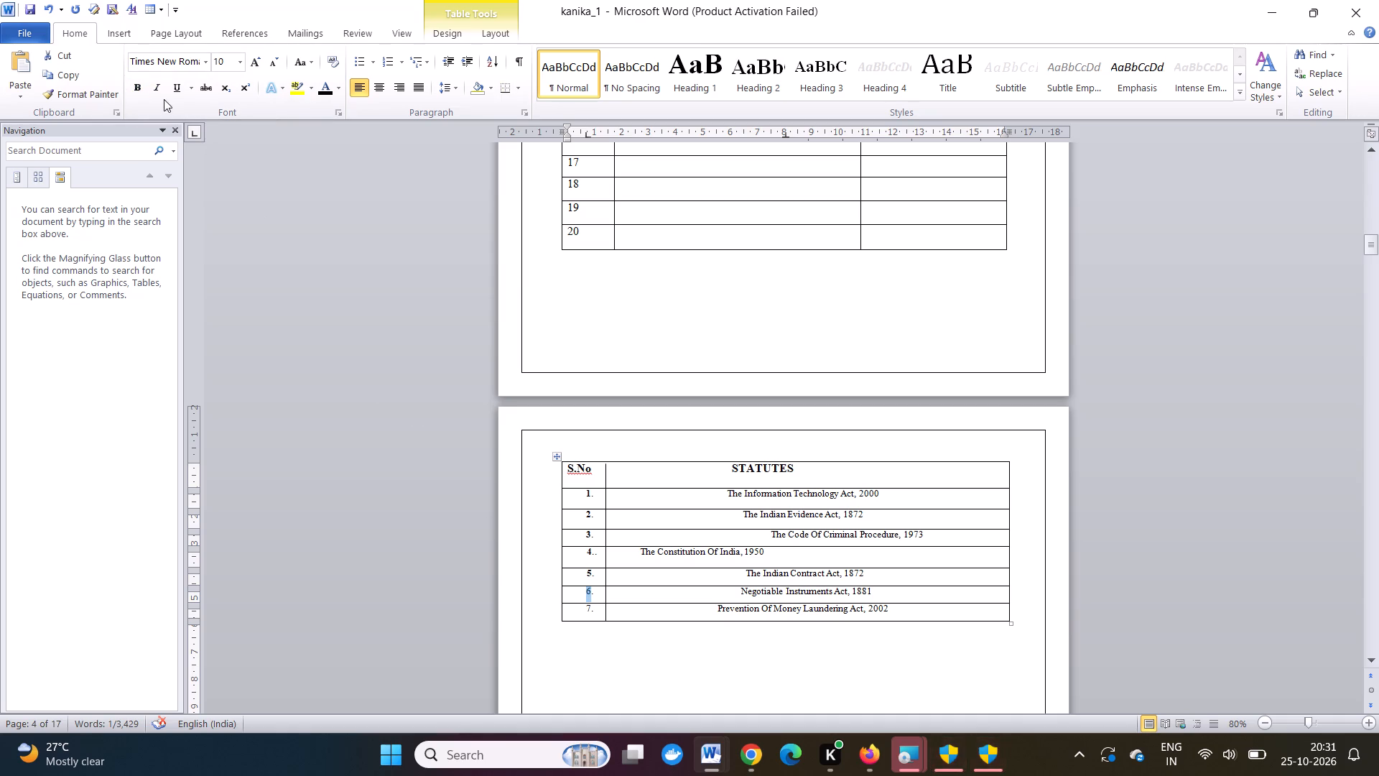
pyautogui.click(140, 90)
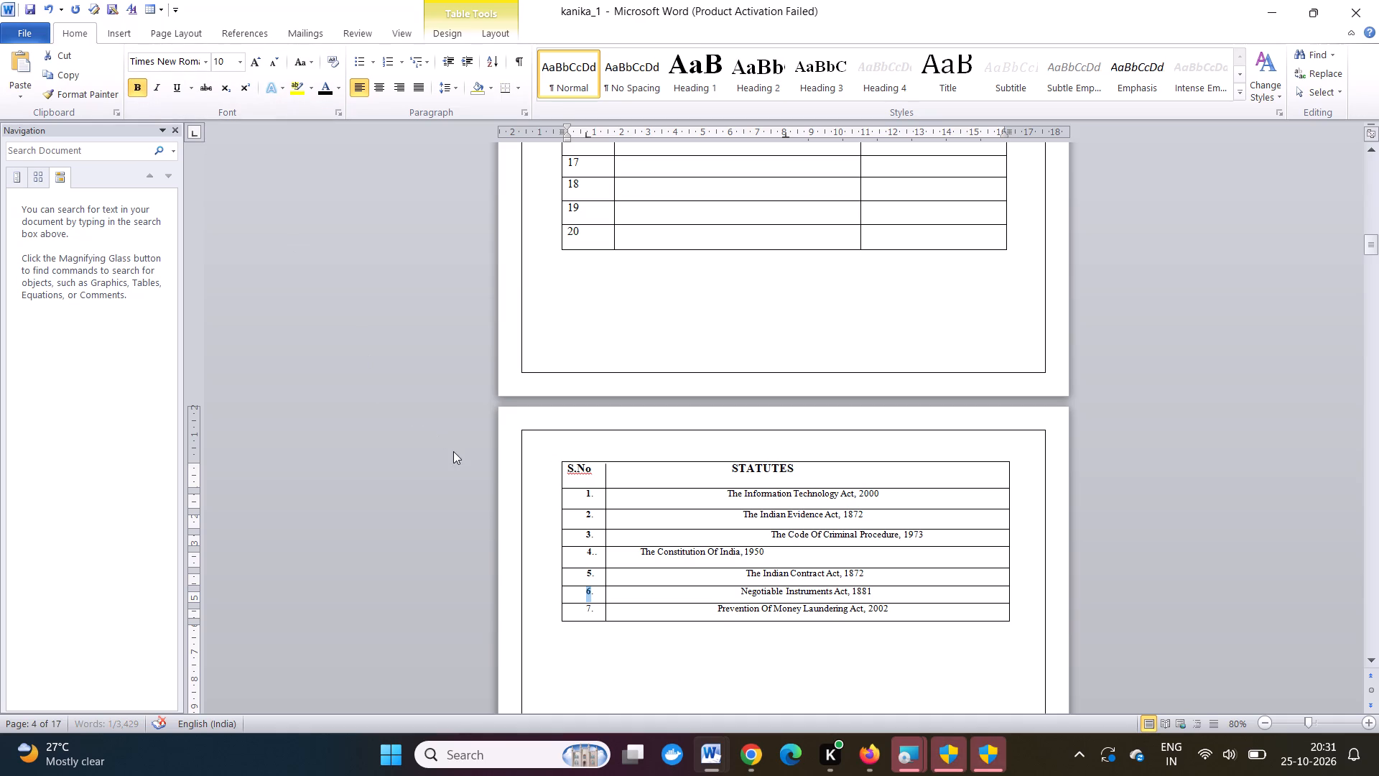
pyautogui.doubleClick(588, 608)
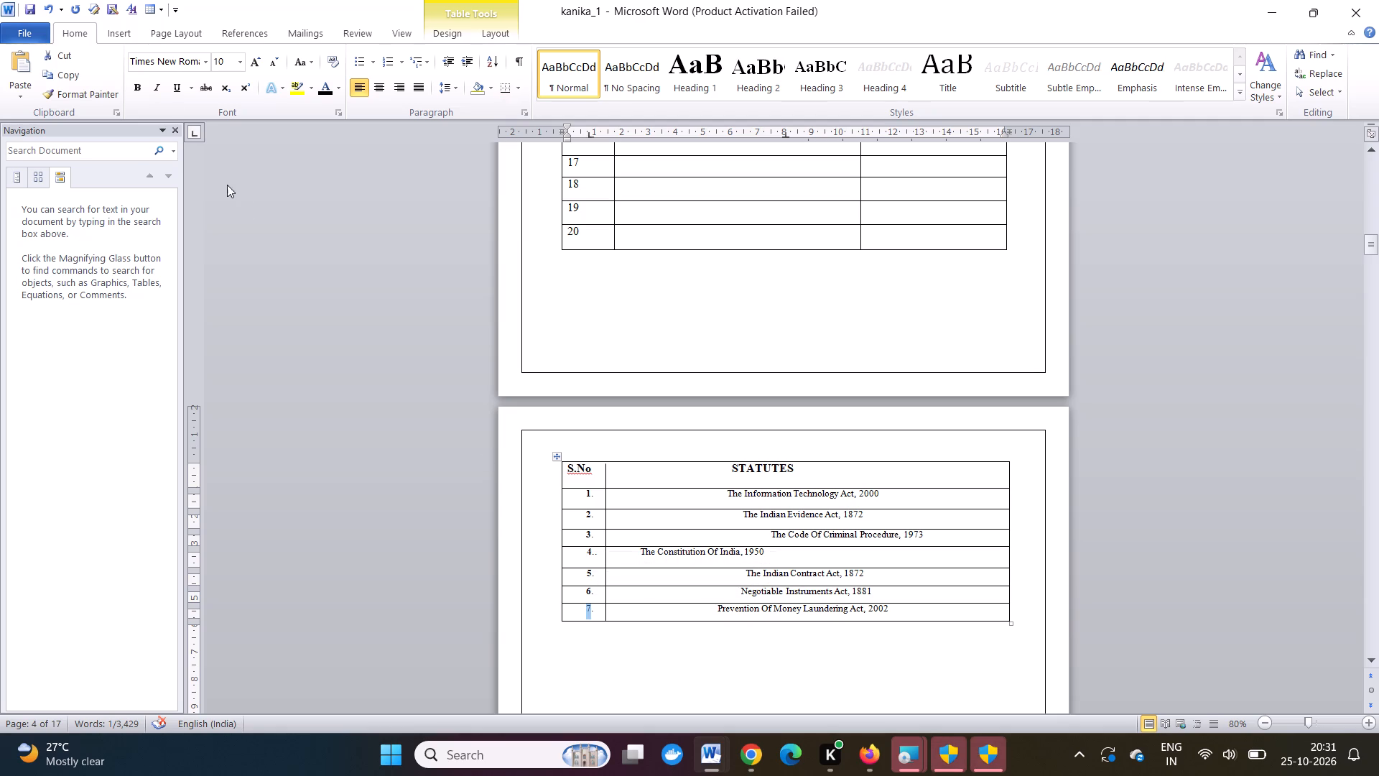
pyautogui.click(141, 82)
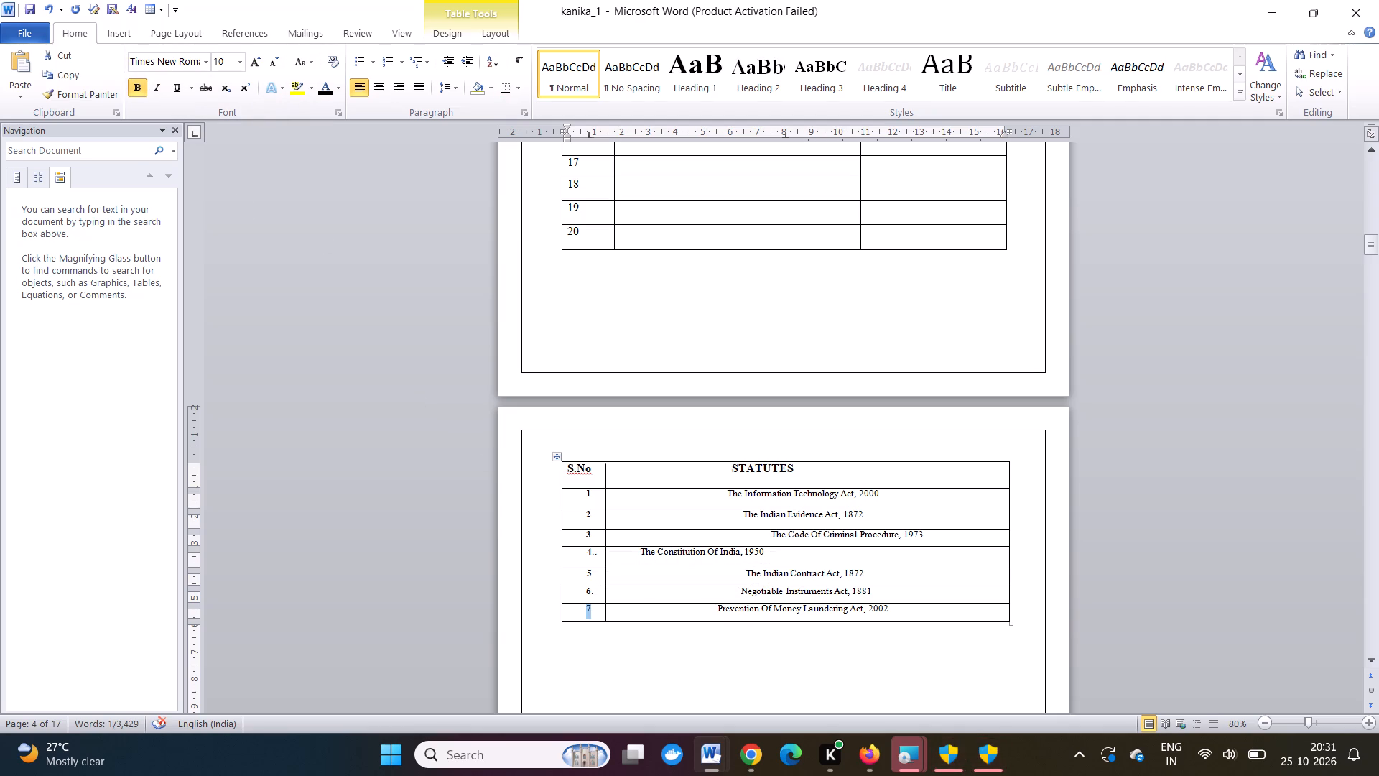
# Add leading spaces before "The Constitution Of India, 1950" to bring it roughly in line with the other statute names.
pyautogui.click(634, 553)
pyautogui.press('space')
pyautogui.press('space')
pyautogui.press('space')
pyautogui.press('space')
pyautogui.press('space')
pyautogui.press('space')
pyautogui.press('space')
pyautogui.press('space')
pyautogui.press('space')
pyautogui.press('space')
pyautogui.press('space')
pyautogui.press('space')
pyautogui.press('space')
pyautogui.press('space')
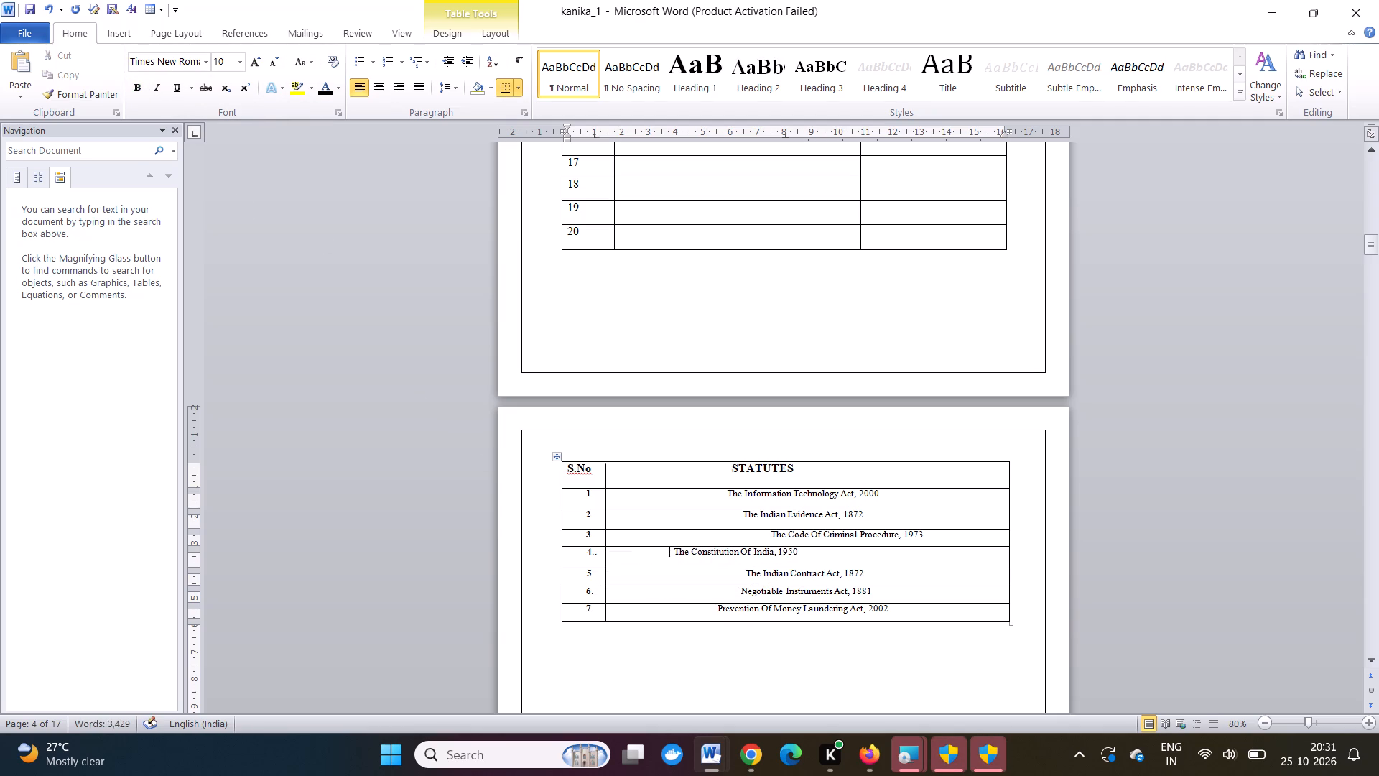
pyautogui.press('space')
pyautogui.press('space')
pyautogui.press('space')
pyautogui.press('space')
pyautogui.press('space')
pyautogui.press('space')
pyautogui.press('space')
pyautogui.press('space')
pyautogui.press('space')
pyautogui.press('space')
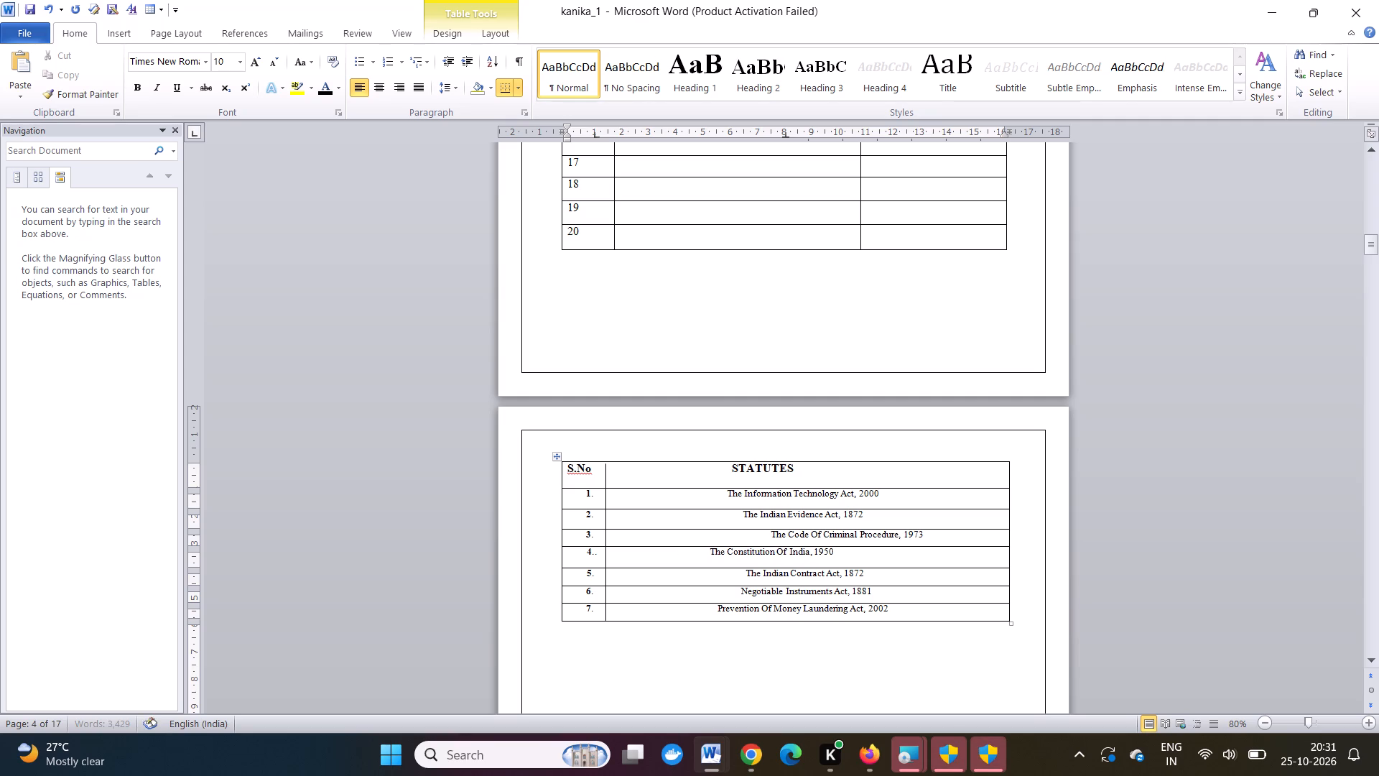
pyautogui.press('space')
pyautogui.press('space')
pyautogui.press('space')
pyautogui.press('space')
pyautogui.press('space')
pyautogui.press('space')
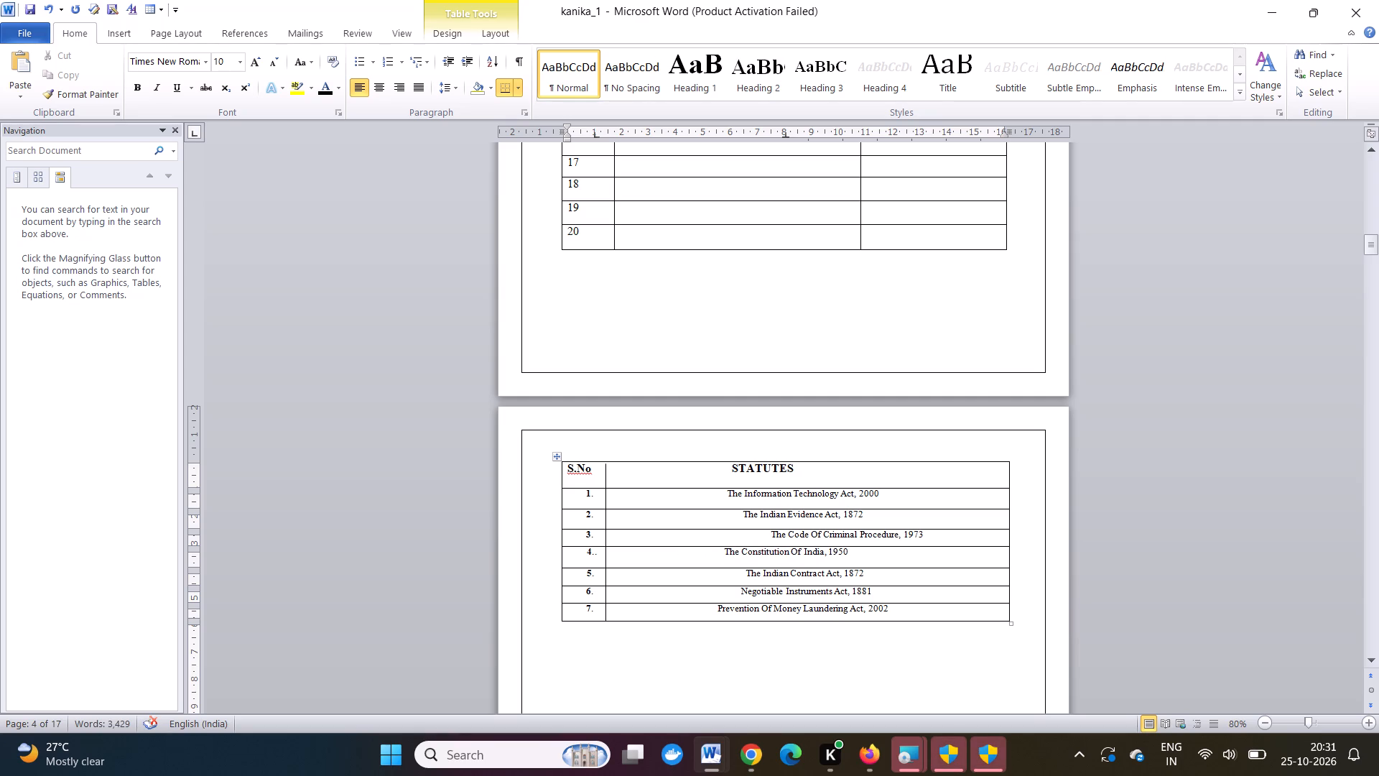
# Remove some leading spaces before "The Indian Evidence Act, 1872" to bring it closer in line with the first statute.
pyautogui.click(742, 515)
pyautogui.press('BackSpace')
pyautogui.press('BackSpace')
pyautogui.press('BackSpace')
pyautogui.press('BackSpace')
pyautogui.press('BackSpace')
pyautogui.press('BackSpace')
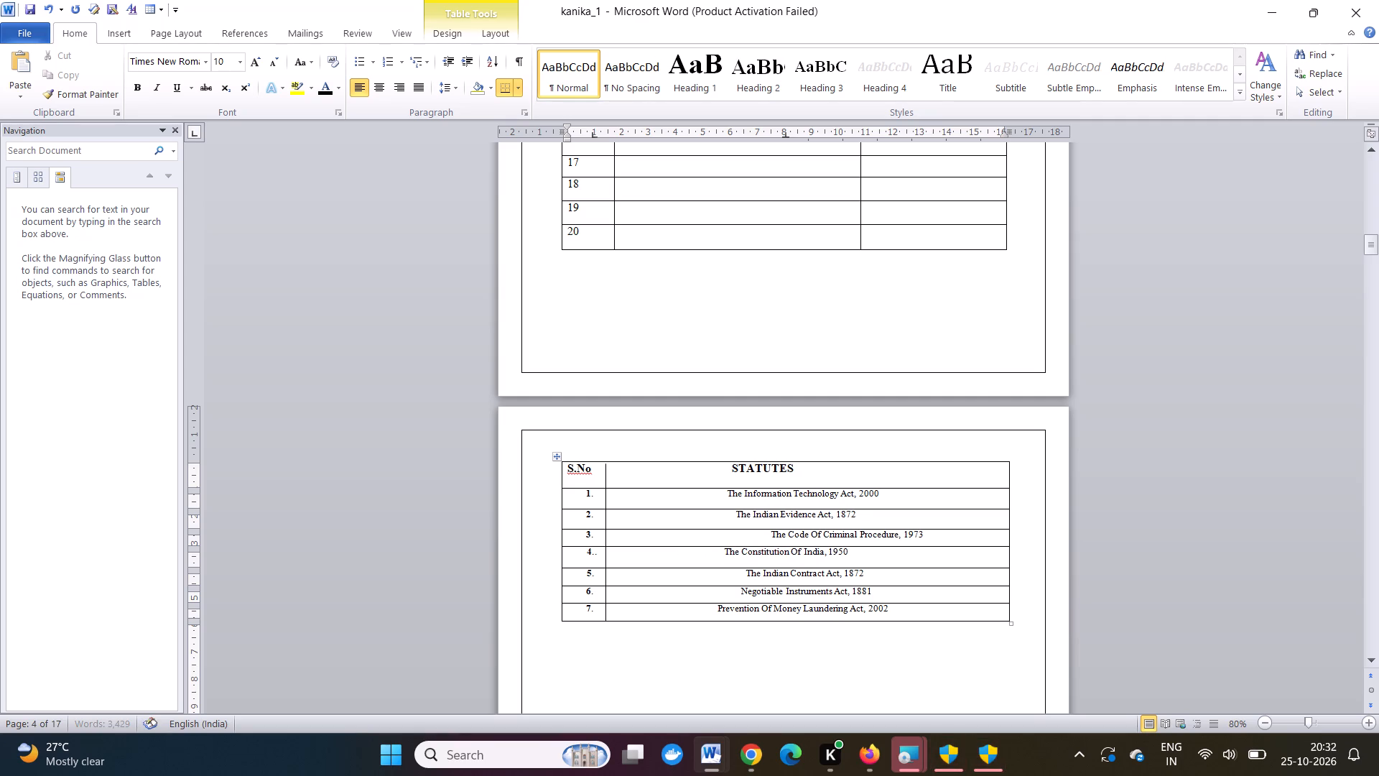
pyautogui.press('BackSpace')
pyautogui.press('BackSpace')
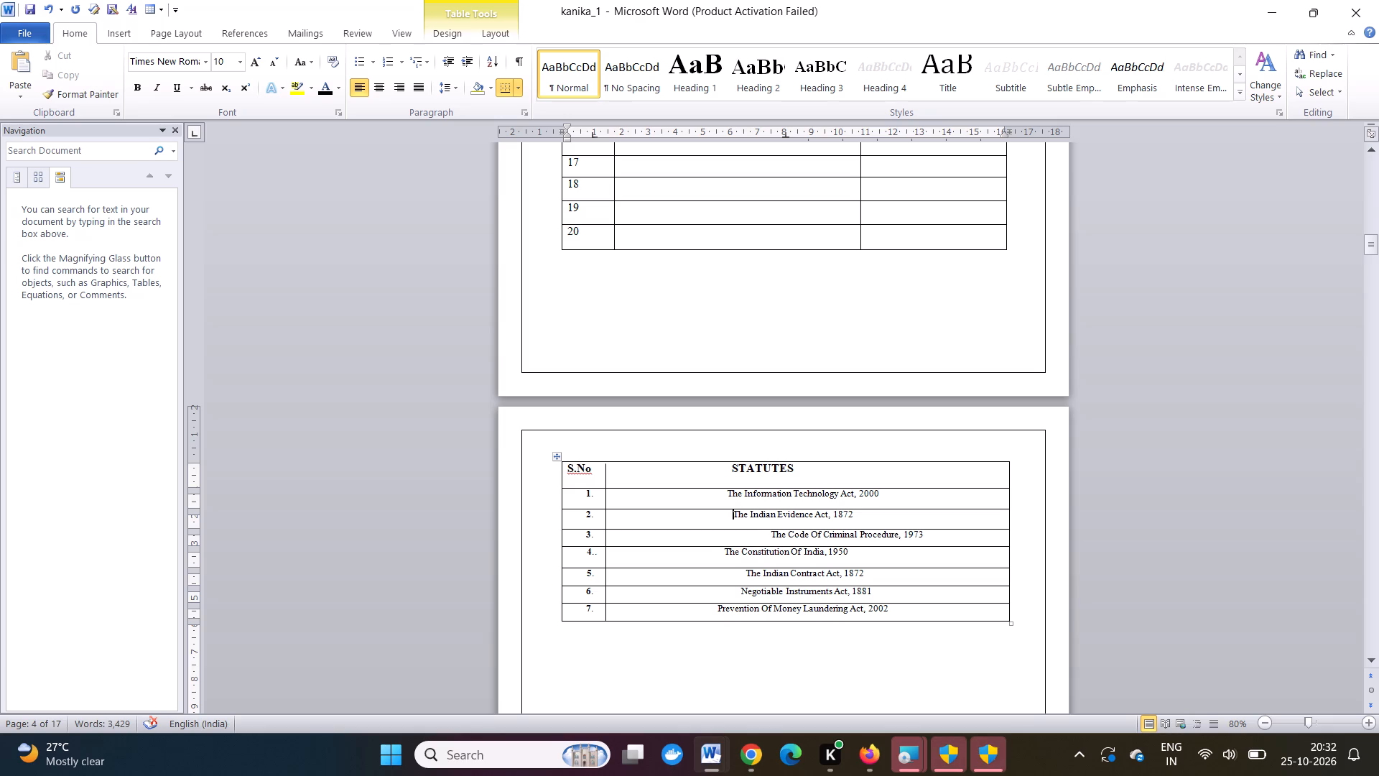
# Remove leading spaces before "The Code Of Criminal Procedure, 1973" until it lines up with the Indian Evidence Act entry above.
pyautogui.click(771, 541)
pyautogui.press('BackSpace')
pyautogui.press('BackSpace')
pyautogui.press('BackSpace')
pyautogui.press('BackSpace')
pyautogui.press('BackSpace')
pyautogui.press('BackSpace')
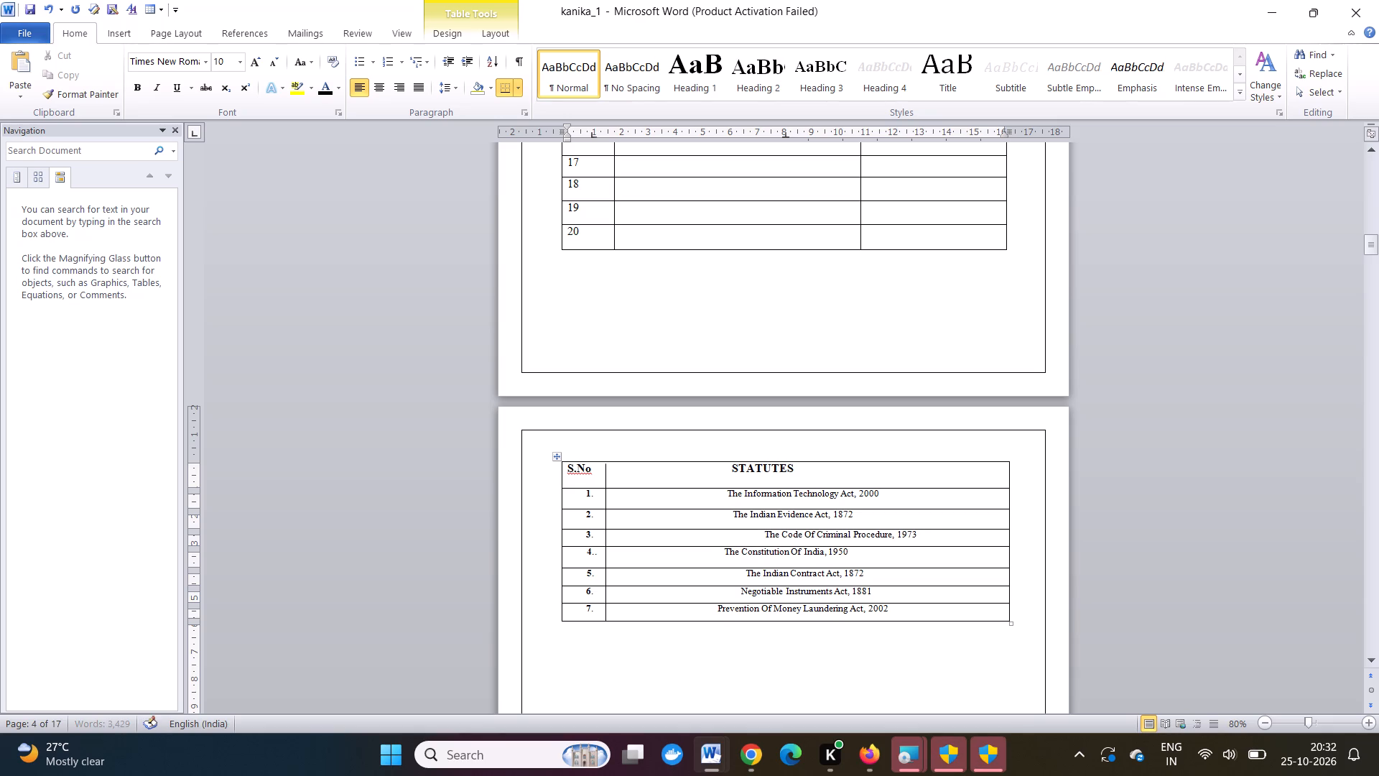
pyautogui.press('BackSpace')
pyautogui.press('BackSpace')
pyautogui.press('BackSpace')
pyautogui.press('BackSpace')
pyautogui.press('BackSpace')
pyautogui.press('BackSpace')
pyautogui.press('BackSpace')
pyautogui.press('BackSpace')
pyautogui.press('BackSpace')
pyautogui.press('BackSpace')
pyautogui.press('BackSpace')
pyautogui.press('BackSpace')
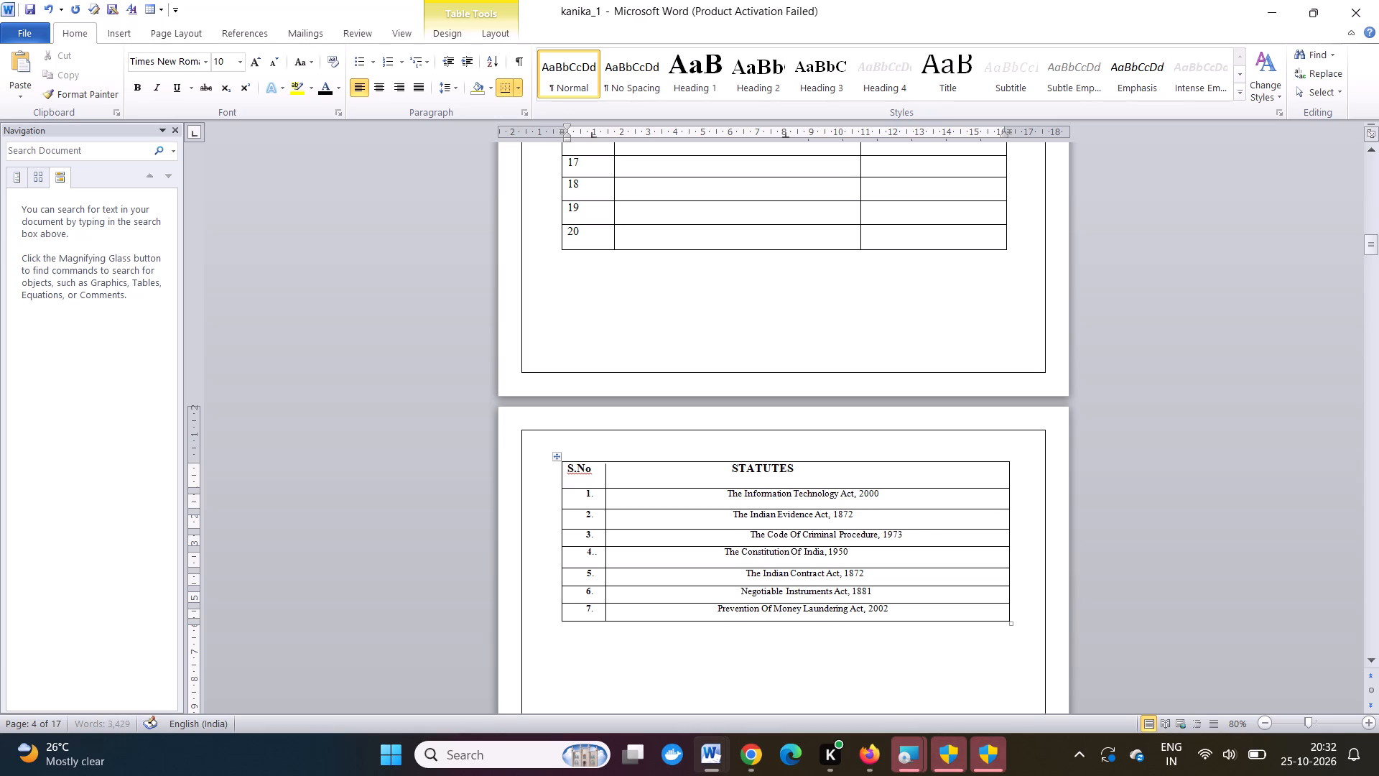
pyautogui.press('BackSpace')
pyautogui.press('BackSpace')
pyautogui.press('BackSpace')
pyautogui.press('BackSpace')
pyautogui.press('BackSpace')
pyautogui.press('BackSpace')
pyautogui.press('BackSpace')
pyautogui.press('BackSpace')
pyautogui.press('BackSpace')
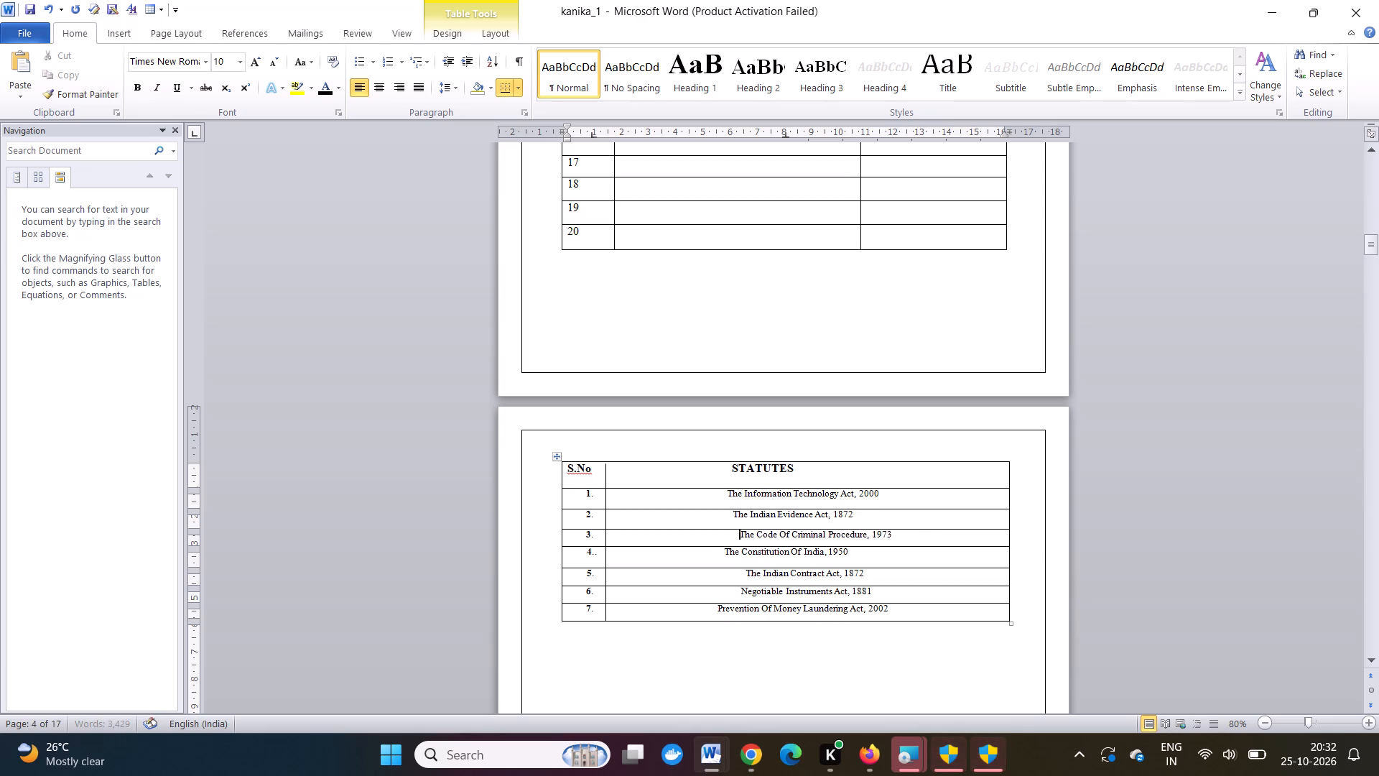
pyautogui.press('BackSpace')
pyautogui.press('BackSpace')
pyautogui.press('BackSpace')
pyautogui.press('BackSpace')
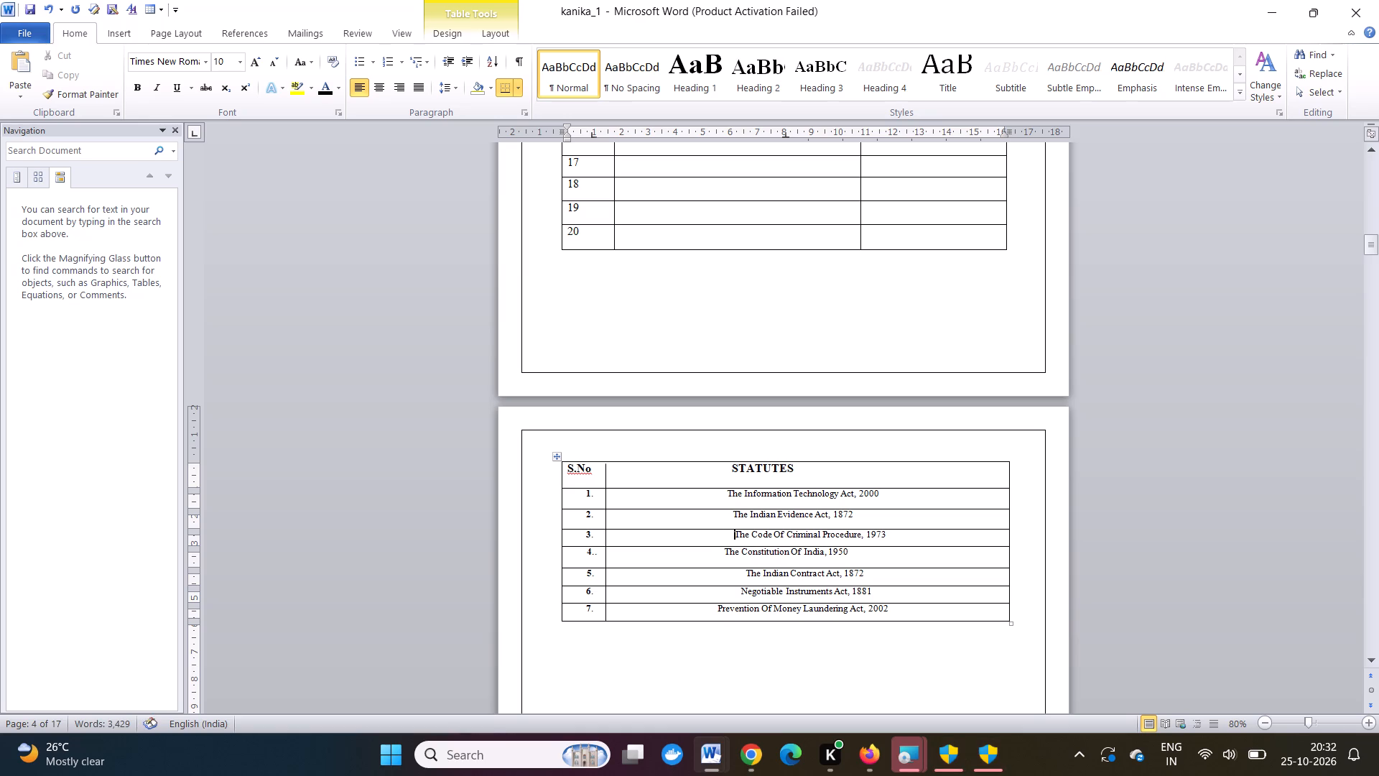
# Remove leading spaces before "The Indian Contract Act, 1872" until it lines up with the Code Of Criminal Procedure entry.
pyautogui.click(743, 581)
pyautogui.press('BackSpace')
pyautogui.press('BackSpace')
pyautogui.press('BackSpace')
pyautogui.press('BackSpace')
pyautogui.press('BackSpace')
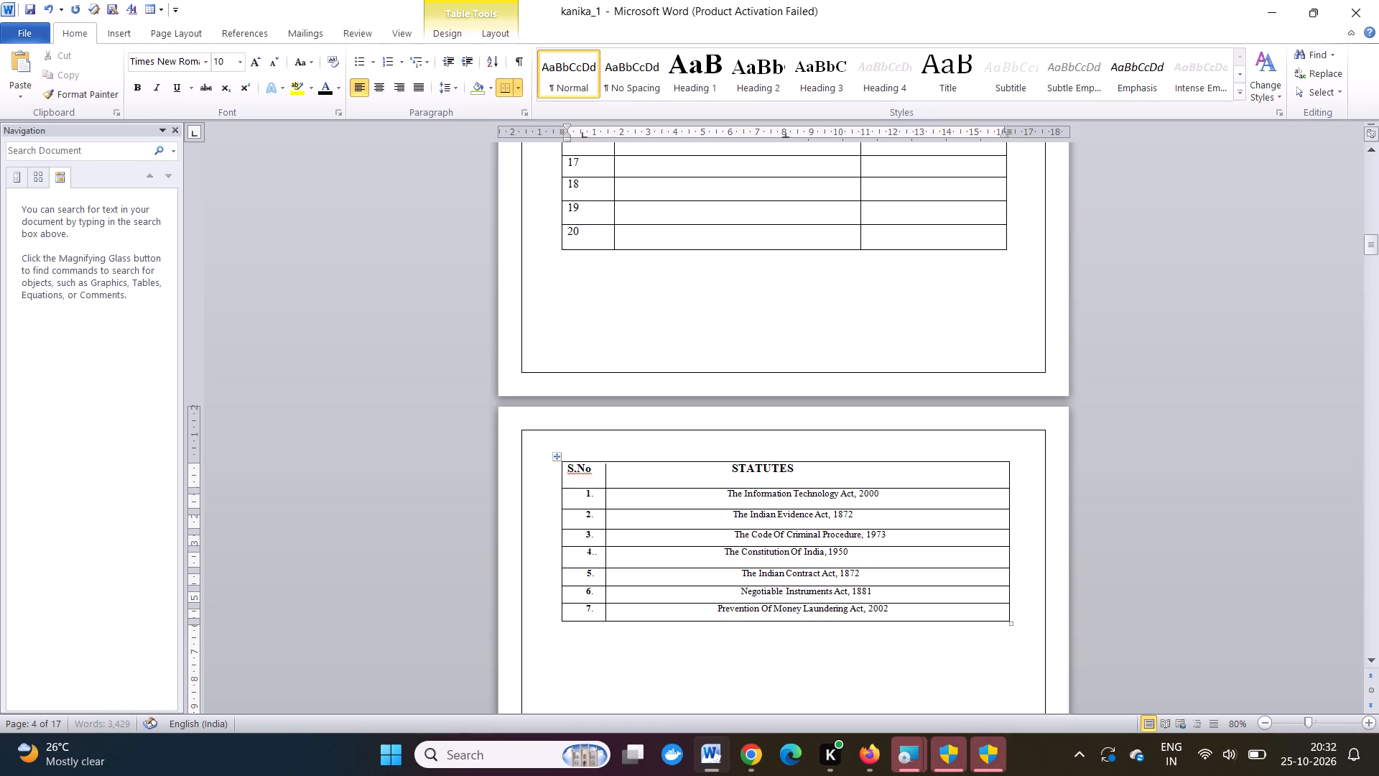
pyautogui.press('BackSpace')
pyautogui.press('BackSpace')
pyautogui.press('BackSpace')
pyautogui.press('BackSpace')
pyautogui.press('BackSpace')
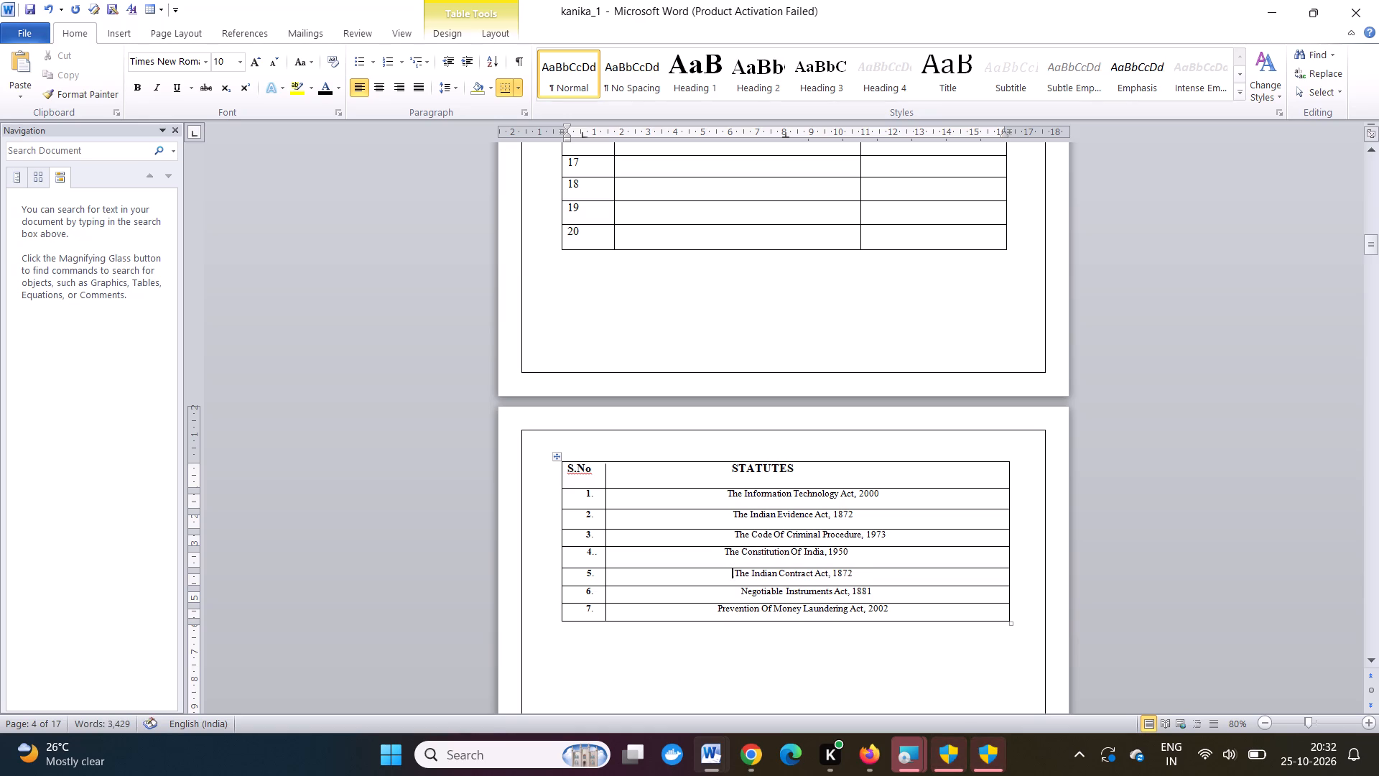
# Remove leading spaces before "Negotiable Instruments Act, 1881" to bring it in line with the Indian Contract Act entry above.
pyautogui.click(733, 597)
pyautogui.press('BackSpace')
pyautogui.press('BackSpace')
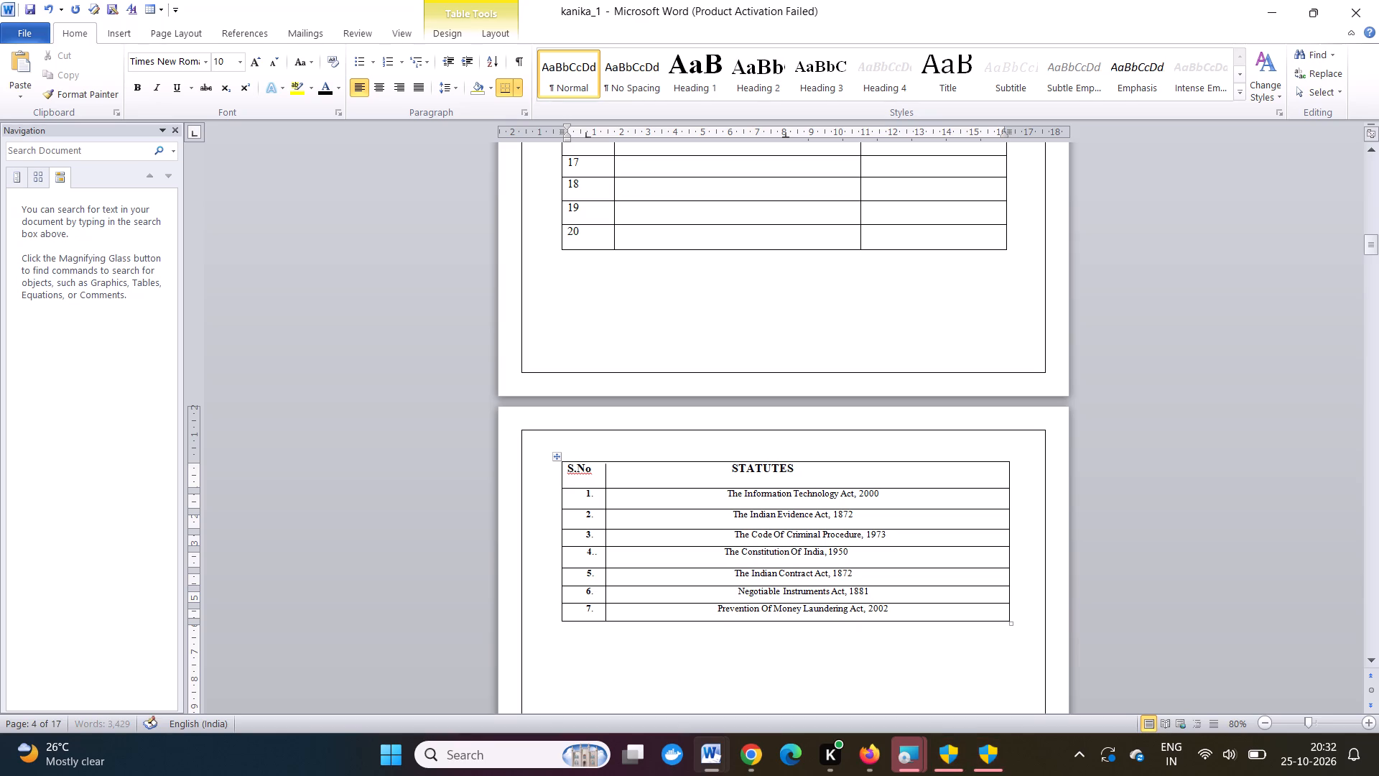
pyautogui.press('BackSpace')
pyautogui.press('BackSpace')
pyautogui.press('BackSpace')
pyautogui.press('BackSpace')
pyautogui.press('BackSpace')
pyautogui.press('BackSpace')
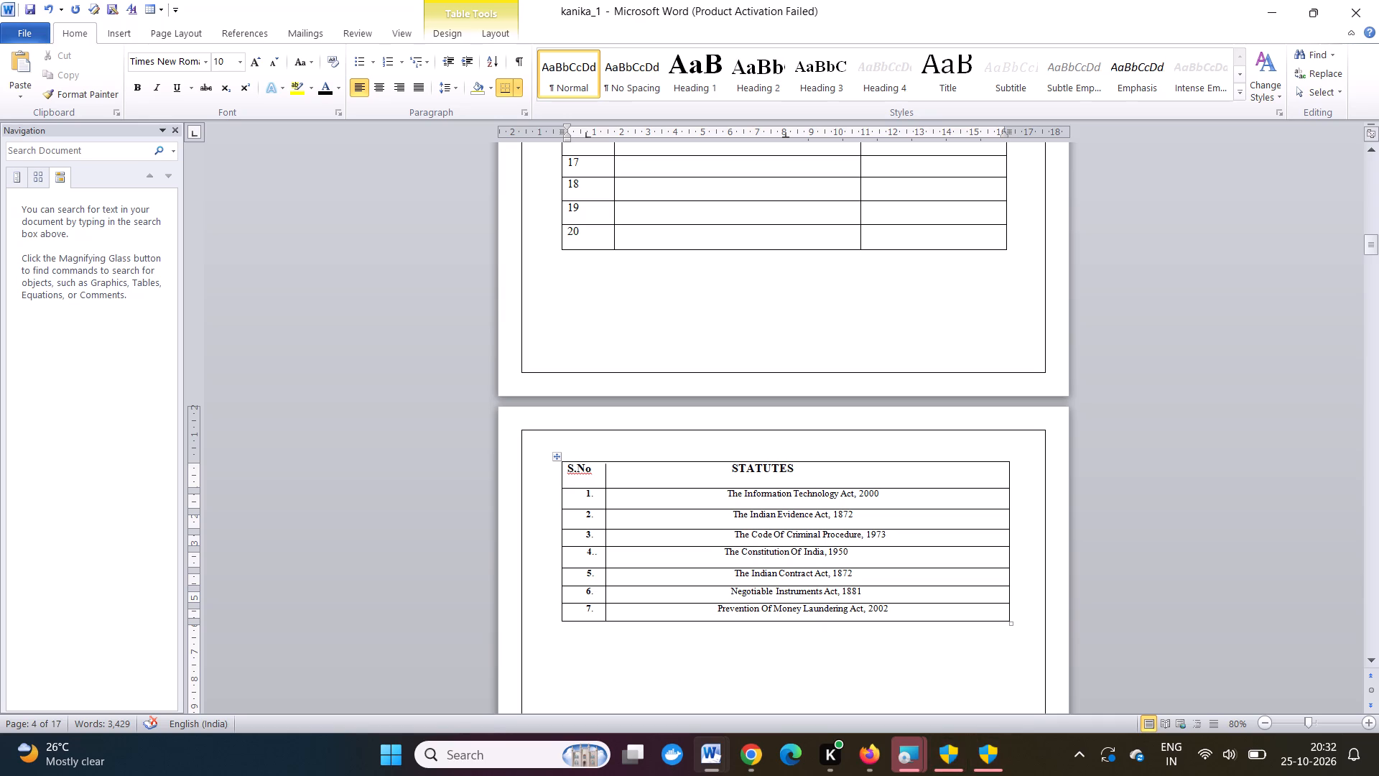
# Delete the empty rows numbered 7 to 20 from the INDEX OF AUTHORITIES cases table.
pyautogui.scroll(1, 815, 541)
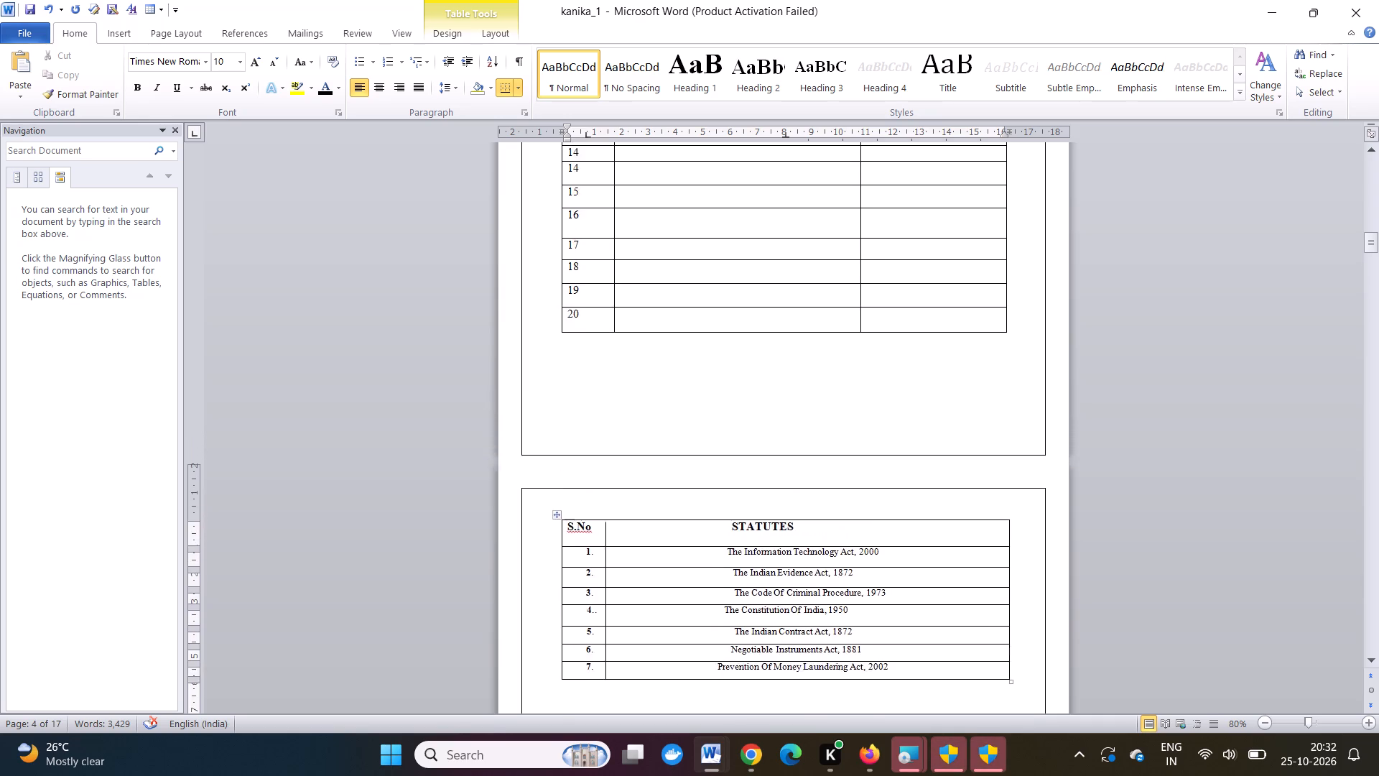
pyautogui.scroll(2, 815, 541)
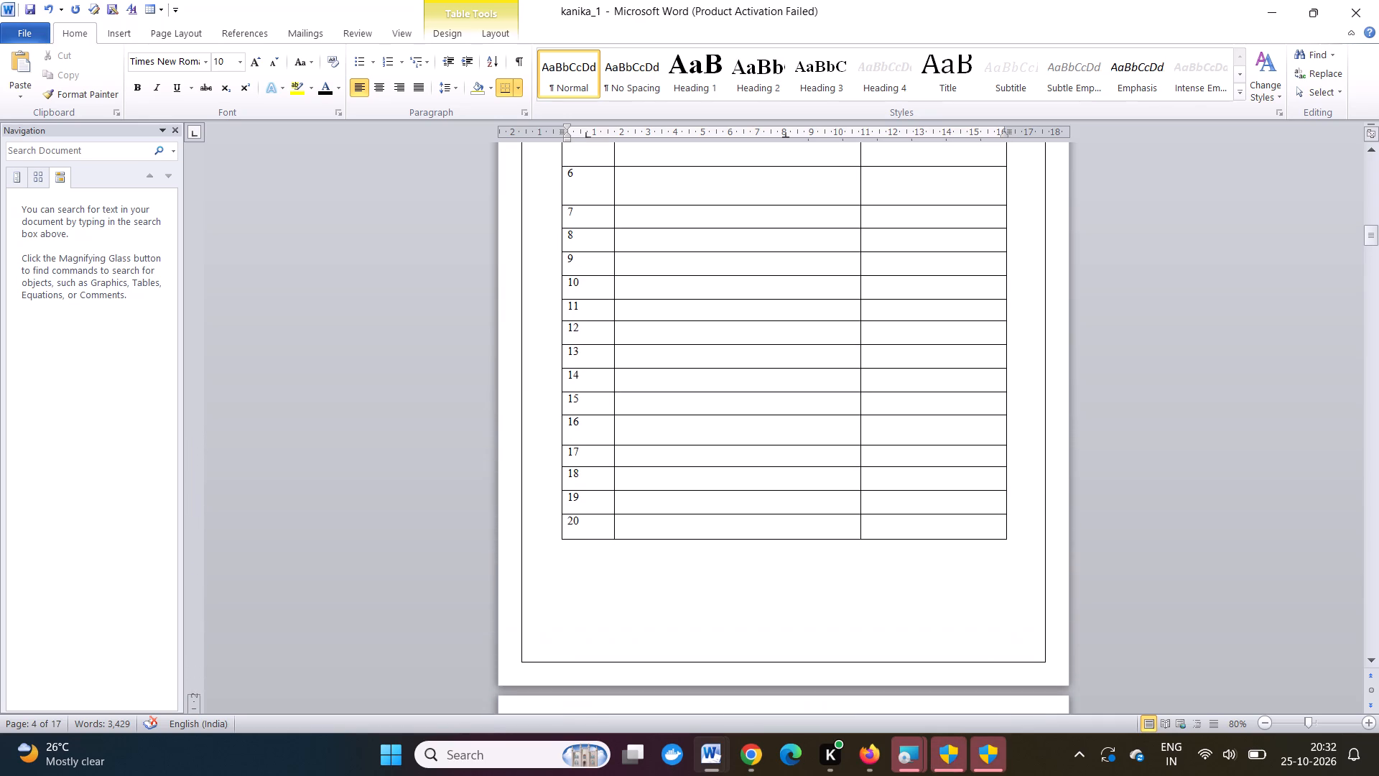
pyautogui.scroll(2, 815, 541)
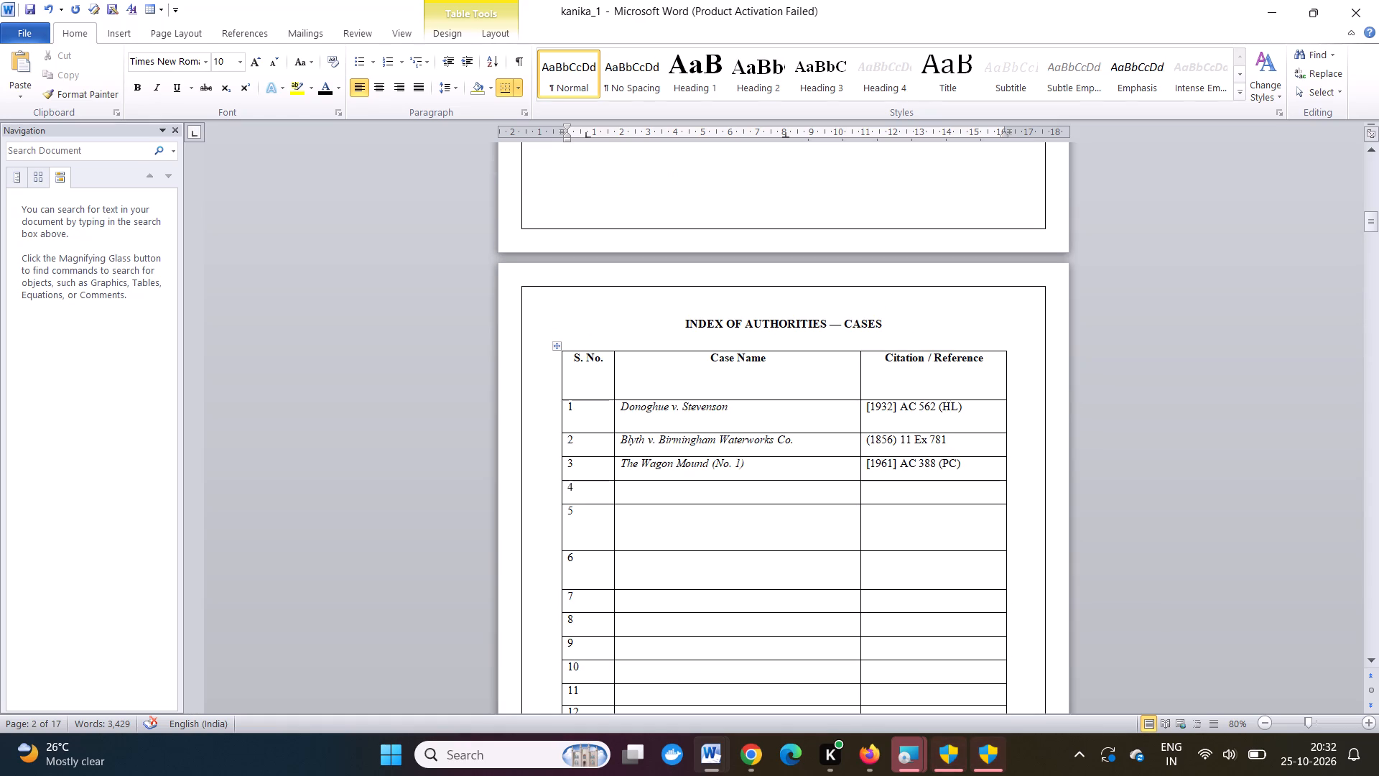
pyautogui.scroll(-1, 770, 534)
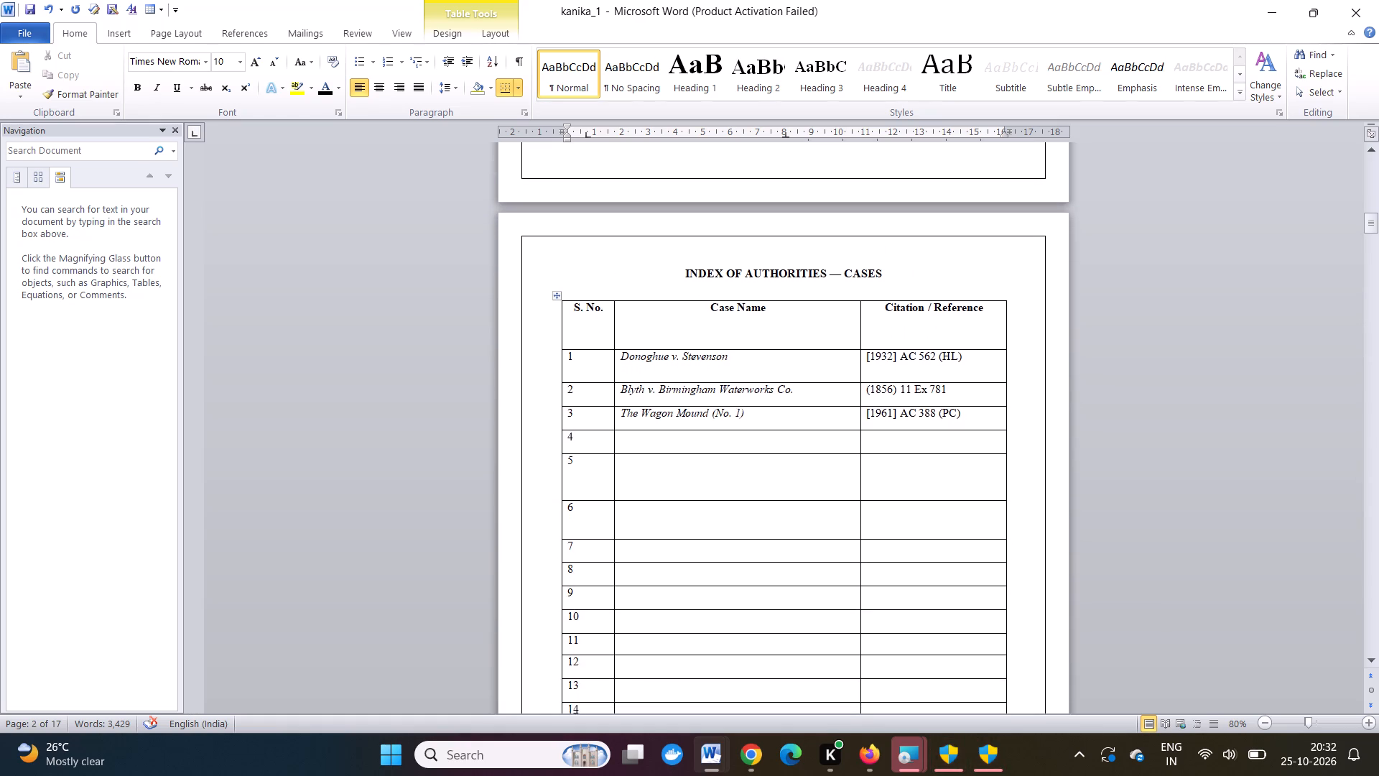
pyautogui.scroll(-3, 770, 534)
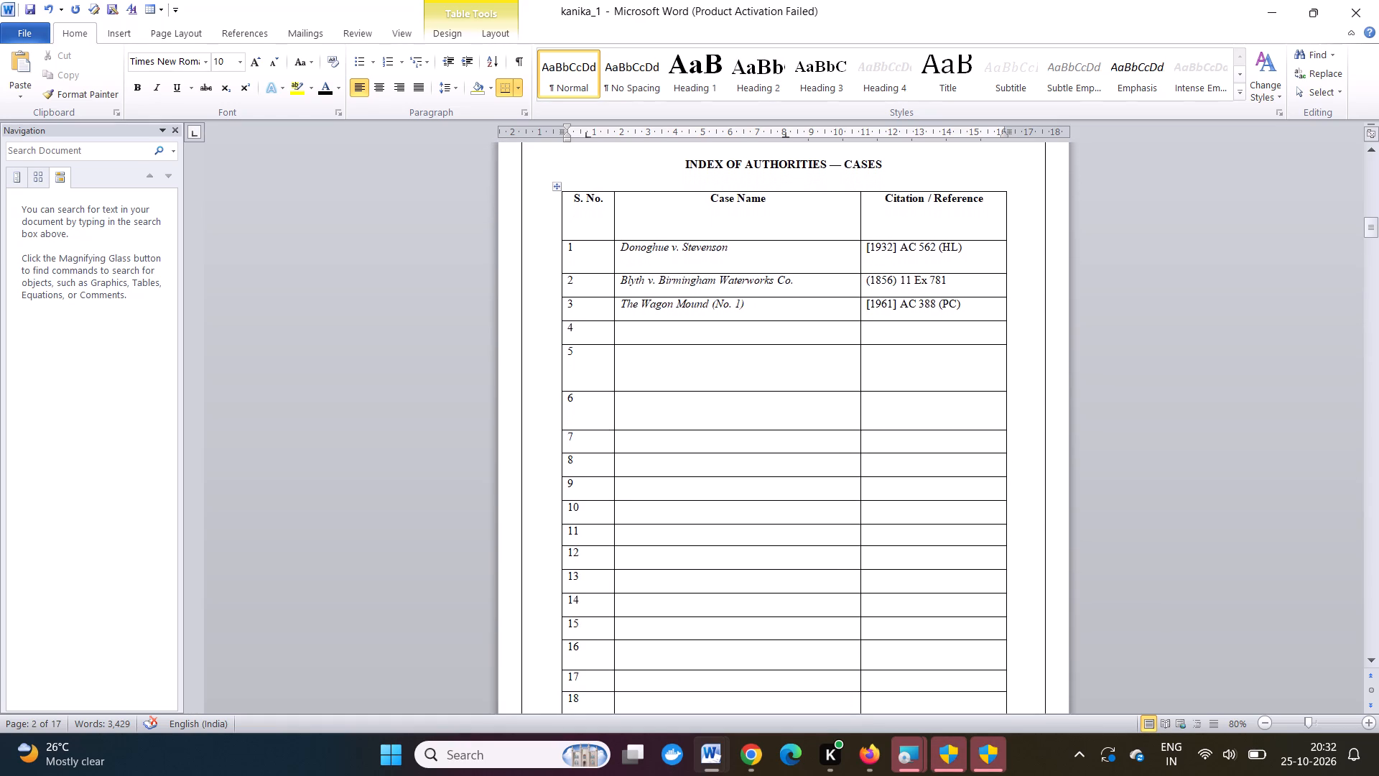
pyautogui.scroll(-2, 770, 534)
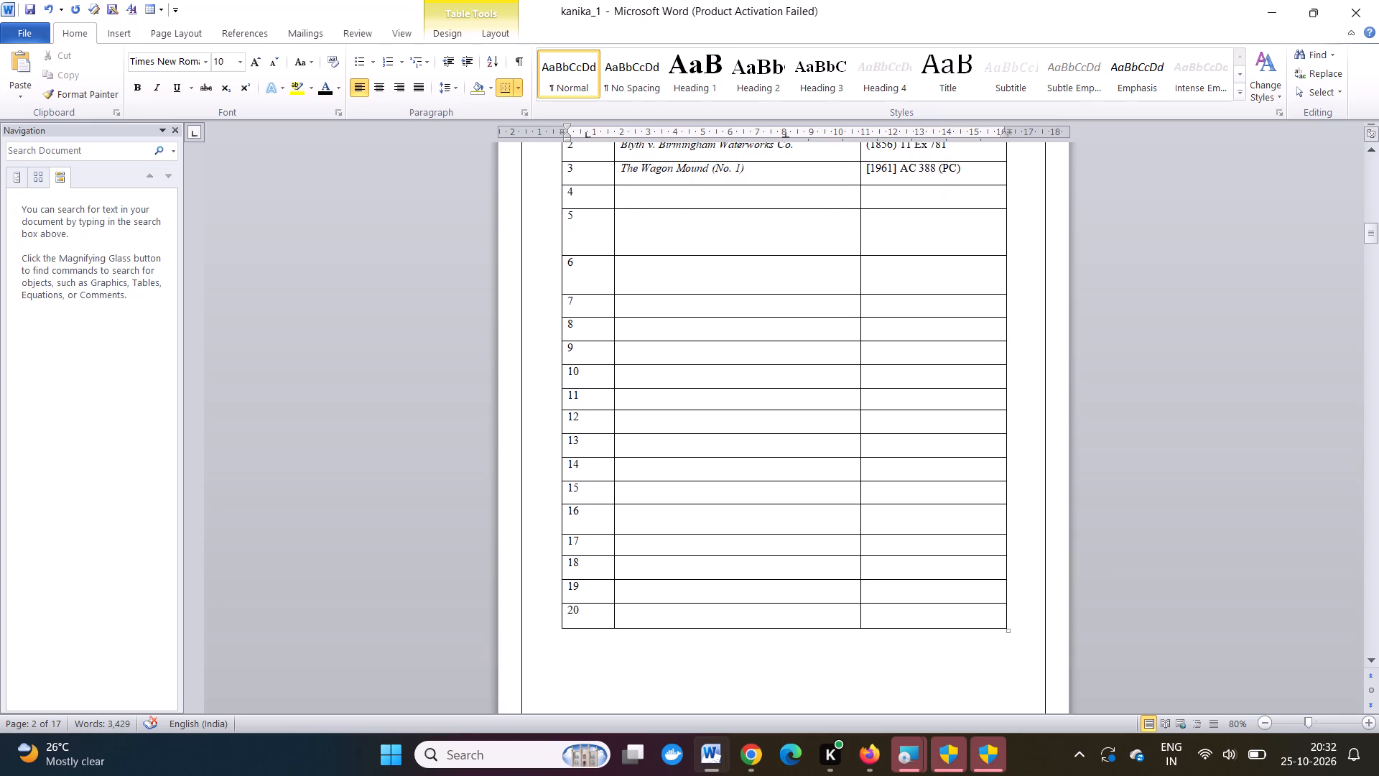
pyautogui.click(566, 301)
pyautogui.moveTo(566, 301); pyautogui.dragTo(685, 499)
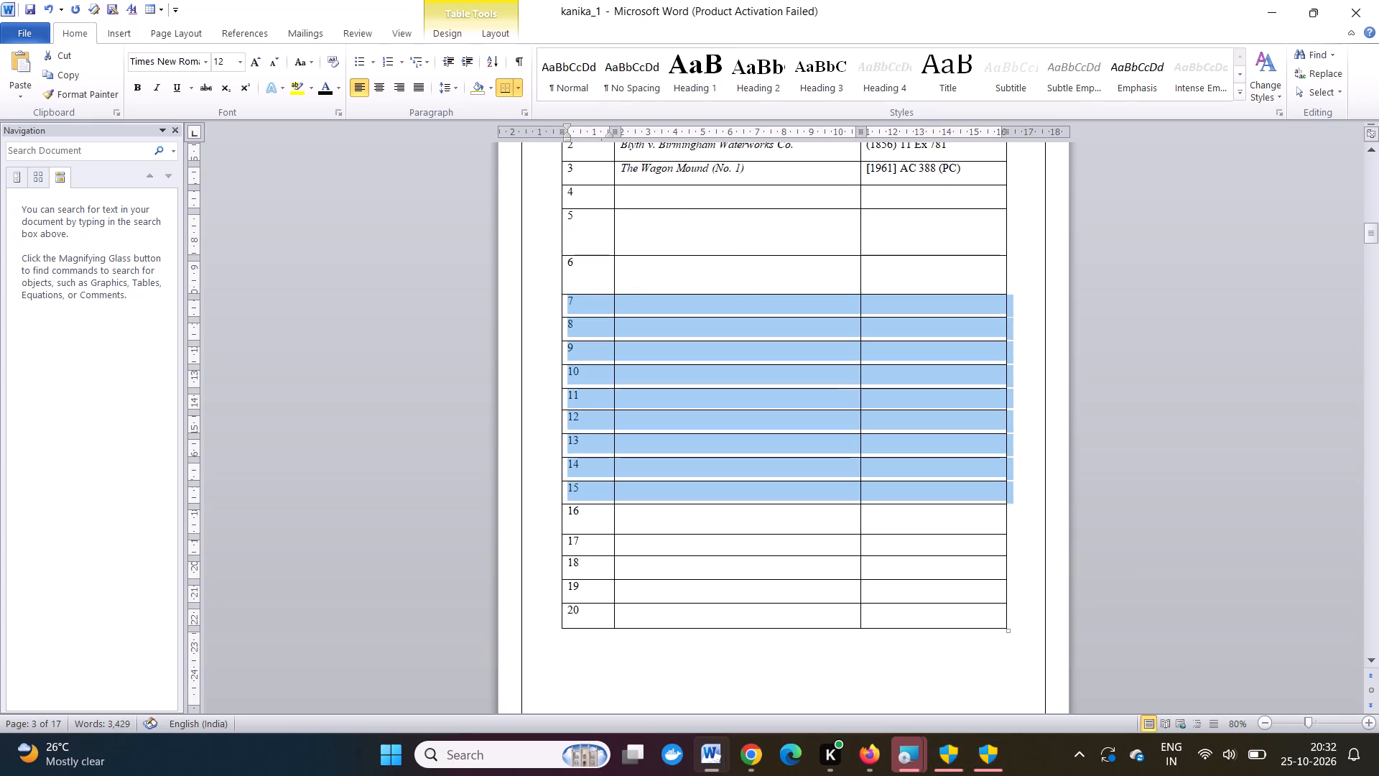
pyautogui.moveTo(685, 499); pyautogui.dragTo(753, 604)
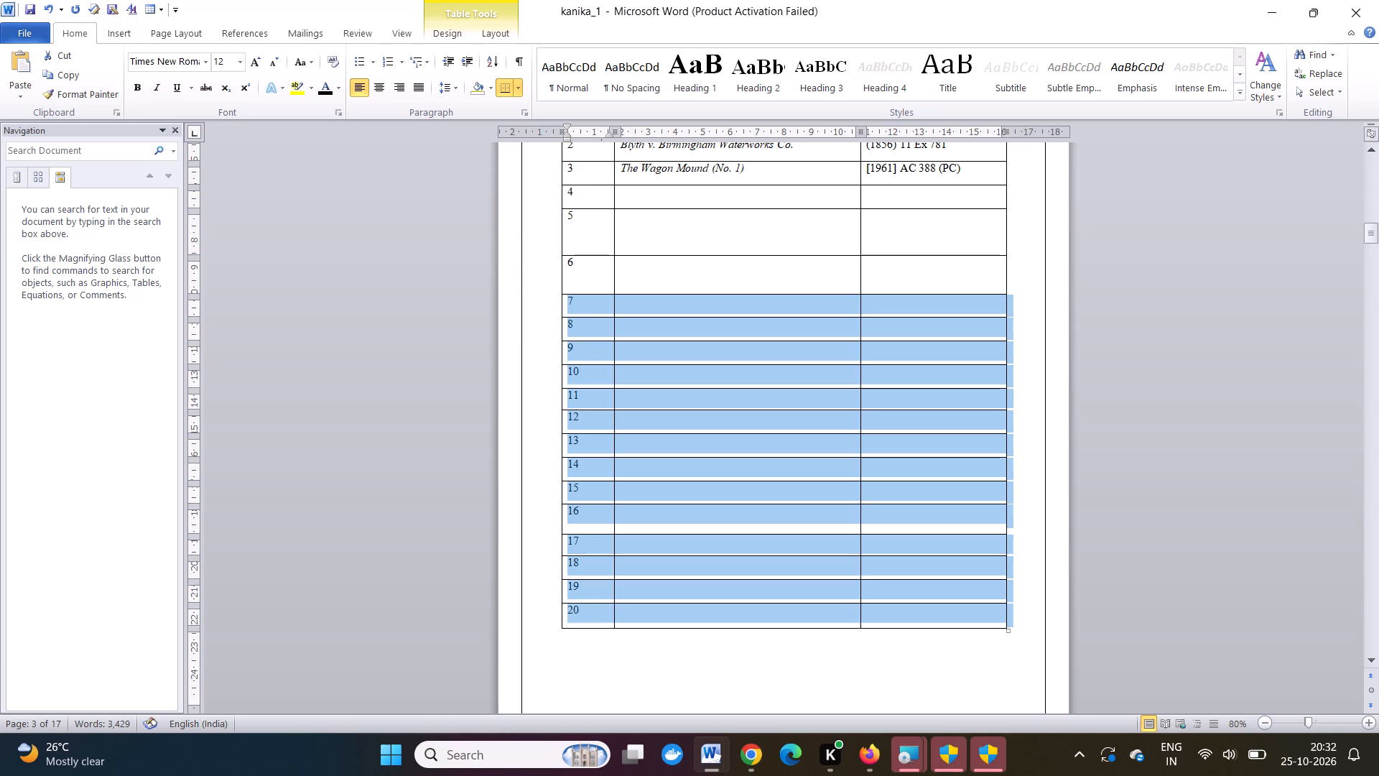
pyautogui.moveTo(753, 604); pyautogui.dragTo(760, 621)
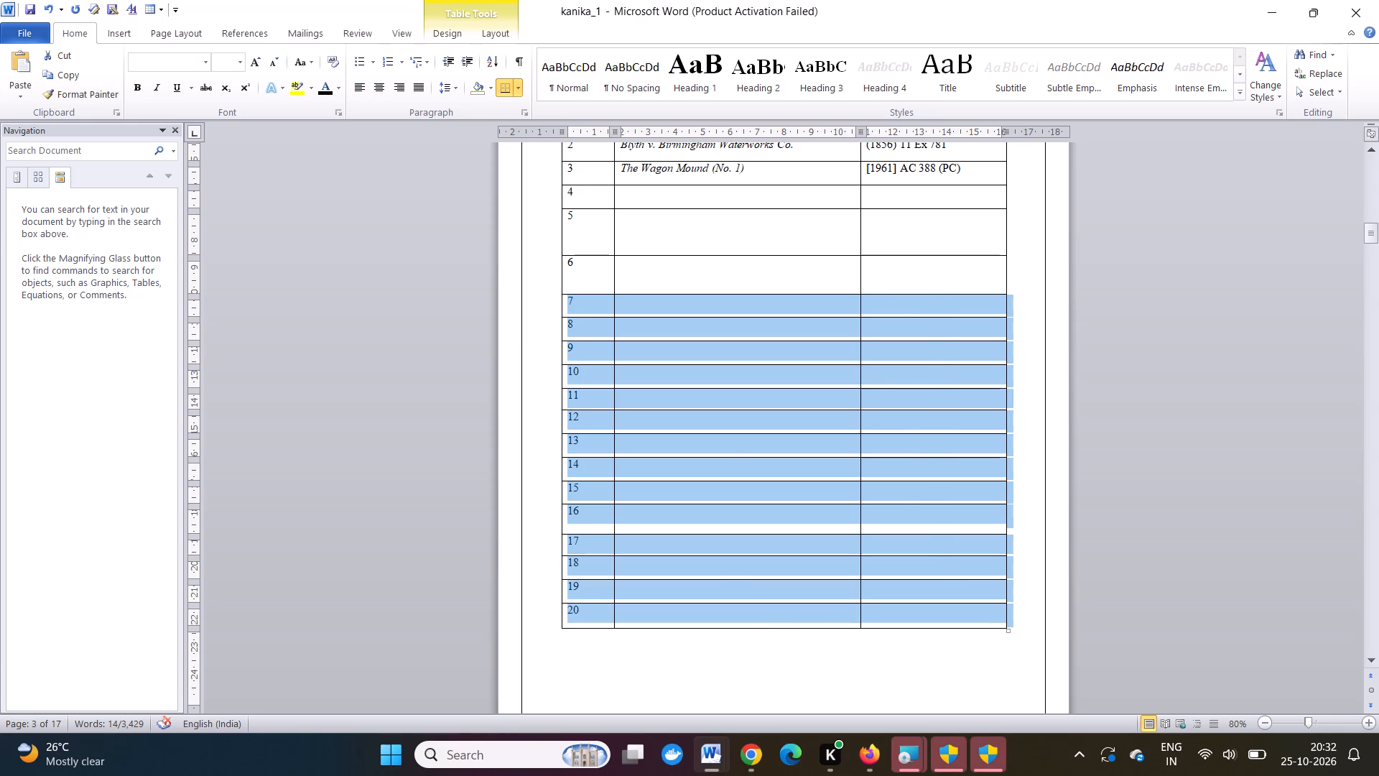
pyautogui.press('BackSpace')
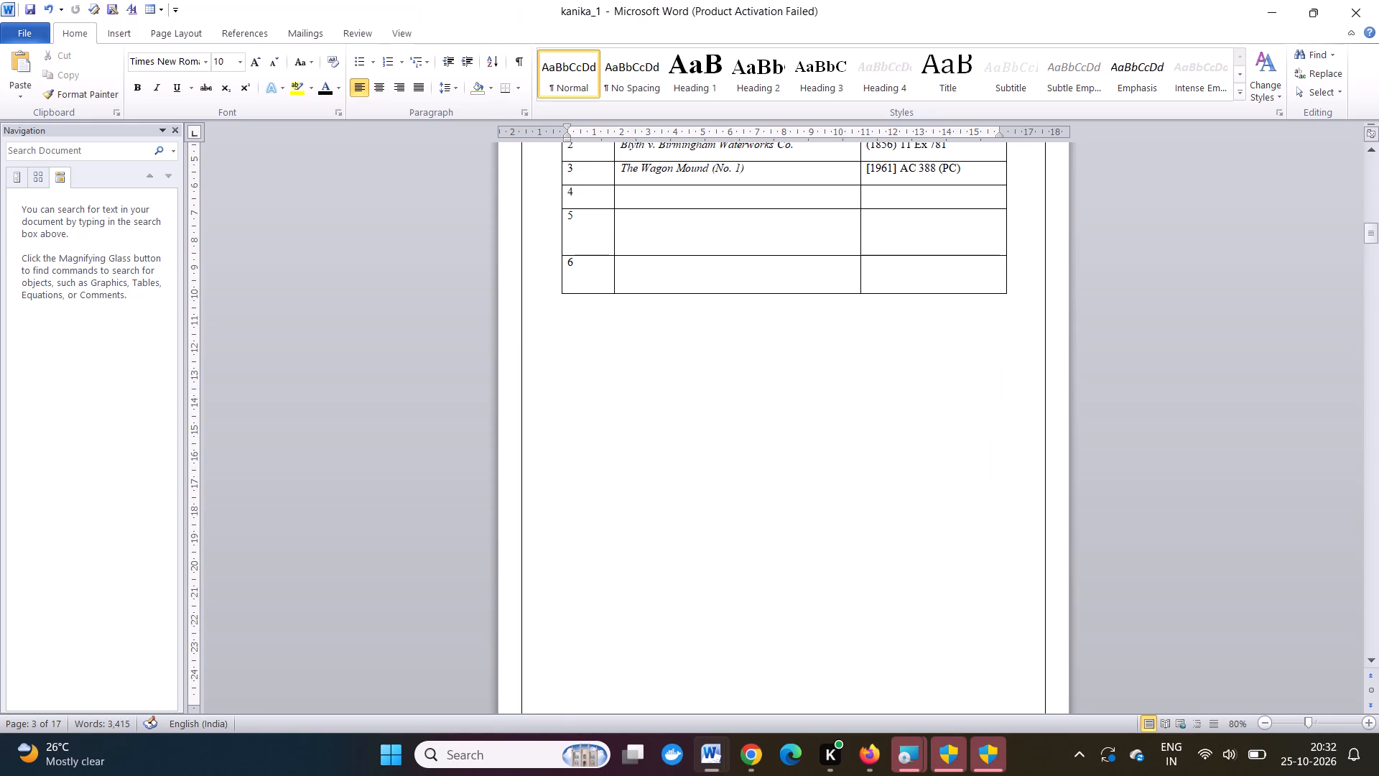
# Remove the dash between "AUTHORITIES" and "CASES" in the heading above the cases table.
pyautogui.scroll(2, 730, 438)
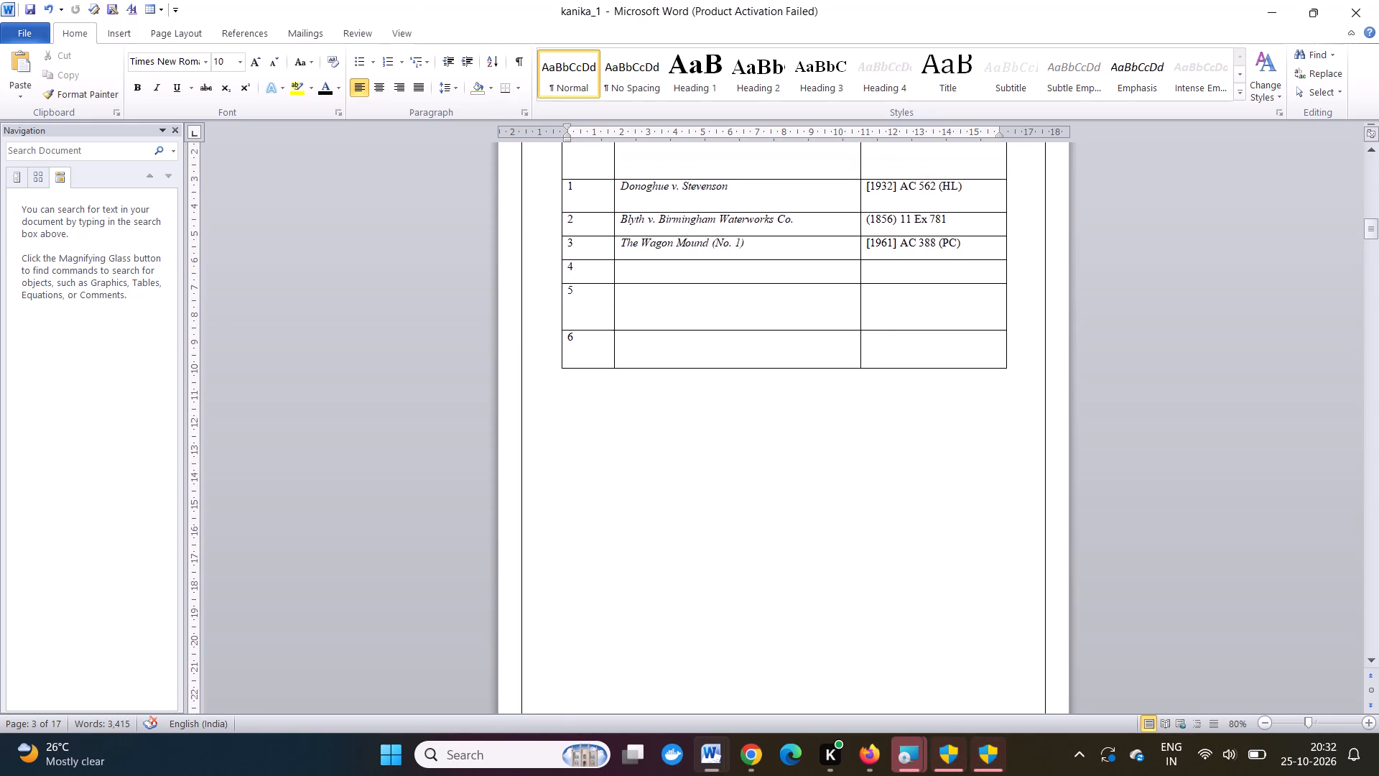
pyautogui.scroll(1, 730, 438)
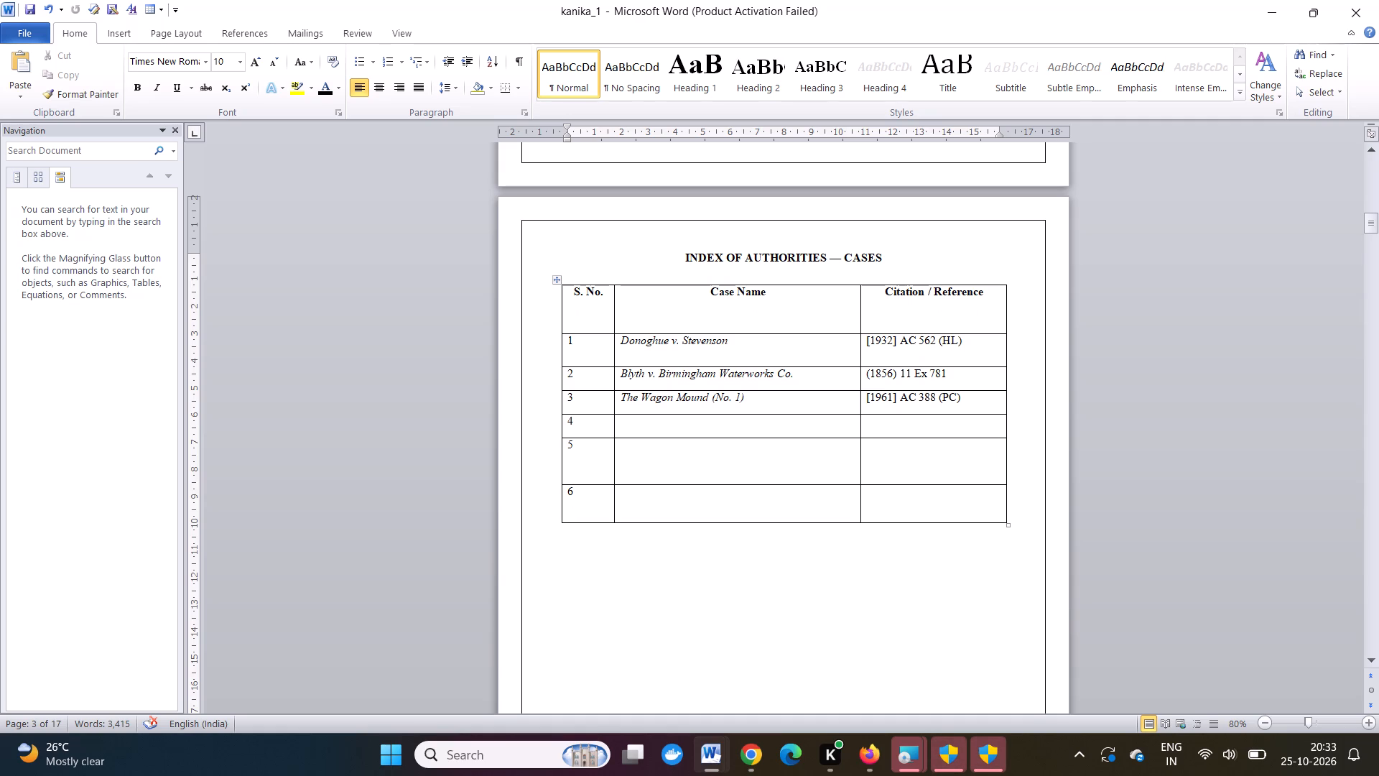
pyautogui.click(845, 259)
pyautogui.press('BackSpace')
pyautogui.press('BackSpace')
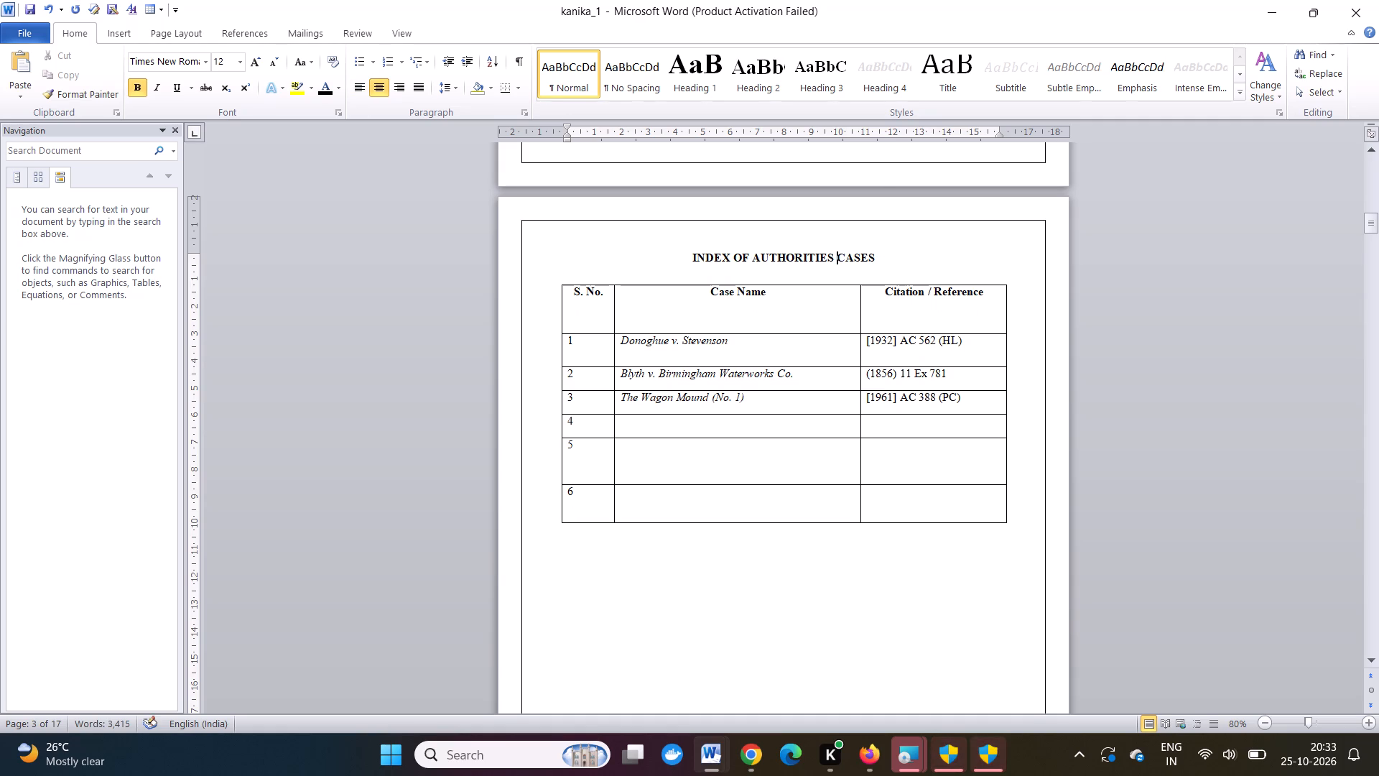
# Delete the word "CASES" from the heading above the cases table, leaving "INDEX OF AUTHORITIES".
pyautogui.click(878, 254)
pyautogui.press('BackSpace')
pyautogui.press('BackSpace')
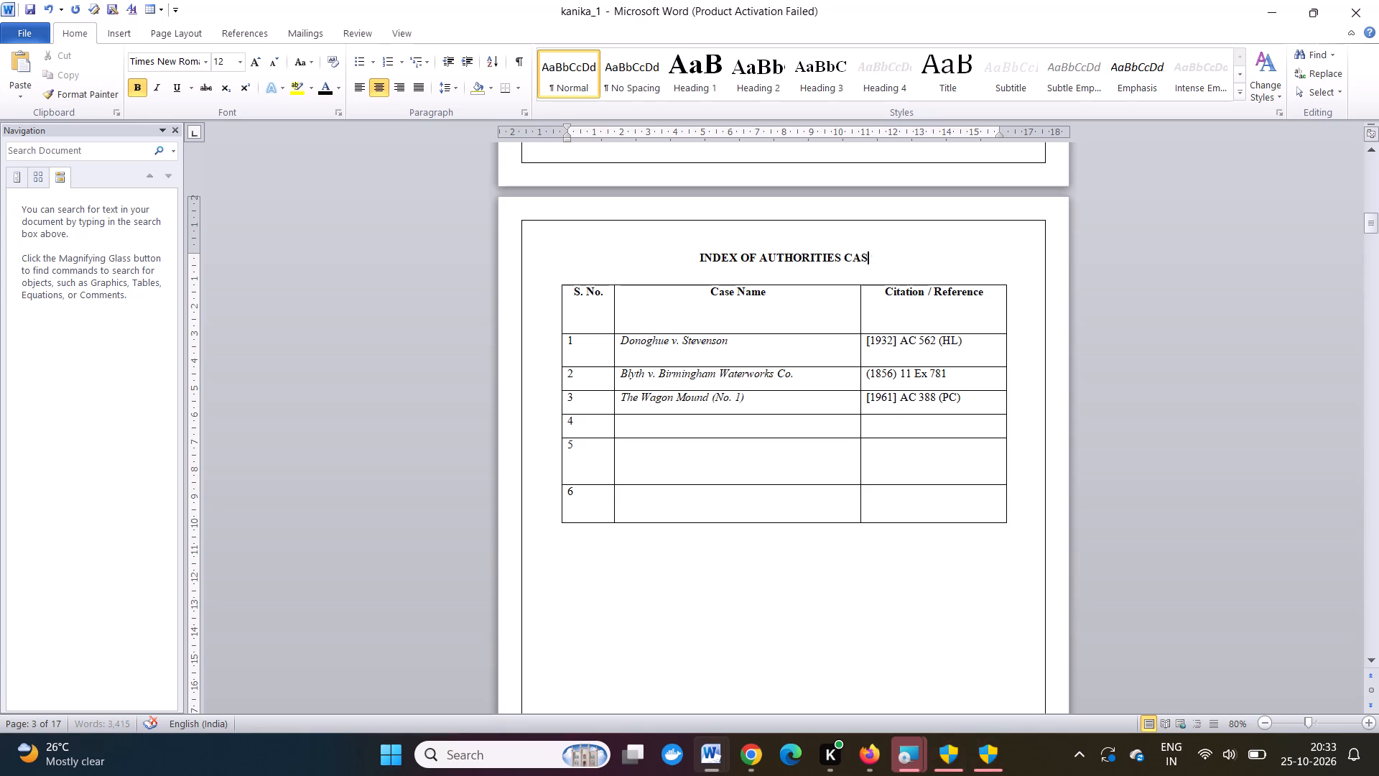
pyautogui.press('BackSpace')
pyautogui.press('BackSpace')
pyautogui.press('BackSpace')
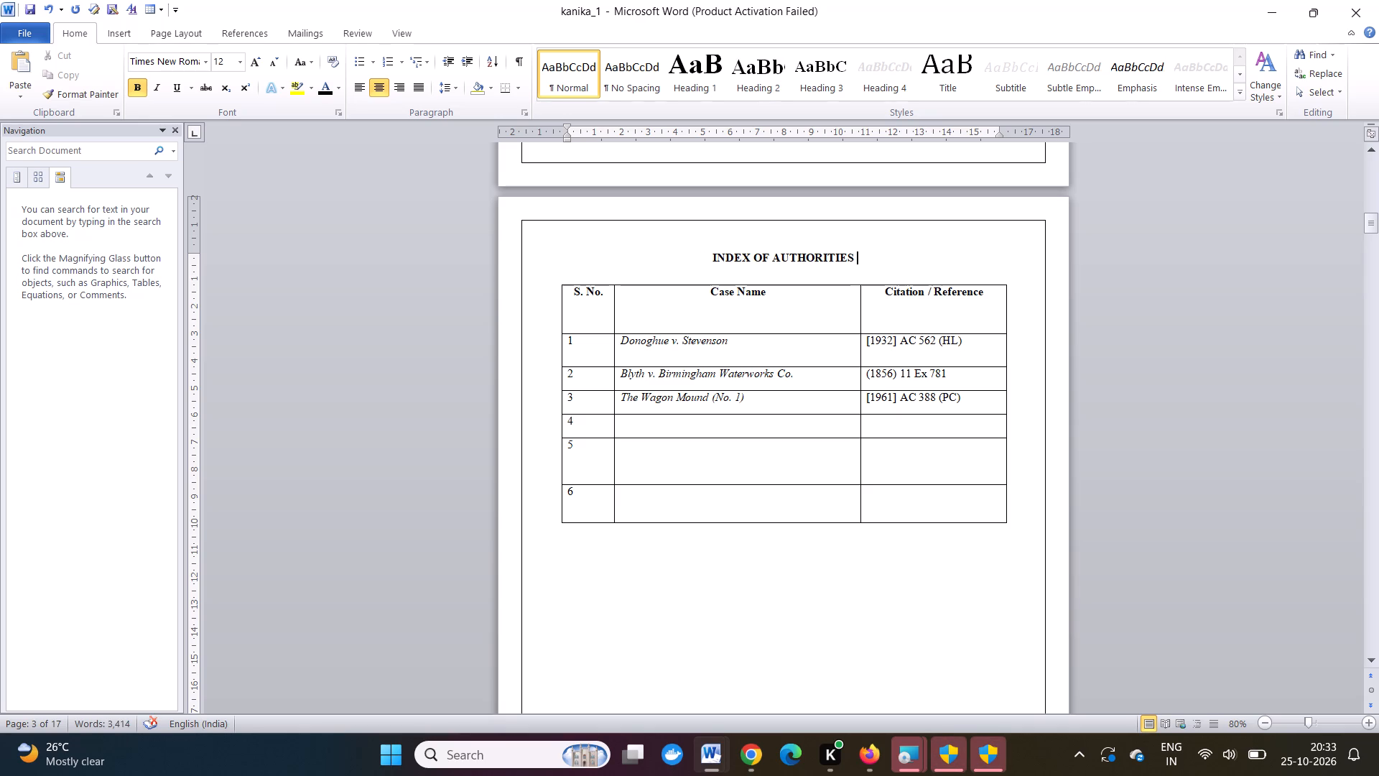
# Underline the "INDEX OF AUTHORITIES" heading and keep it centred above the table.
pyautogui.moveTo(710, 256); pyautogui.dragTo(797, 244)
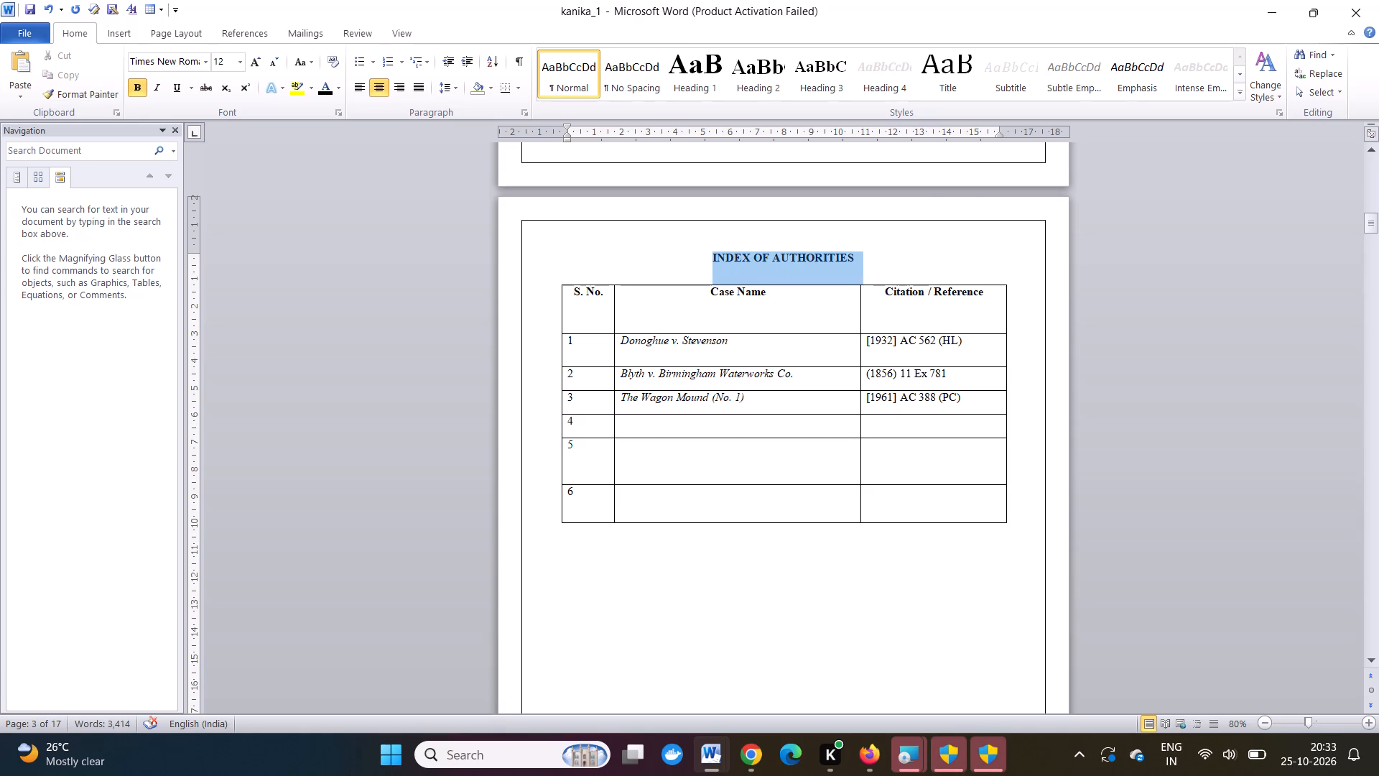
pyautogui.moveTo(797, 244); pyautogui.dragTo(821, 242)
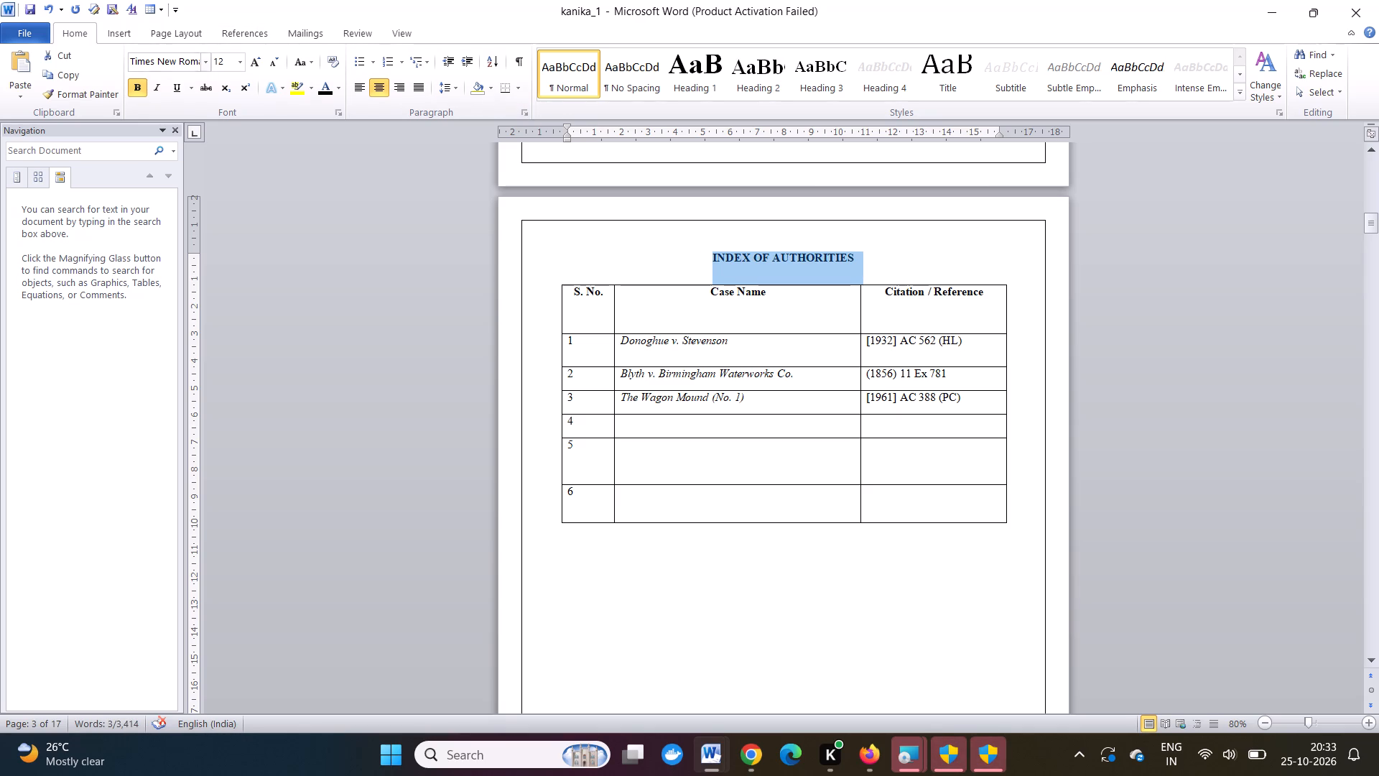
pyautogui.click(177, 89)
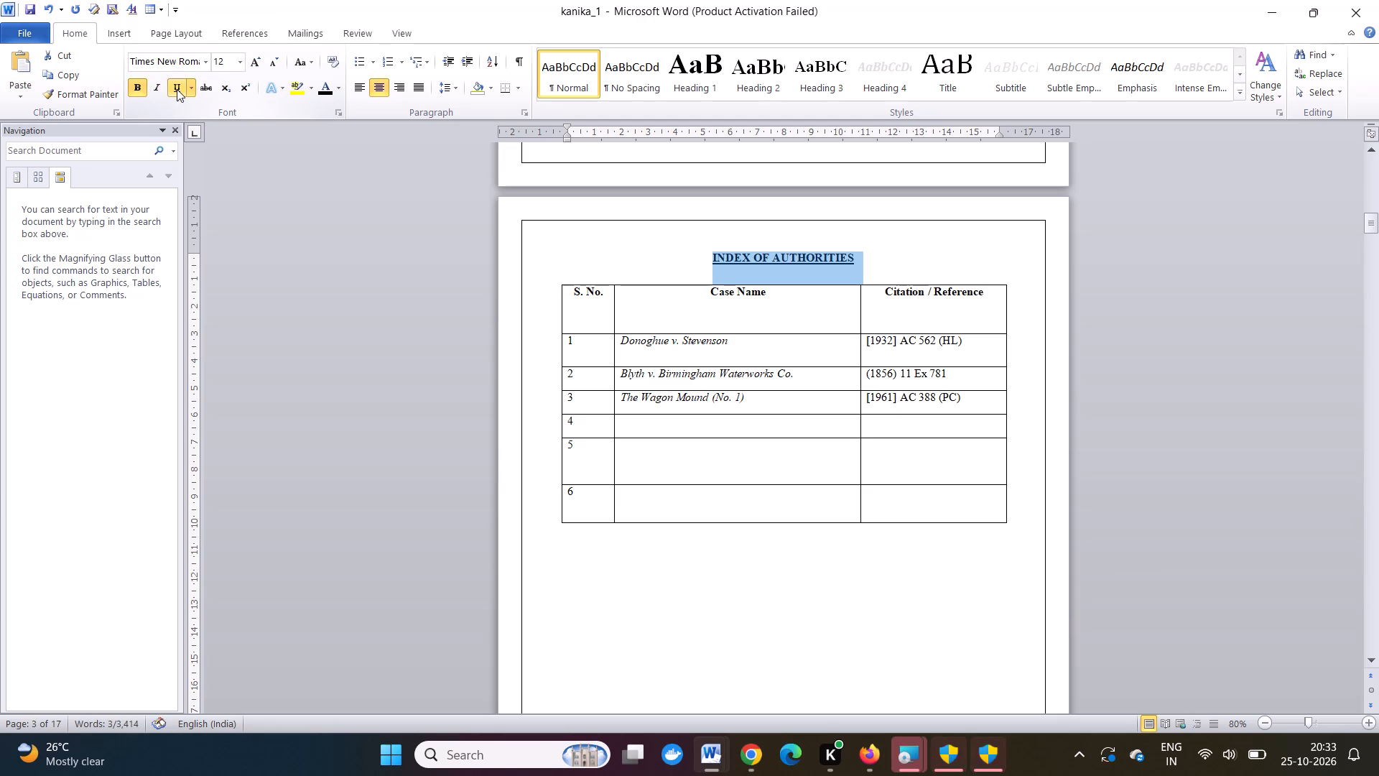
pyautogui.click(378, 84)
pyautogui.click(378, 84)
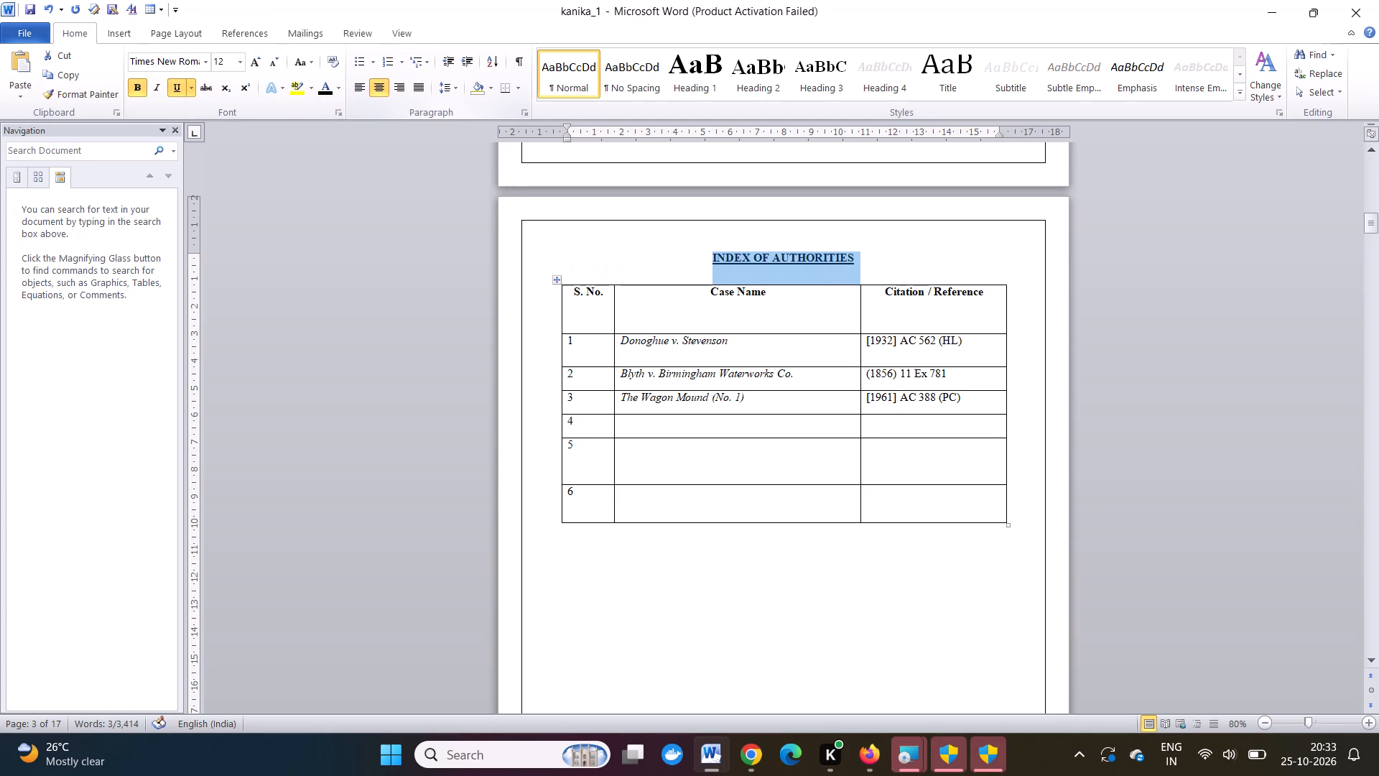
# Reduce the heights of the header row and row 5 in the cases table to remove excess blank space.
pyautogui.click(744, 334)
pyautogui.moveTo(744, 334); pyautogui.dragTo(742, 310)
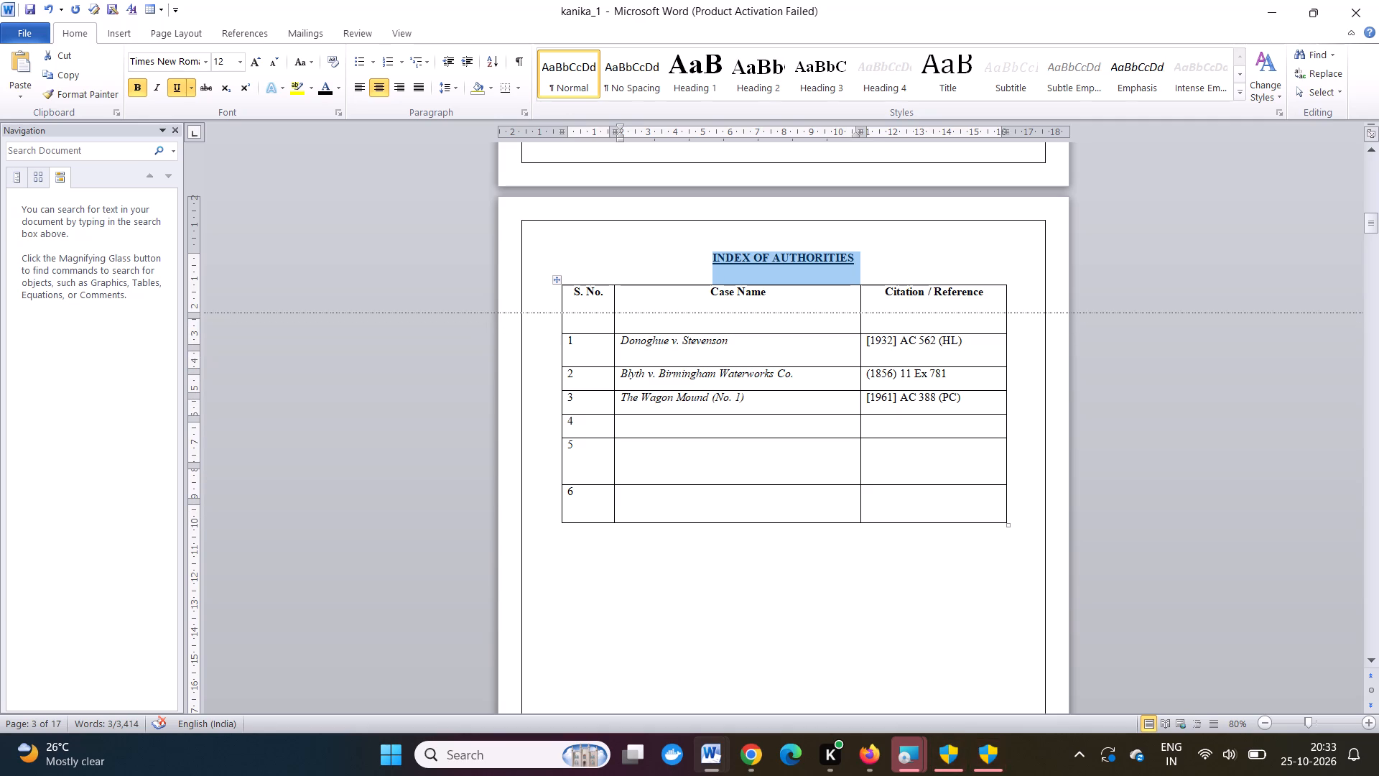
pyautogui.moveTo(742, 310); pyautogui.dragTo(740, 303)
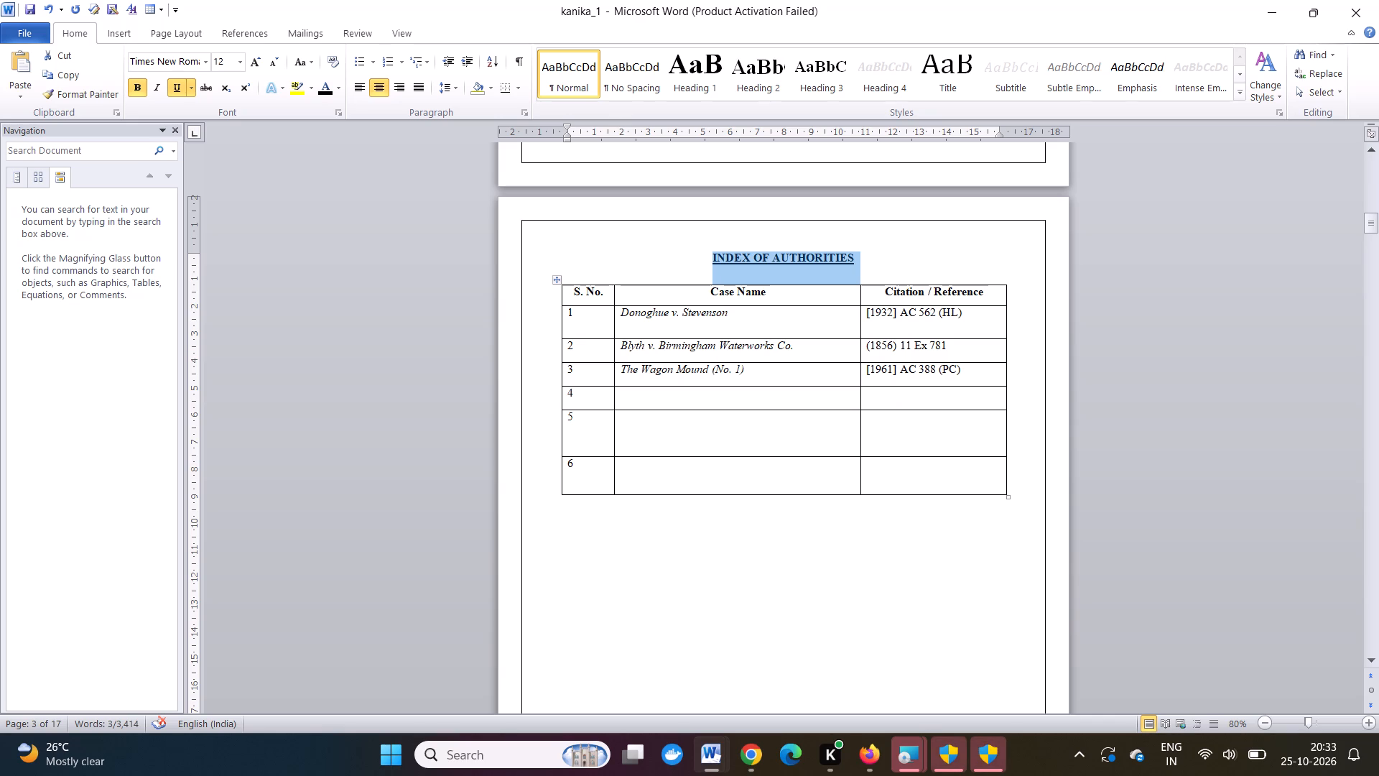
pyautogui.moveTo(751, 458); pyautogui.dragTo(751, 451)
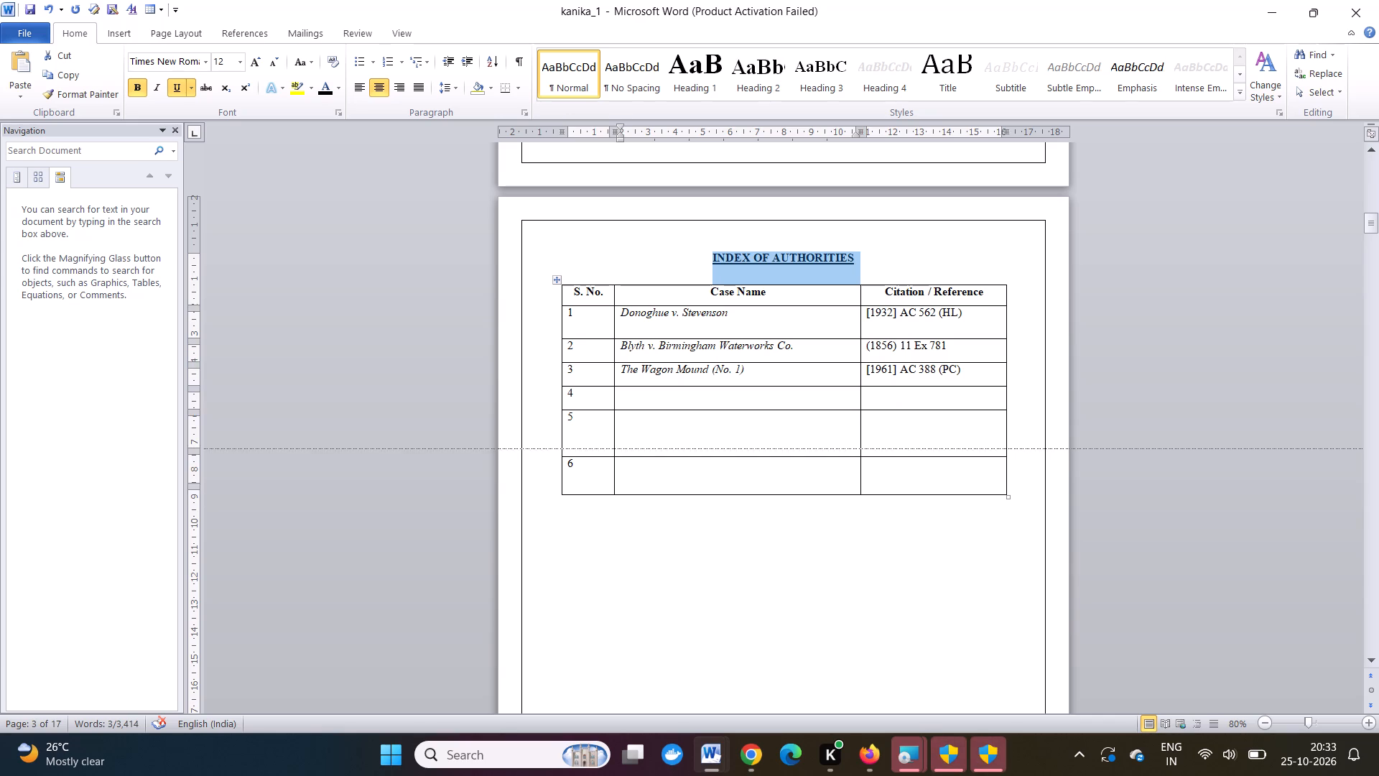
pyautogui.moveTo(751, 451); pyautogui.dragTo(749, 439)
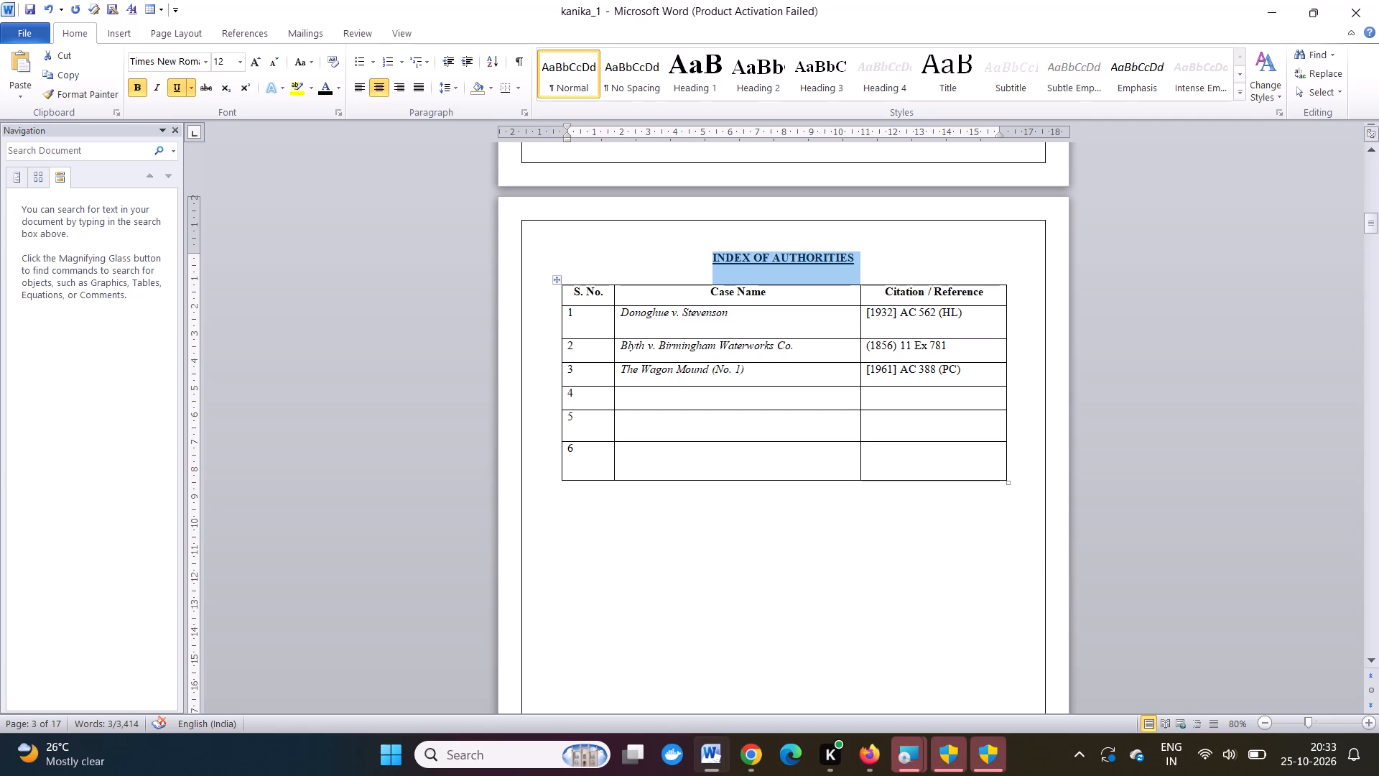
# Centre the text in all cells of the cases table, from the header row through row 6.
pyautogui.moveTo(567, 313); pyautogui.dragTo(849, 415)
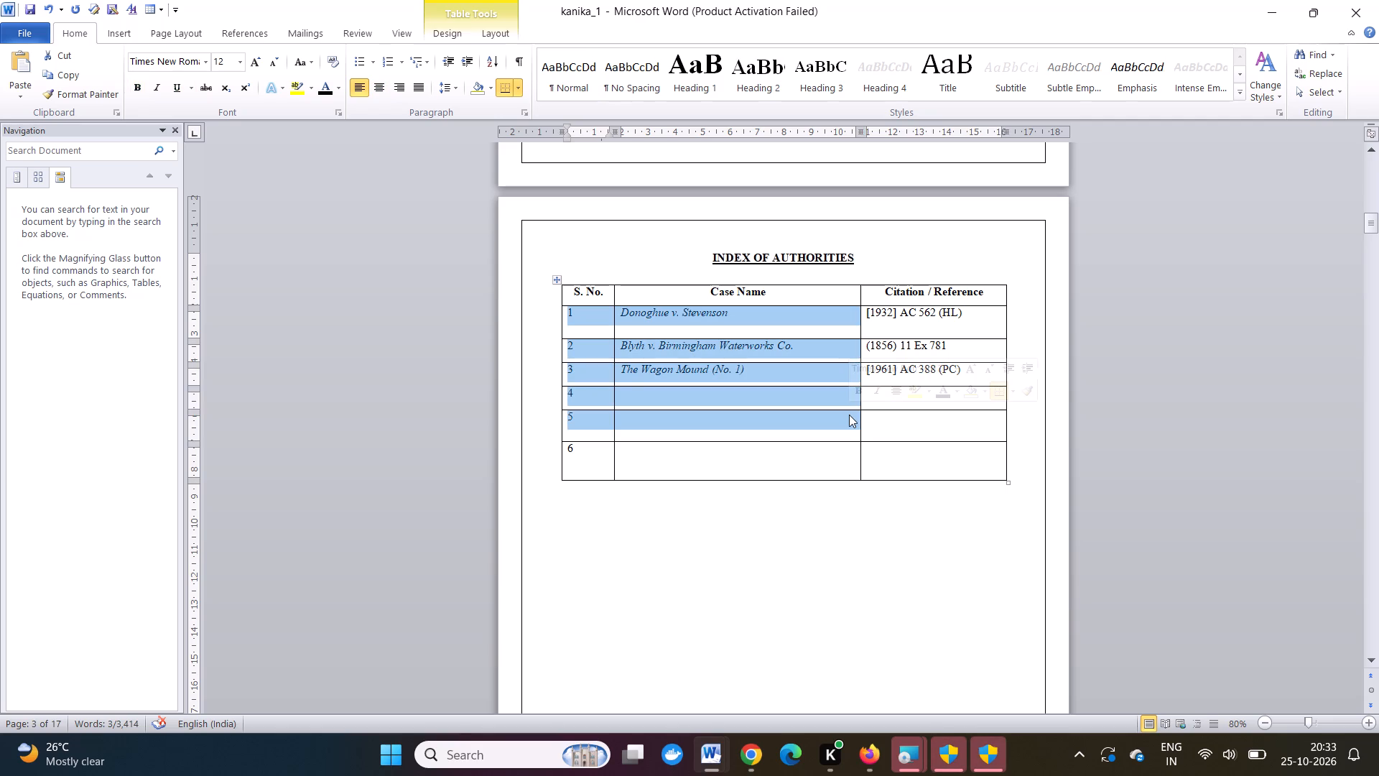
pyautogui.click(810, 451)
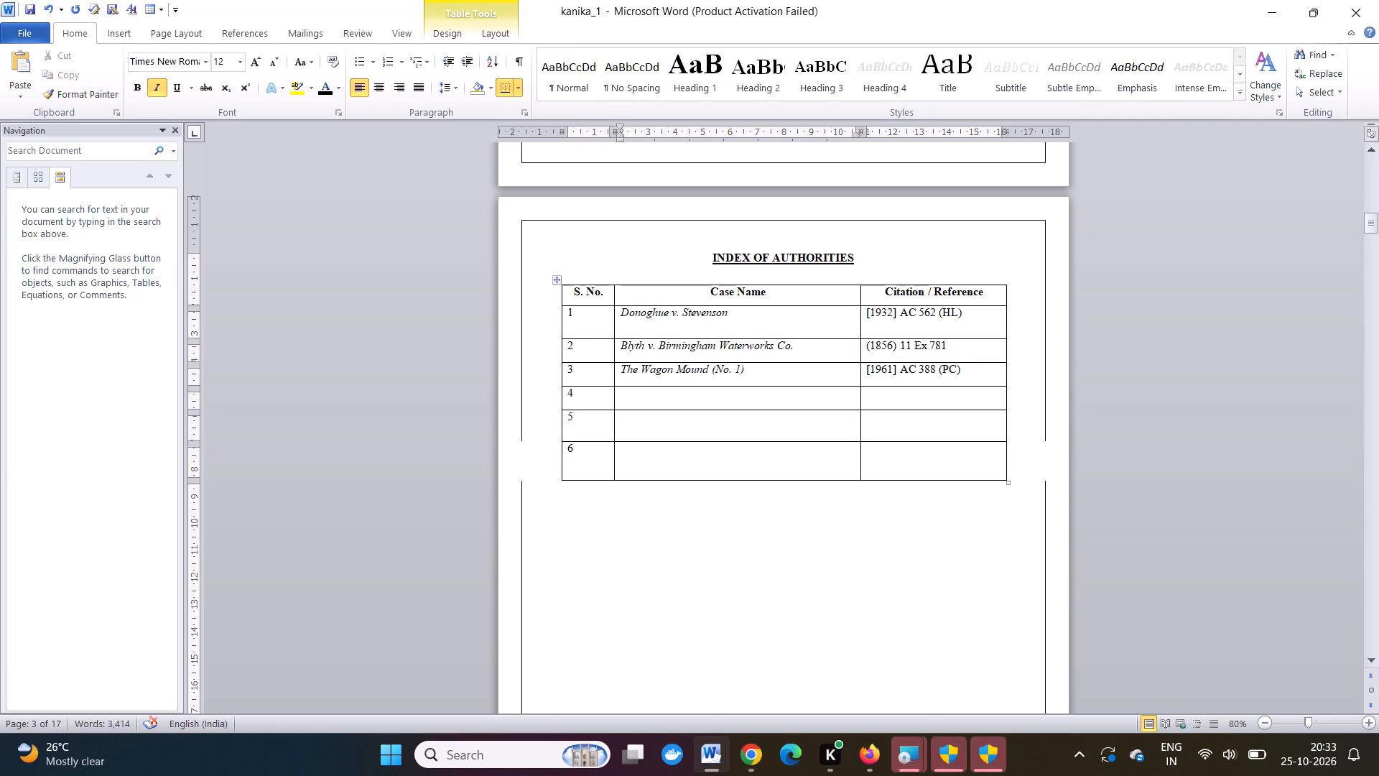
pyautogui.moveTo(575, 290); pyautogui.dragTo(722, 437)
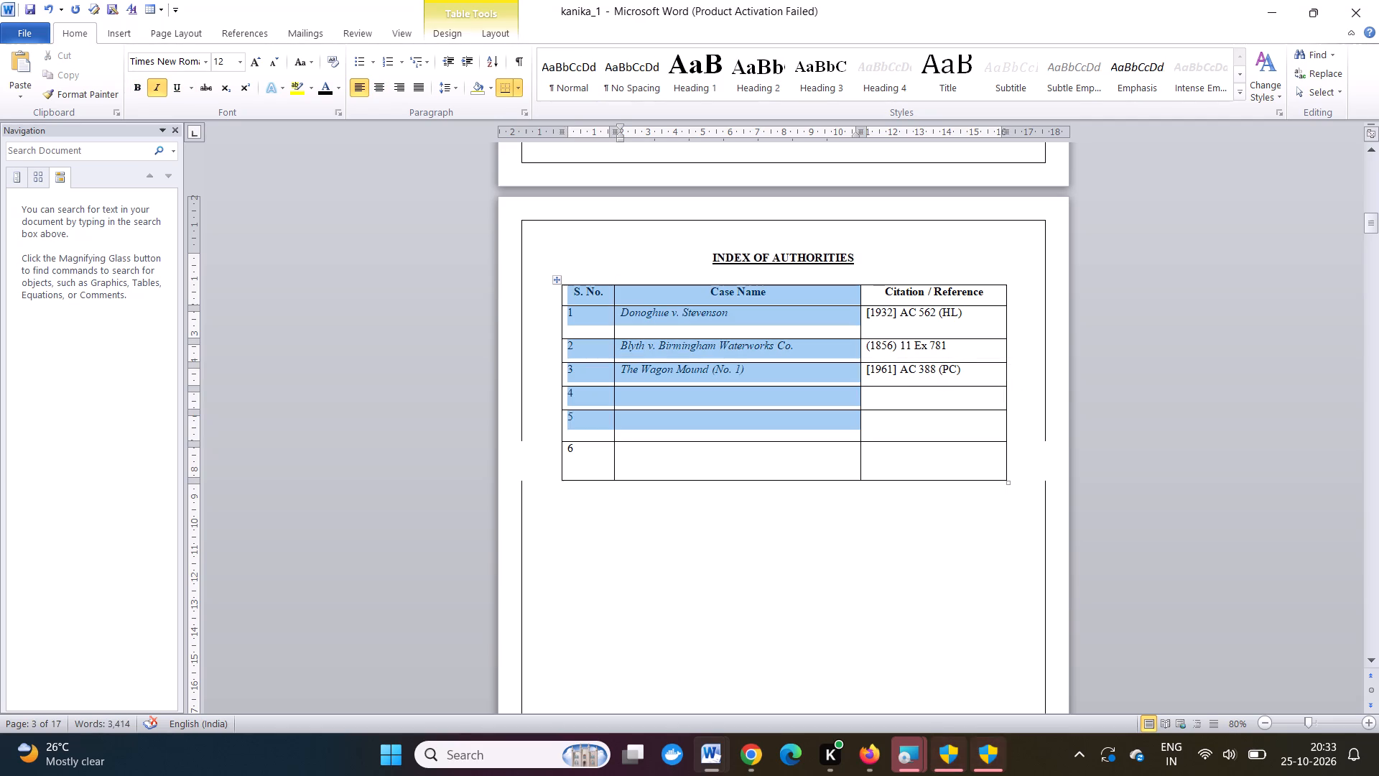
pyautogui.moveTo(722, 437); pyautogui.dragTo(903, 459)
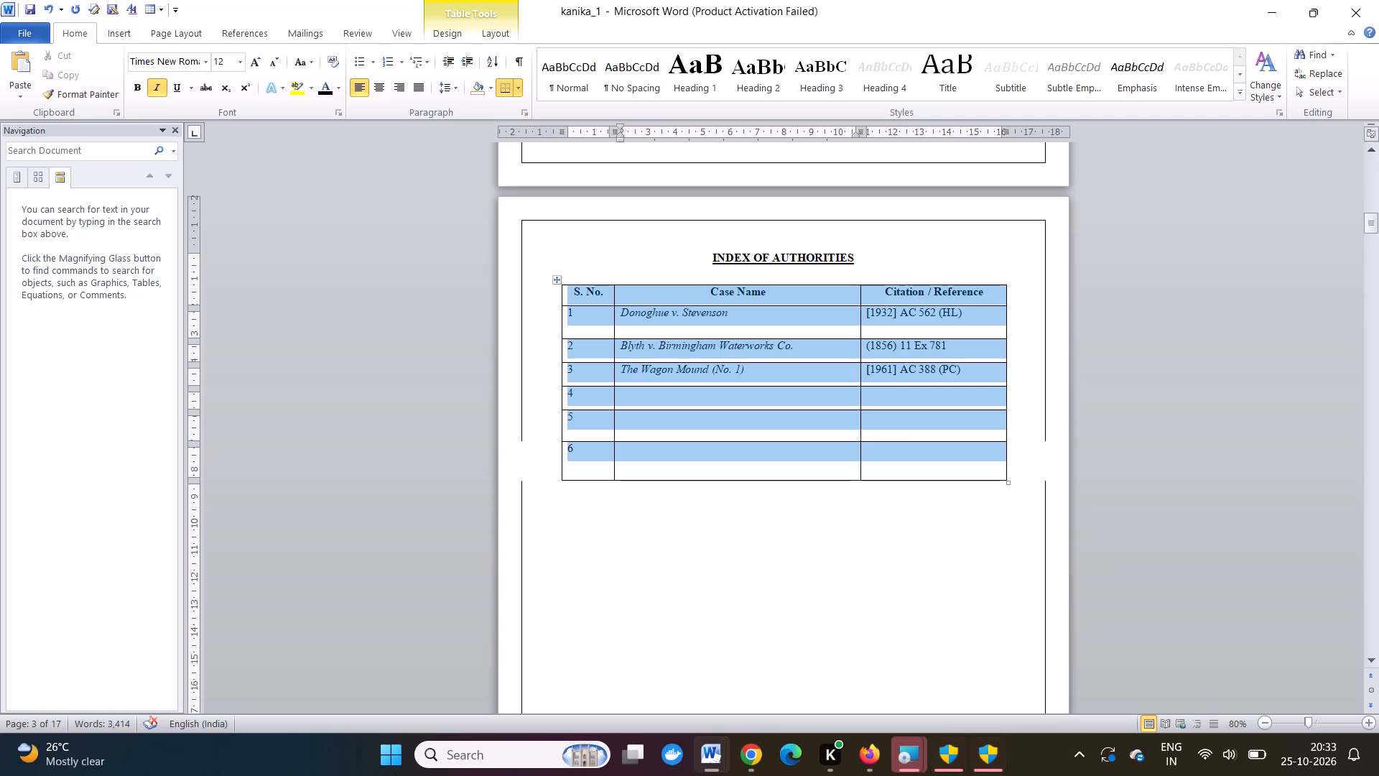
pyautogui.moveTo(903, 459); pyautogui.dragTo(911, 460)
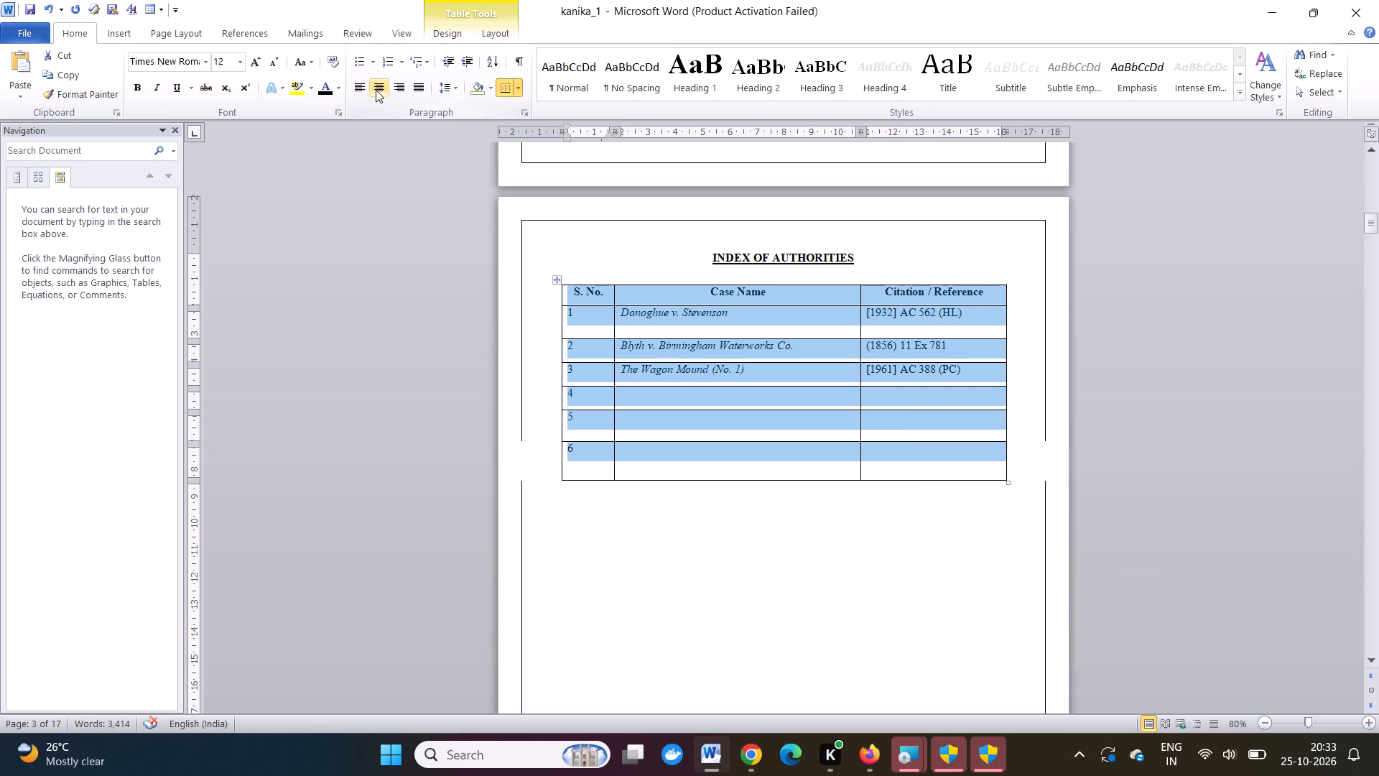
pyautogui.click(376, 89)
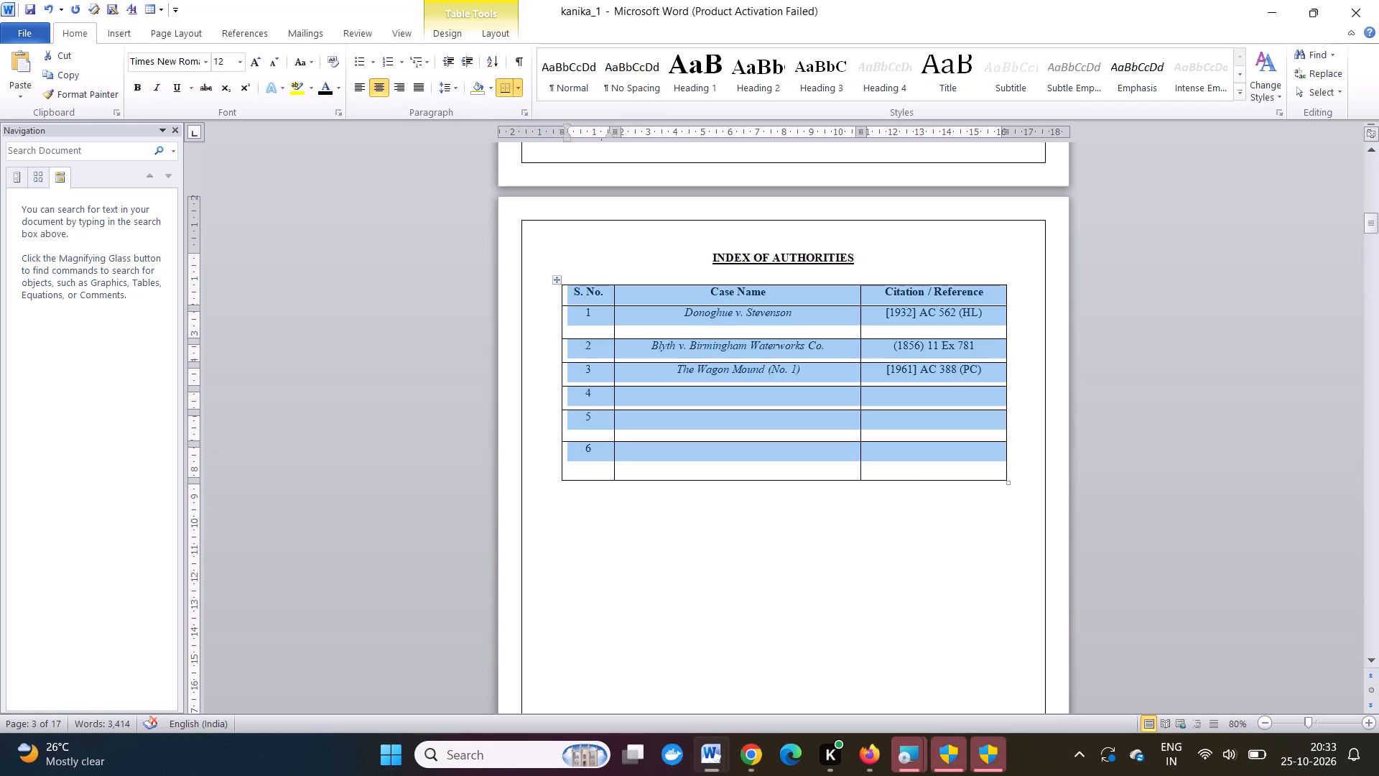
pyautogui.click(801, 530)
# Review the layout of the statutes, books, websites referred and List of Abbreviations tables on the following pages.
pyautogui.scroll(-2, 801, 530)
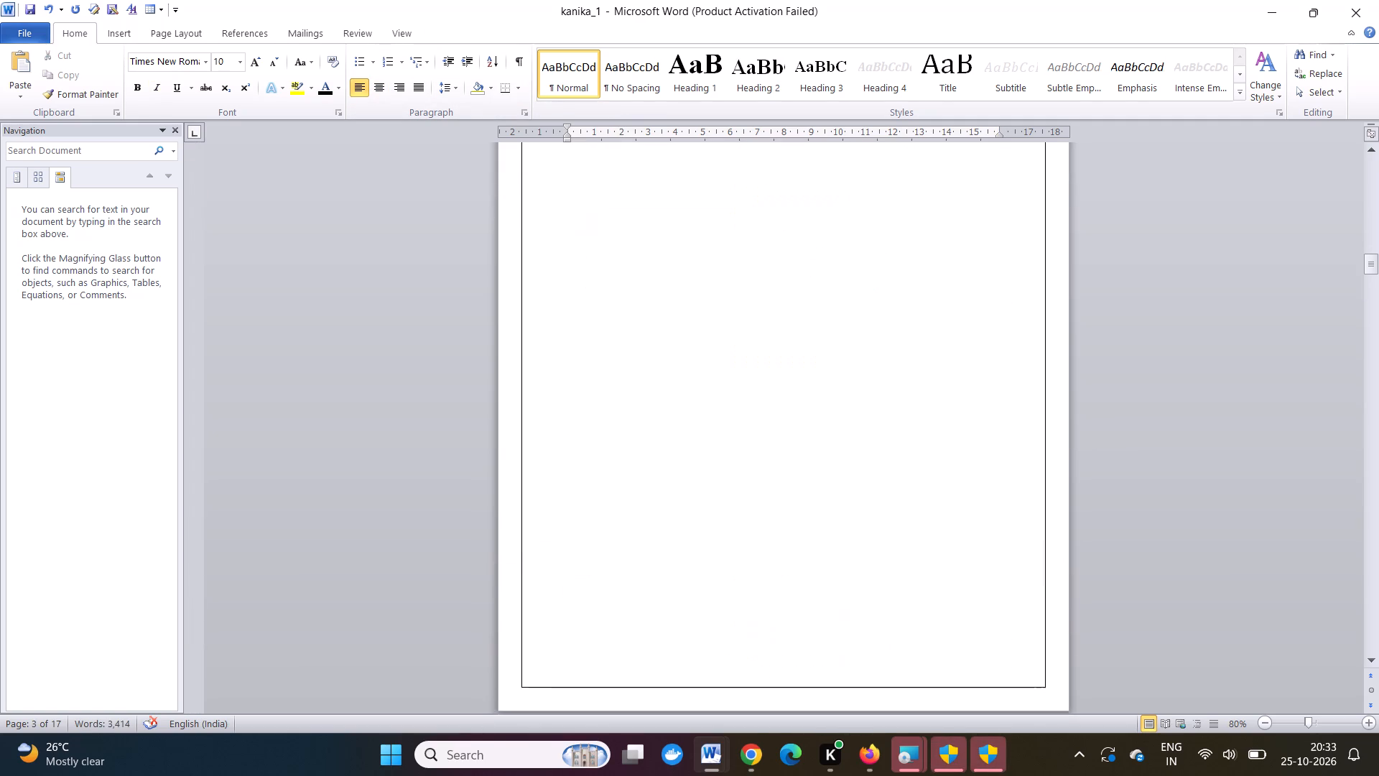
pyautogui.scroll(1, 801, 530)
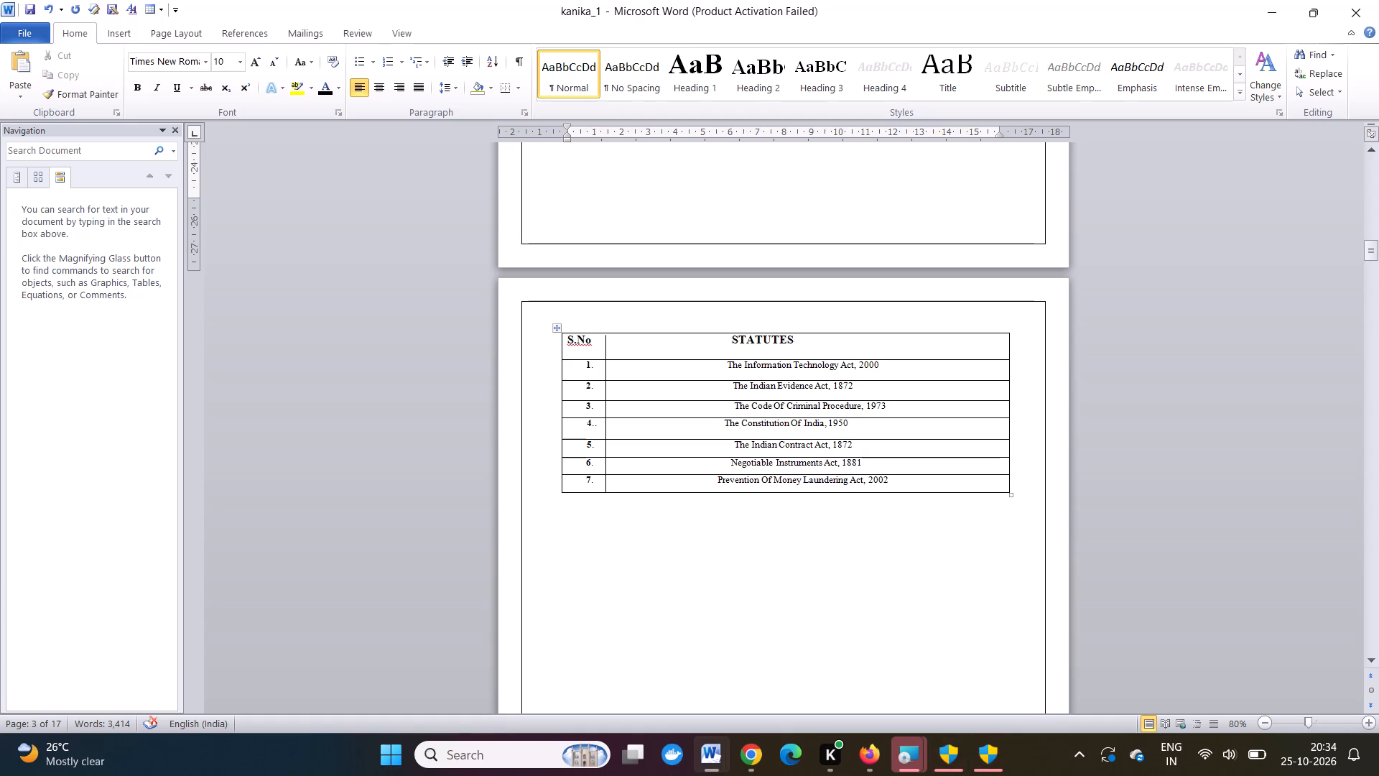
pyautogui.scroll(-4, 801, 530)
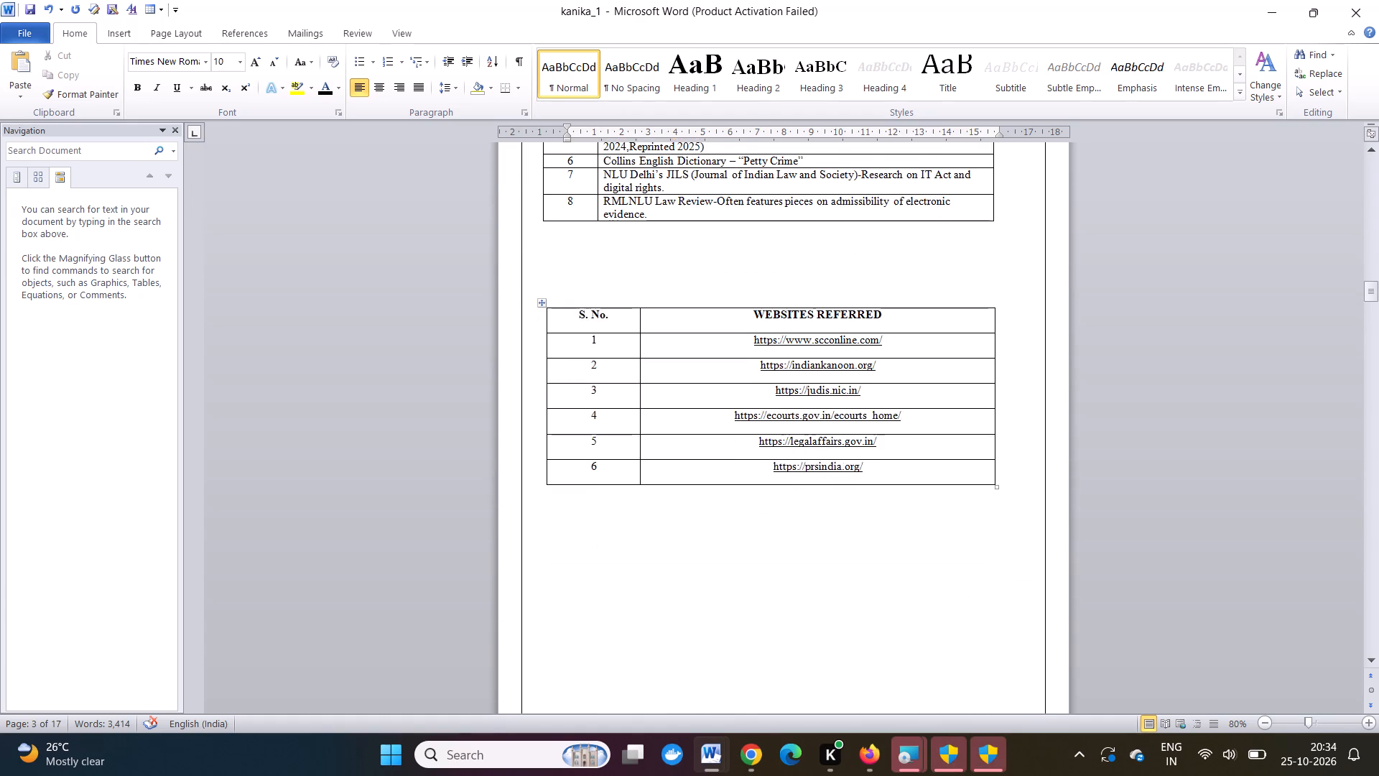
pyautogui.scroll(1, 801, 530)
pyautogui.scroll(-3, 801, 530)
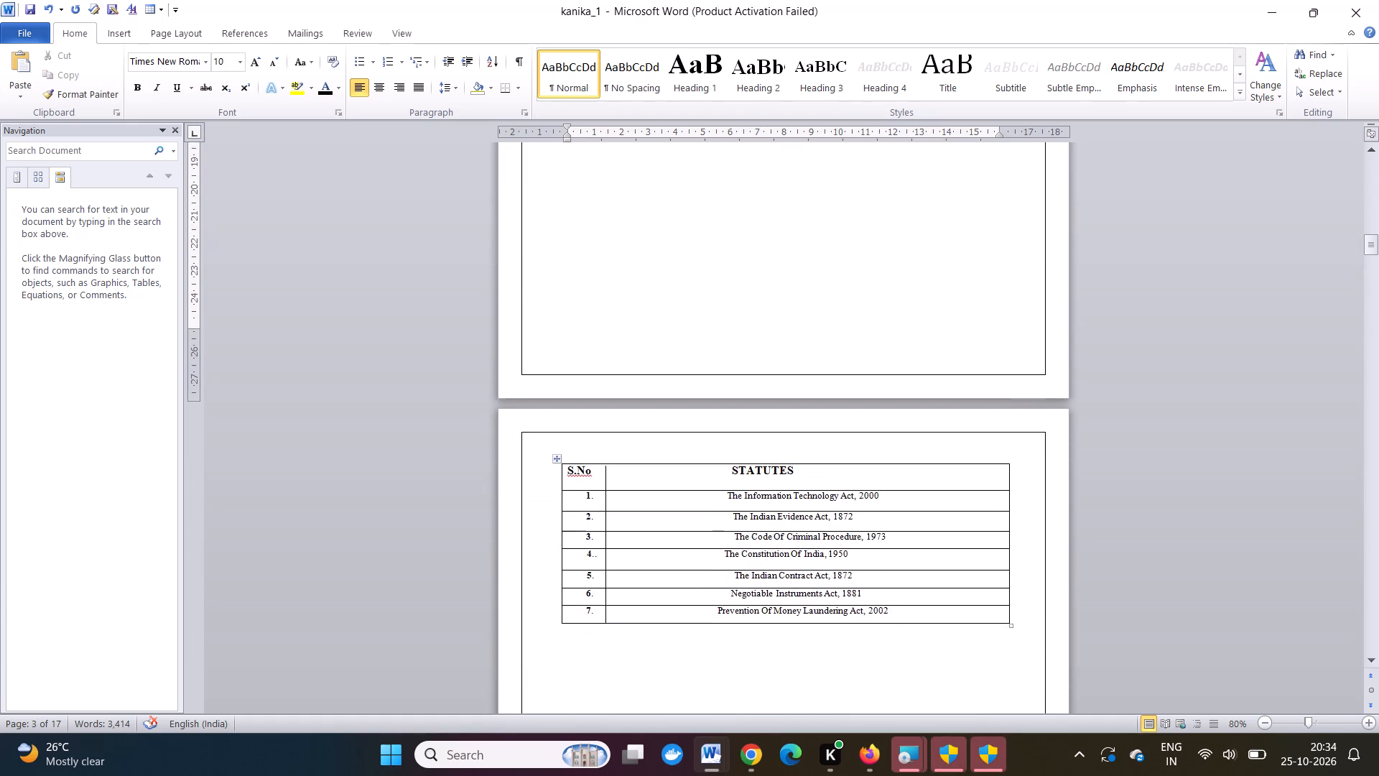
pyautogui.scroll(-4, 801, 530)
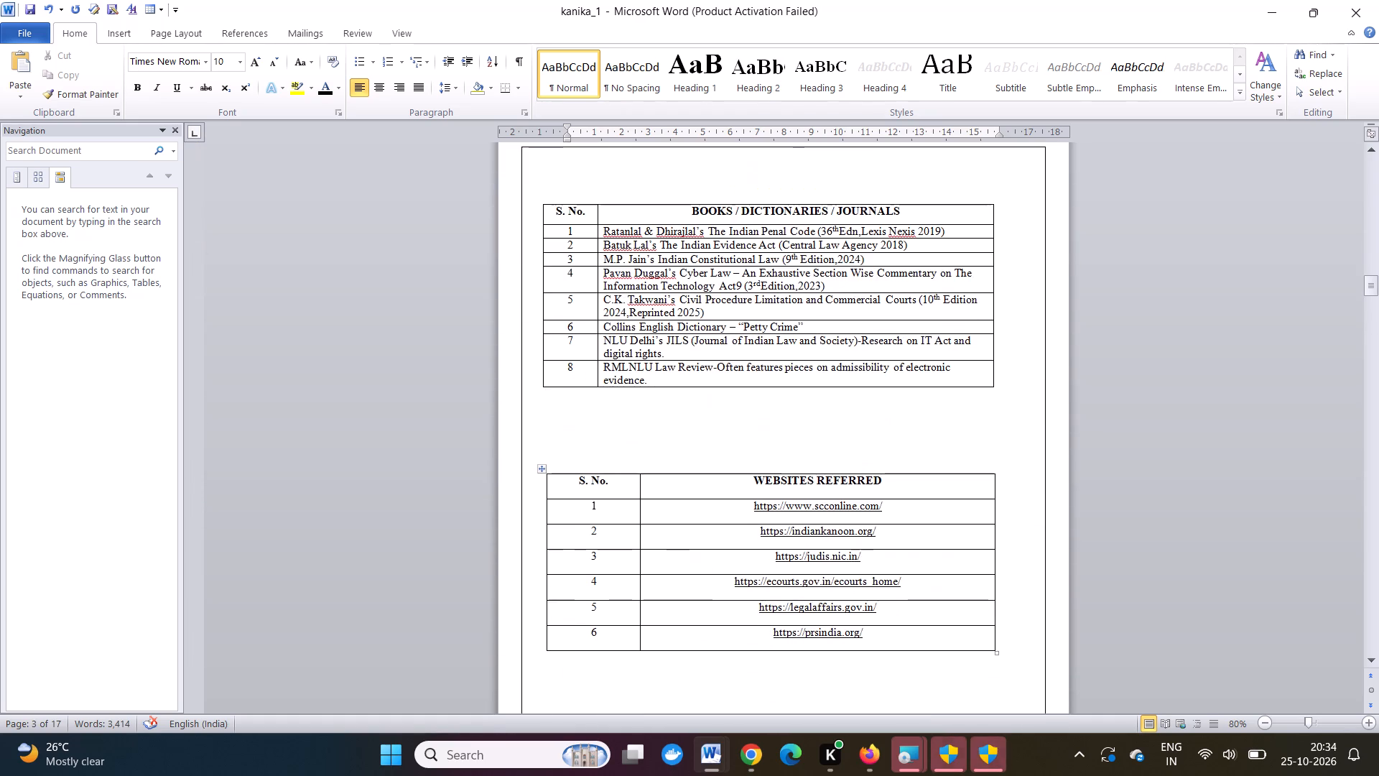
pyautogui.scroll(-2, 801, 530)
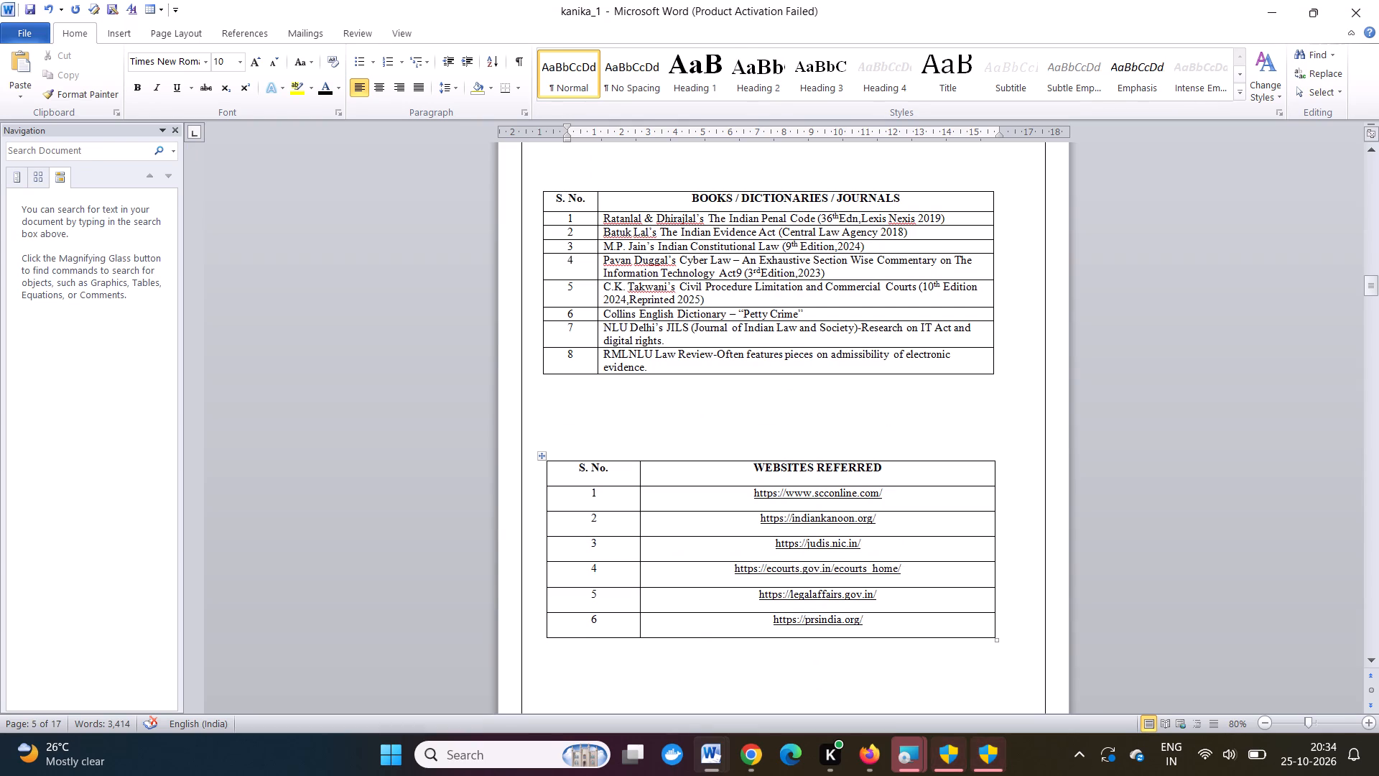
pyautogui.scroll(-5, 801, 530)
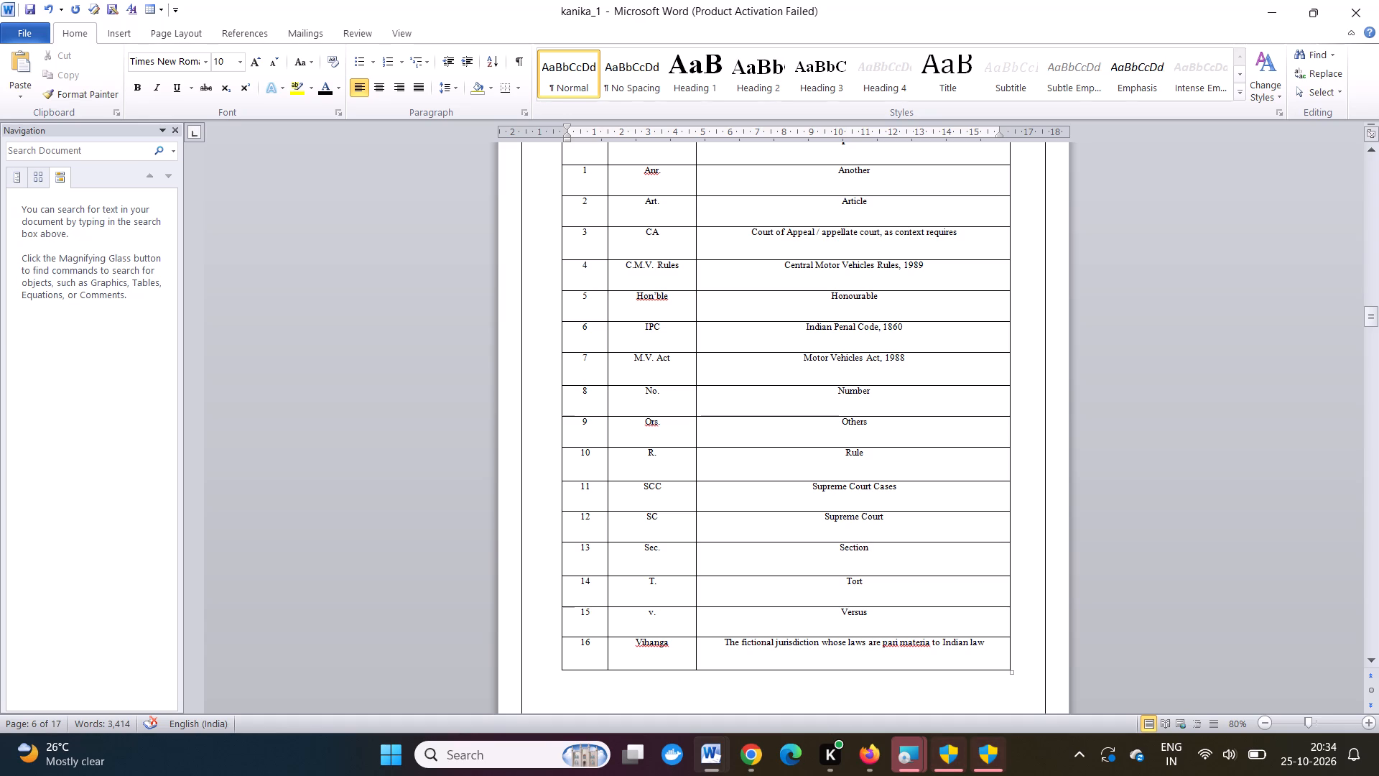
pyautogui.scroll(-2, 801, 530)
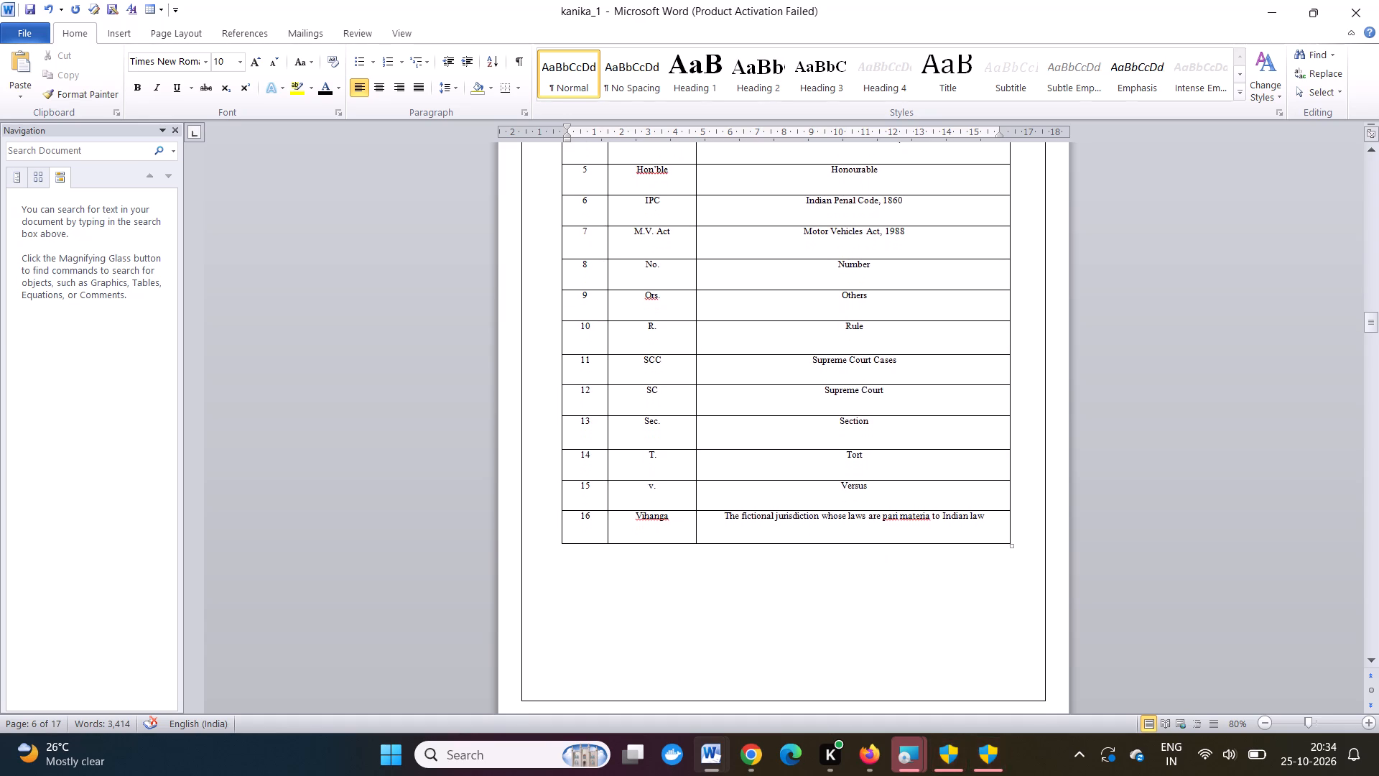
pyautogui.scroll(1, 801, 530)
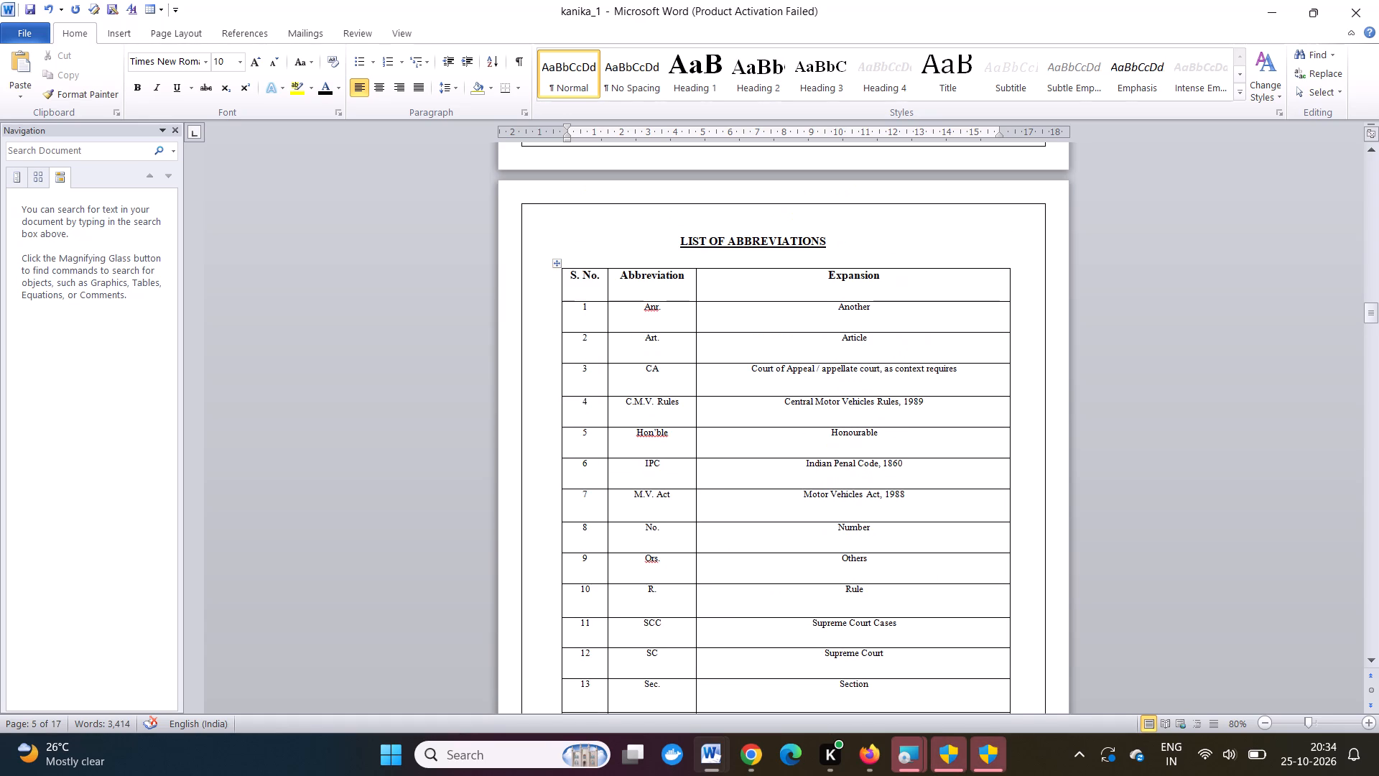
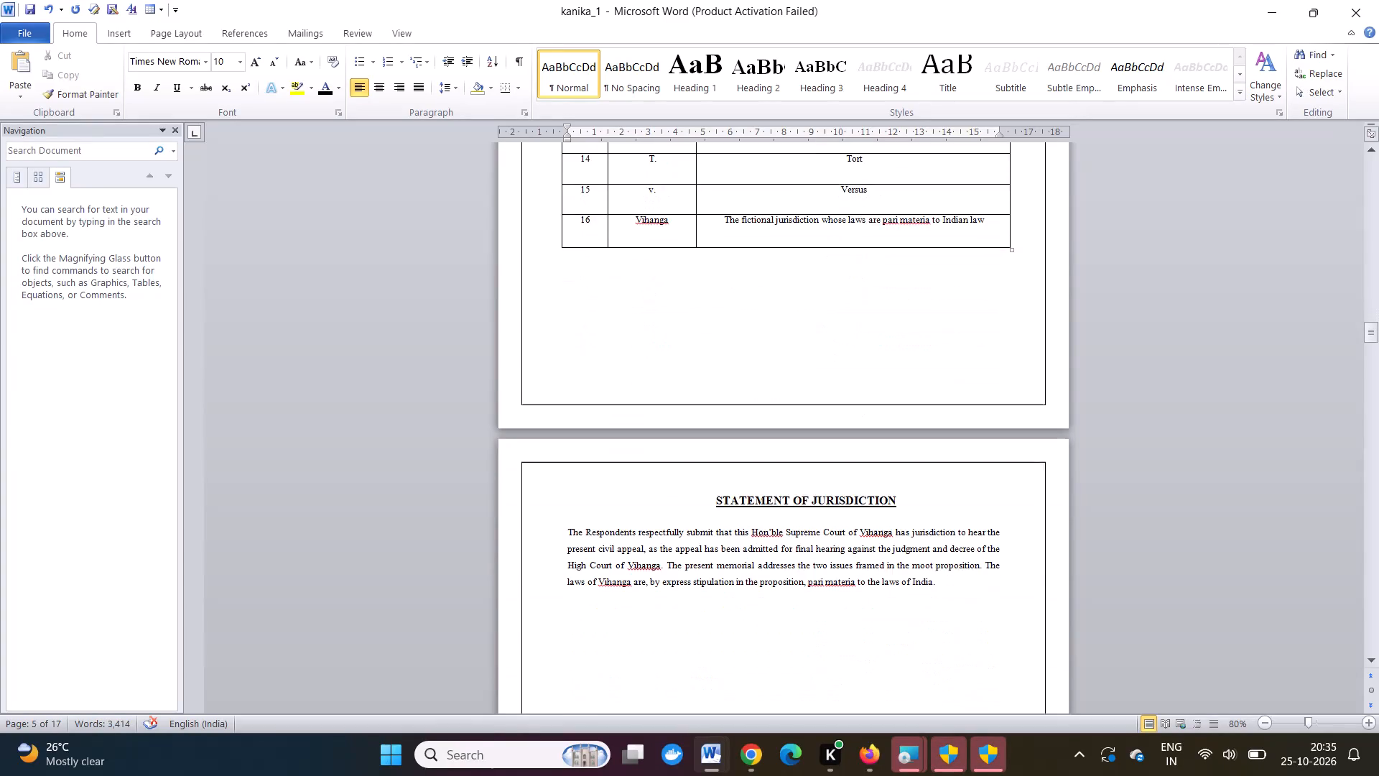
# Insert a space after the run-in heading "The Roadside Emergency:" in the Statement of Facts.
pyautogui.scroll(-2, 801, 530)
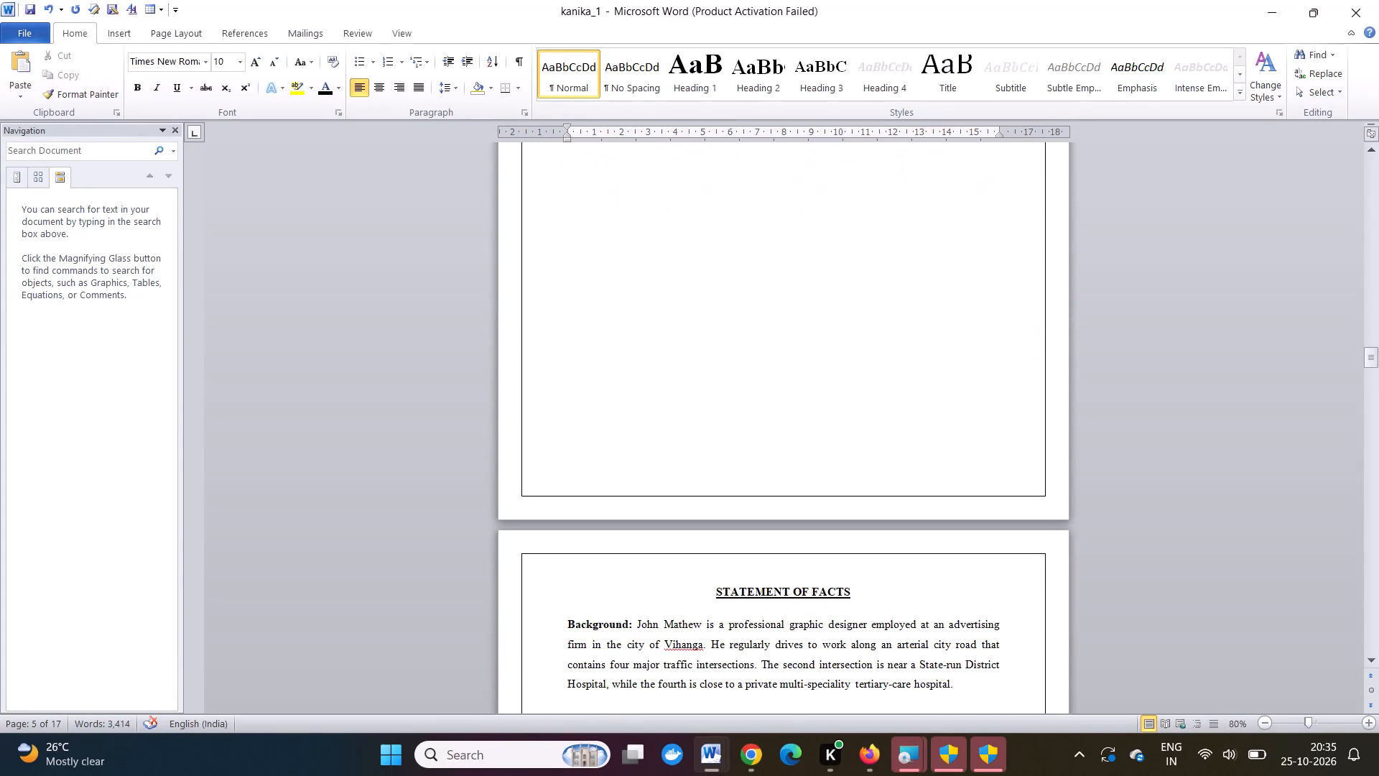
pyautogui.scroll(-1, 801, 530)
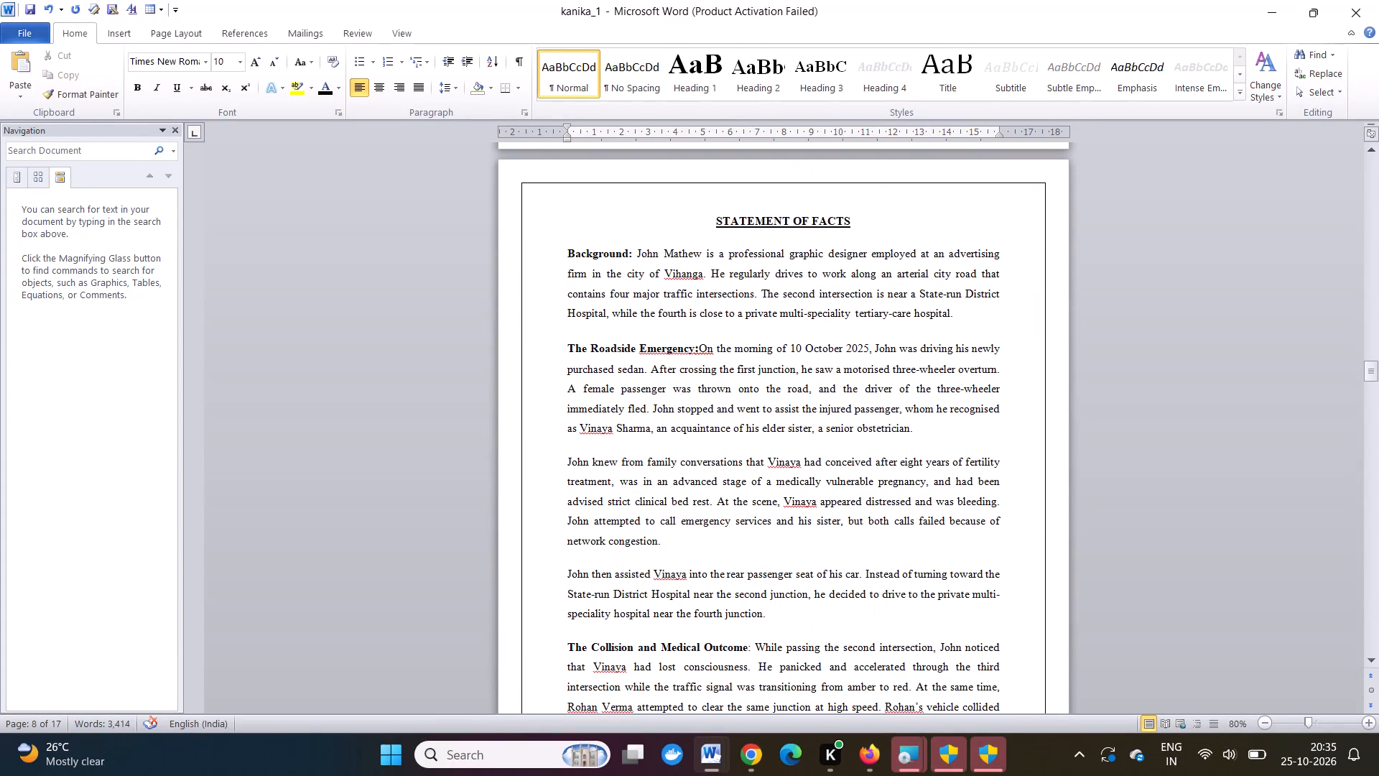
pyautogui.scroll(3, 801, 530)
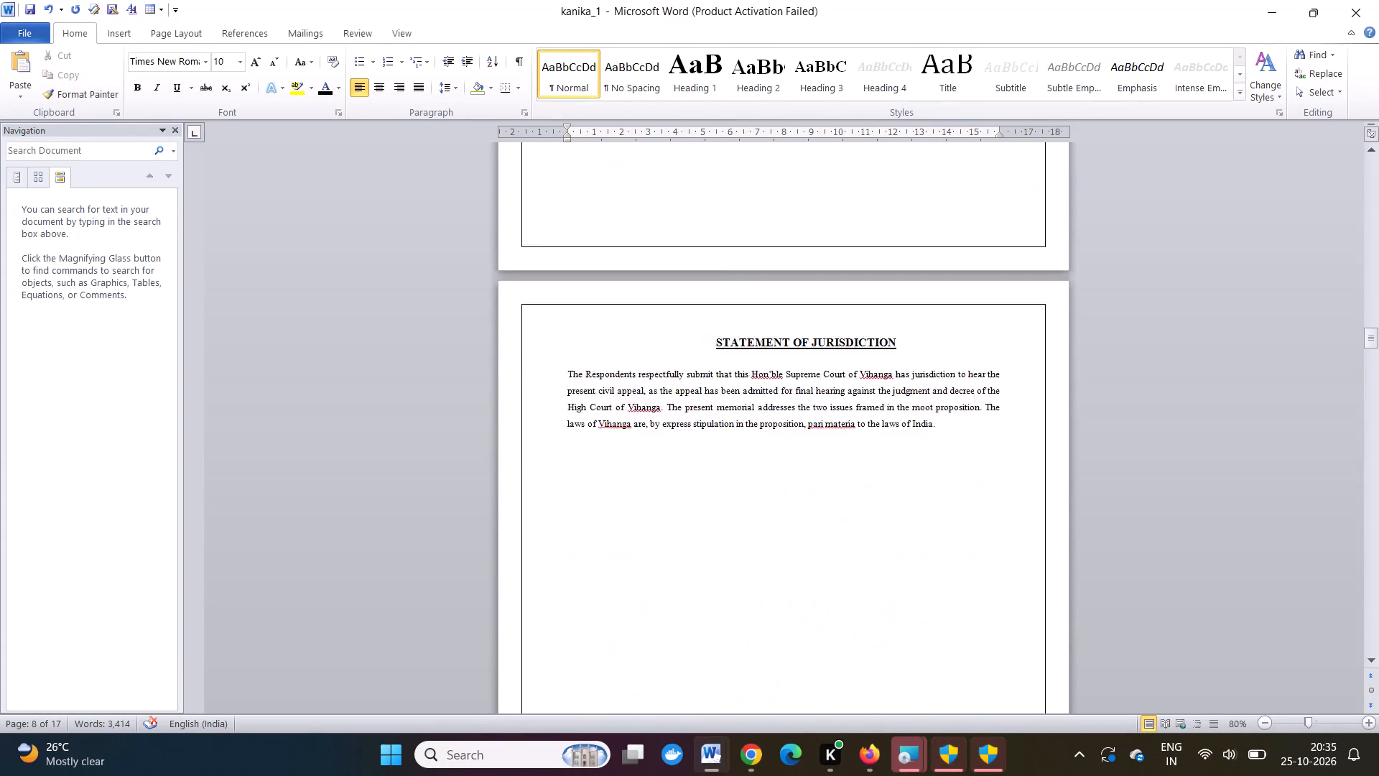
pyautogui.scroll(1, 801, 530)
pyautogui.scroll(-4, 801, 530)
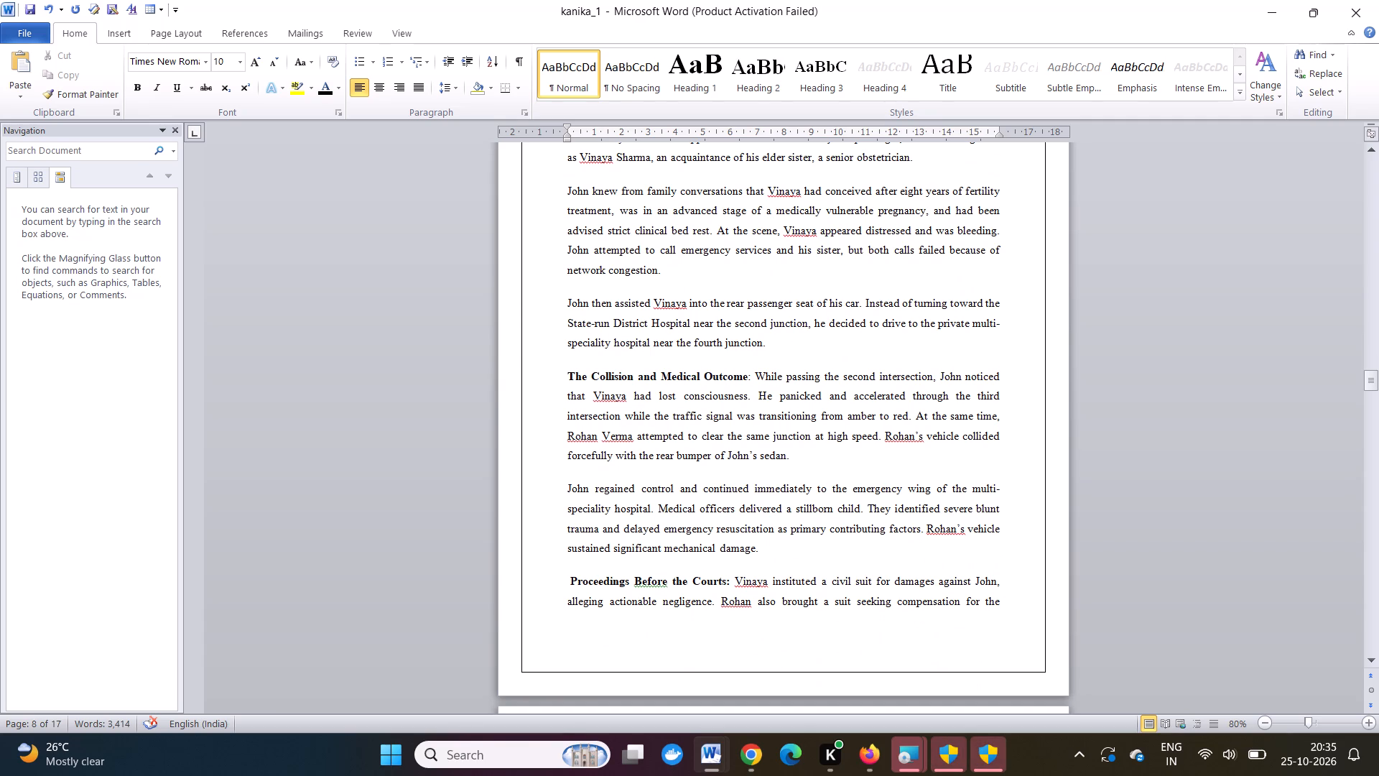
pyautogui.scroll(2, 846, 492)
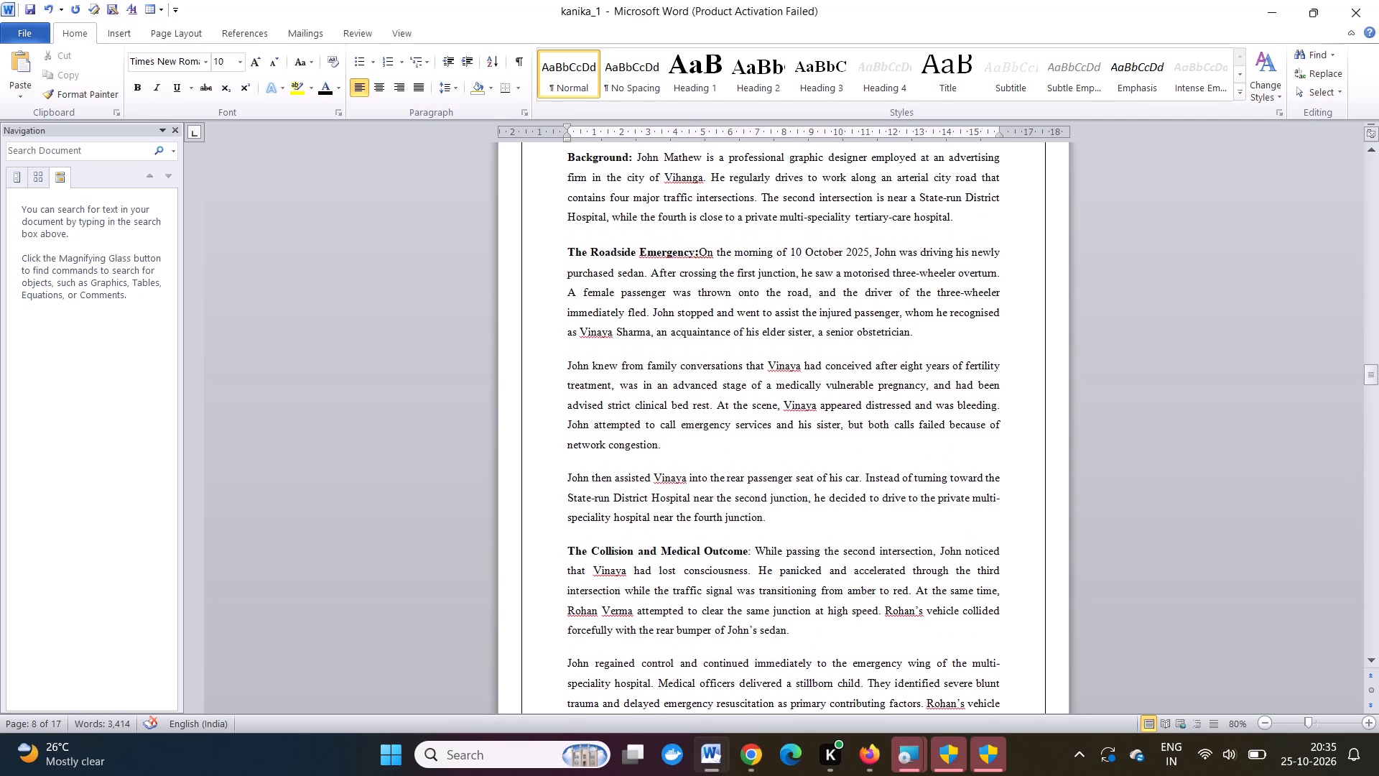
pyautogui.scroll(-3, 846, 492)
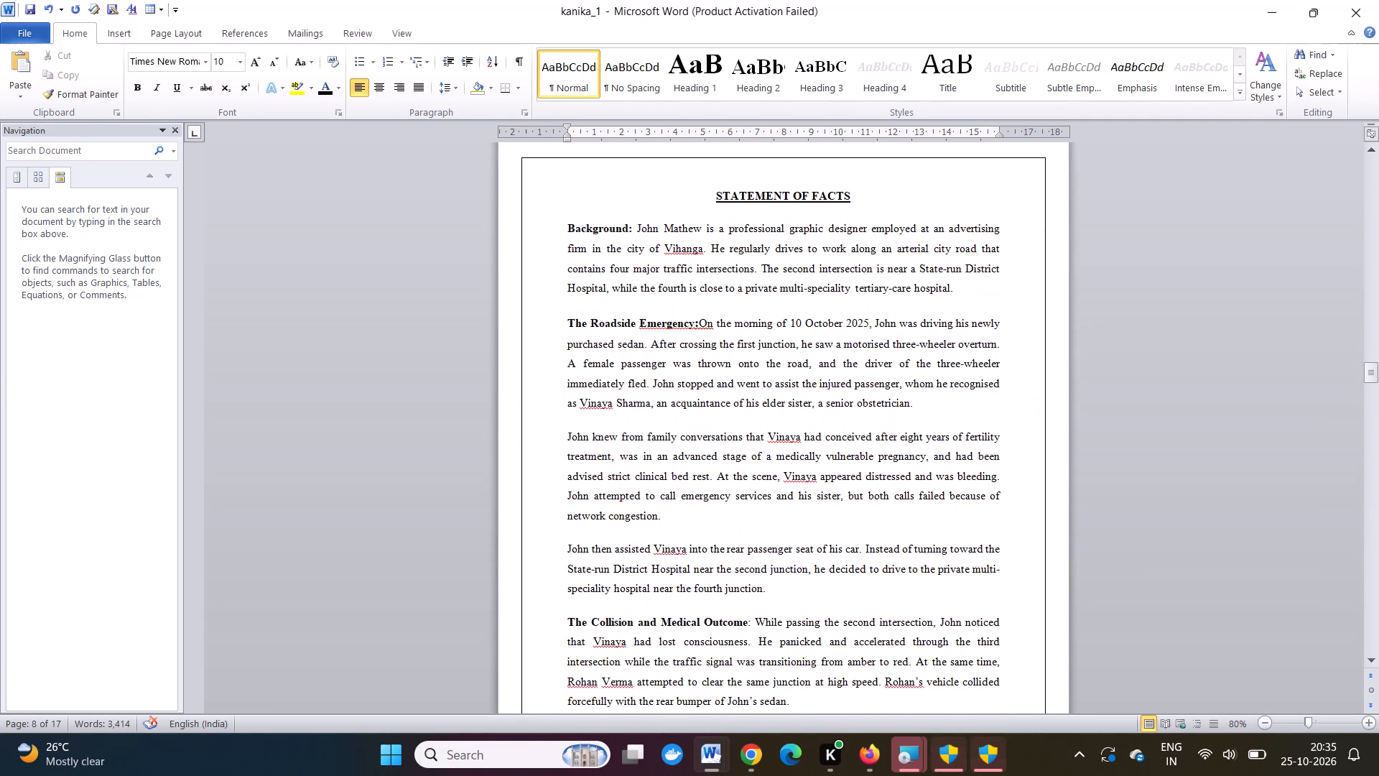
pyautogui.scroll(-1, 846, 492)
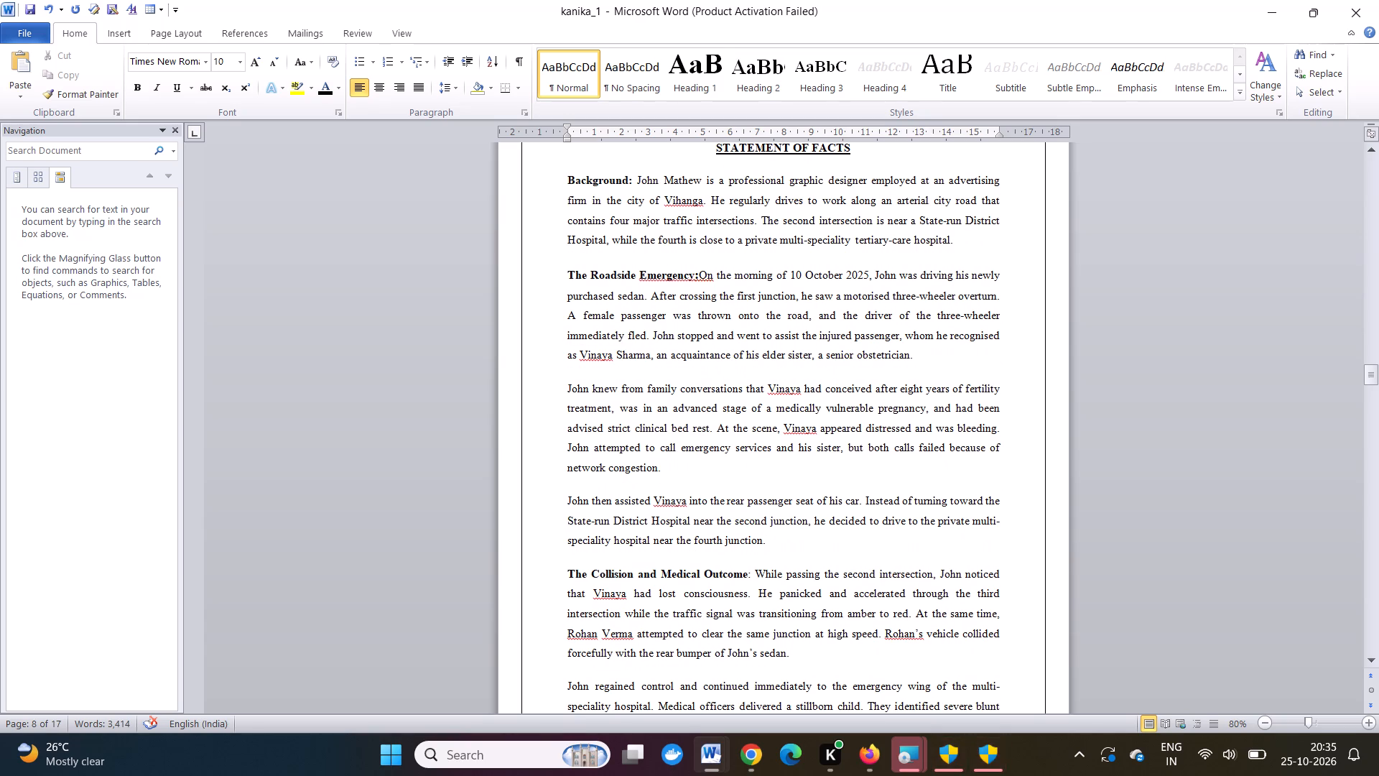
pyautogui.click(697, 273)
pyautogui.press('space')
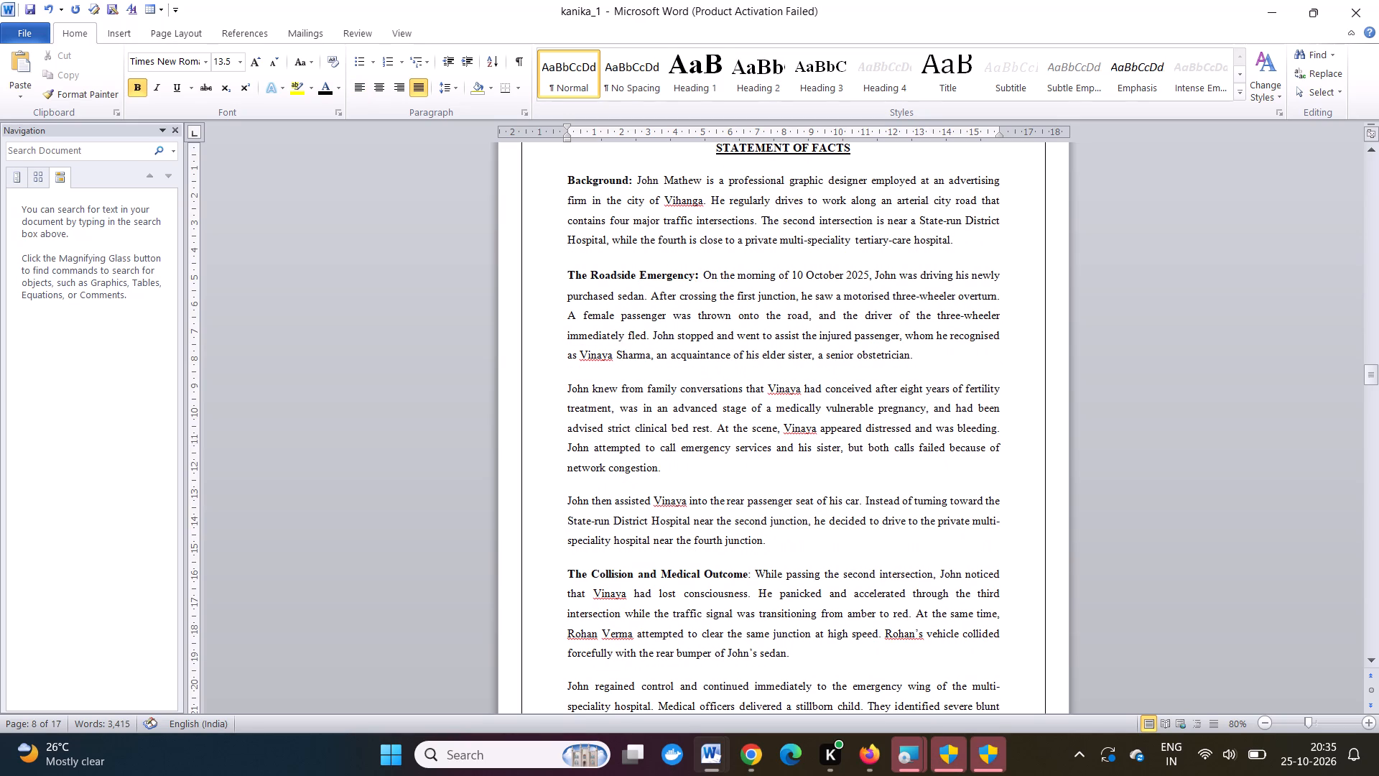
# Review the rest of the Statement of Facts, the Issues Raised page and the summary of arguments for formatting problems.
pyautogui.scroll(-1, 728, 282)
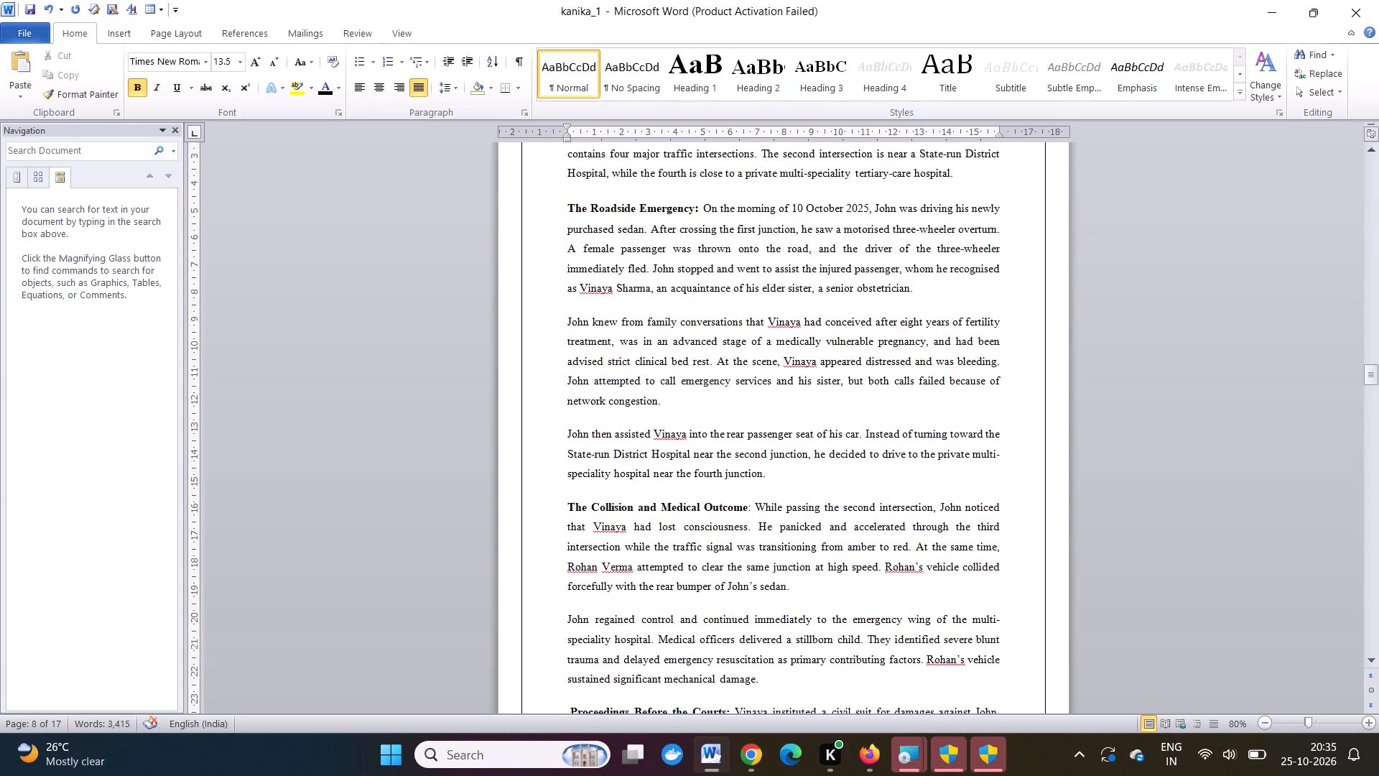
pyautogui.scroll(-2, 728, 282)
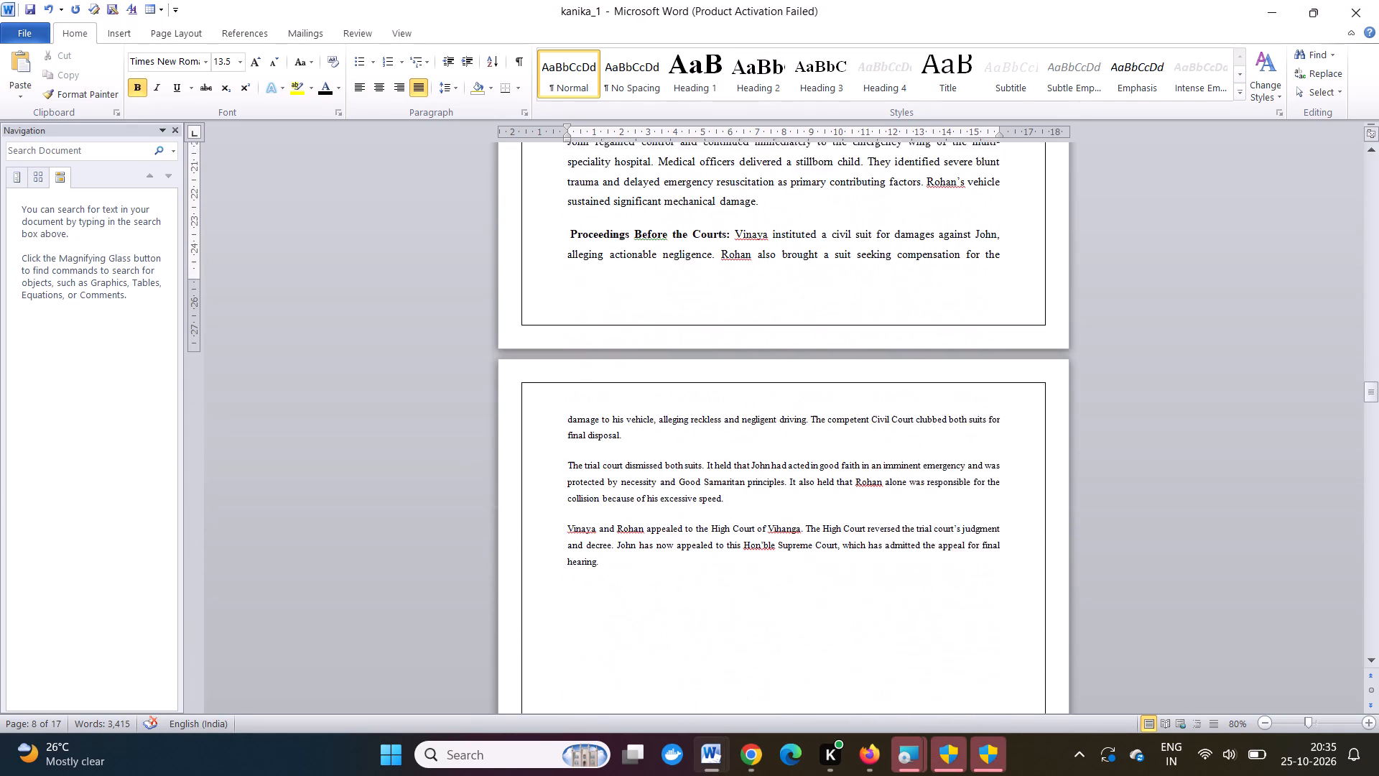
pyautogui.scroll(-2, 728, 282)
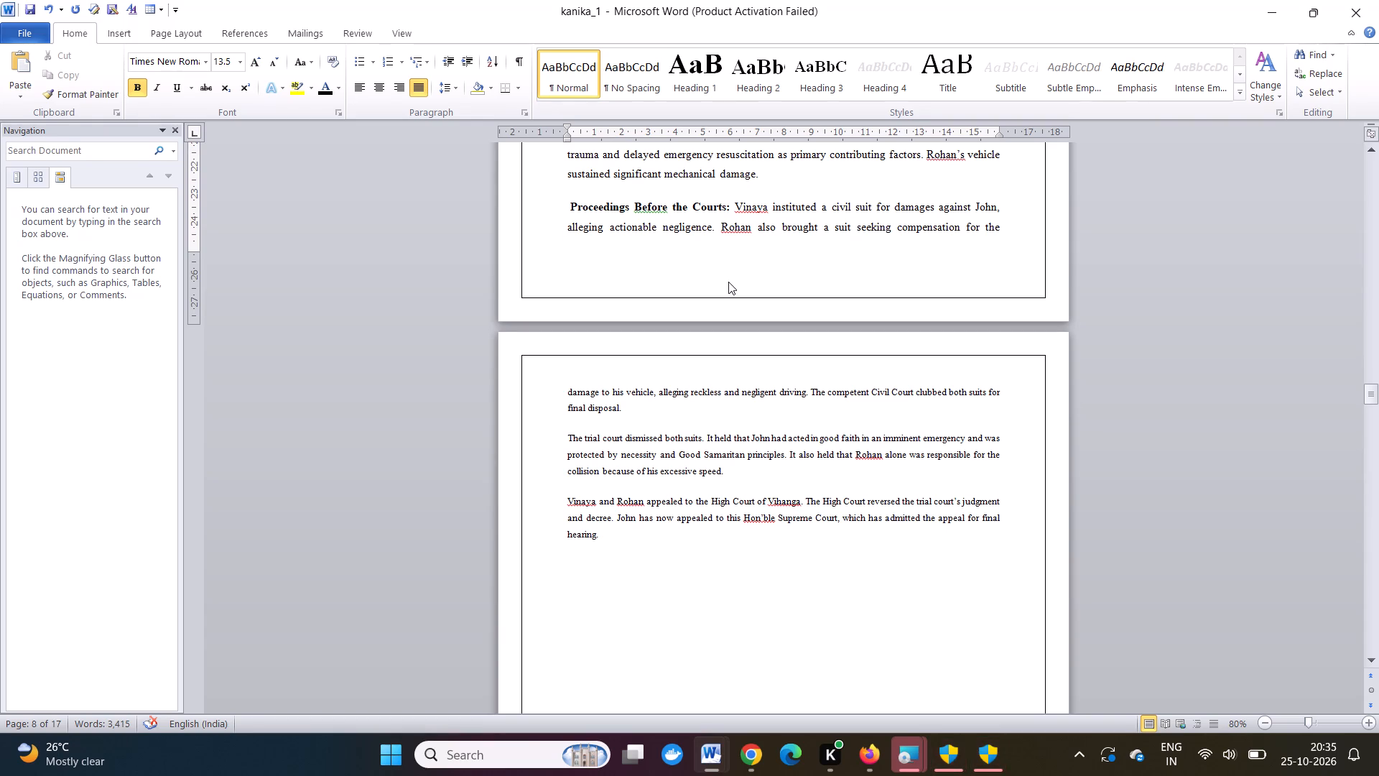
pyautogui.scroll(-2, 728, 282)
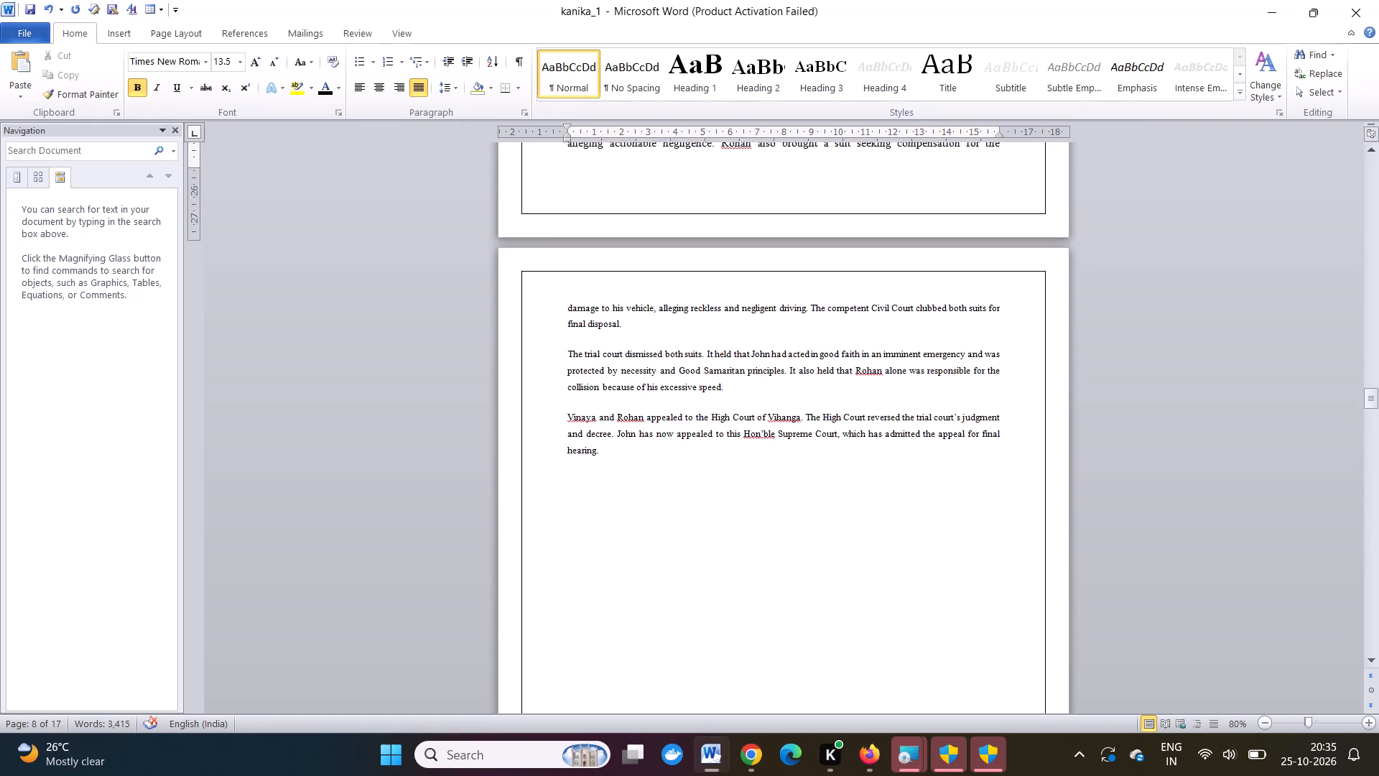
pyautogui.scroll(-4, 728, 282)
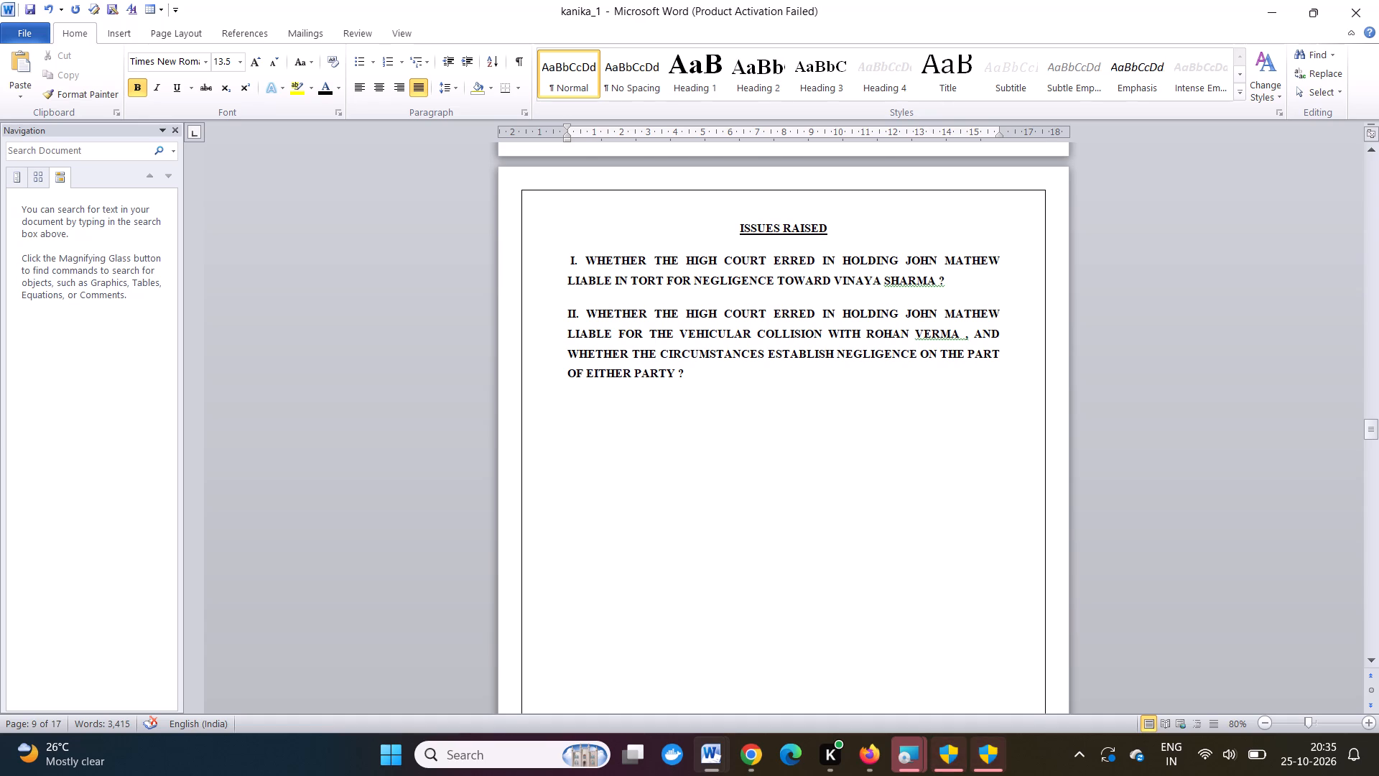
pyautogui.scroll(-4, 709, 292)
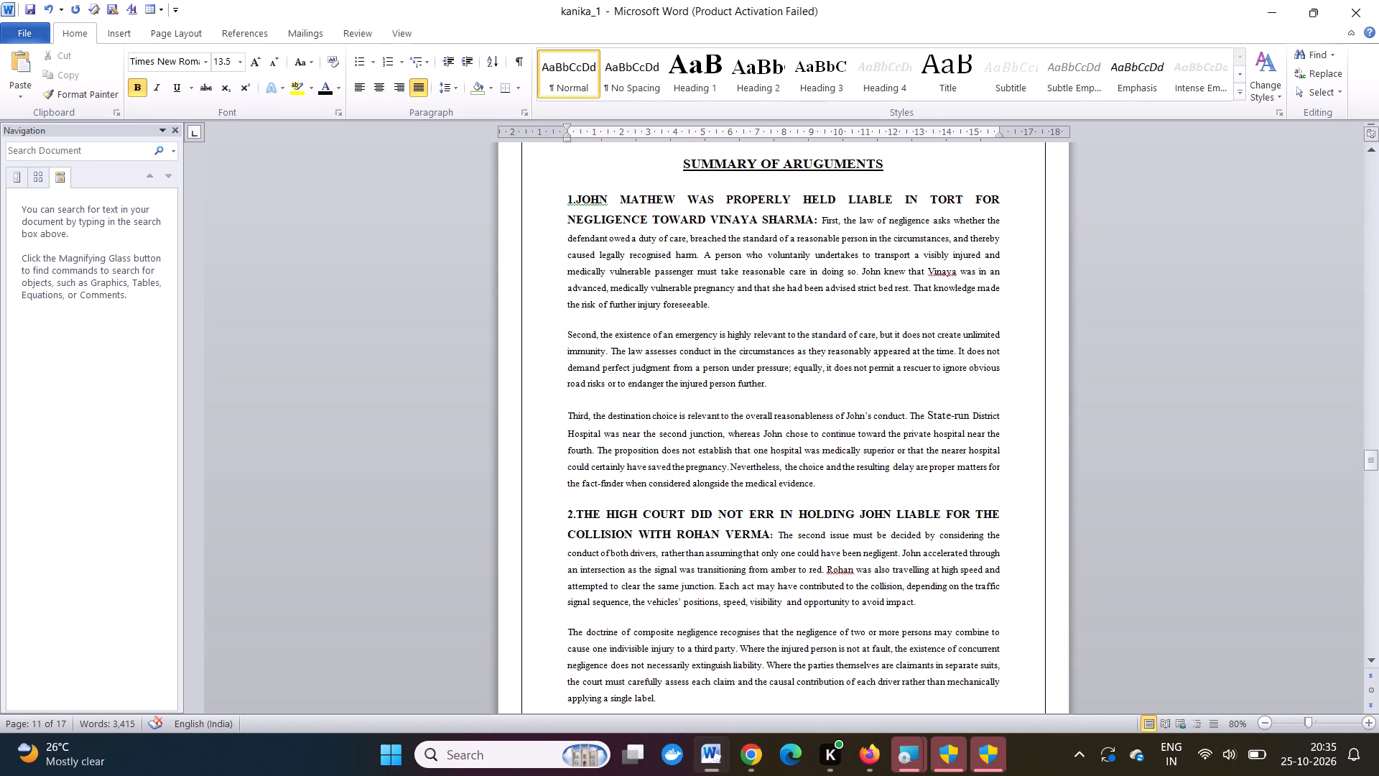
pyautogui.scroll(-1, 822, 325)
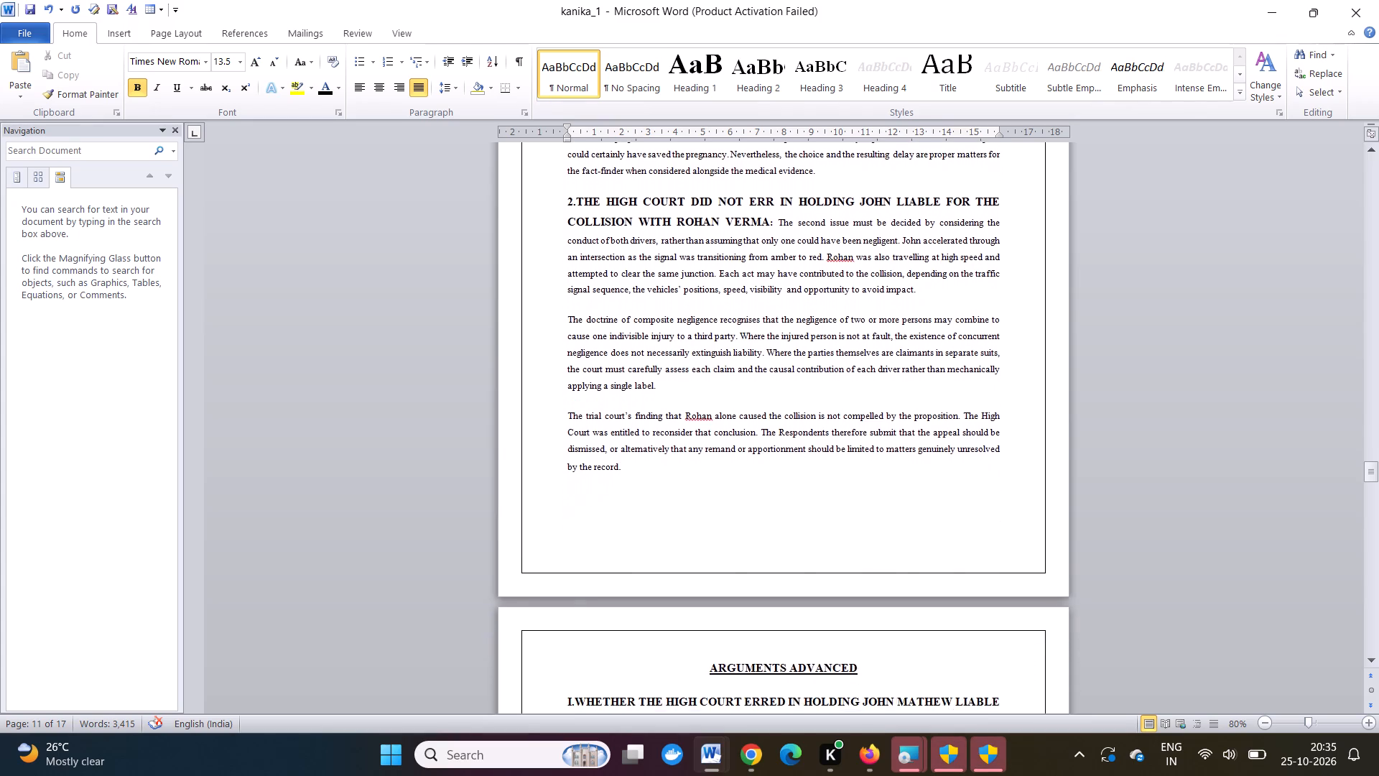
pyautogui.scroll(-2, 822, 325)
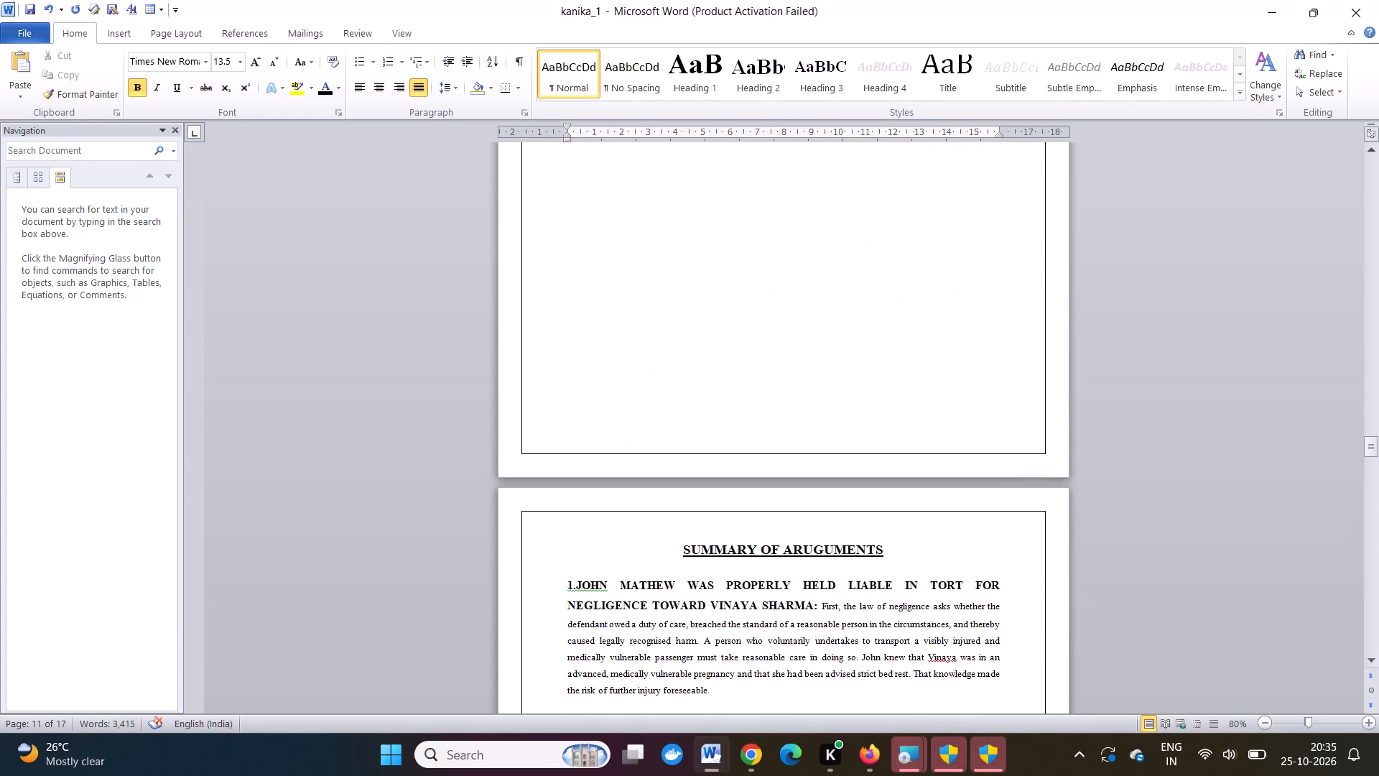
pyautogui.scroll(-2, 822, 325)
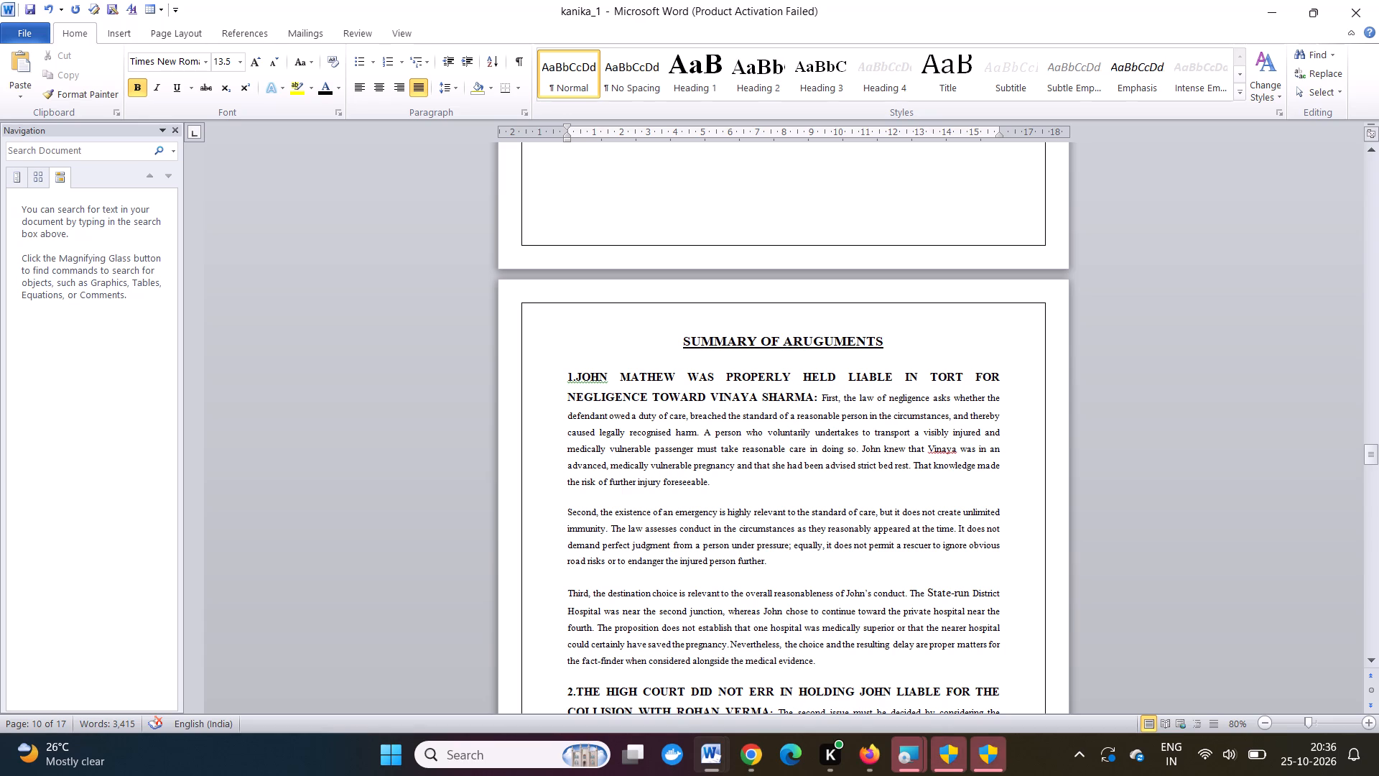
pyautogui.scroll(-1, 626, 517)
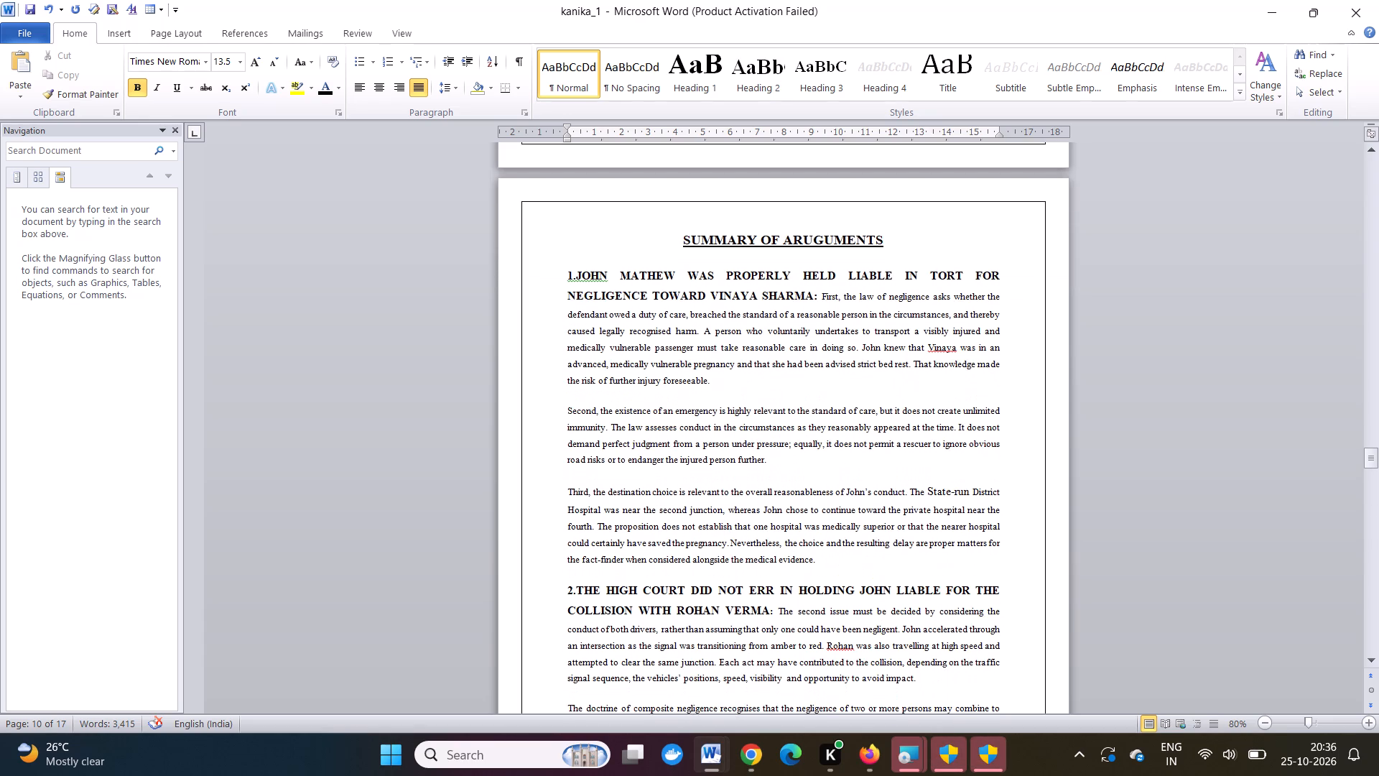
pyautogui.scroll(-1, 626, 517)
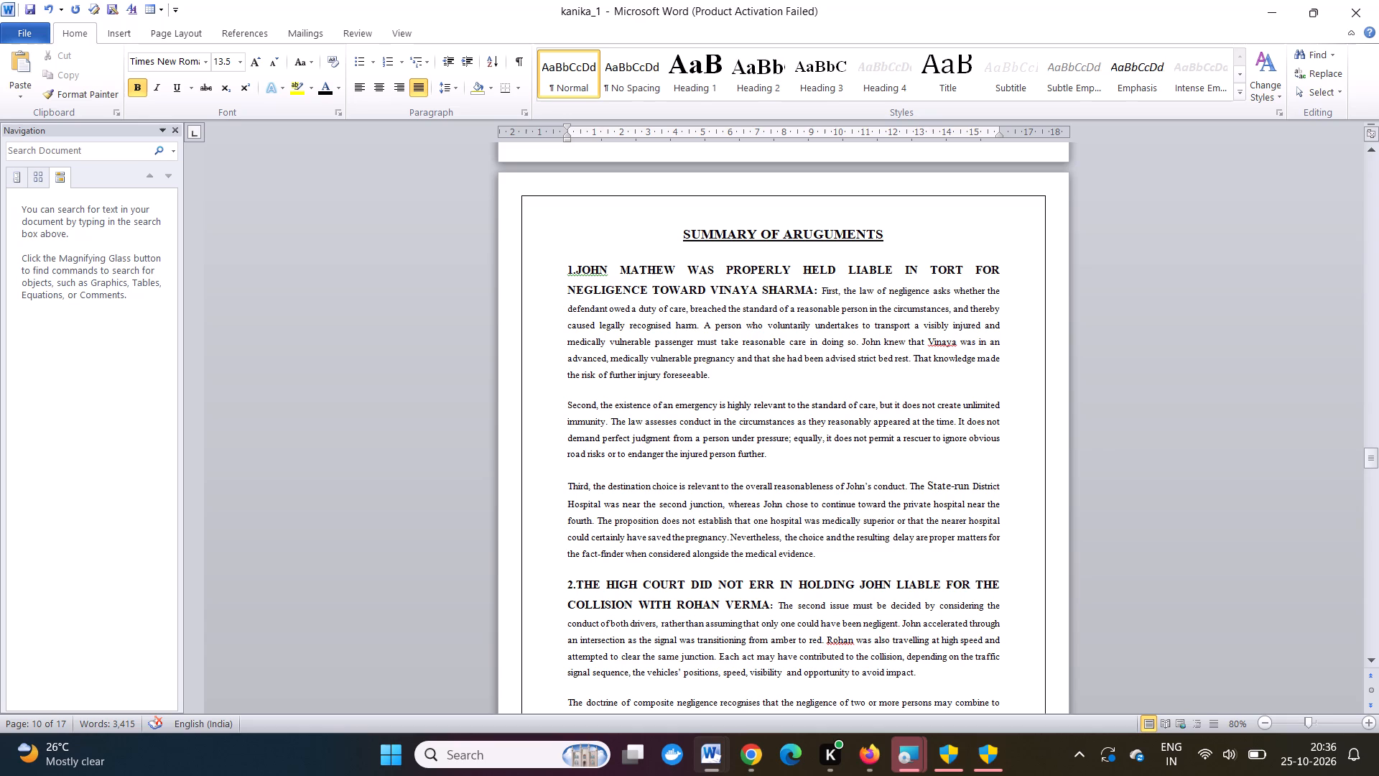
# Join the paragraph starting "Second," to the end of the first paragraph under argument 1, separated by a space.
pyautogui.click(565, 405)
pyautogui.press('BackSpace')
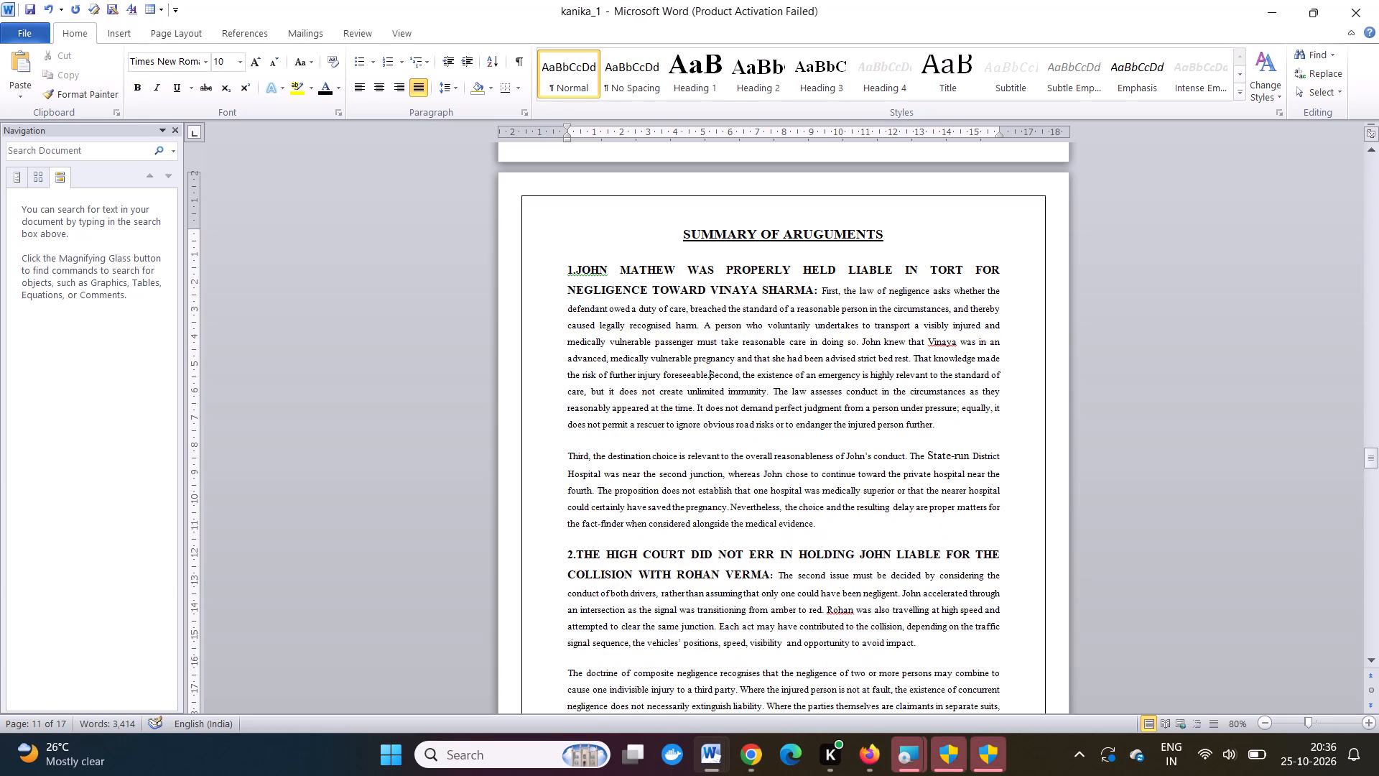
pyautogui.press('space')
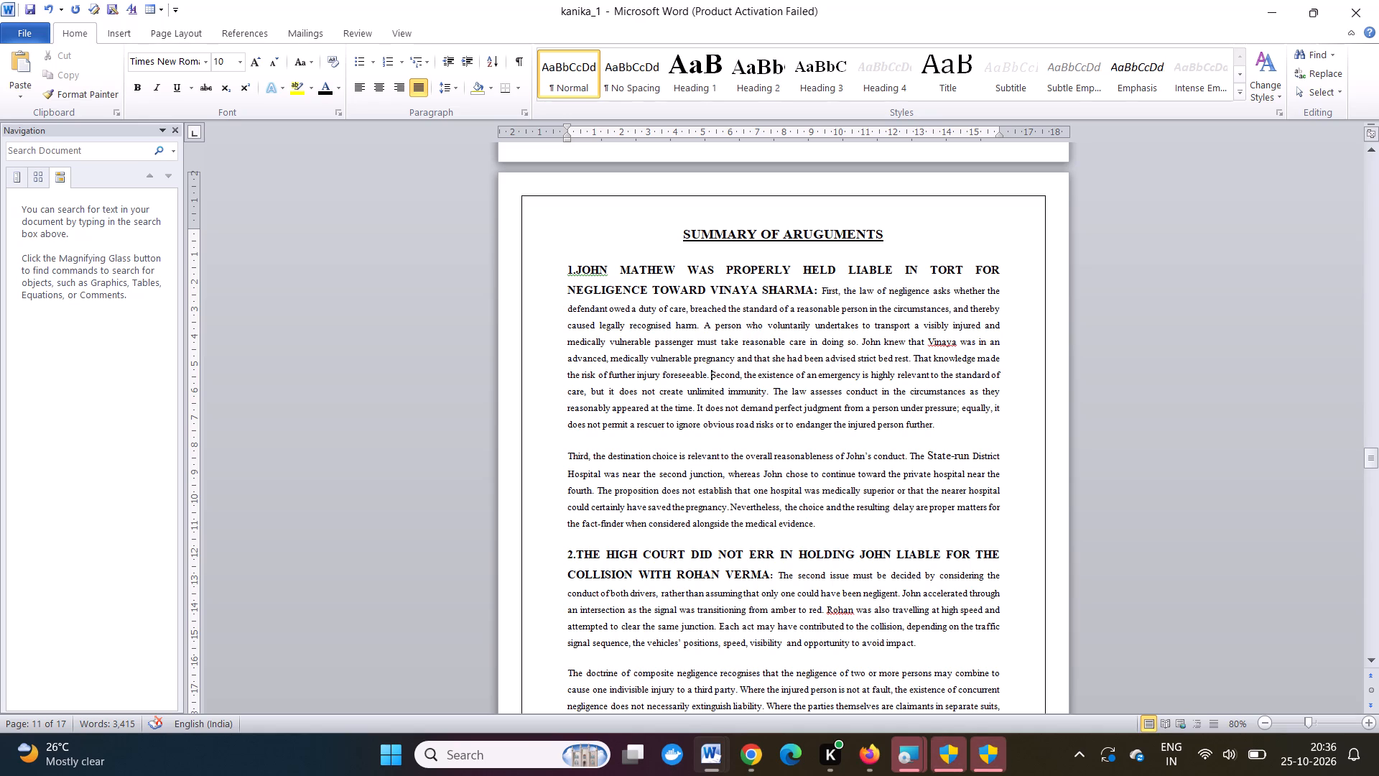
# Remove "Second," from the joined text so the sentence begins "The existence of an emergency", with a capital T.
pyautogui.click(744, 373)
pyautogui.press('BackSpace')
pyautogui.press('BackSpace')
pyautogui.press('BackSpace')
pyautogui.press('BackSpace')
pyautogui.press('BackSpace')
pyautogui.press('BackSpace')
pyautogui.press('BackSpace')
pyautogui.press('BackSpace')
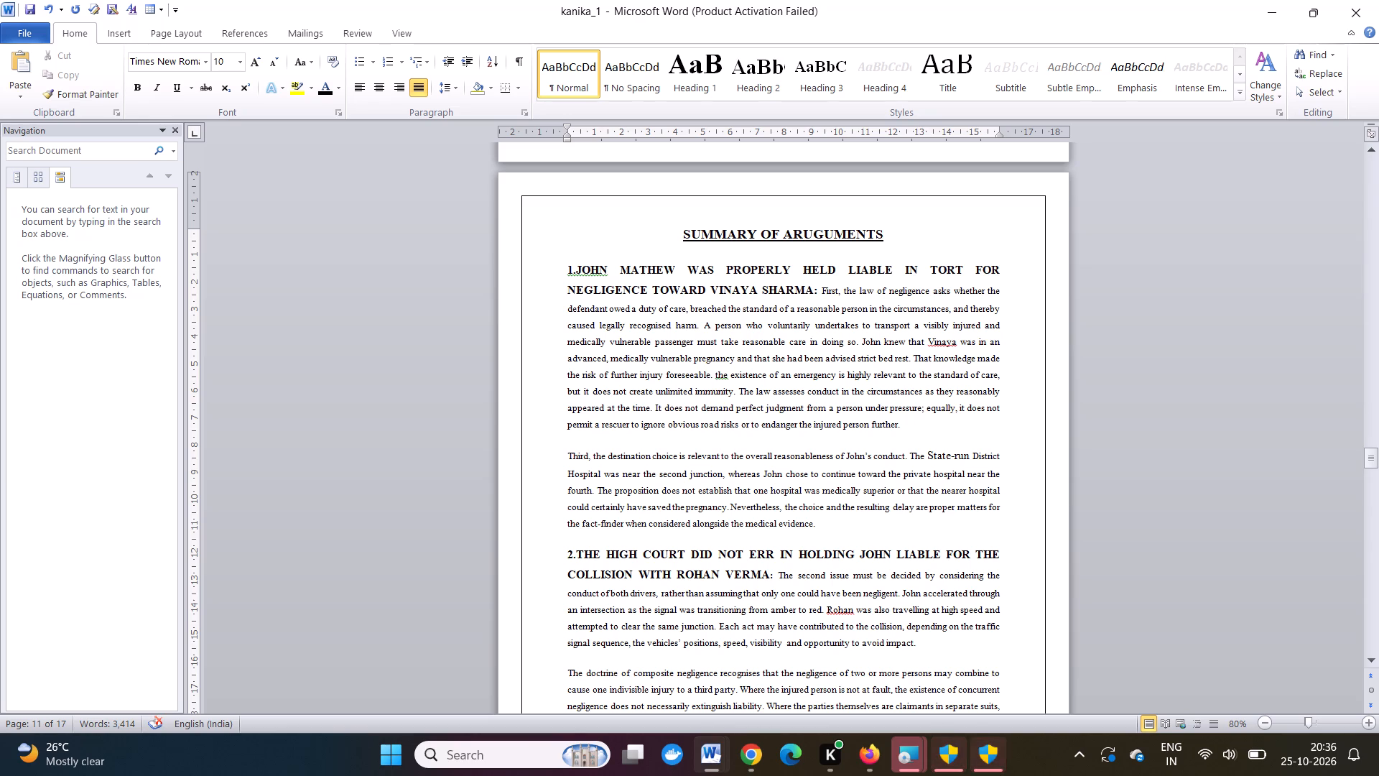
pyautogui.click(718, 377)
pyautogui.press('BackSpace')
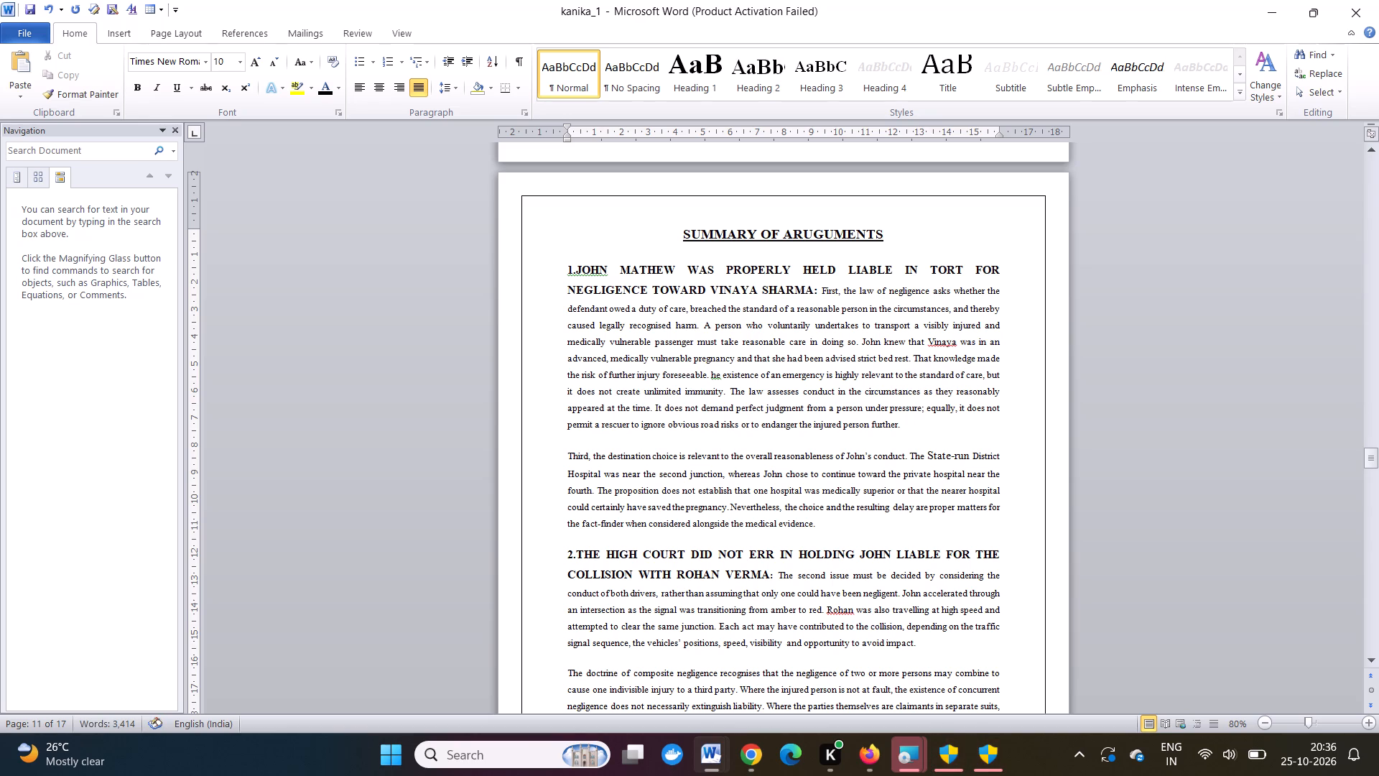
pyautogui.press('t')
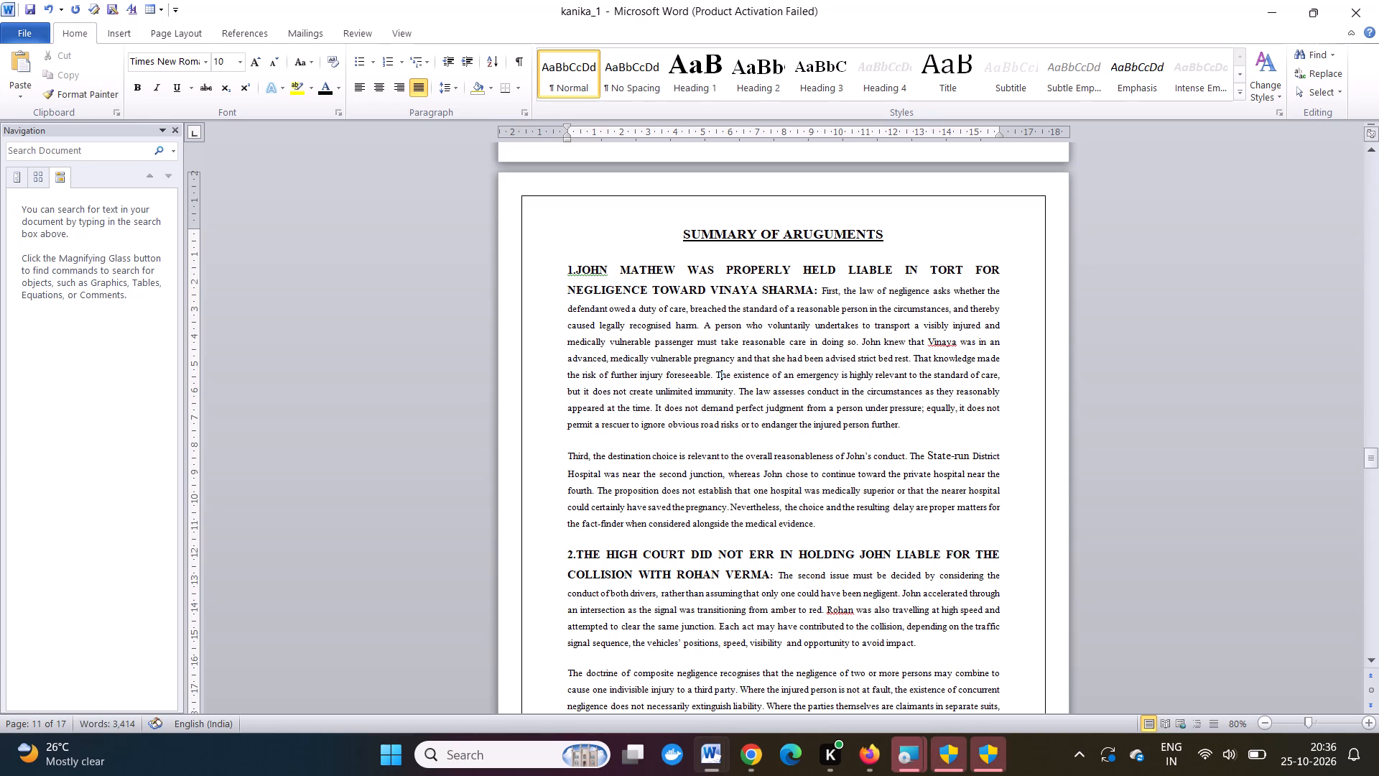
# Remove "Third," and join that paragraph to the preceding text under argument 1, beginning the sentence "The destination choice".
pyautogui.click(594, 458)
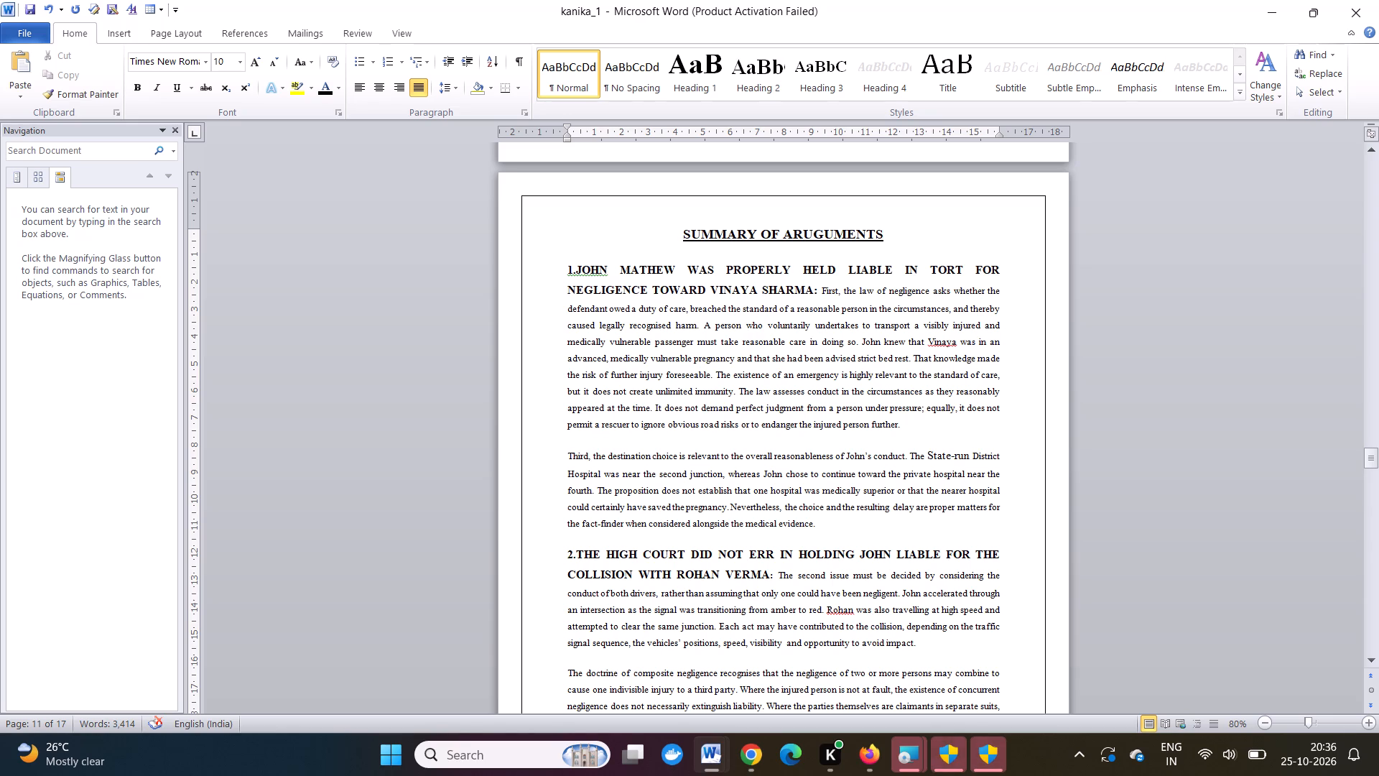
pyautogui.click(596, 458)
pyautogui.press('BackSpace')
pyautogui.press('BackSpace')
pyautogui.press('BackSpace')
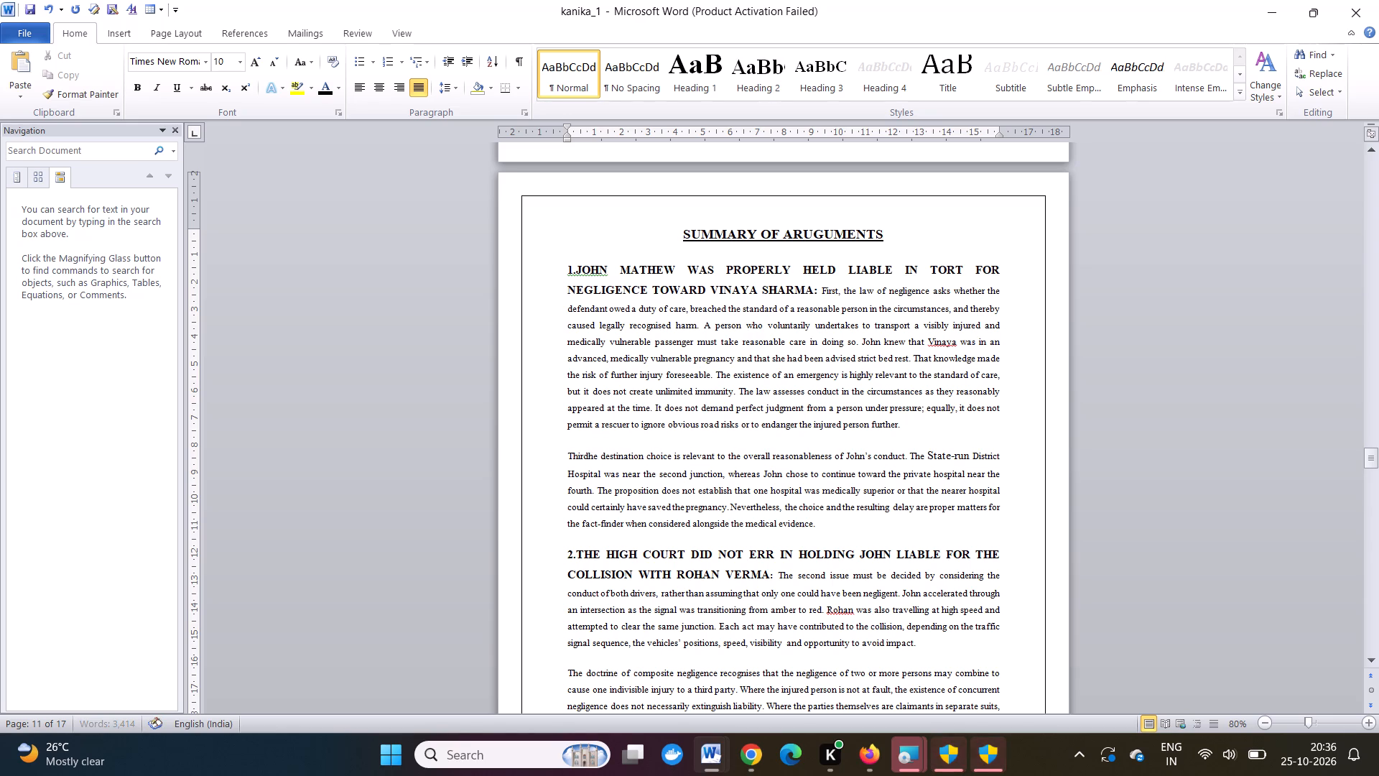
pyautogui.press('BackSpace')
pyautogui.press('BackSpace')
pyautogui.press('BackSpace')
pyautogui.press('BackSpace')
pyautogui.press('BackSpace')
pyautogui.press('BackSpace')
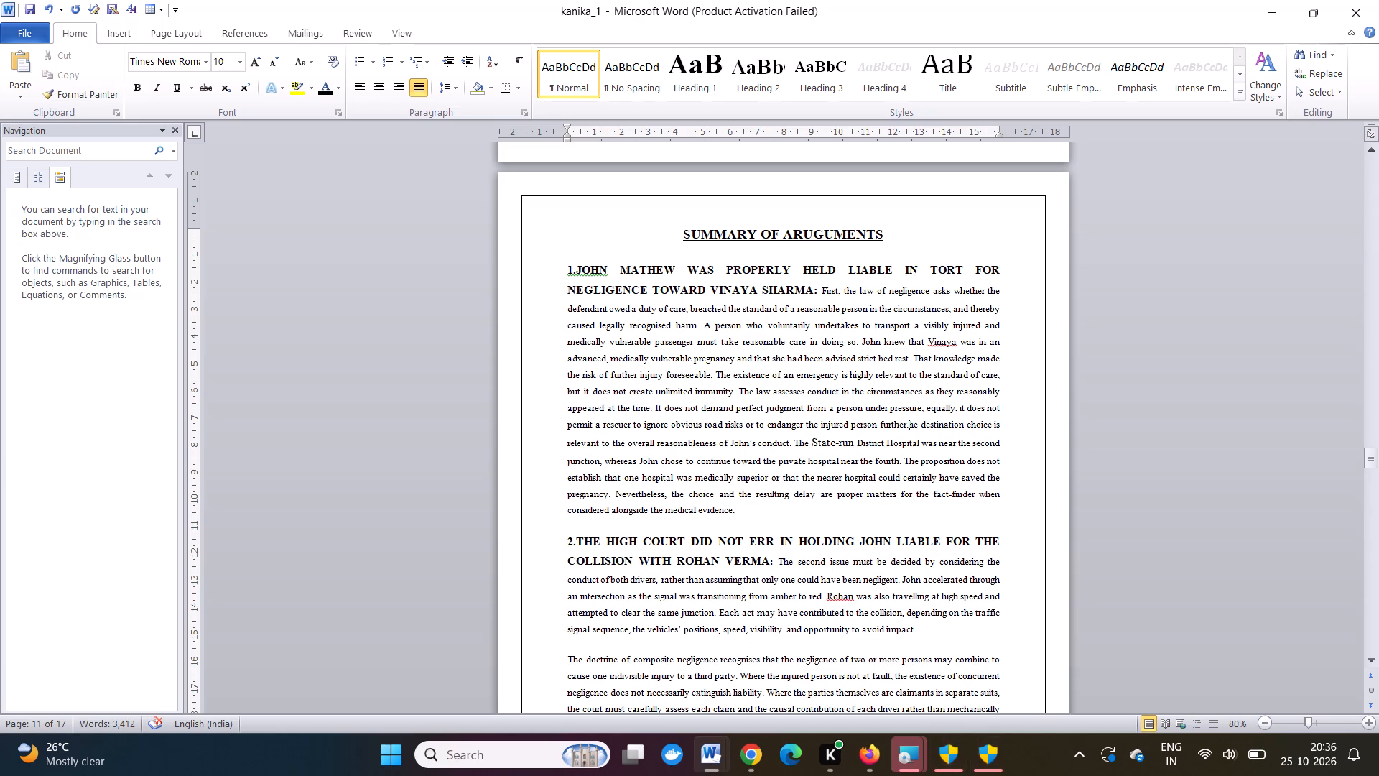
pyautogui.press('space')
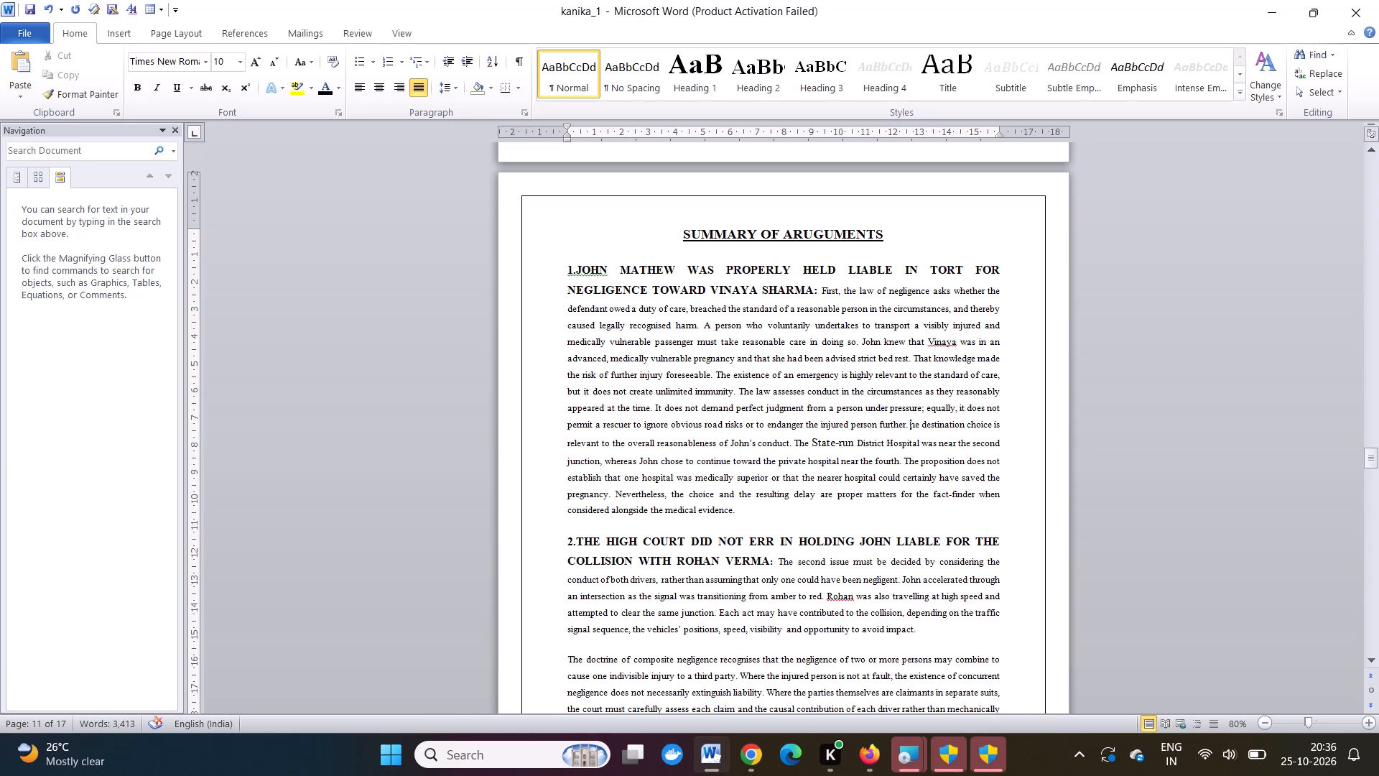
pyautogui.press('t')
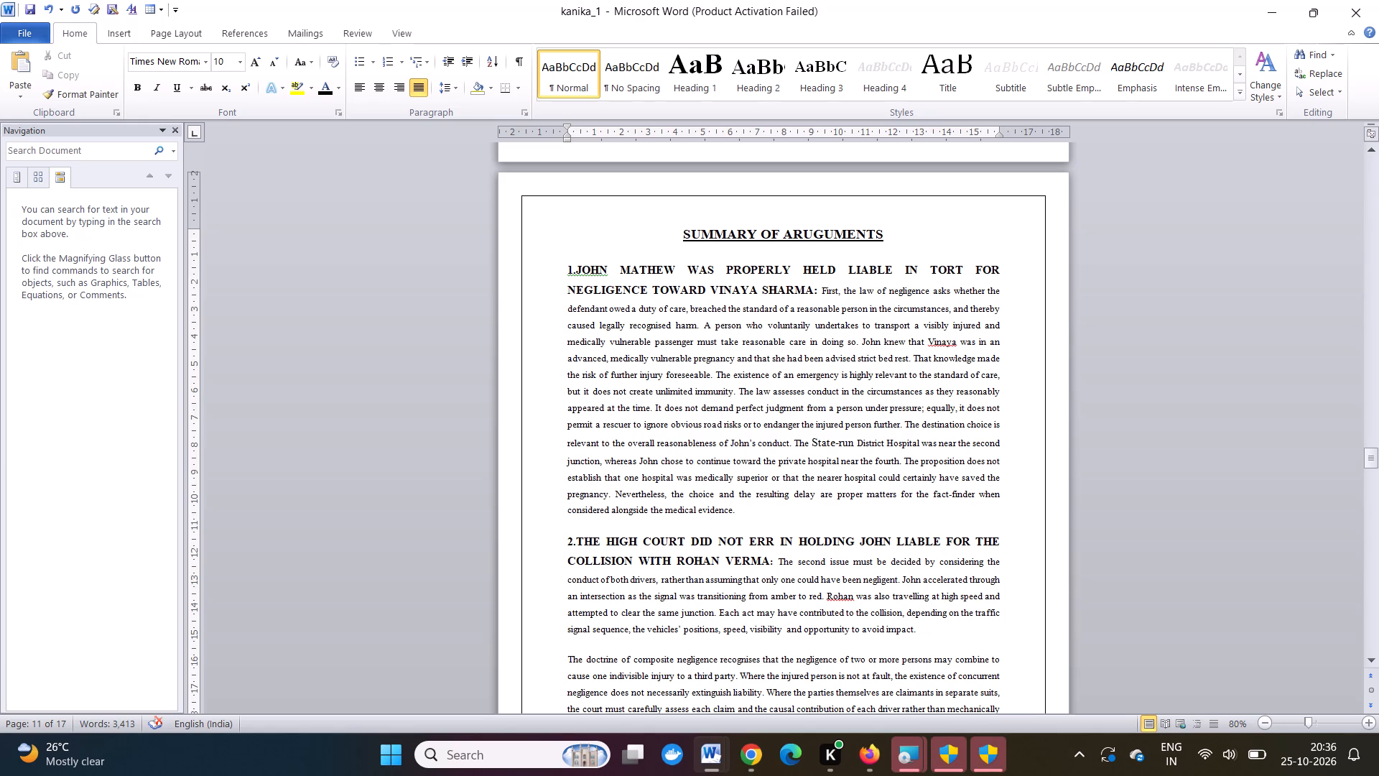
# Insert a line break after argument 2's bold heading so "The second issue must be decided" starts on its own line.
pyautogui.scroll(-3, 676, 470)
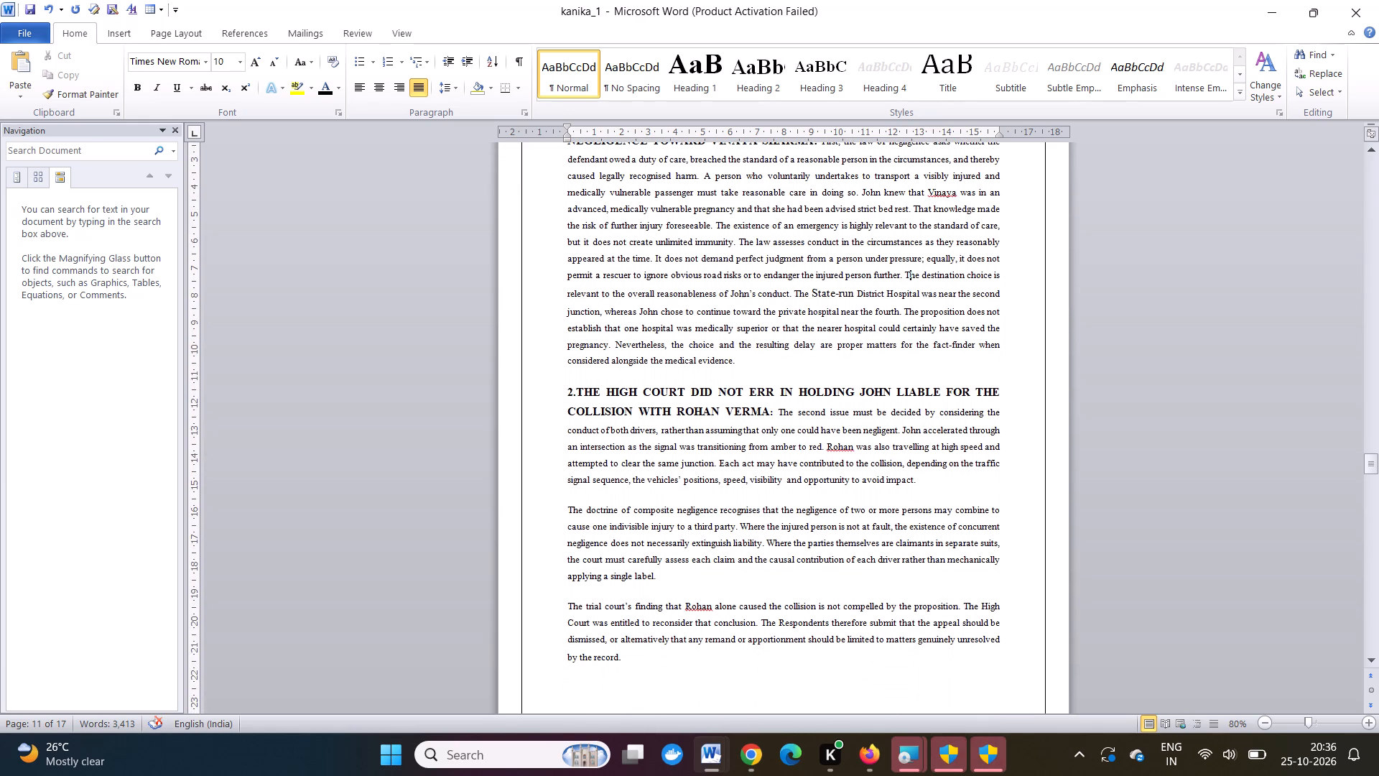
pyautogui.click(776, 415)
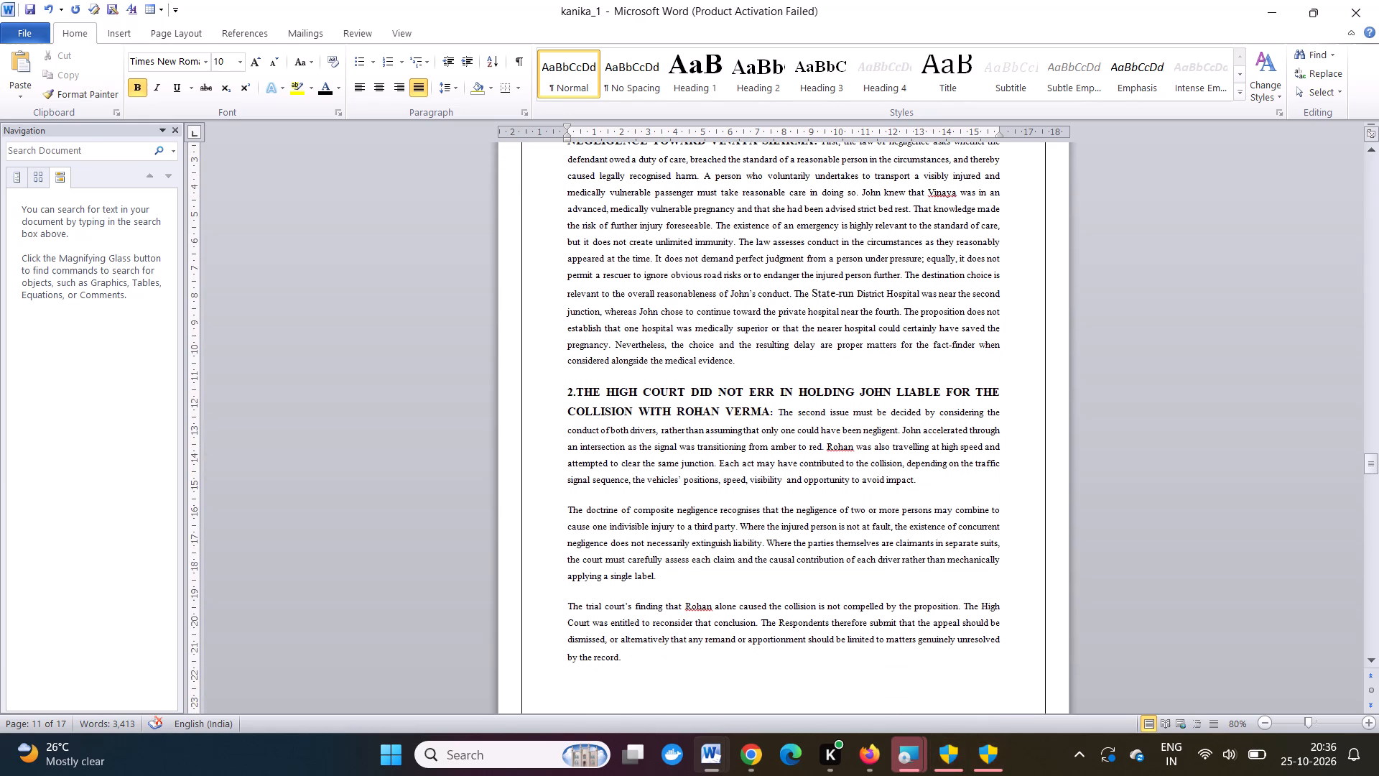
pyautogui.hotkey('shift', 'Return')
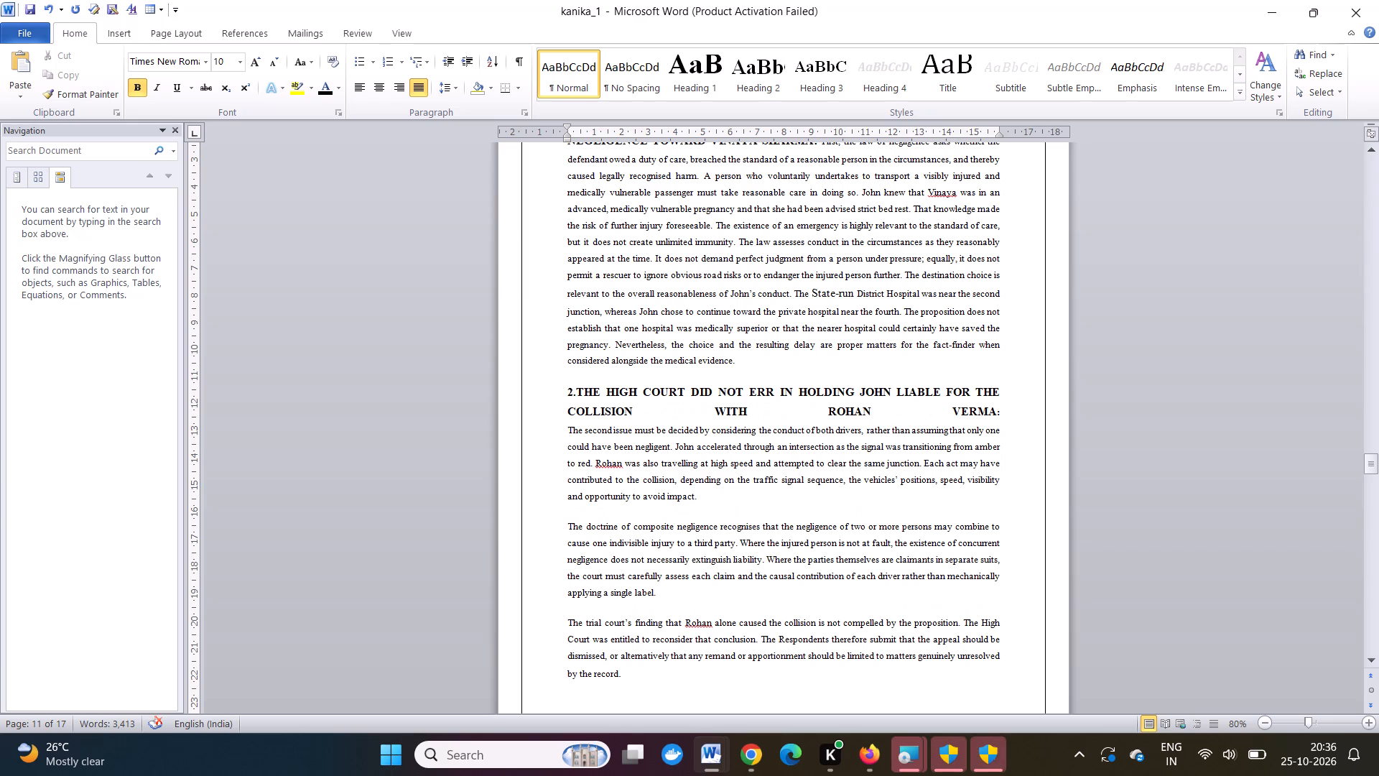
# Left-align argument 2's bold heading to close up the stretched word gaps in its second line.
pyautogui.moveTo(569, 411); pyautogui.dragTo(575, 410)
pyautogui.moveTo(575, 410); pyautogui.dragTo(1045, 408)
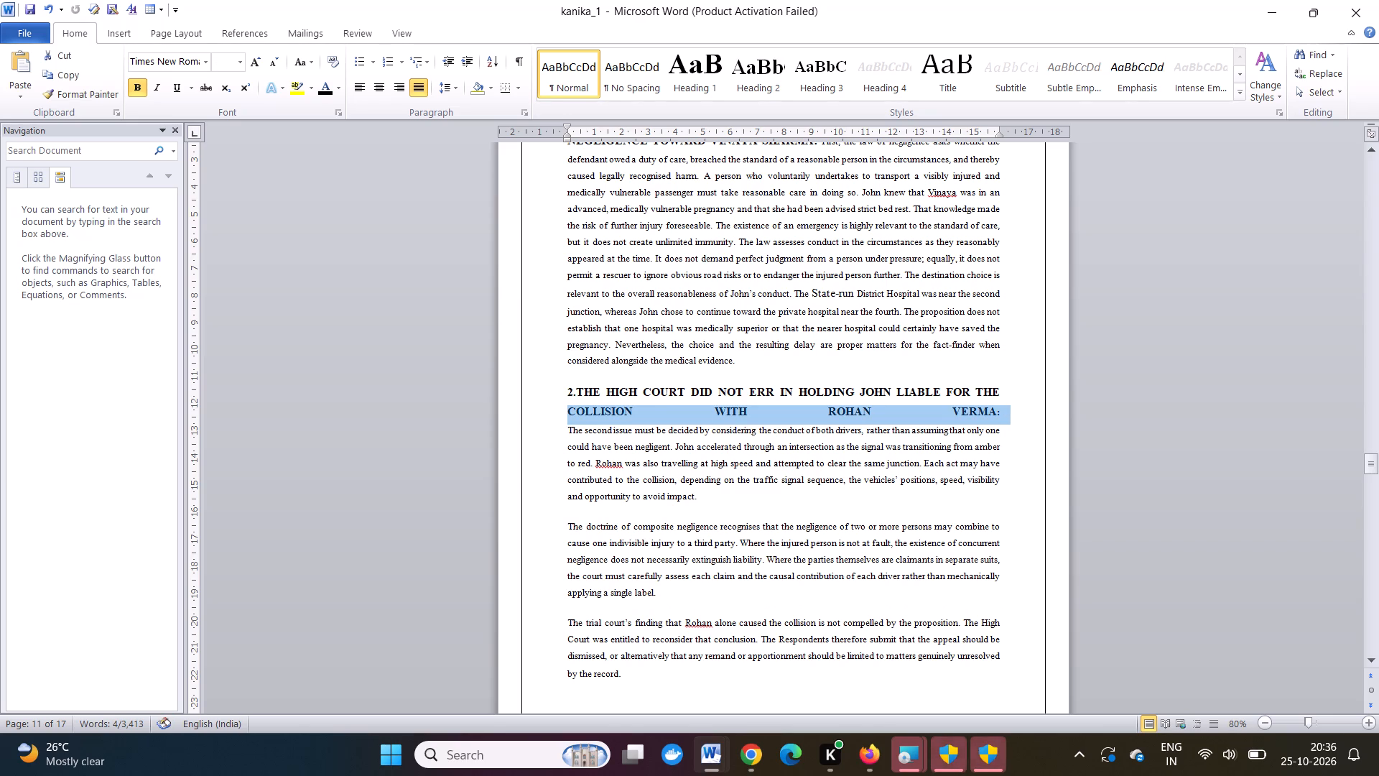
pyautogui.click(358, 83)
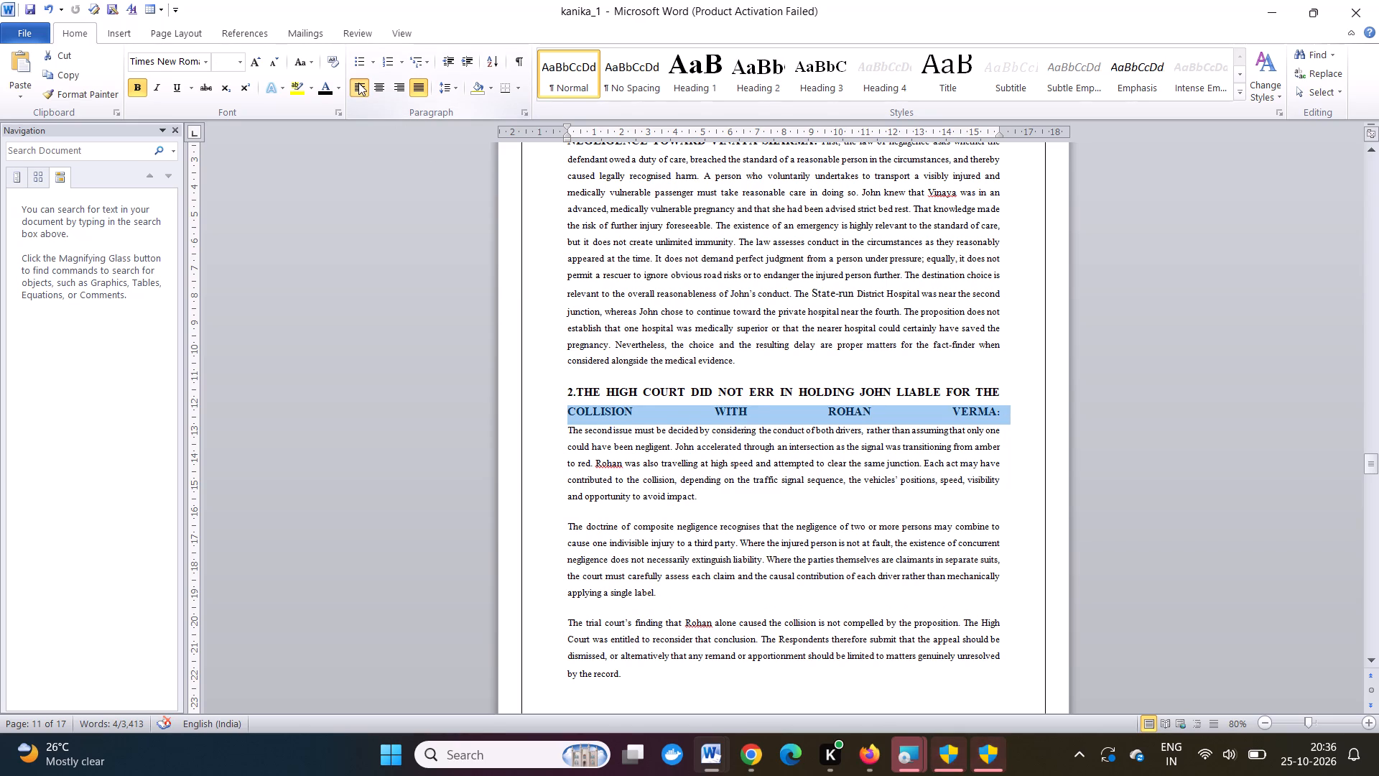
# Join the paragraphs starting "The doctrine of composite negligence" and "The trial court's finding" to argument 2's first paragraph, each separated by a space.
pyautogui.scroll(-1, 717, 326)
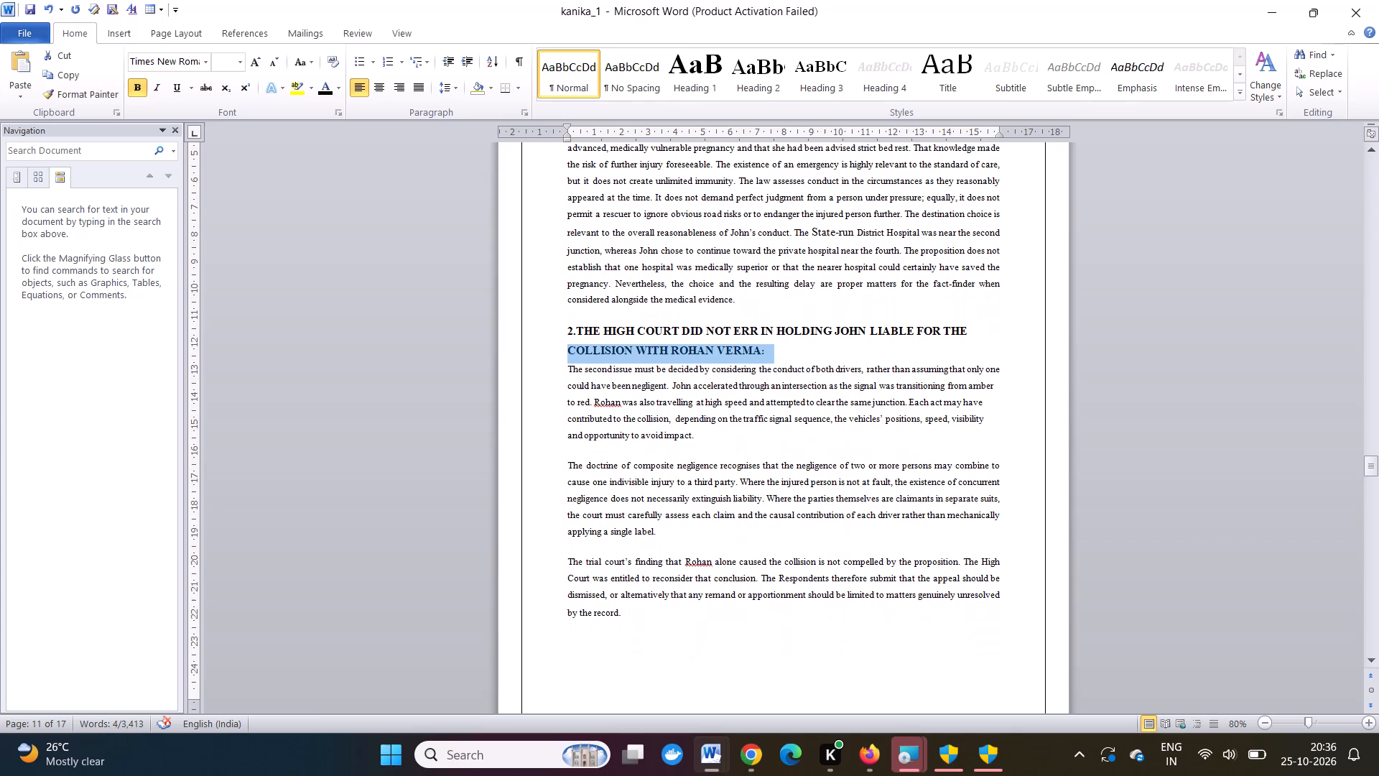
pyautogui.scroll(-1, 717, 326)
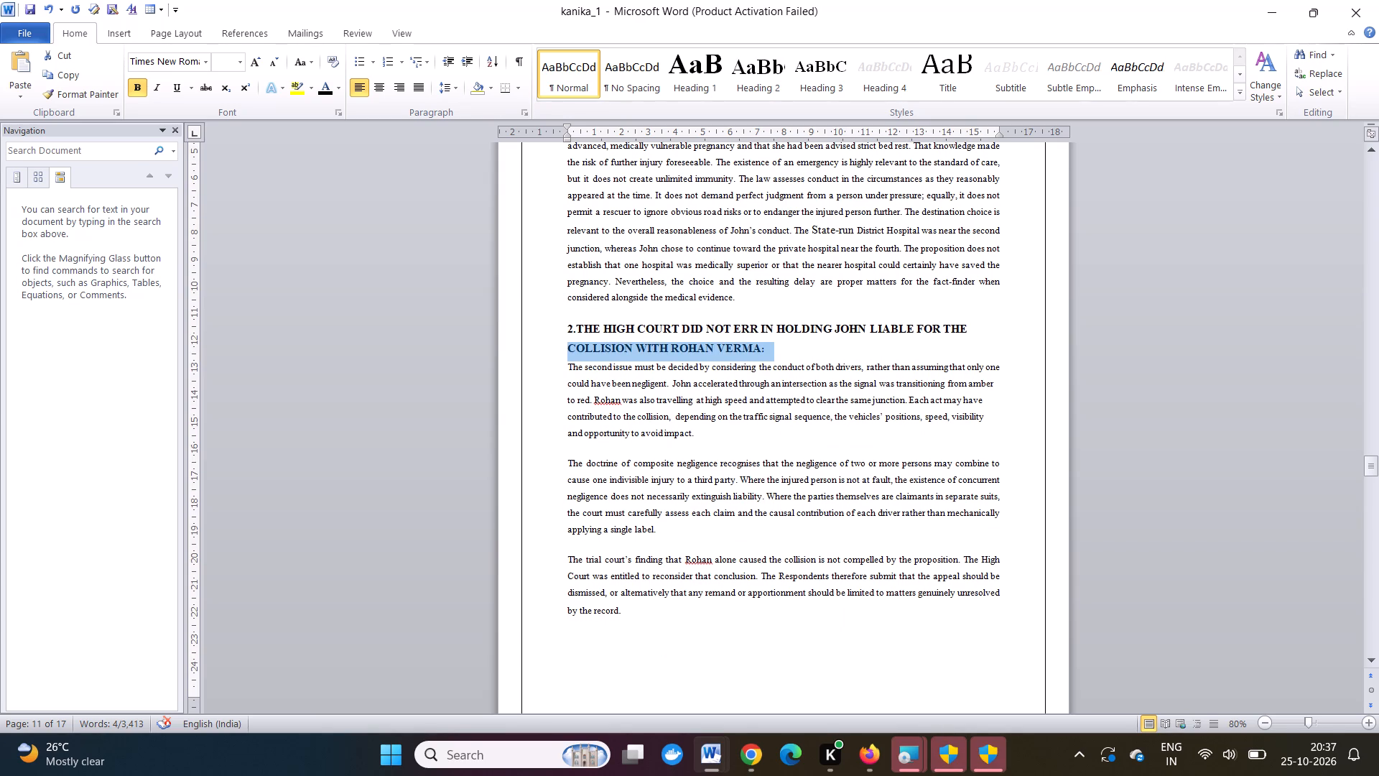
pyautogui.click(568, 466)
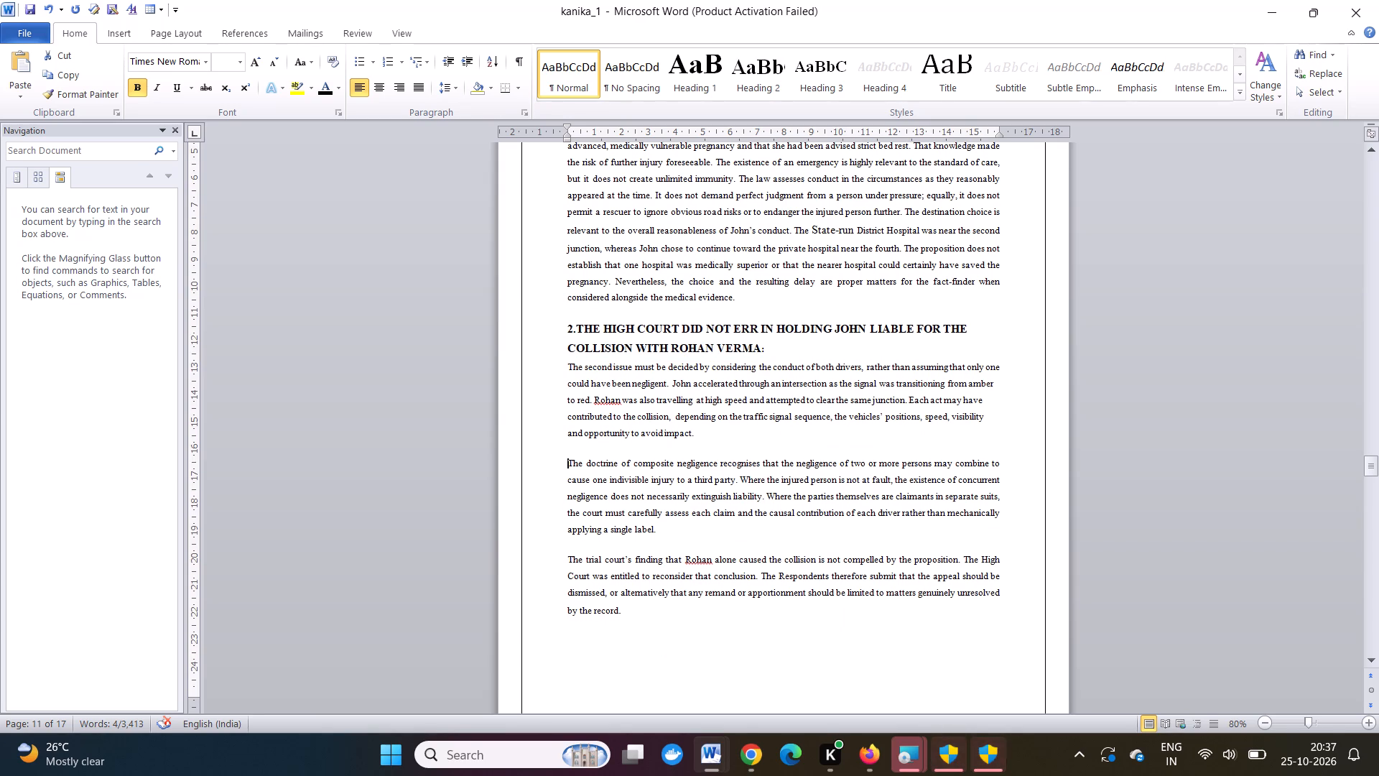
pyautogui.press('BackSpace')
pyautogui.press('space')
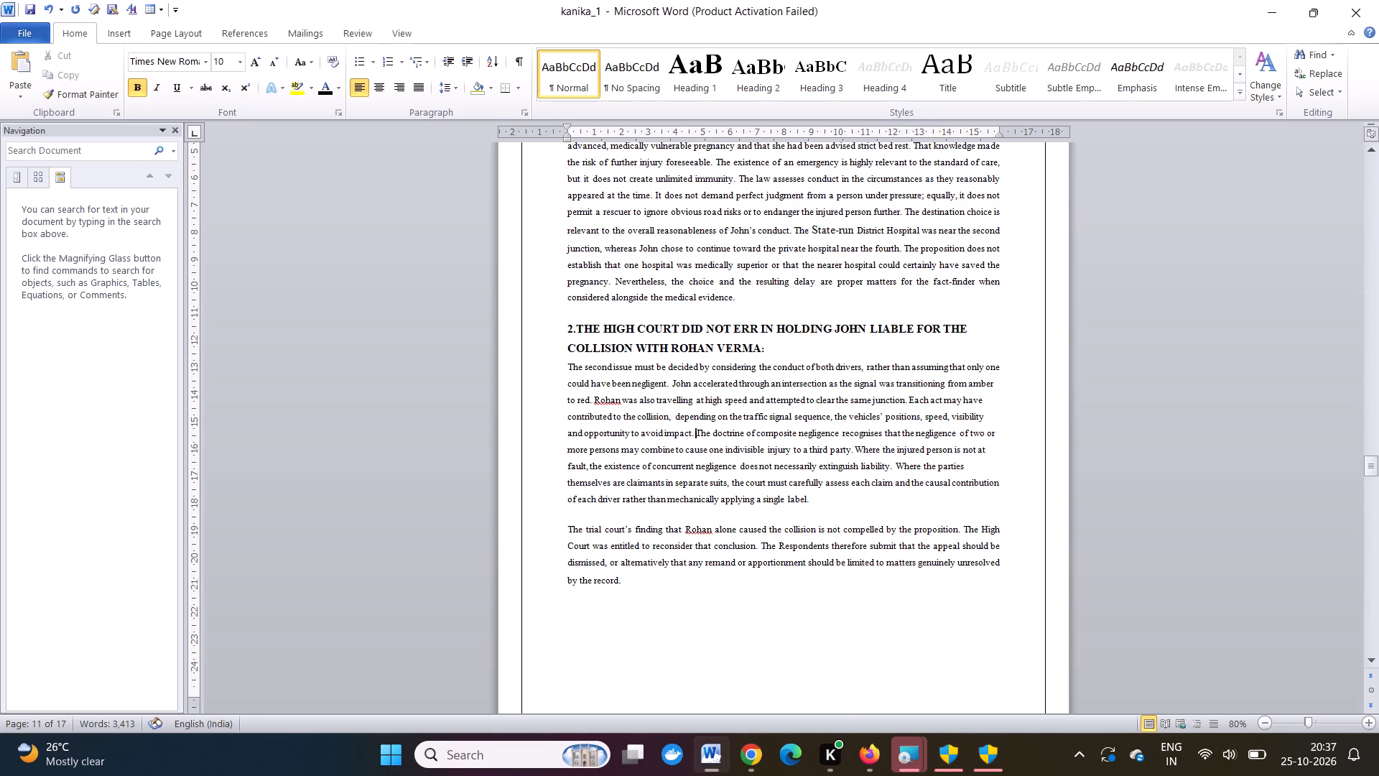
pyautogui.click(567, 531)
pyautogui.press('BackSpace')
pyautogui.press('space')
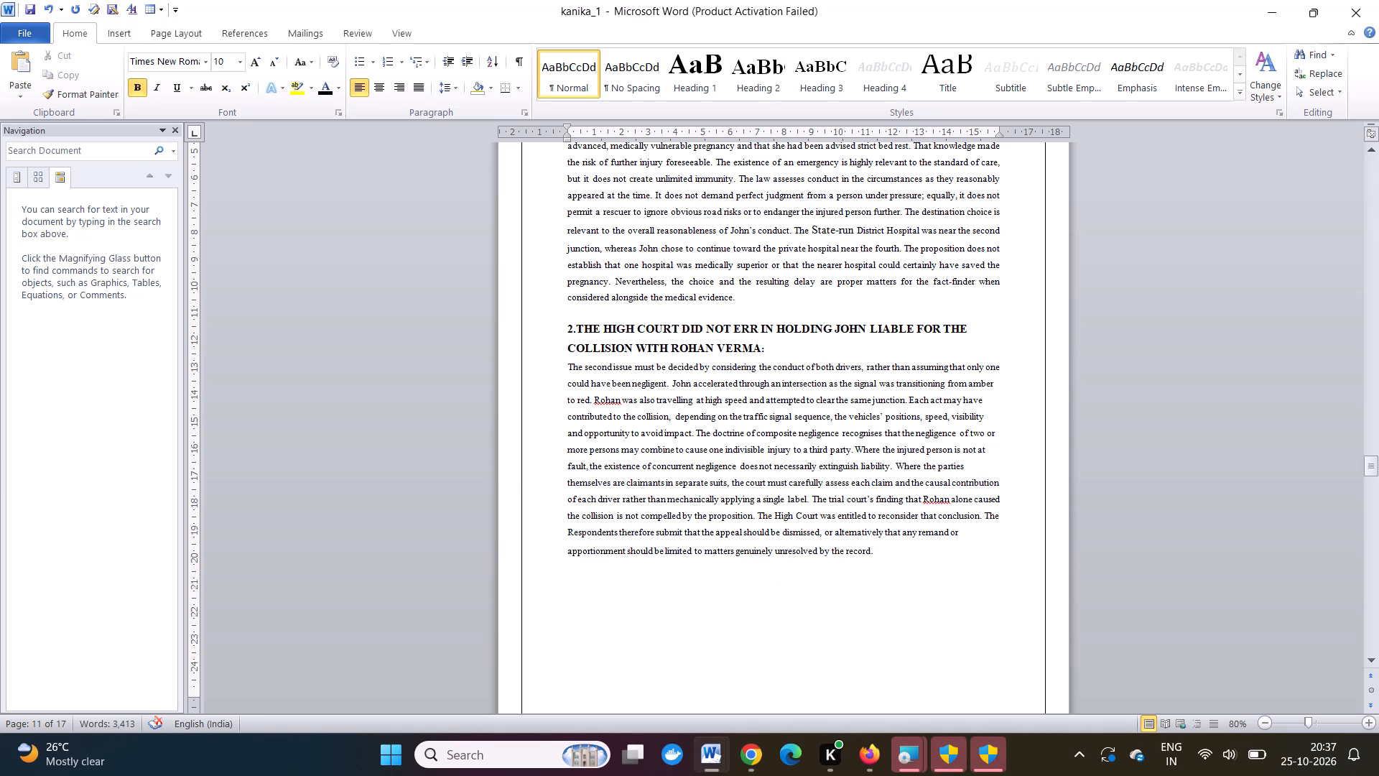
# Remove "First," from argument 1's opening text so the sentence begins "The law of negligence", with a capital T.
pyautogui.scroll(1, 613, 527)
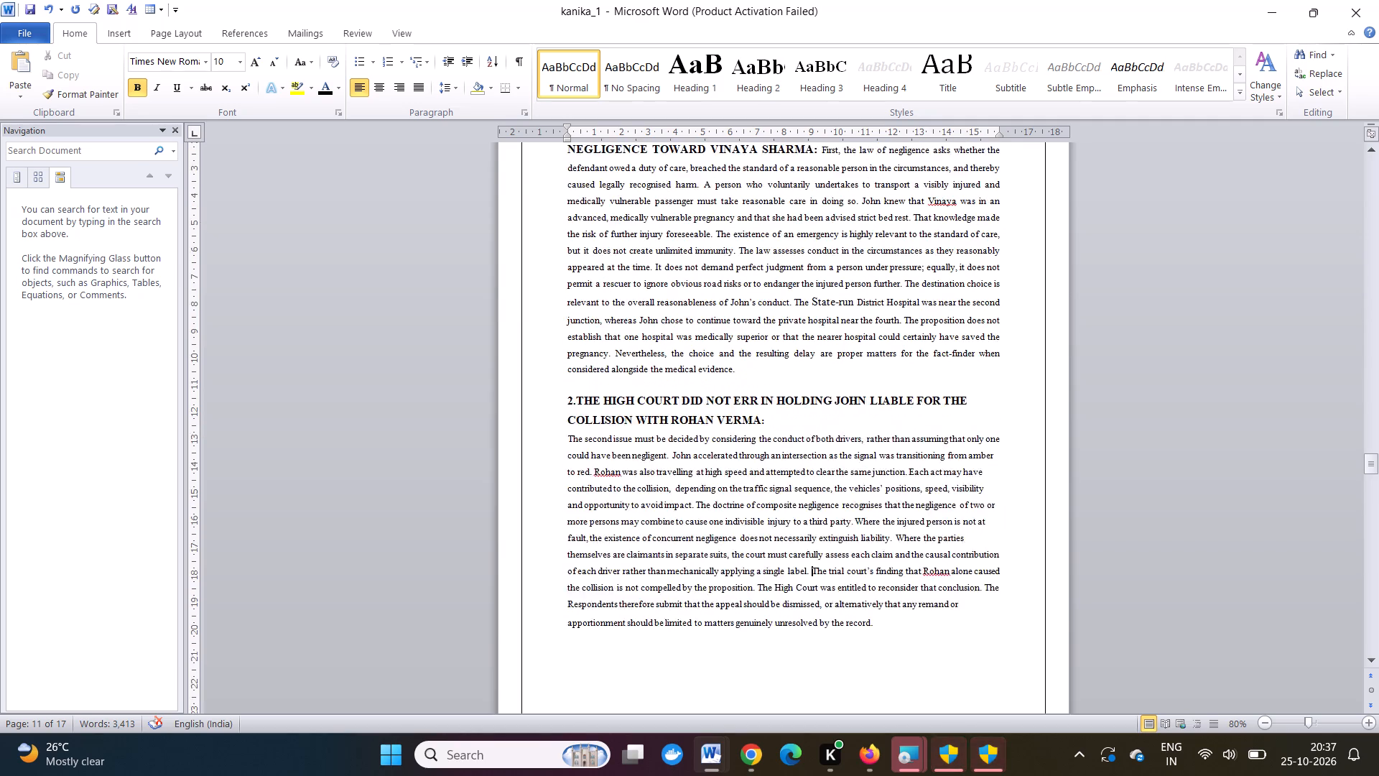
pyautogui.scroll(1, 613, 527)
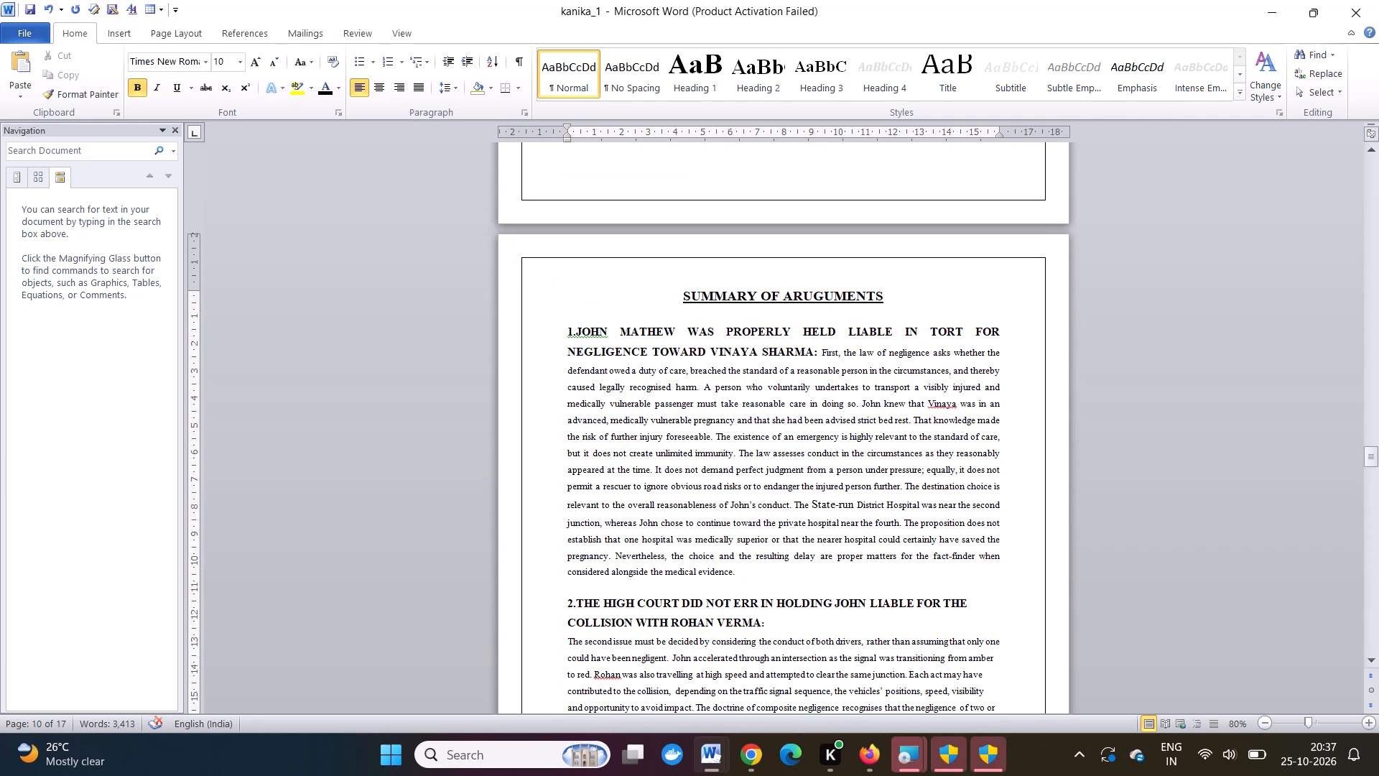
pyautogui.moveTo(572, 325); pyautogui.dragTo(697, 354)
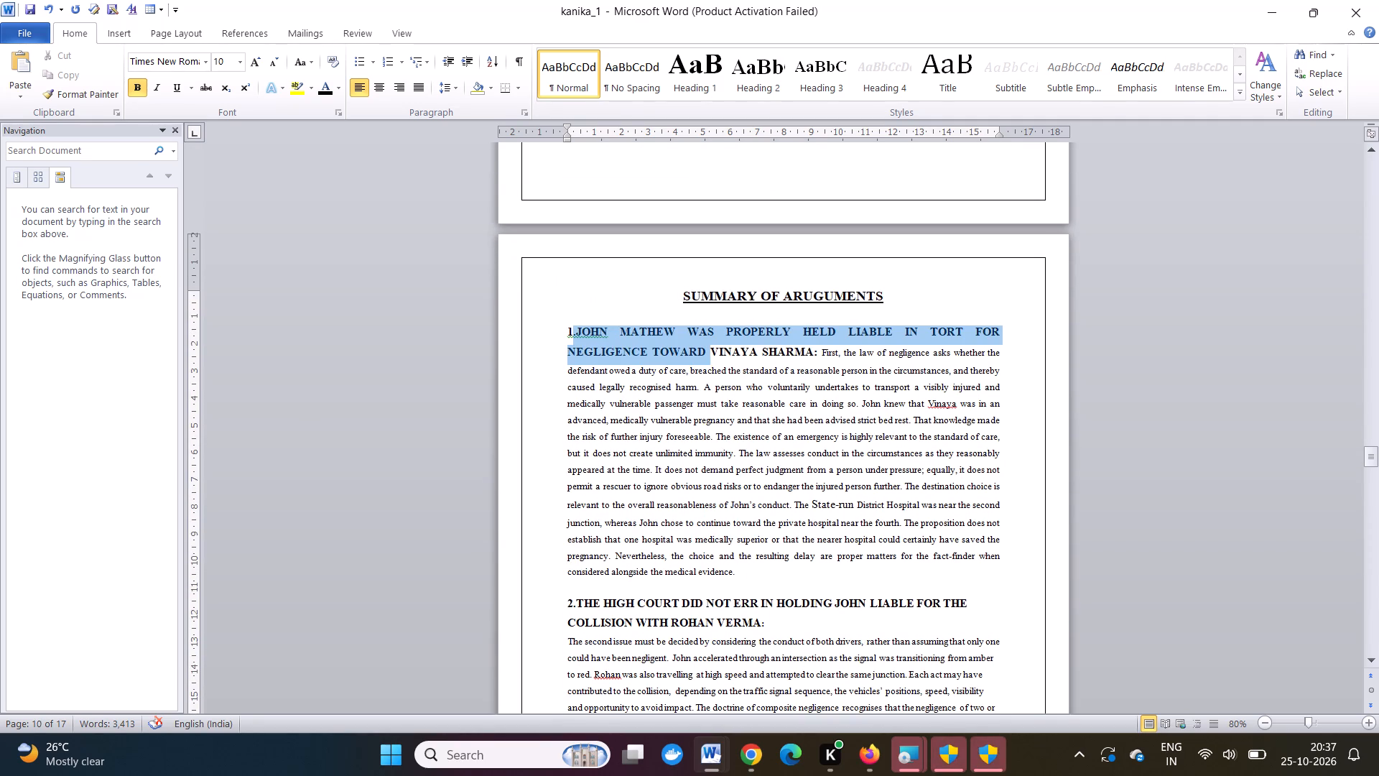
pyautogui.moveTo(697, 354); pyautogui.dragTo(790, 358)
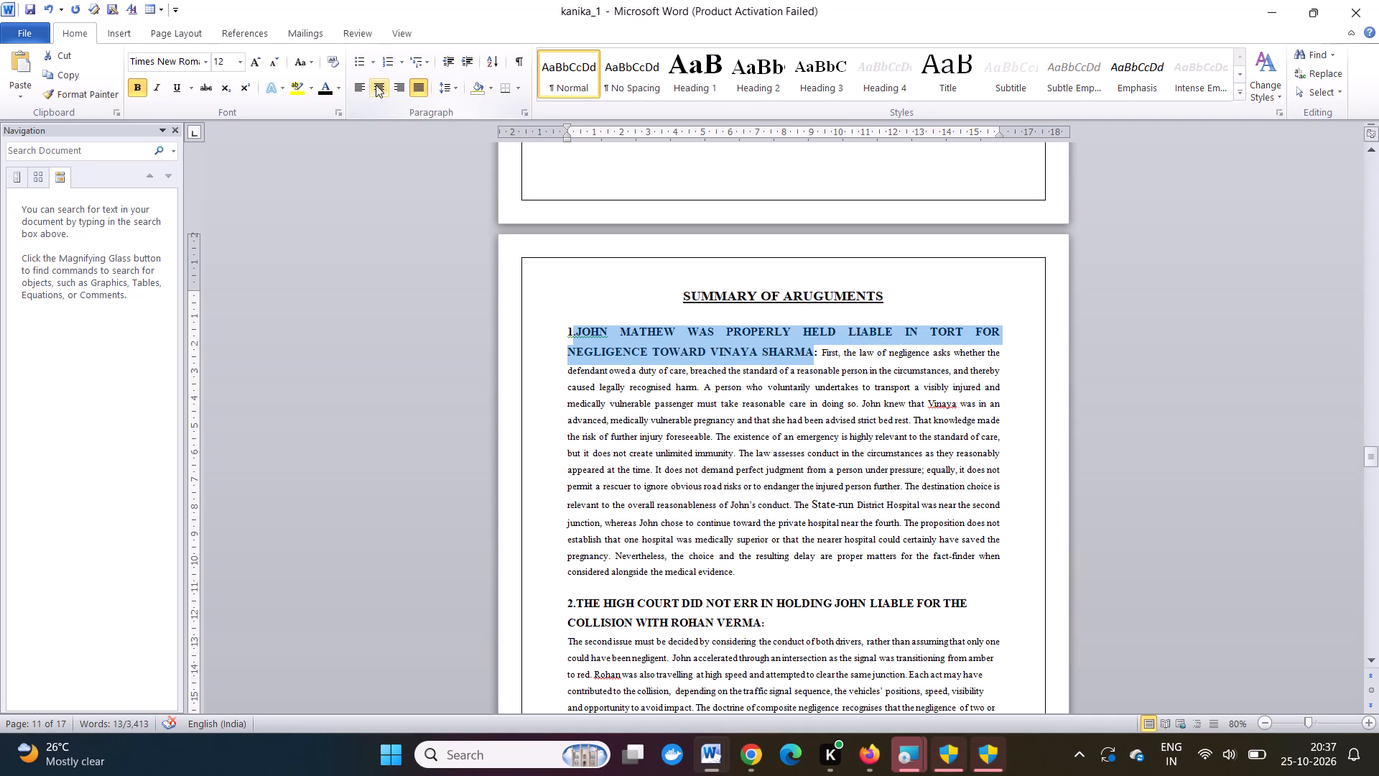
pyautogui.click(845, 354)
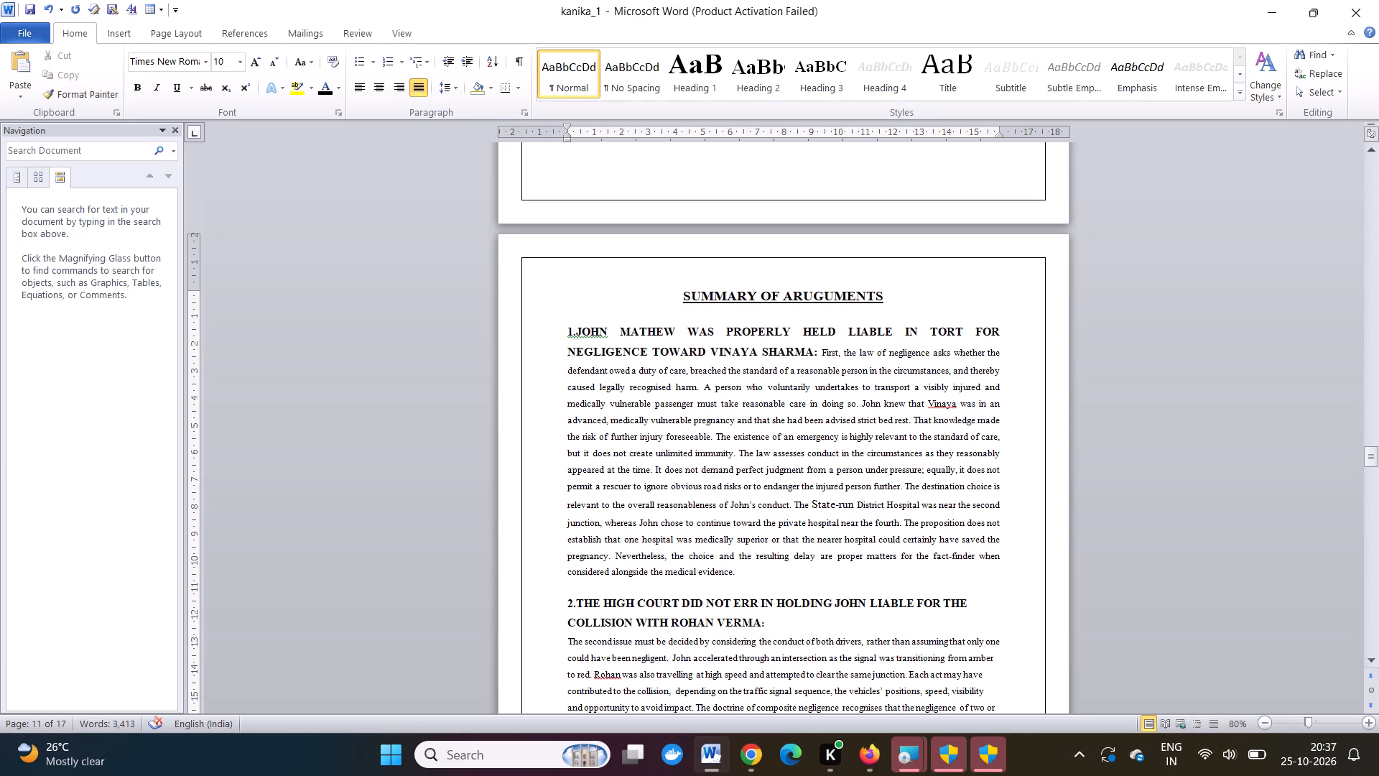
pyautogui.press('BackSpace')
pyautogui.press('BackSpace')
pyautogui.press('BackSpace')
pyautogui.press('BackSpace')
pyautogui.press('BackSpace')
pyautogui.press('BackSpace')
pyautogui.press('BackSpace')
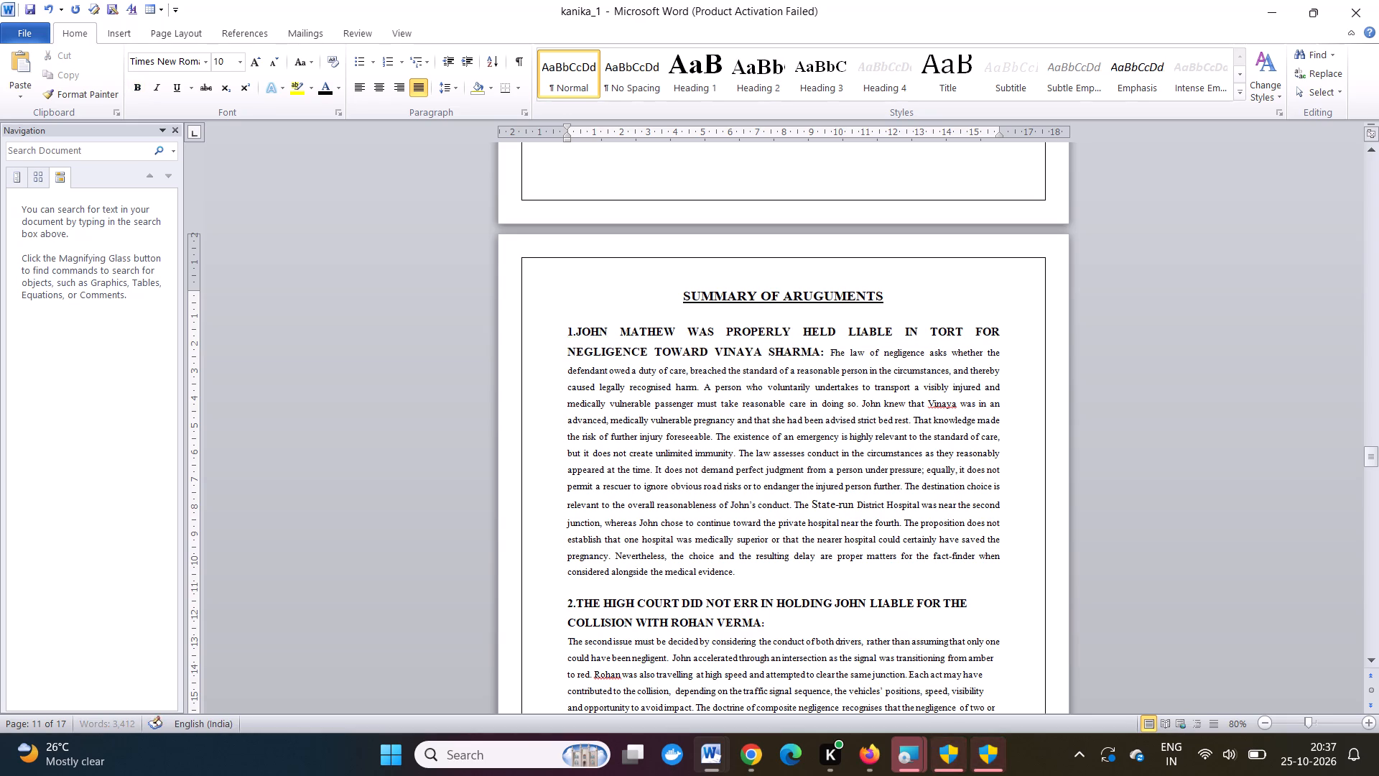
pyautogui.press('BackSpace')
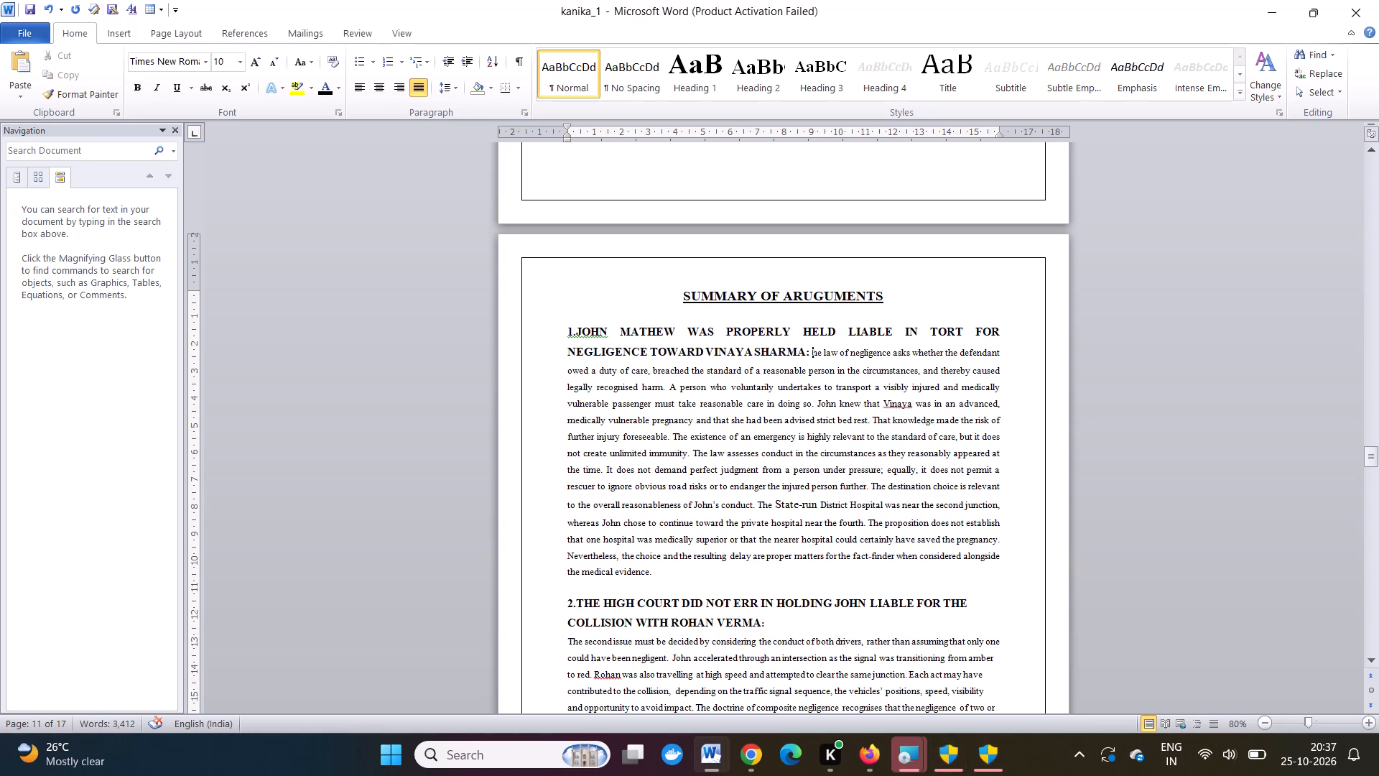
pyautogui.press('t')
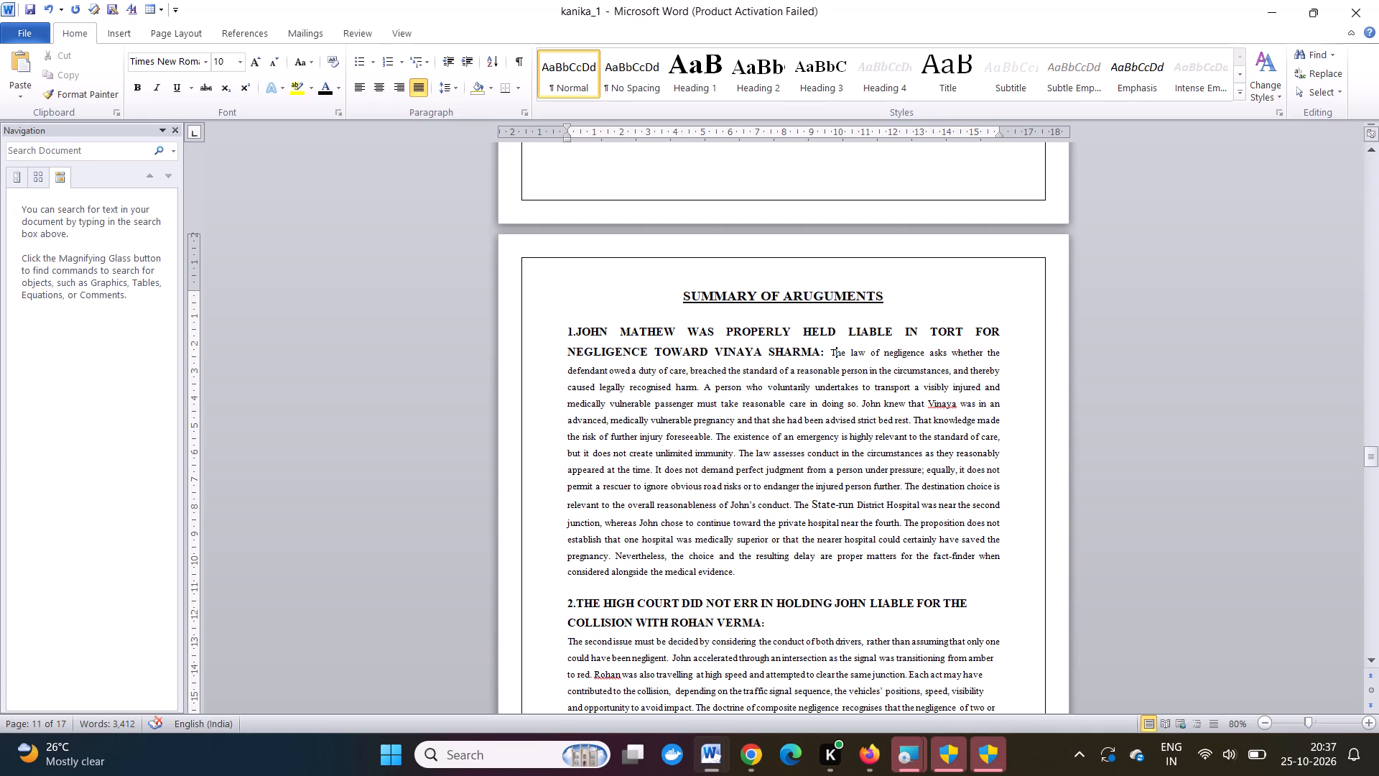
# Insert a line break after argument 1's bold heading so "The law of negligence" starts on its own line.
pyautogui.click(827, 353)
pyautogui.hotkey('shift', 'Return')
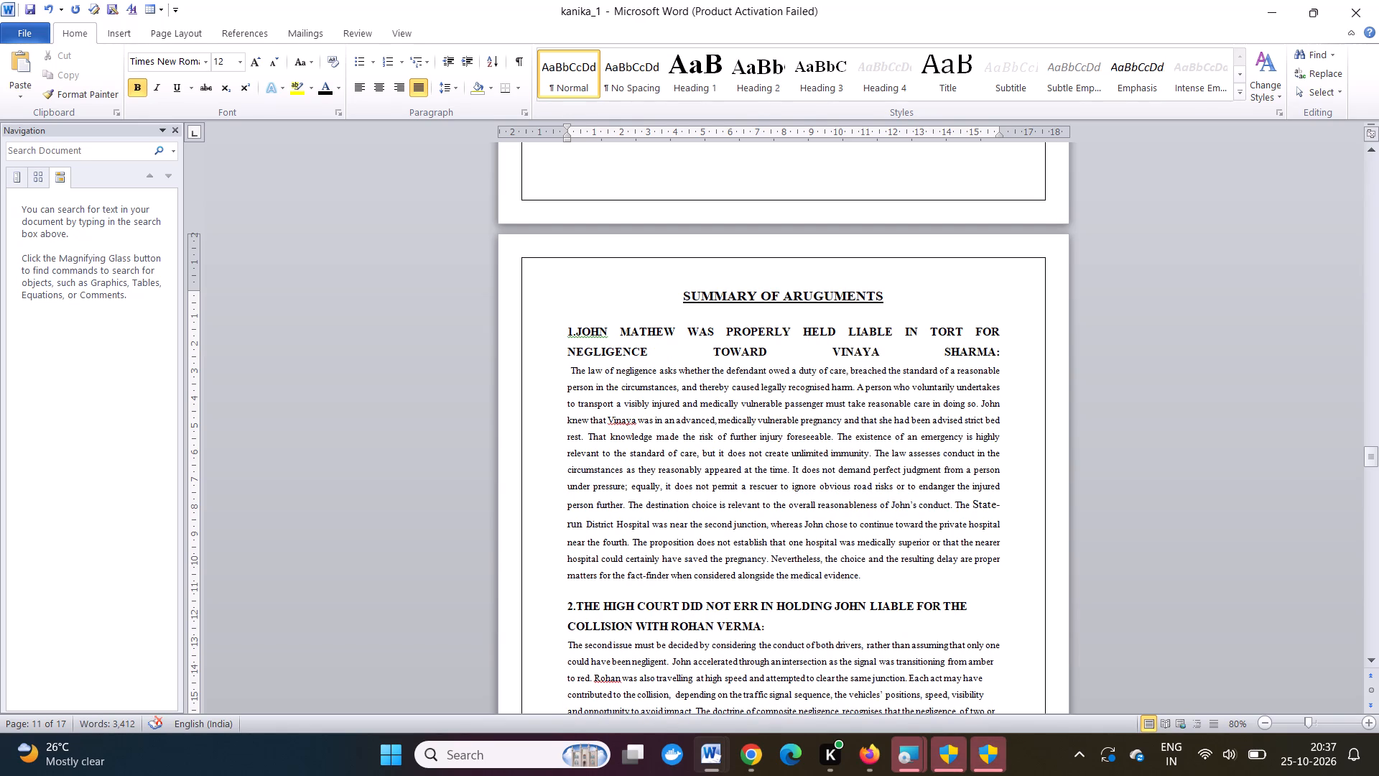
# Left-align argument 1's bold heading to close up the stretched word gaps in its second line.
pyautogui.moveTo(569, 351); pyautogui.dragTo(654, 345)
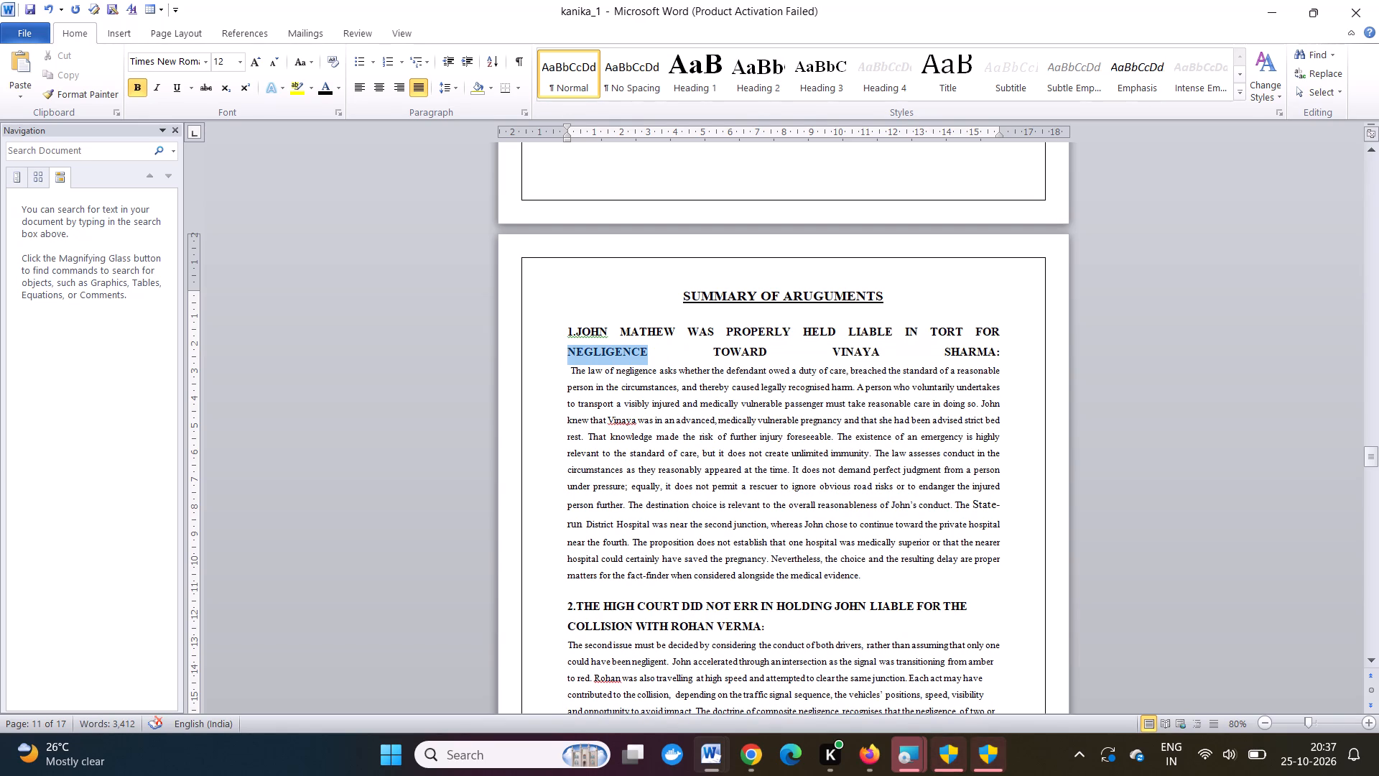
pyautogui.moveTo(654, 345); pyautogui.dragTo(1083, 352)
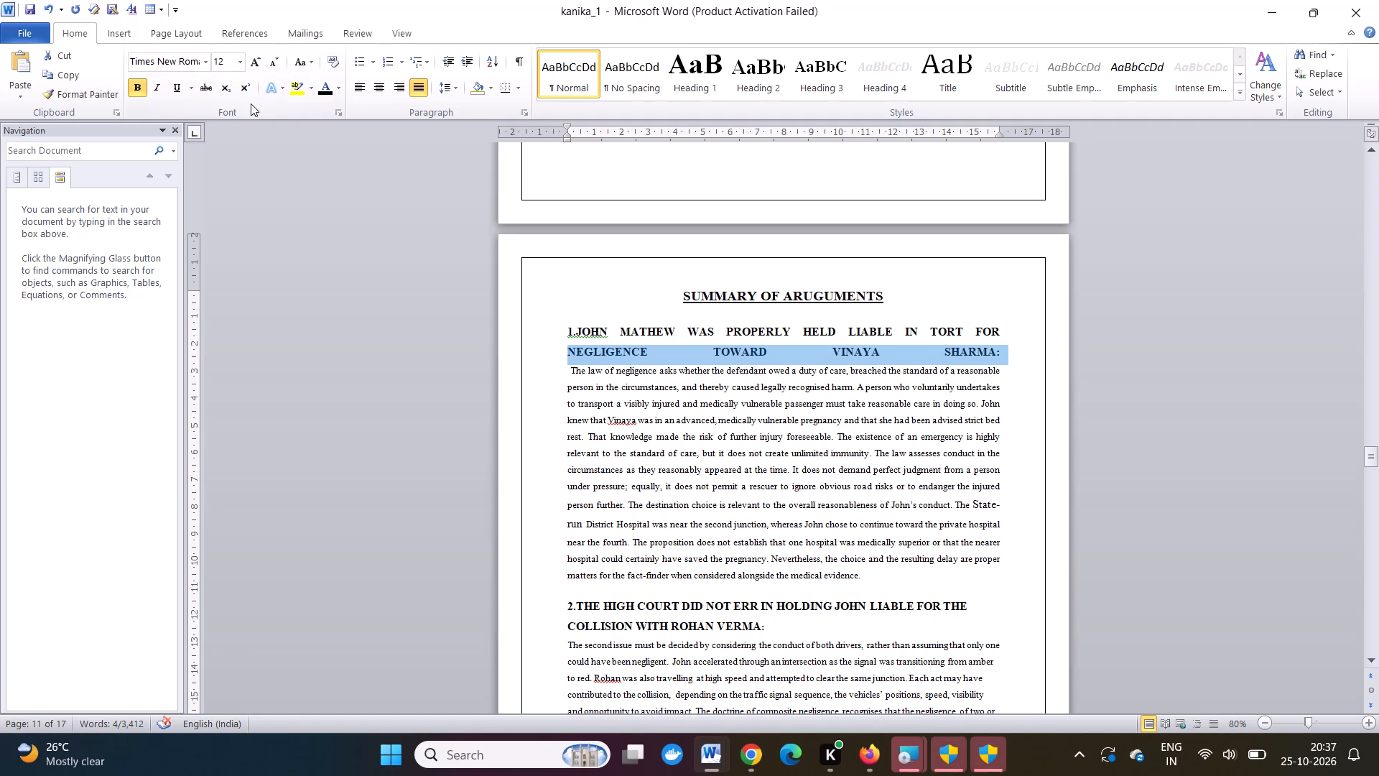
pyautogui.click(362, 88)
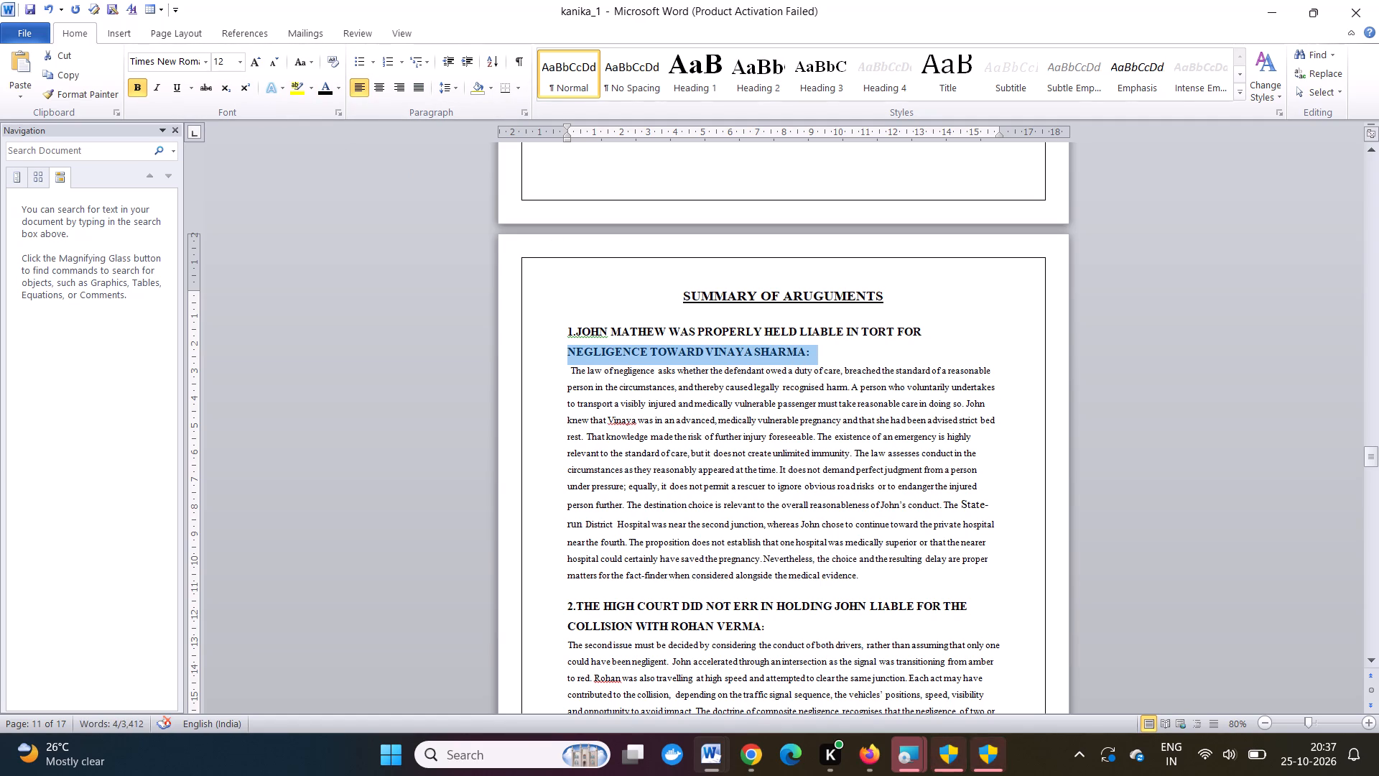
# Justify the whole body text under argument 1, from "The law of negligence" to "the medical evidence.".
pyautogui.moveTo(572, 374); pyautogui.dragTo(881, 562)
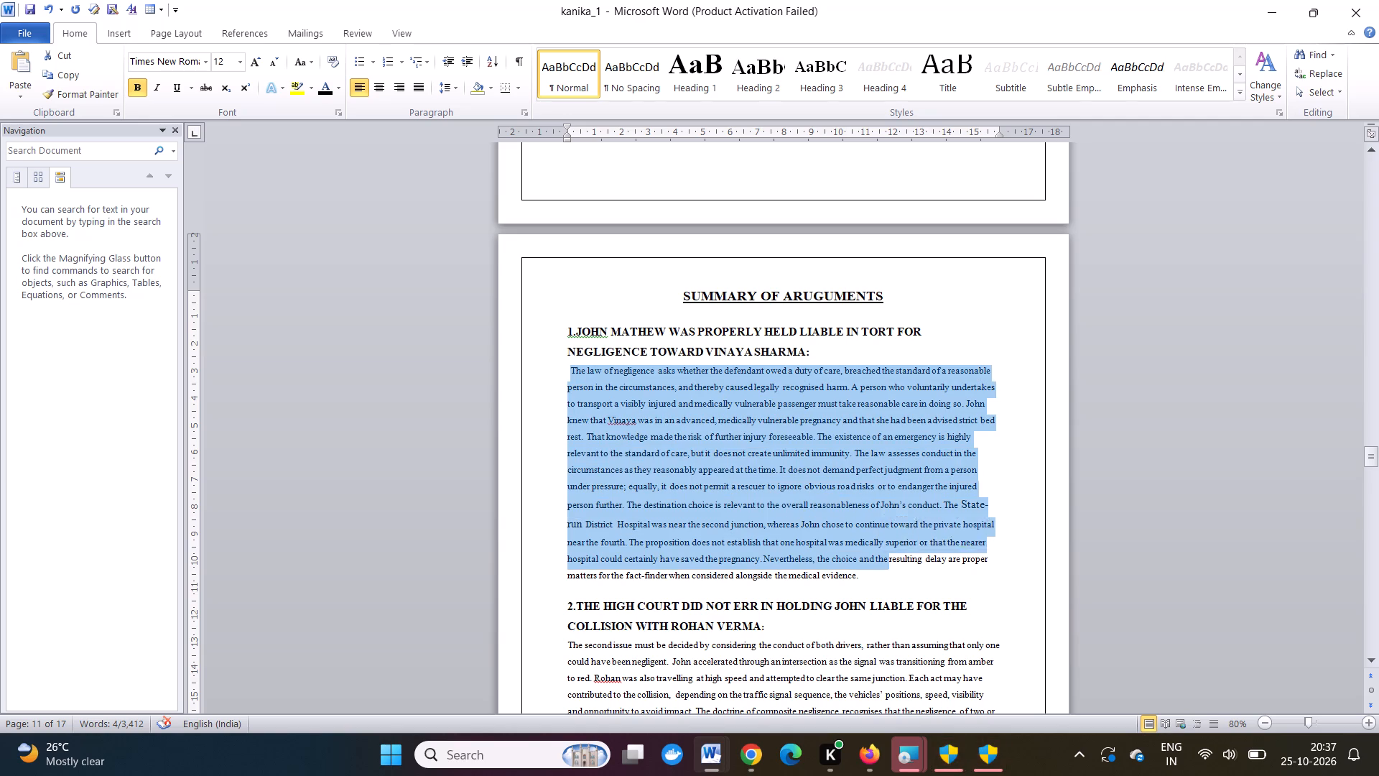
pyautogui.moveTo(881, 562); pyautogui.dragTo(881, 564)
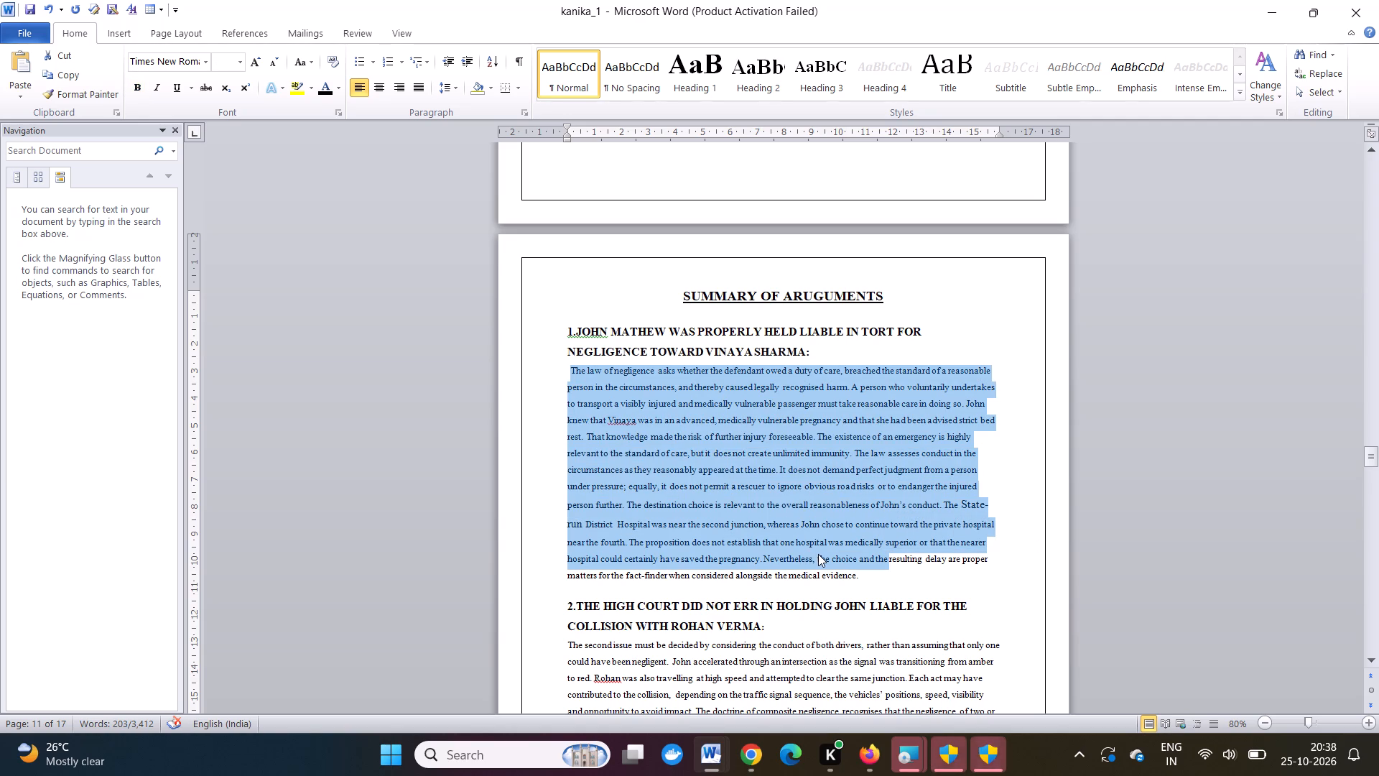
pyautogui.hotkey('shift', 'Down')
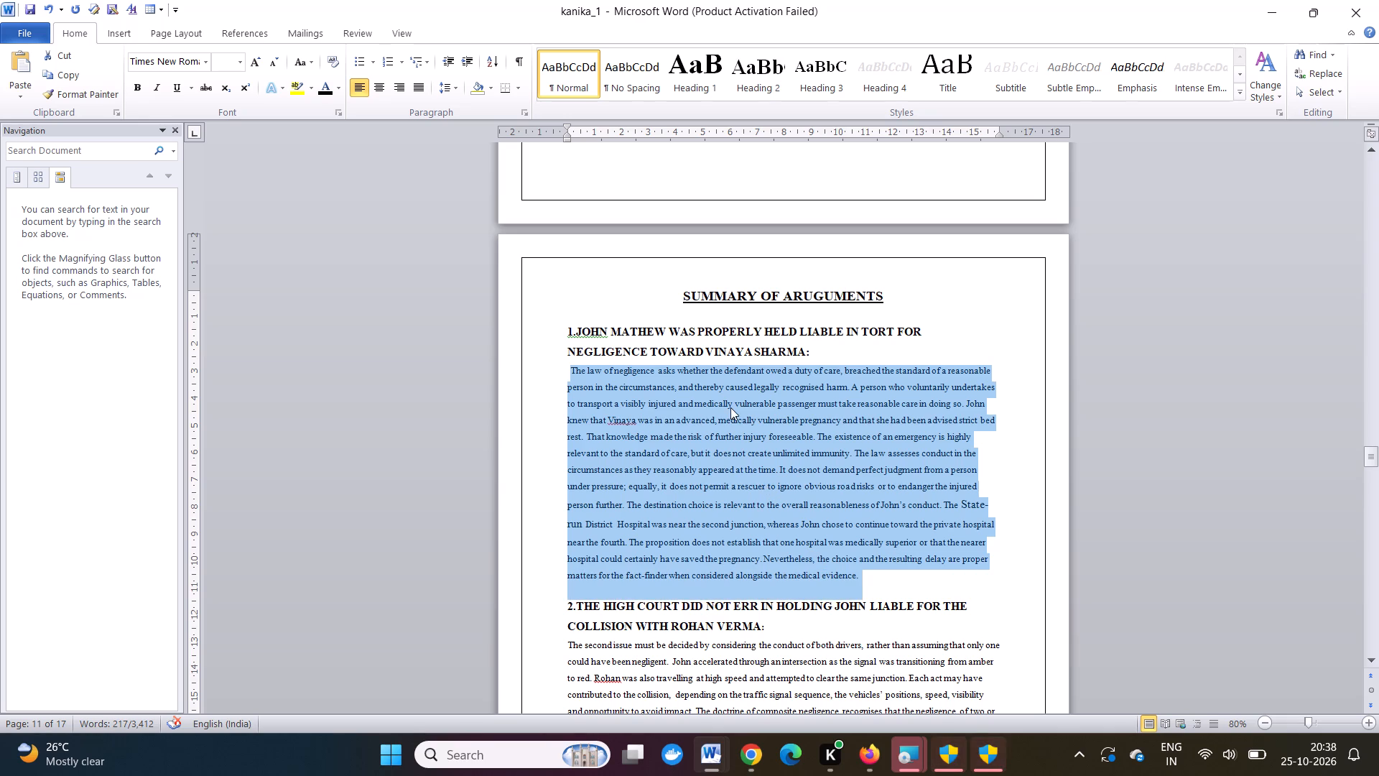
pyautogui.click(376, 87)
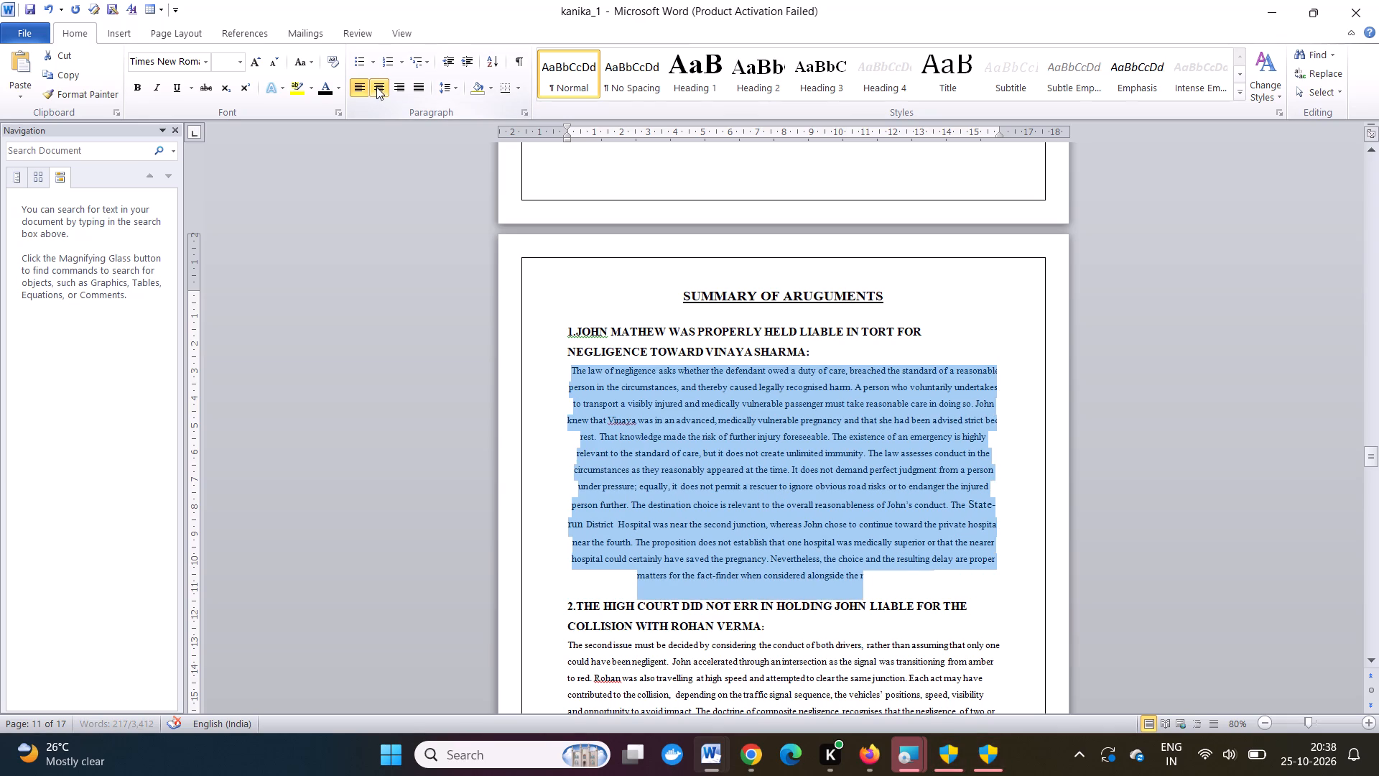
pyautogui.click(422, 86)
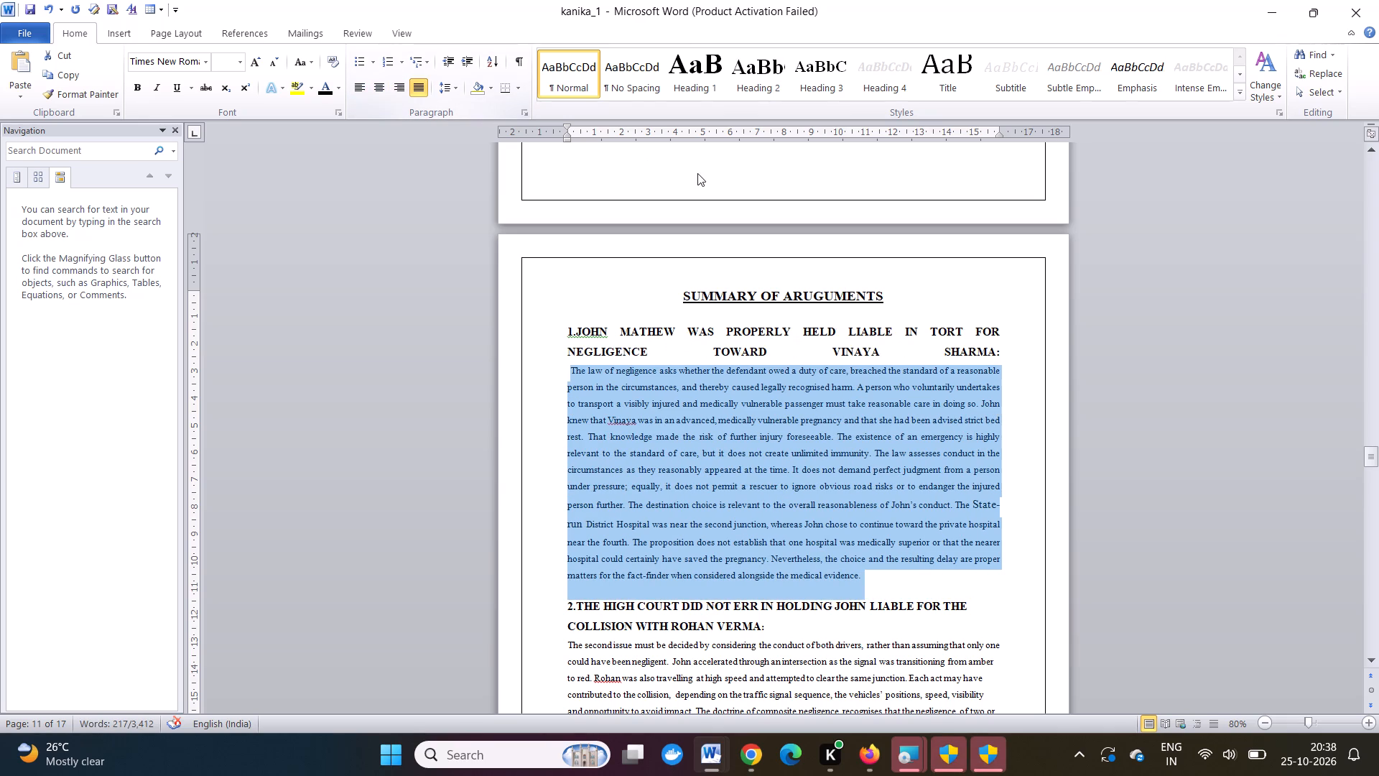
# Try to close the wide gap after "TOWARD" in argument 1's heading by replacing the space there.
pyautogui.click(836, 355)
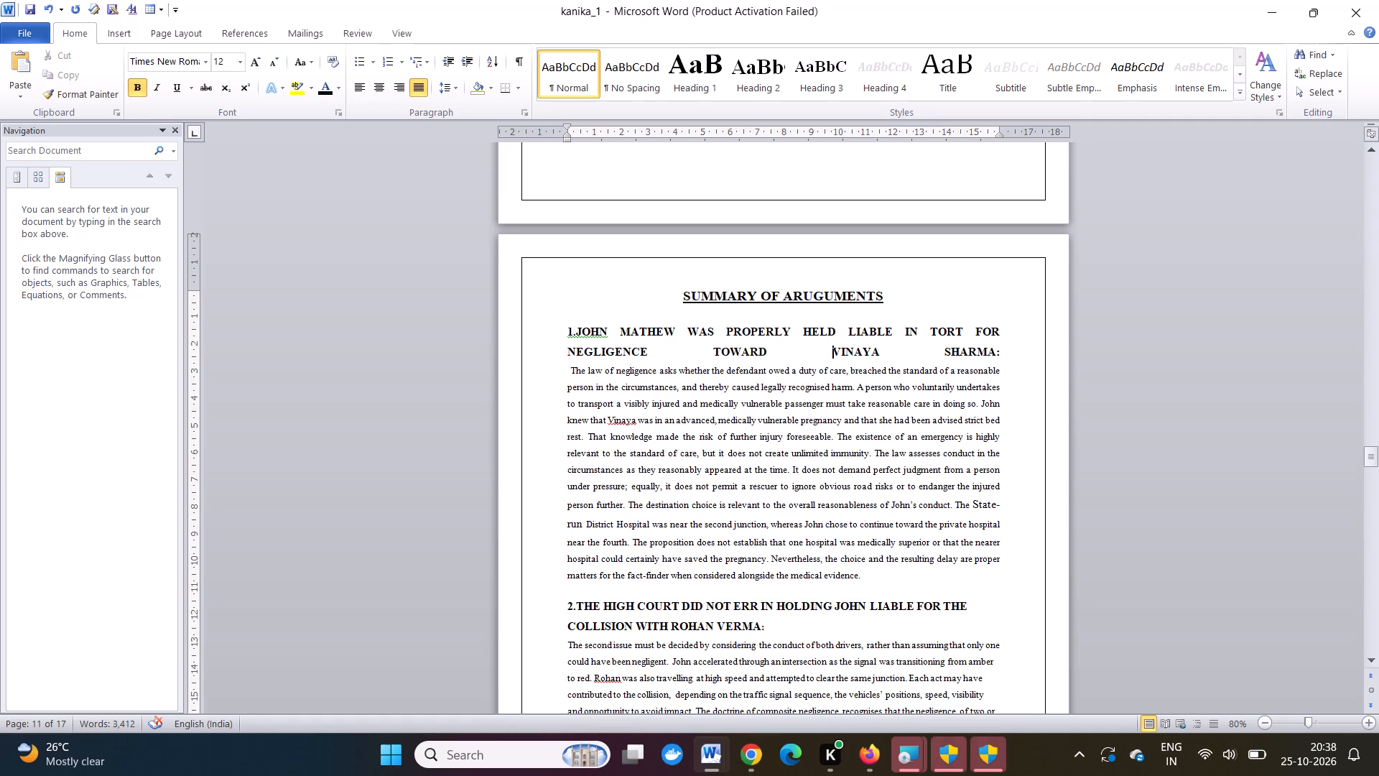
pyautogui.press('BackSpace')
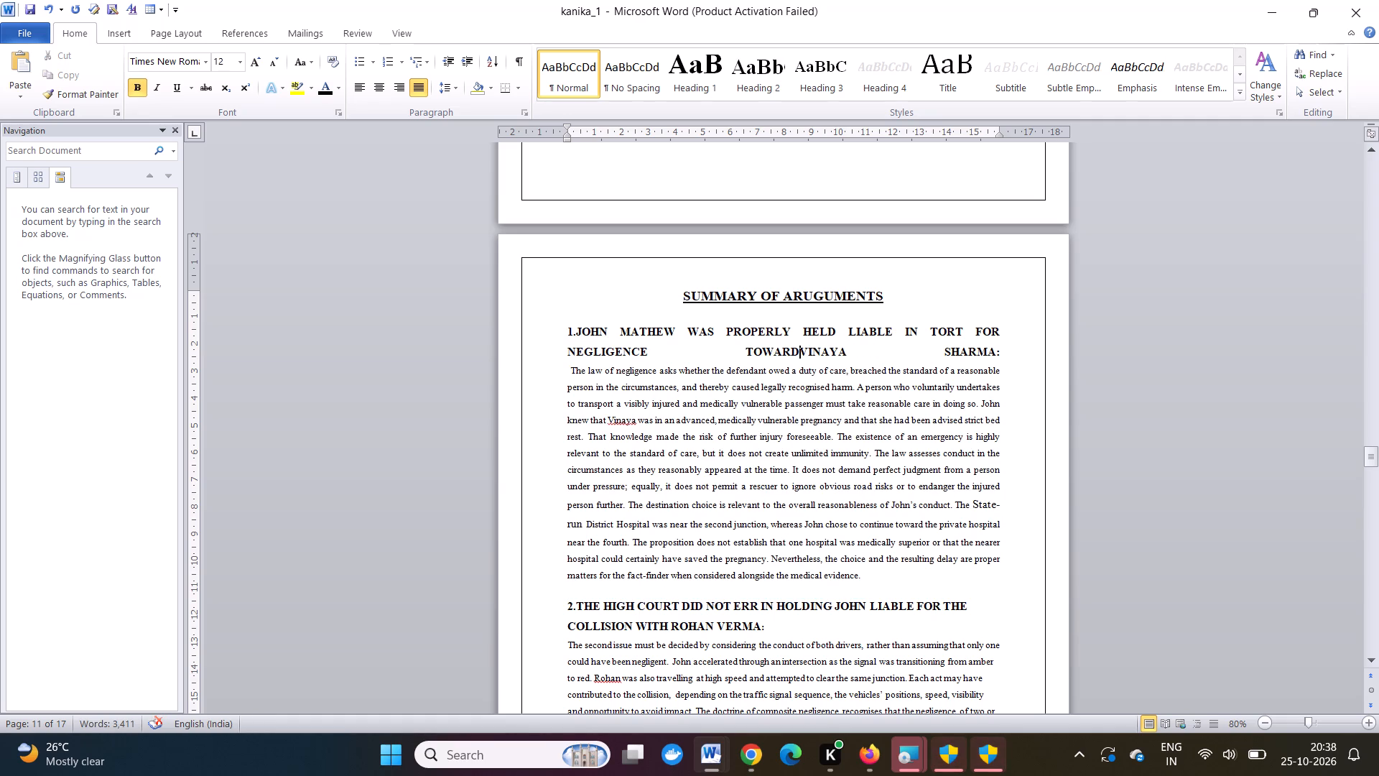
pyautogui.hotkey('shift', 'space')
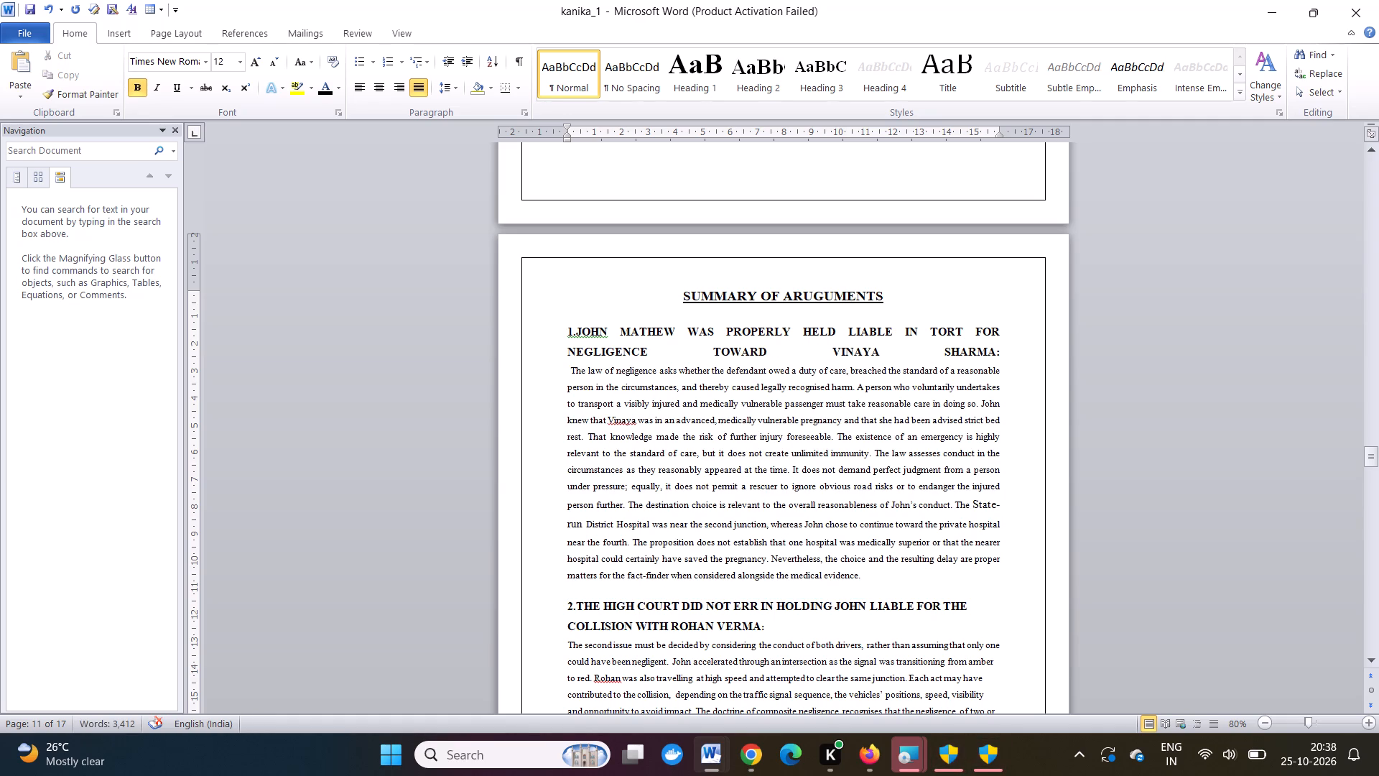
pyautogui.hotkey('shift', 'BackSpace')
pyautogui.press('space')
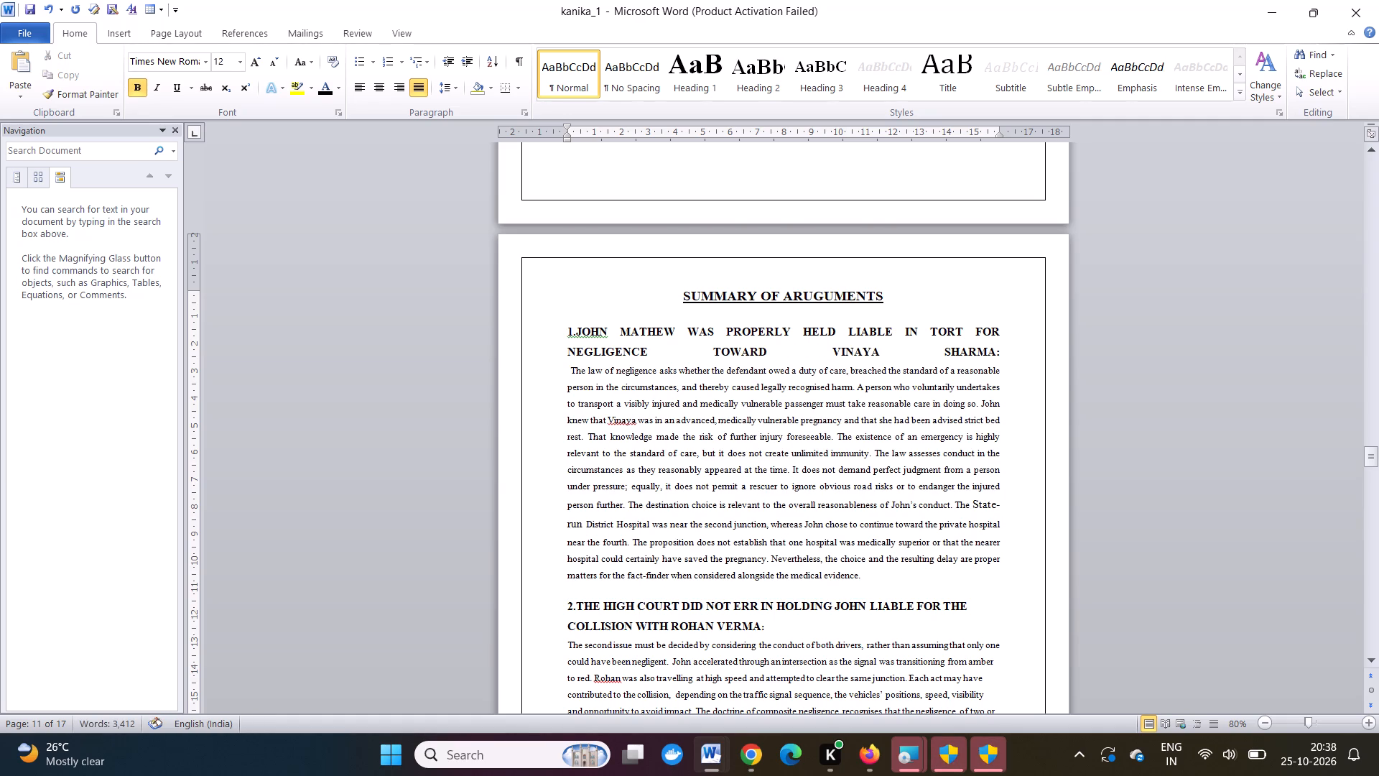
# Justify the whole body text under argument 2, from "The second issue must be decided" to "unresolved by the record.".
pyautogui.scroll(-1, 907, 356)
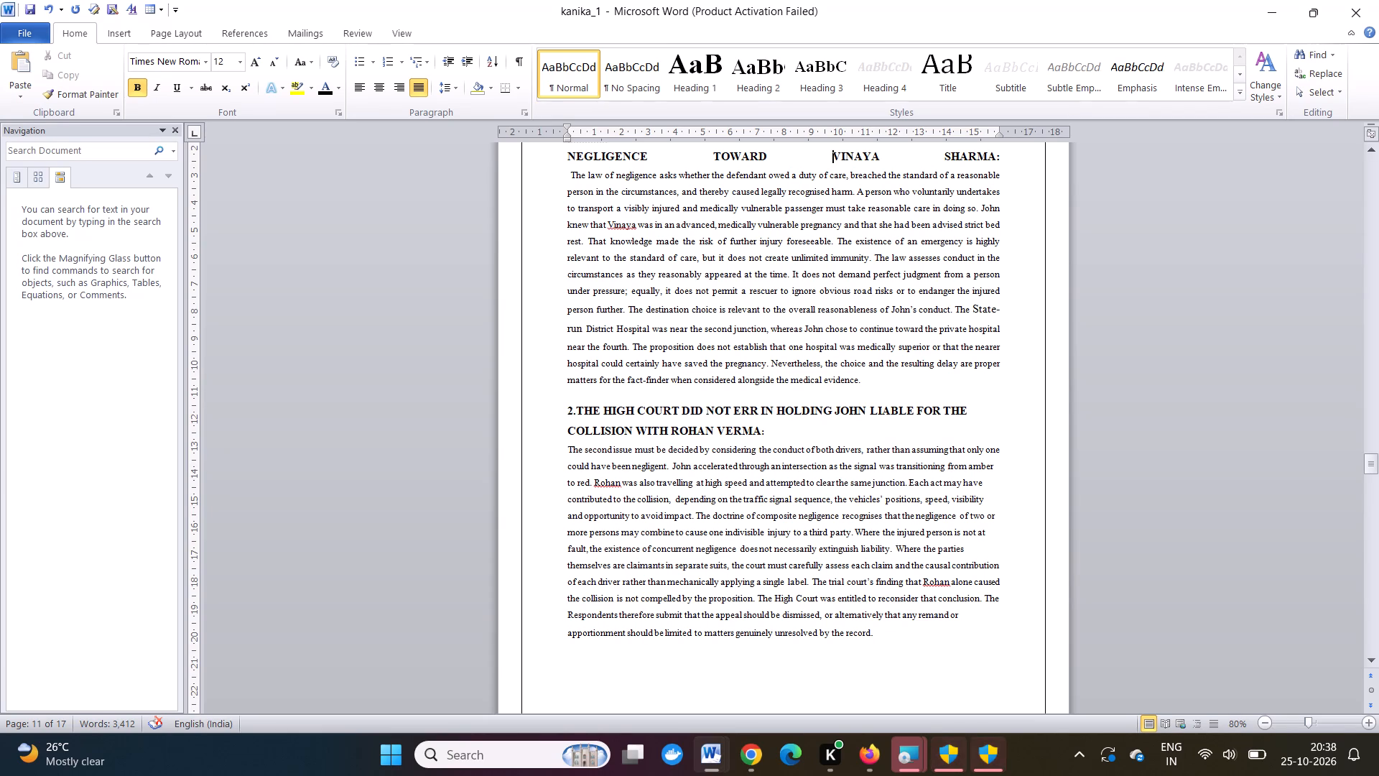
pyautogui.moveTo(567, 450); pyautogui.dragTo(715, 567)
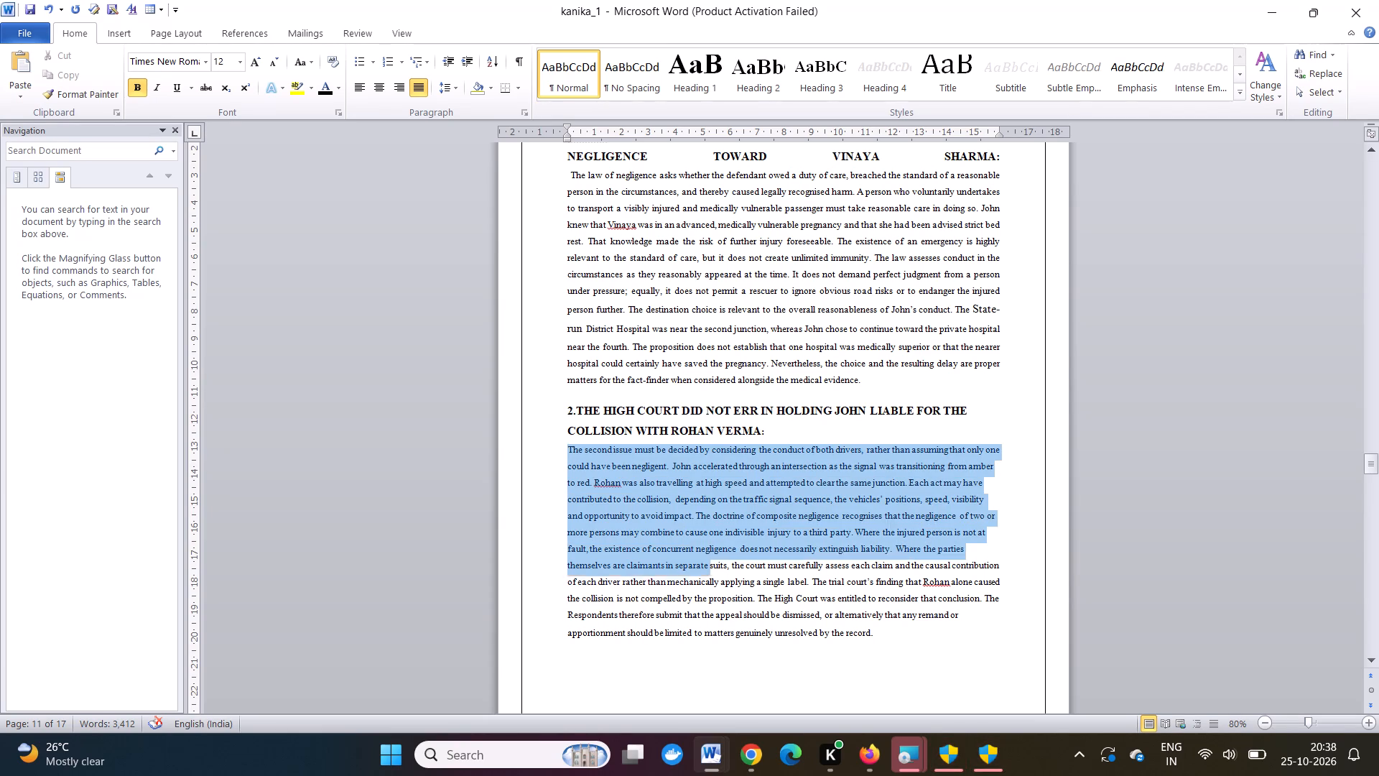
pyautogui.moveTo(715, 567); pyautogui.dragTo(866, 709)
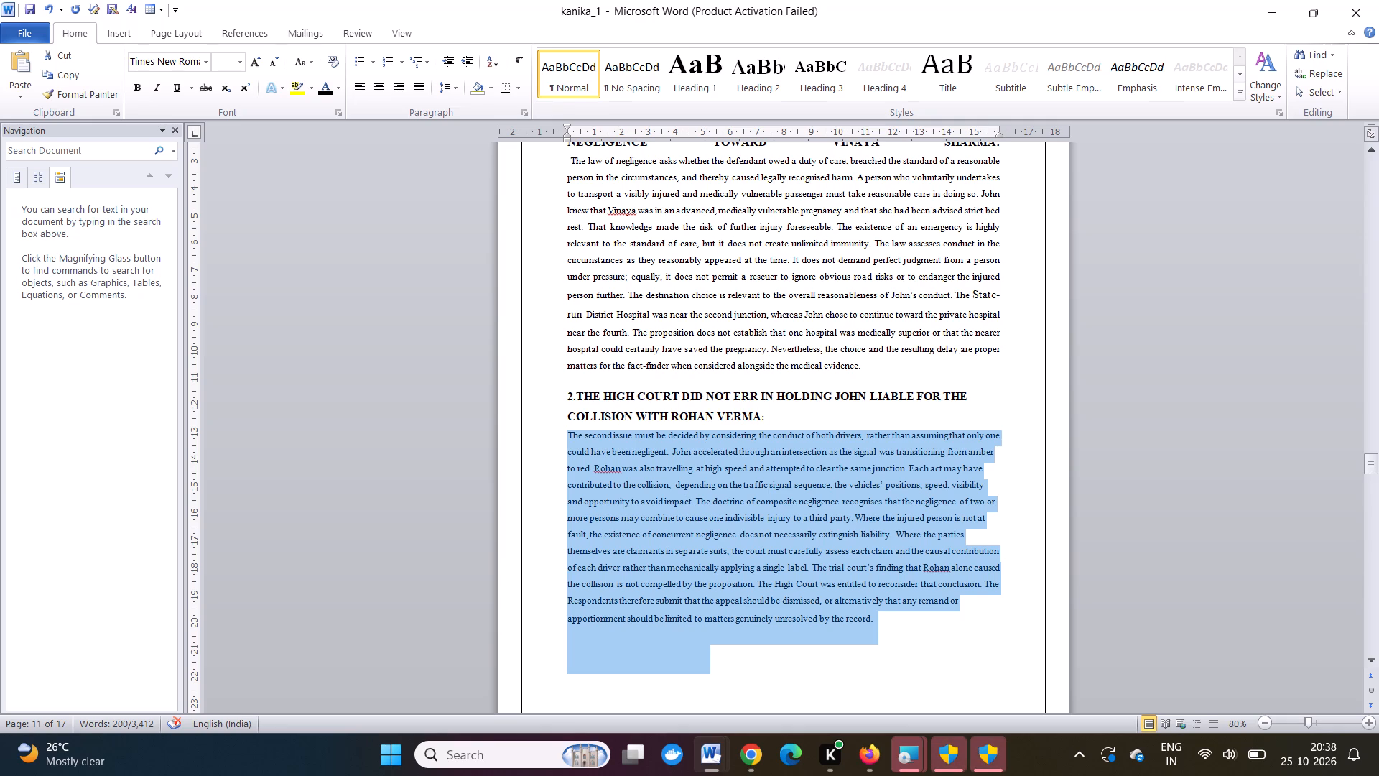
pyautogui.click(422, 83)
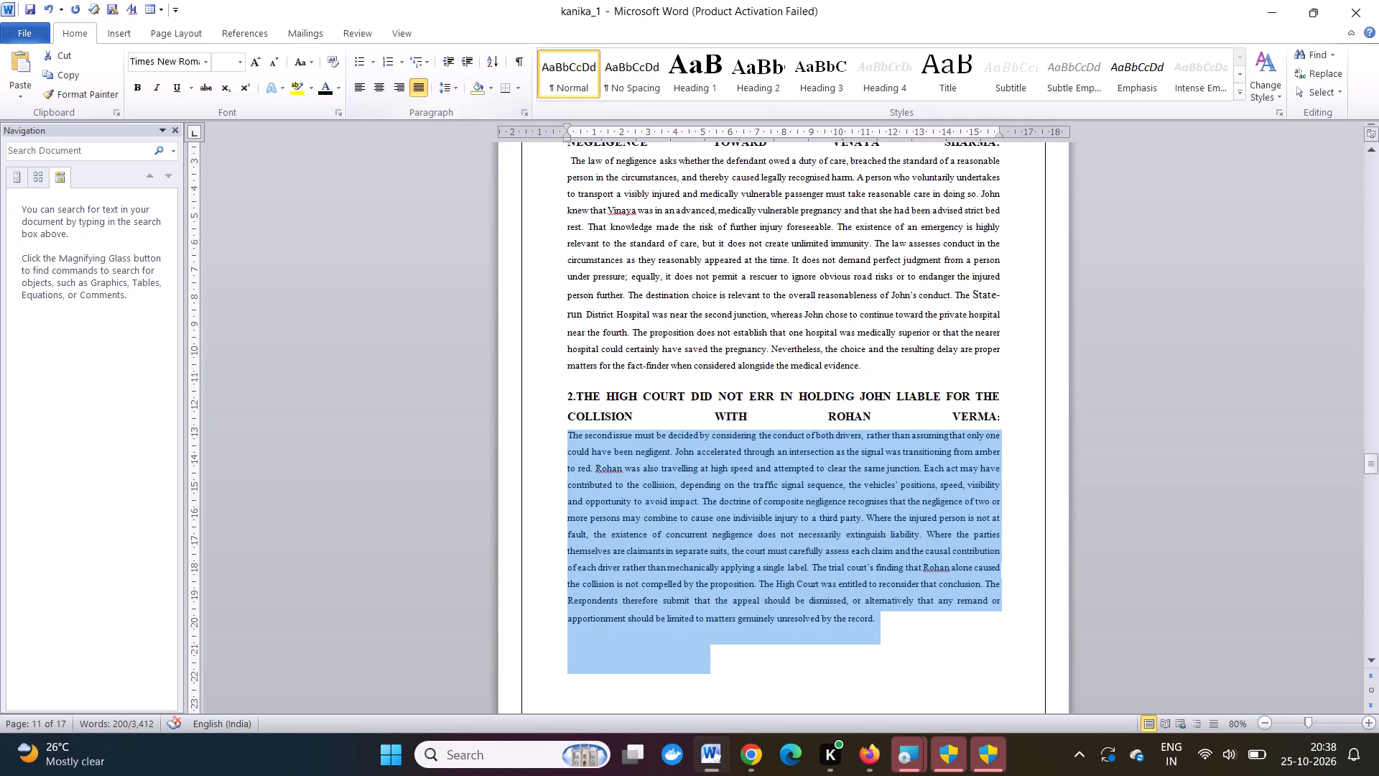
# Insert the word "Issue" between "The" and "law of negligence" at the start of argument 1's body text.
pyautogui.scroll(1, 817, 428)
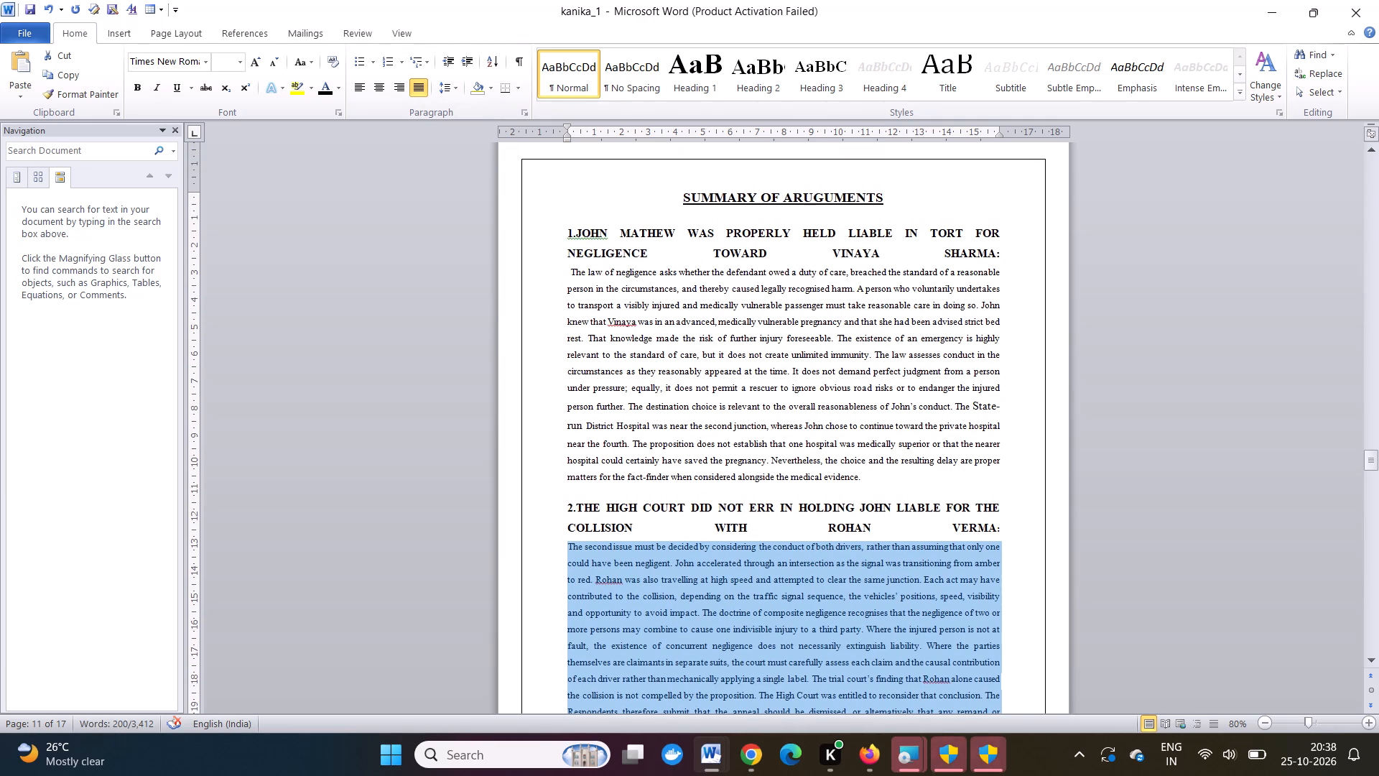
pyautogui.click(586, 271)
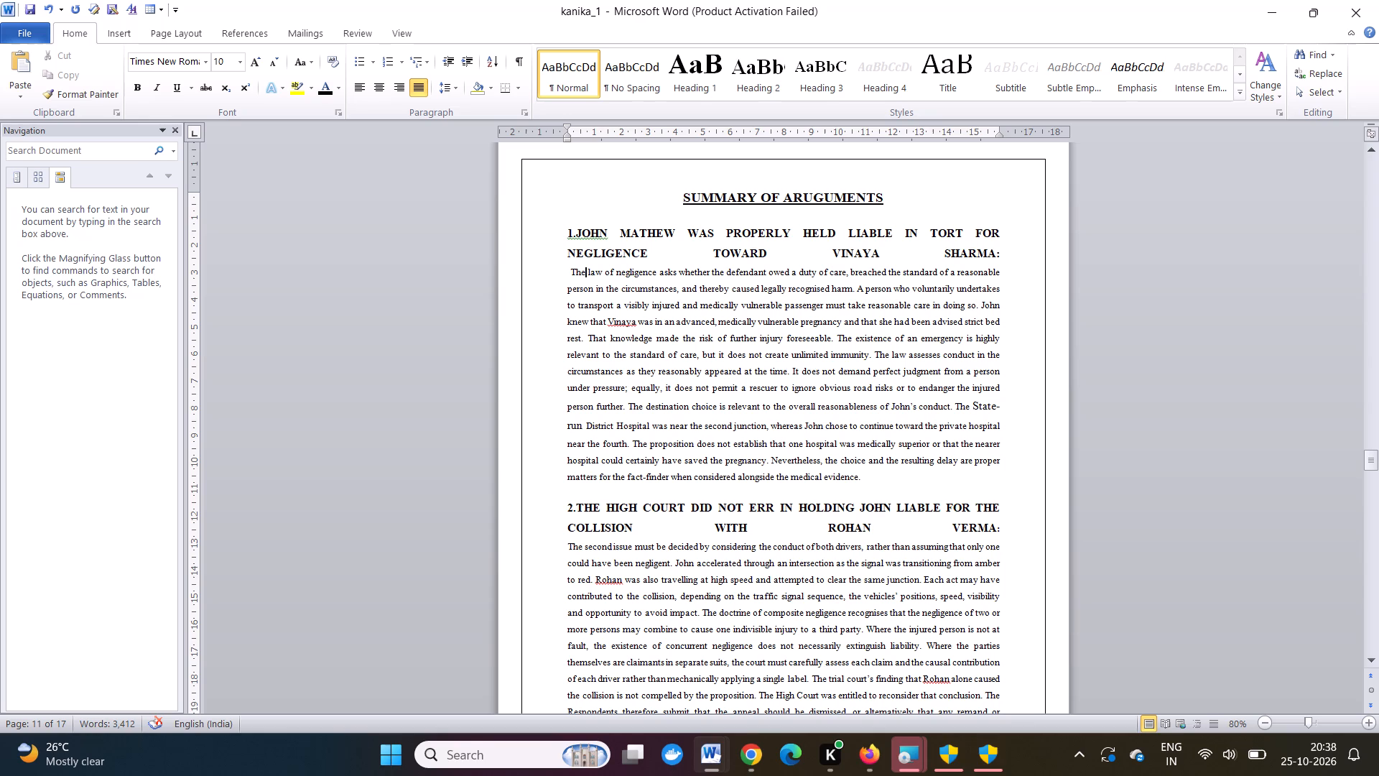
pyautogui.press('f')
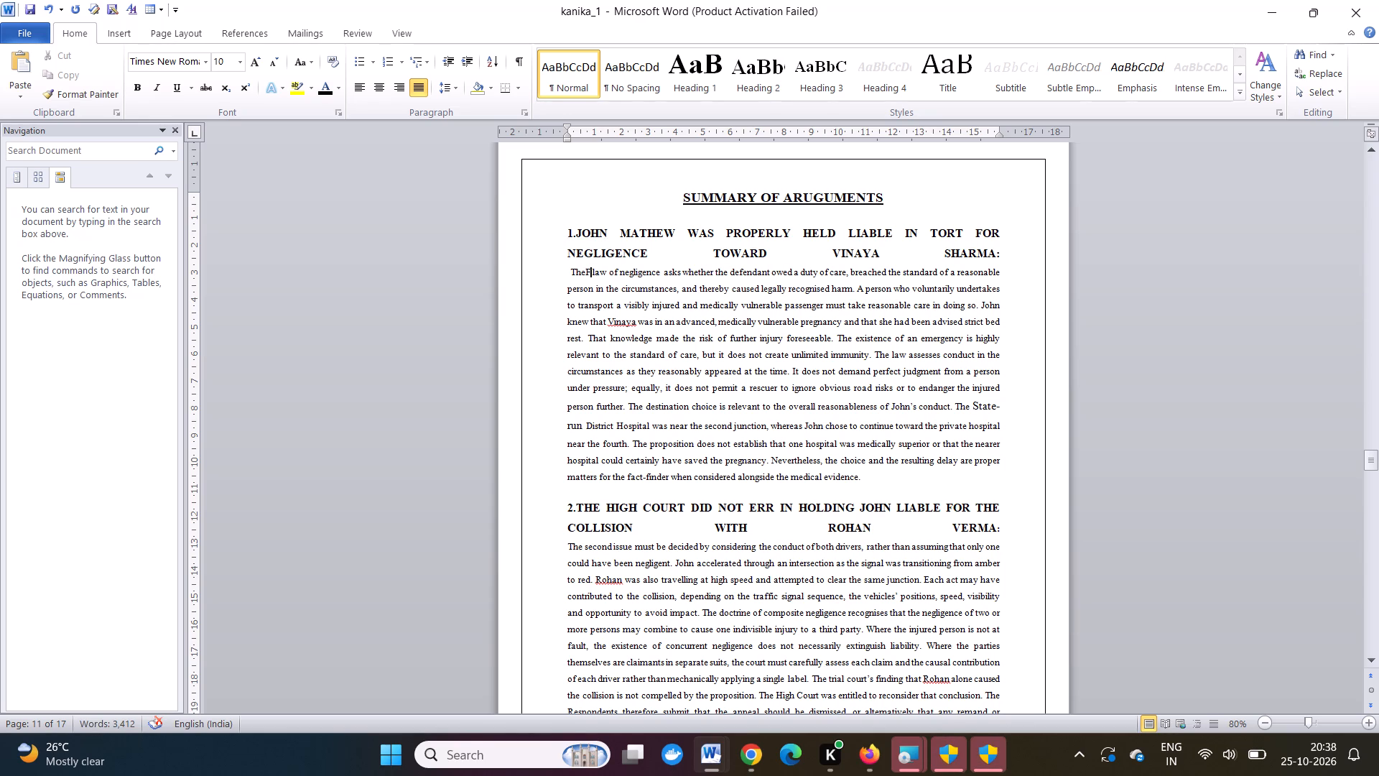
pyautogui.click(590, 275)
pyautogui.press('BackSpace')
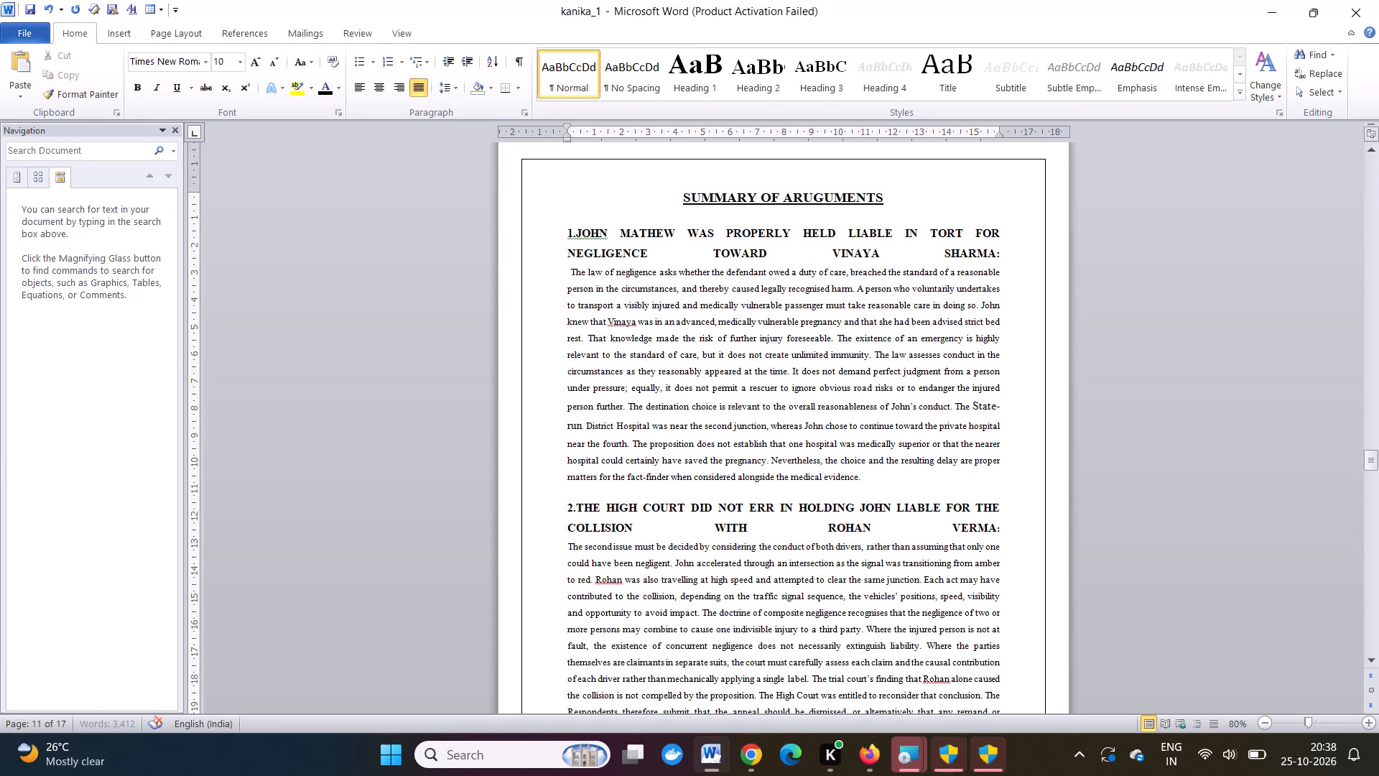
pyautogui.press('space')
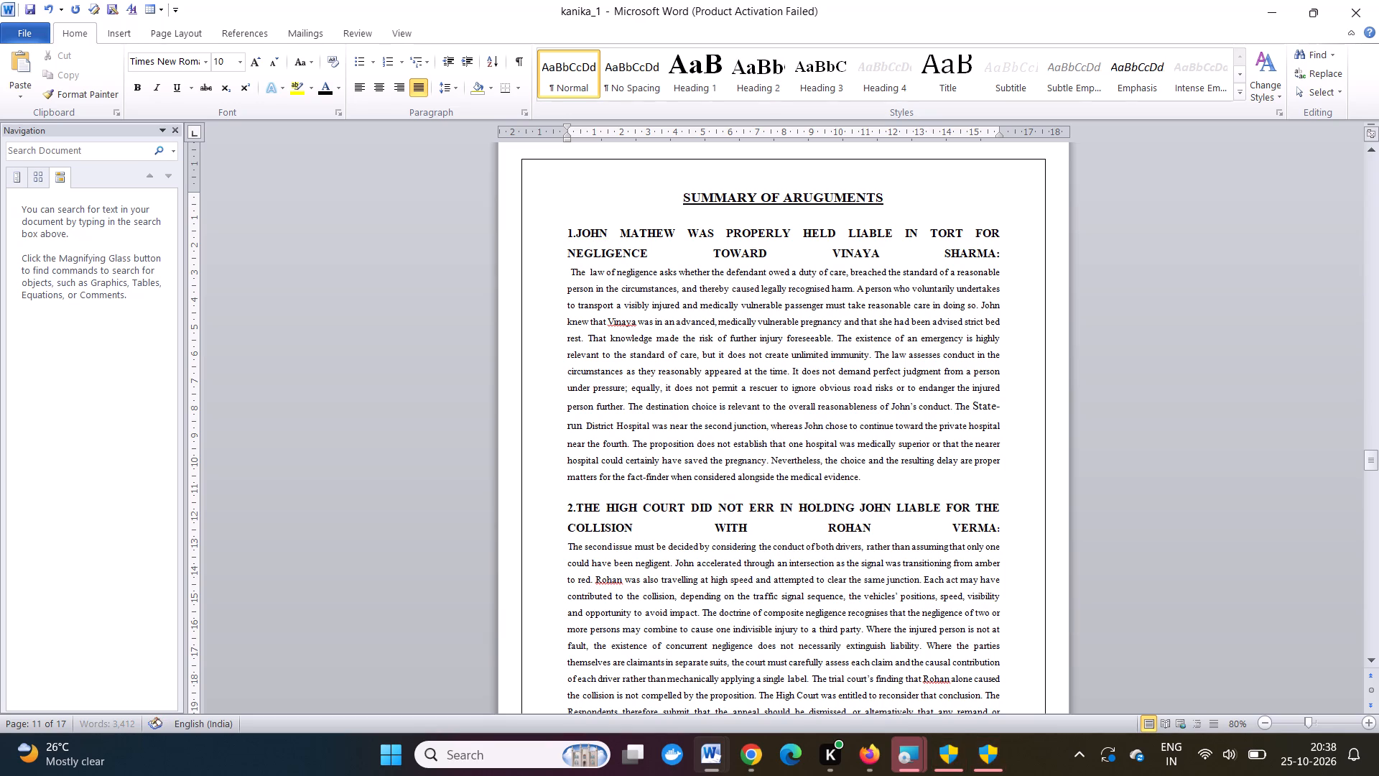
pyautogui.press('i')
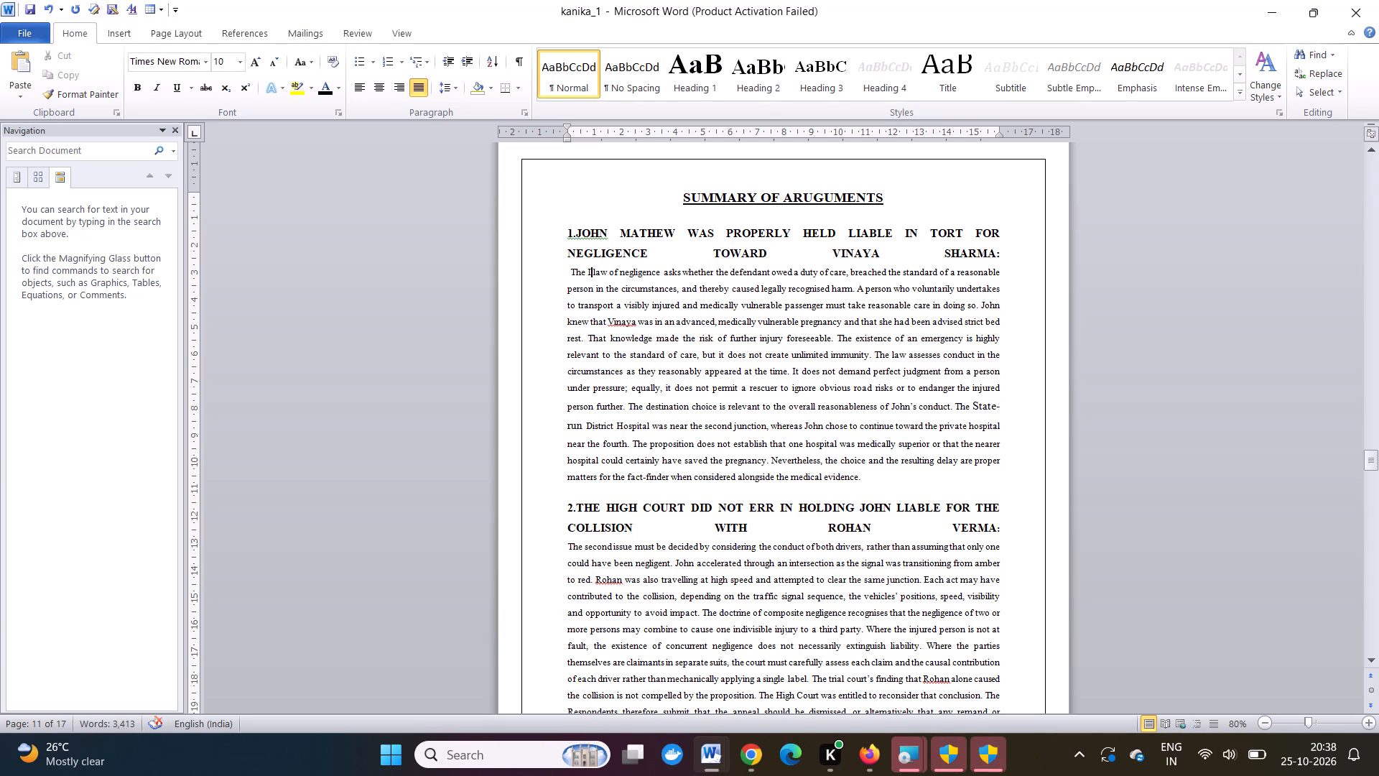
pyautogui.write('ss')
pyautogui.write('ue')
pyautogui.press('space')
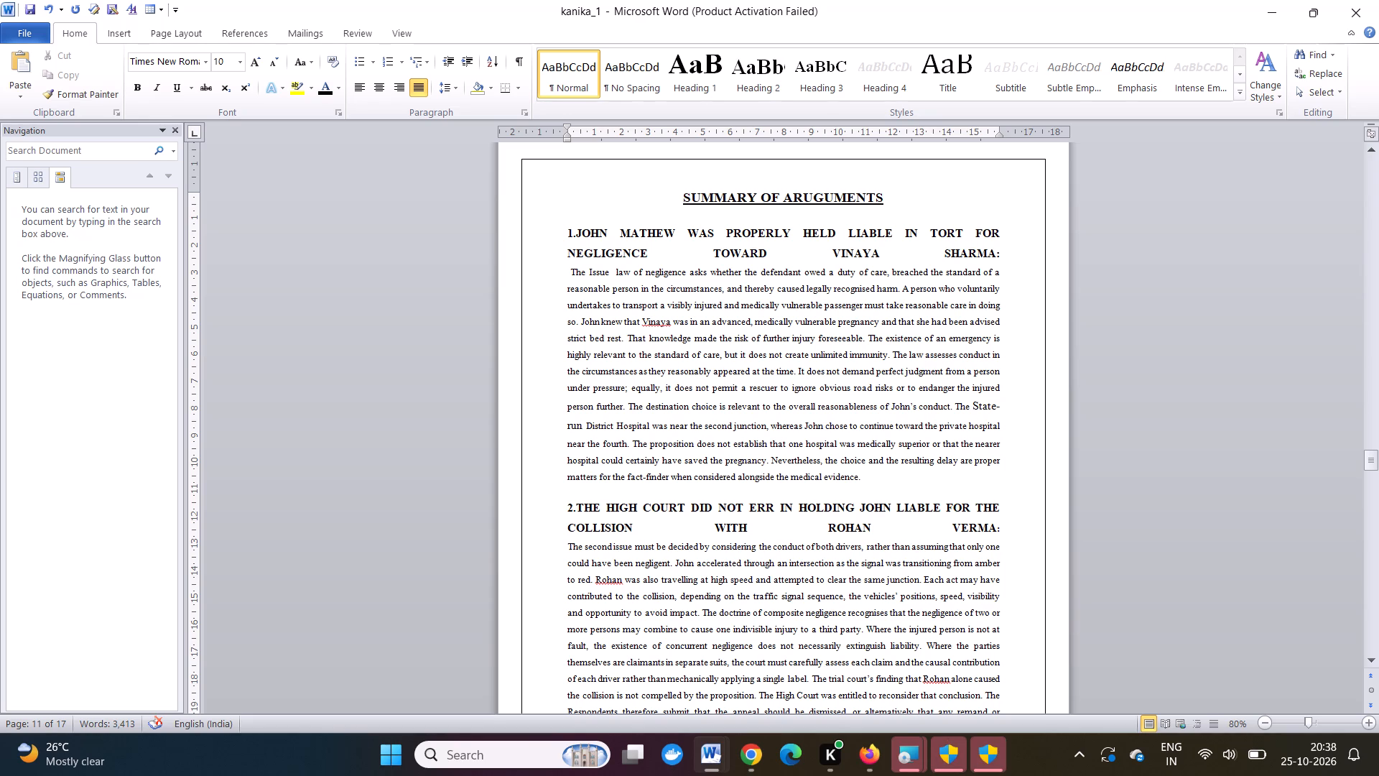
# Replace the opening words "The Issue" of argument 1's body text with the capitalised label "ISSUE".
pyautogui.click(616, 271)
pyautogui.press('BackSpace')
pyautogui.press('BackSpace')
pyautogui.press('BackSpace')
pyautogui.press('BackSpace')
pyautogui.press('BackSpace')
pyautogui.press('BackSpace')
pyautogui.press('BackSpace')
pyautogui.press('BackSpace')
pyautogui.press('BackSpace')
pyautogui.press('BackSpace')
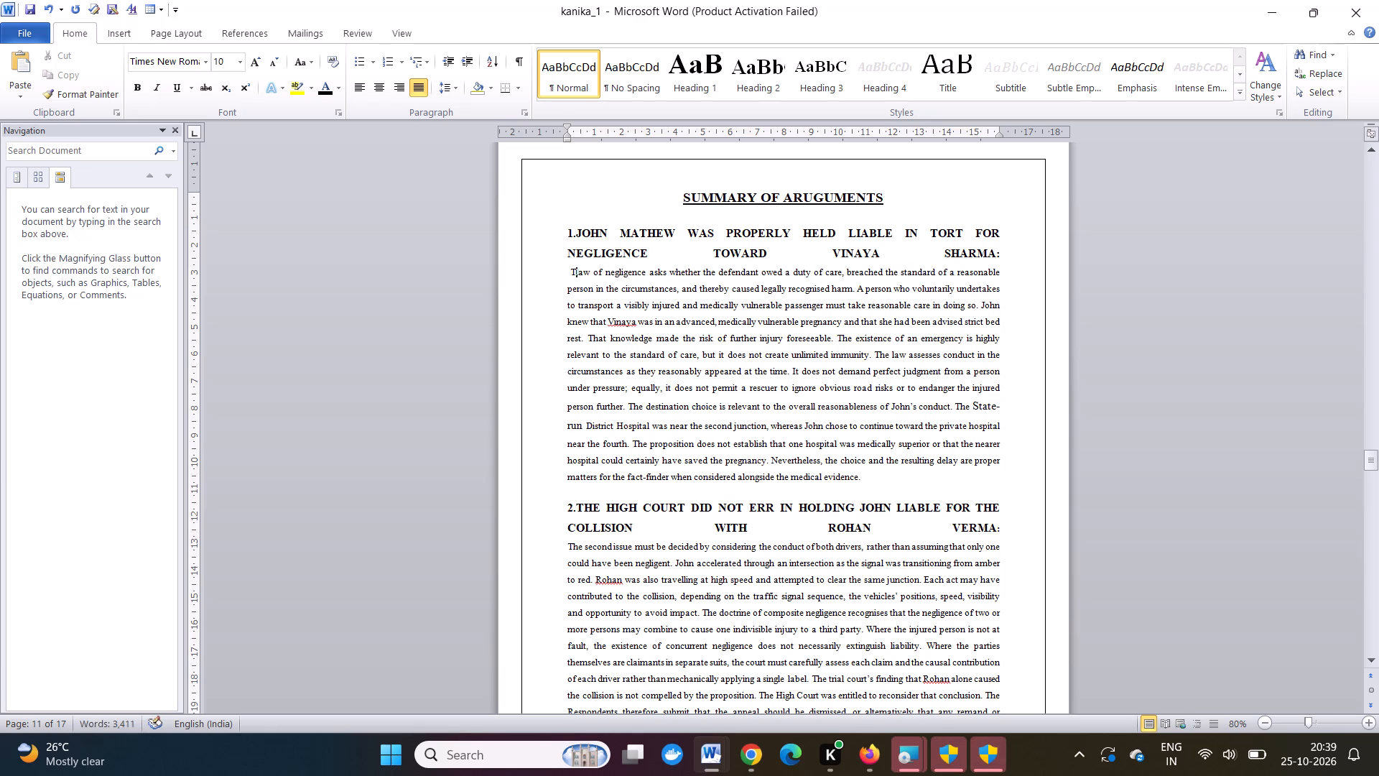
pyautogui.press('BackSpace')
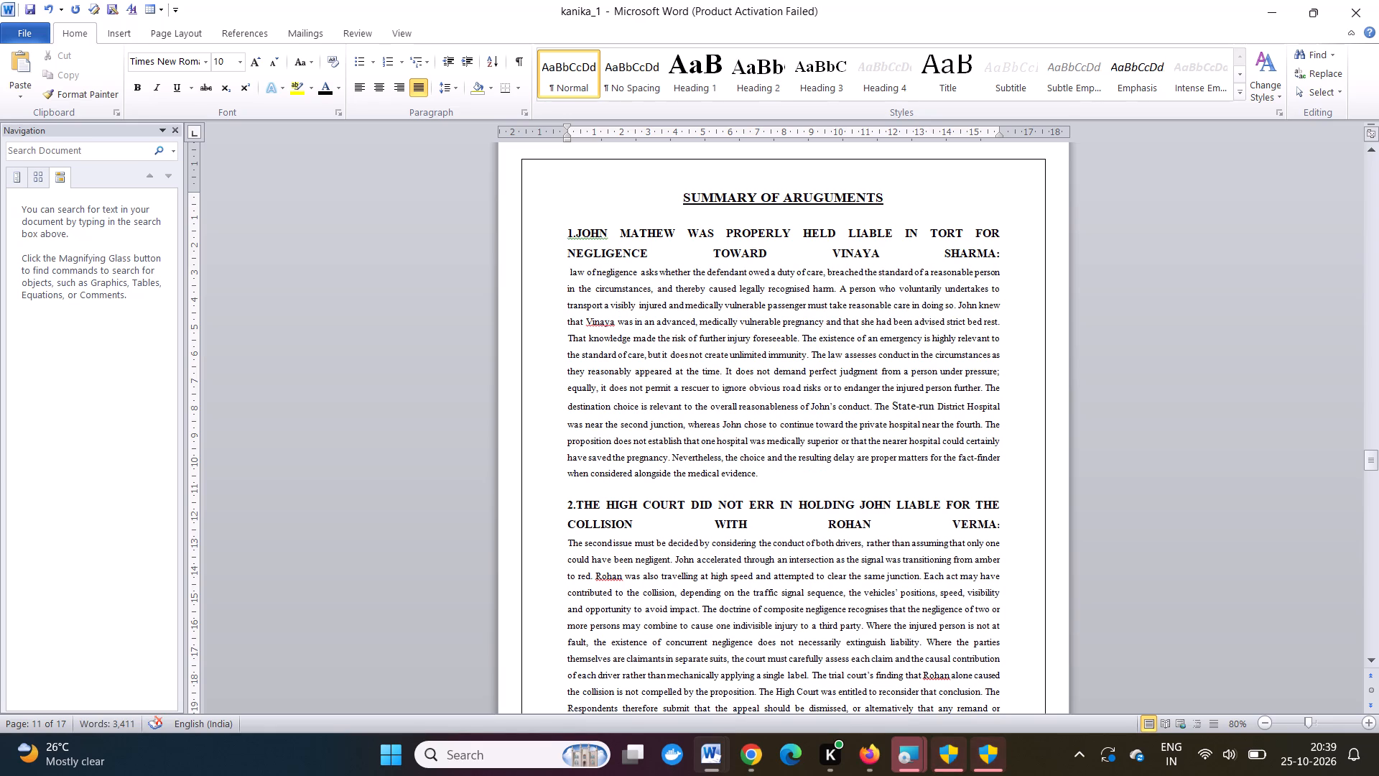
pyautogui.write('ISSUE')
pyautogui.press('space')
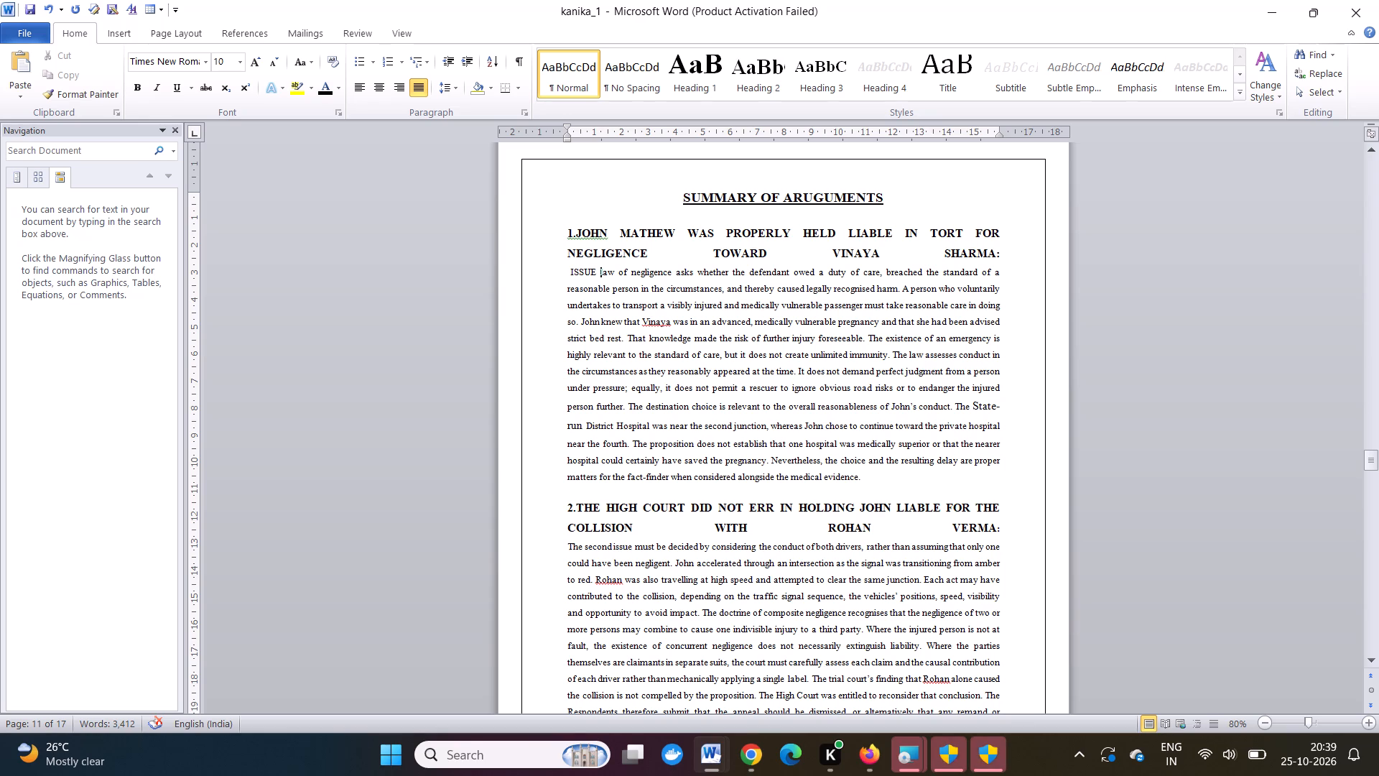
# Add the number 1 after "ISSUE" at the start of argument 1's body text, separated by a space.
pyautogui.press('BackSpace')
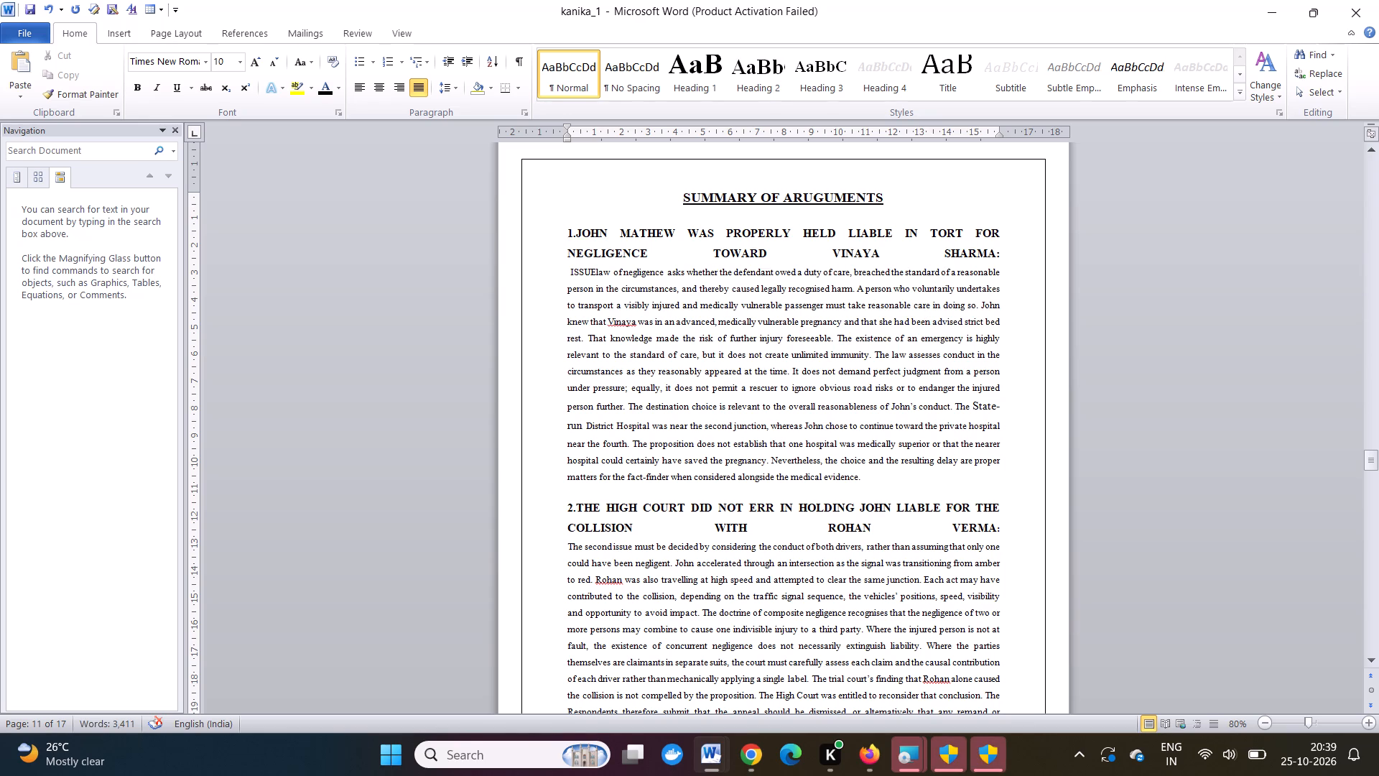
pyautogui.press('1')
pyautogui.press('BackSpace')
pyautogui.press('space')
pyautogui.write('1')
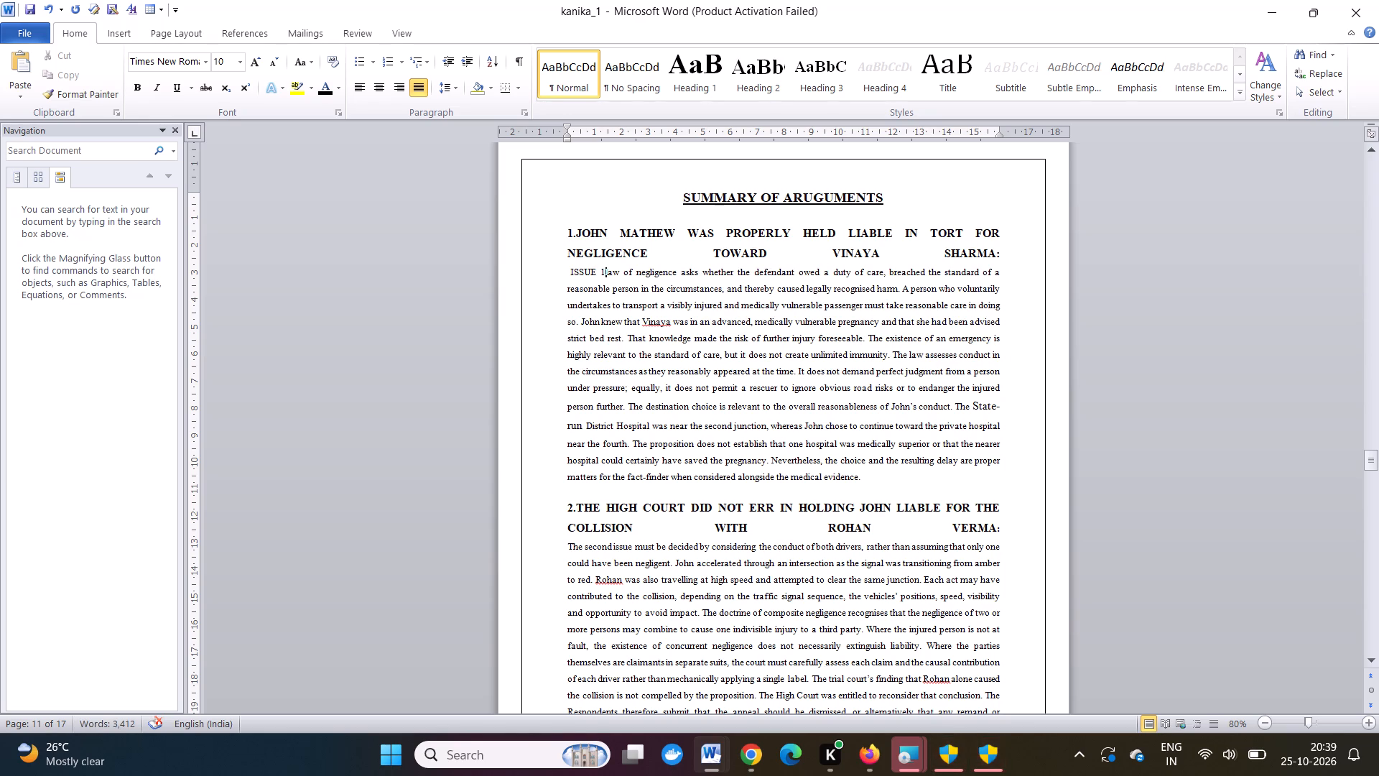
pyautogui.press('BackSpace')
pyautogui.press('BackSpace')
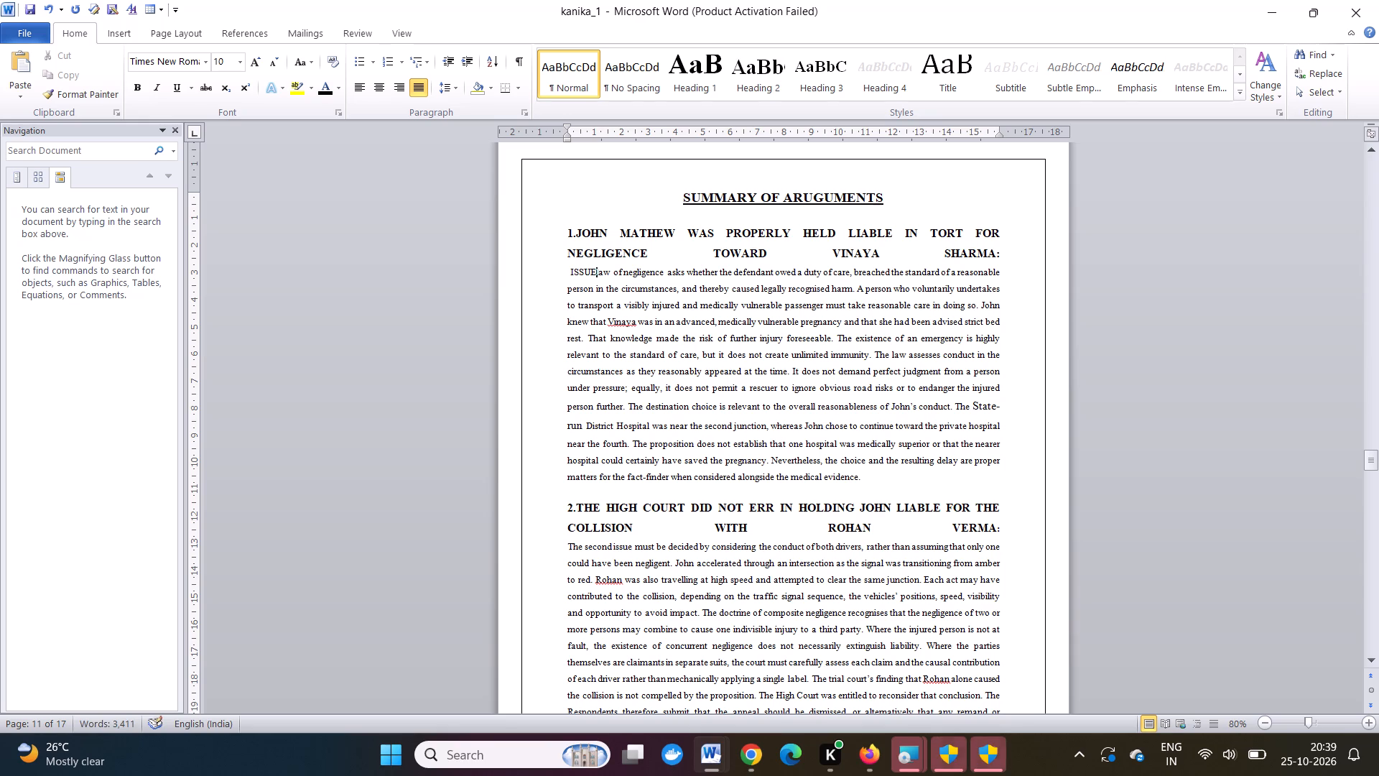
pyautogui.press('space')
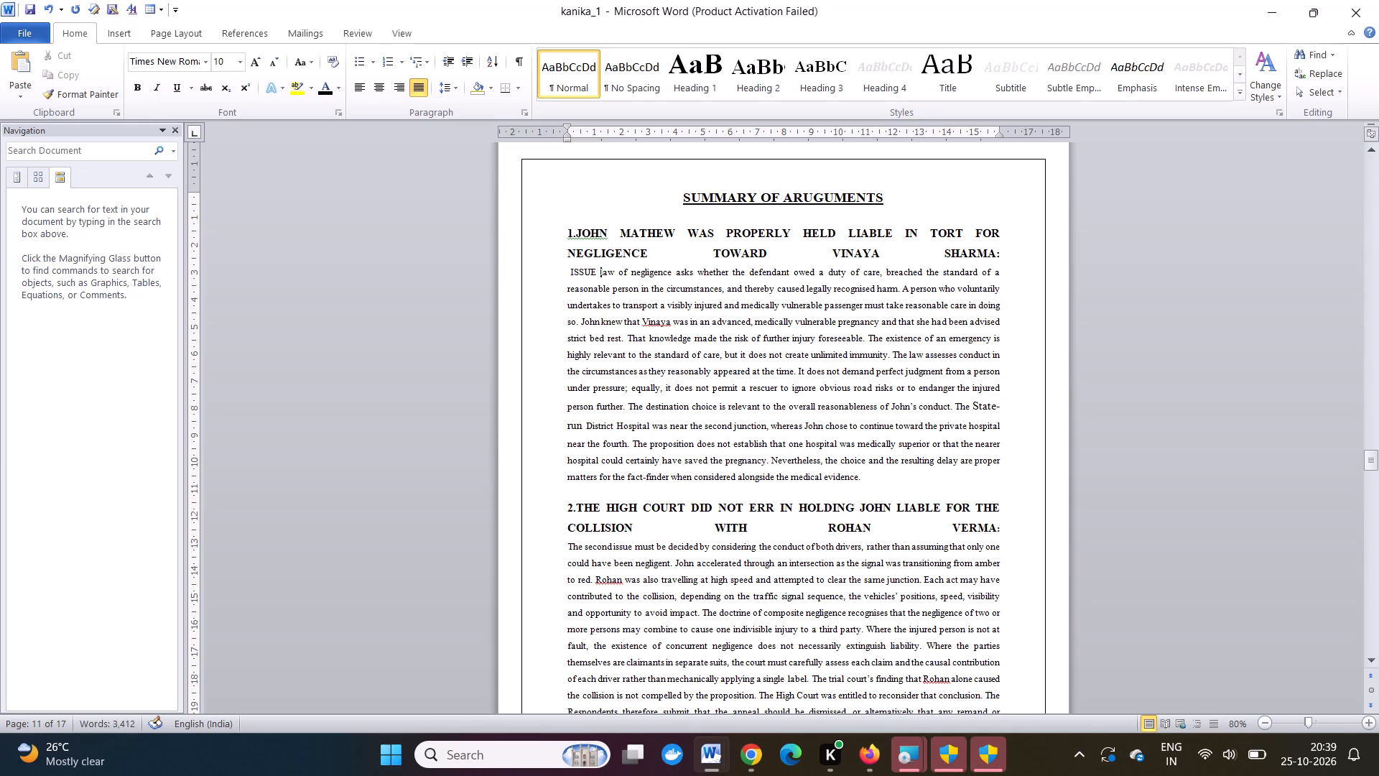
pyautogui.write('!')
pyautogui.press('space')
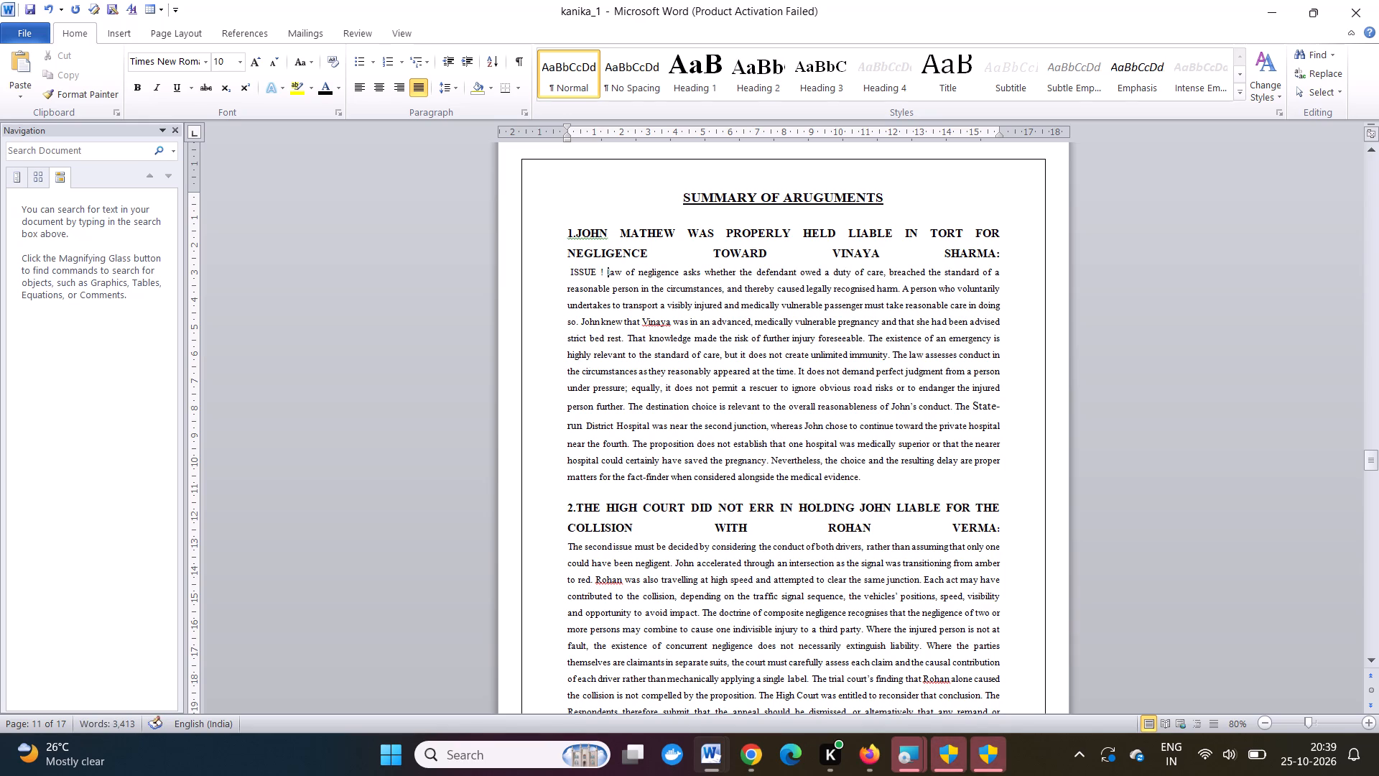
pyautogui.press('BackSpace')
pyautogui.press('BackSpace')
pyautogui.press('BackSpace')
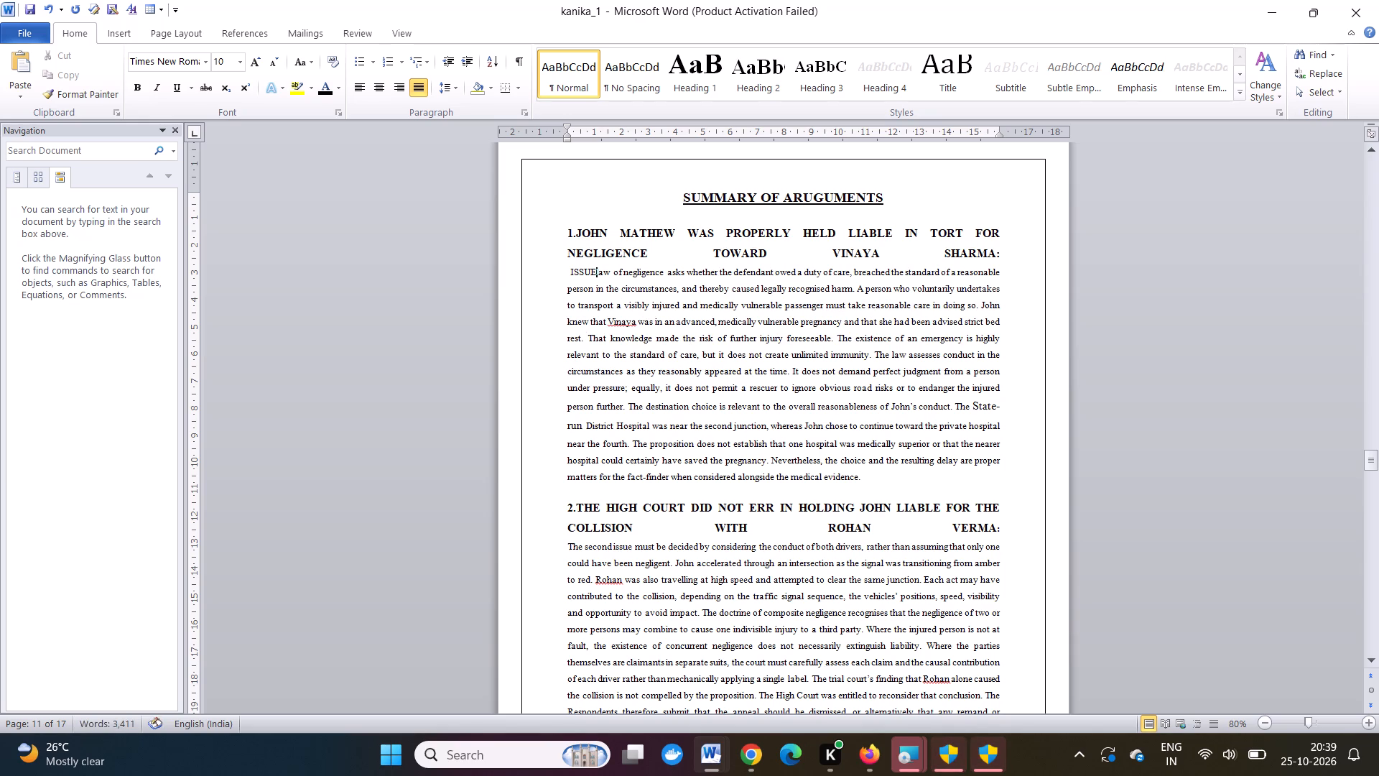
pyautogui.press('space')
pyautogui.write('1')
pyautogui.press('space')
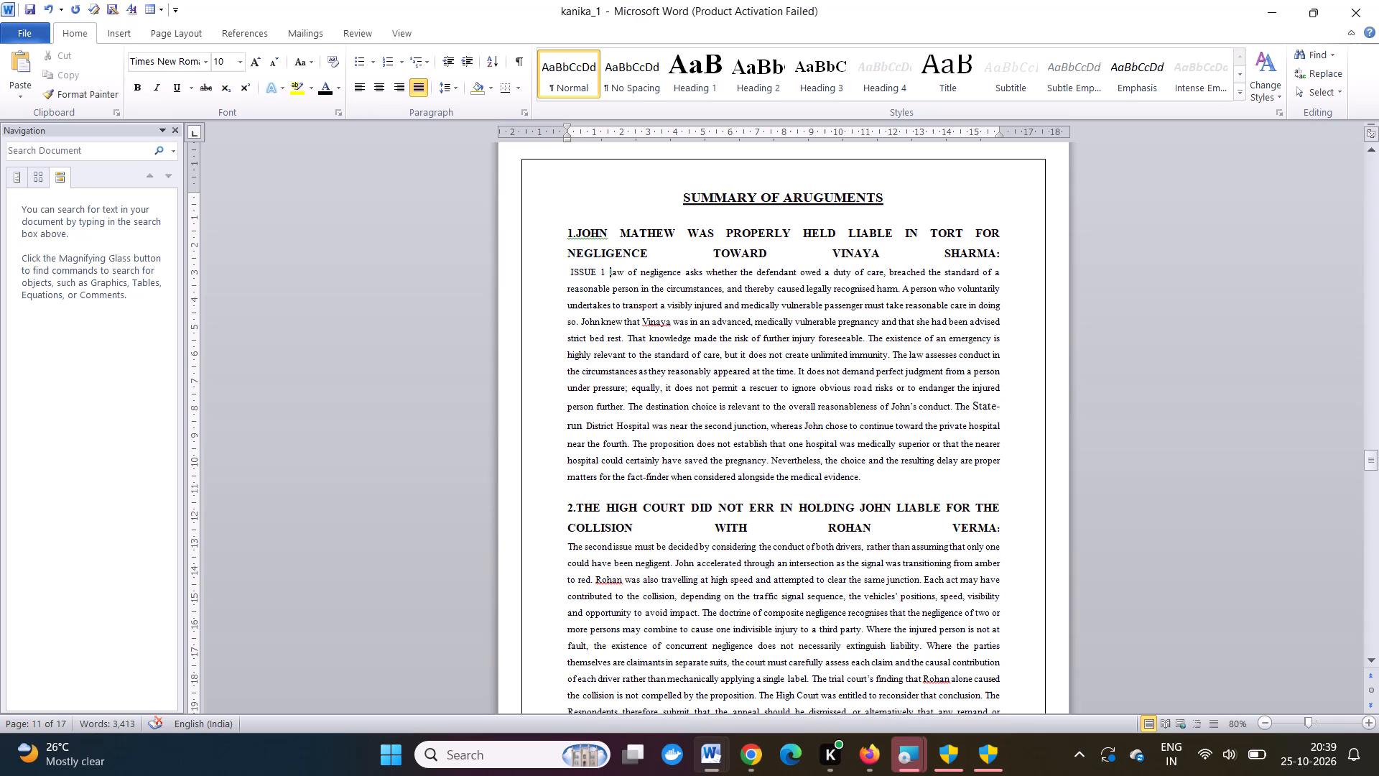
# Punctuate the "ISSUE 1" label with ":-" and a space before "law of negligence".
pyautogui.click(610, 273)
pyautogui.press('BackSpace')
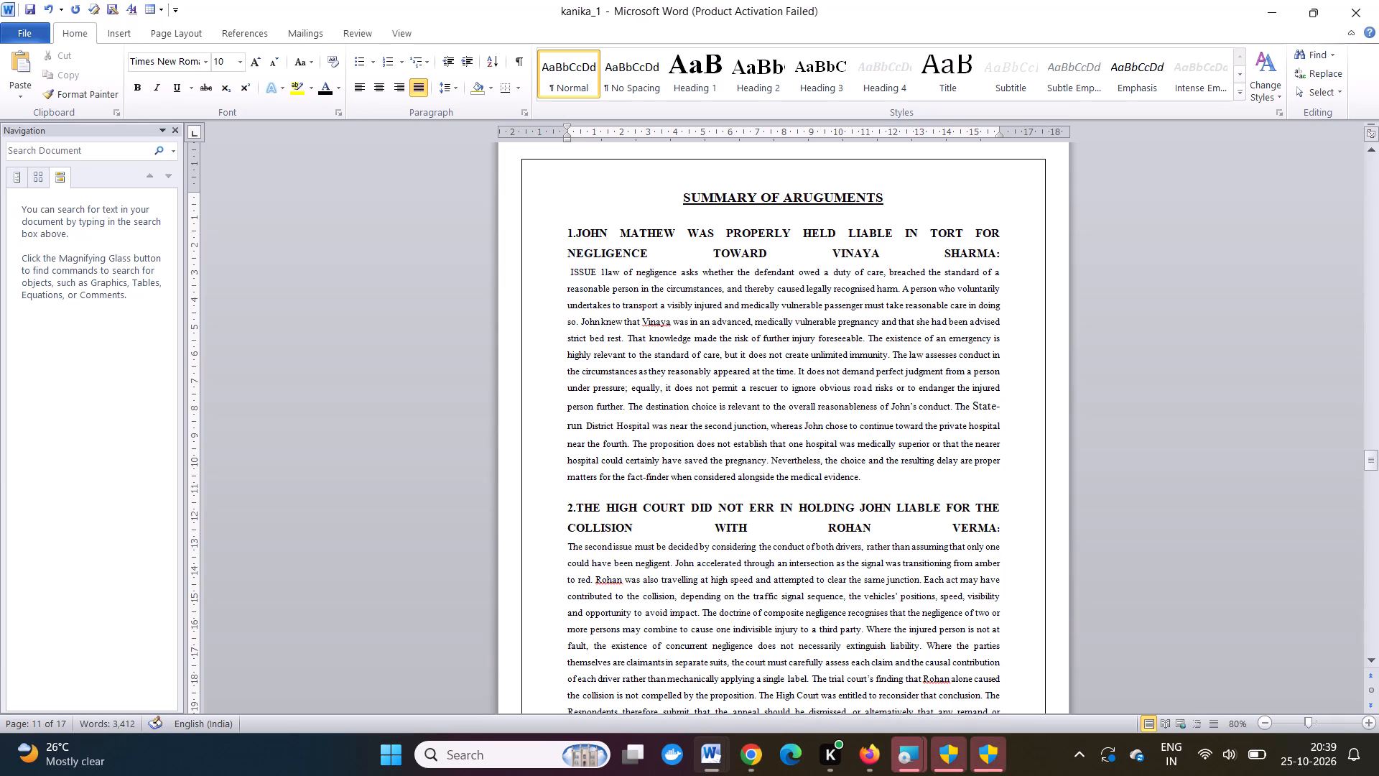
pyautogui.press(';')
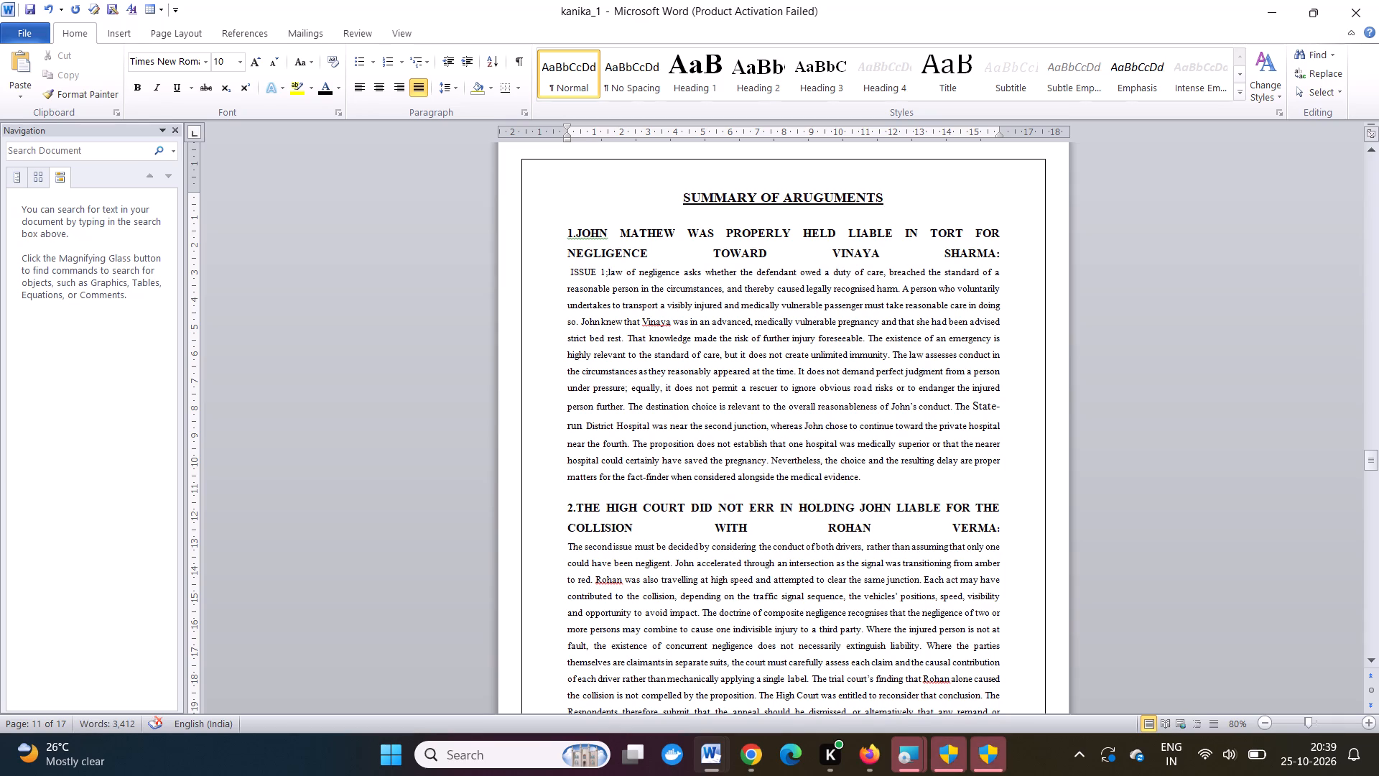
pyautogui.press('BackSpace')
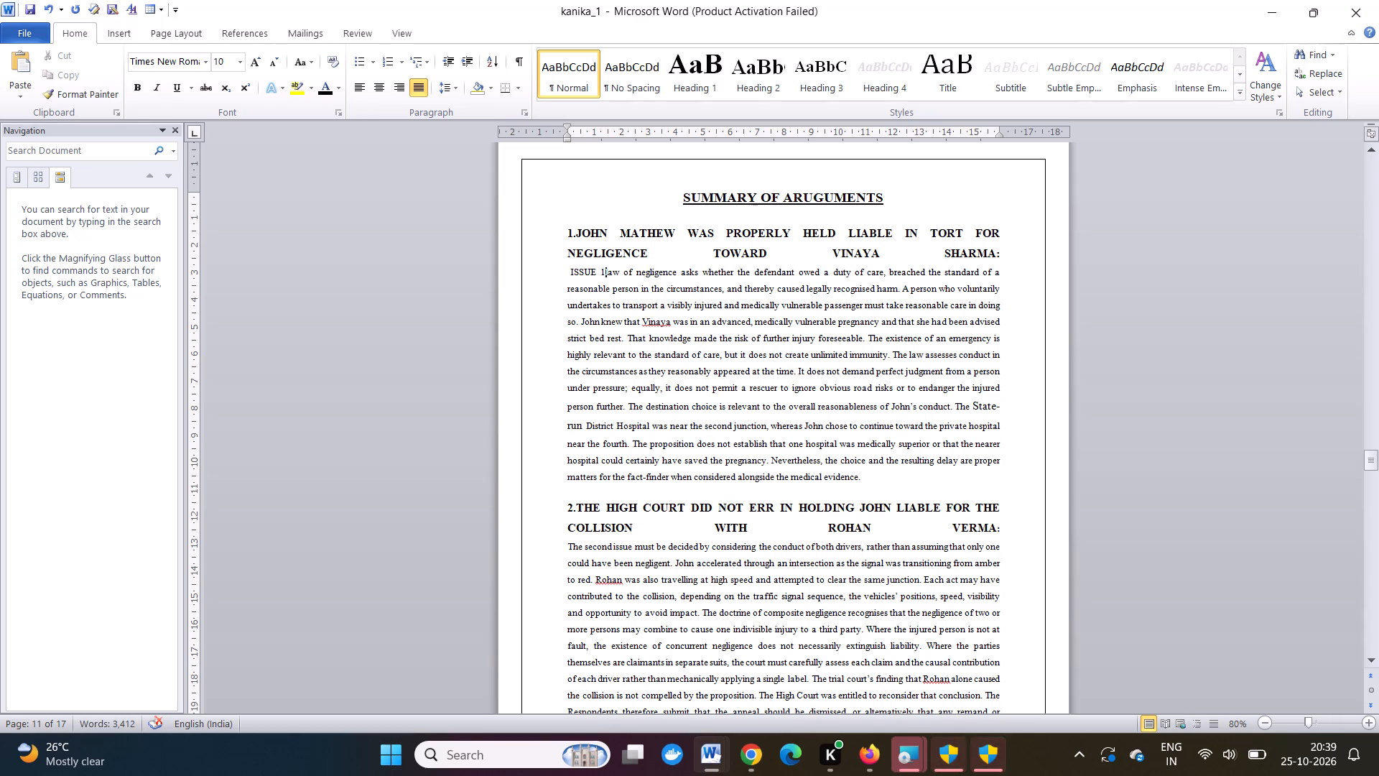
pyautogui.hotkey('shift', ':')
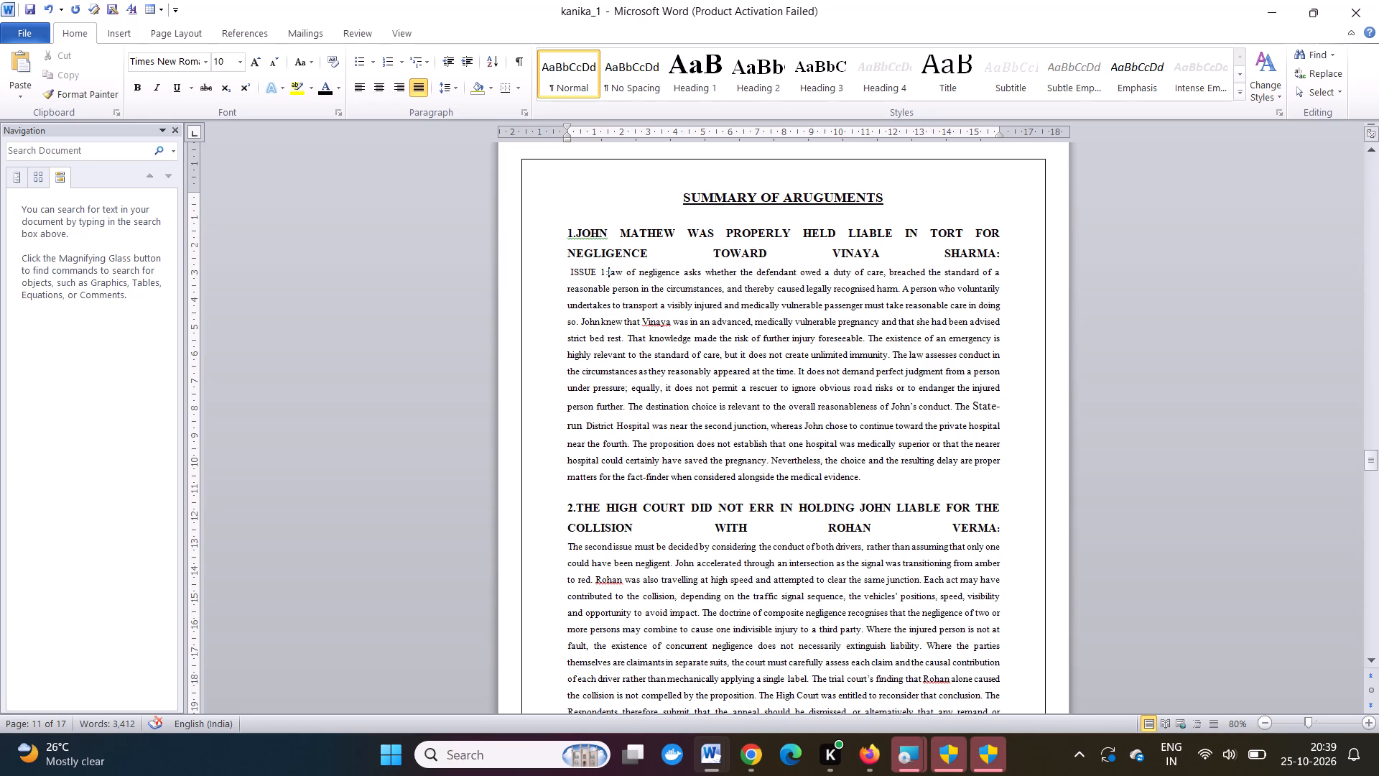
pyautogui.hotkey('shift', '_')
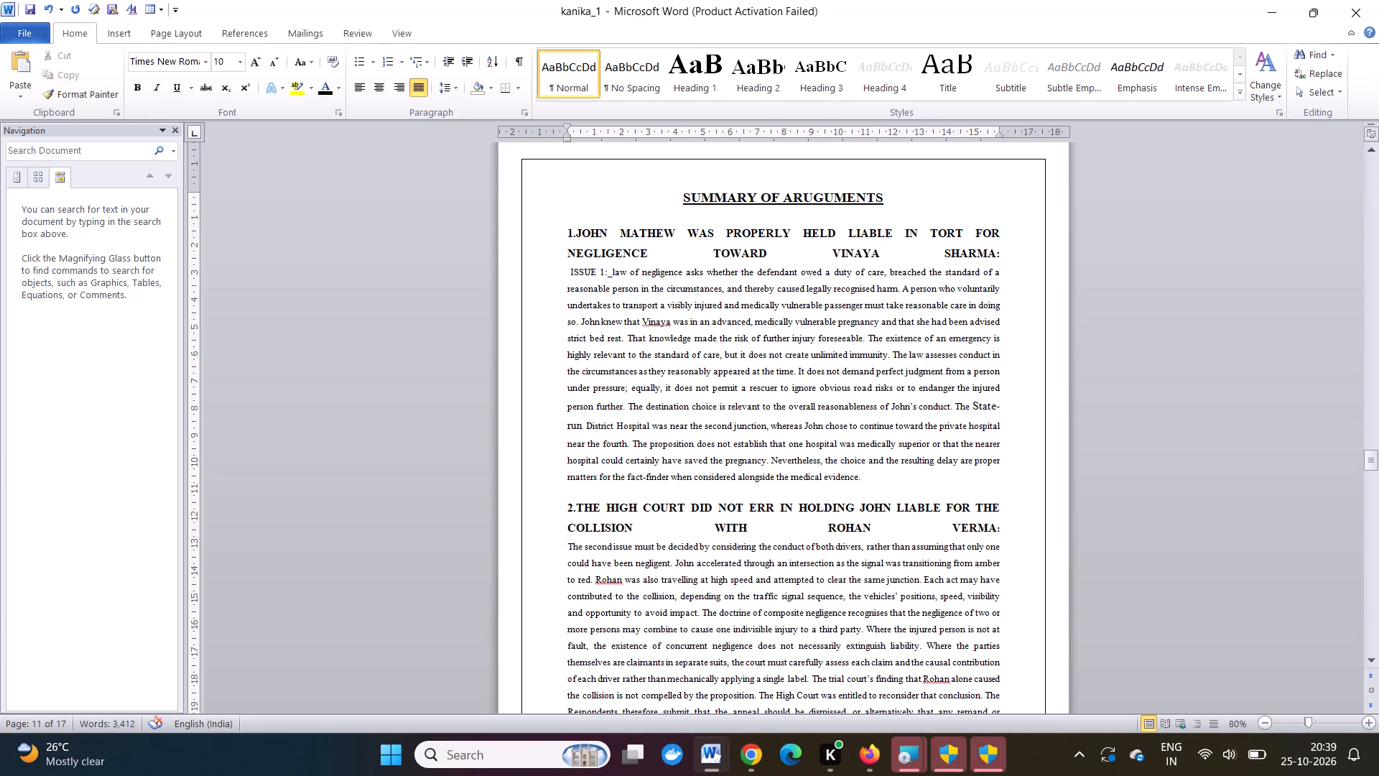
pyautogui.press('BackSpace')
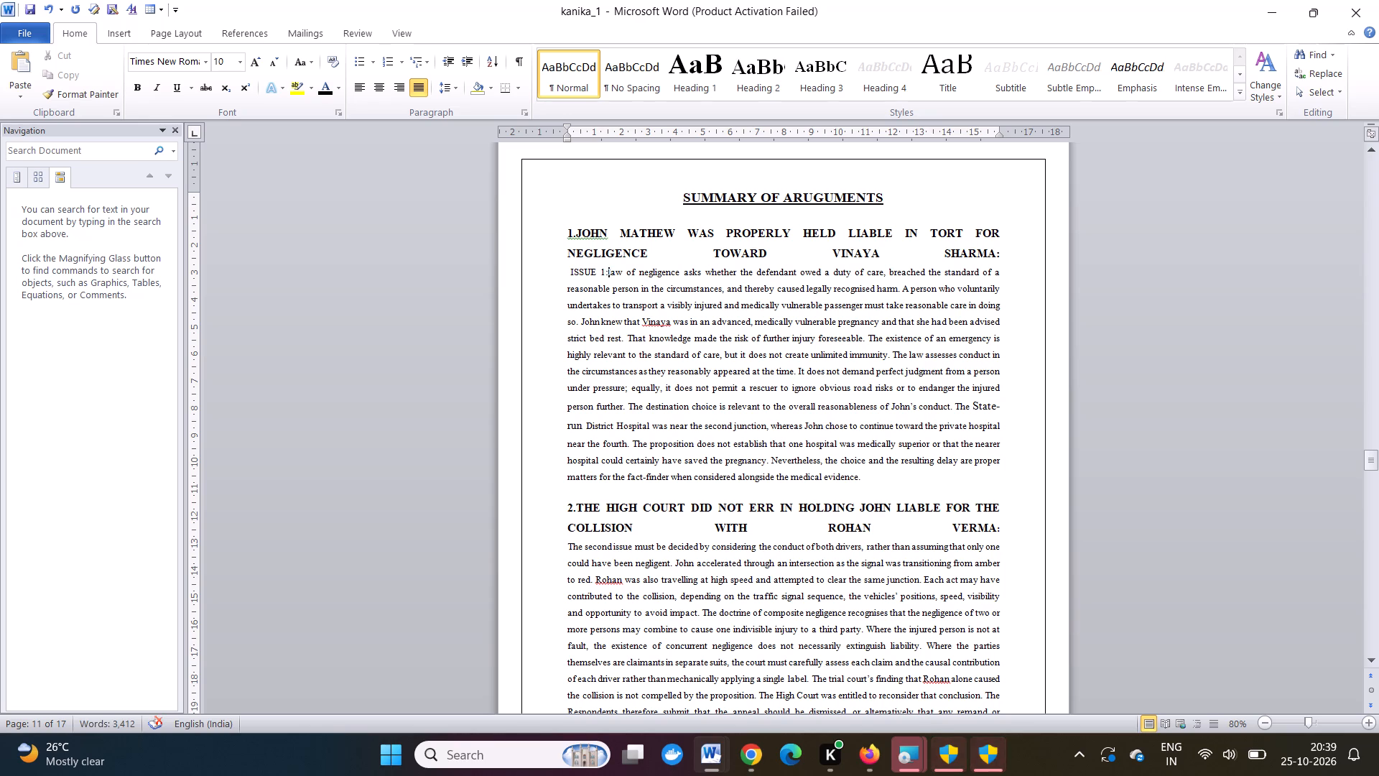
pyautogui.press('-')
pyautogui.press('space')
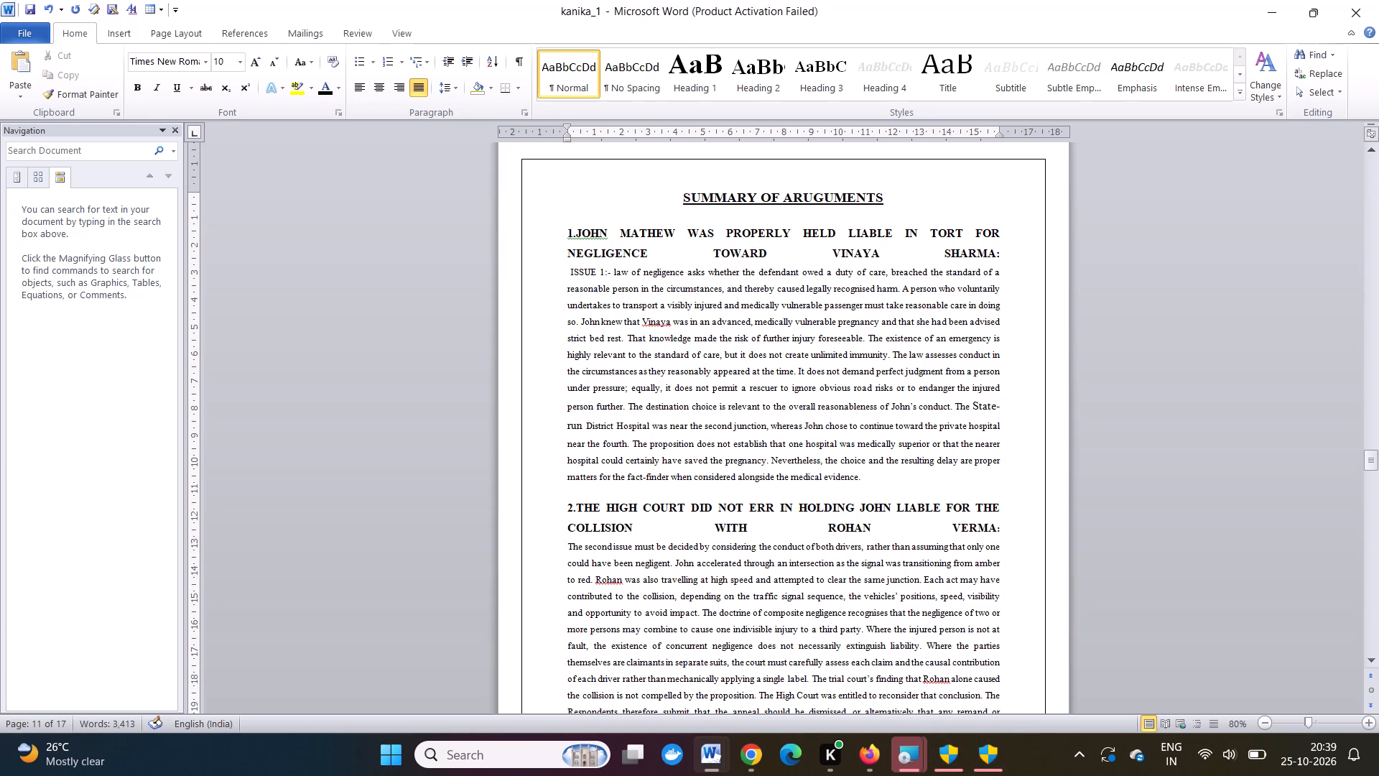
# Put the article "The" back before "law of negligence", following the "ISSUE 1:-" label.
pyautogui.press('t')
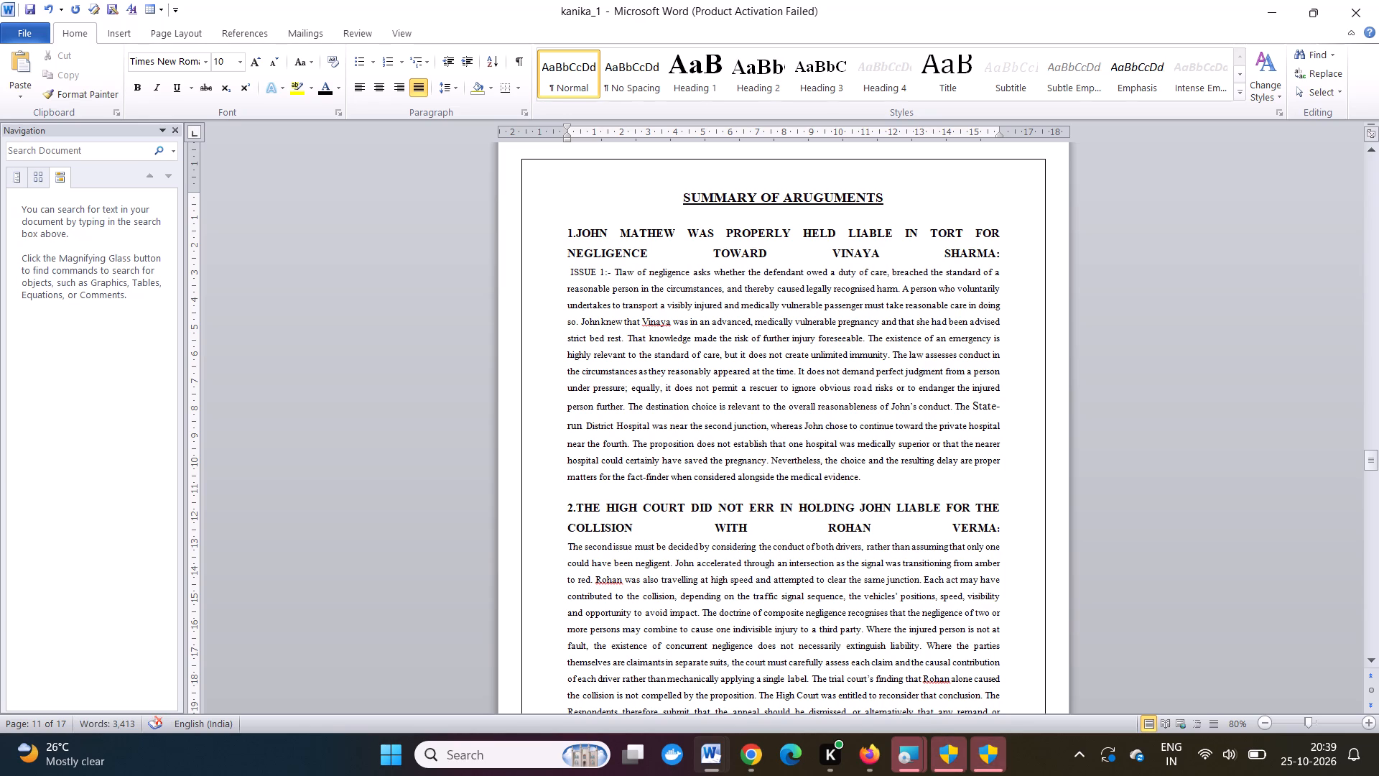
pyautogui.press('space')
pyautogui.write('he')
pyautogui.press('space')
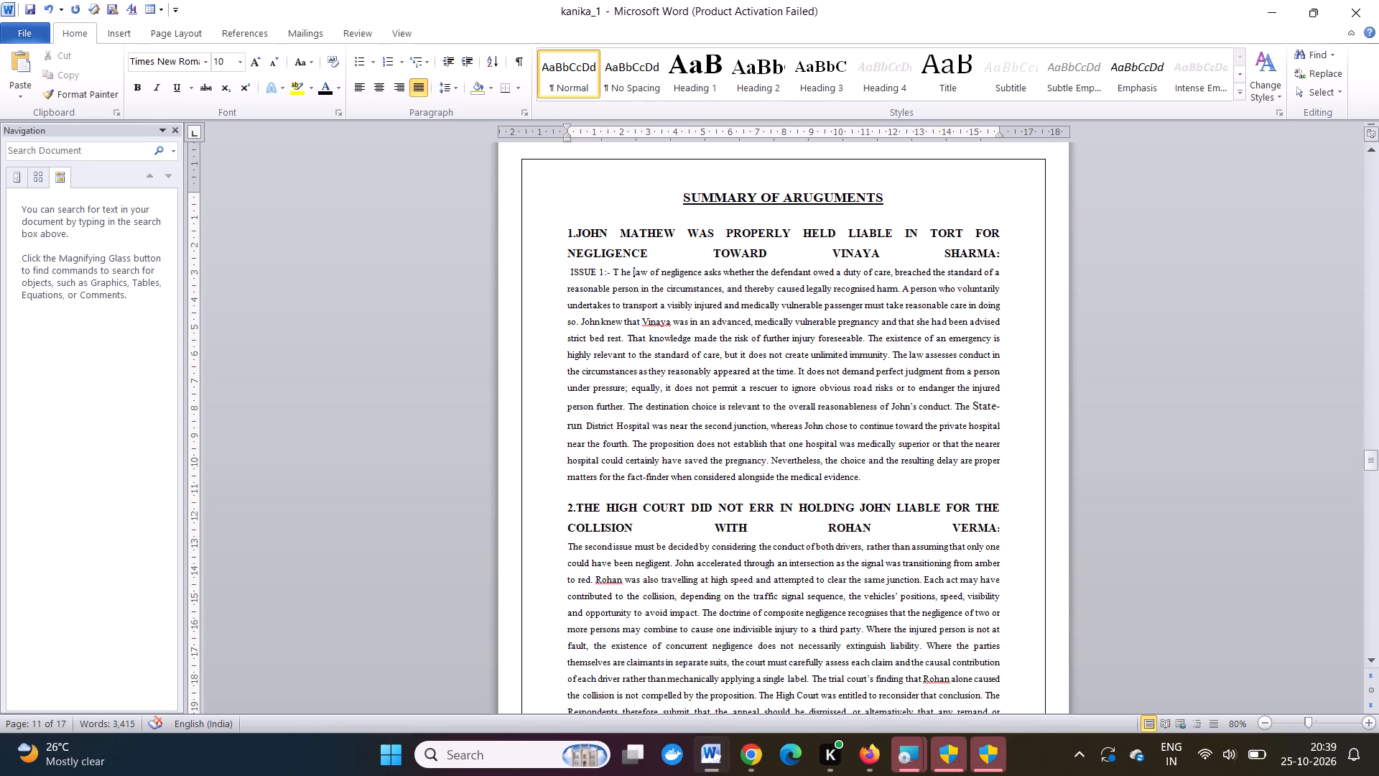
# Delete the opening words "The second issue" from argument 2's body text, before "must be decided".
pyautogui.scroll(-1, 659, 323)
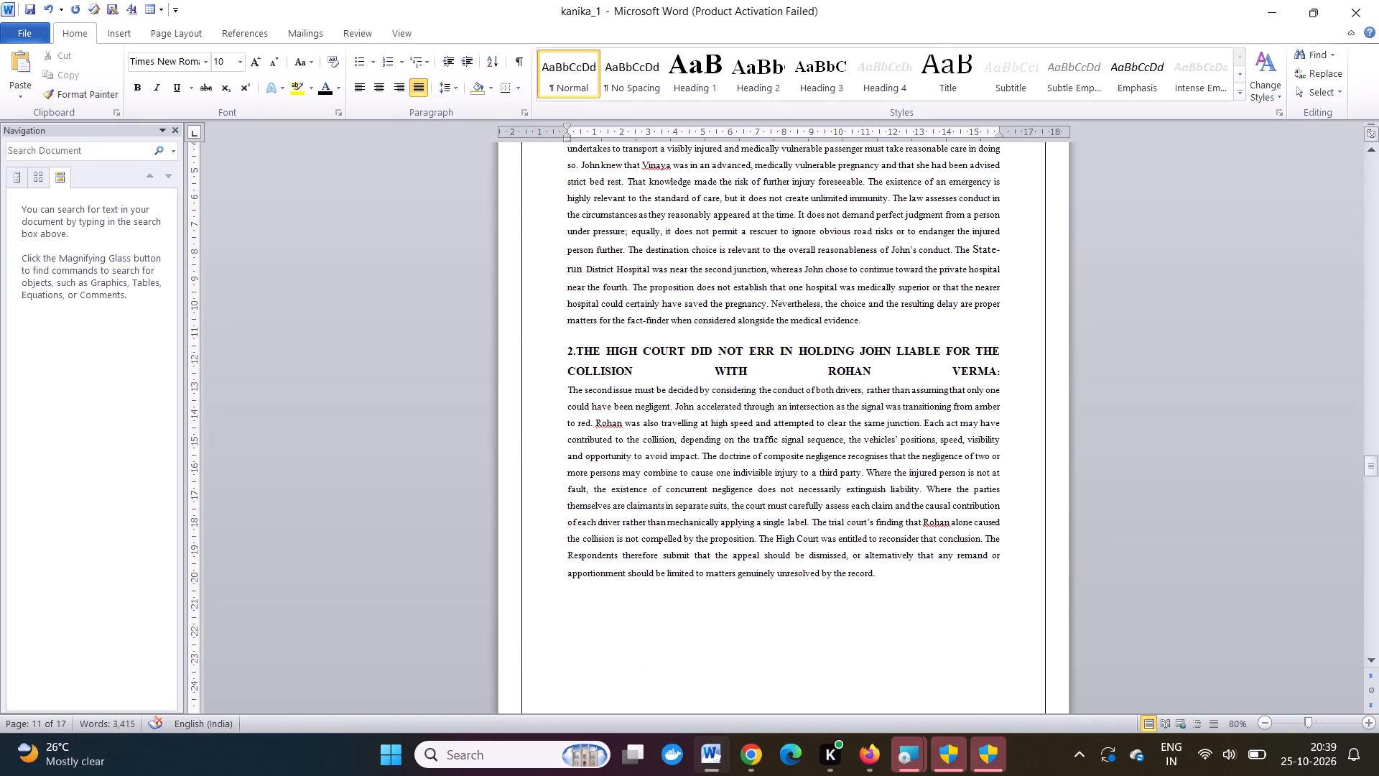
pyautogui.click(632, 388)
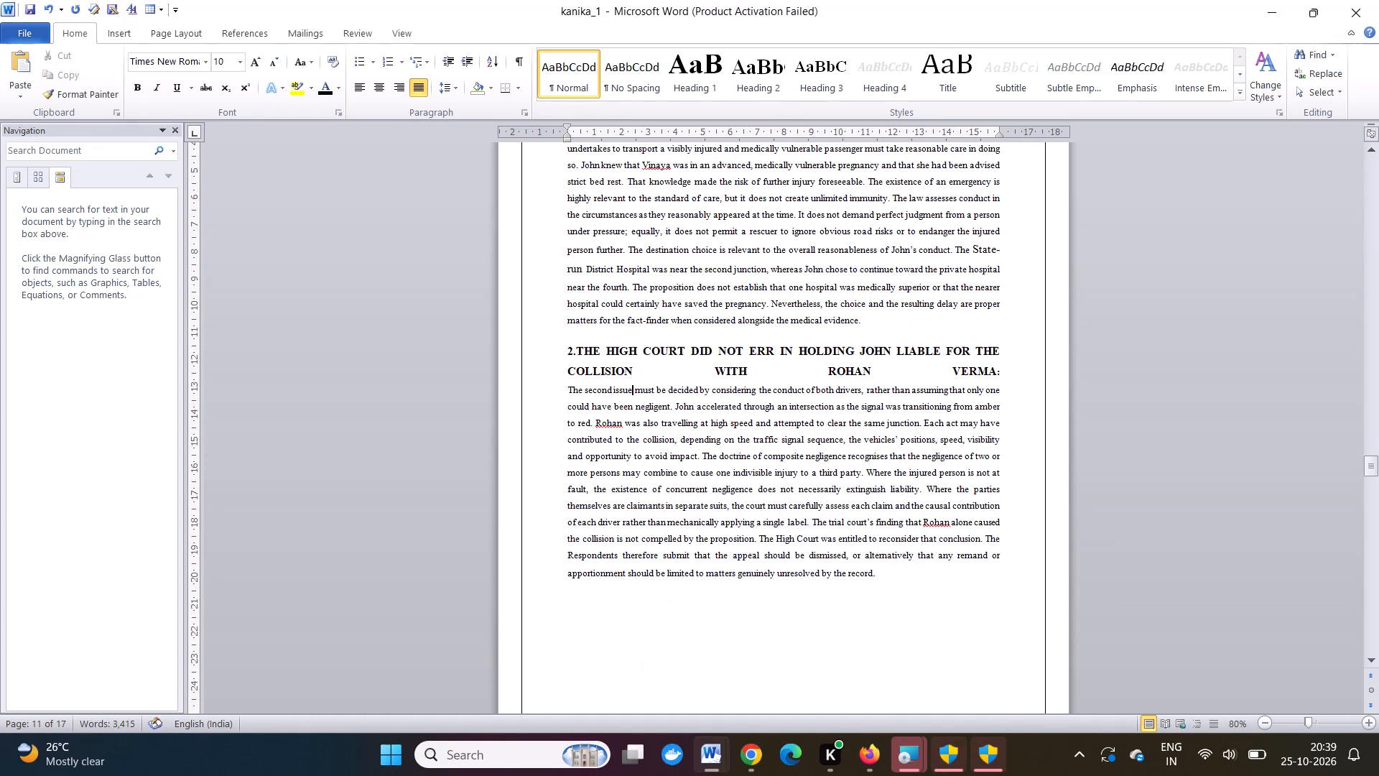
pyautogui.press('BackSpace')
pyautogui.press('BackSpace')
pyautogui.press('BackSpace')
pyautogui.press('BackSpace')
pyautogui.press('BackSpace')
pyautogui.press('BackSpace')
pyautogui.press('BackSpace')
pyautogui.press('BackSpace')
pyautogui.press('BackSpace')
pyautogui.press('BackSpace')
pyautogui.press('BackSpace')
pyautogui.press('BackSpace')
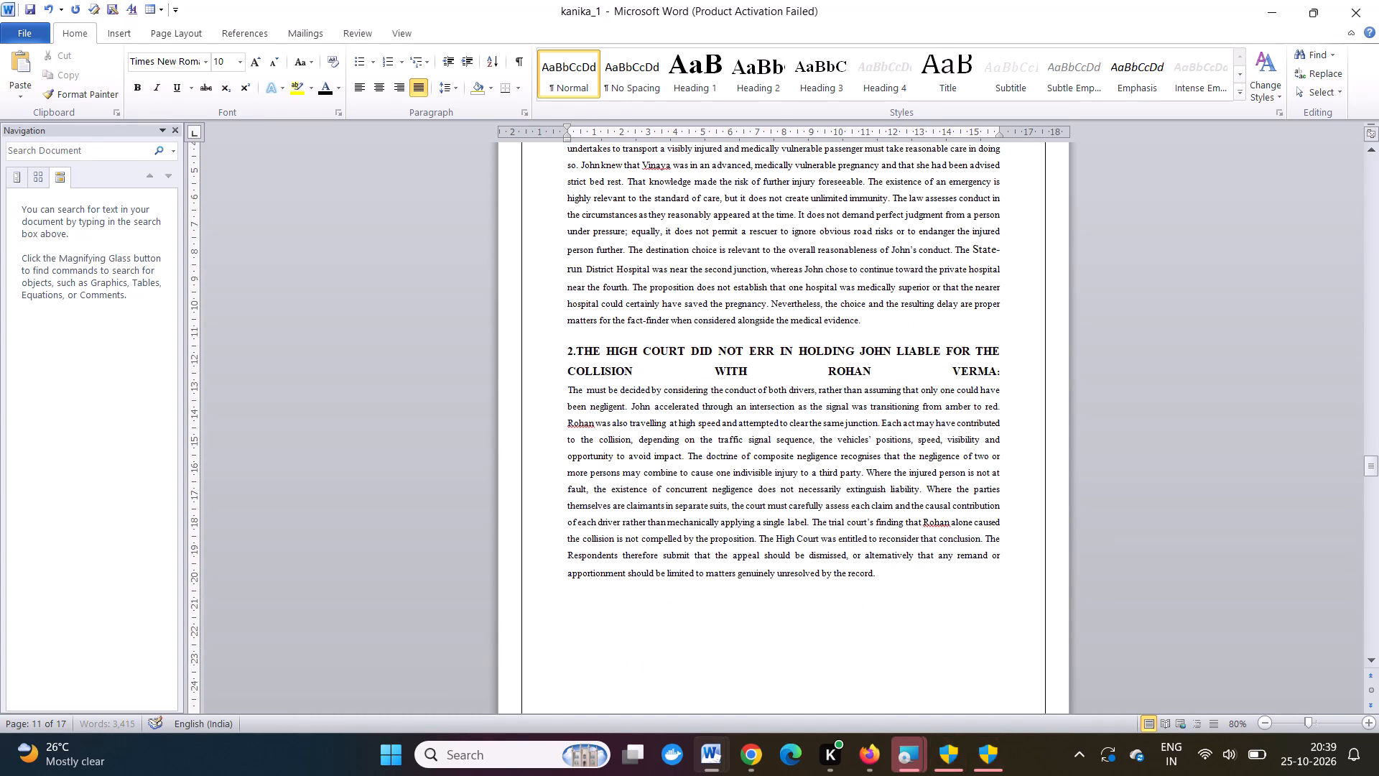
pyautogui.press('BackSpace')
pyautogui.press('BackSpace')
pyautogui.press('BackSpace')
pyautogui.press('BackSpace')
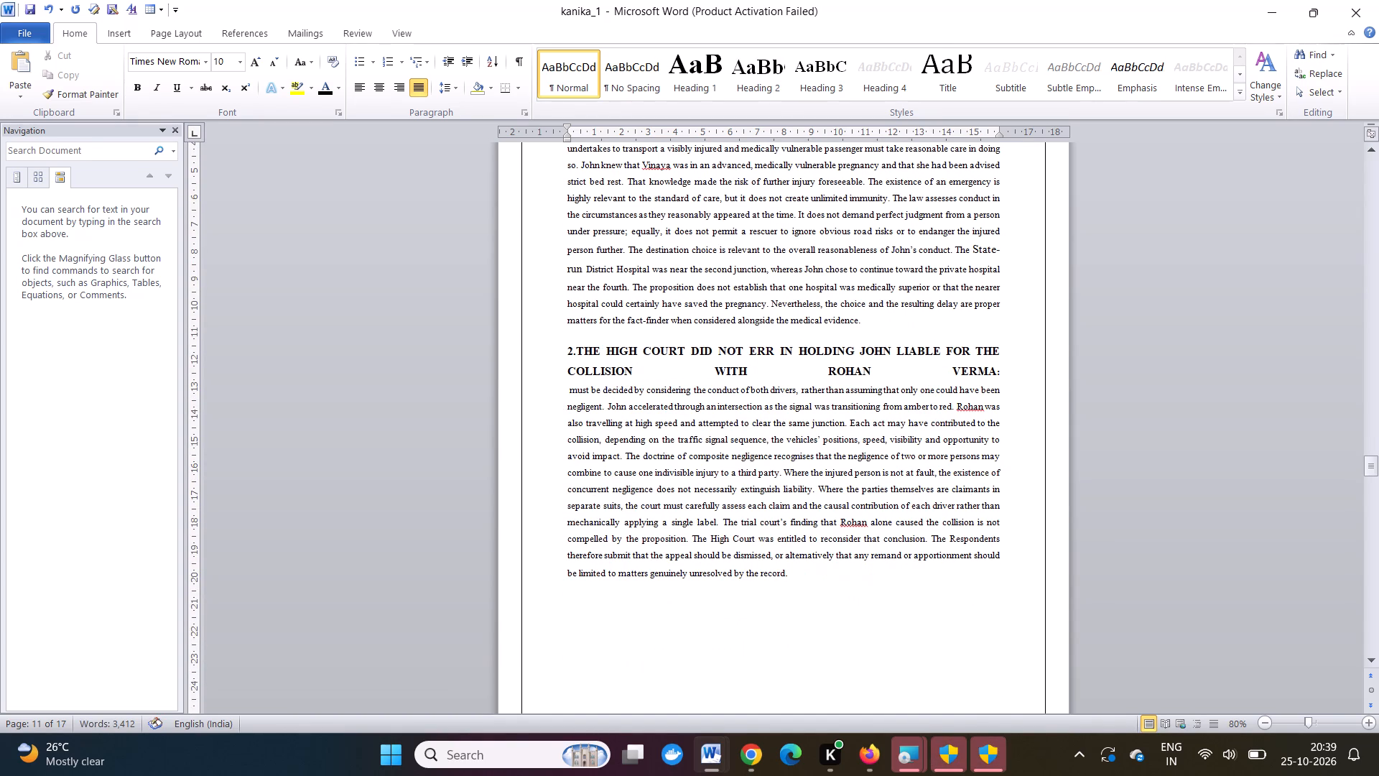
# Label the start of argument 2's body text "ISSUE 2 :-", before "must be decided".
pyautogui.press('space')
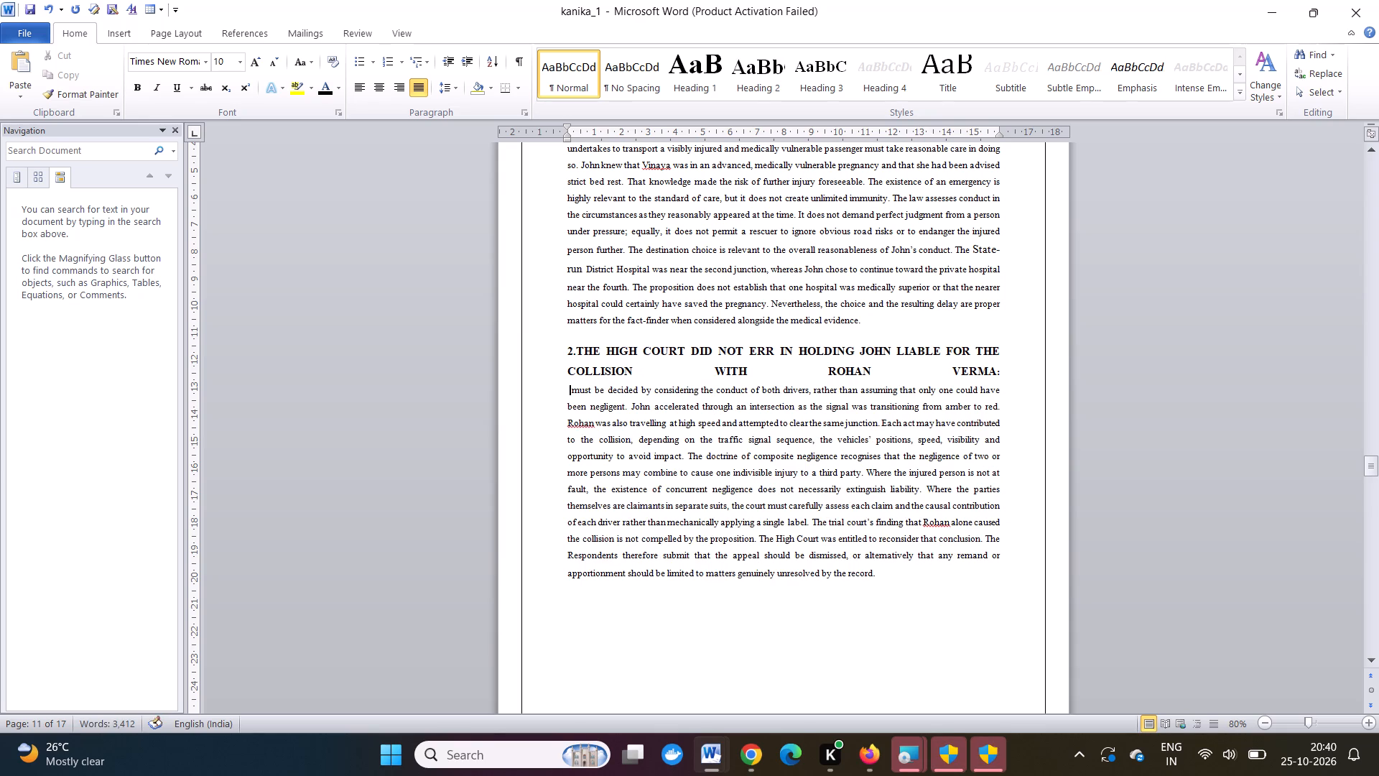
pyautogui.press('BackSpace')
pyautogui.press('i')
pyautogui.write('SSUE')
pyautogui.press('space')
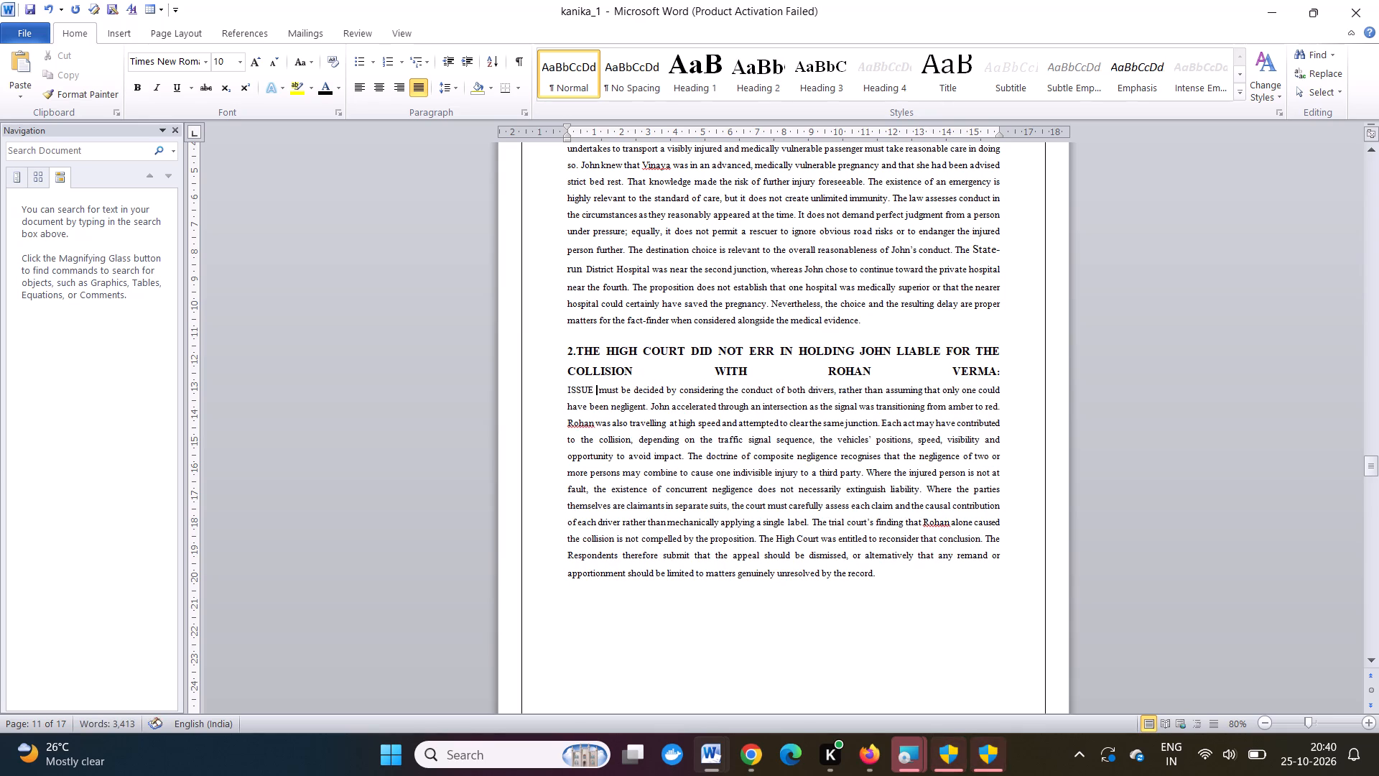
pyautogui.write('2')
pyautogui.press('space')
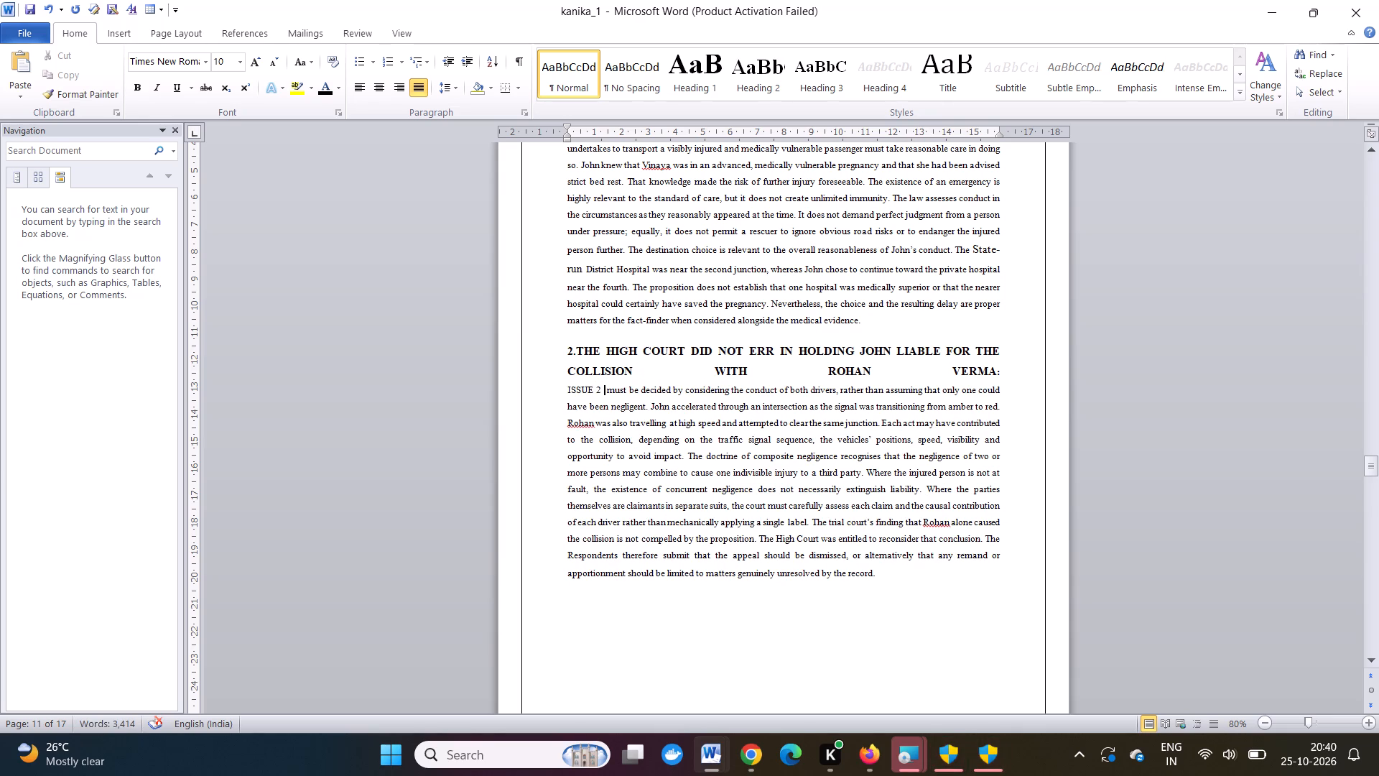
pyautogui.hotkey('shift', ':')
pyautogui.press('-')
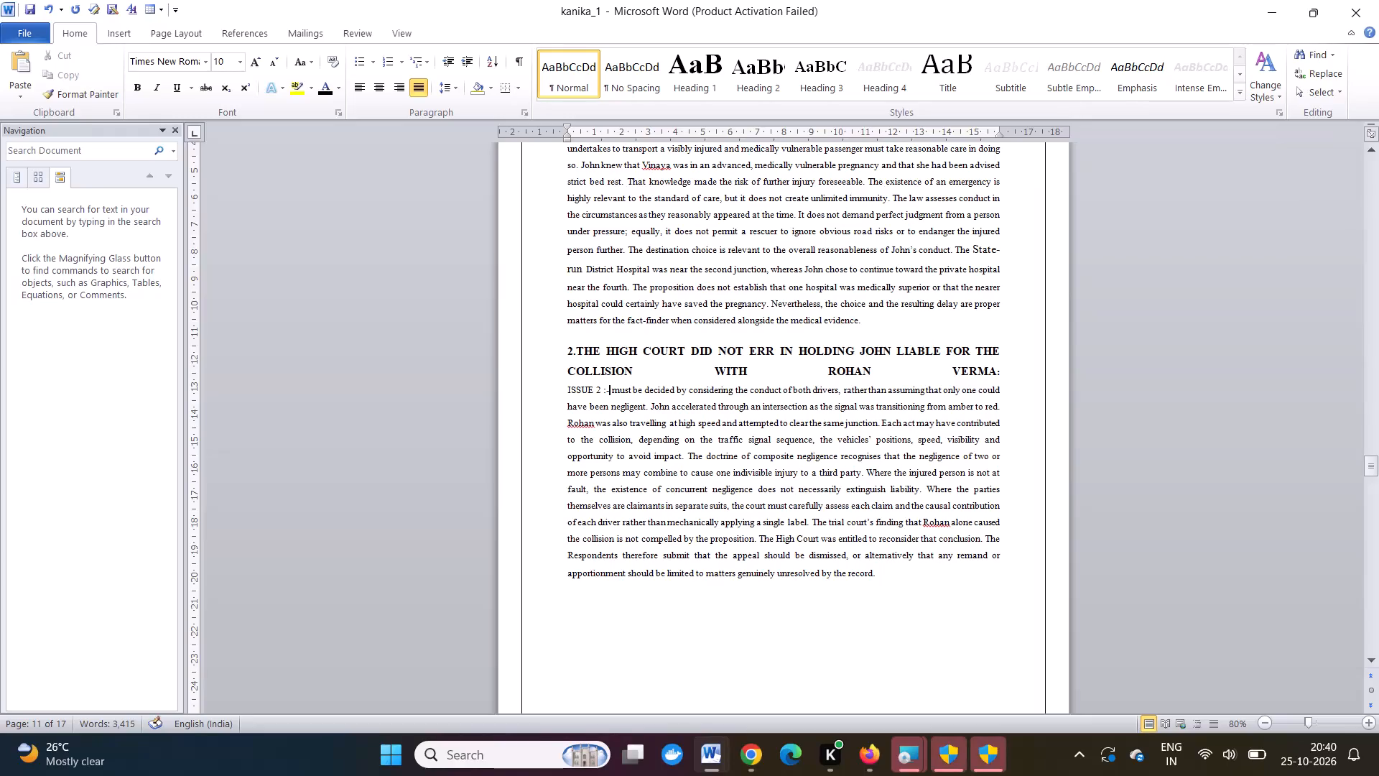
# Capitalise "must" to "Must" after the "ISSUE 2 :-" label in argument 2's body text, with a single space before it.
pyautogui.press('space')
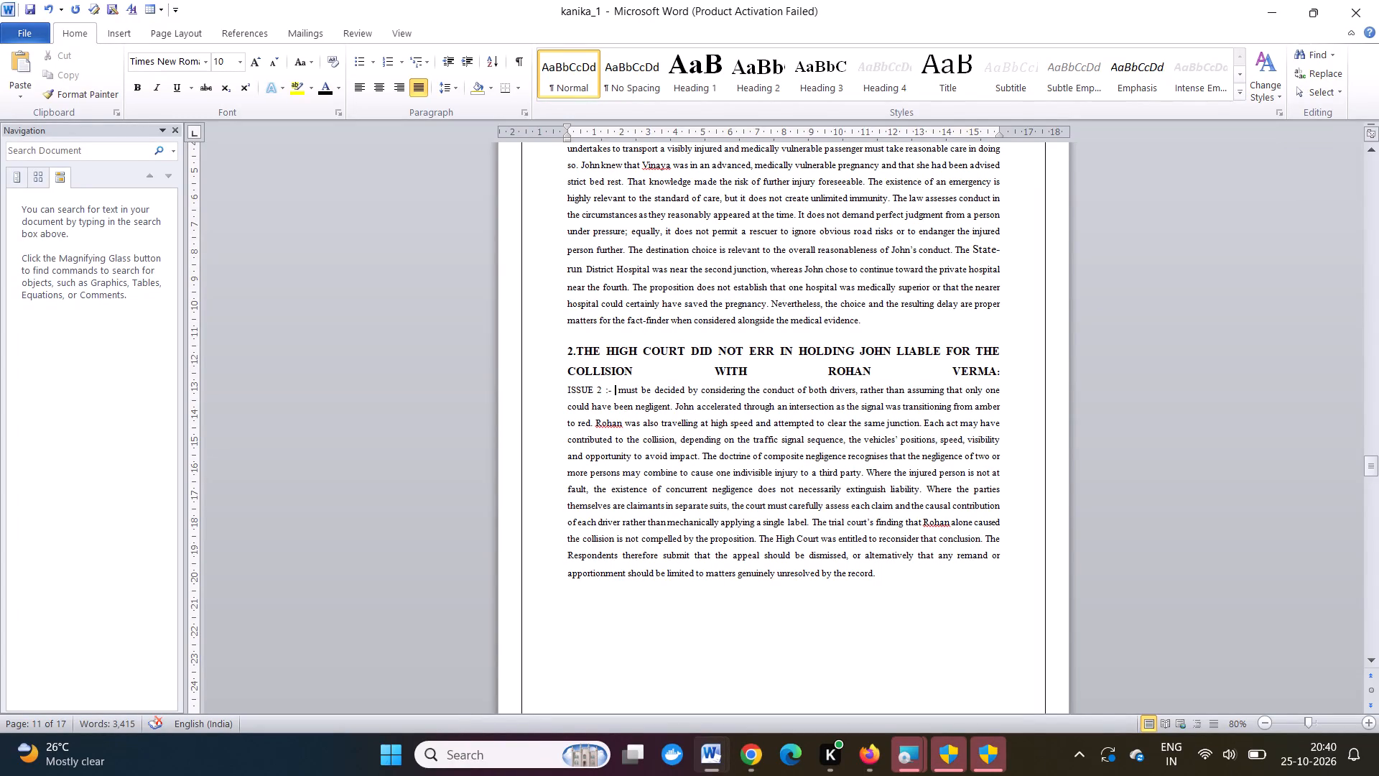
pyautogui.click(624, 389)
pyautogui.click(624, 389)
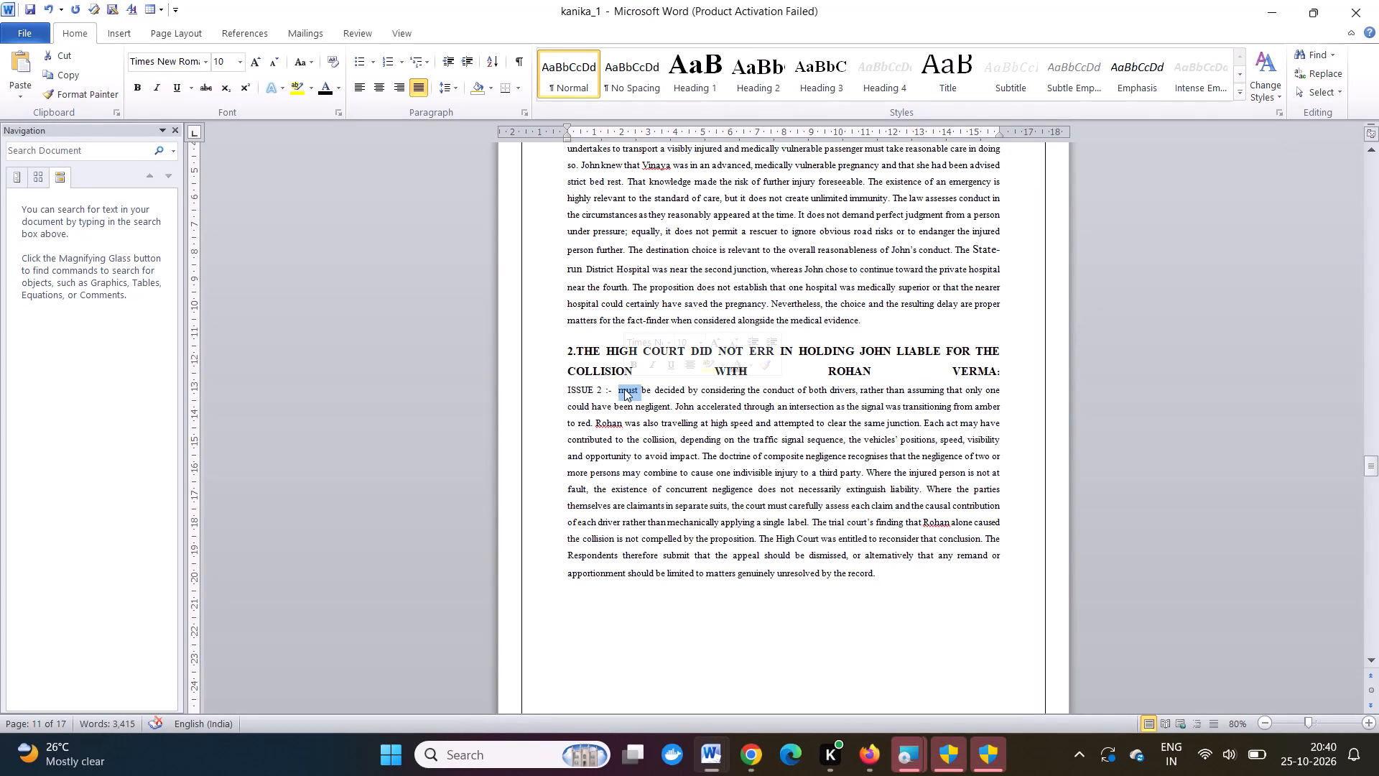
pyautogui.click(624, 389)
pyautogui.press('BackSpace')
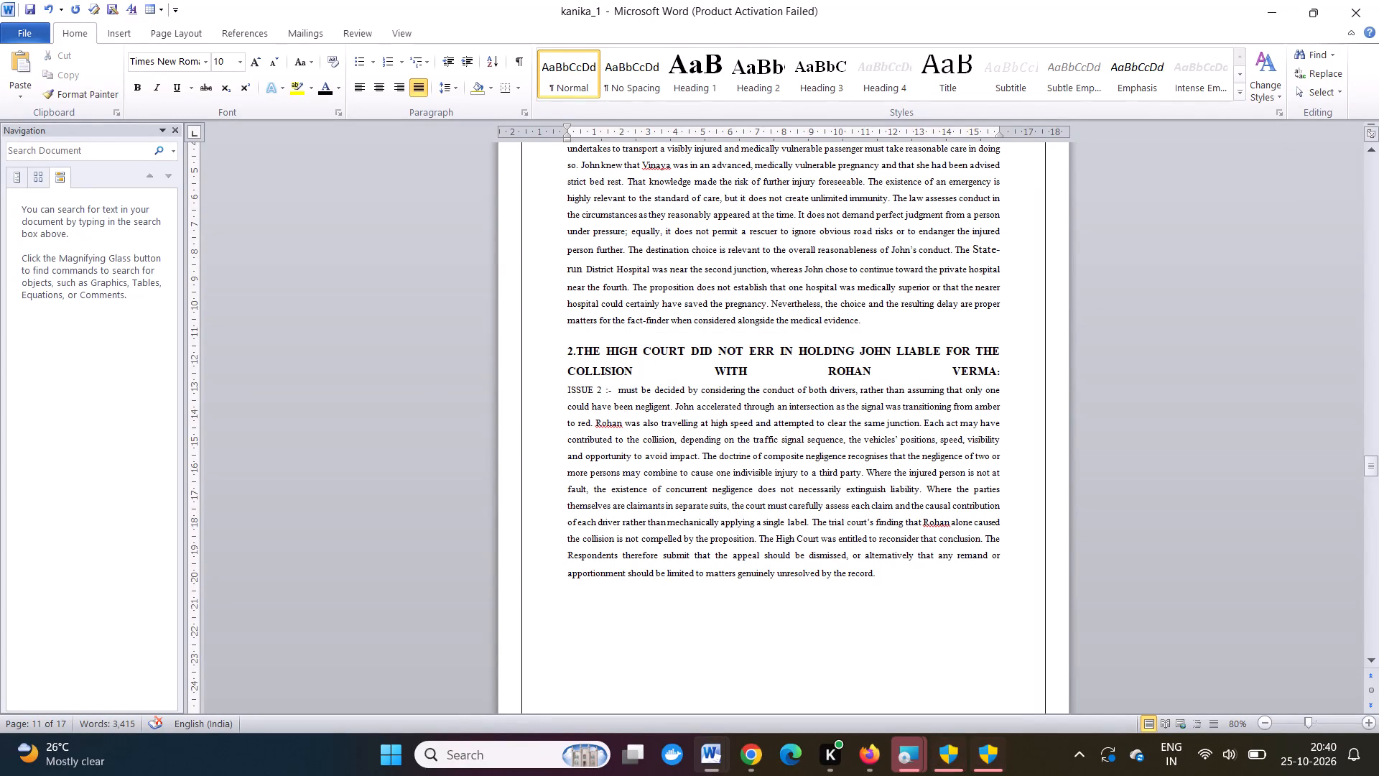
pyautogui.press('m')
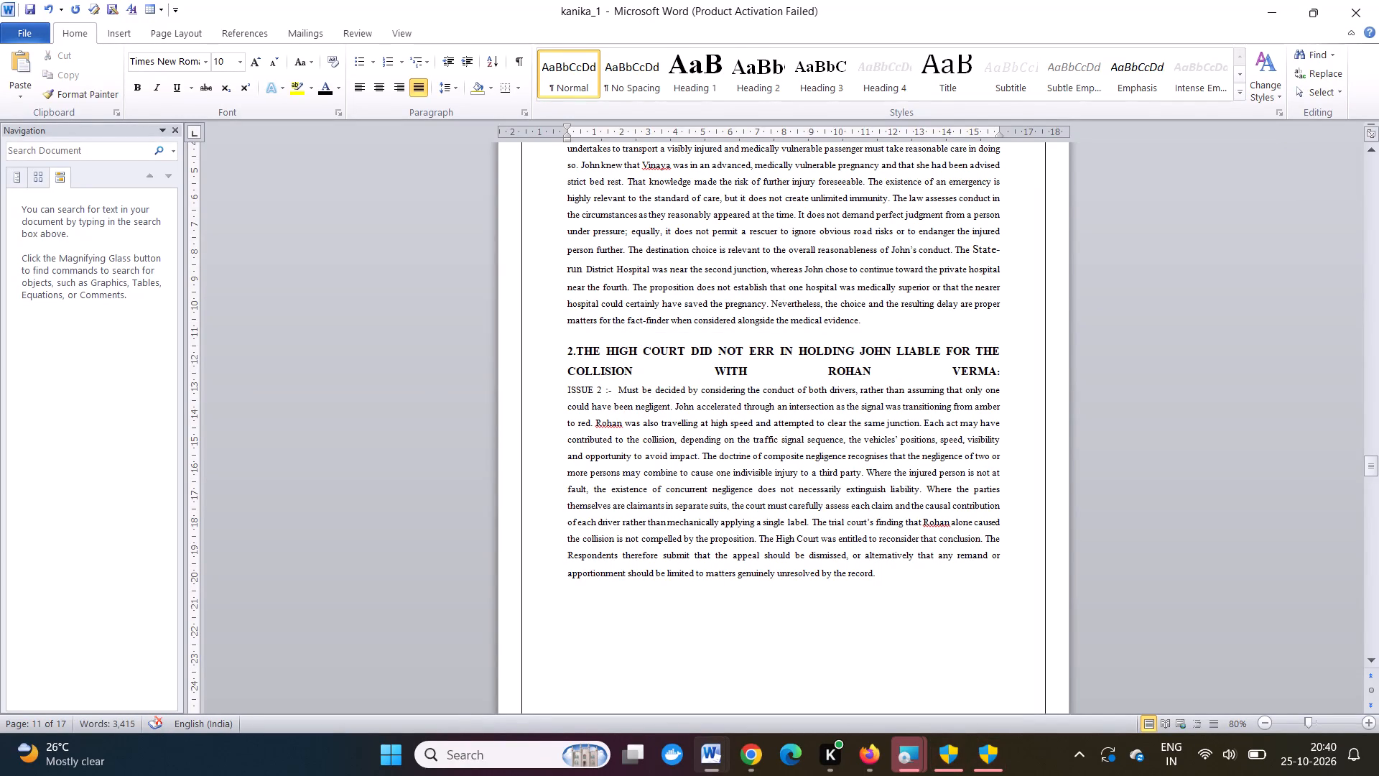
pyautogui.click(618, 392)
pyautogui.press('BackSpace')
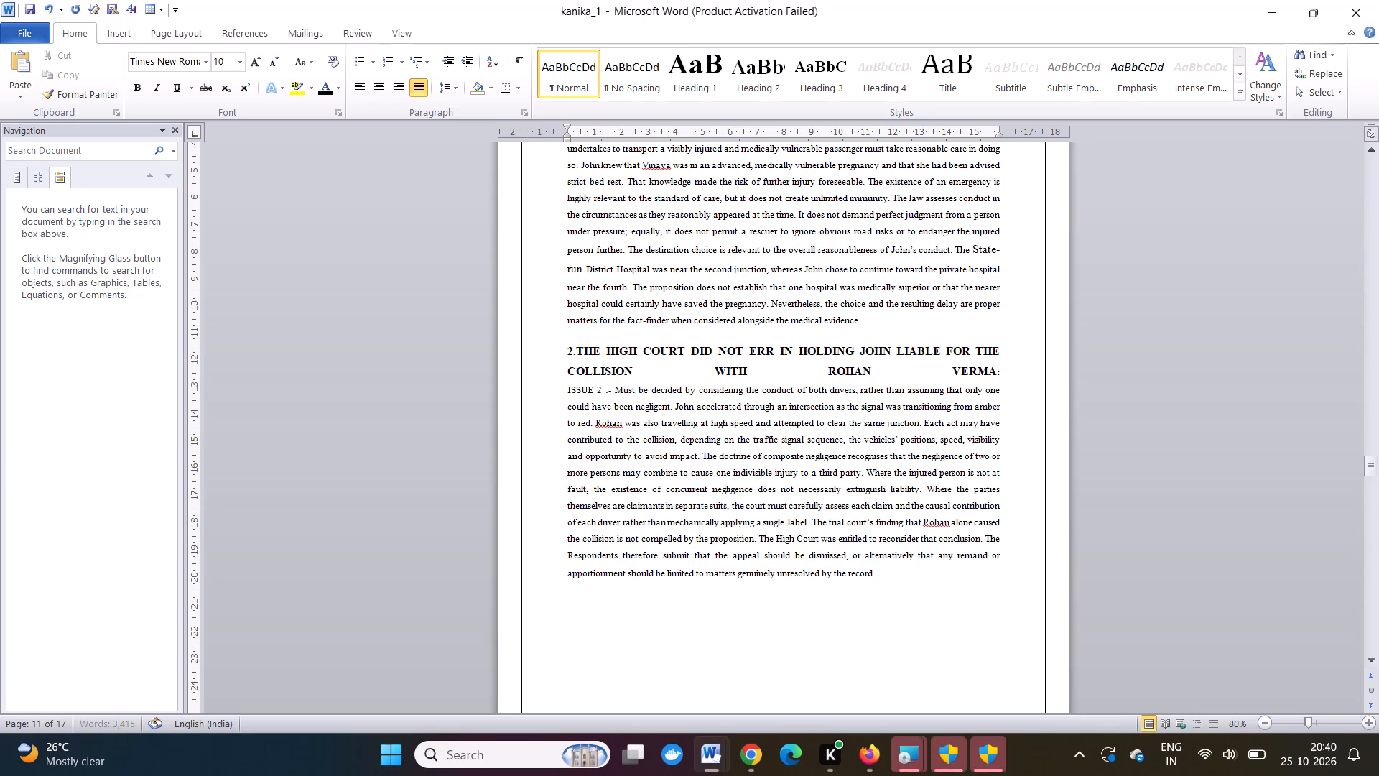
# Remove the stray space inside "T he" in argument 1's body text so it reads "The law of negligence".
pyautogui.scroll(2, 618, 392)
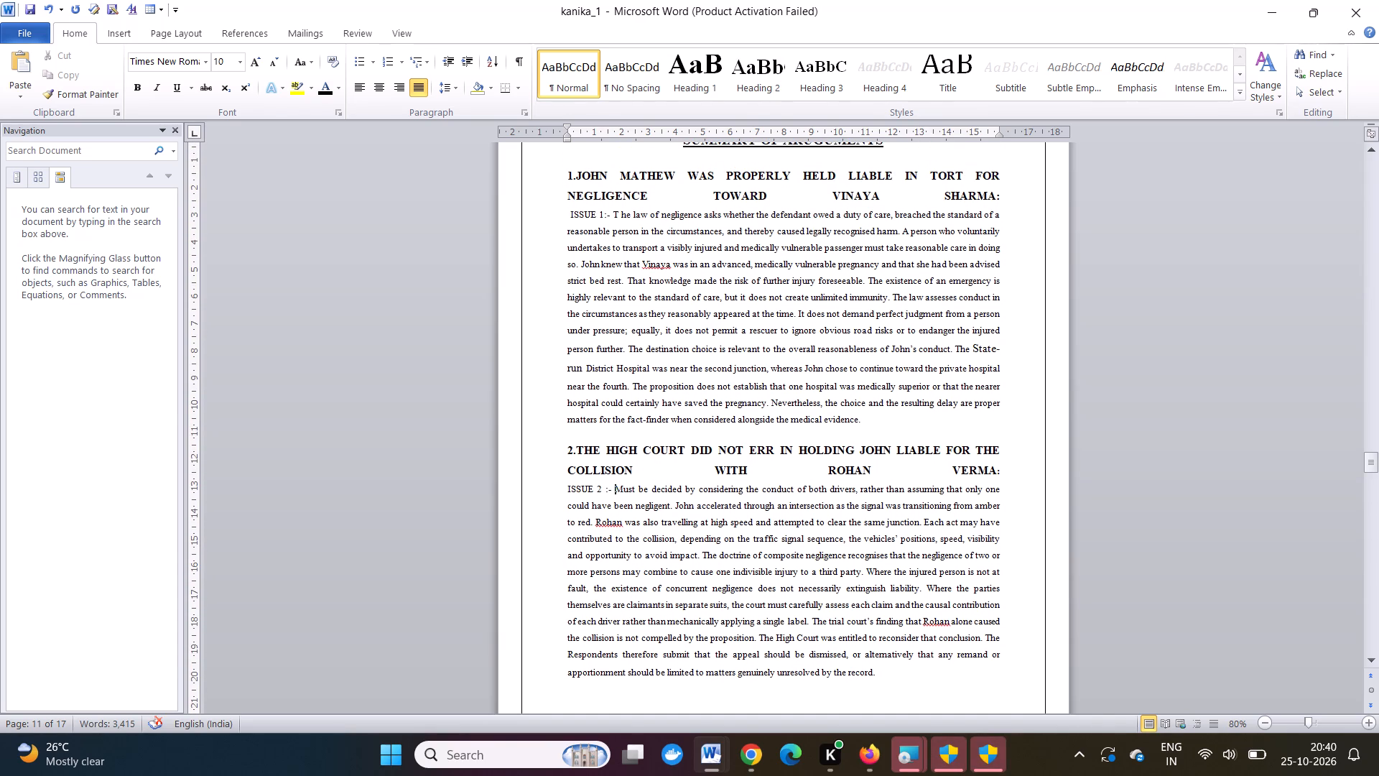
pyautogui.click(620, 213)
pyautogui.press('BackSpace')
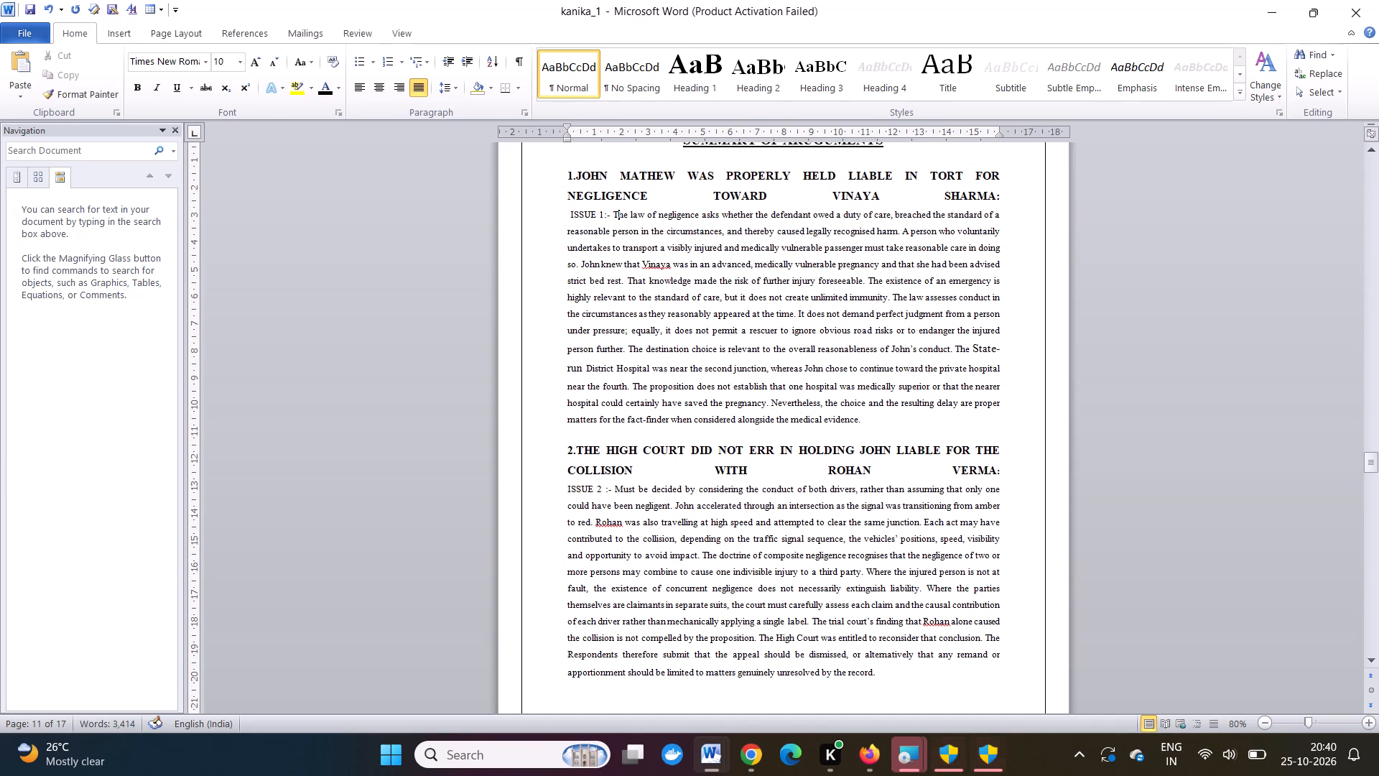
# Remove the space after the "ISSUE 1:-" and "ISSUE 2 :-" labels so the text follows each one directly.
pyautogui.click(610, 215)
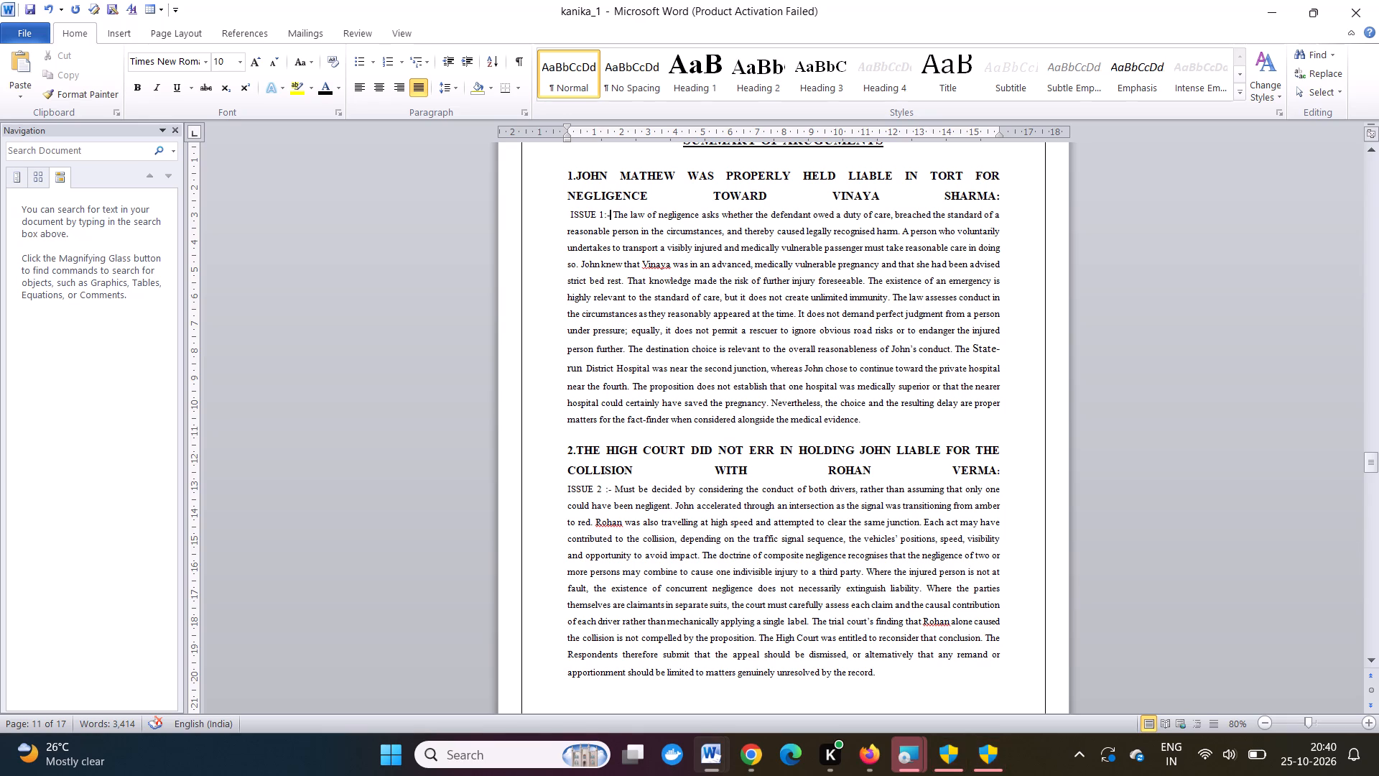
pyautogui.click(614, 213)
pyautogui.press('BackSpace')
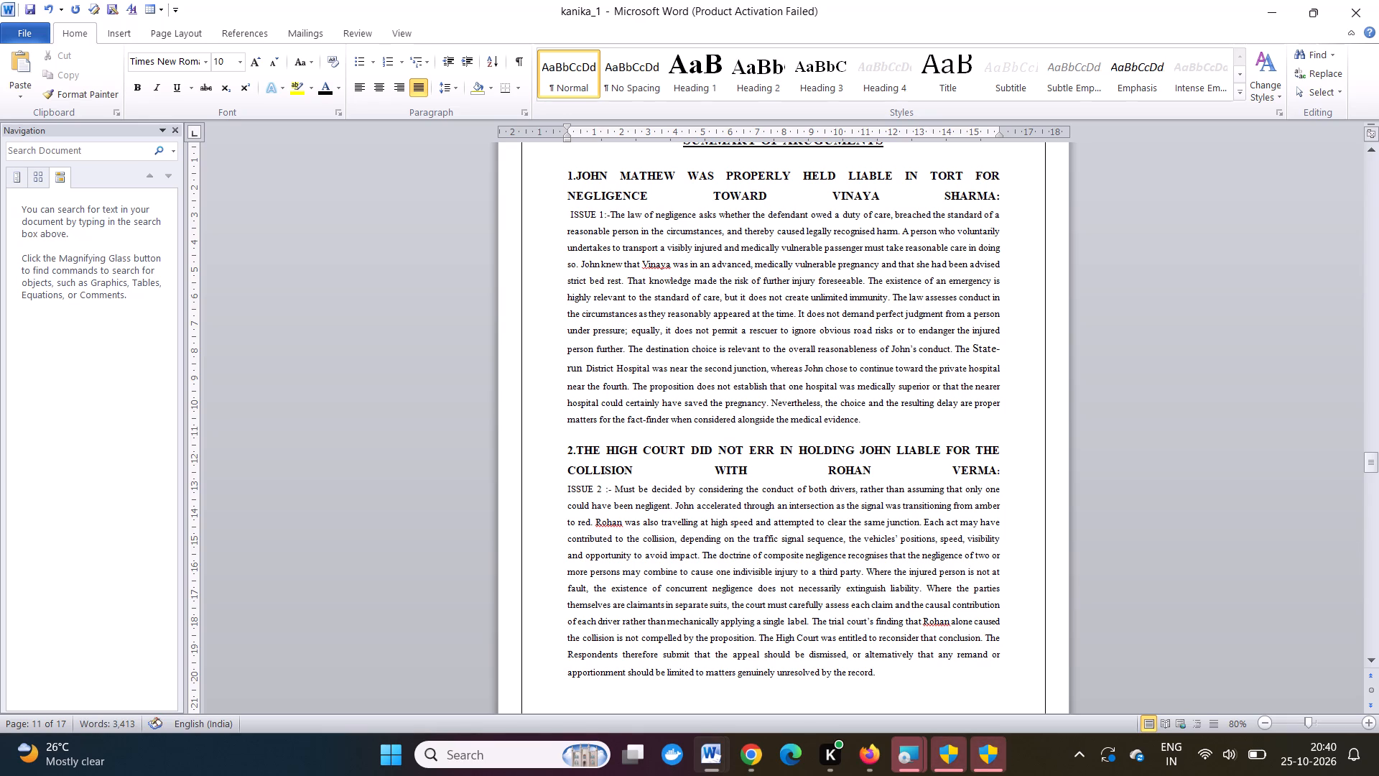
pyautogui.click(613, 493)
pyautogui.press('BackSpace')
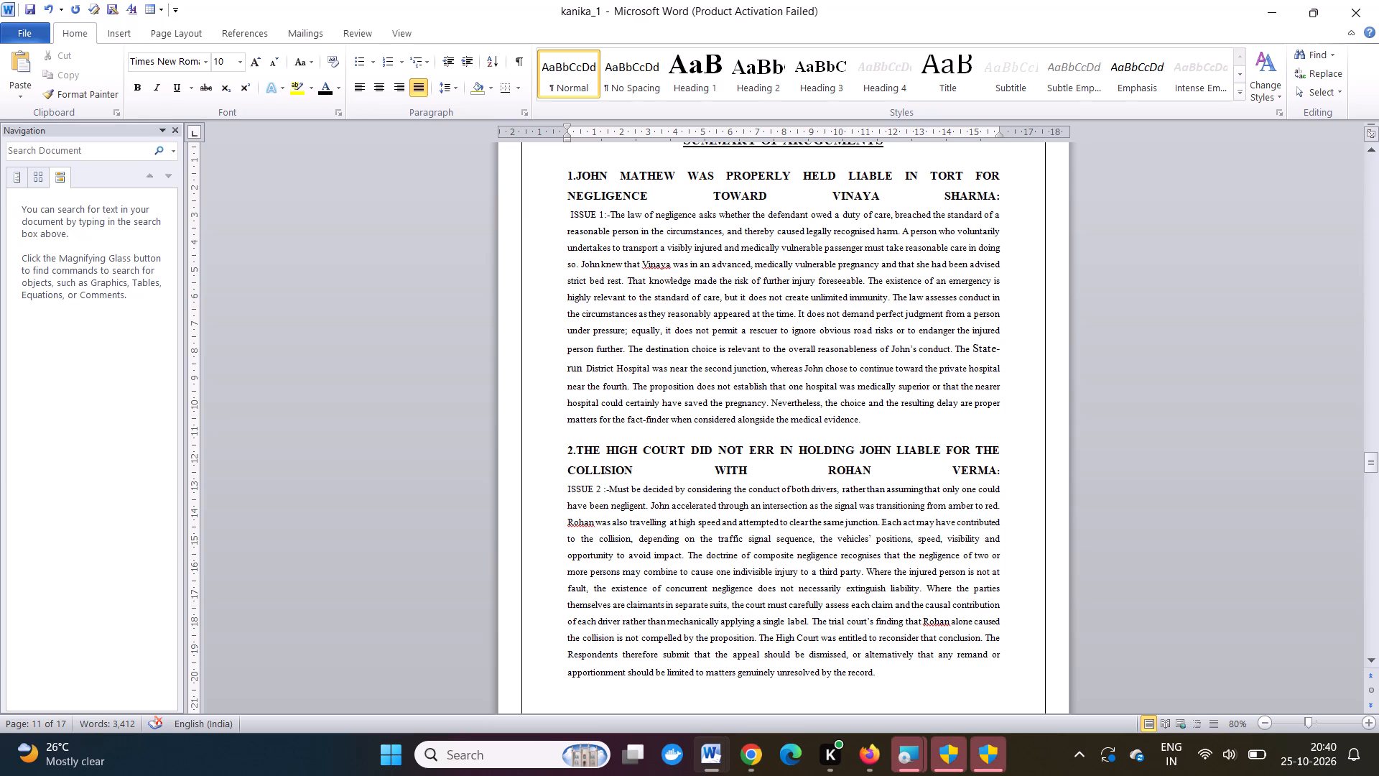
# Look through the Arguments Advanced section's submissions under heading I, including the footnotes and the following page.
pyautogui.scroll(-2, 690, 514)
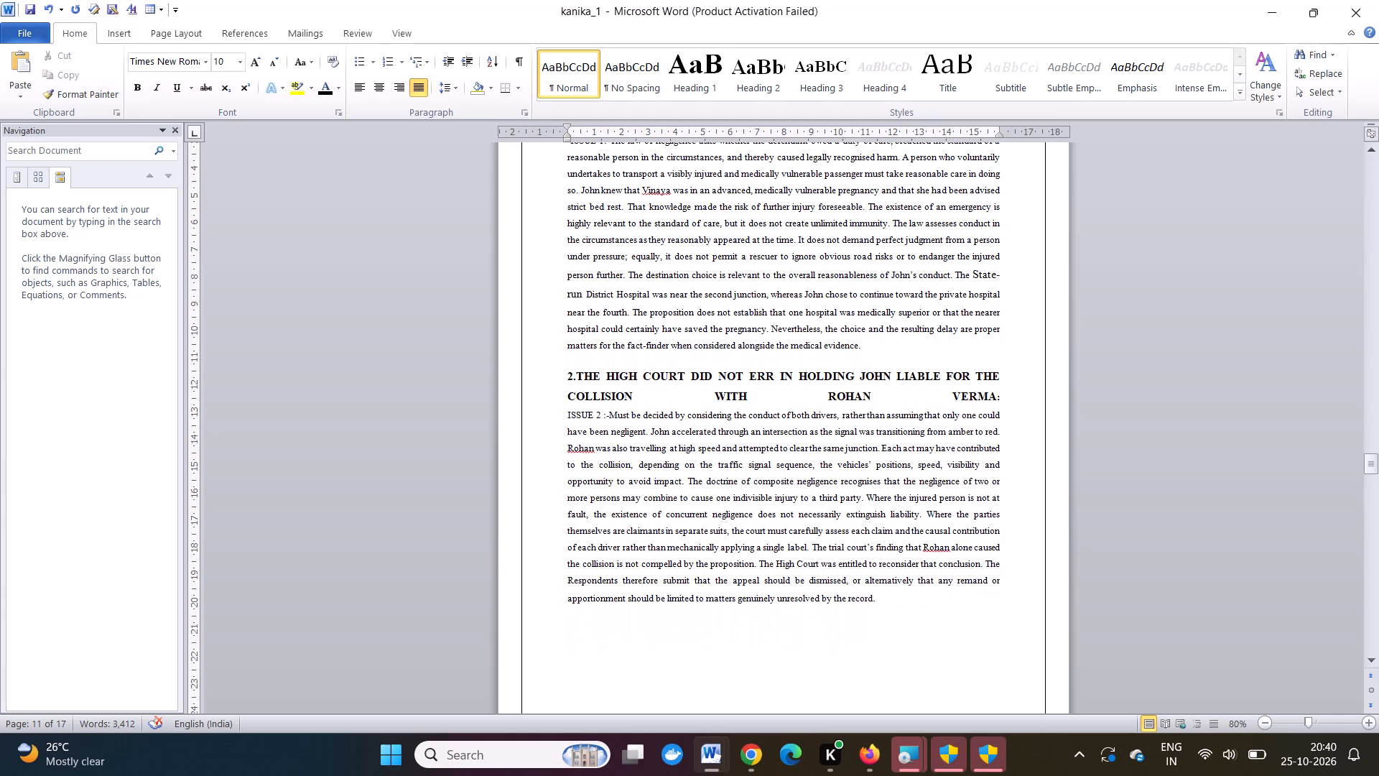
pyautogui.scroll(-1, 690, 514)
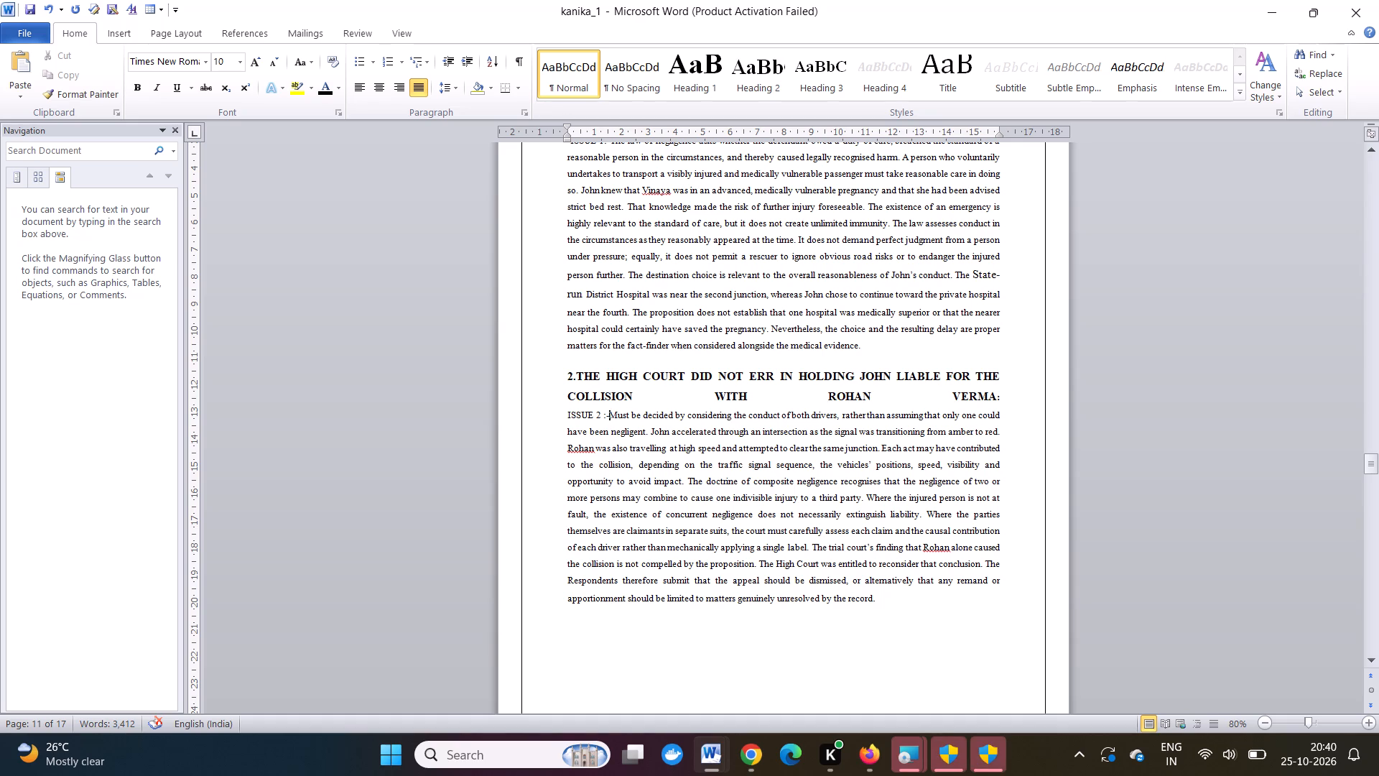
pyautogui.scroll(-5, 690, 514)
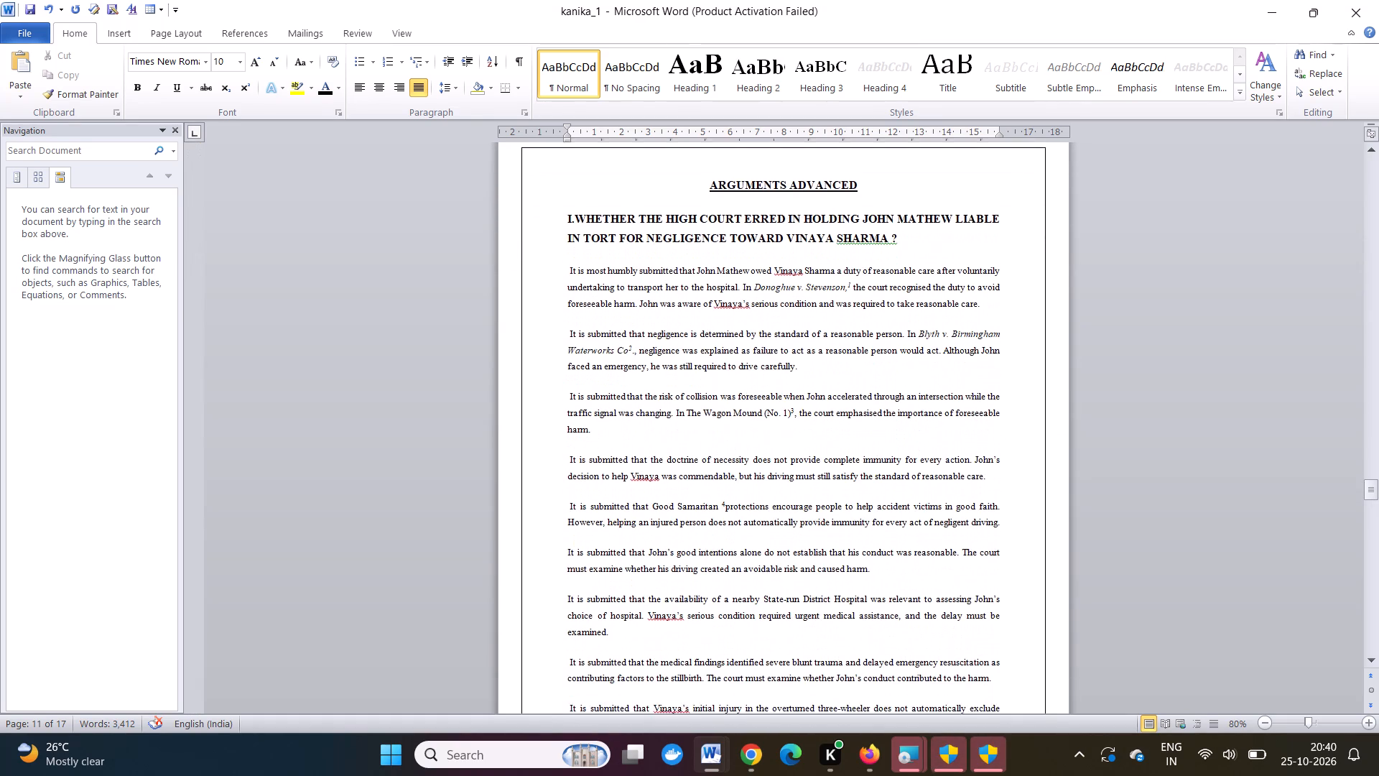
pyautogui.scroll(-1, 690, 514)
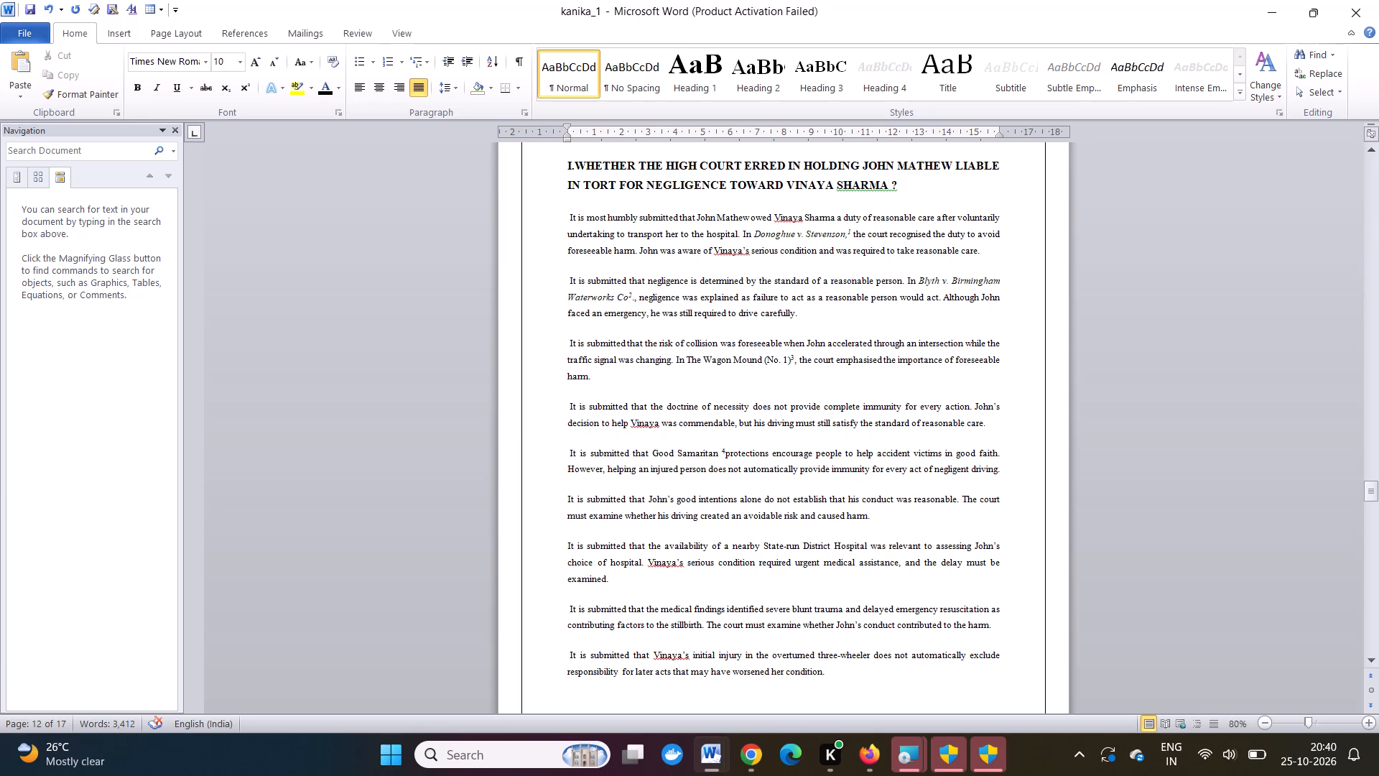
pyautogui.scroll(-2, 703, 565)
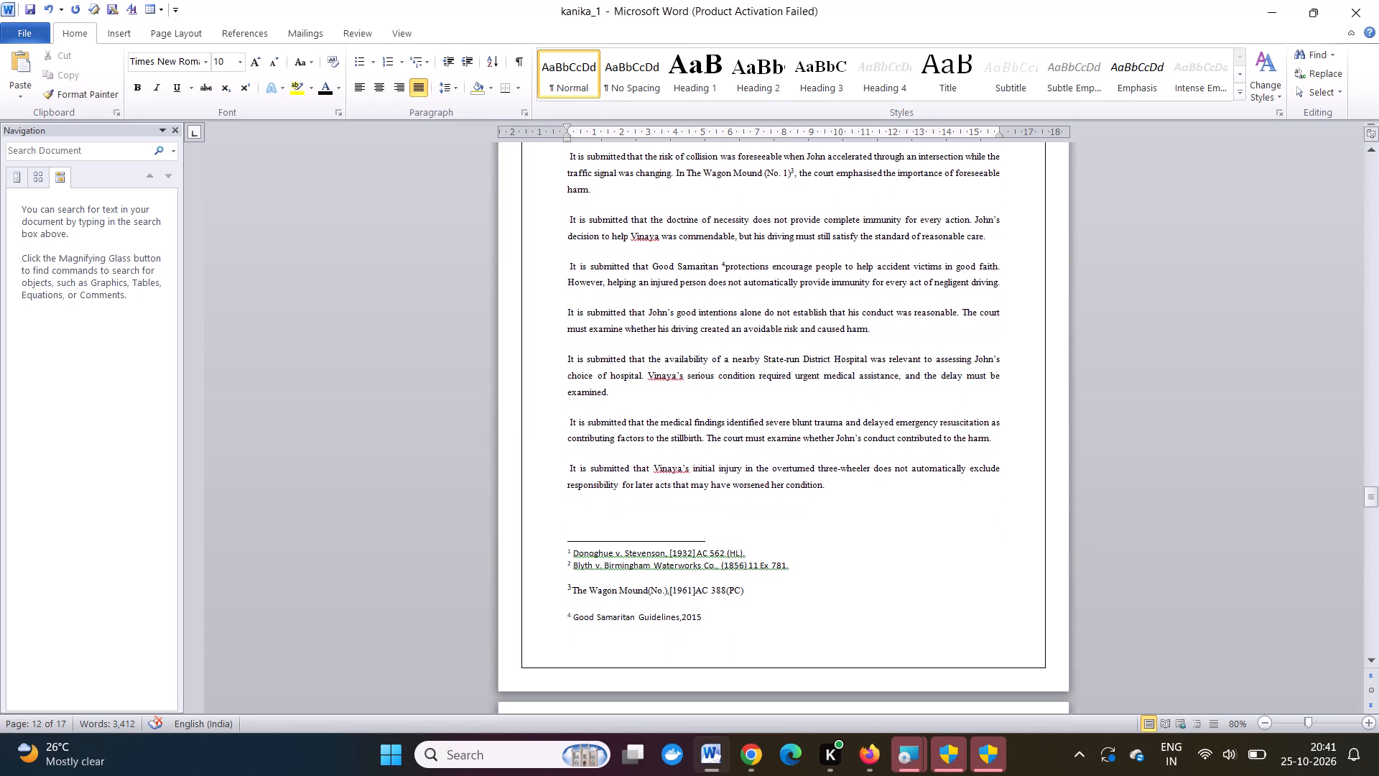
pyautogui.scroll(-1, 703, 565)
pyautogui.scroll(-2, 623, 497)
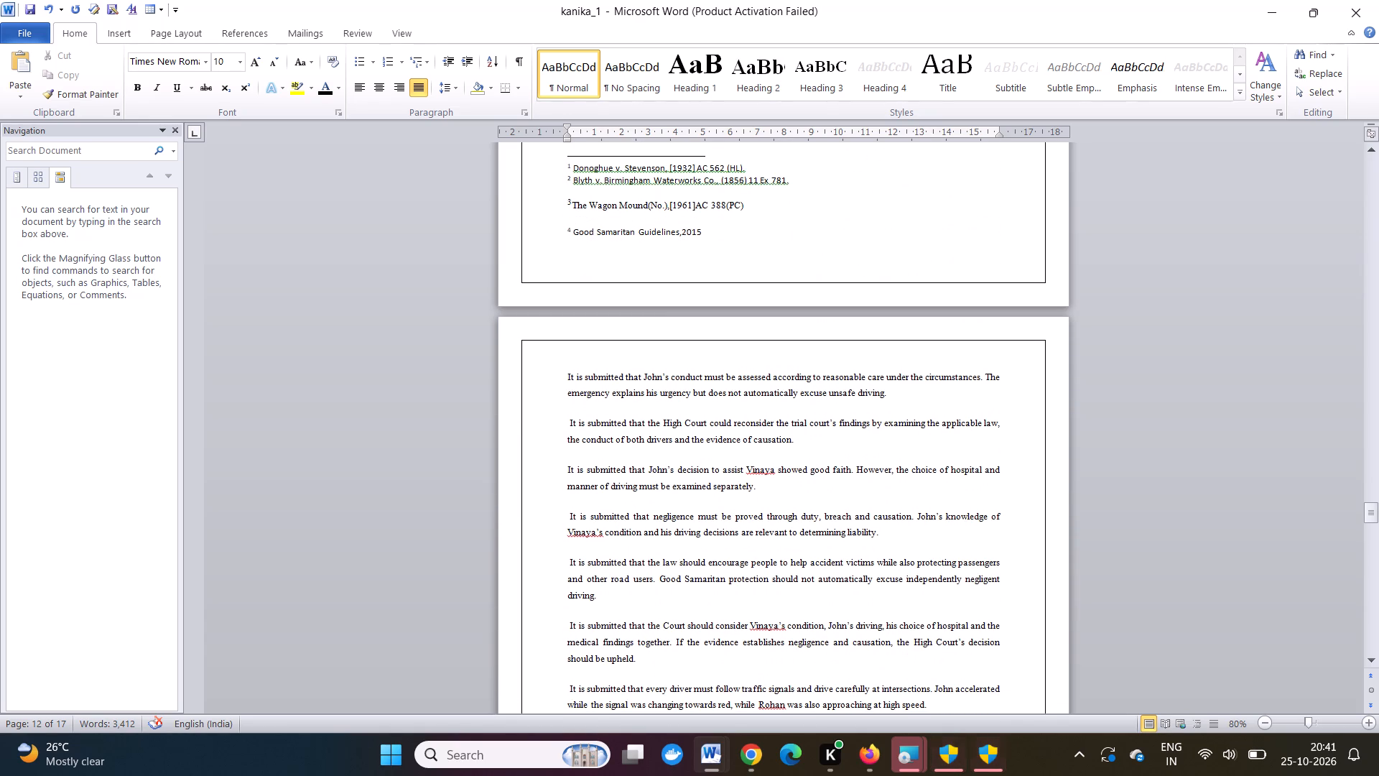
pyautogui.scroll(1, 639, 531)
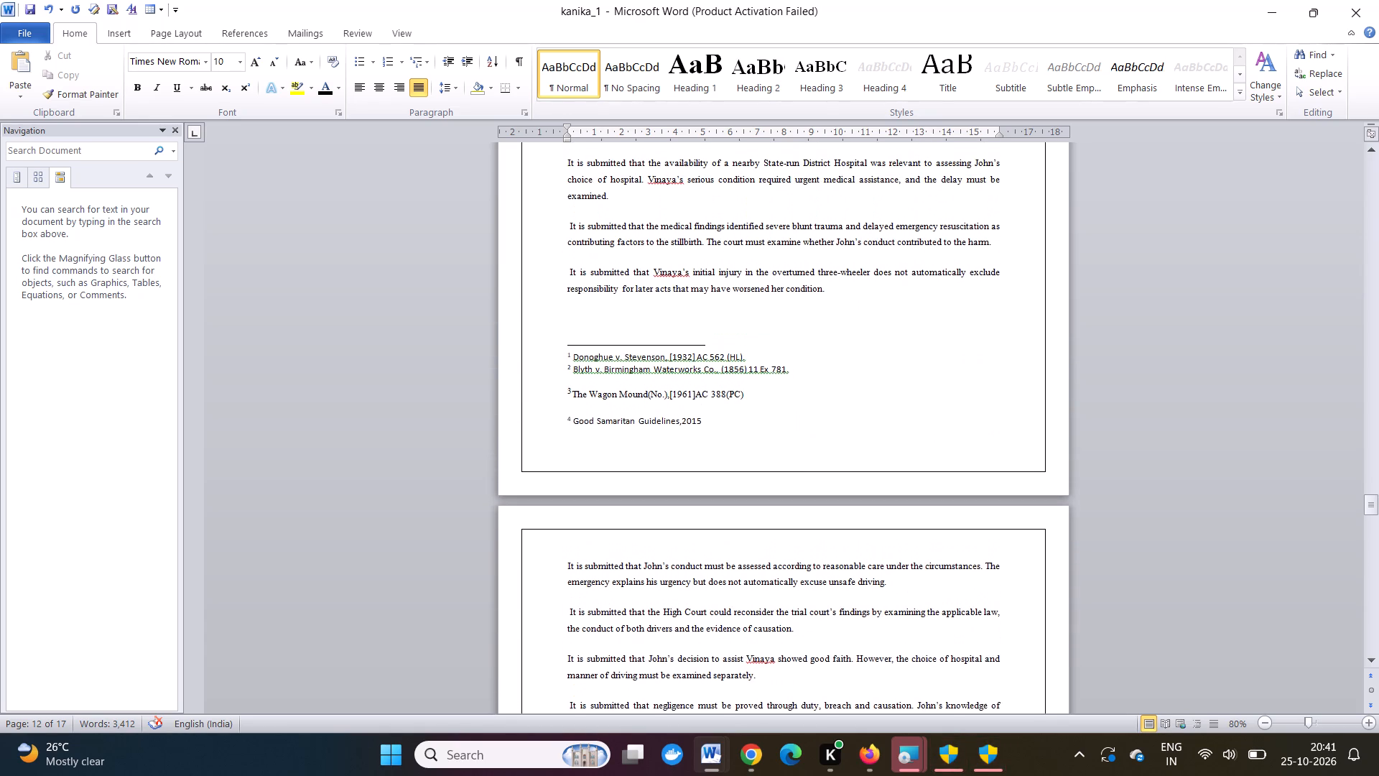
pyautogui.scroll(4, 639, 531)
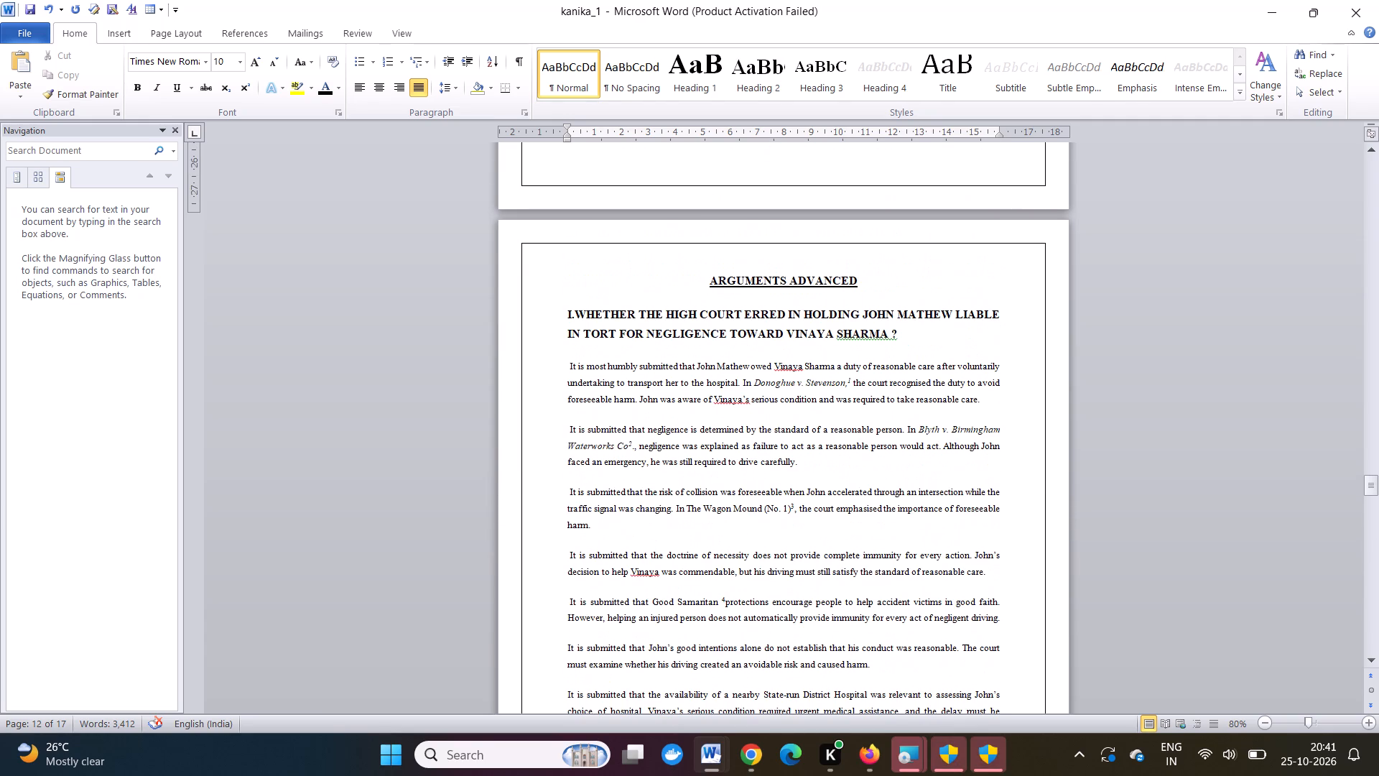
# Close the gap between the first two submissions under Arguments Advanced heading I, separating them with only a line break.
pyautogui.click(564, 428)
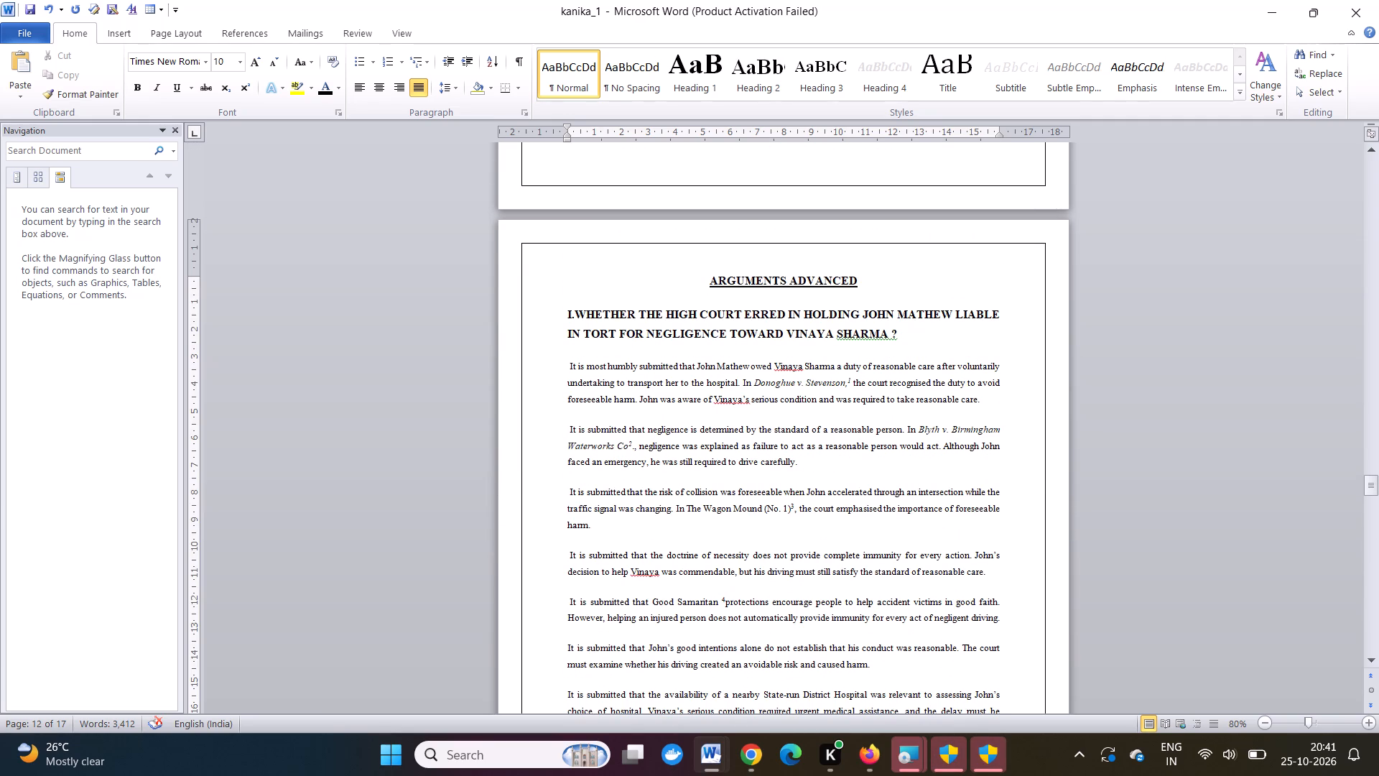
pyautogui.press('BackSpace')
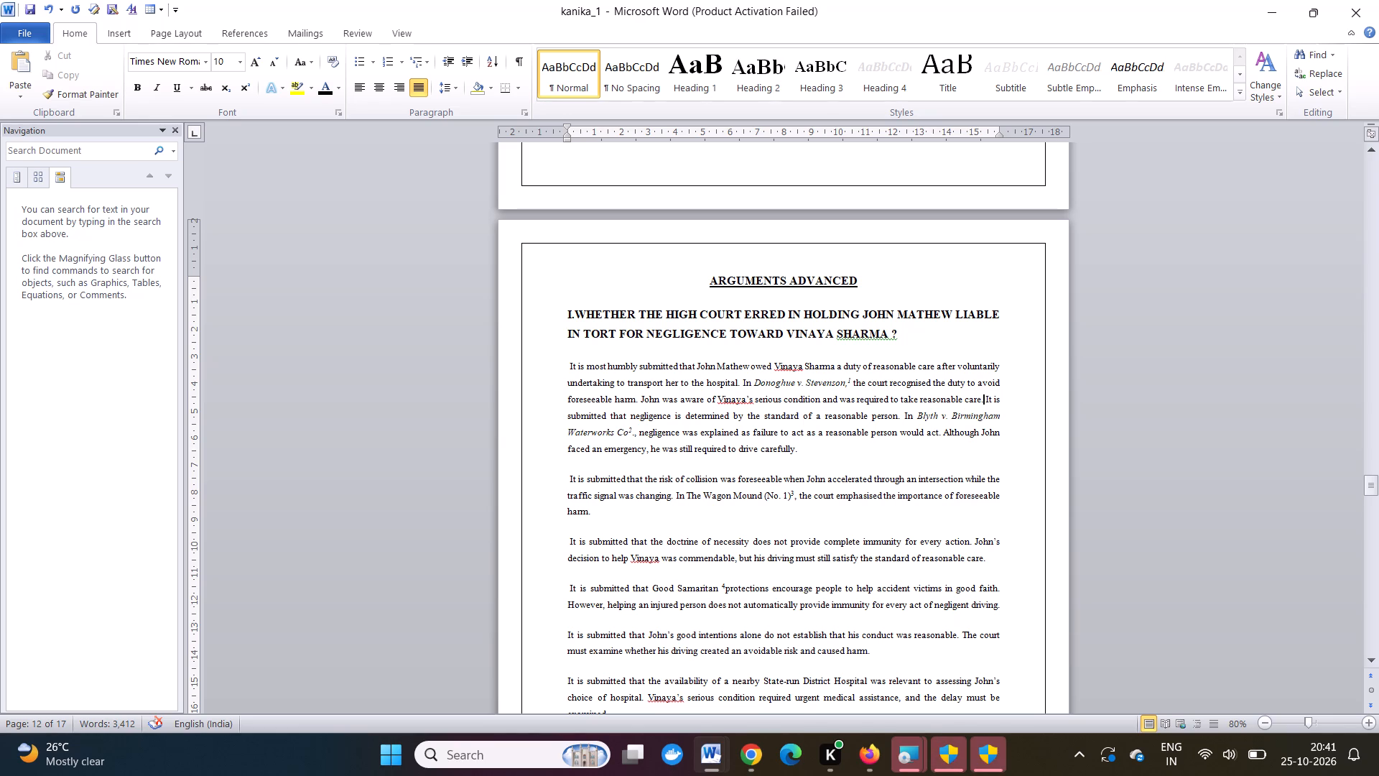
pyautogui.hotkey('shift', 'Return')
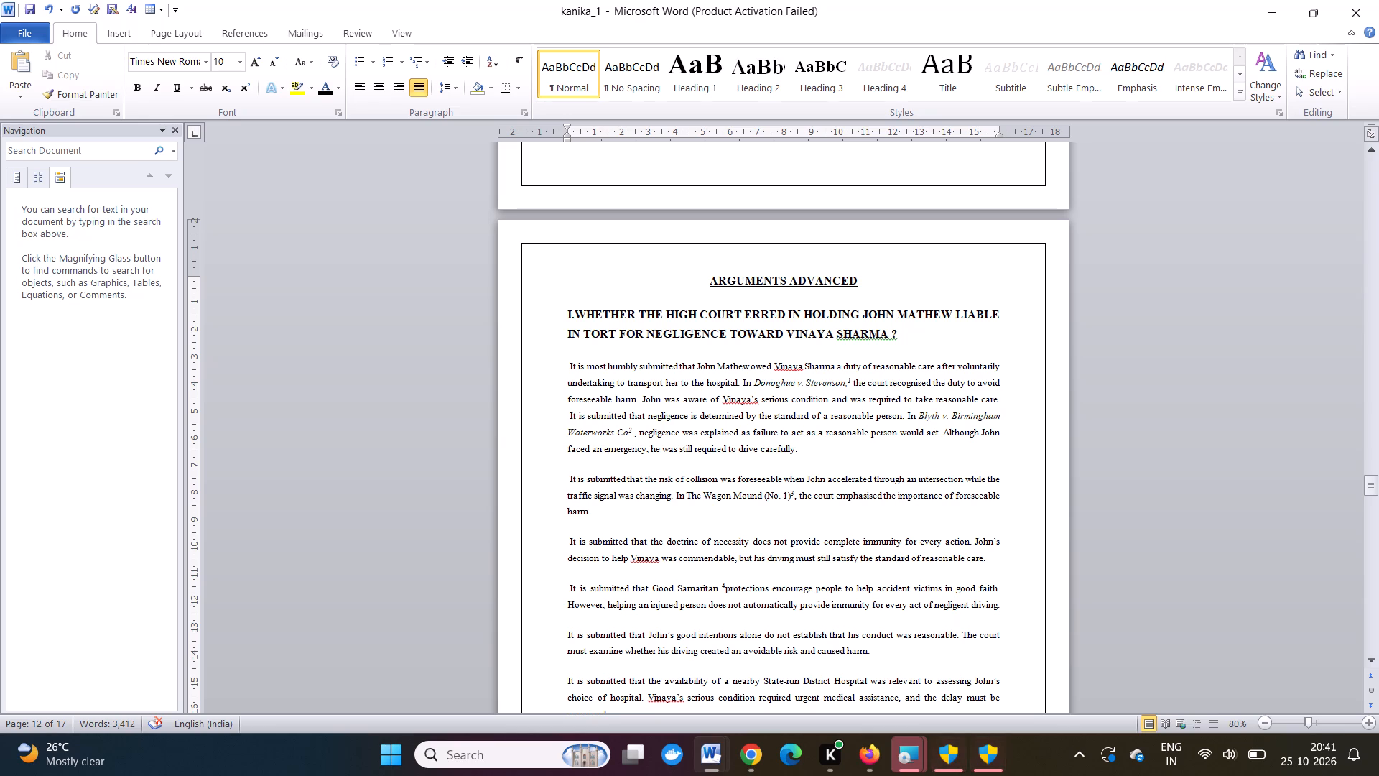
# Number the first two submissions under heading I as "1." and "2.", each with a space before its text.
pyautogui.press('2')
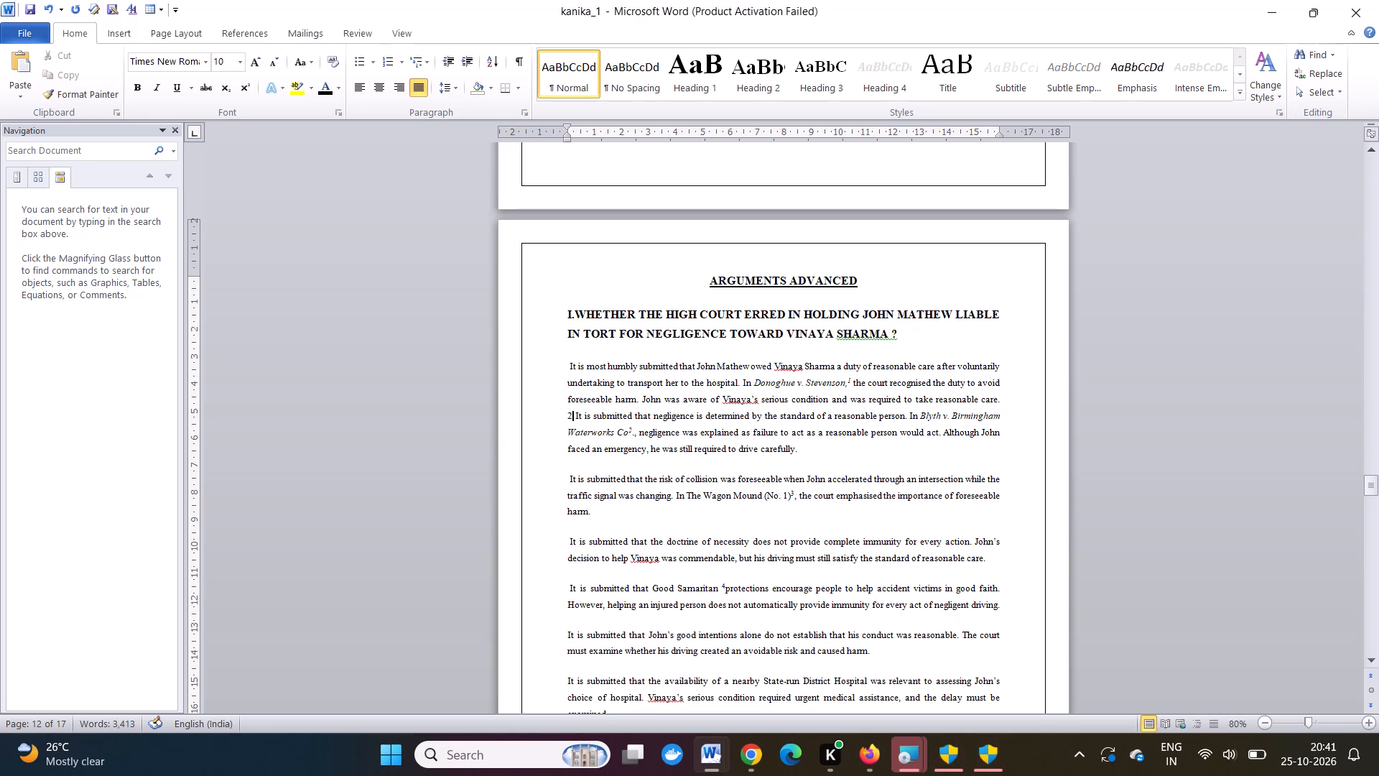
pyautogui.click(562, 366)
pyautogui.press('1')
pyautogui.press('.')
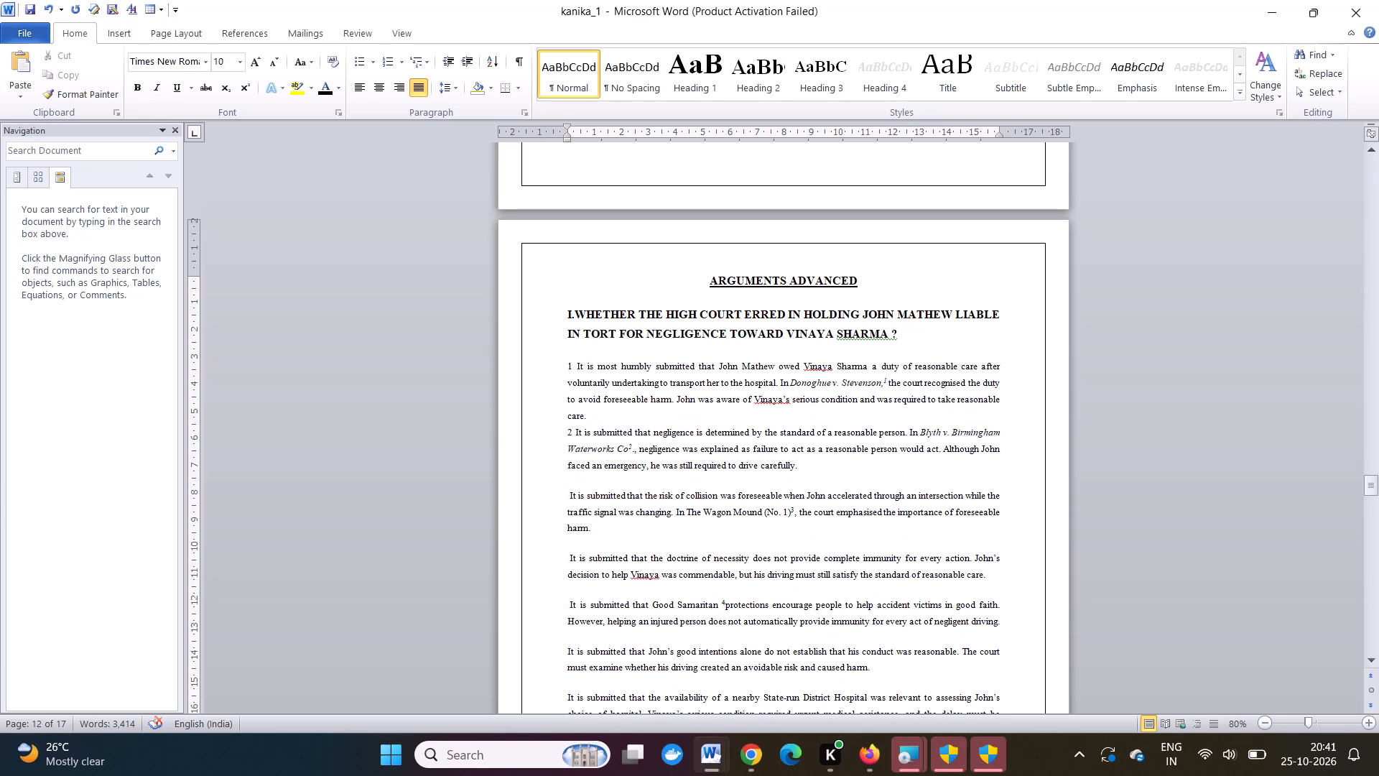
pyautogui.click(574, 433)
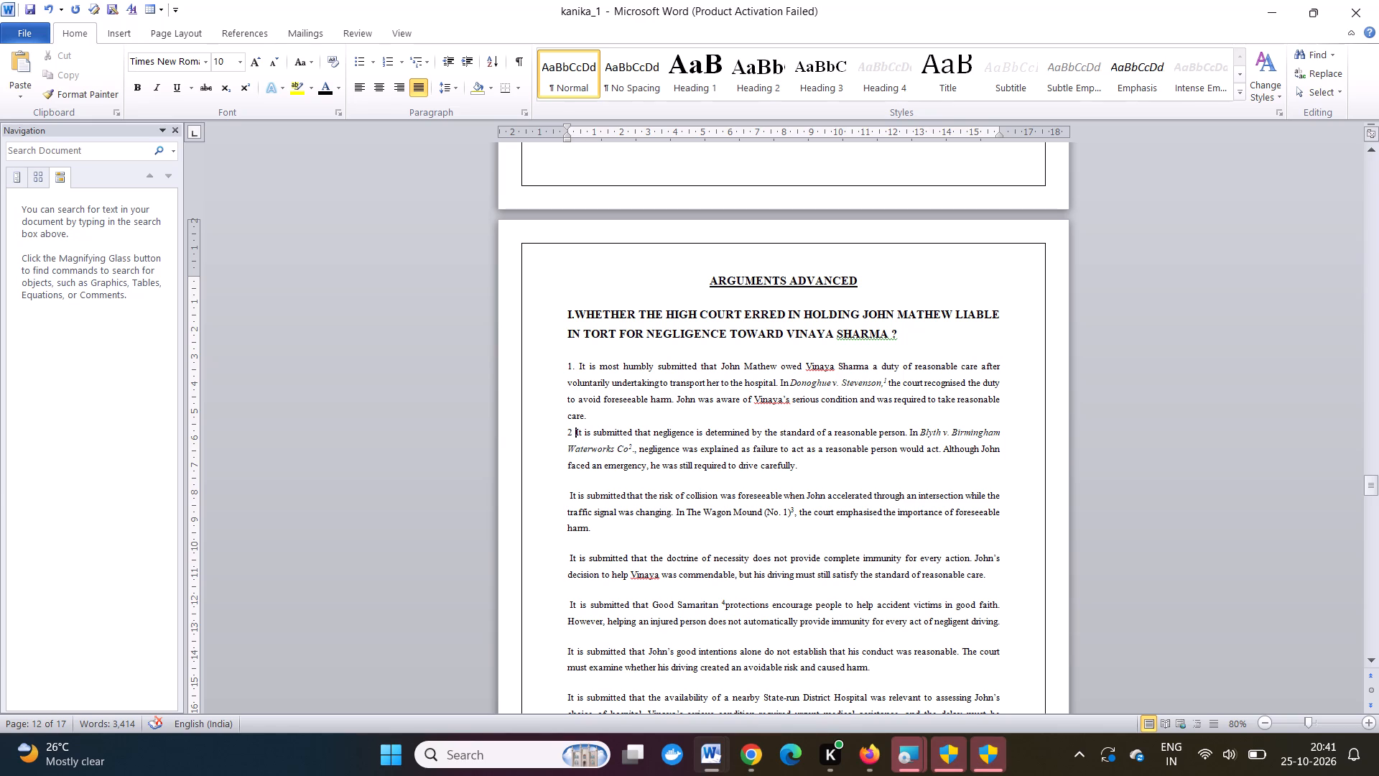
pyautogui.press('BackSpace')
pyautogui.press('BackSpace')
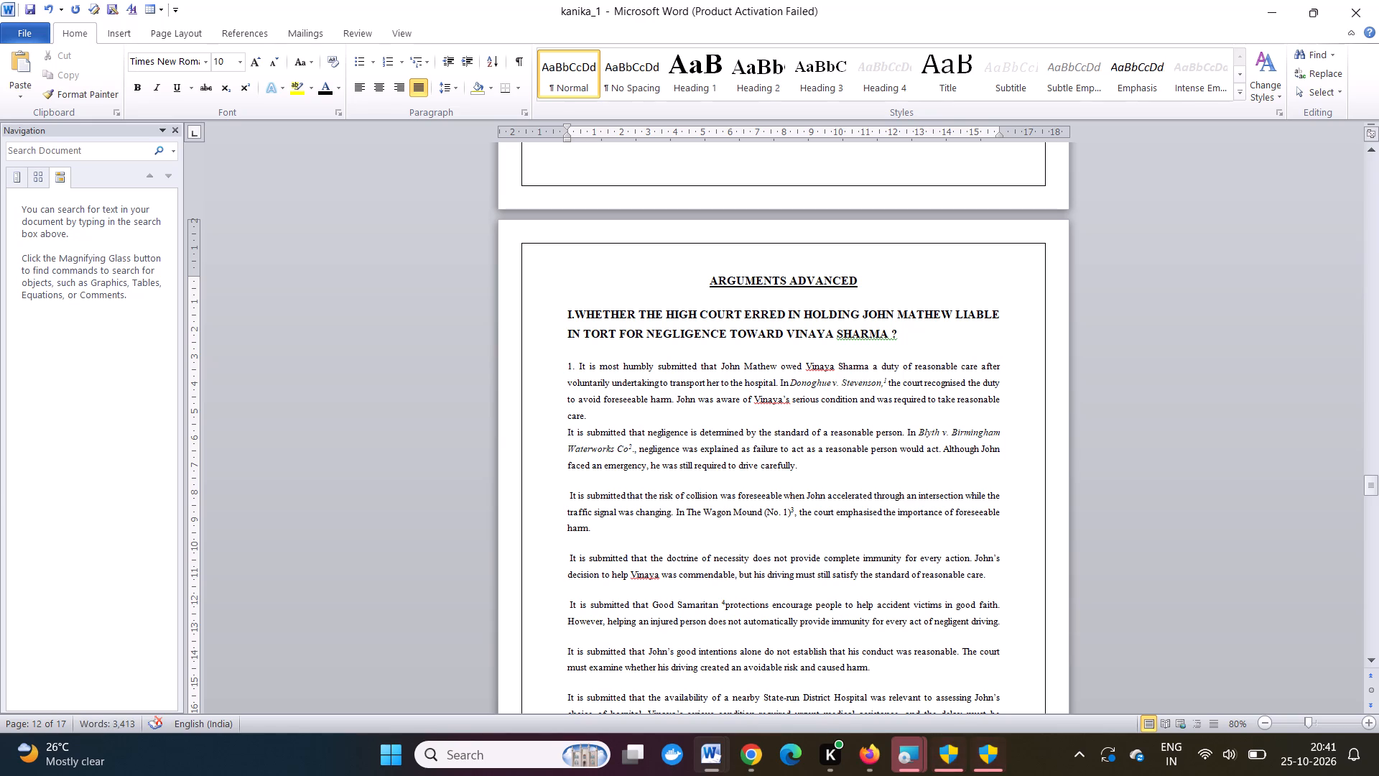
pyautogui.press('2')
pyautogui.press('.')
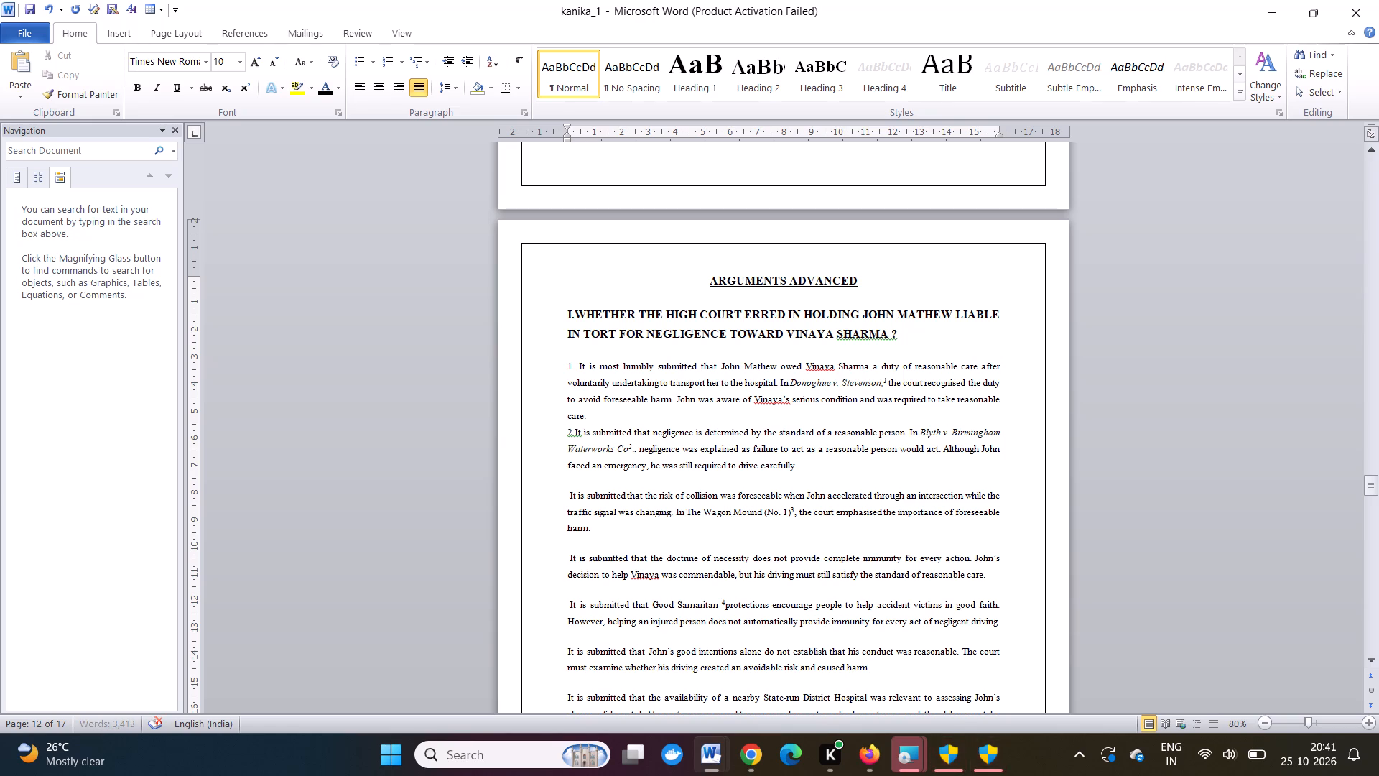
pyautogui.press('space')
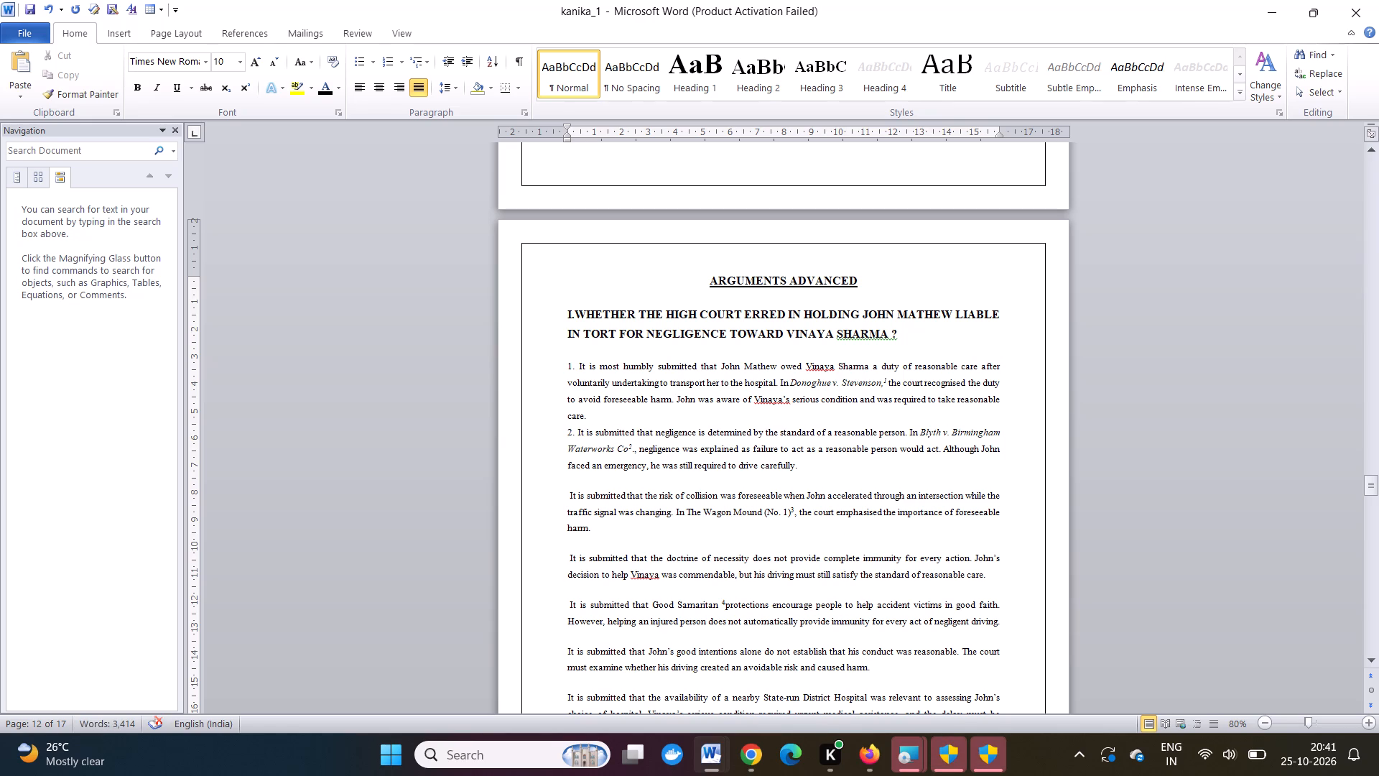
# Number the third submission, about the foreseeable risk of collision, as "3." followed by a space.
pyautogui.click(568, 498)
pyautogui.press('3')
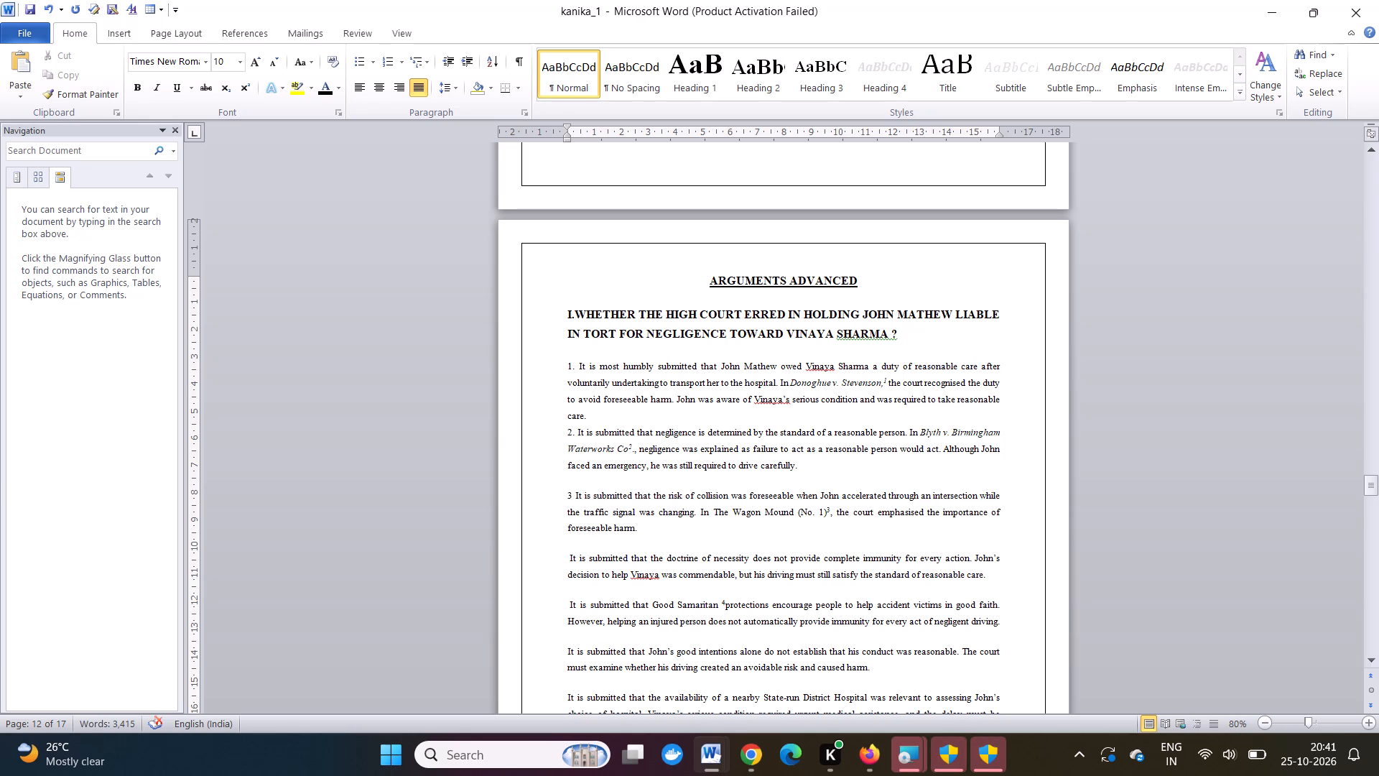
pyautogui.press('.')
pyautogui.press('space')
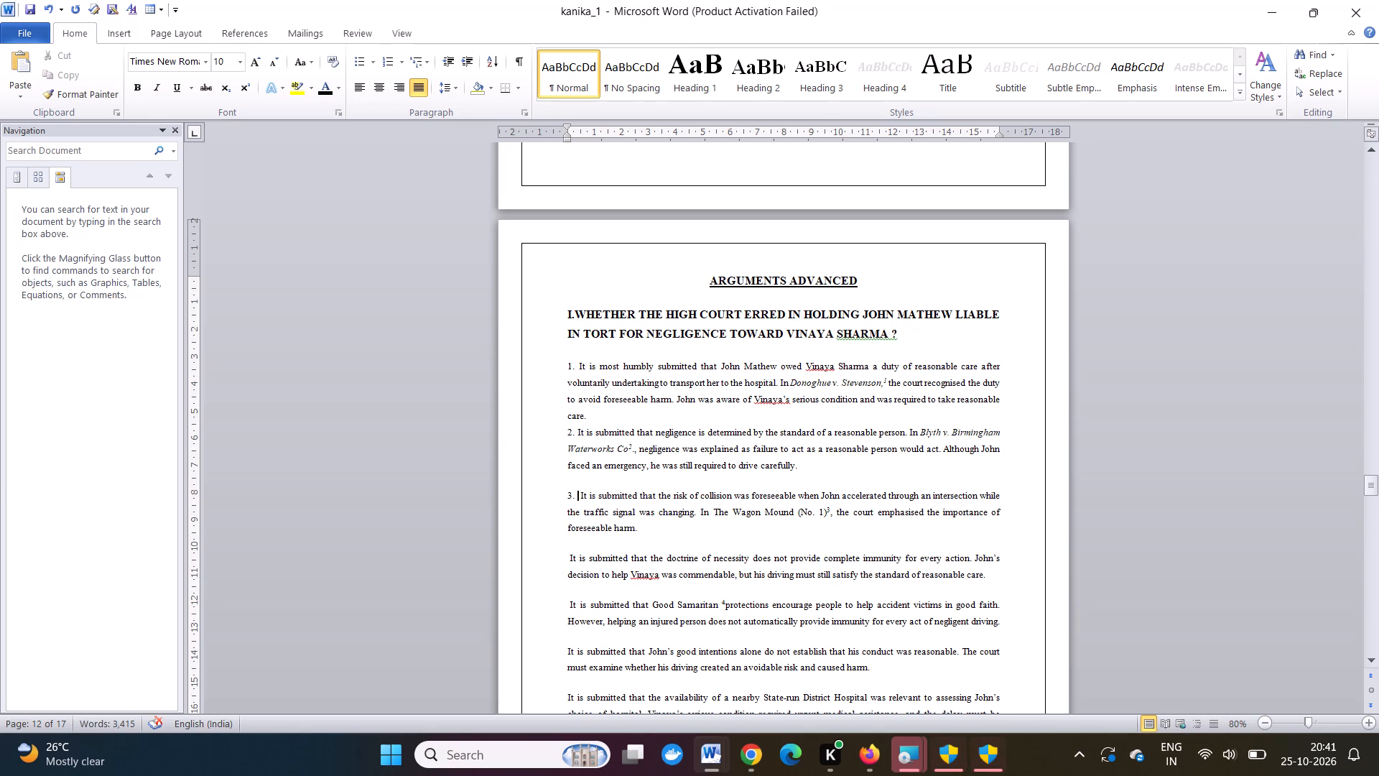
# Close the gap between submissions 2 and 3, separating them with only a line break.
pyautogui.click(567, 495)
pyautogui.press('BackSpace')
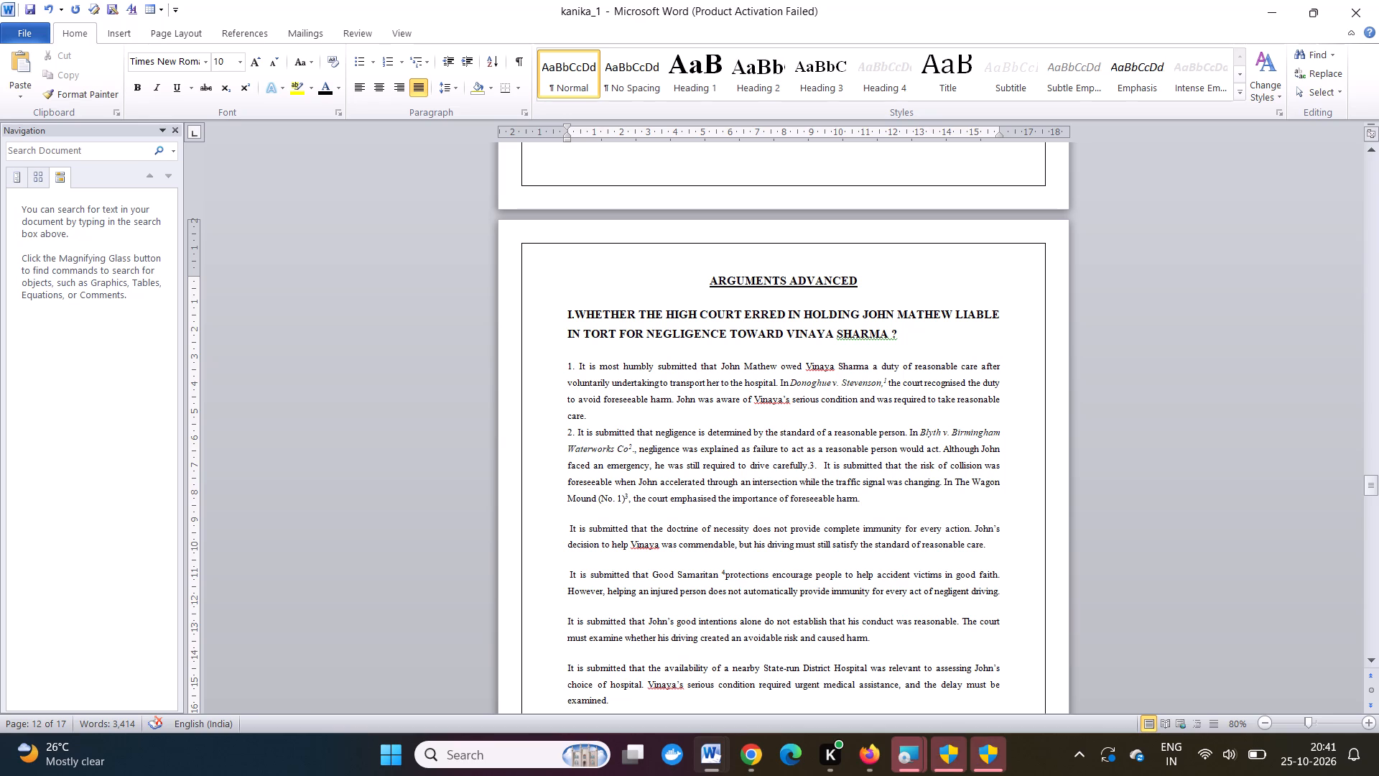
pyautogui.hotkey('shift', 'Return')
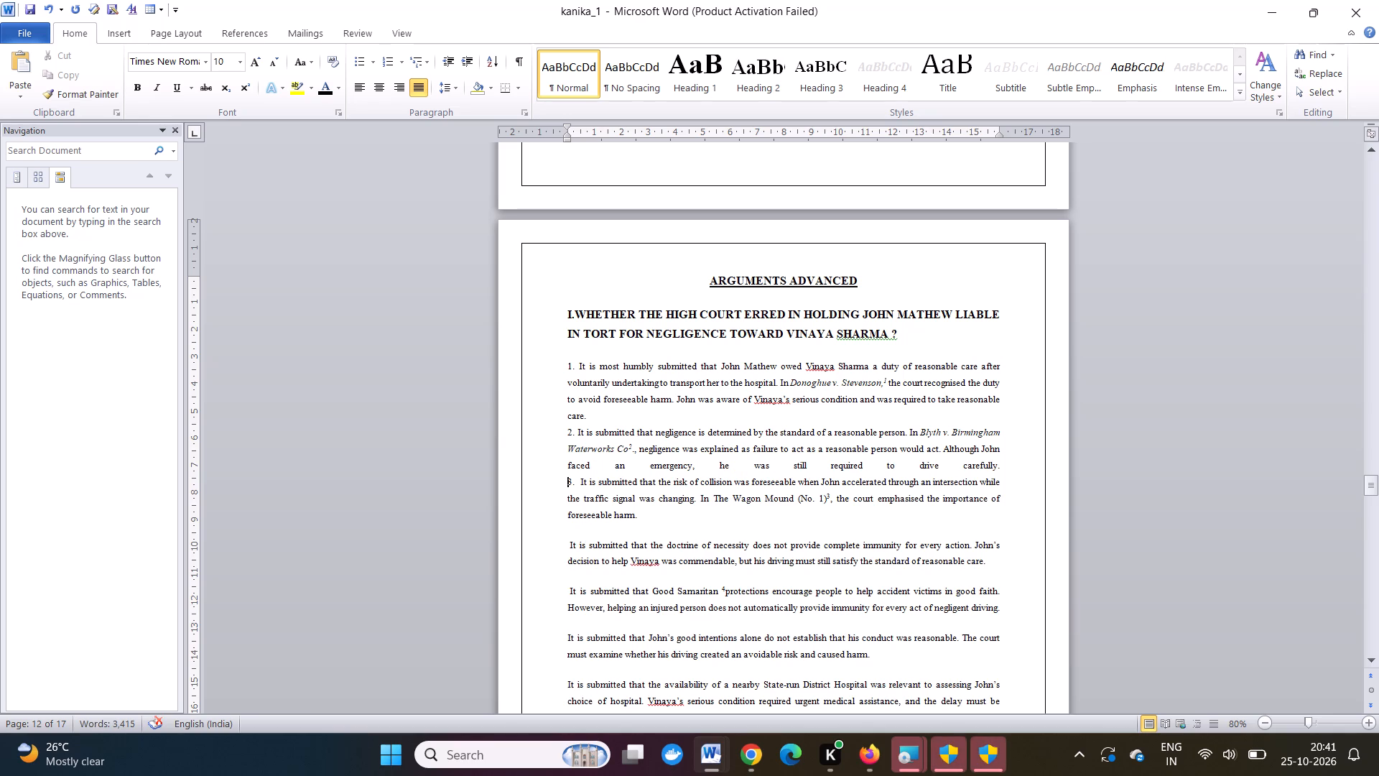
# Close the gap between submission 3 and the doctrine of necessity submission under heading I, separating them with only a line break.
pyautogui.scroll(-1, 667, 569)
pyautogui.click(667, 569)
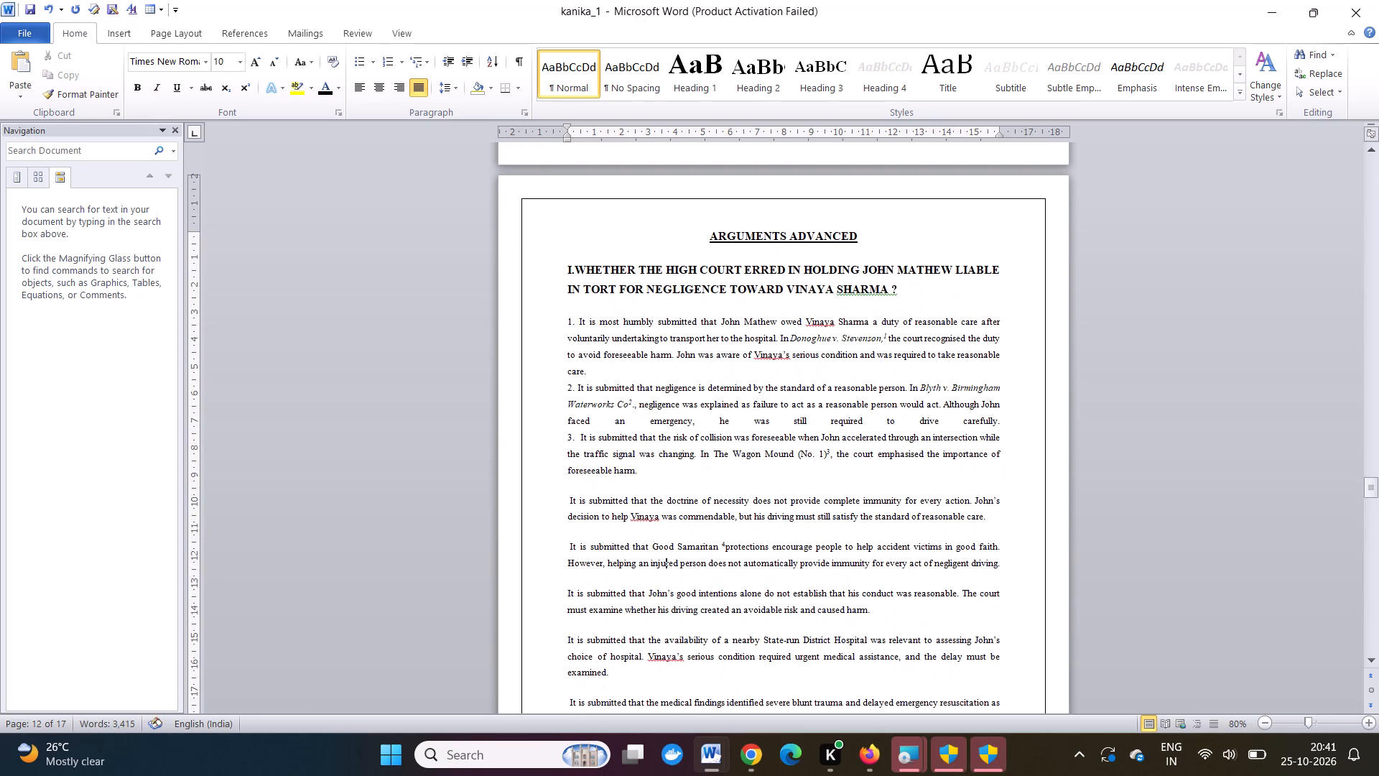
pyautogui.click(565, 506)
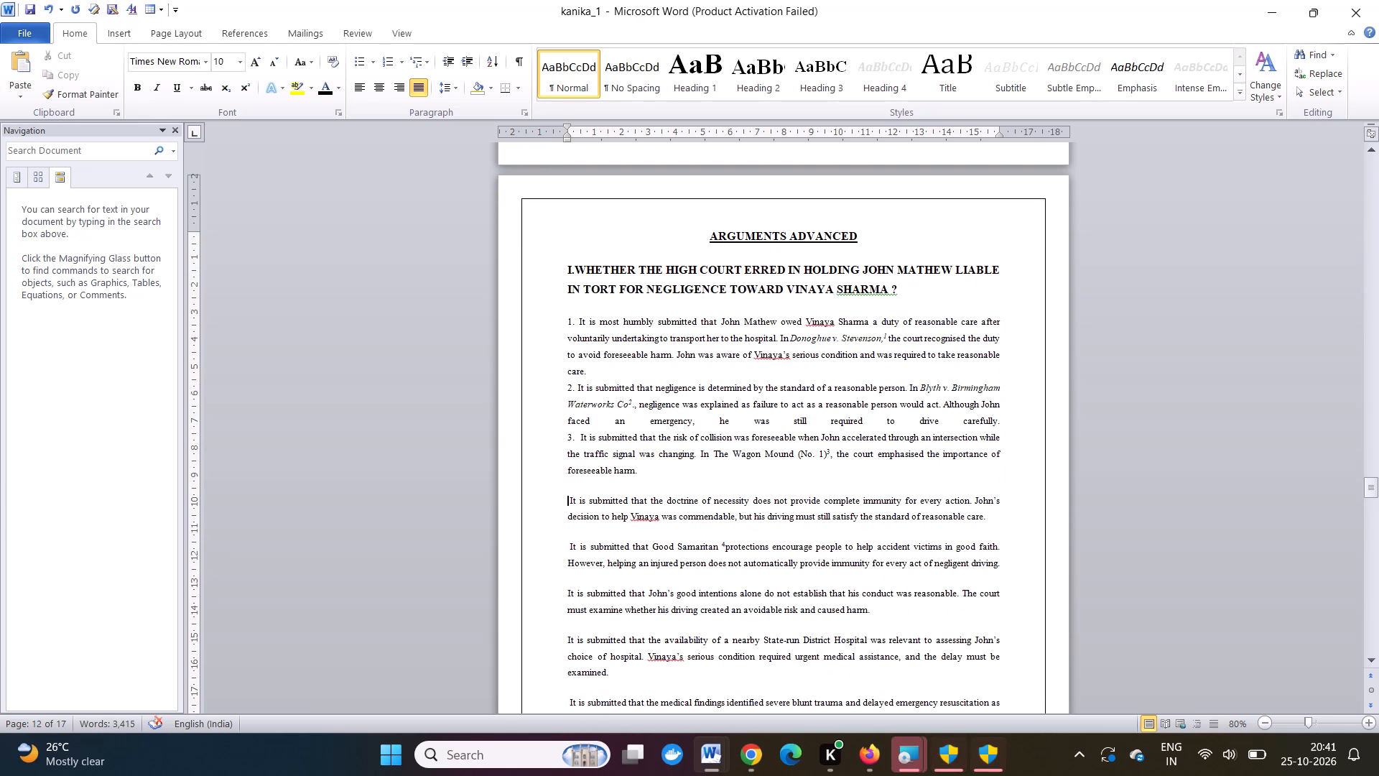
pyautogui.press('BackSpace')
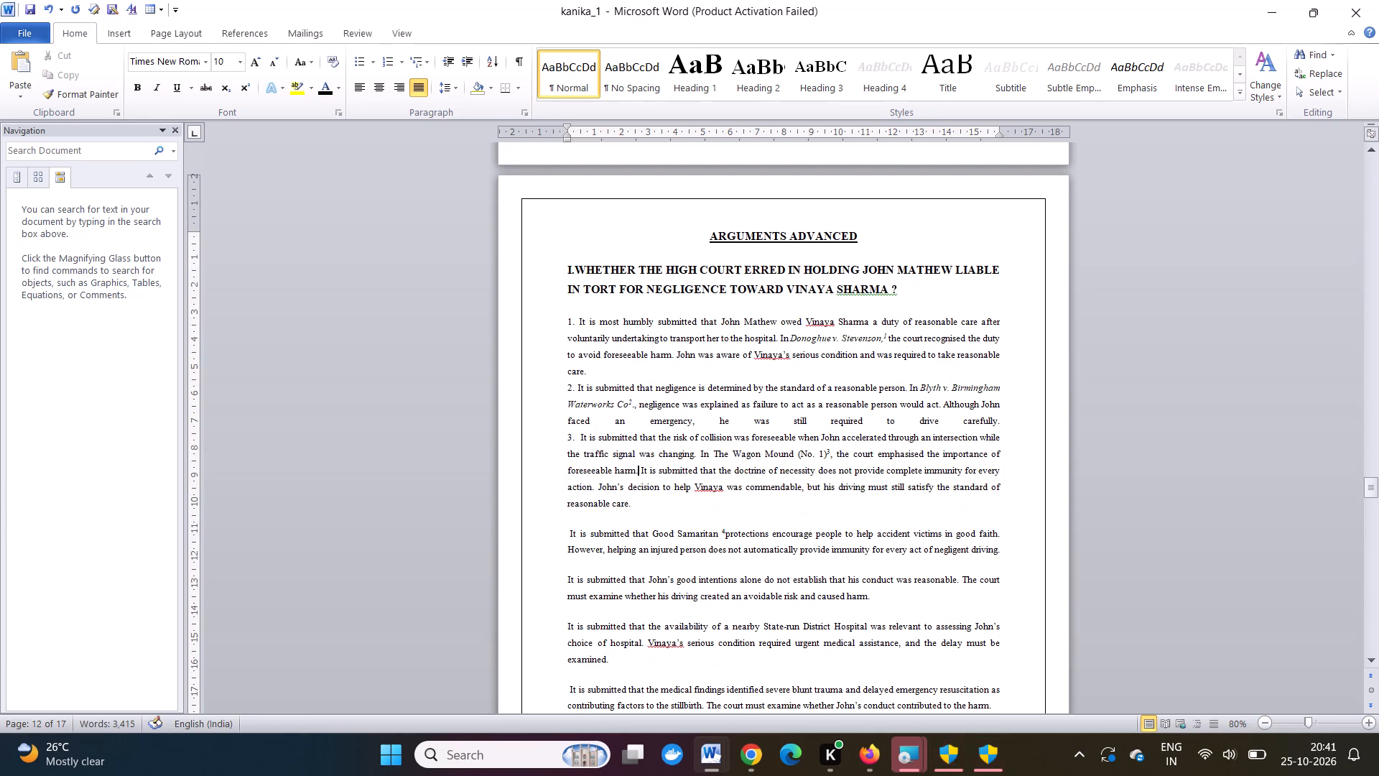
pyautogui.hotkey('shift', 'Return')
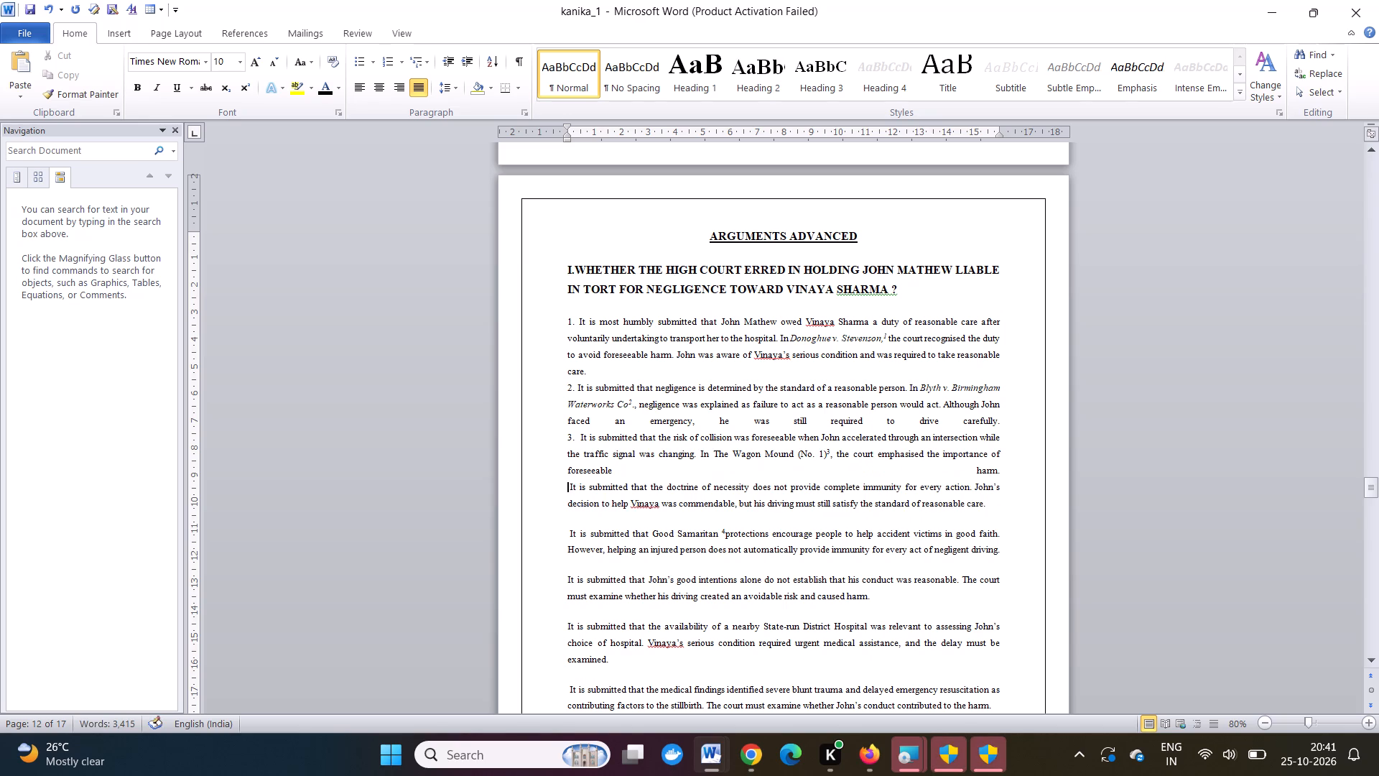
# Number the fourth submission under heading I, about the doctrine of necessity, as "4.".
pyautogui.write('44,')
pyautogui.press('BackSpace')
pyautogui.press('BackSpace')
pyautogui.press('BackSpace')
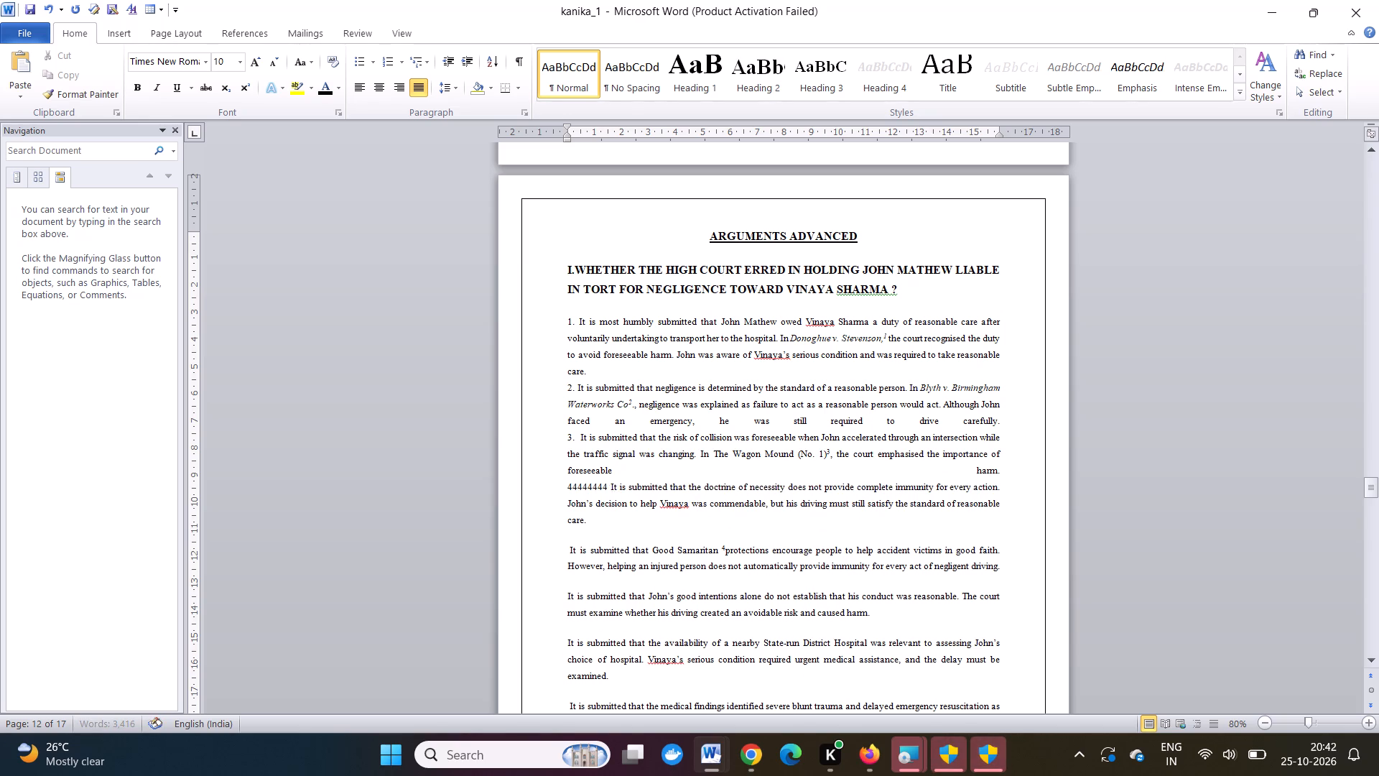
pyautogui.press('BackSpace')
pyautogui.press('BackSpace')
pyautogui.press('BackSpace')
pyautogui.press('BackSpace')
pyautogui.press('BackSpace')
pyautogui.press('BackSpace')
pyautogui.press('BackSpace')
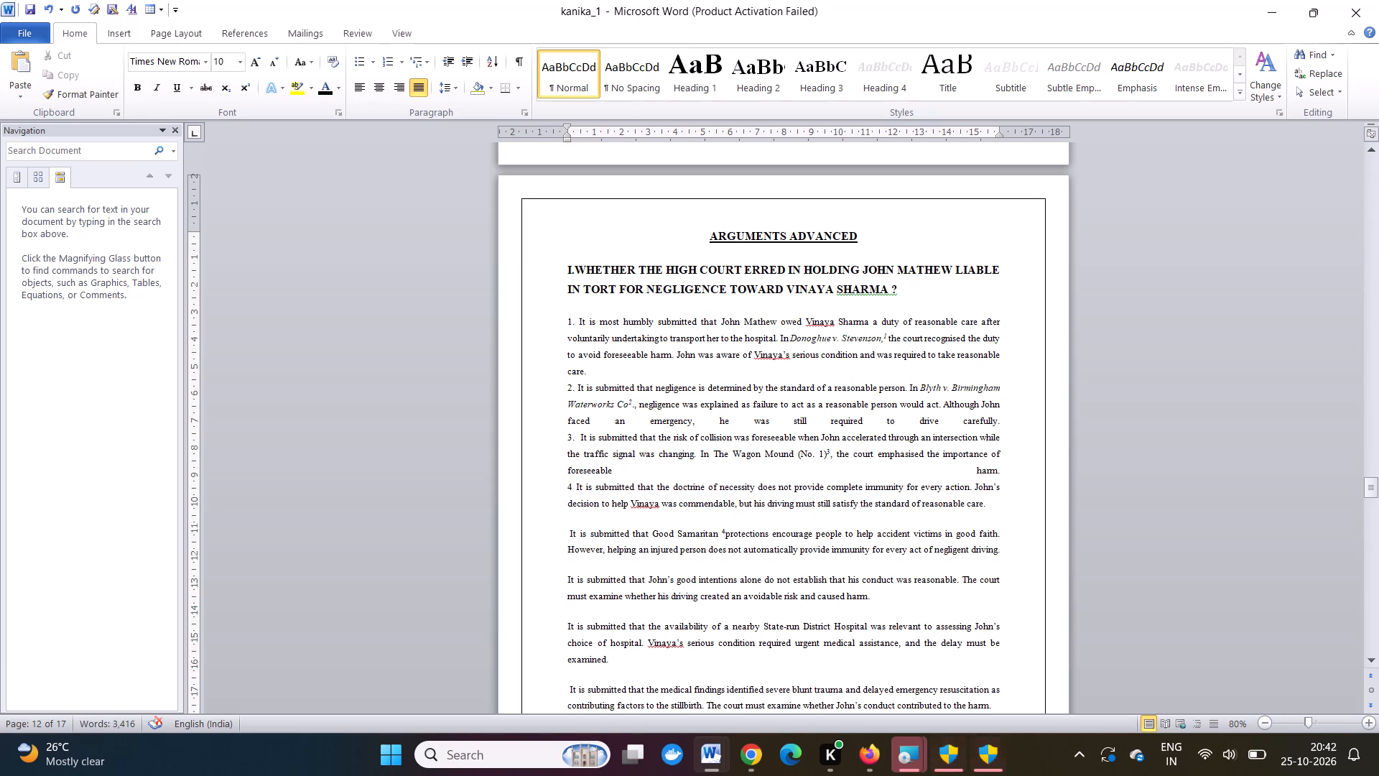
pyautogui.press(',')
pyautogui.press('BackSpace')
pyautogui.press('.')
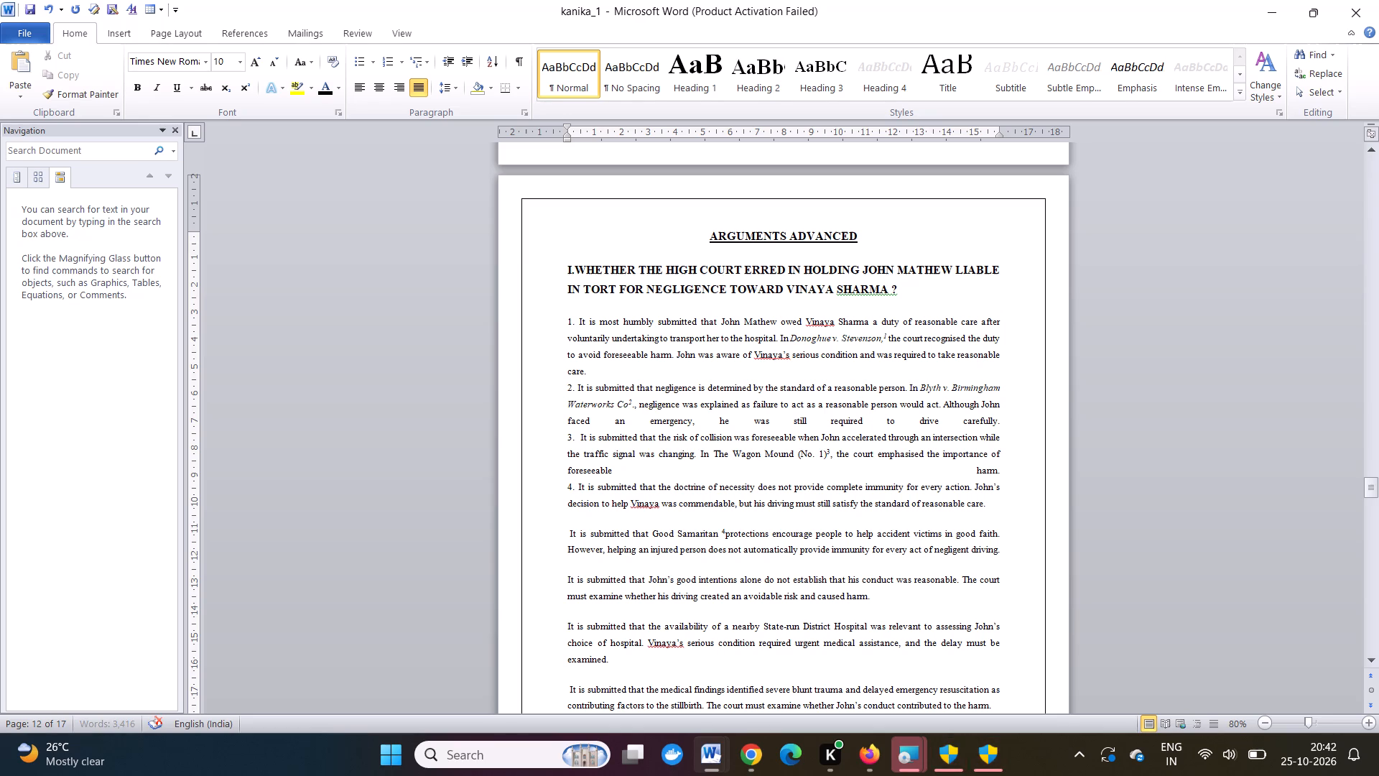
pyautogui.scroll(-1, 615, 506)
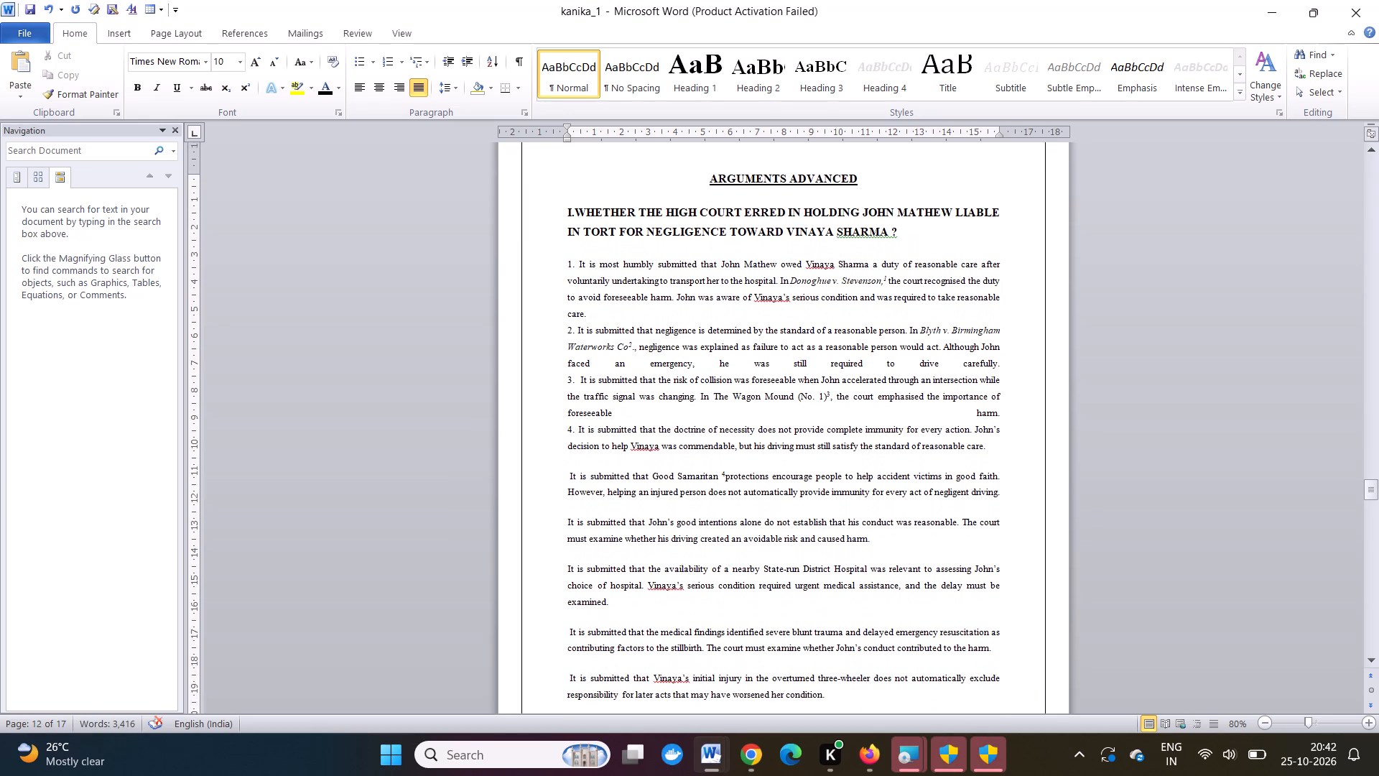
pyautogui.scroll(-1, 615, 506)
pyautogui.scroll(-3, 623, 387)
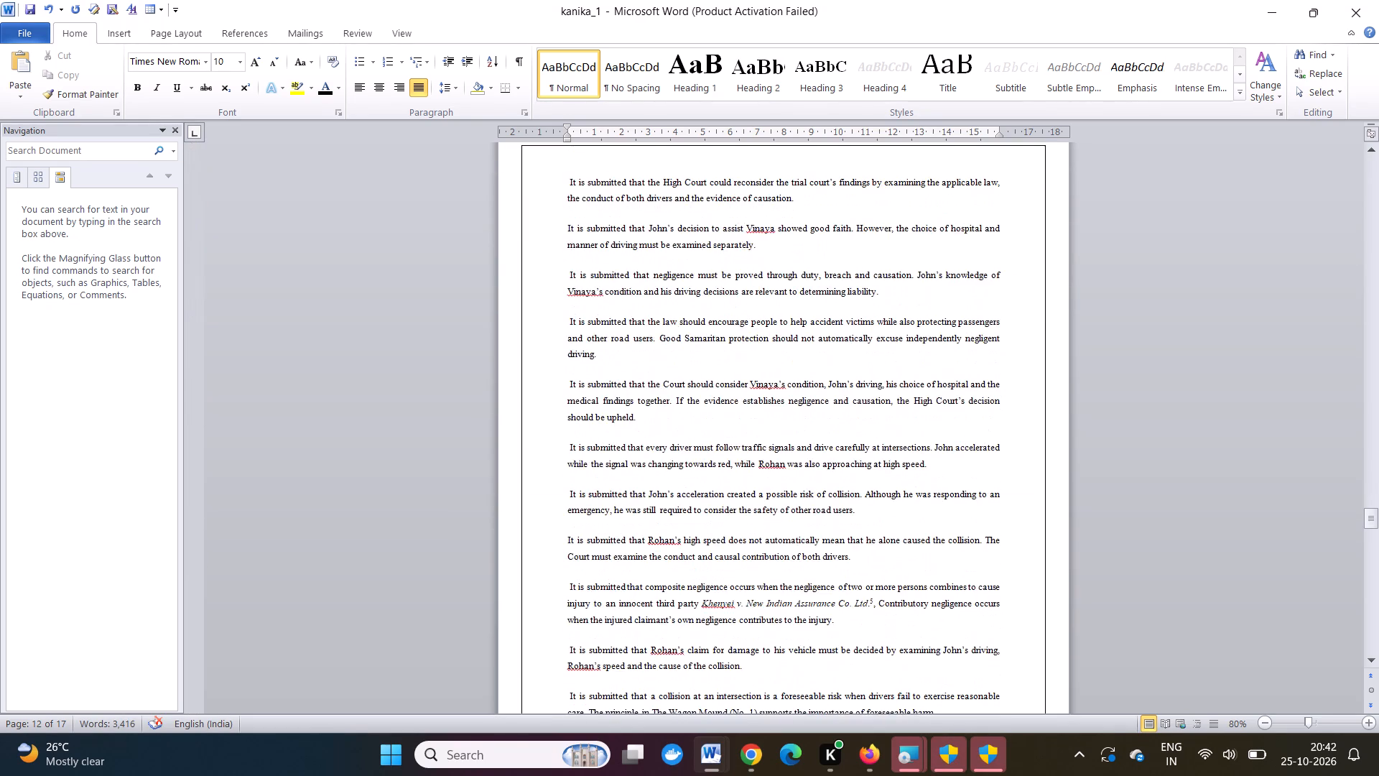
pyautogui.scroll(-5, 623, 387)
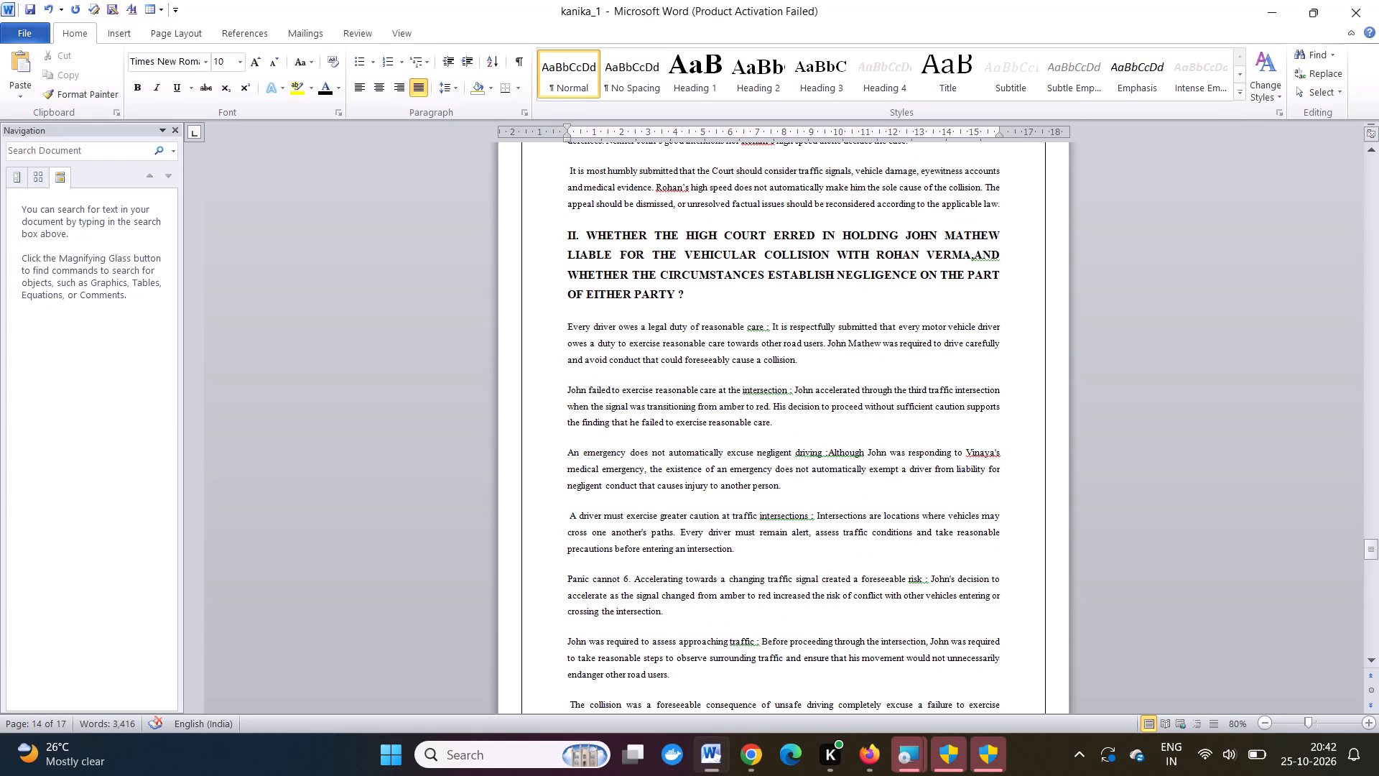
pyautogui.click(623, 387)
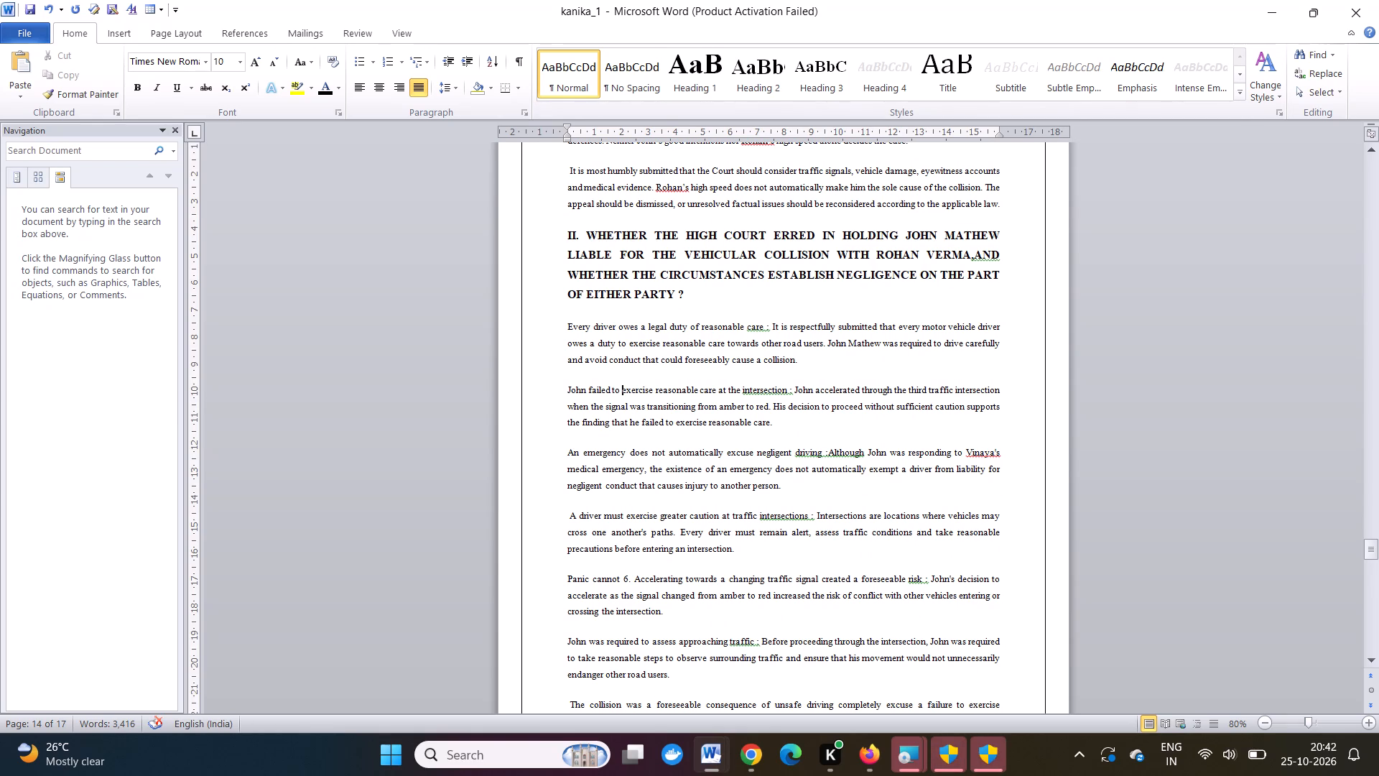
pyautogui.scroll(-9, 876, 578)
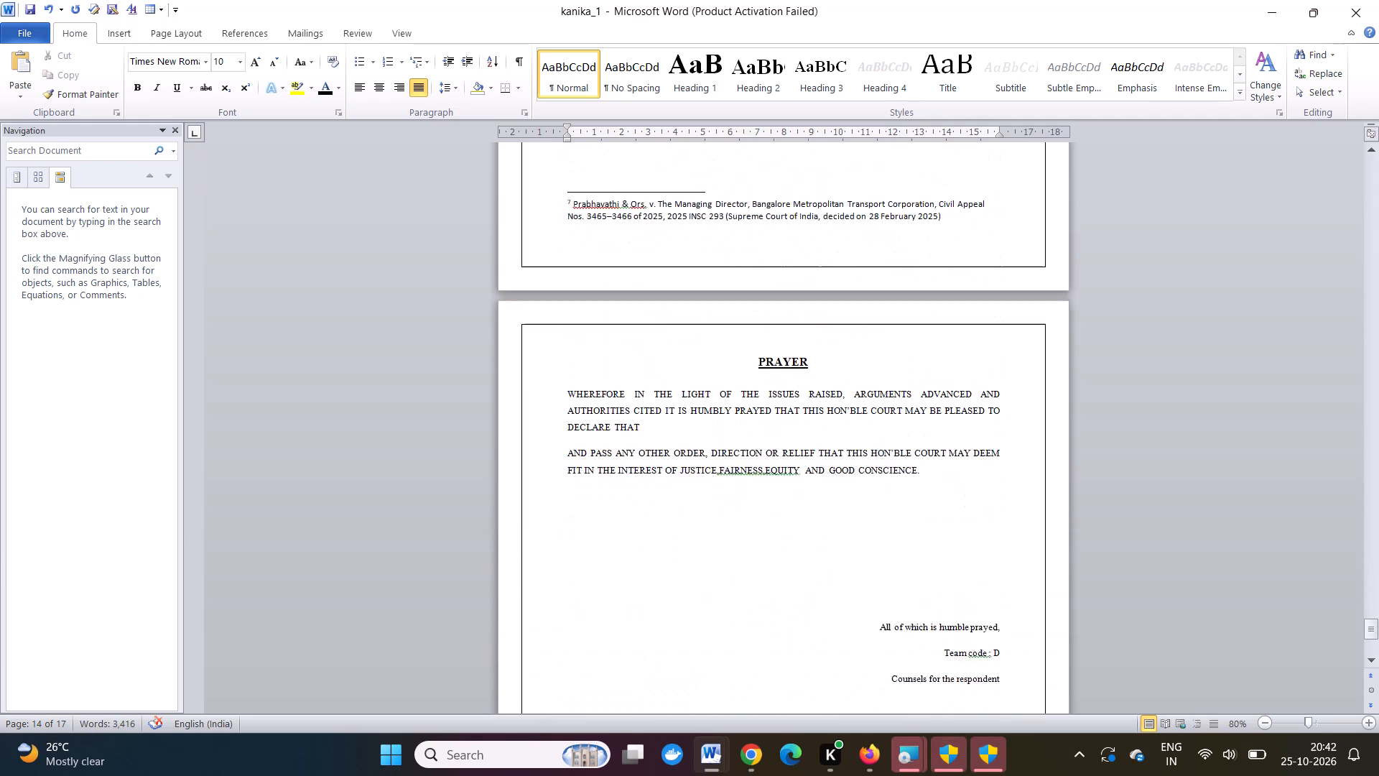
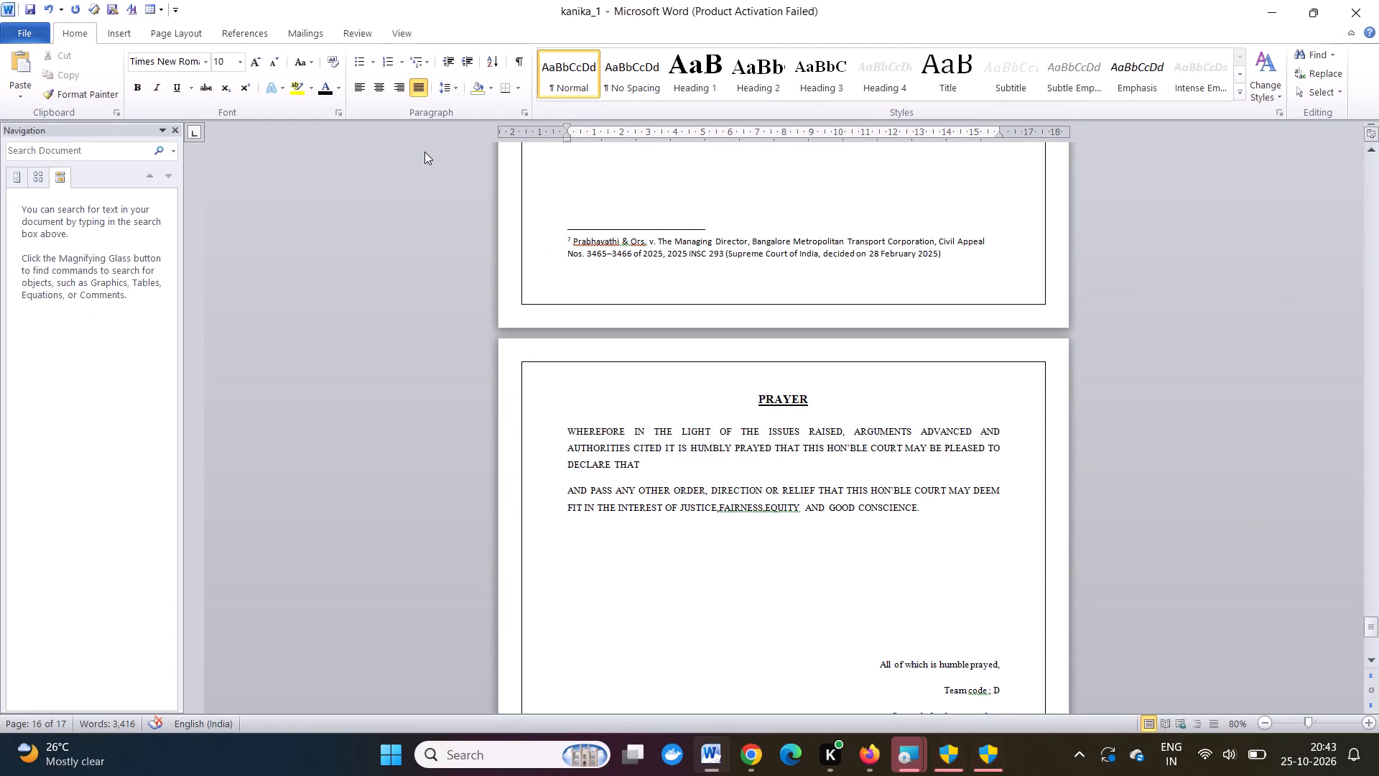
# Review the memorial's page layout from the cover page through the table of contents, authority tables, abbreviations and Statement of Facts to the summary of arguments.
pyautogui.scroll(17, 424, 152)
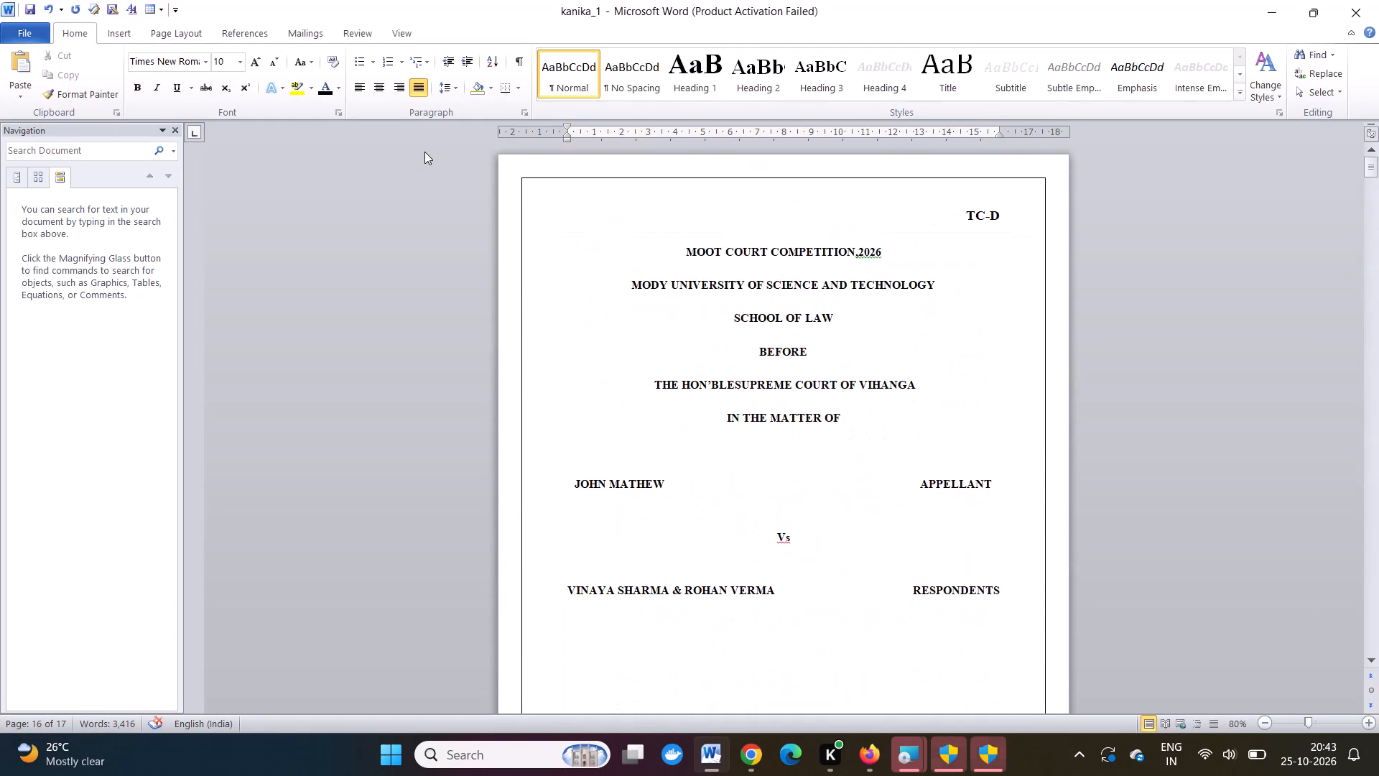
pyautogui.scroll(-6, 569, 333)
pyautogui.scroll(1, 569, 333)
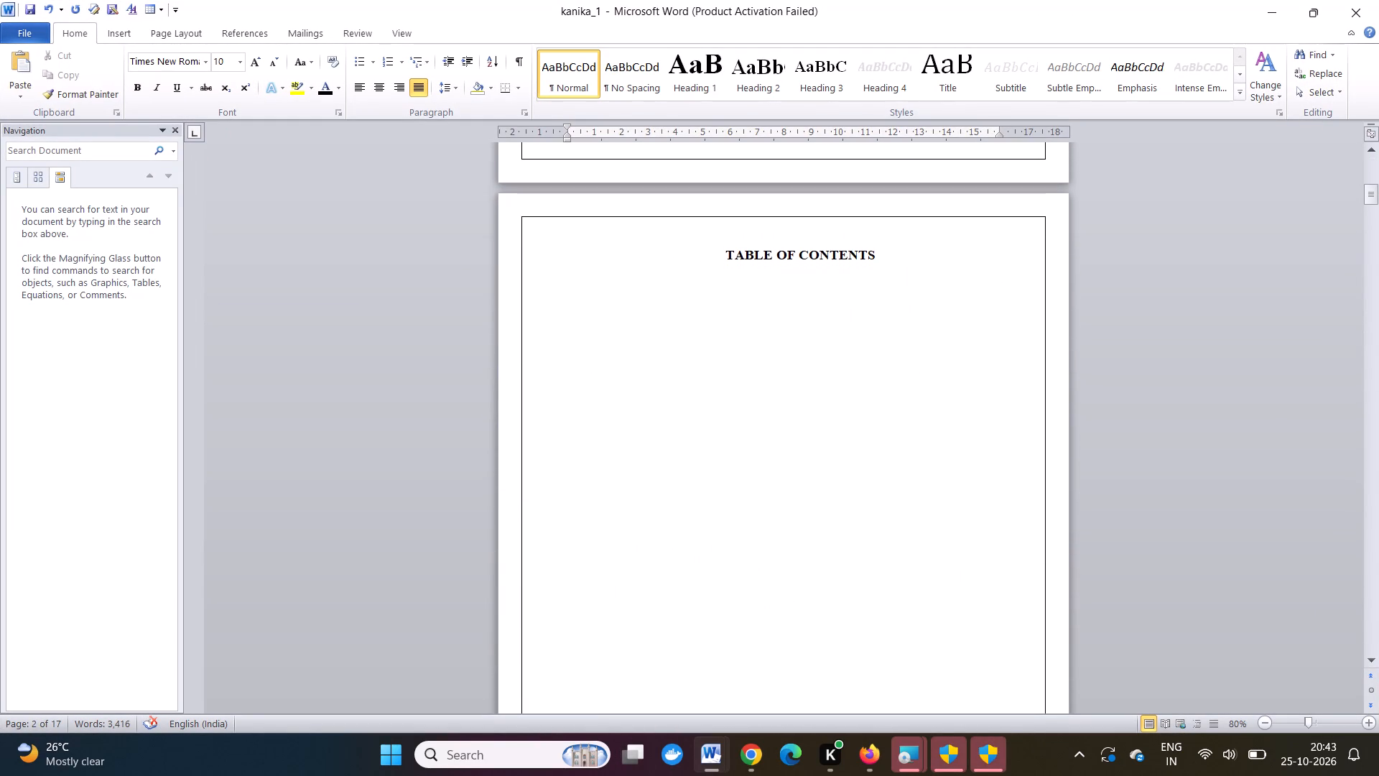
pyautogui.scroll(1, 569, 333)
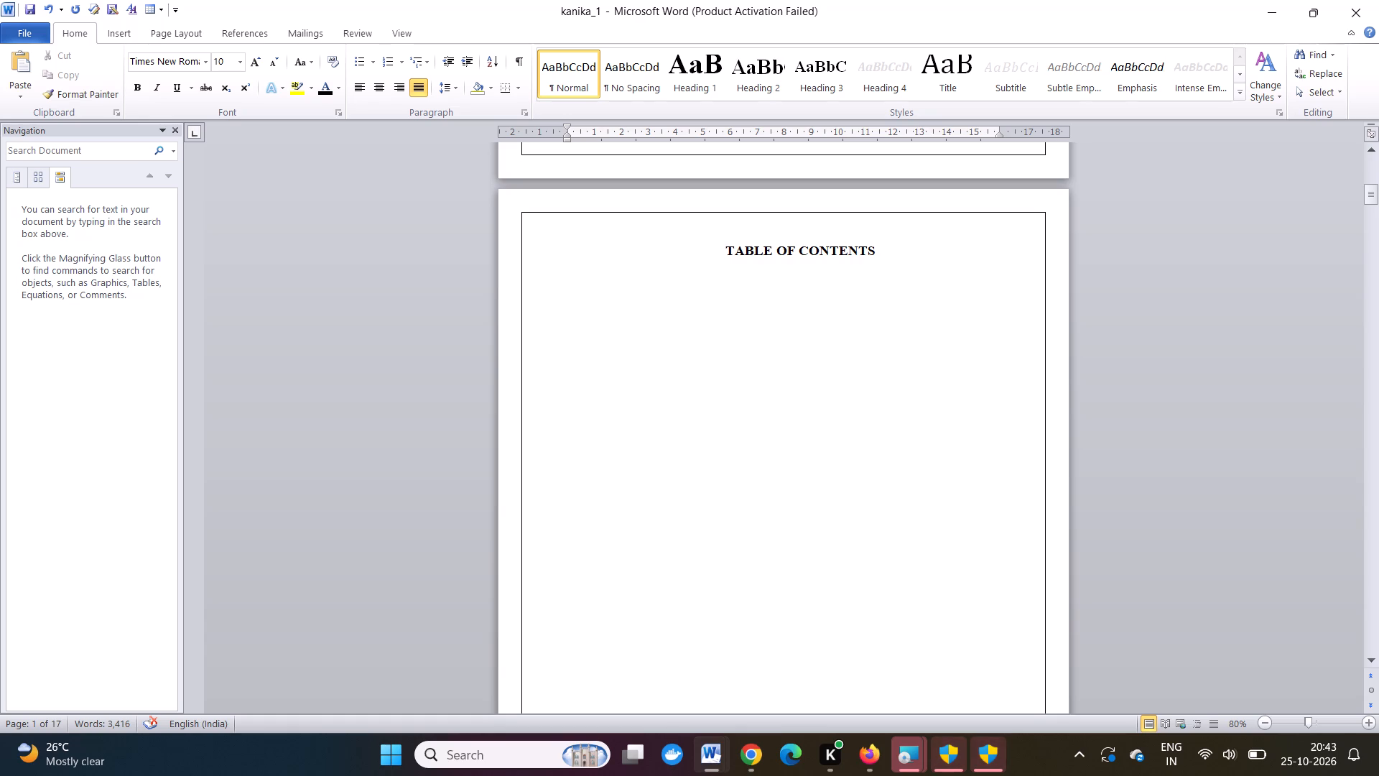
pyautogui.scroll(-5, 569, 333)
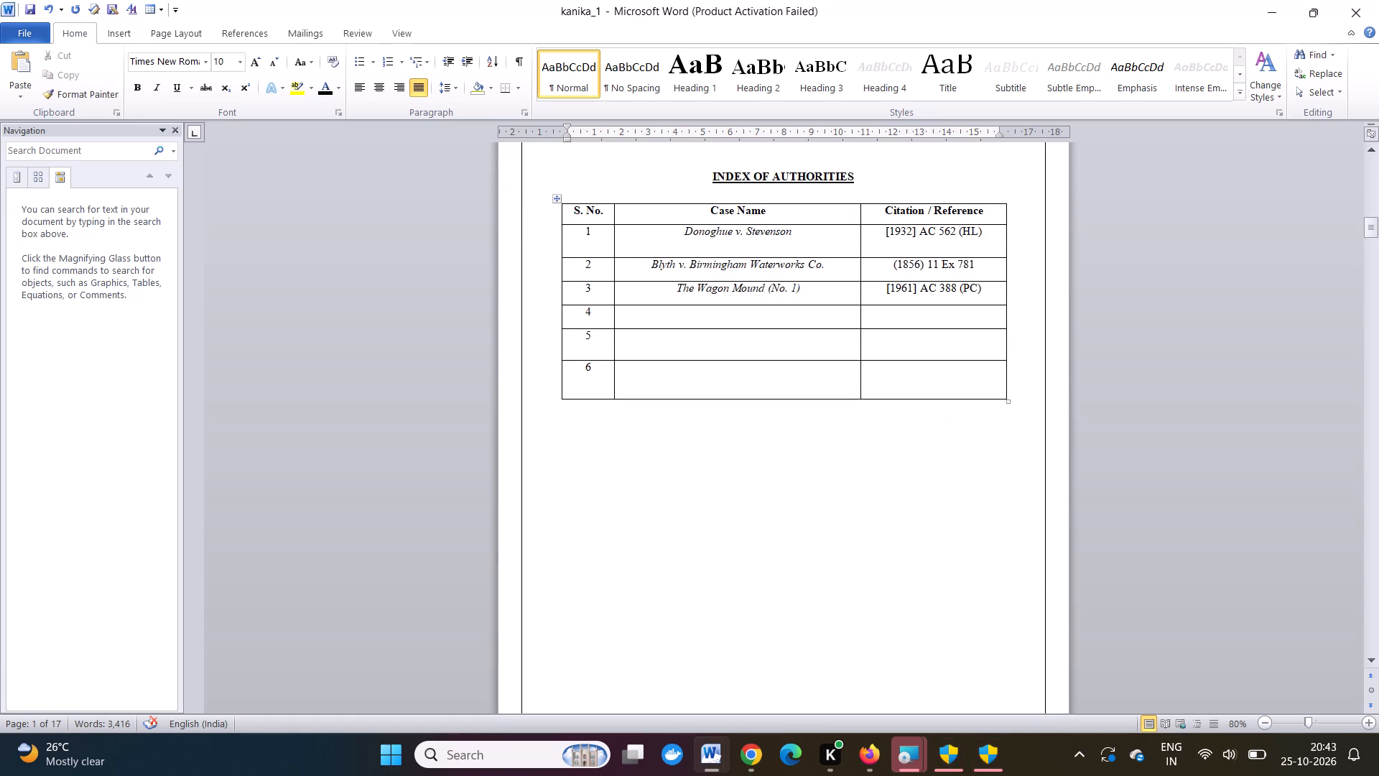
pyautogui.scroll(-1, 569, 333)
pyautogui.scroll(-4, 671, 371)
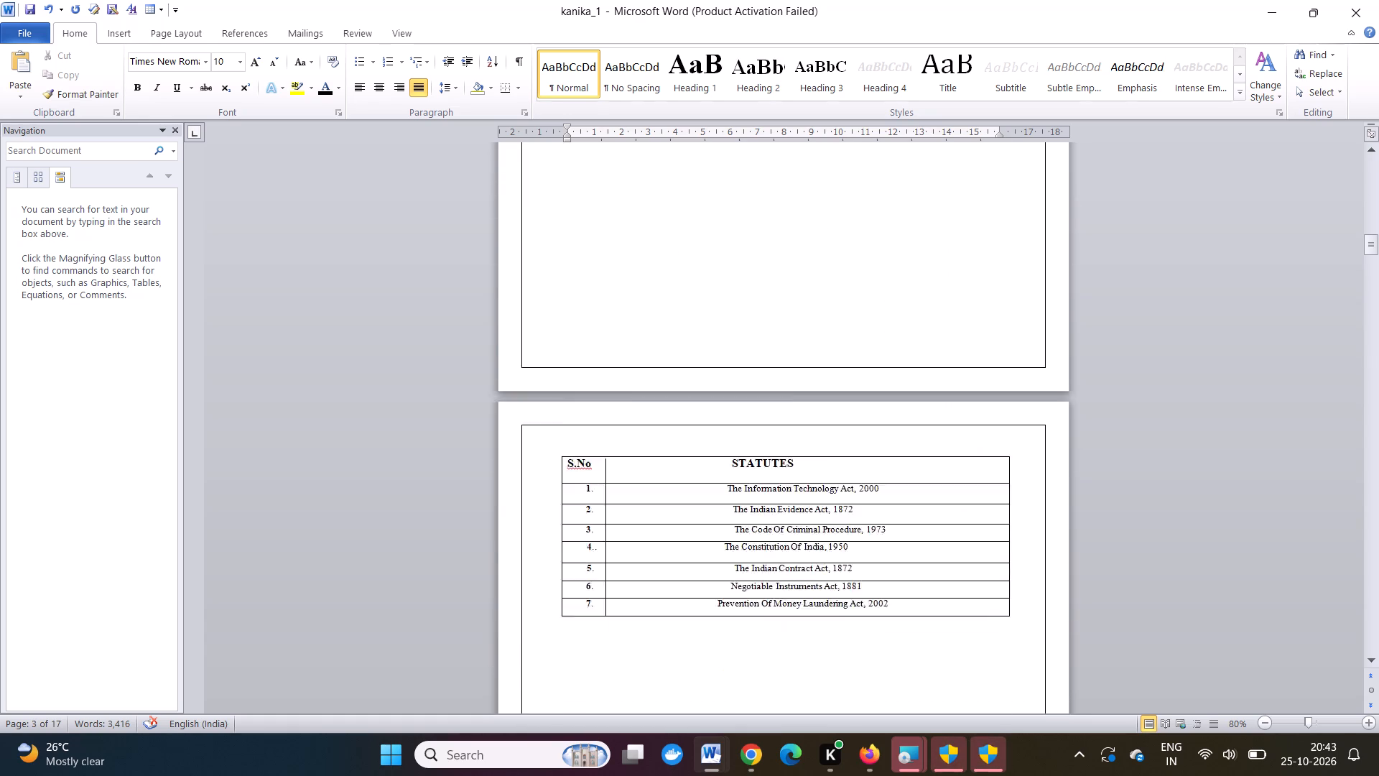
pyautogui.scroll(-1, 671, 371)
pyautogui.scroll(-4, 781, 466)
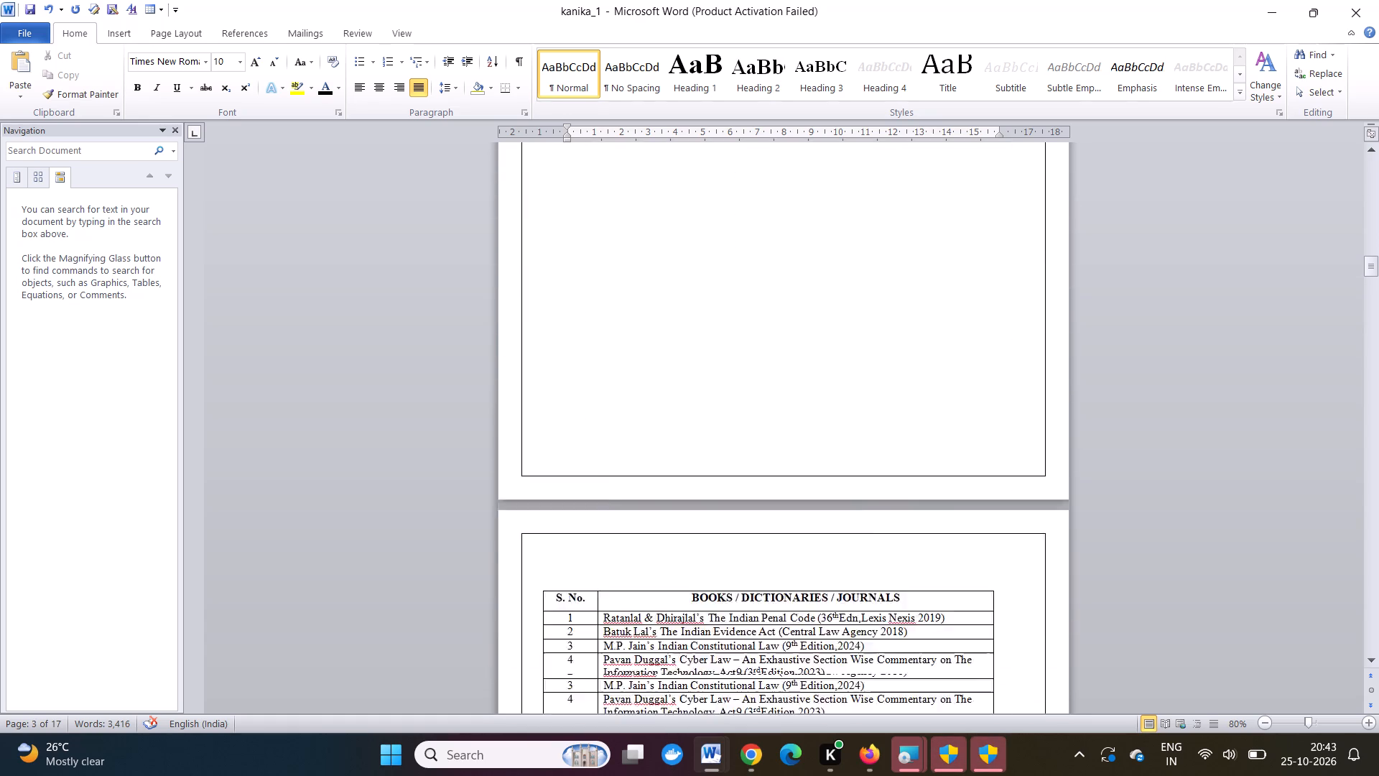
pyautogui.scroll(-6, 781, 466)
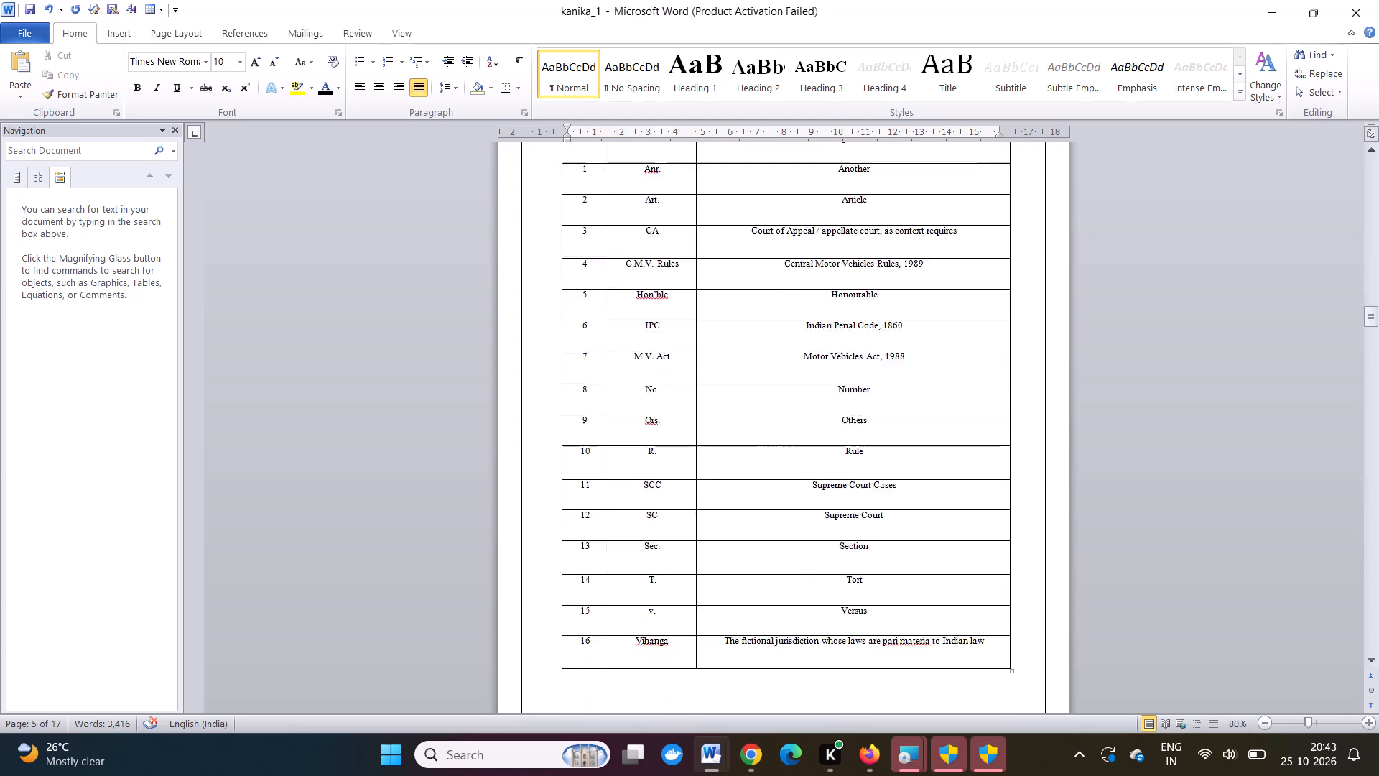
pyautogui.scroll(-8, 781, 466)
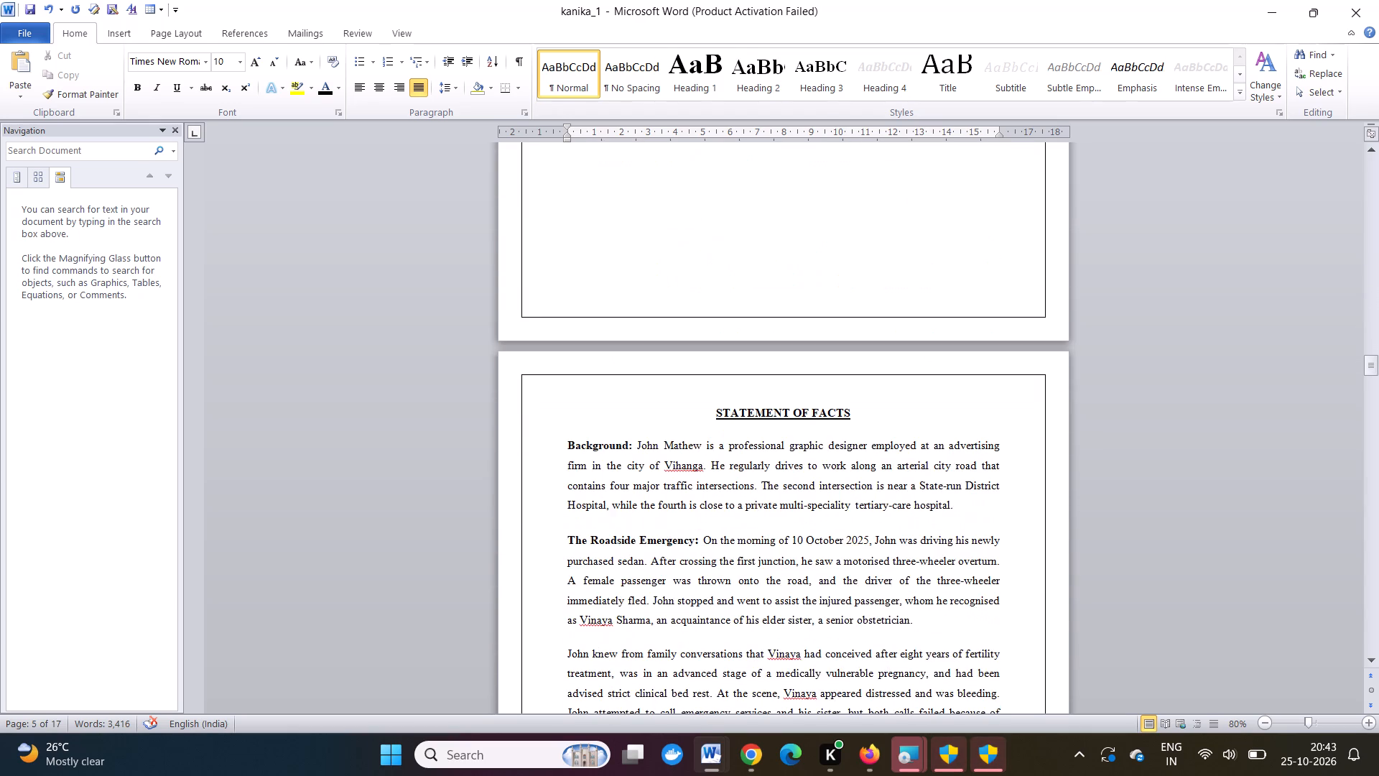
pyautogui.scroll(-8, 781, 466)
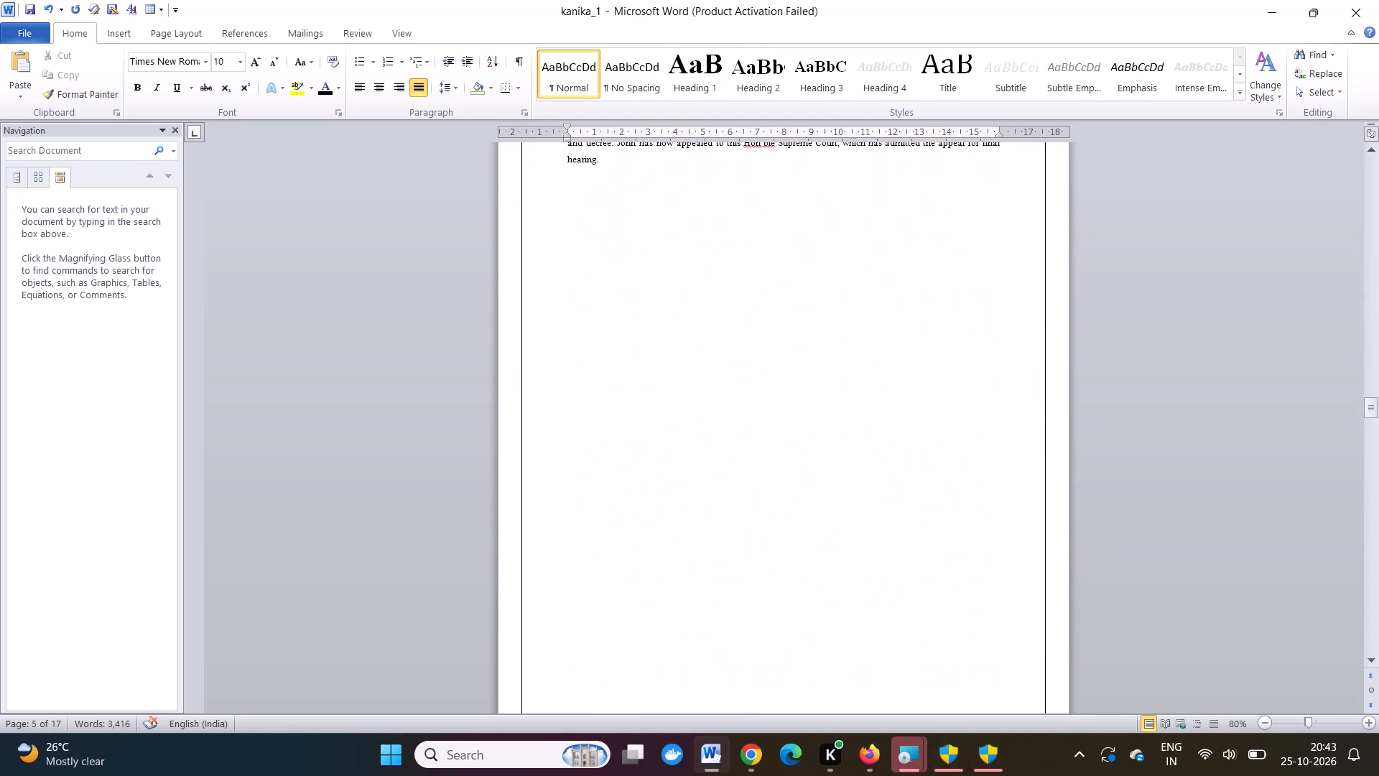
pyautogui.scroll(-7, 781, 466)
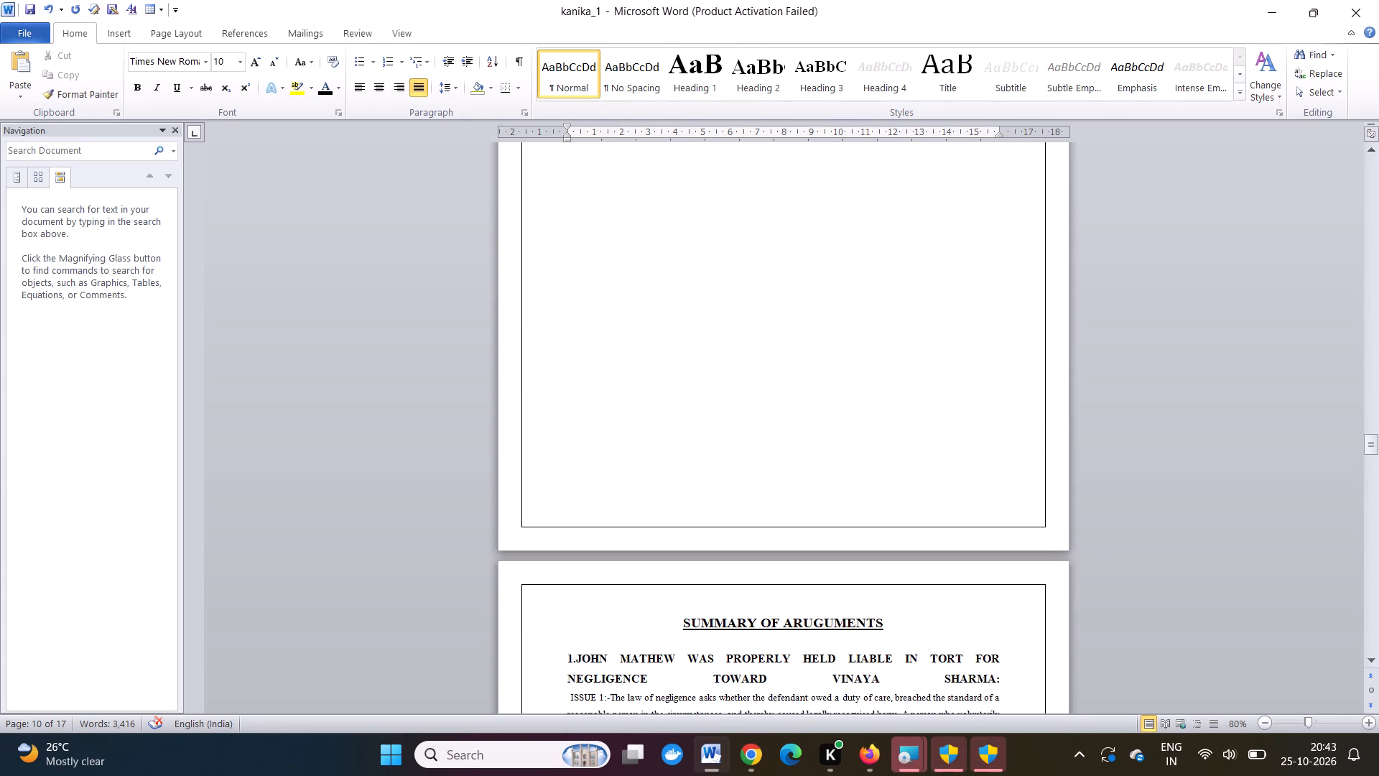
pyautogui.scroll(-1, 781, 466)
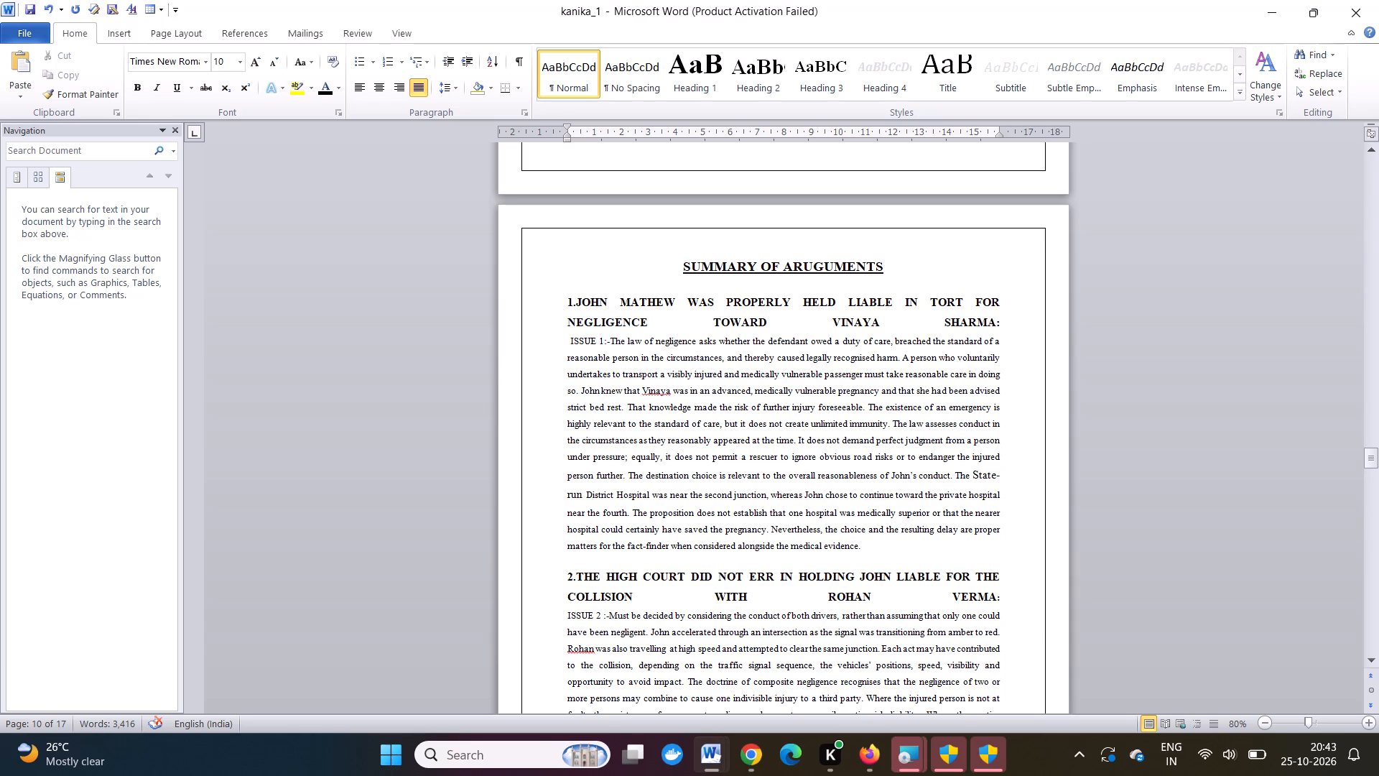
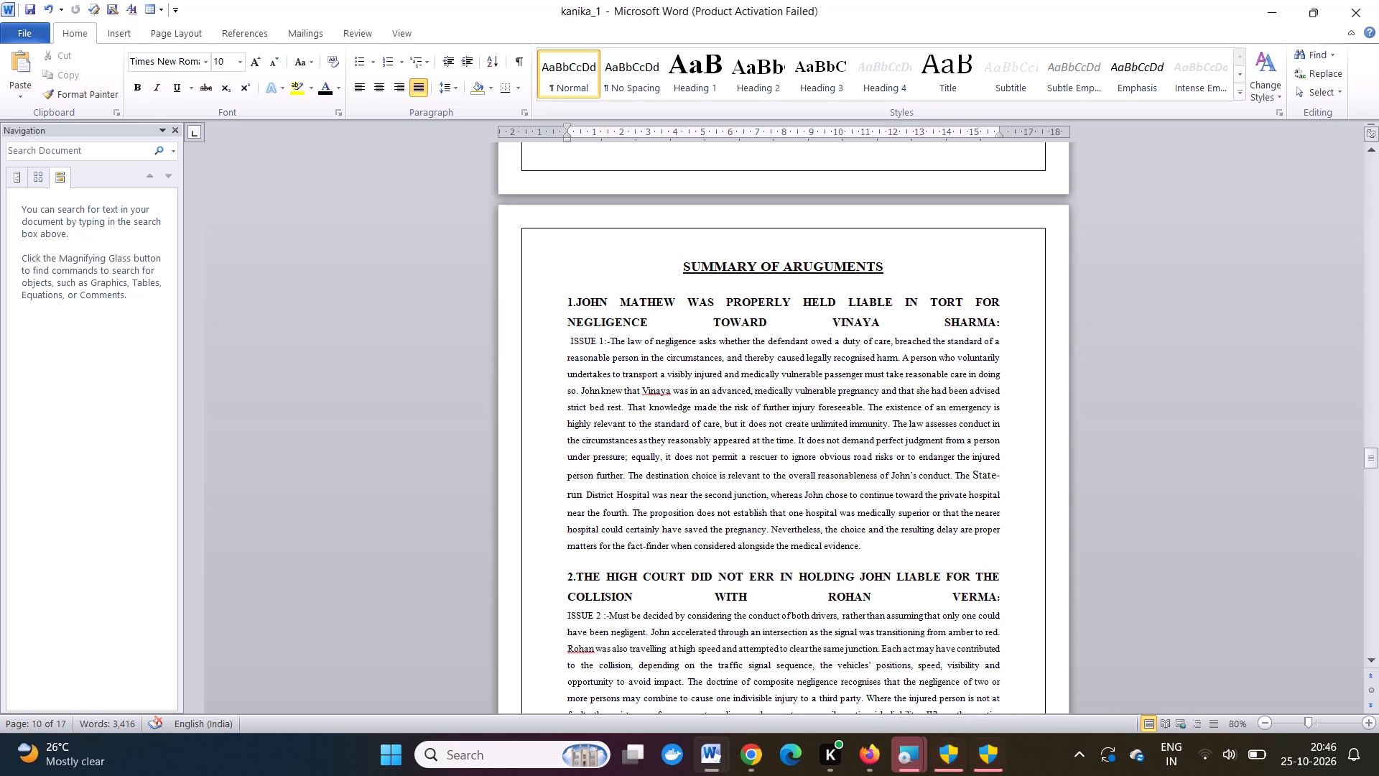
# Review the layout of the Summary of Arguments and the Arguments Advanced pages through to the second issue.
pyautogui.scroll(-4, 770, 532)
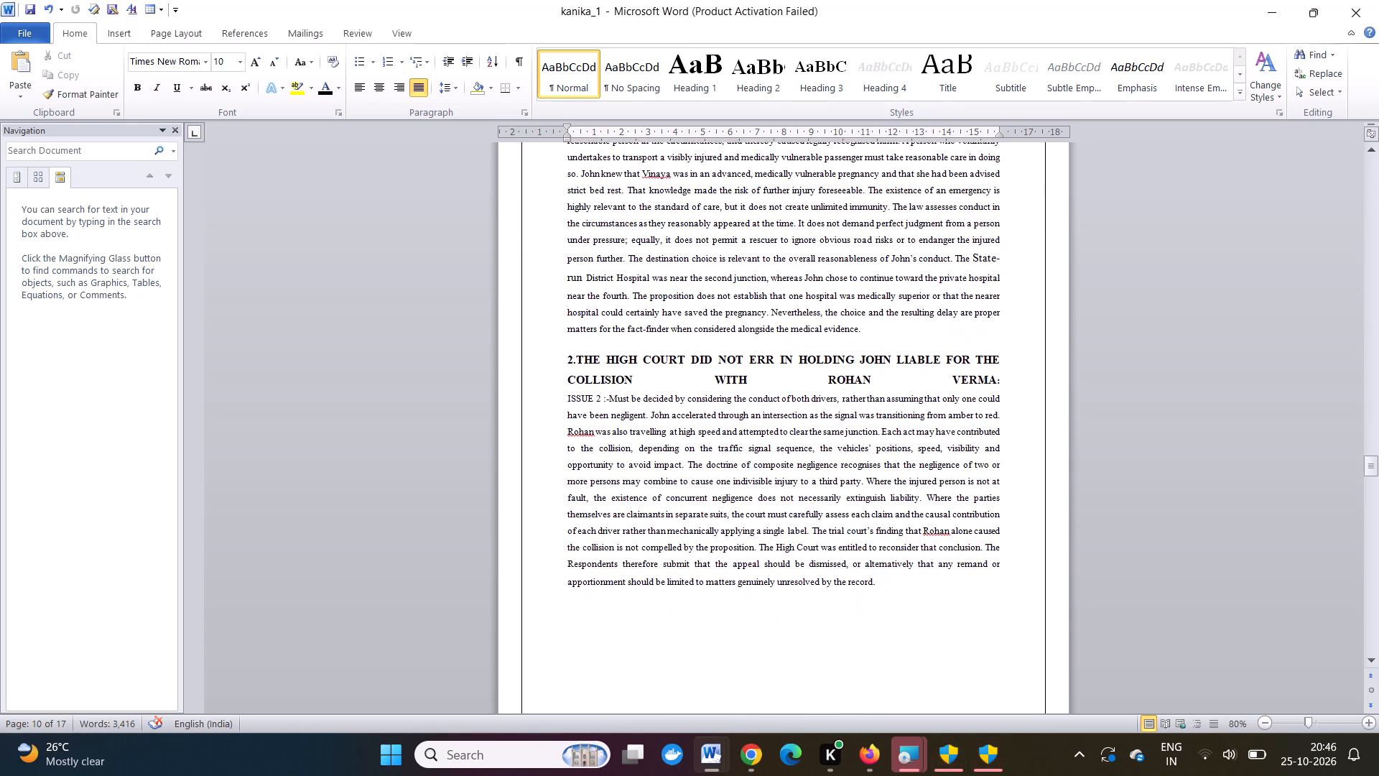
pyautogui.scroll(-5, 770, 532)
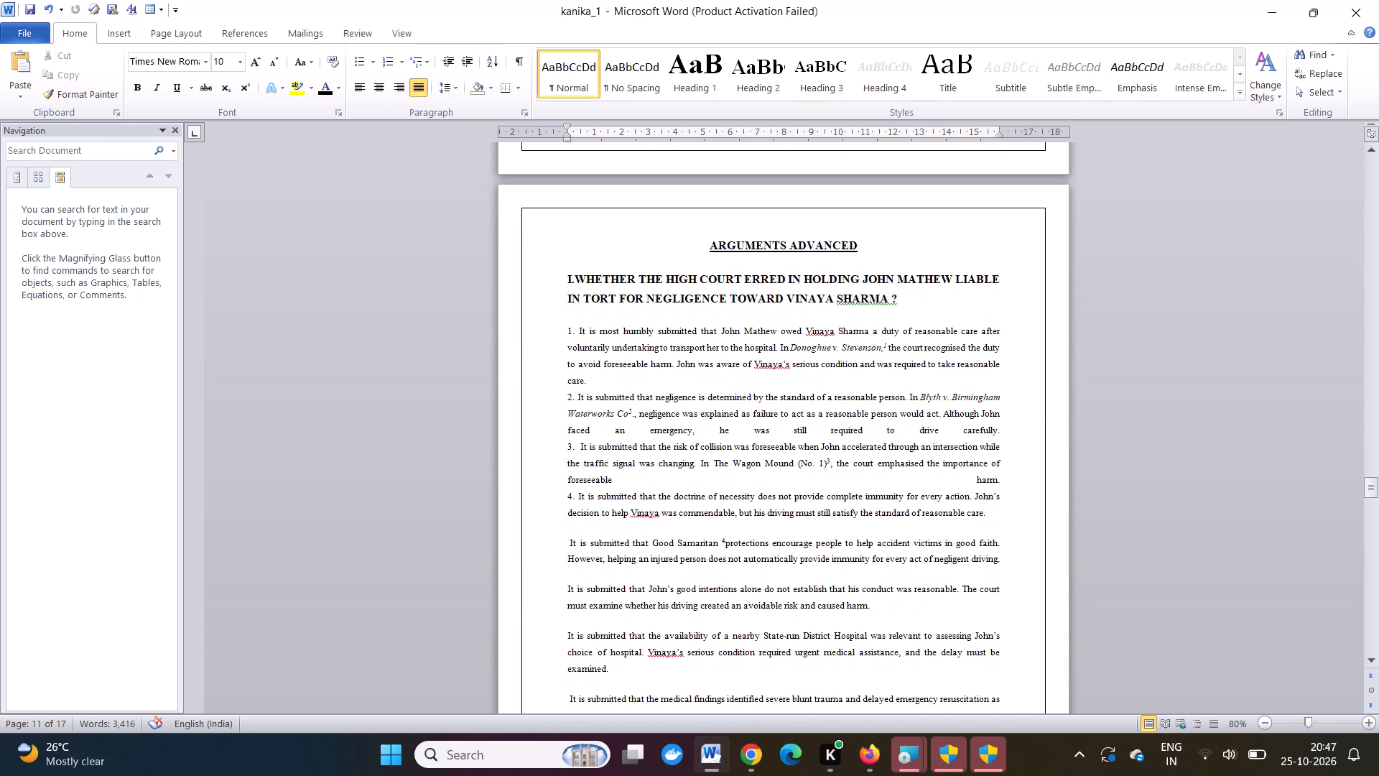
pyautogui.scroll(-2, 770, 532)
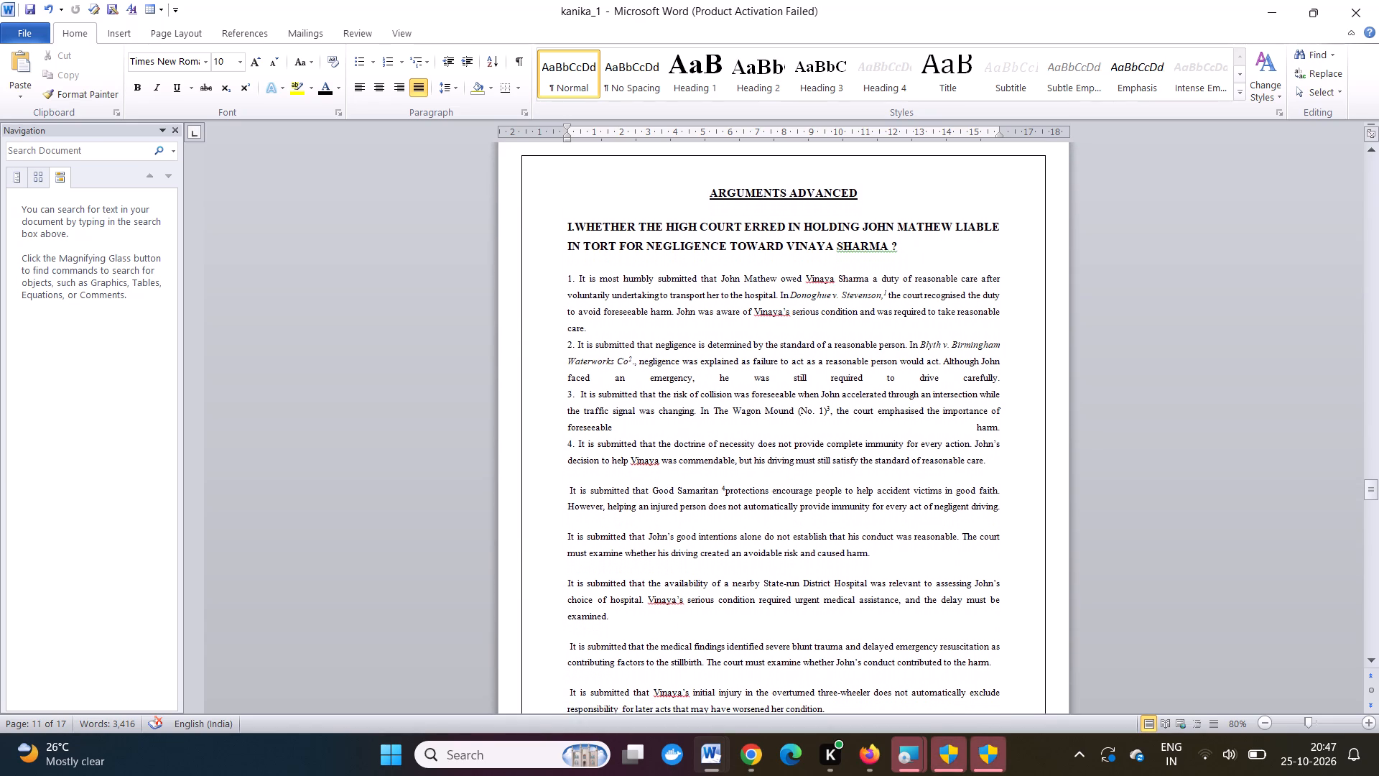
pyautogui.scroll(-1, 770, 532)
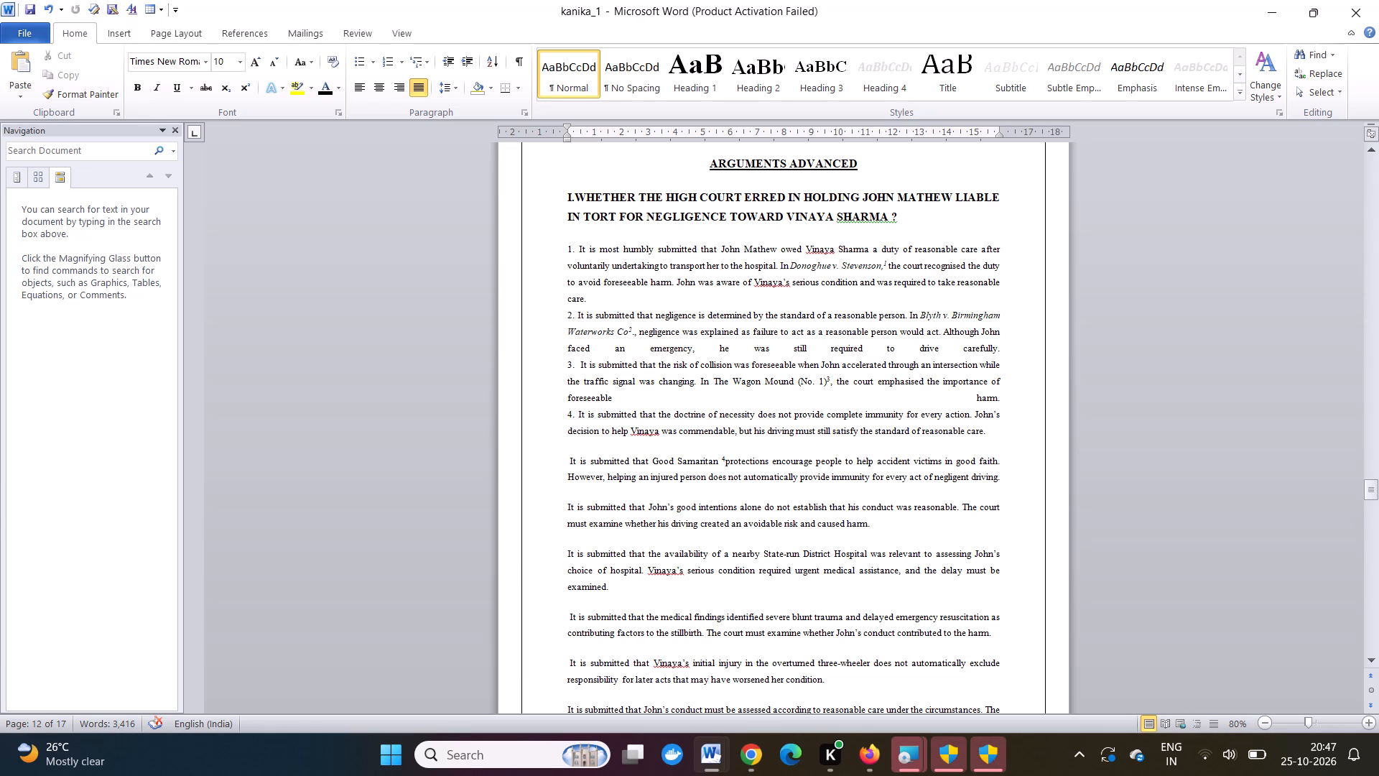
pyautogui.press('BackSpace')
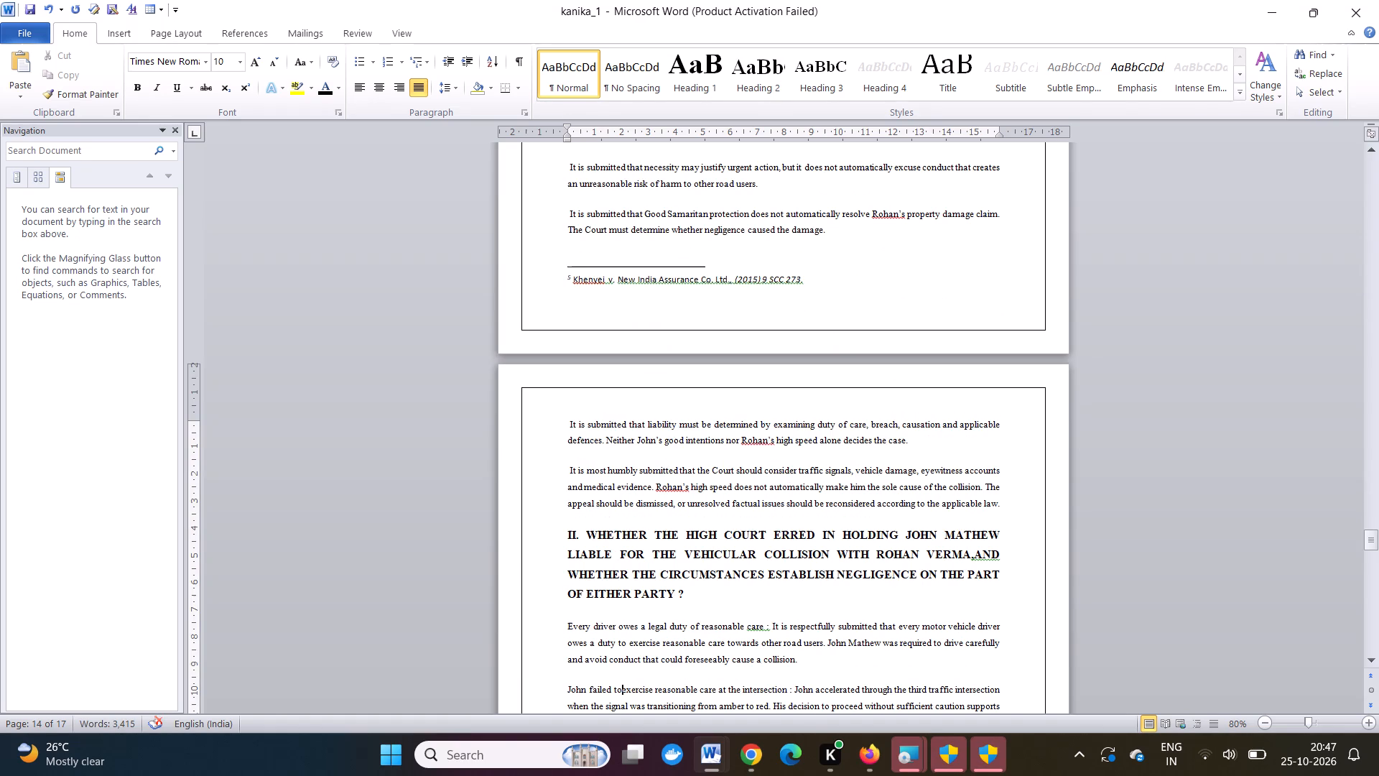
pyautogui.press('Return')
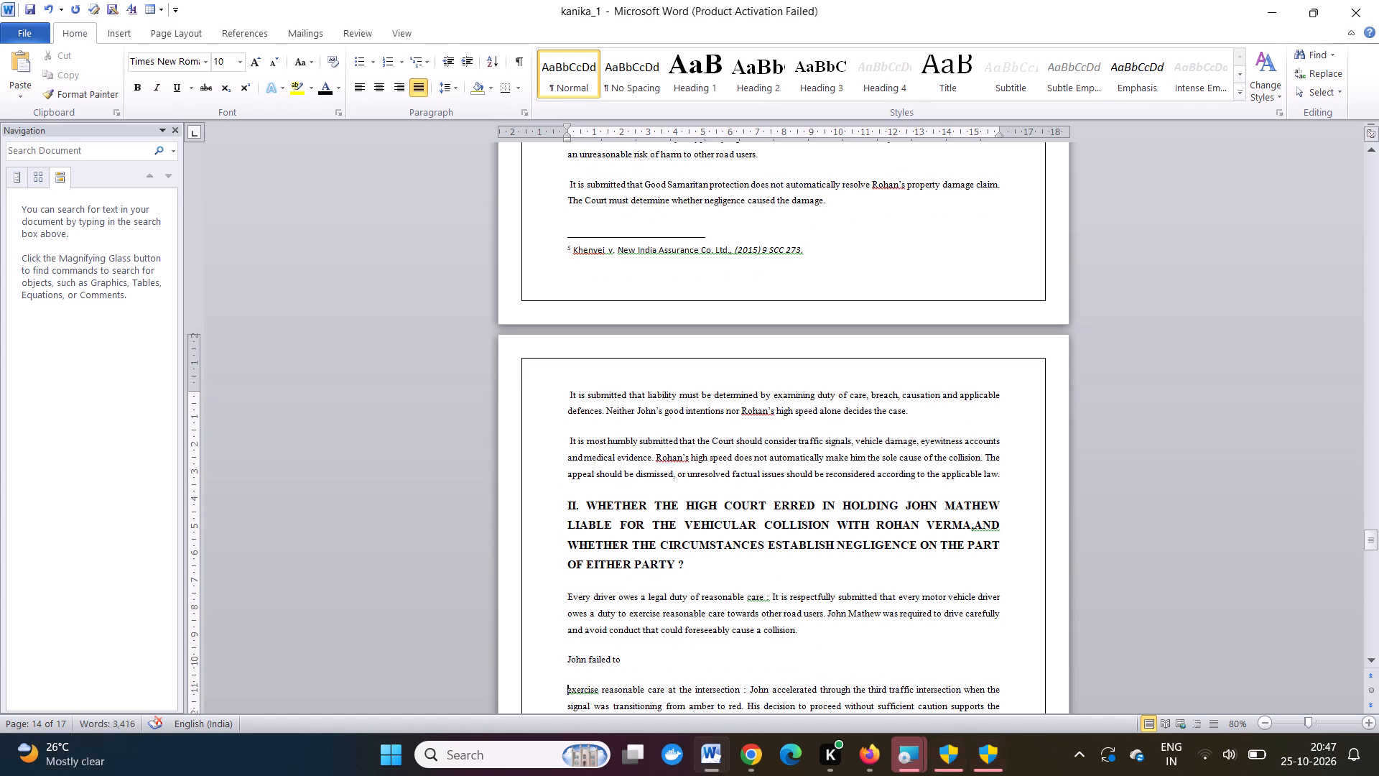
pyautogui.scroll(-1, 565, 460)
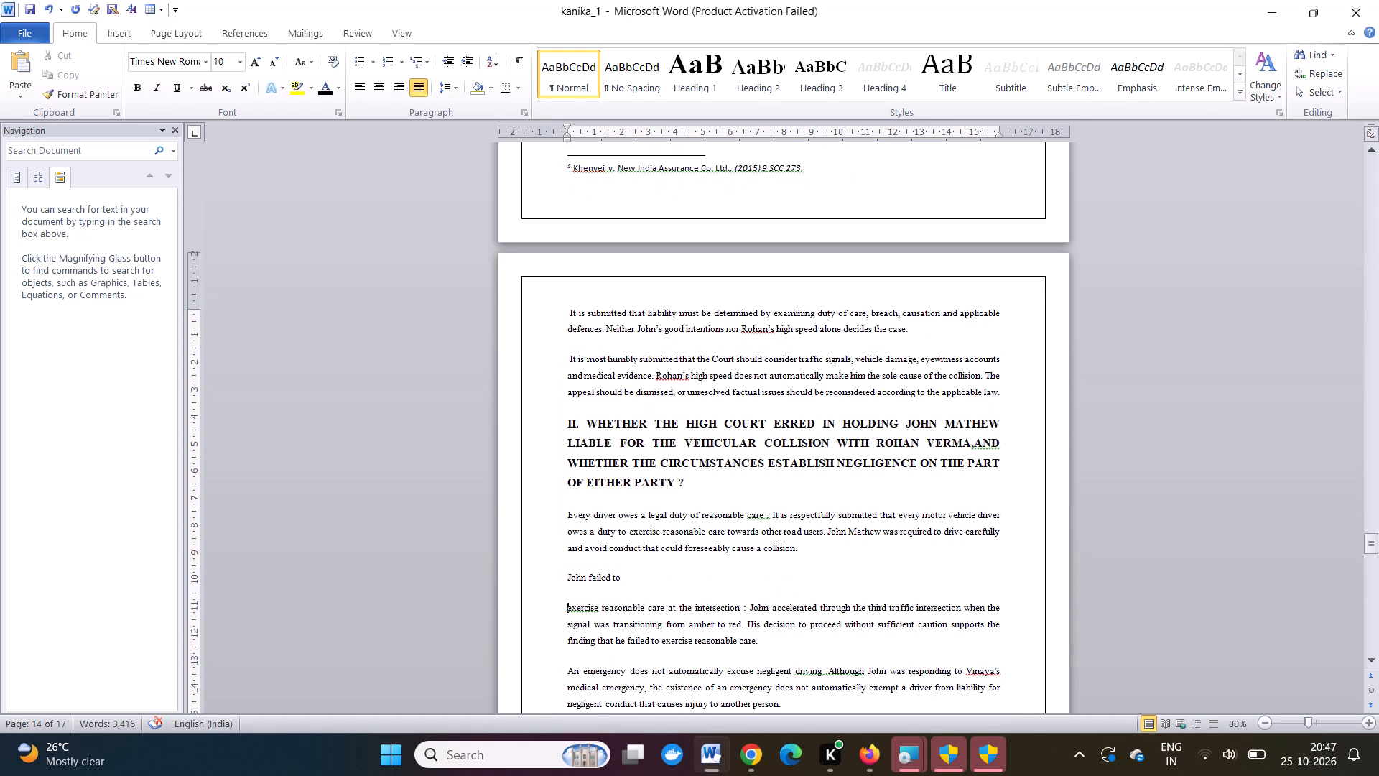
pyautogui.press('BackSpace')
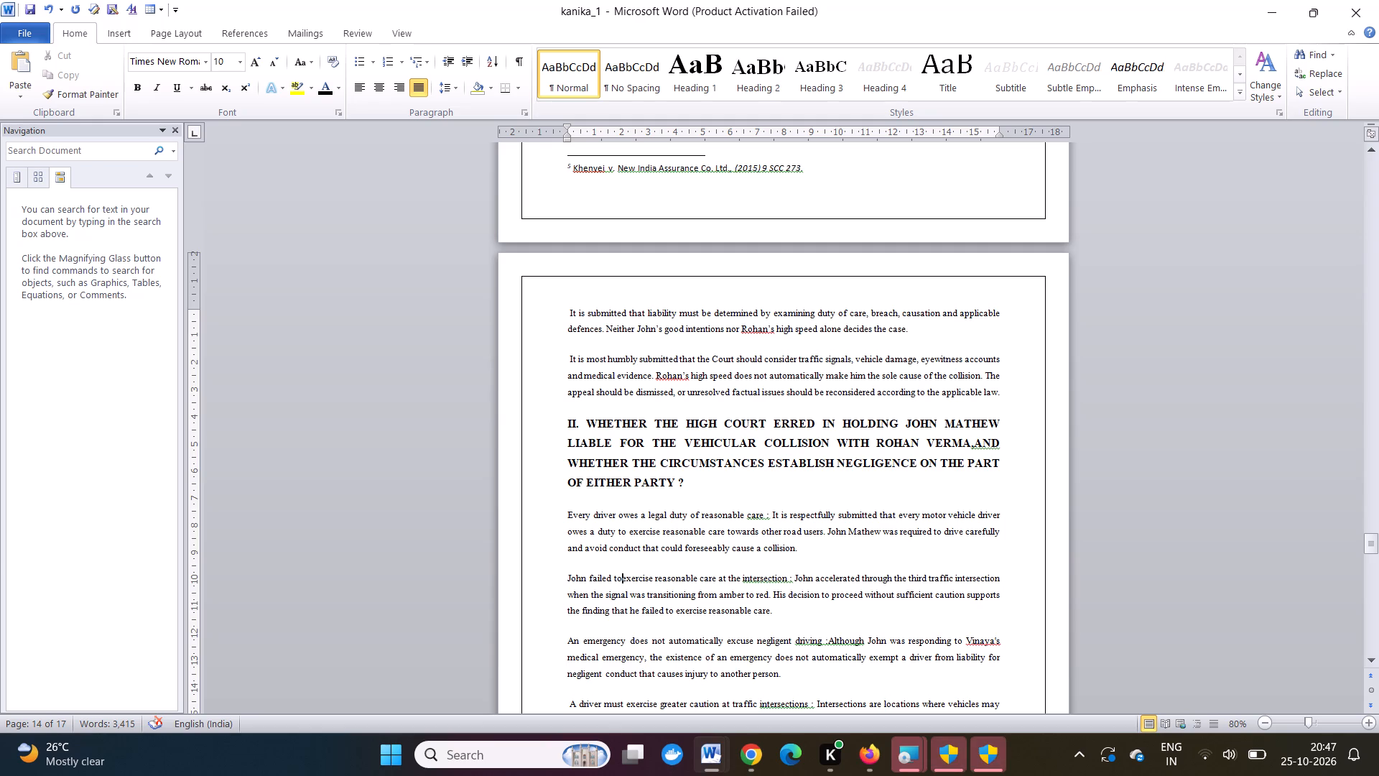
# Under issue I of Arguments Advanced, replace the paragraph gap before the Good Samaritan submission with a line break and number it "5.".
pyautogui.scroll(3, 563, 578)
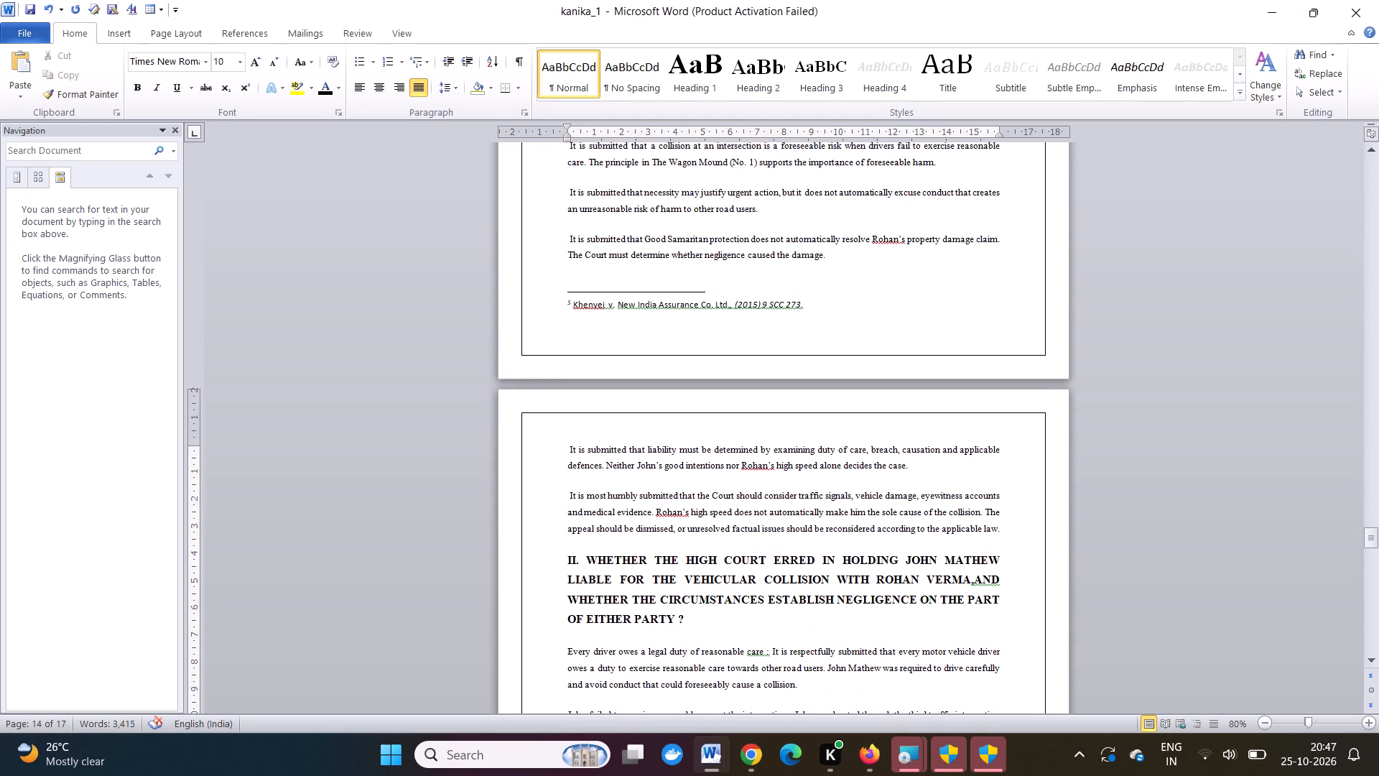
pyautogui.scroll(2, 563, 578)
pyautogui.scroll(-2, 563, 578)
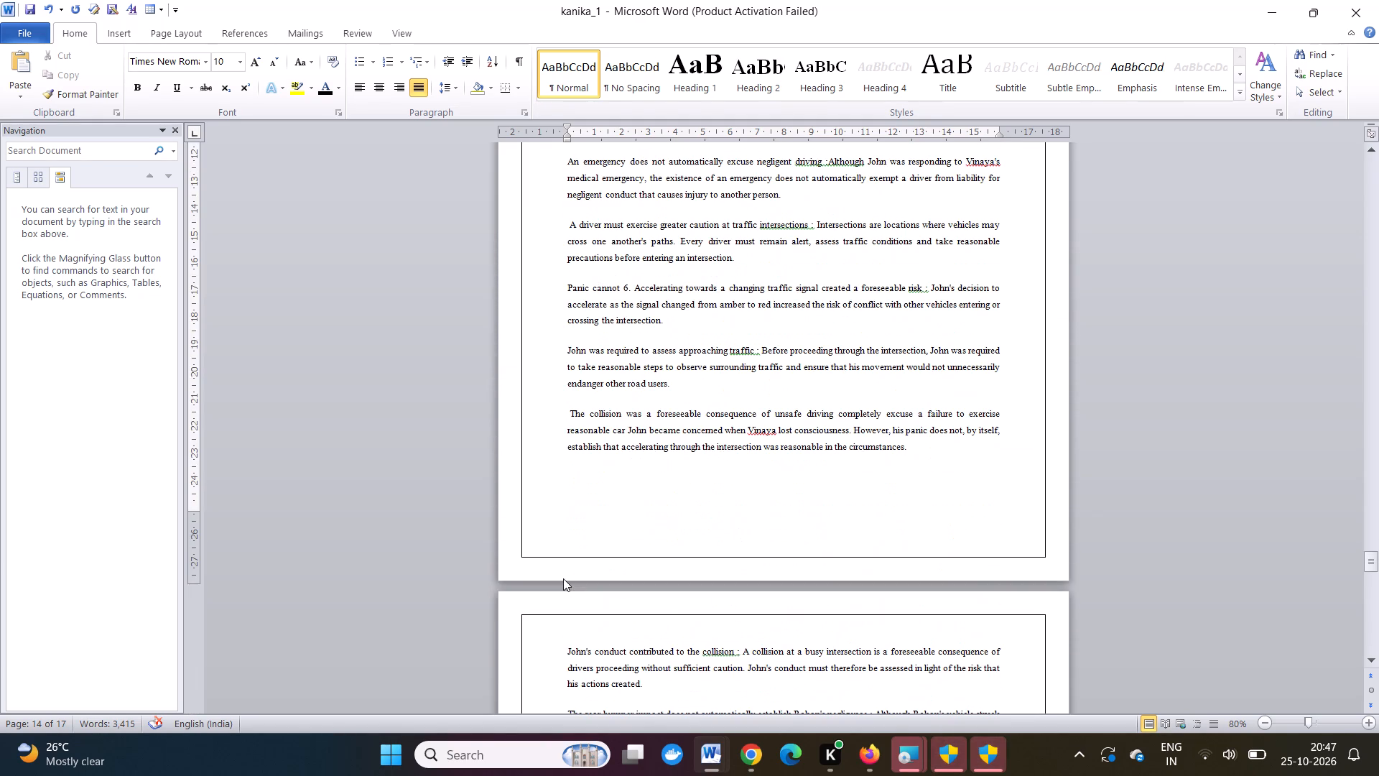
pyautogui.scroll(3, 563, 578)
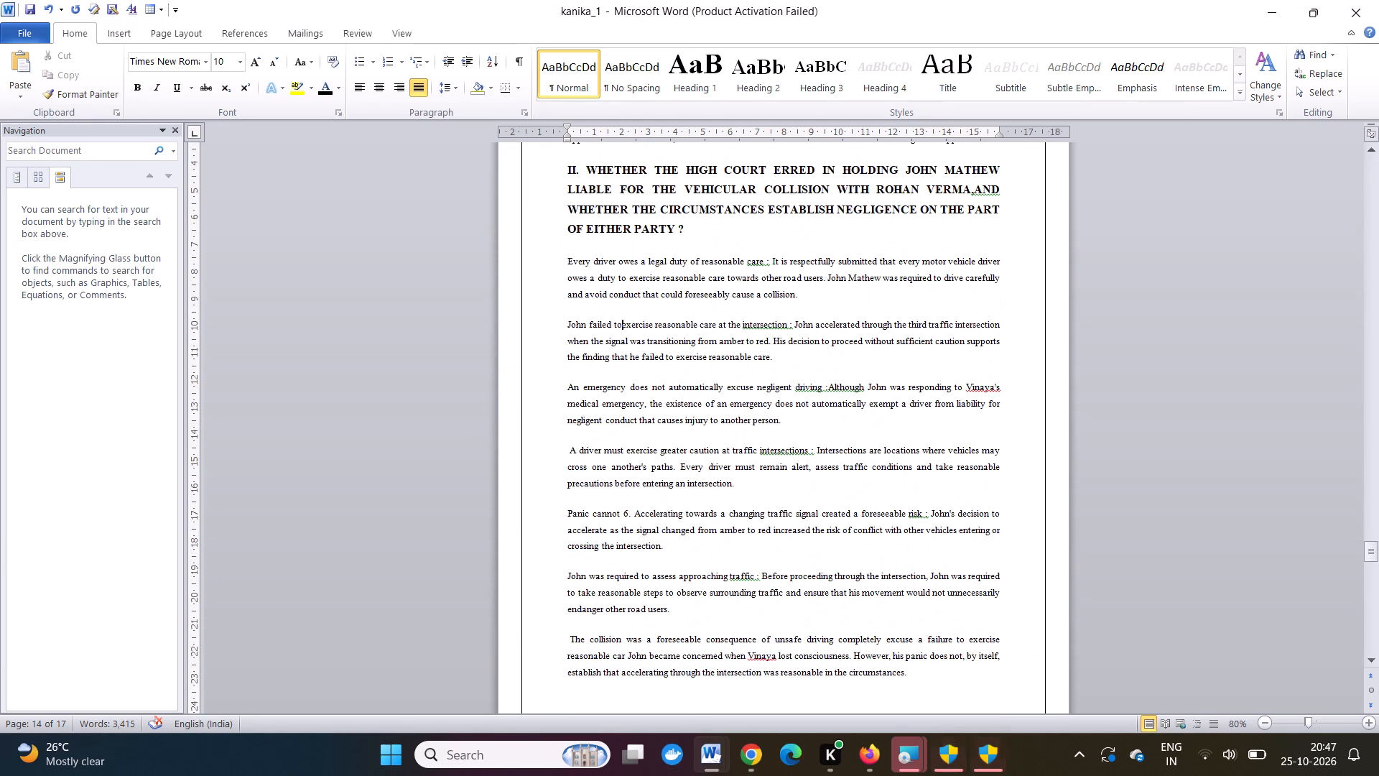
pyautogui.scroll(5, 563, 578)
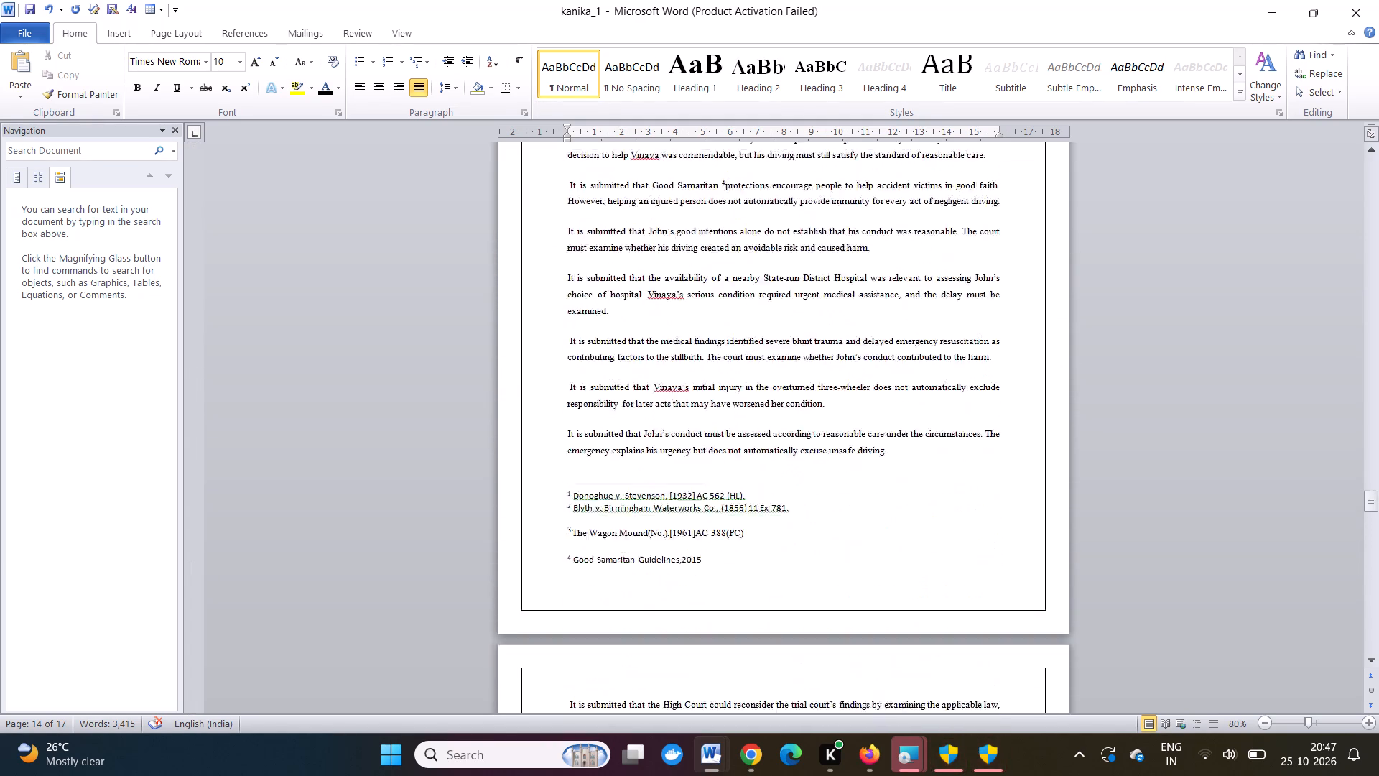
pyautogui.scroll(1, 563, 578)
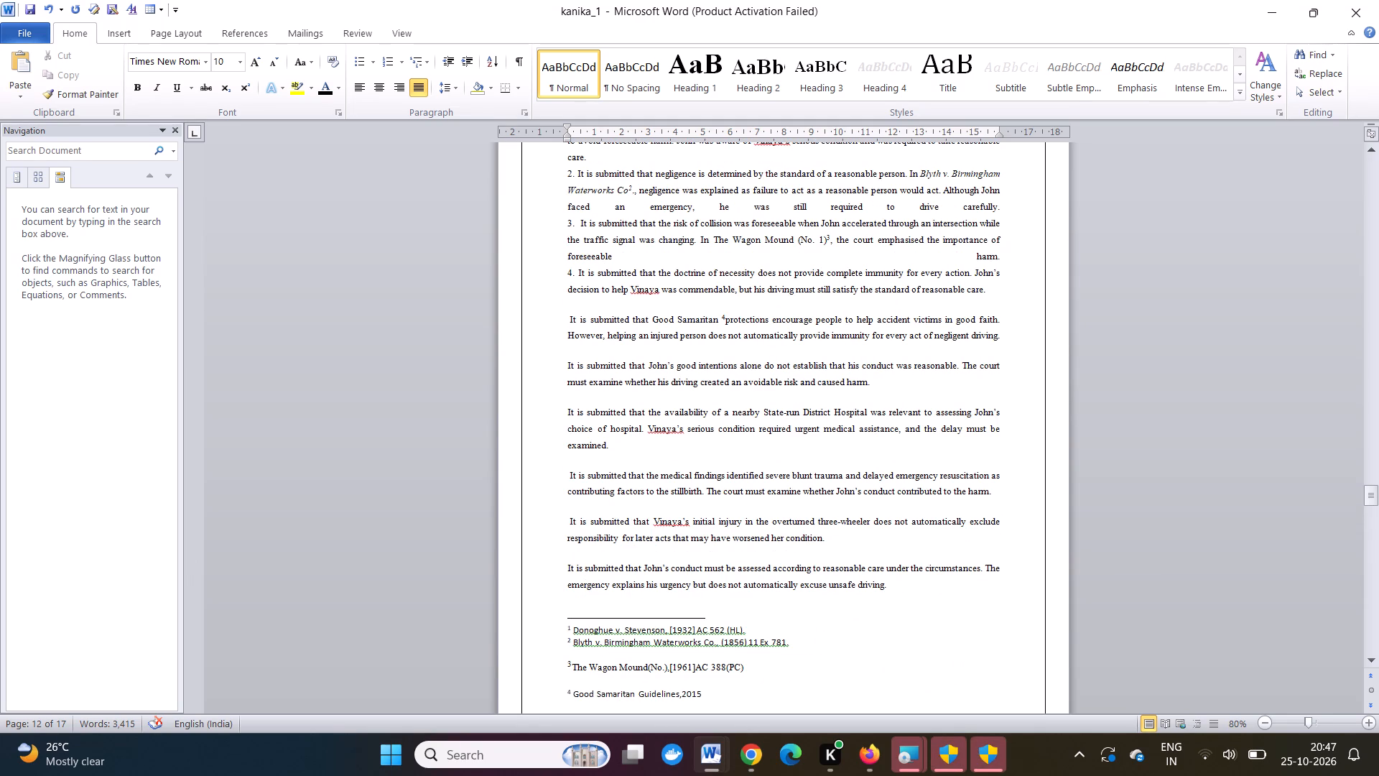
pyautogui.click(568, 320)
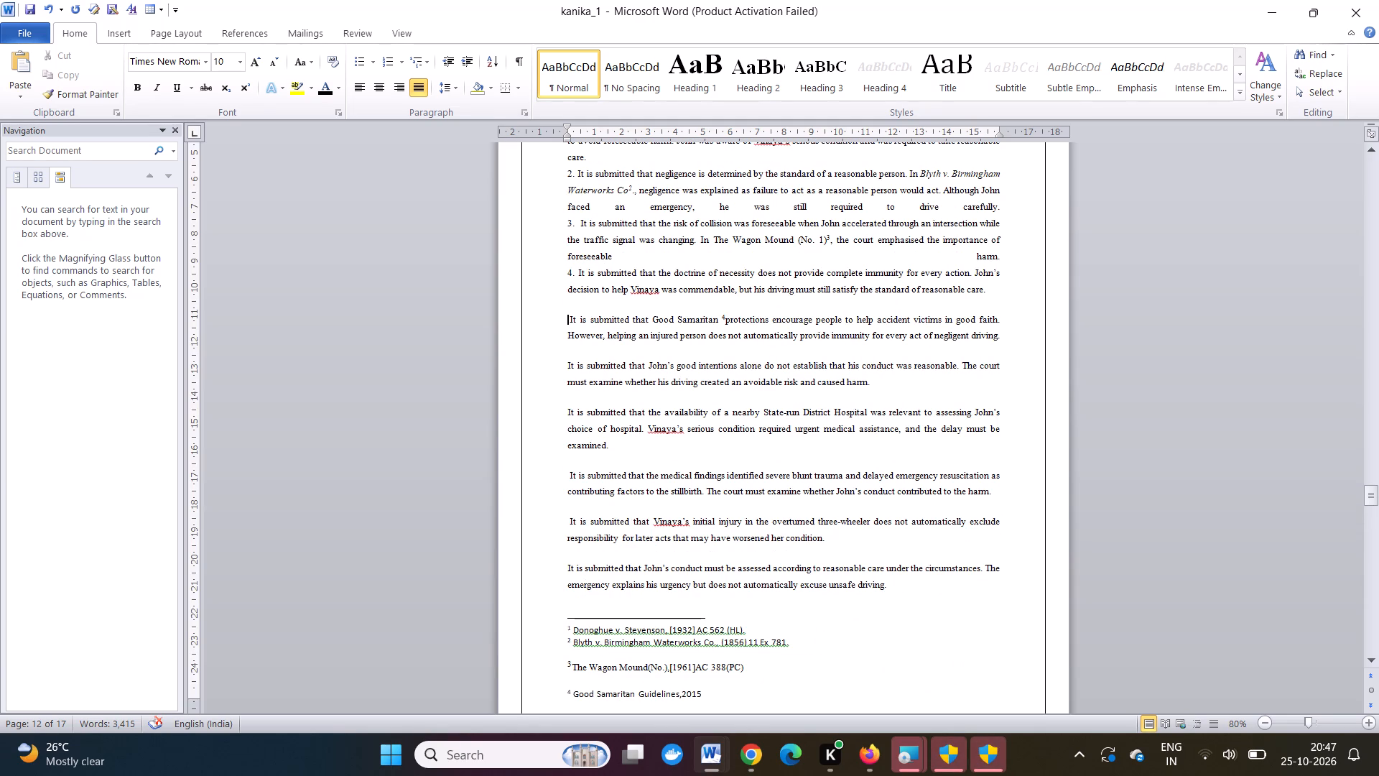
pyautogui.press('BackSpace')
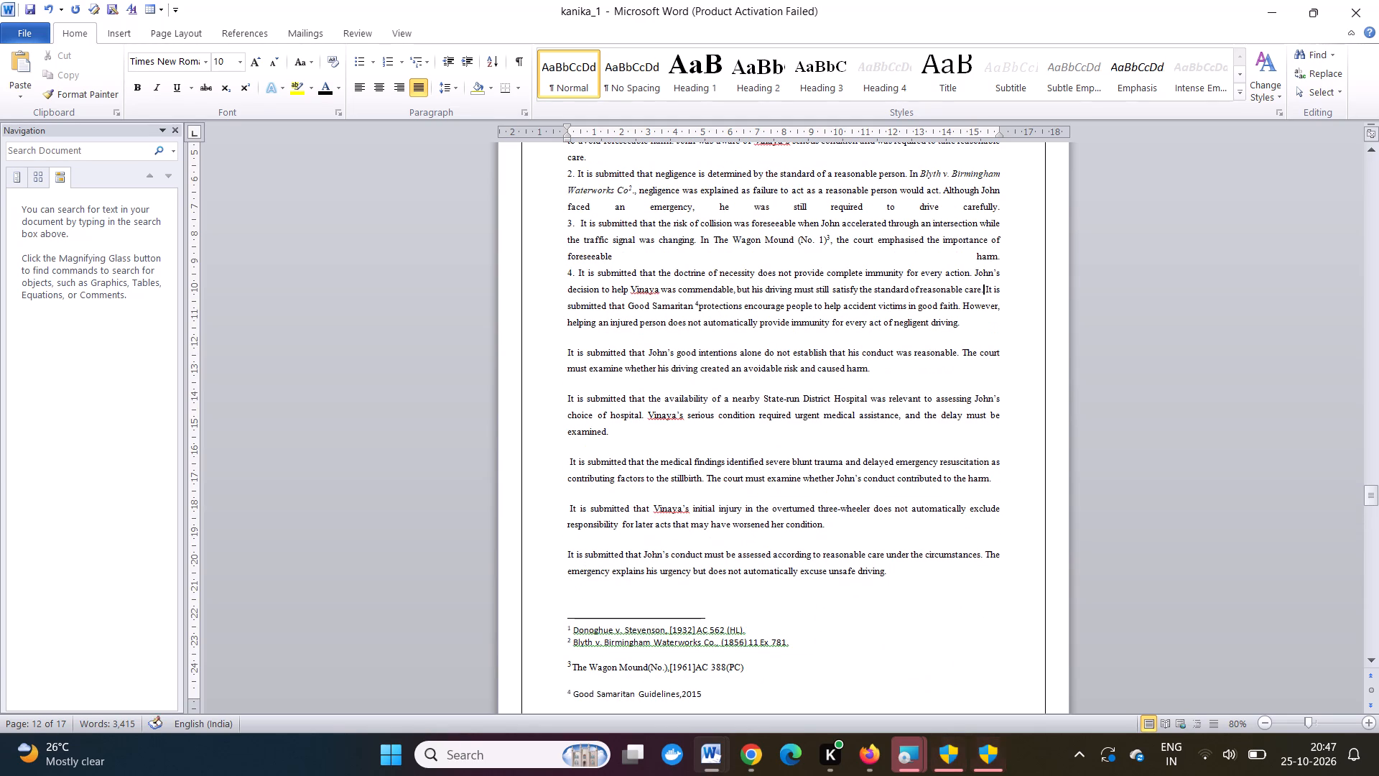
pyautogui.press('Return')
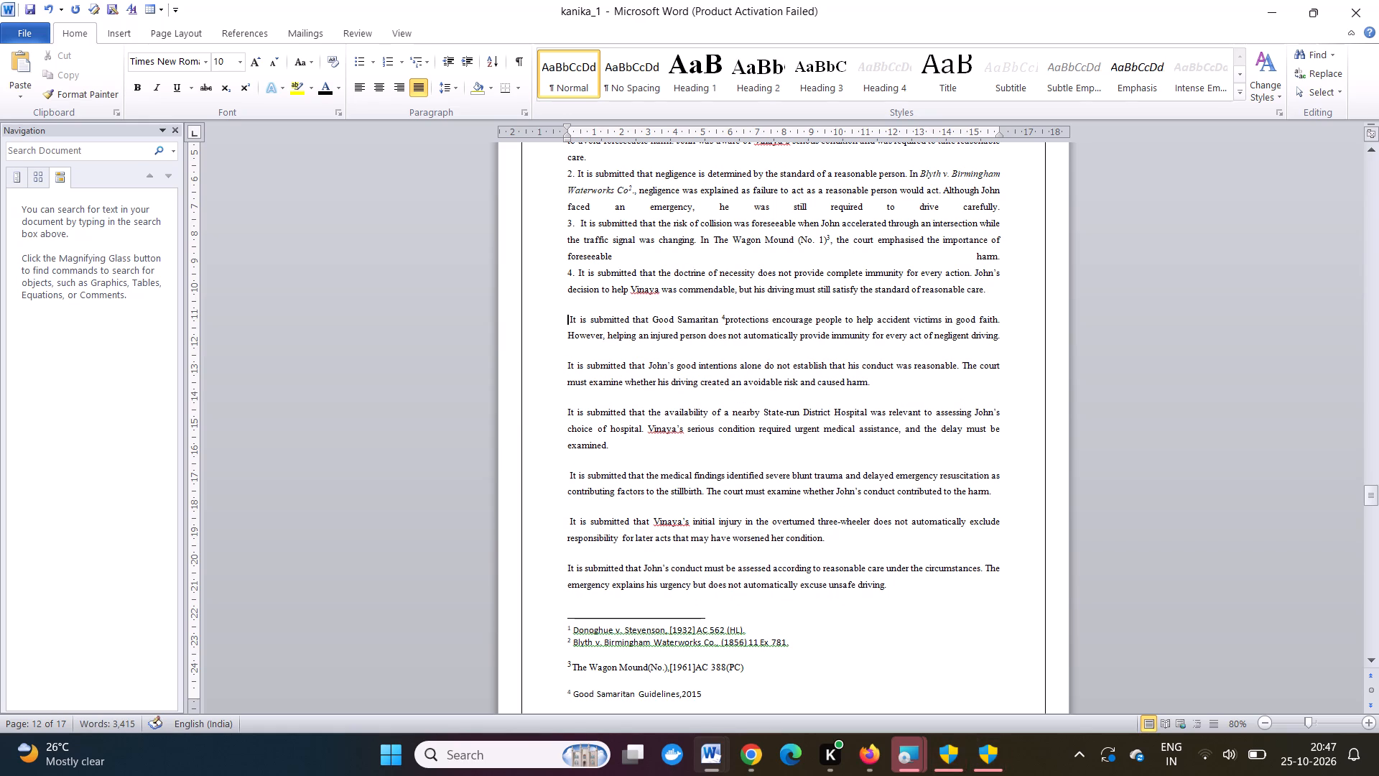
pyautogui.press('BackSpace')
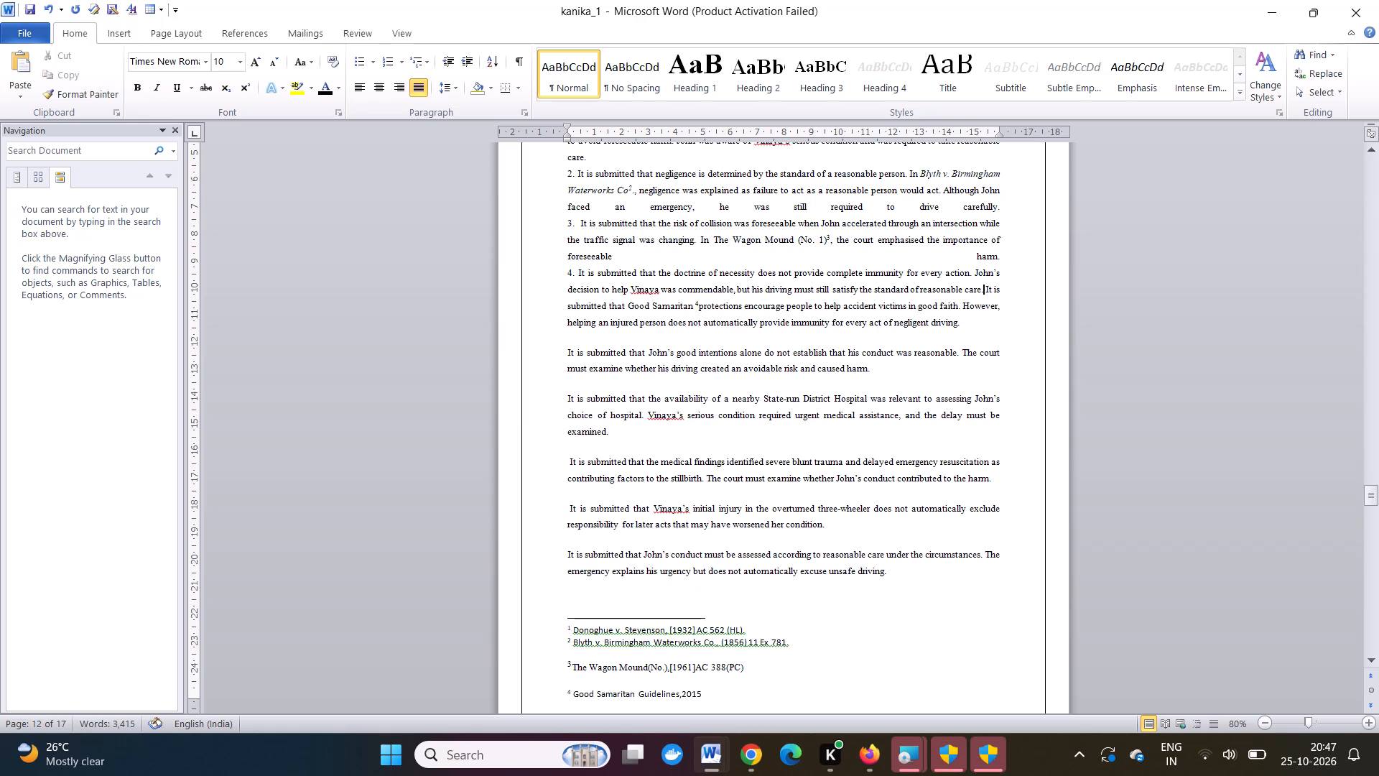
pyautogui.hotkey('shift', 'Return')
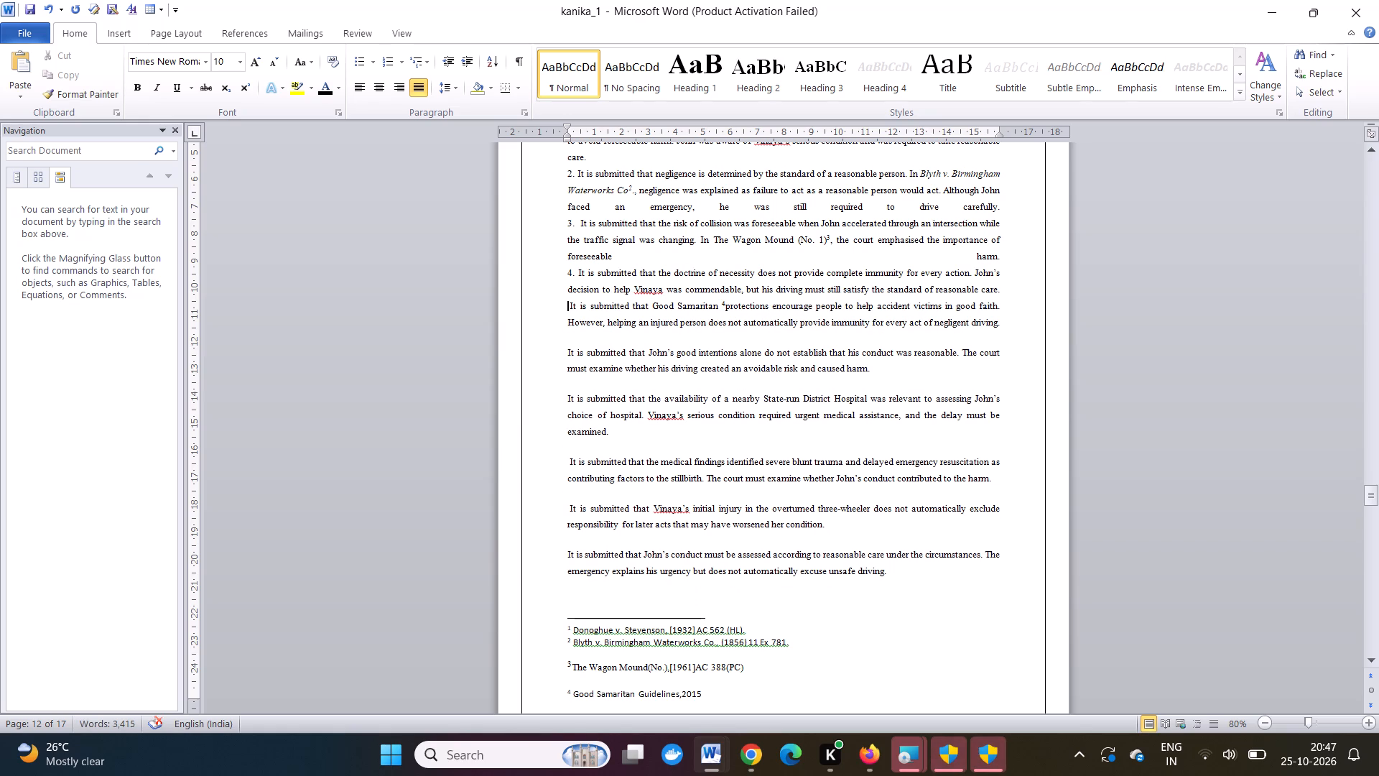
pyautogui.press('5')
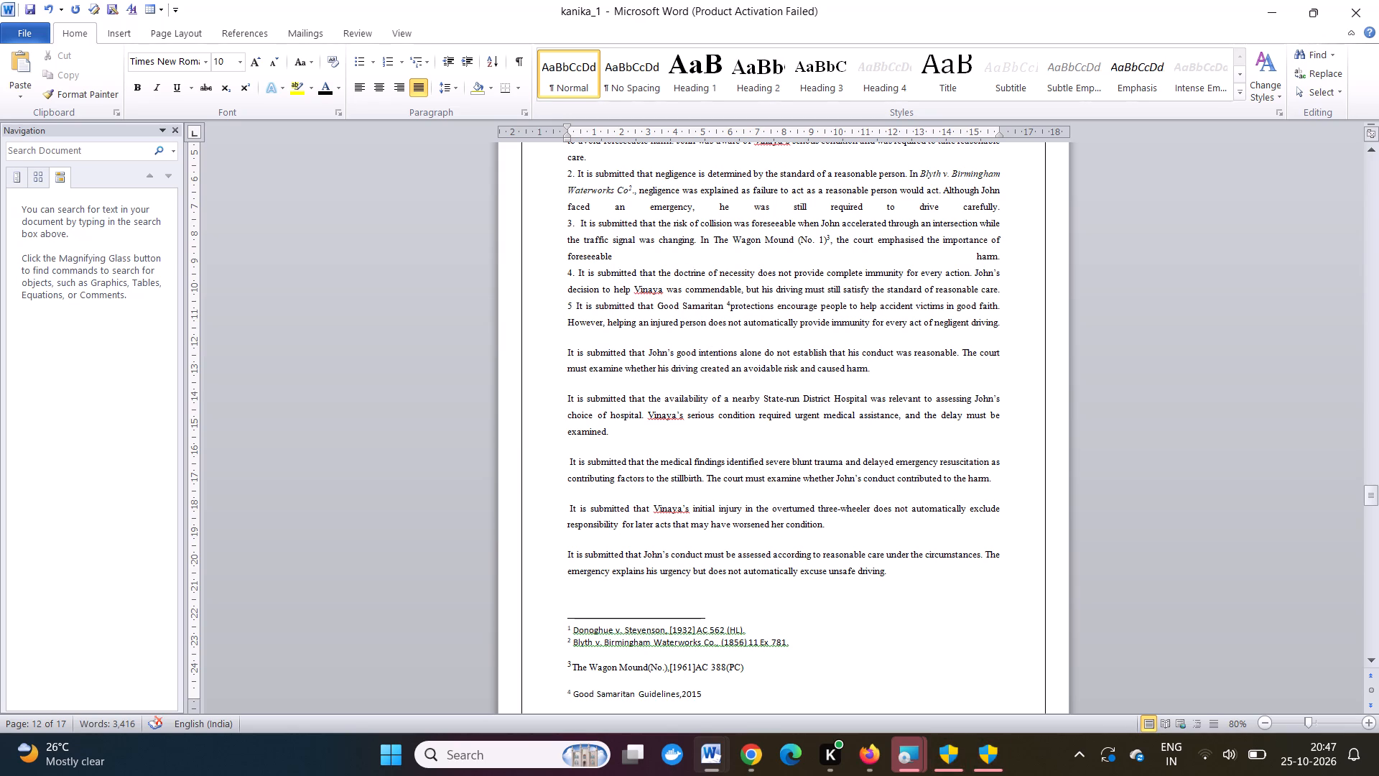
pyautogui.press('.')
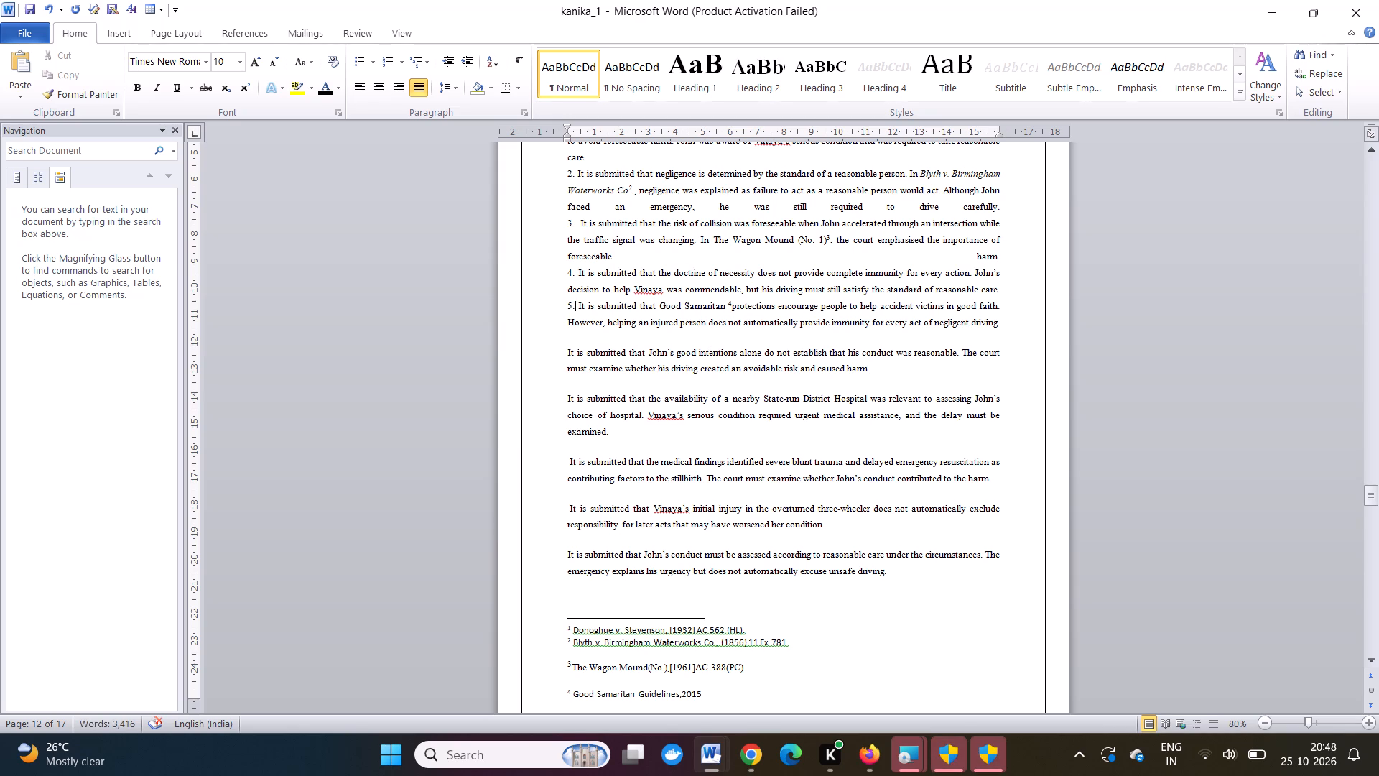
# Replace the paragraph gap before the submission on John's good intentions with a line break and number it "6.".
pyautogui.click(565, 354)
pyautogui.press('BackSpace')
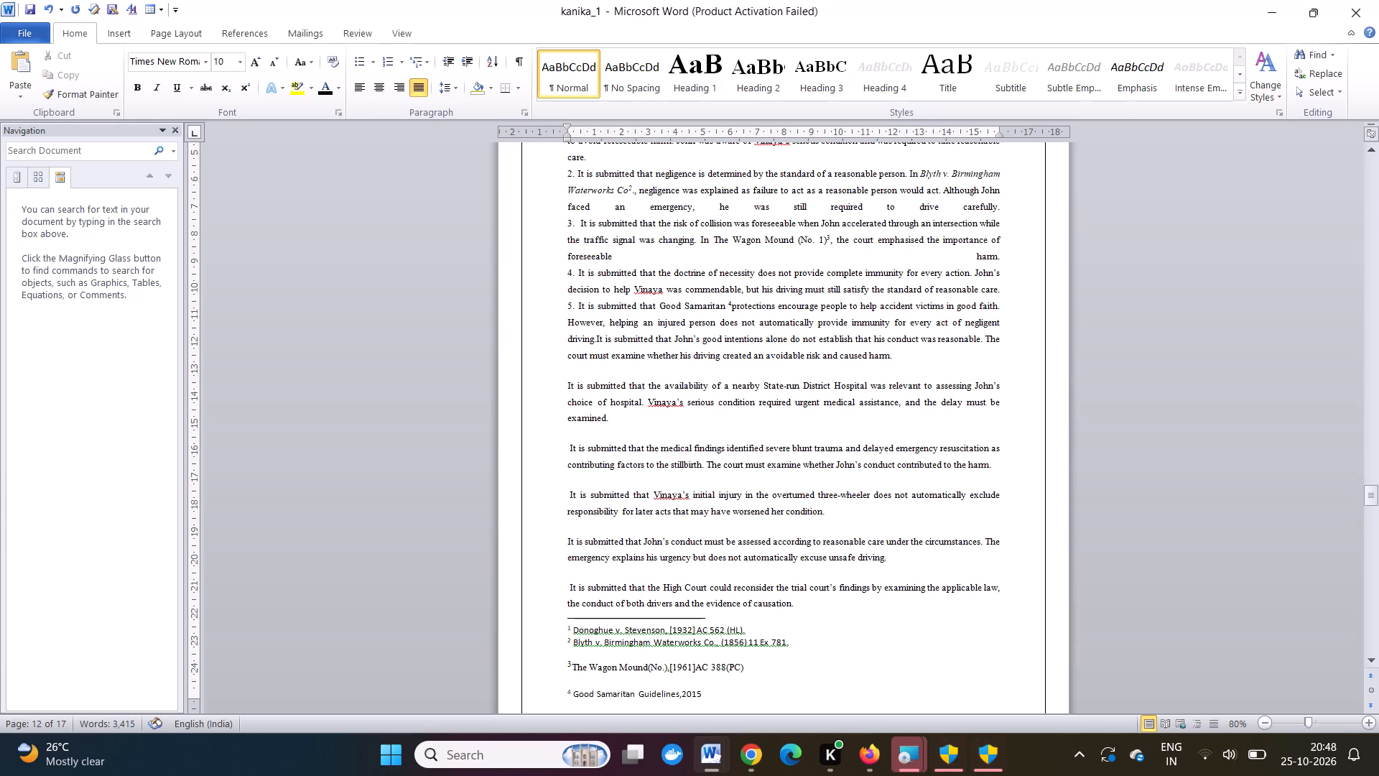
pyautogui.hotkey('shift', 'Return')
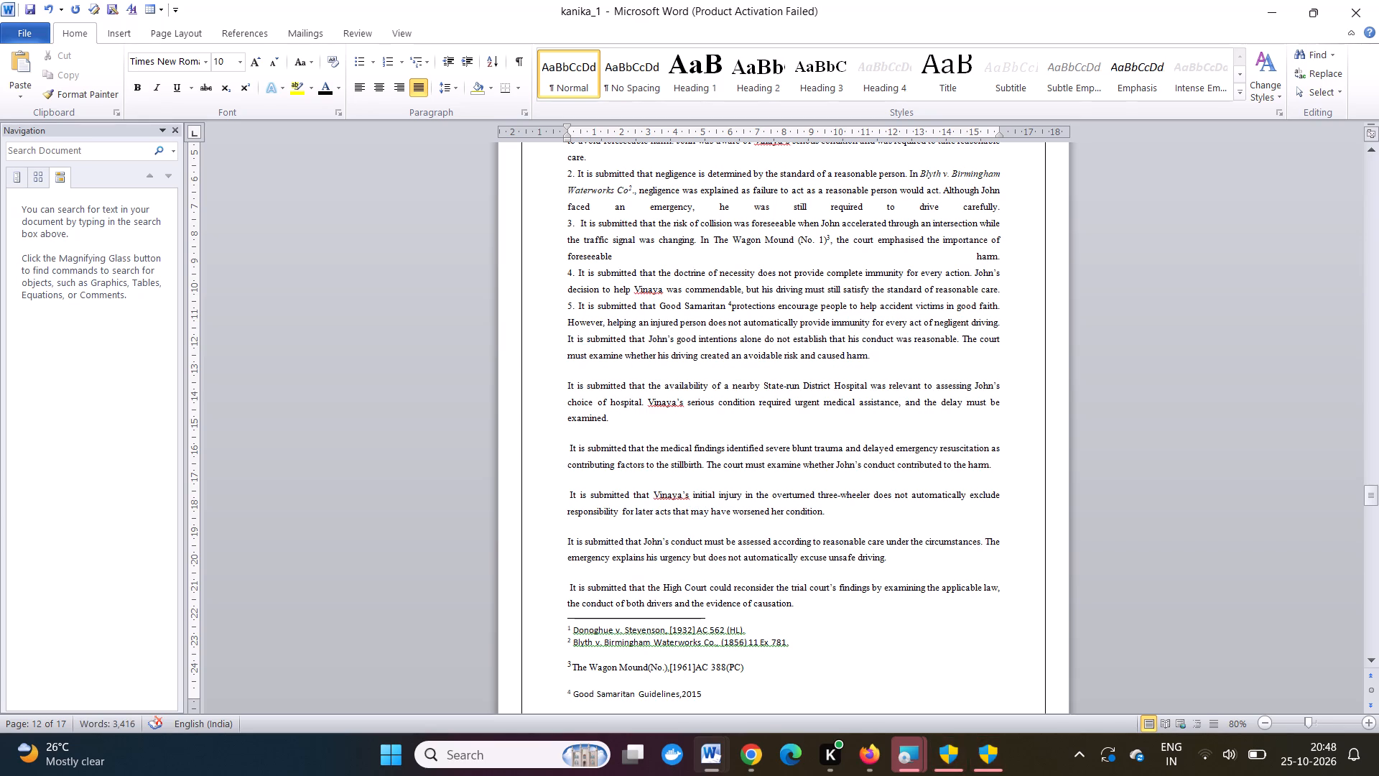
pyautogui.press('6')
pyautogui.press('.')
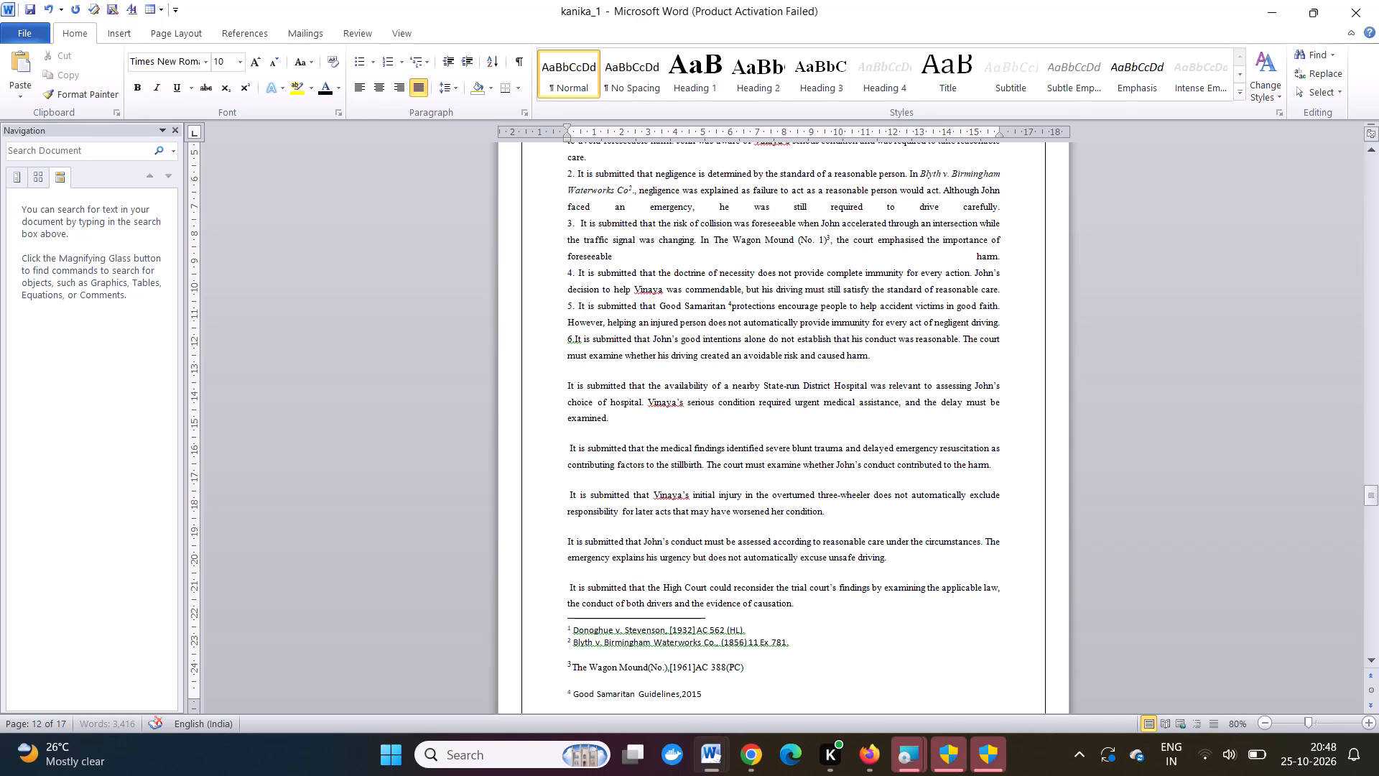
pyautogui.press('space')
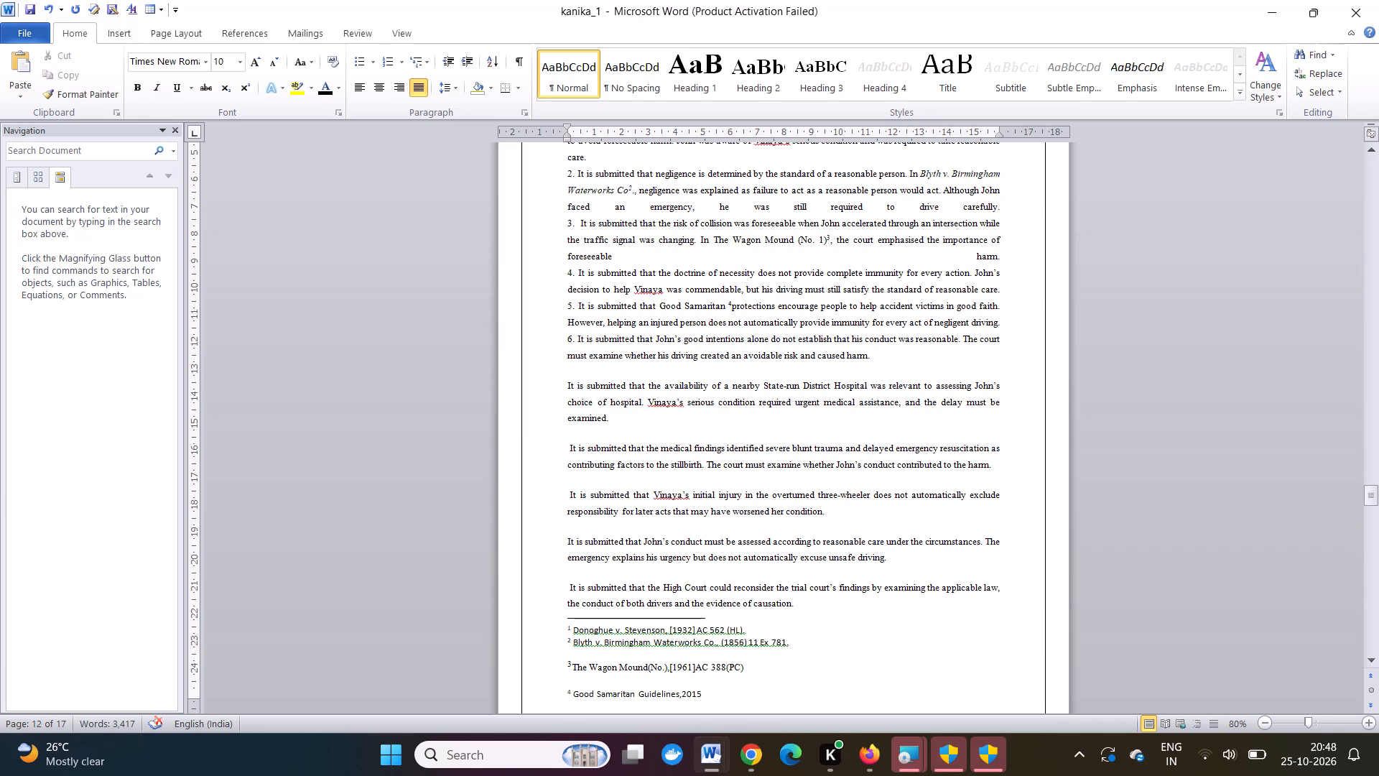
# Replace the paragraph gap before the submission on the nearby State-run District Hospital with a line break and number it "7.".
pyautogui.click(565, 385)
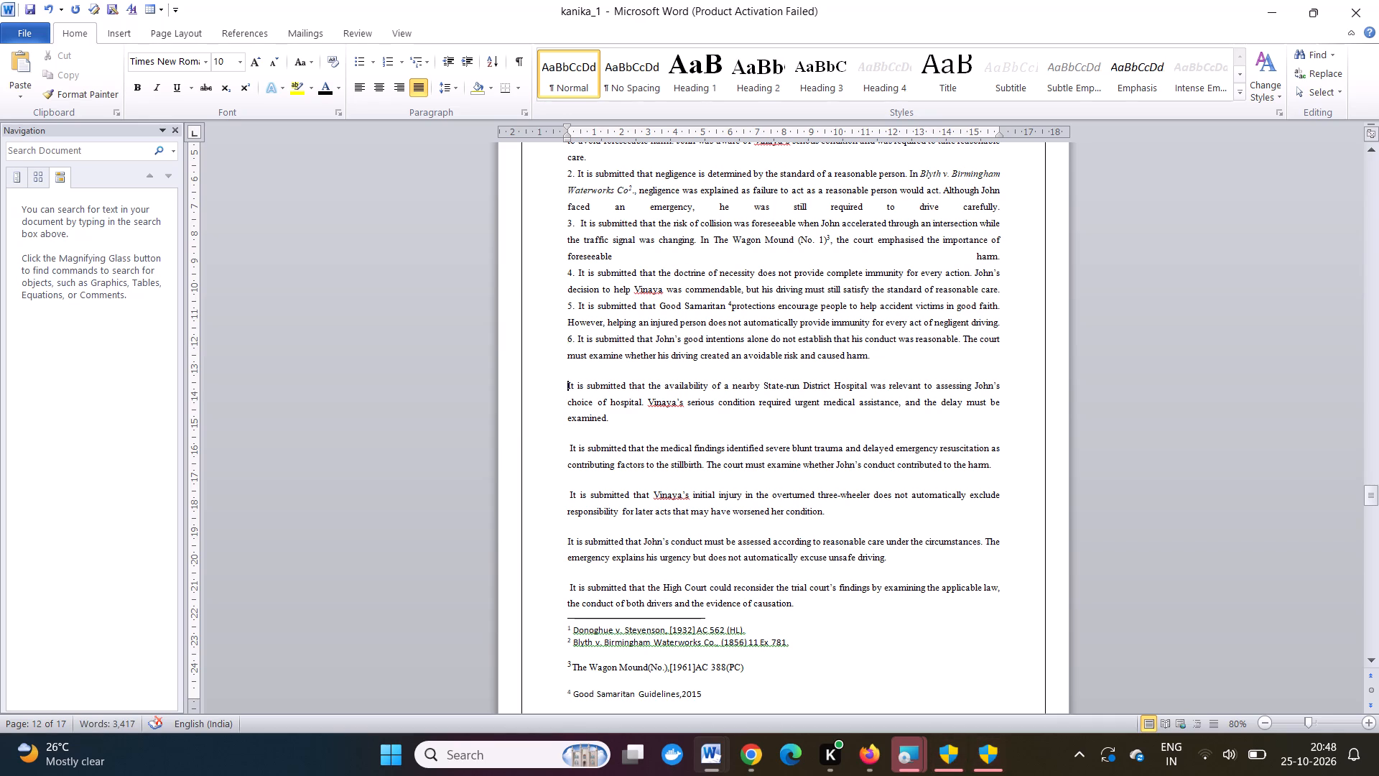
pyautogui.press('BackSpace')
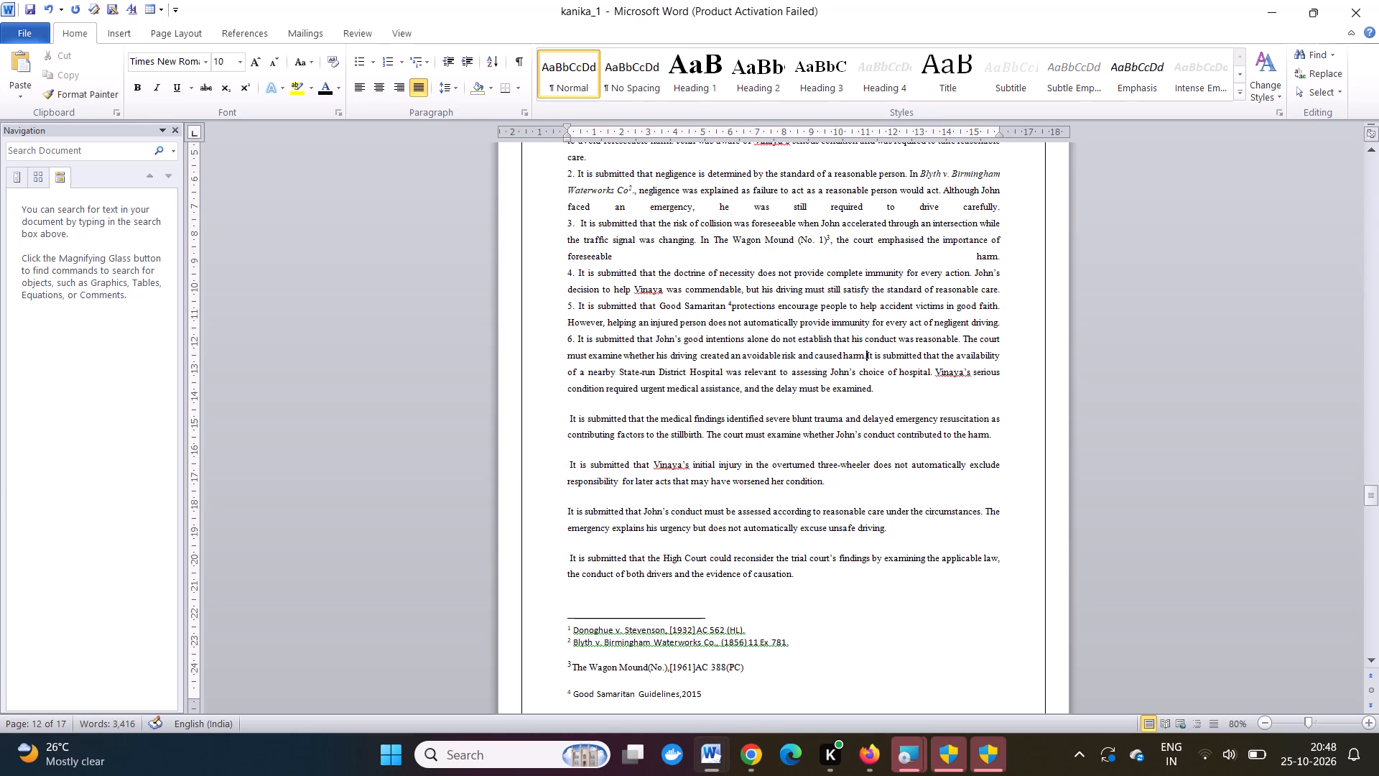
pyautogui.hotkey('shift', 'Return')
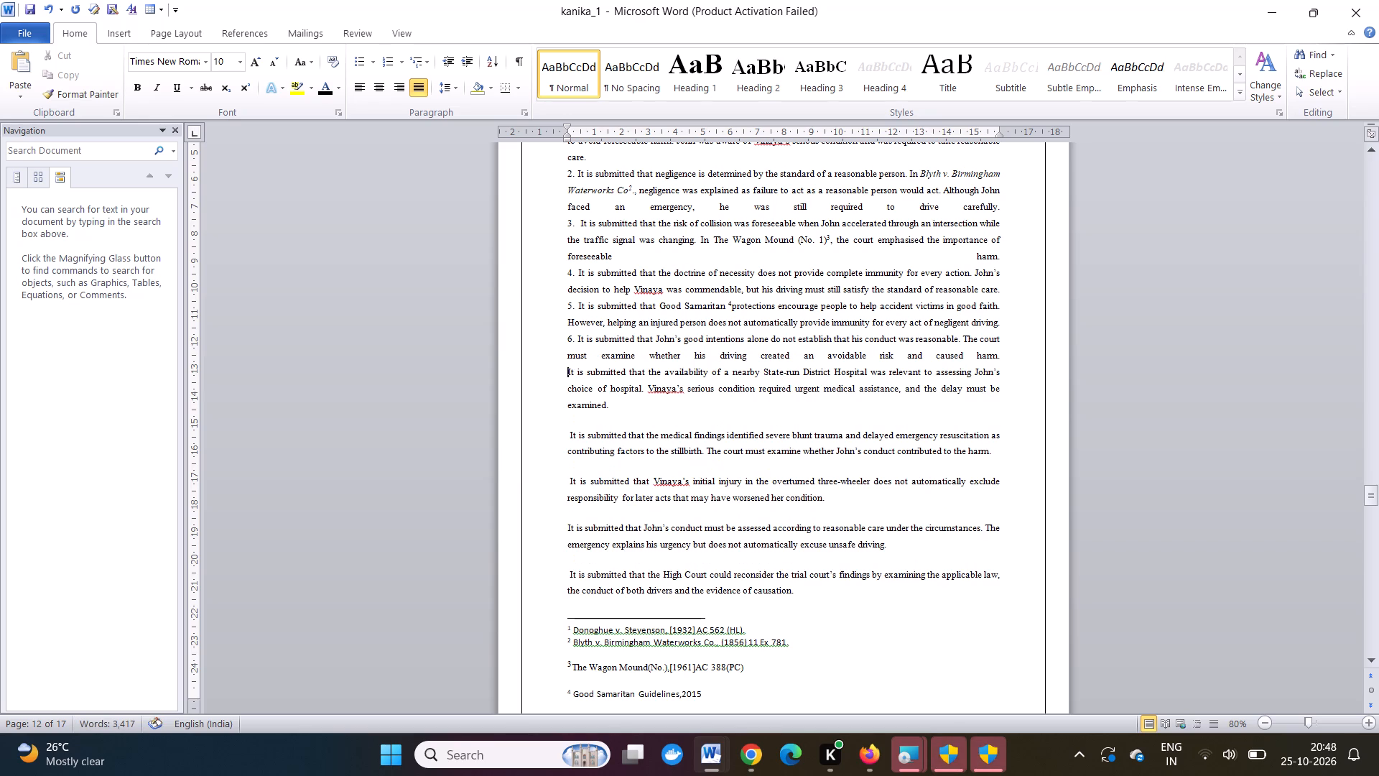
pyautogui.press('7')
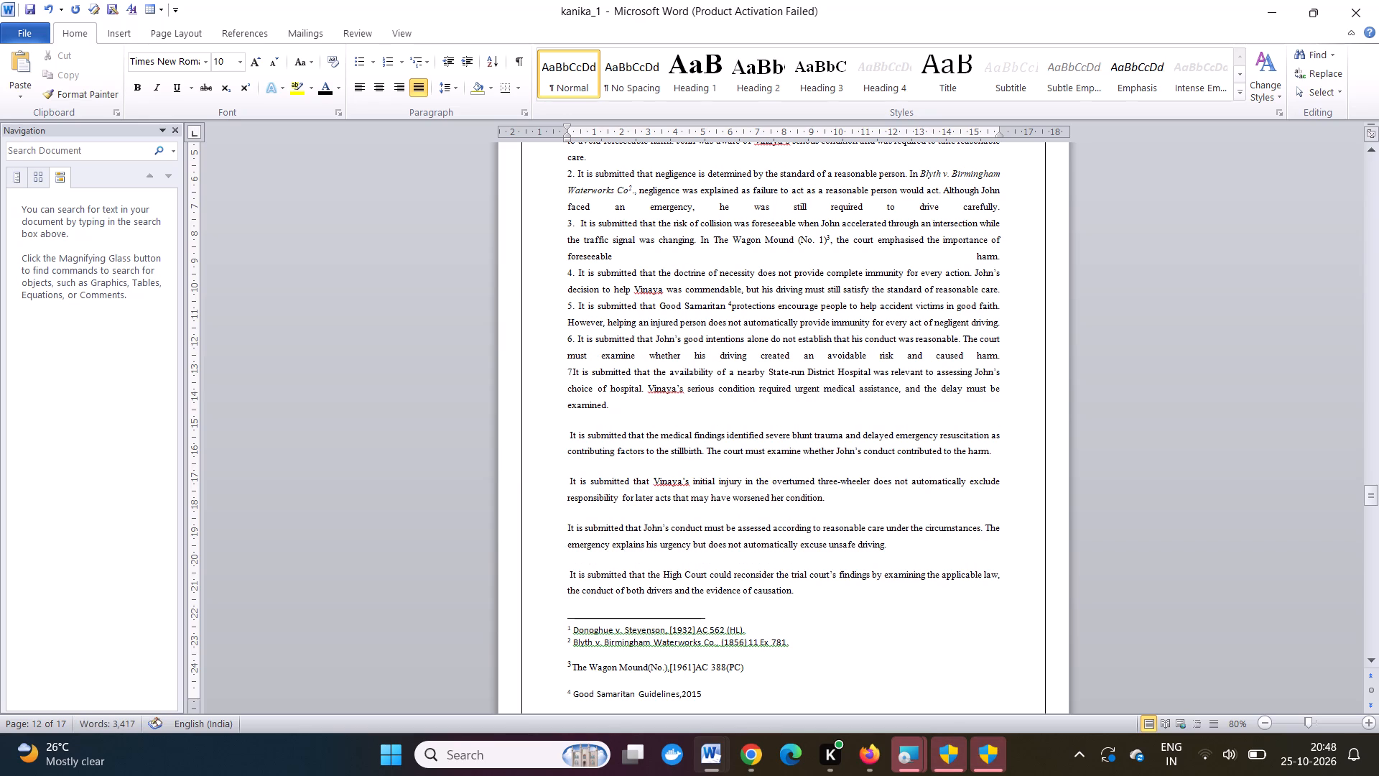
pyautogui.press('.')
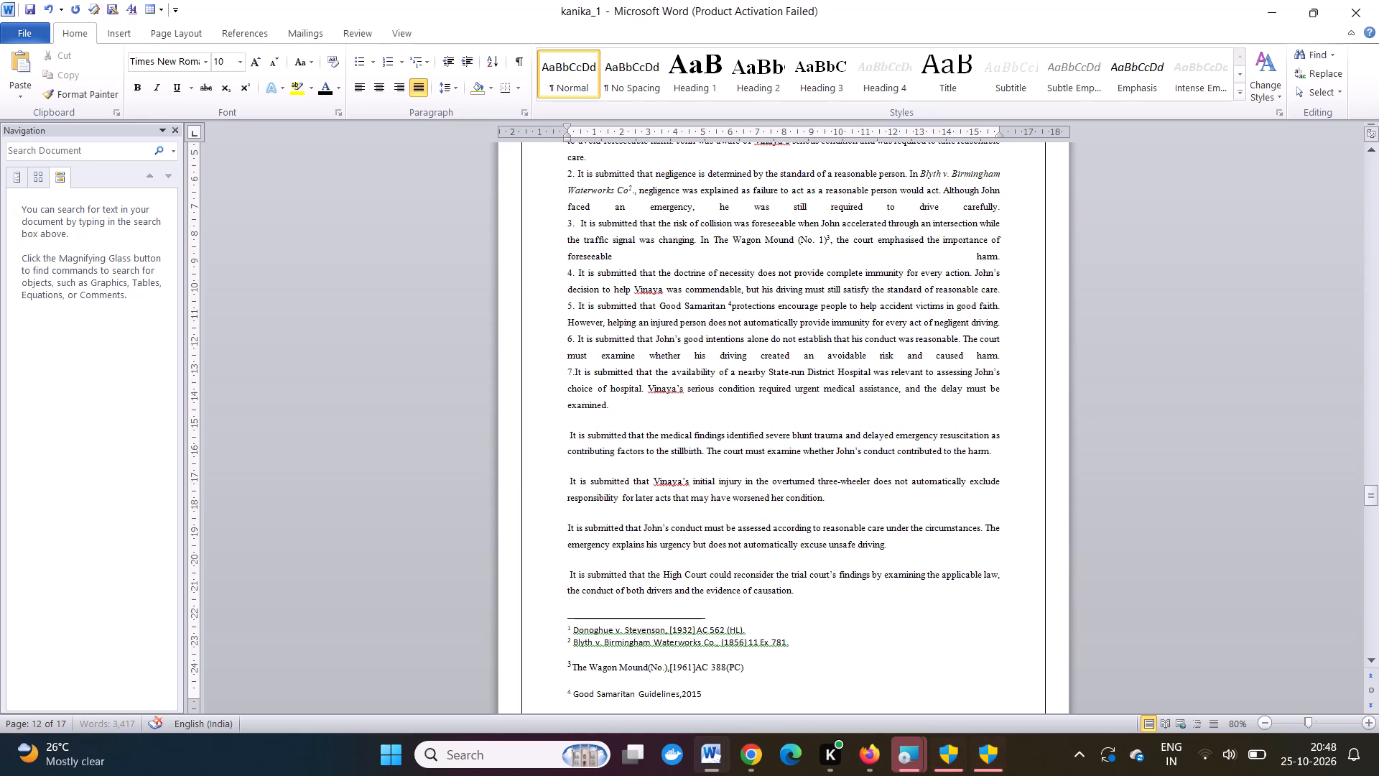
pyautogui.press('space')
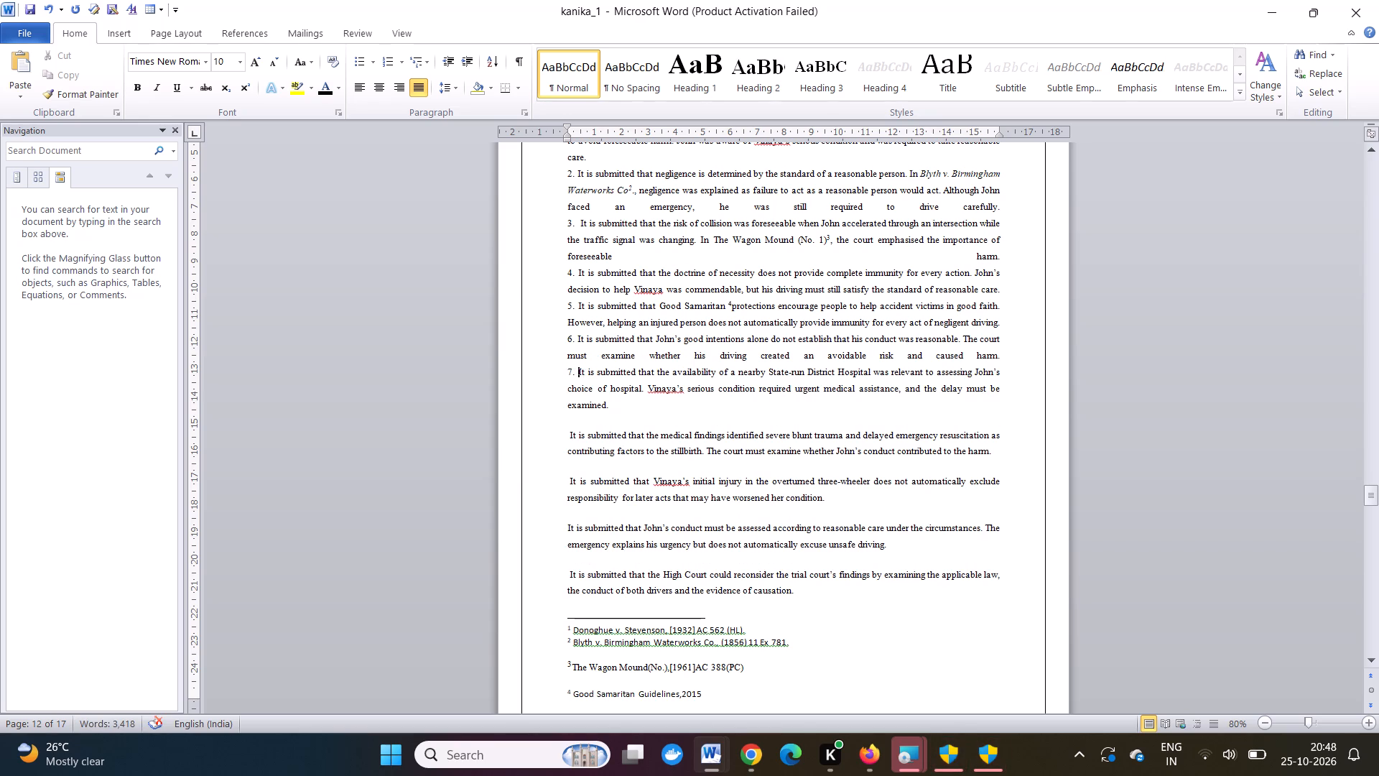
# Replace the paragraph gap before the submission on the medical findings of severe blunt trauma with a line break and number it "8.".
pyautogui.click(569, 433)
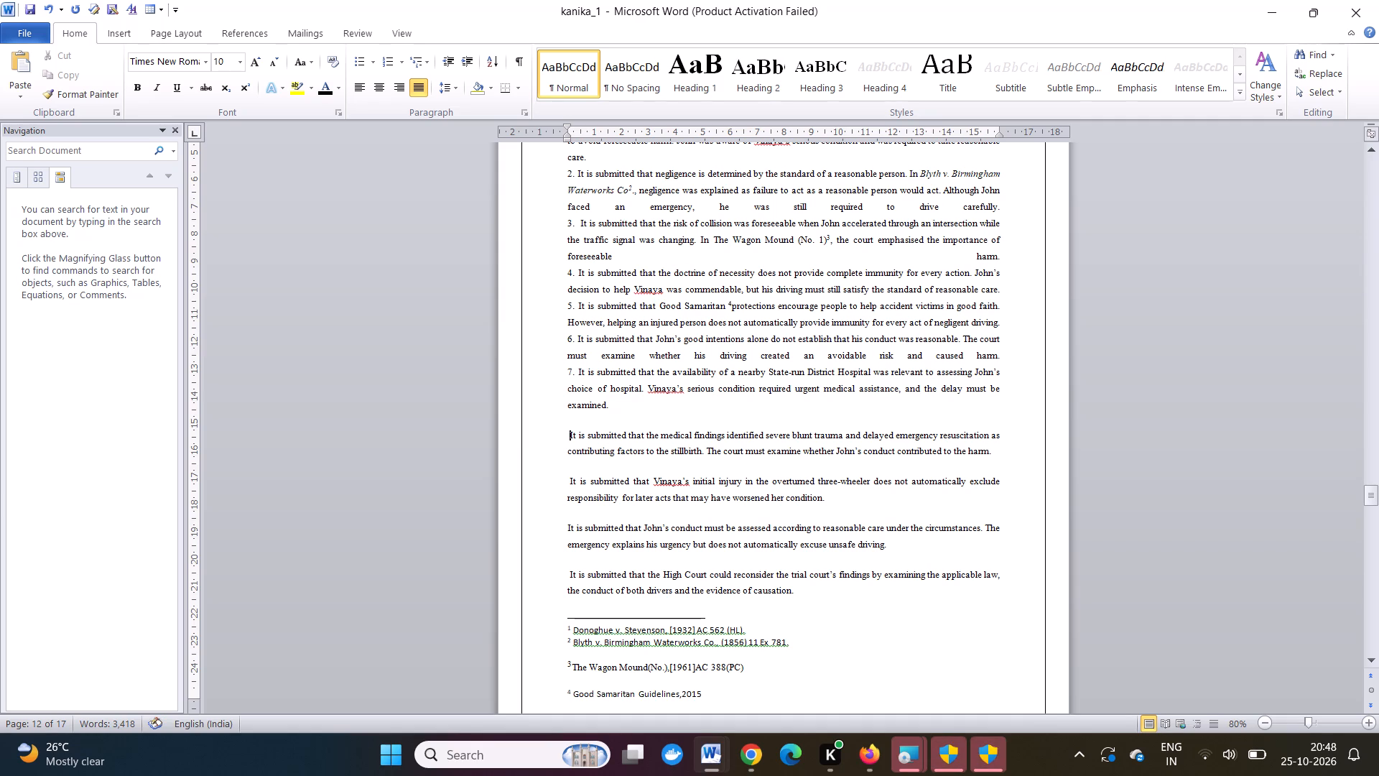
pyautogui.press('BackSpace')
pyautogui.press('BackSpace')
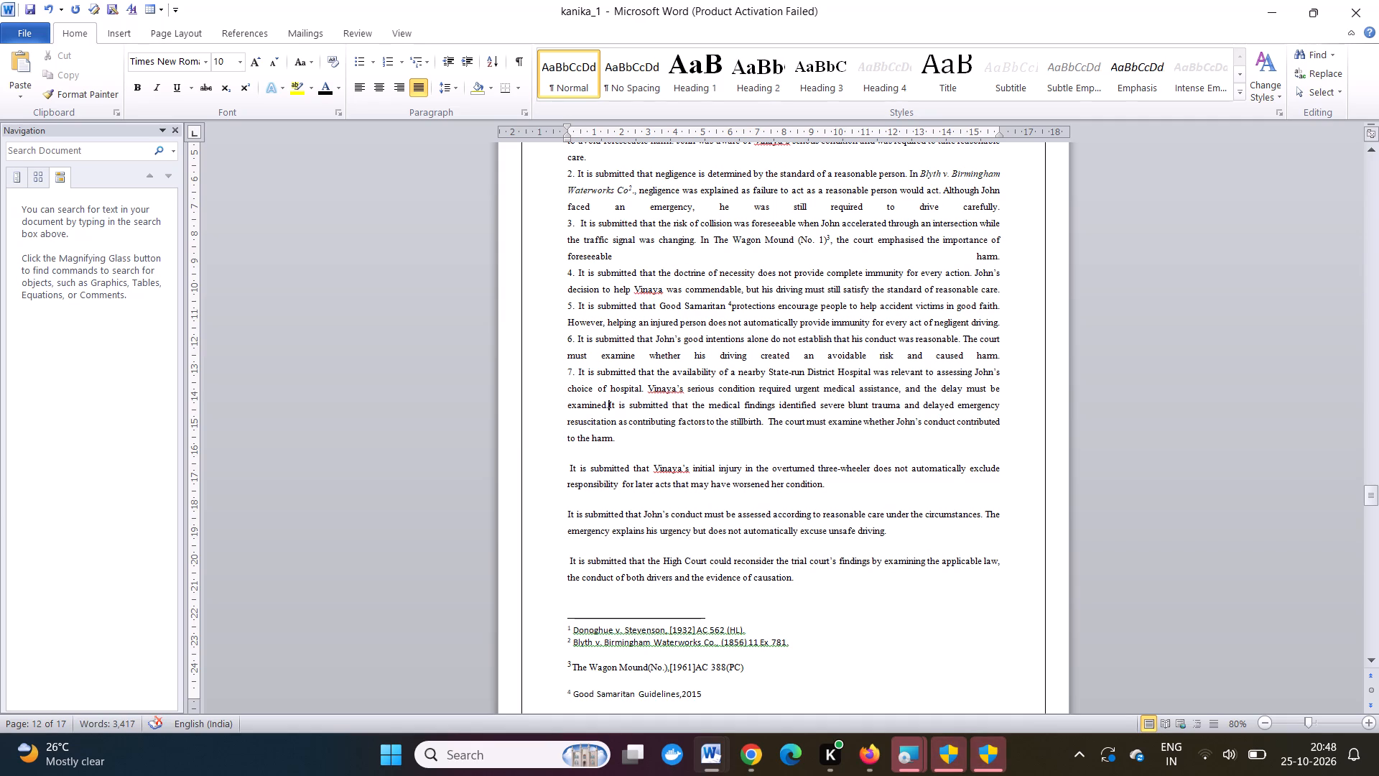
pyautogui.hotkey('shift', 'Return')
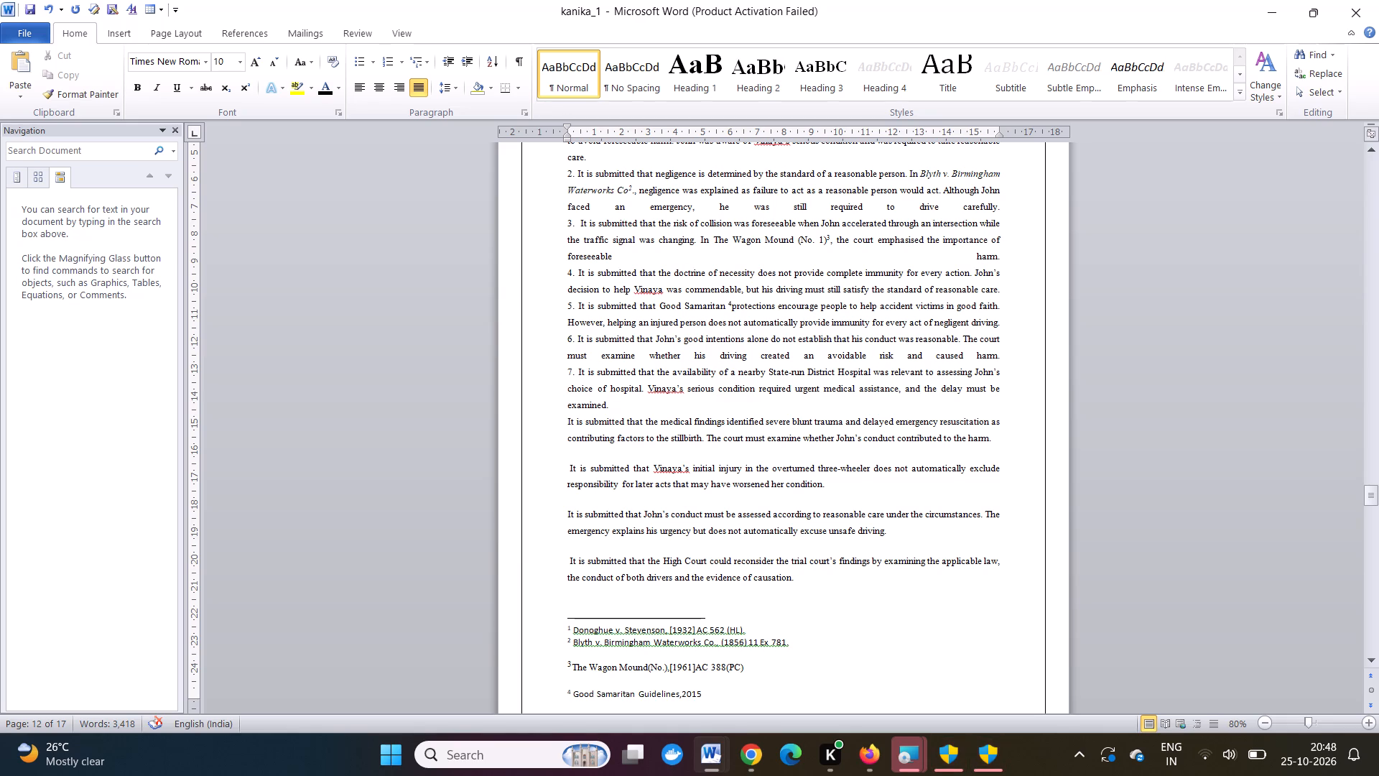
pyautogui.press('8')
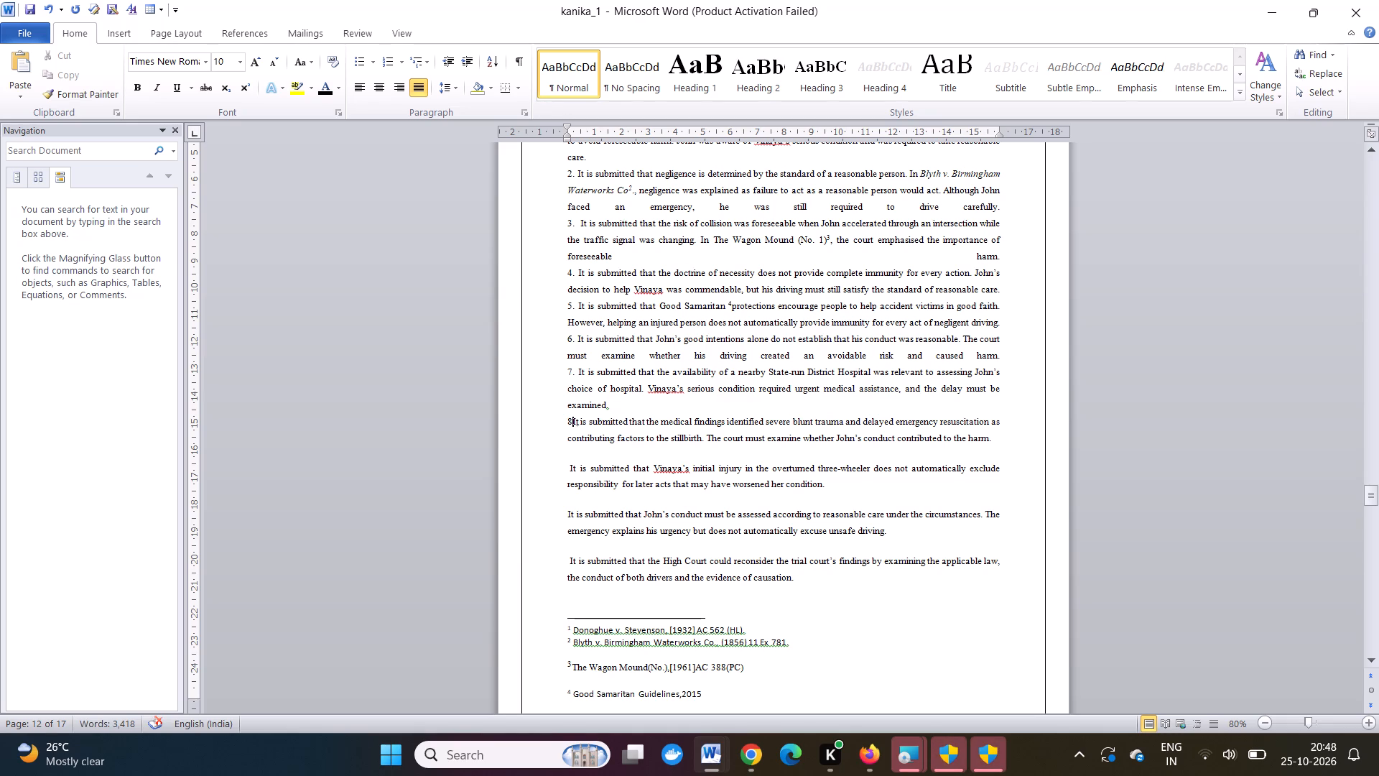
pyautogui.write('.')
pyautogui.press('space')
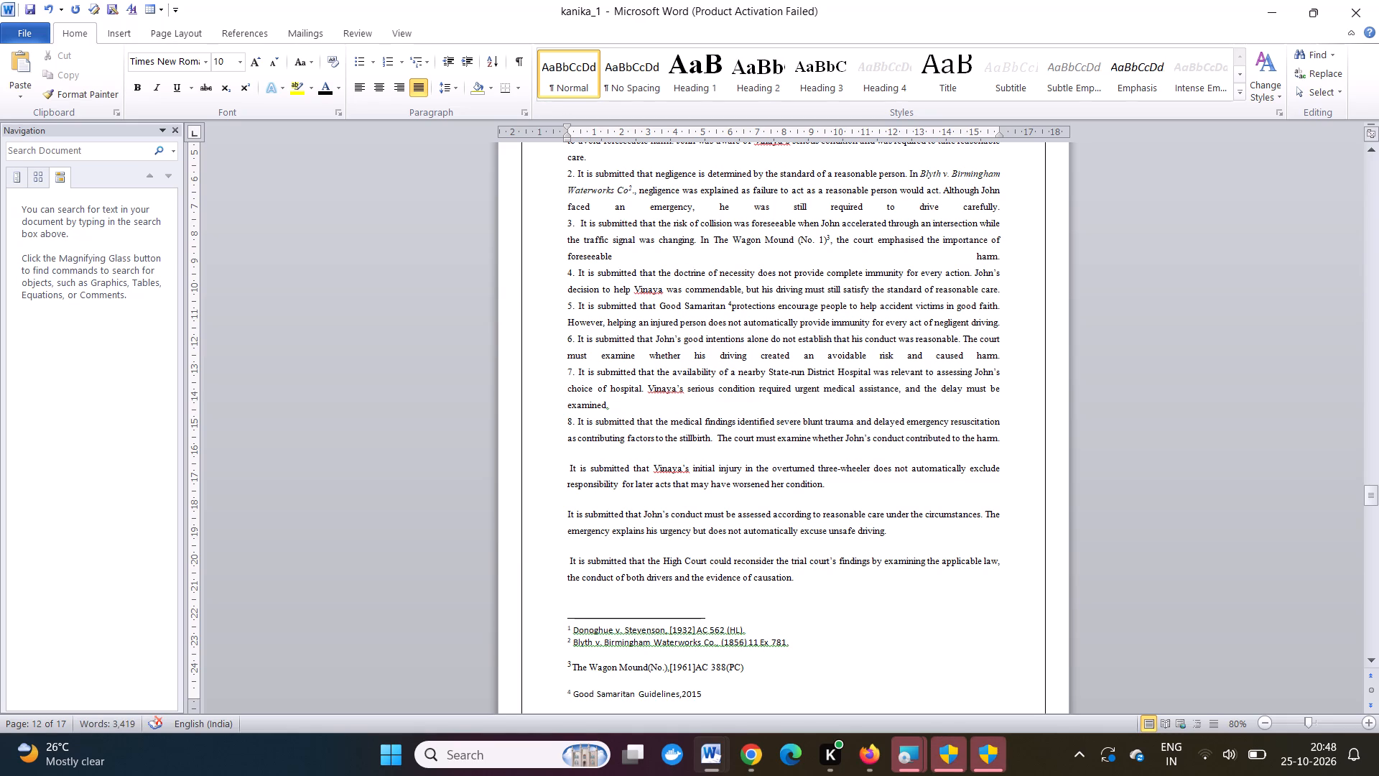
pyautogui.click(567, 468)
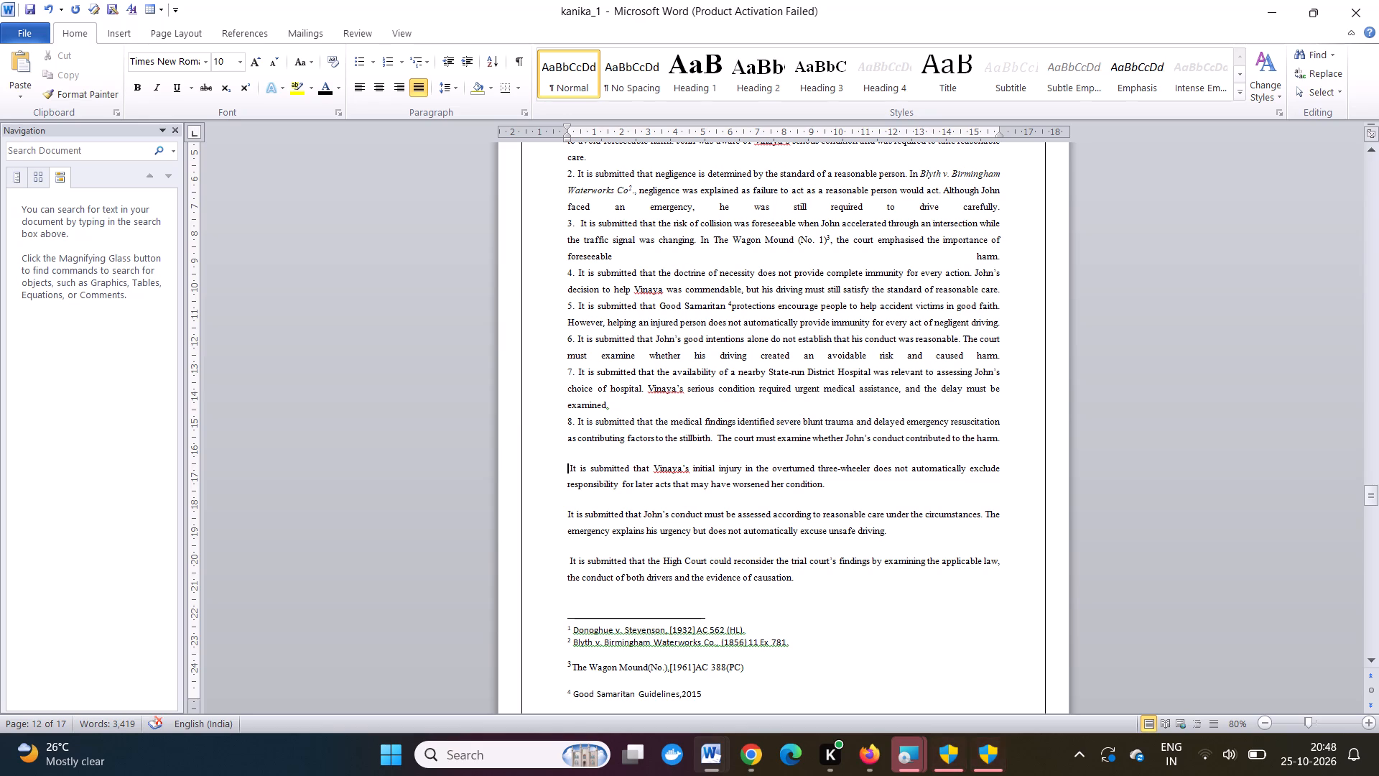
pyautogui.press('BackSpace')
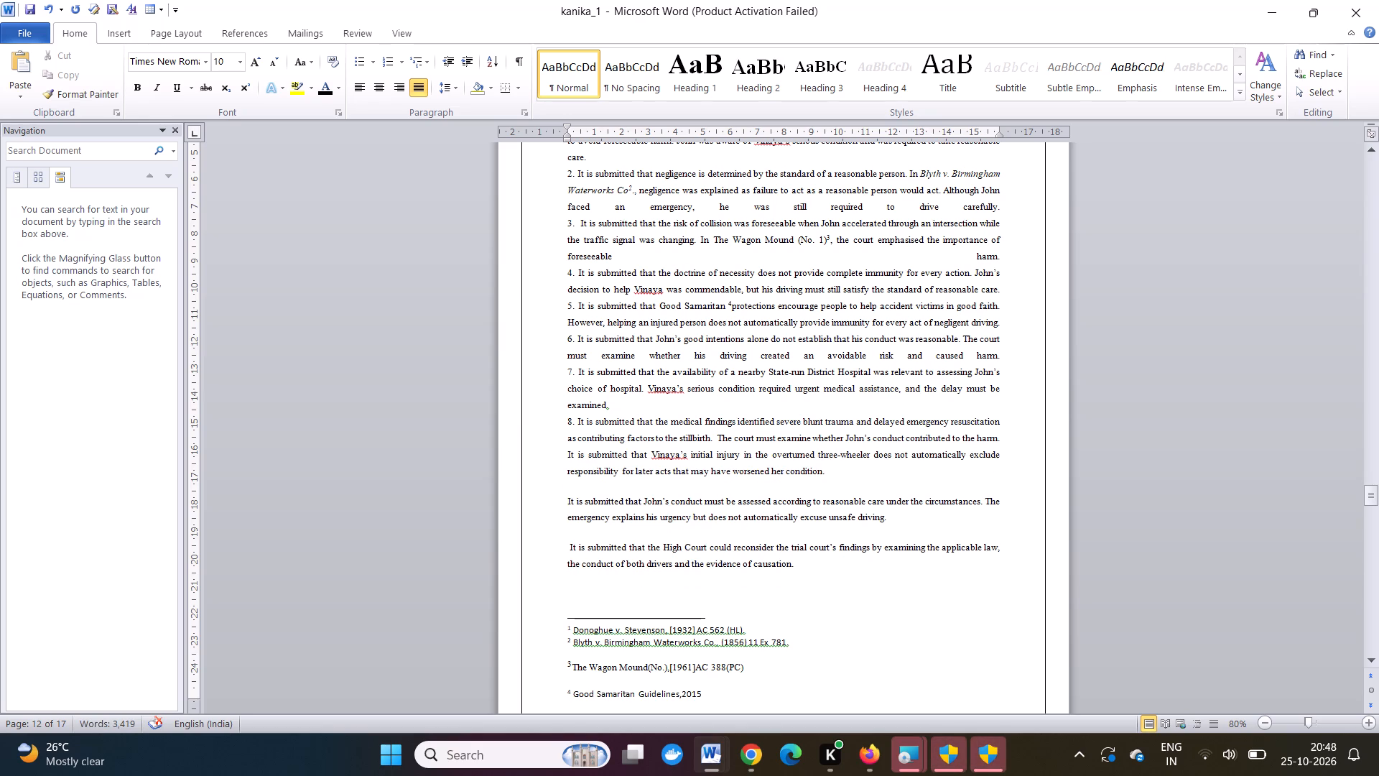
pyautogui.press('Return')
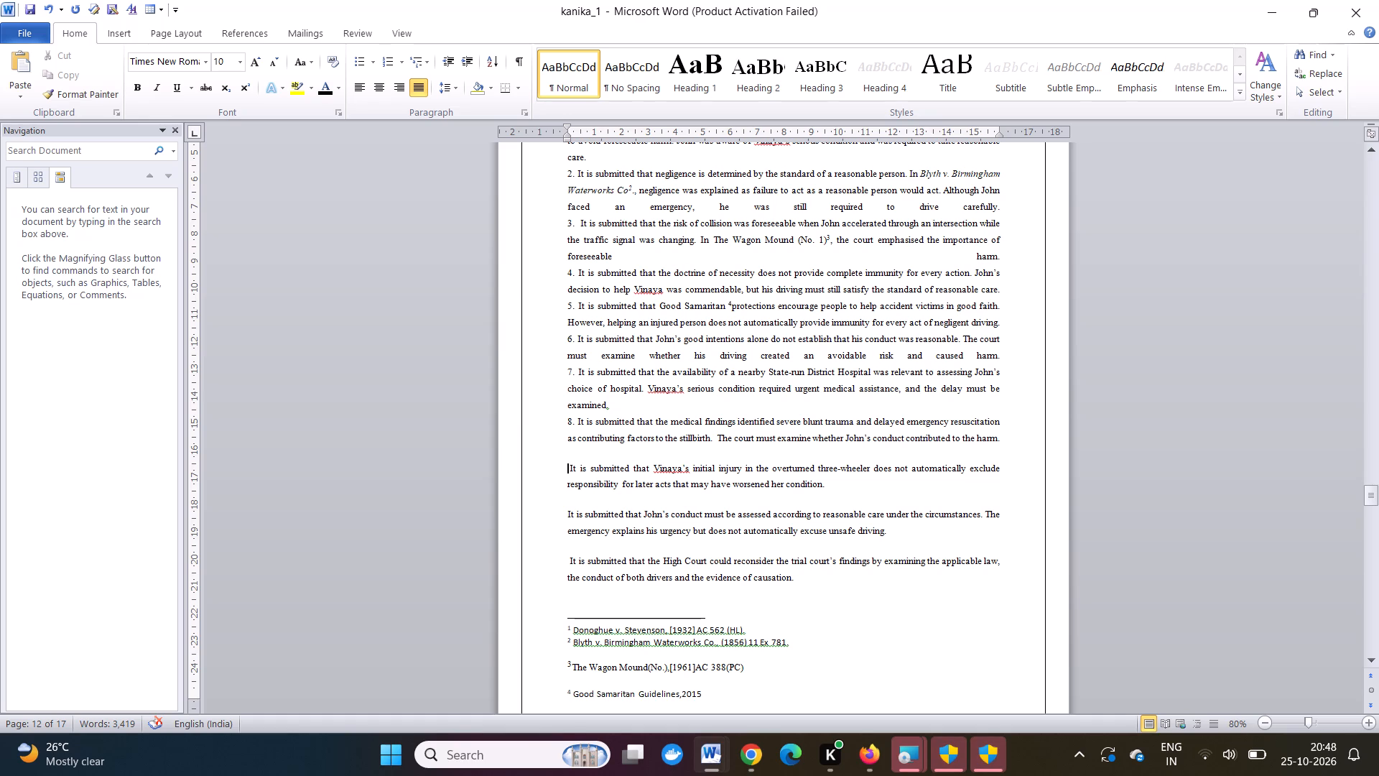
pyautogui.press('BackSpace')
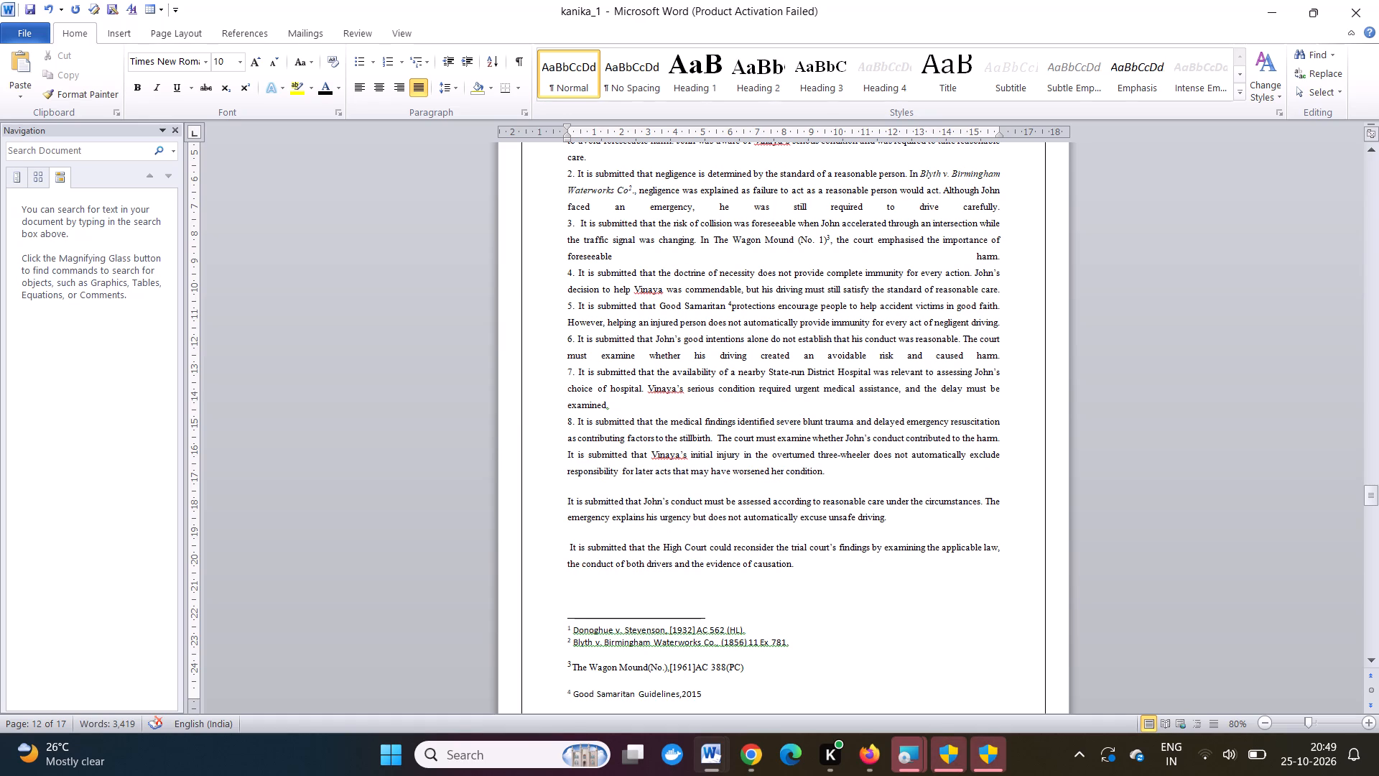
pyautogui.click(565, 454)
pyautogui.press('9')
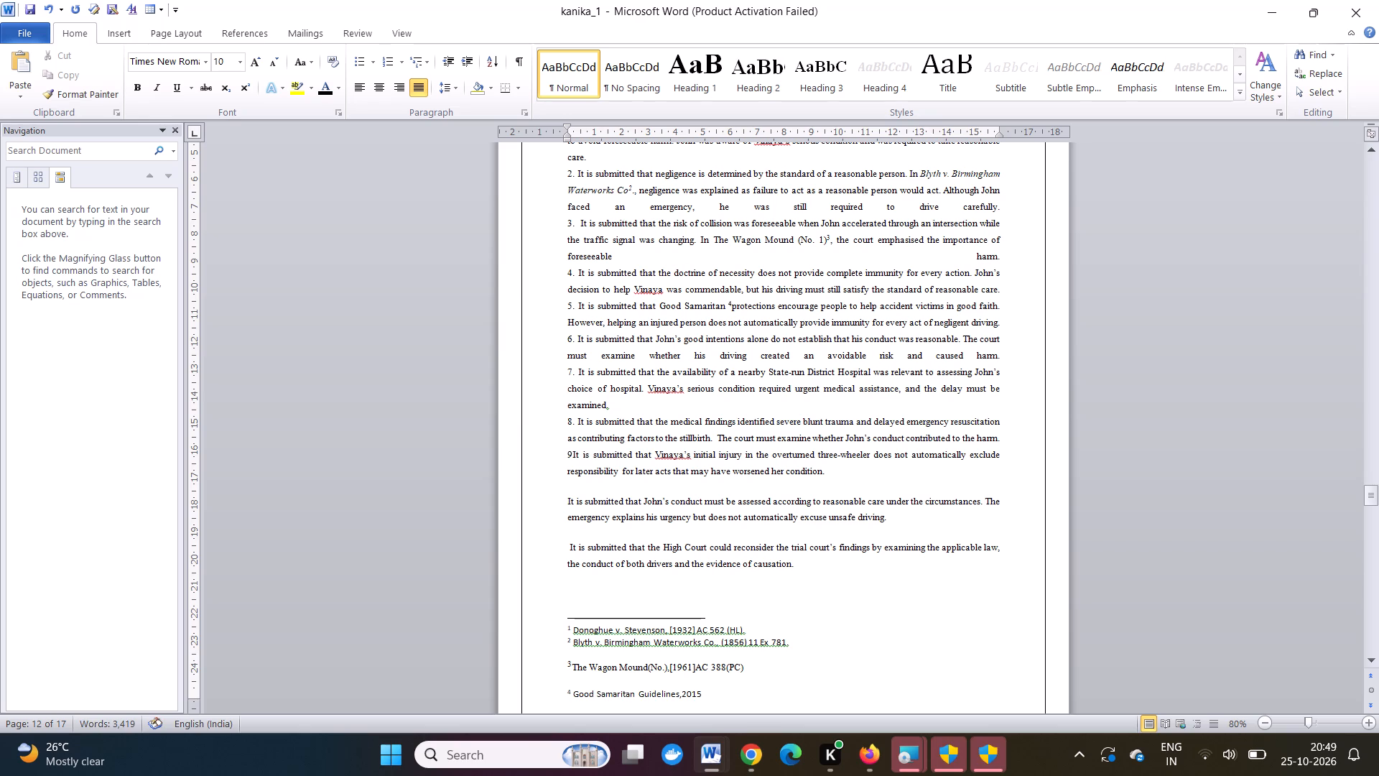
pyautogui.press('.')
pyautogui.press('space')
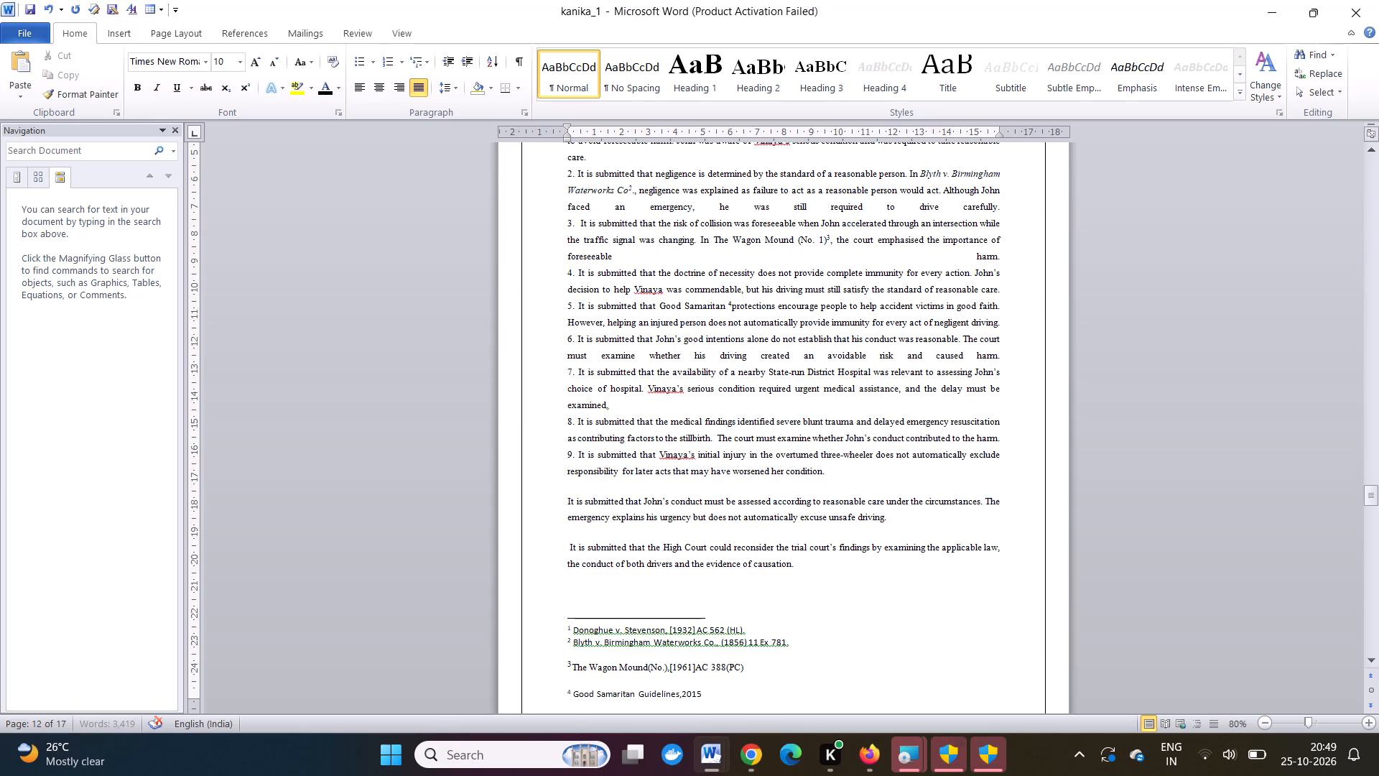
# Replace the paragraph gap before the submission on assessing John's conduct by reasonable care with a line break and number it "10.".
pyautogui.click(566, 503)
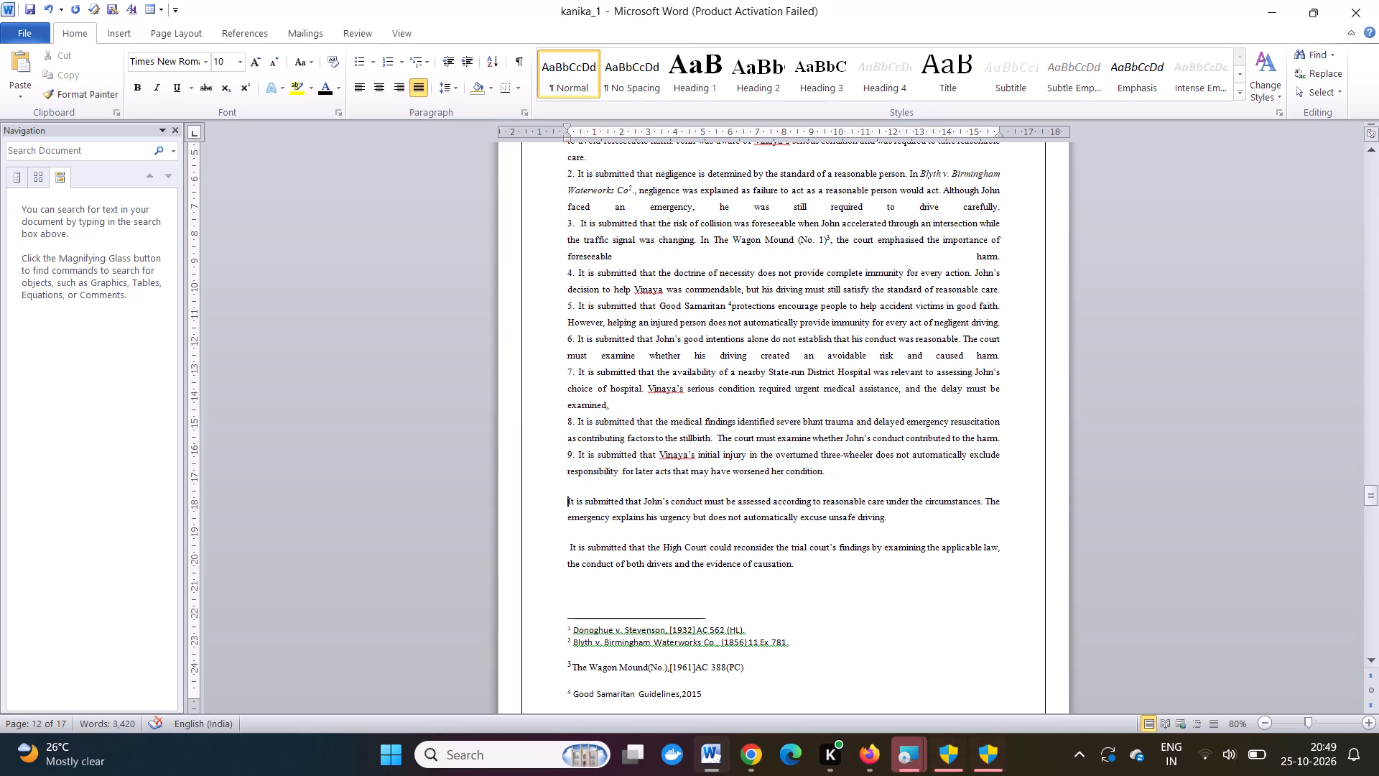
pyautogui.press('BackSpace')
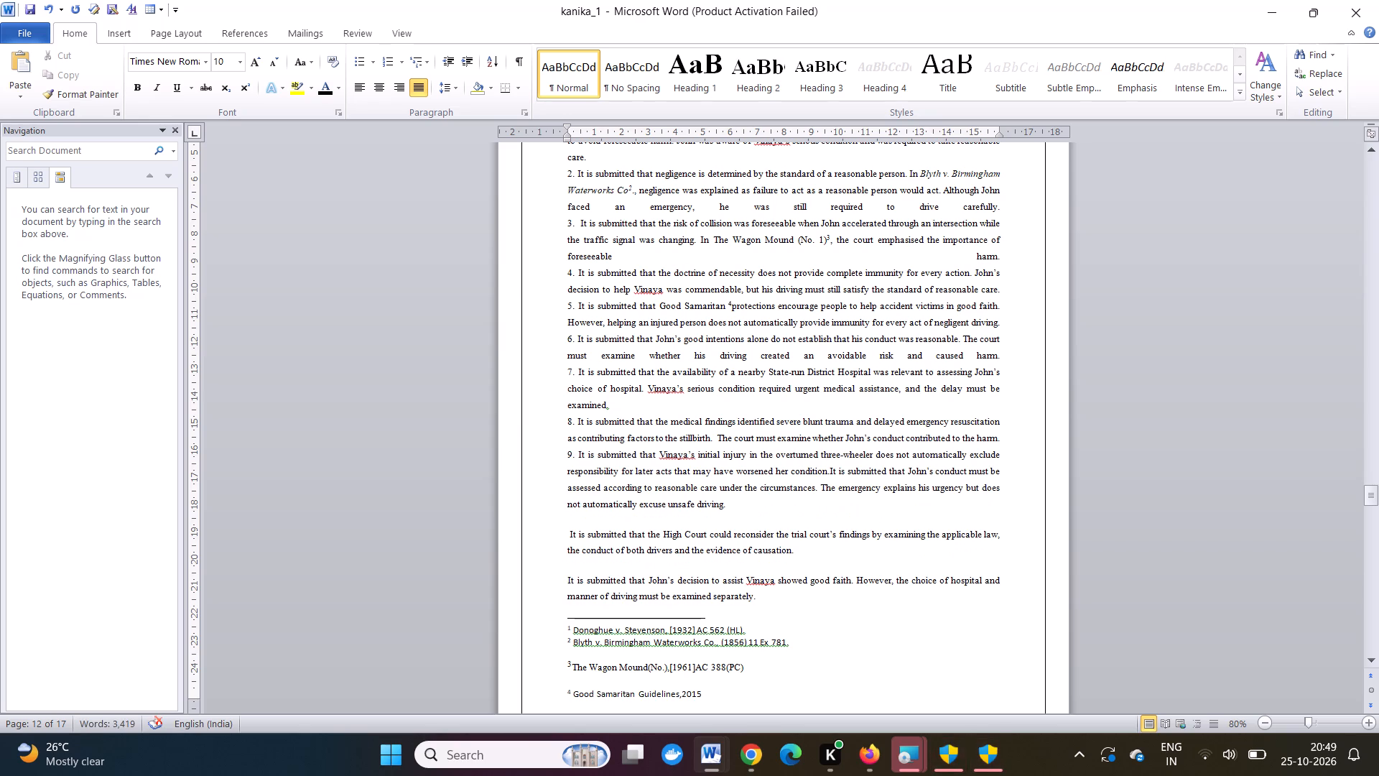
pyautogui.hotkey('shift', 'Return')
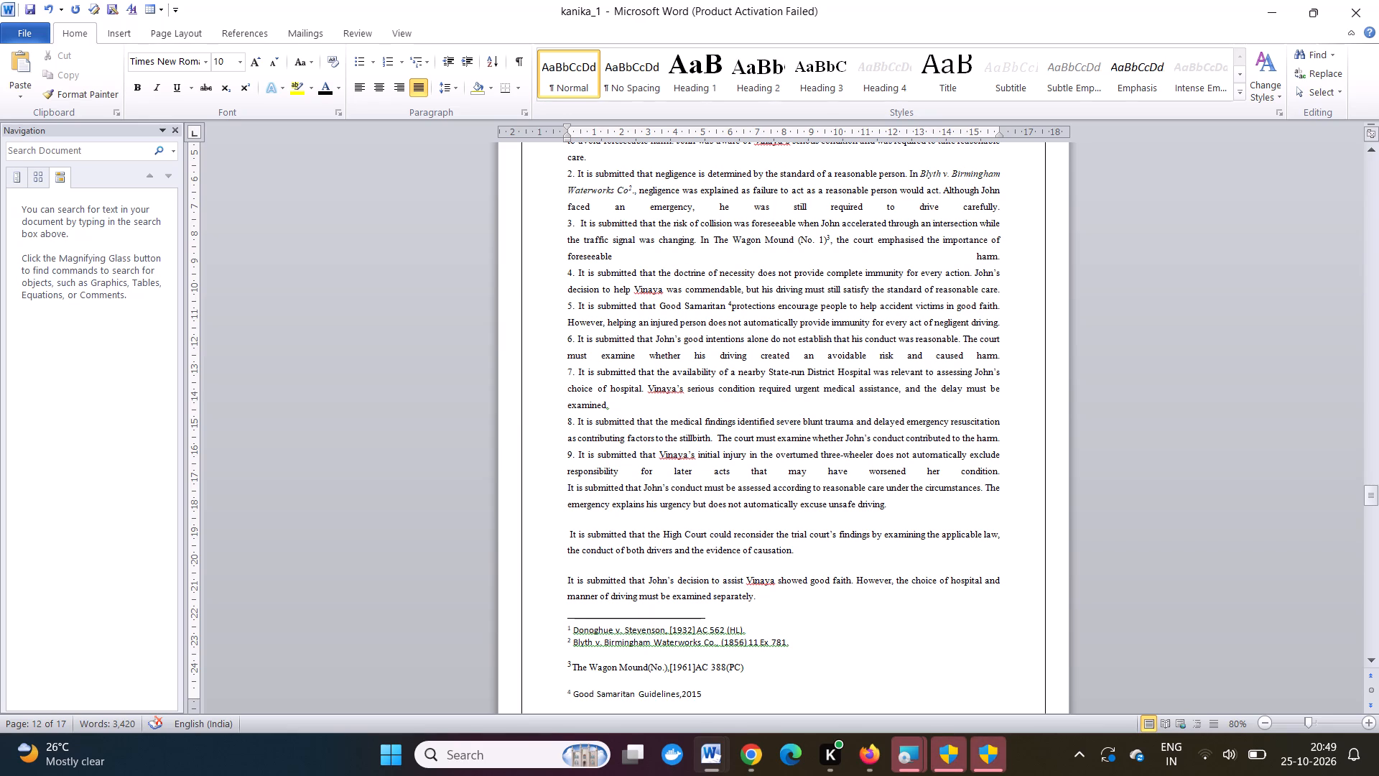
pyautogui.write('10.')
pyautogui.press('space')
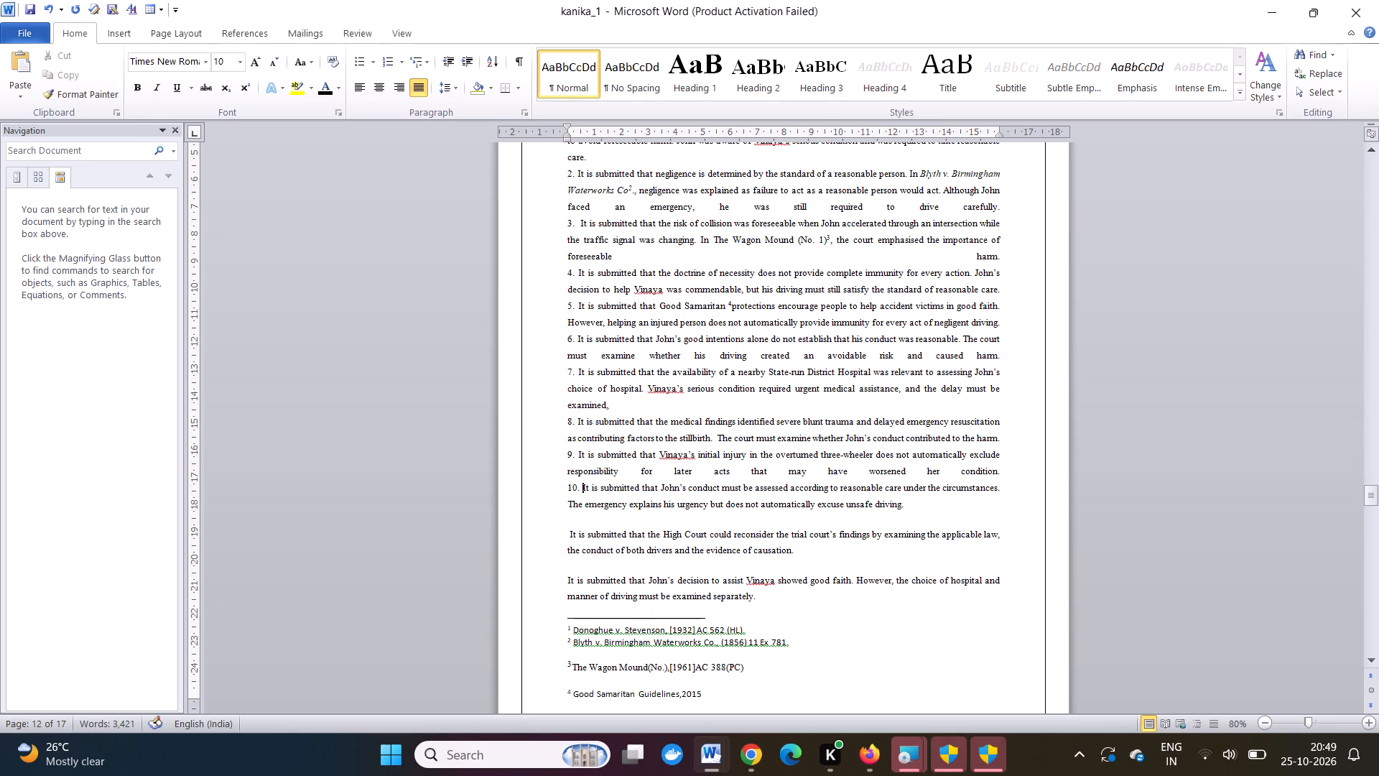
# Replace the paragraph gap before the submission on the High Court reconsidering the trial court's findings with a line break and number it "11.".
pyautogui.click(566, 537)
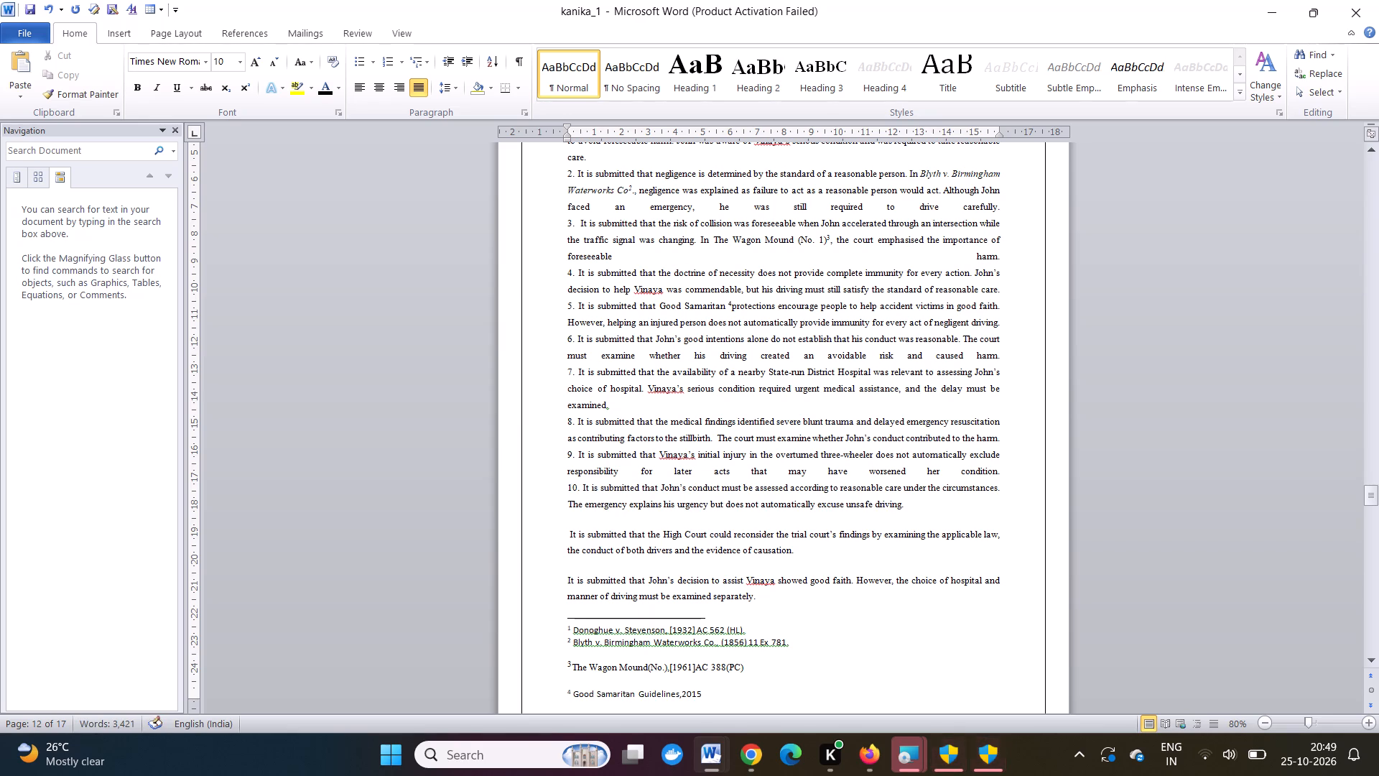
pyautogui.press('BackSpace')
pyautogui.hotkey('shift', 'Return')
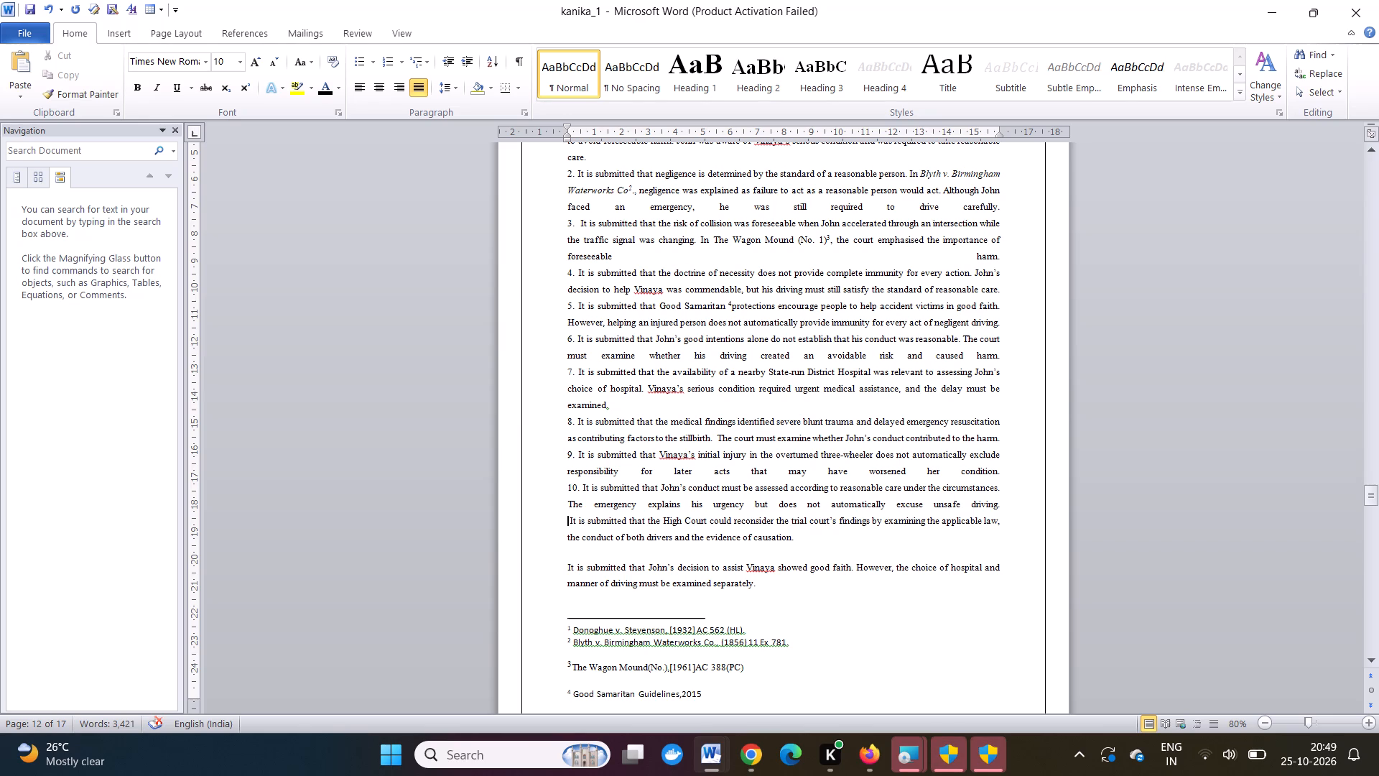
pyautogui.write('11')
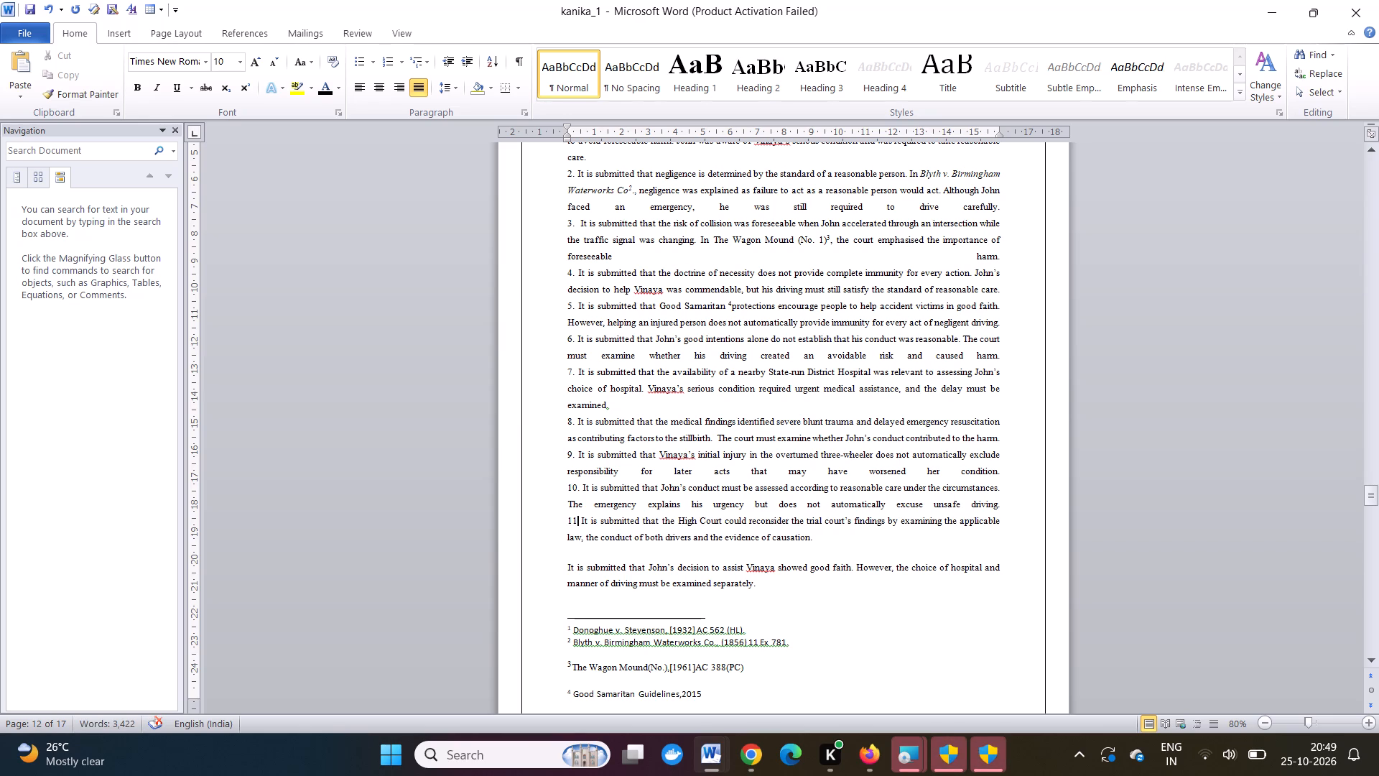
pyautogui.write('.')
pyautogui.press('space')
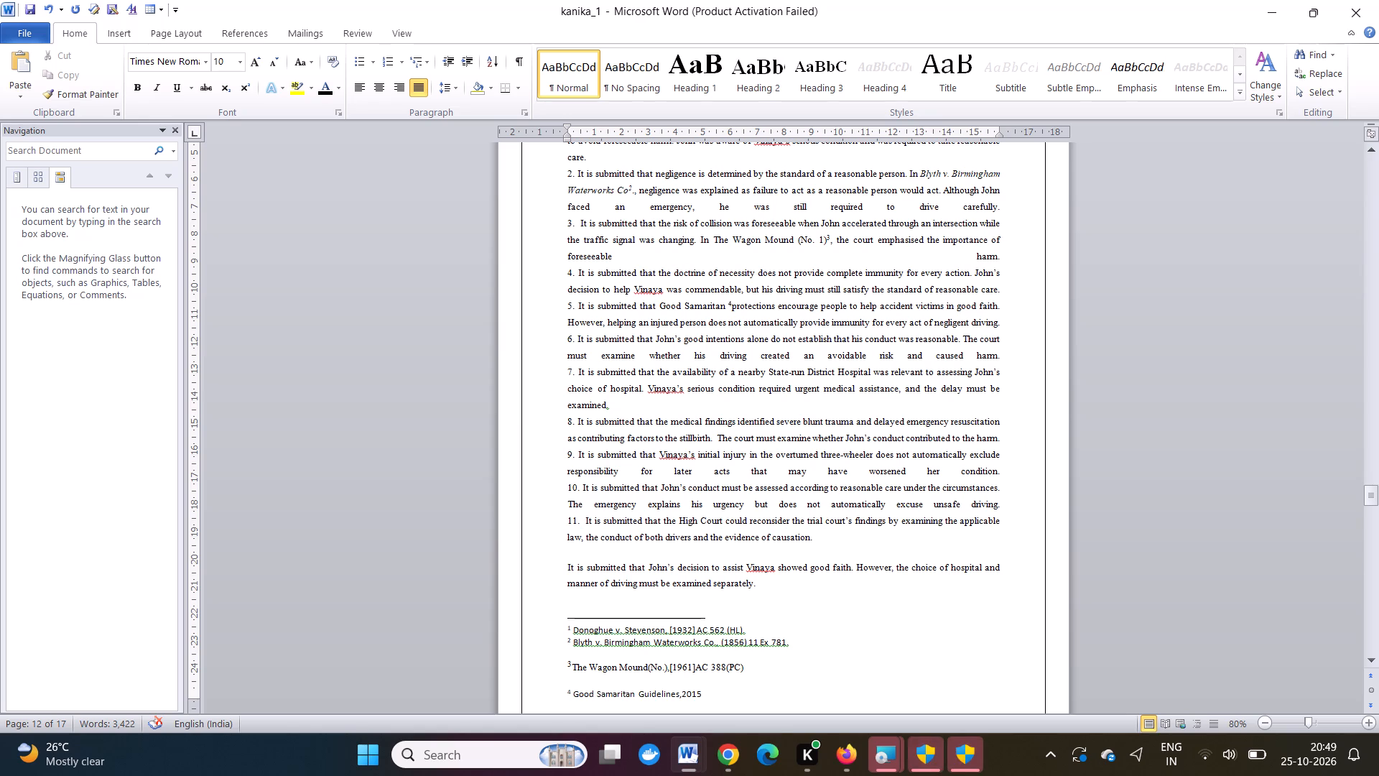
pyautogui.press('BackSpace')
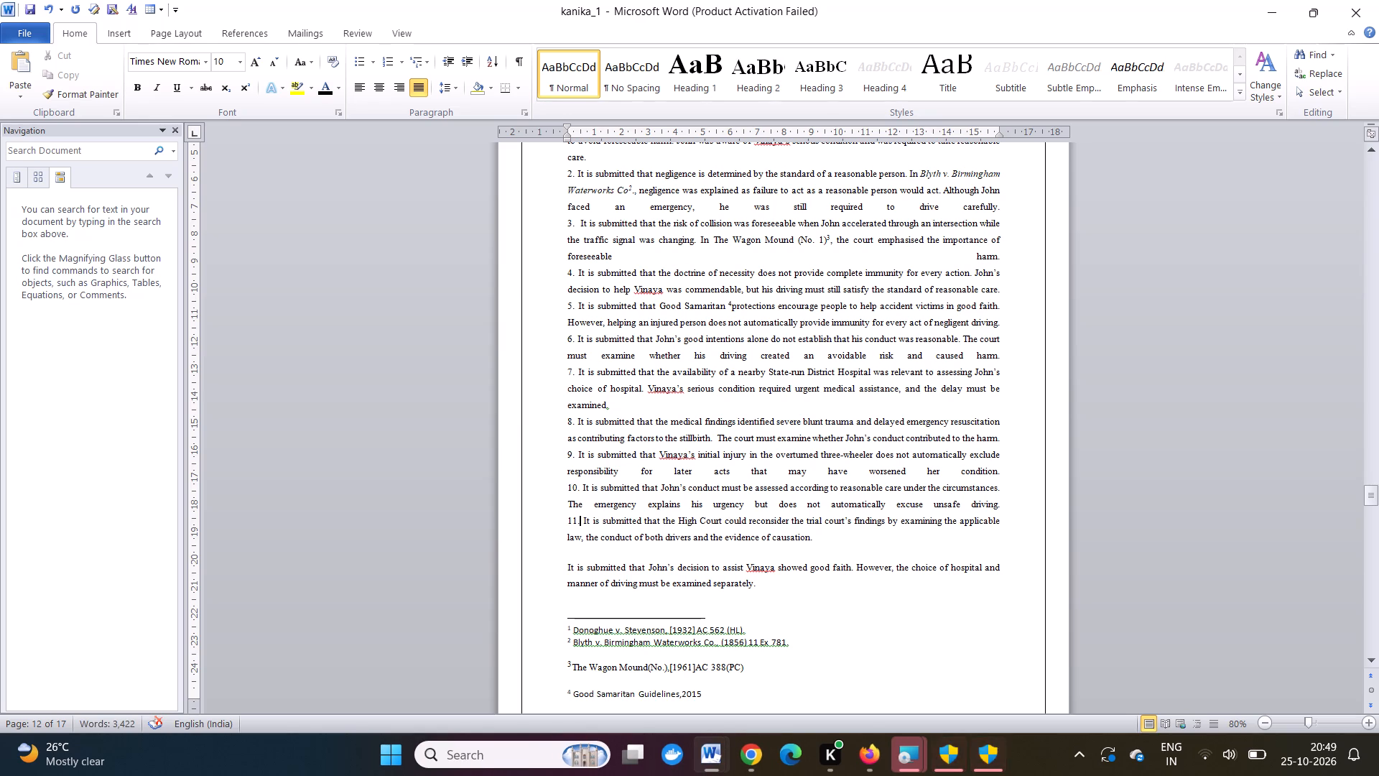
# Replace the paragraph gap before the submission on John's decision to assist Vinaya with a line break and number it "12.".
pyautogui.click(565, 569)
pyautogui.press('BackSpace')
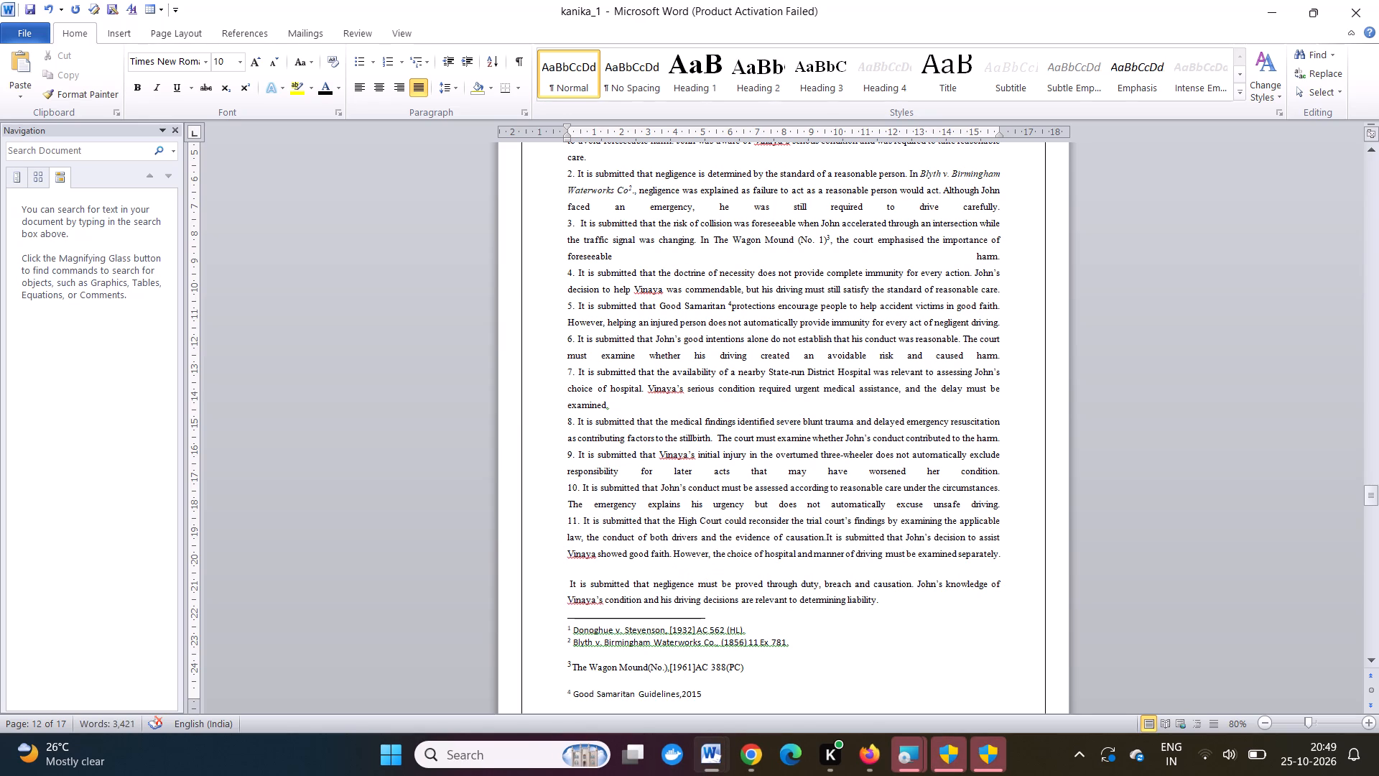
pyautogui.hotkey('shift', 'Return')
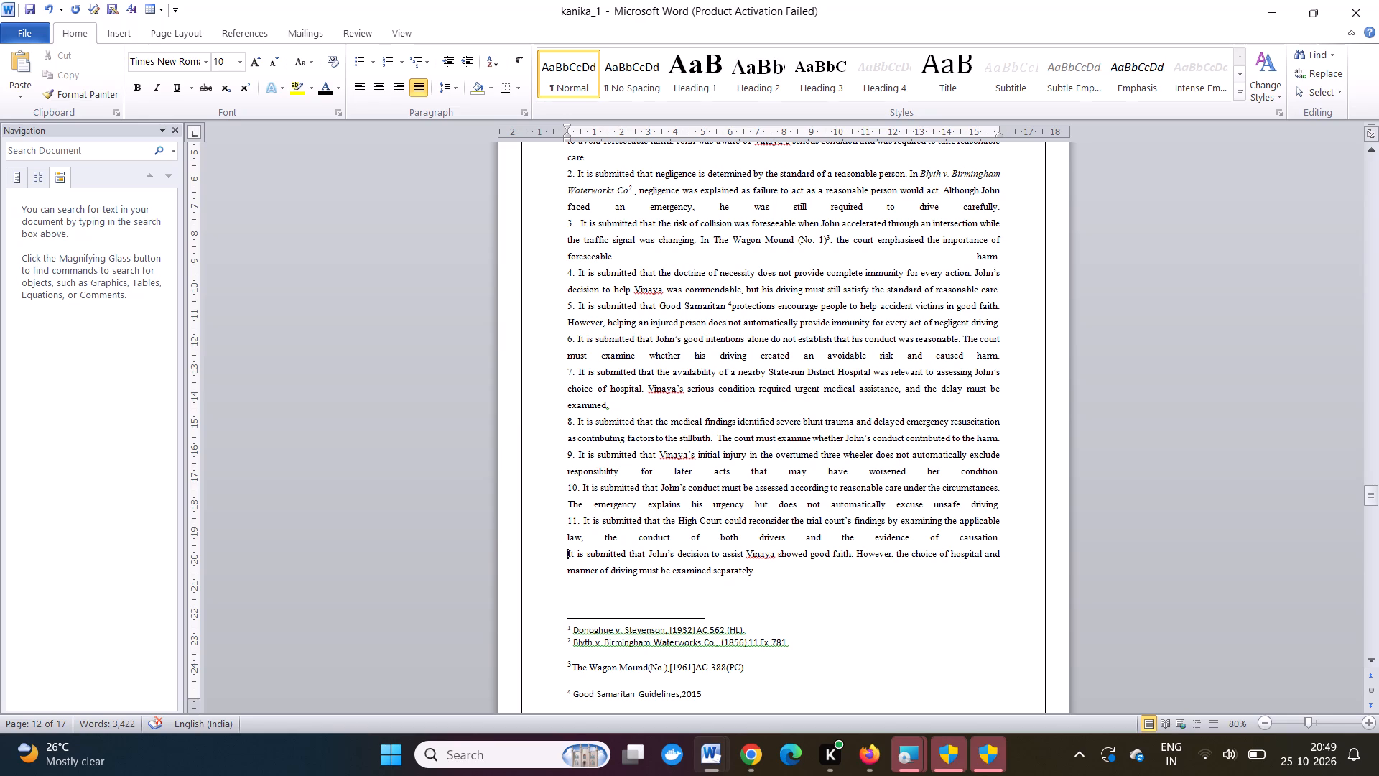
pyautogui.write('12')
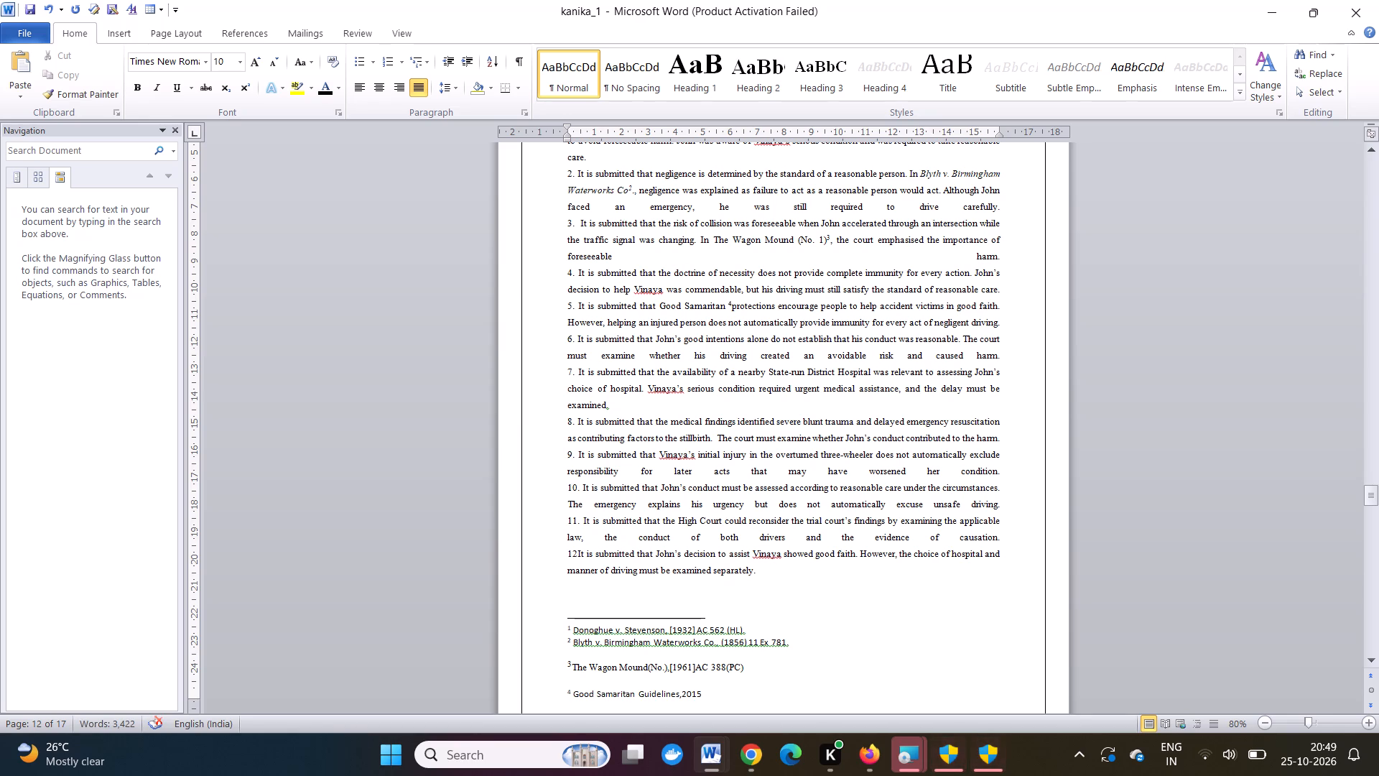
pyautogui.write('.')
pyautogui.press('space')
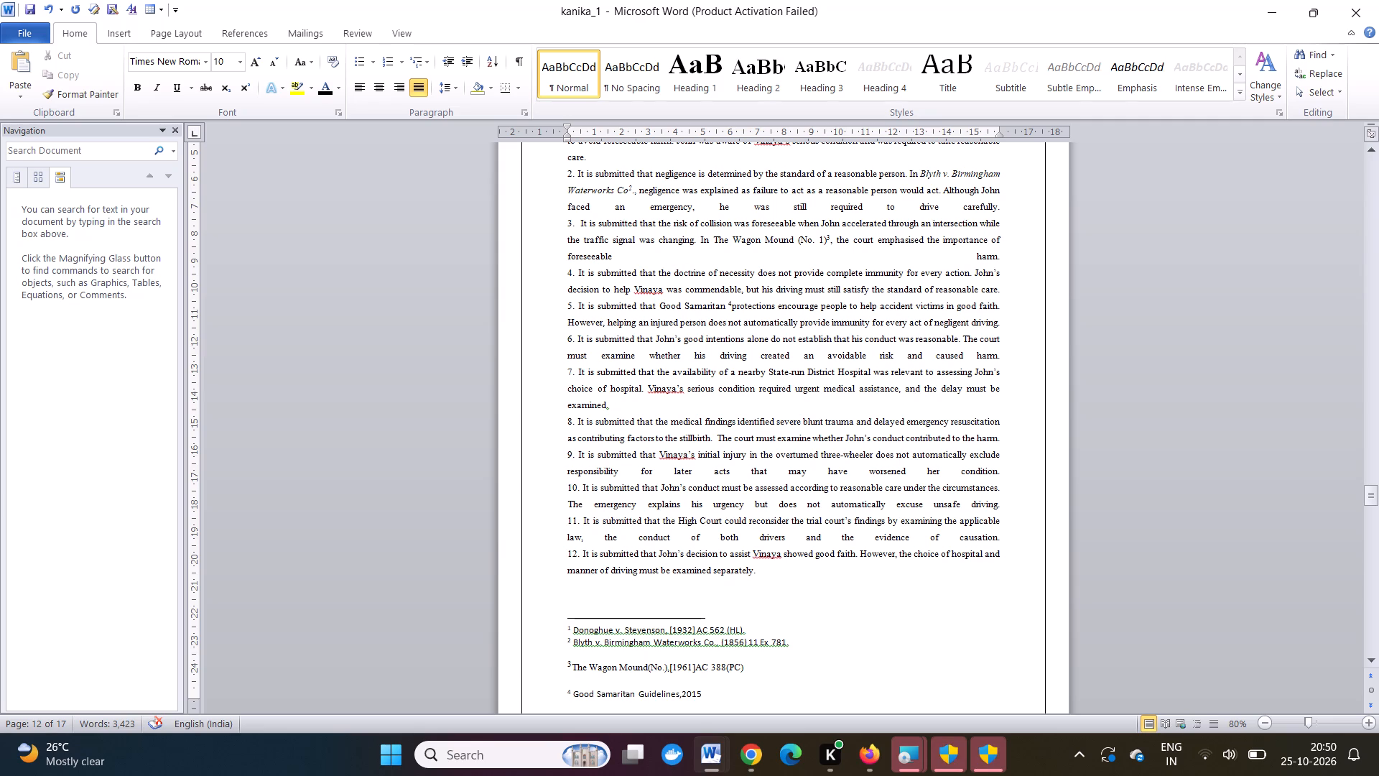
# Number the submission on proving negligence through duty, breach and causation, at the start of page 13, as "13.".
pyautogui.scroll(-3, 600, 696)
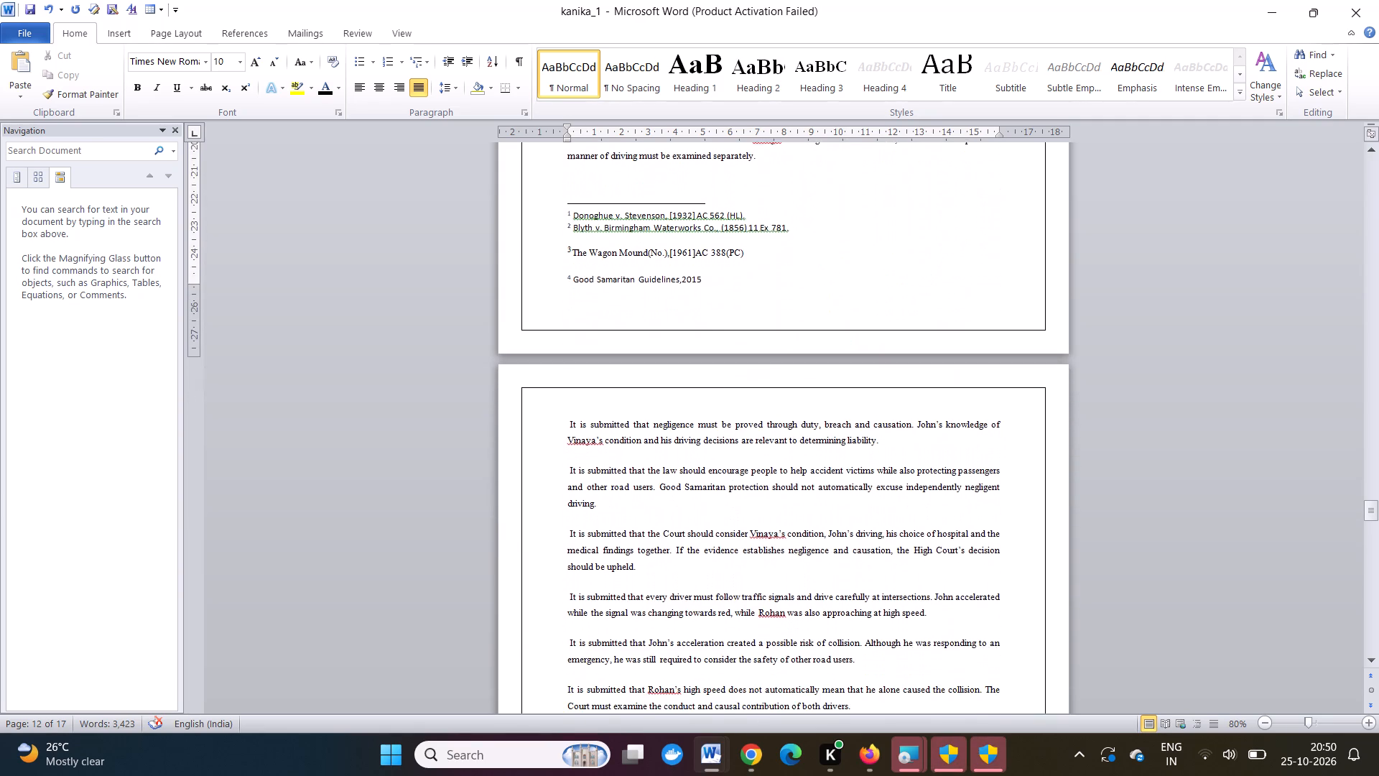
pyautogui.scroll(-2, 600, 696)
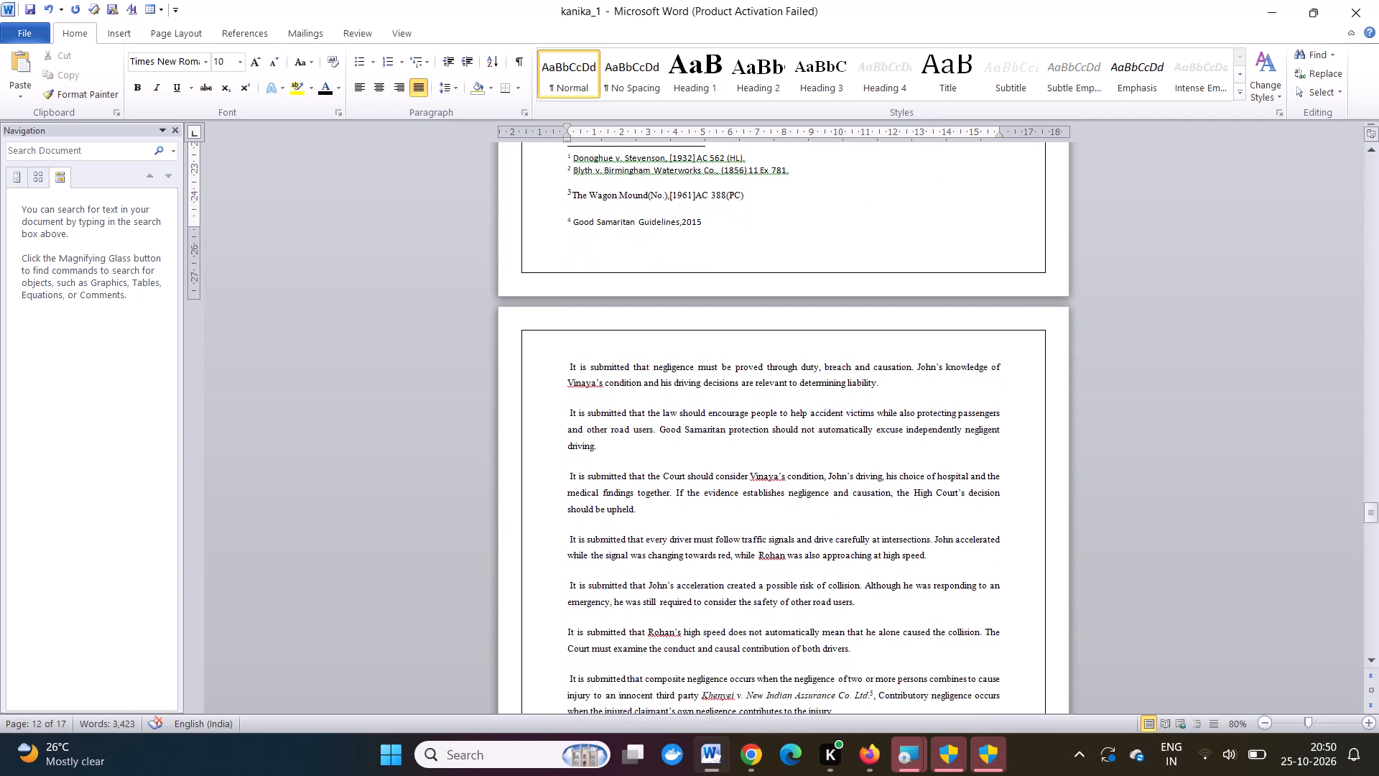
pyautogui.click(566, 365)
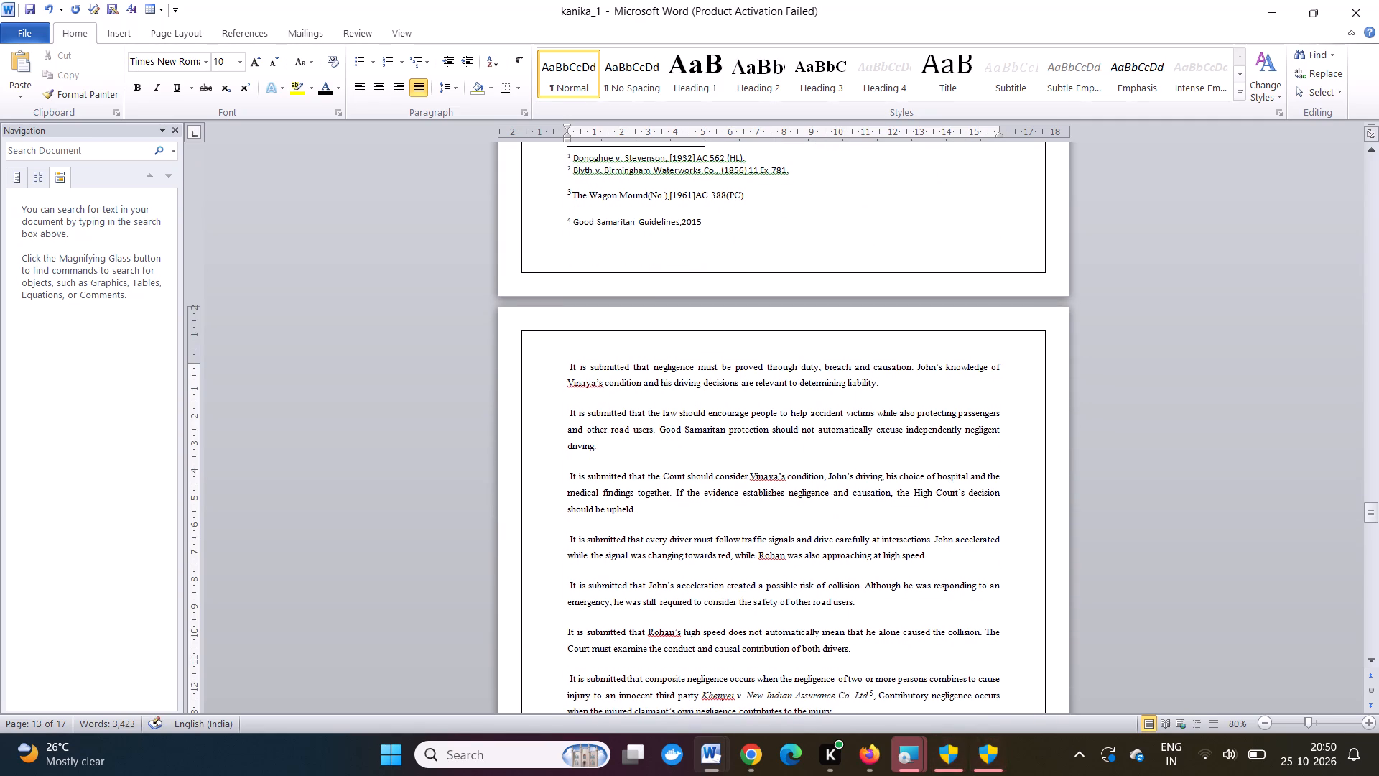
pyautogui.write('13')
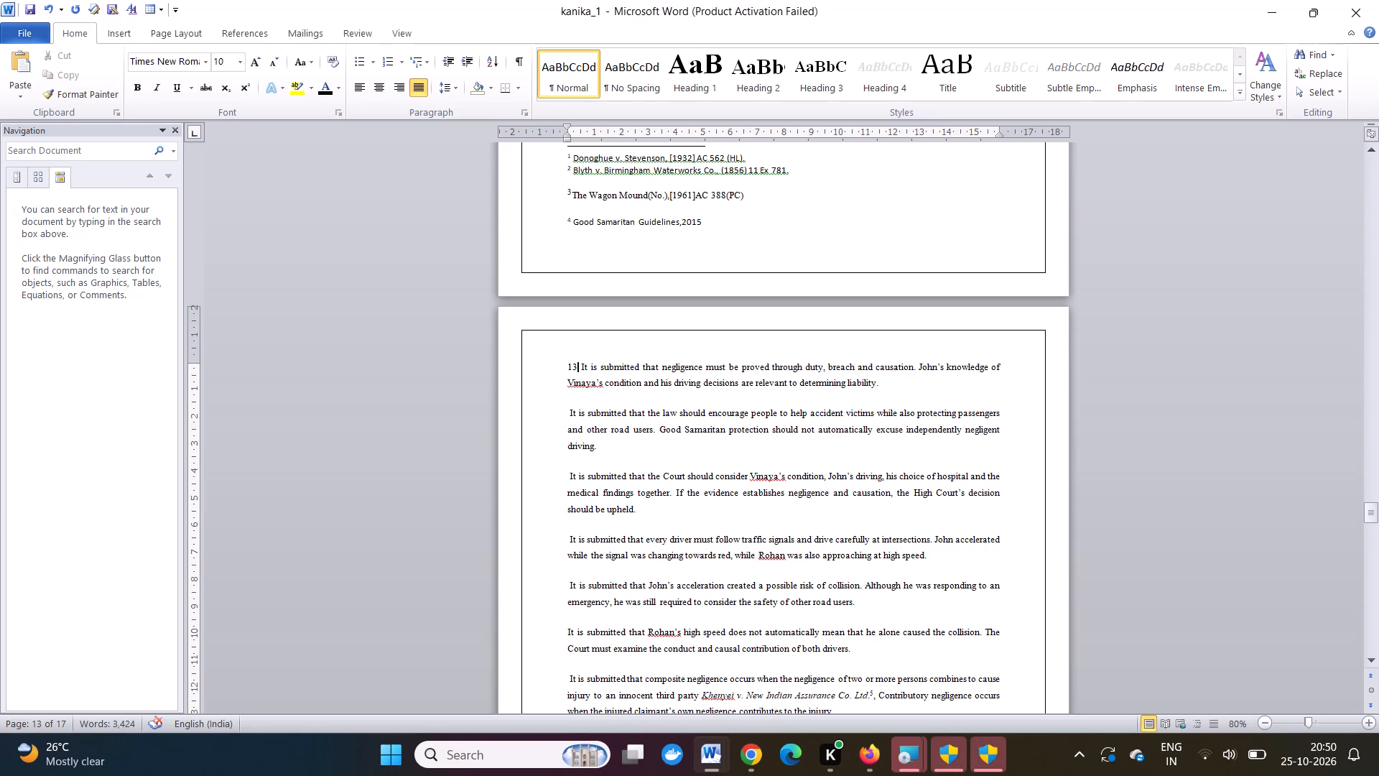
pyautogui.press('.')
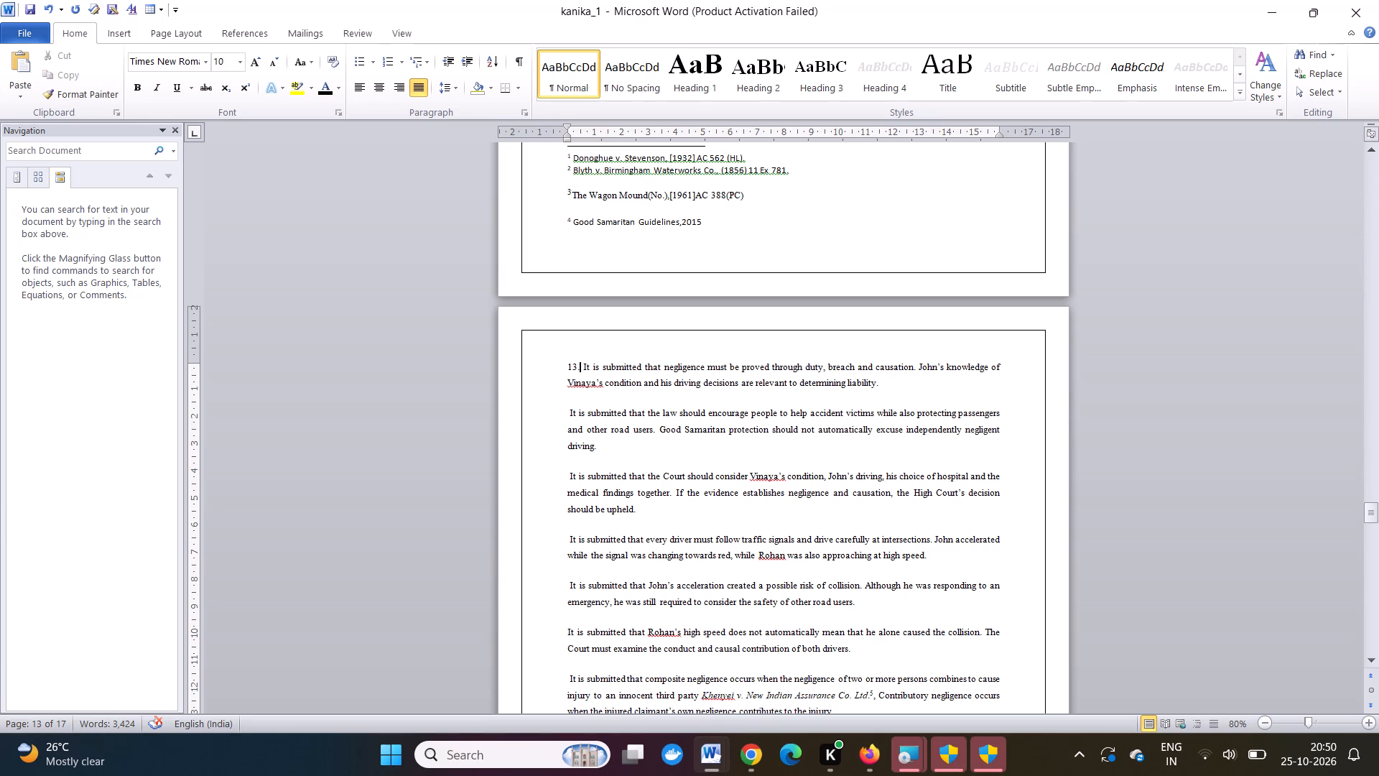
# Replace the paragraph gap before the submission on encouraging people to help accident victims with a line break and number it "14.".
pyautogui.click(568, 412)
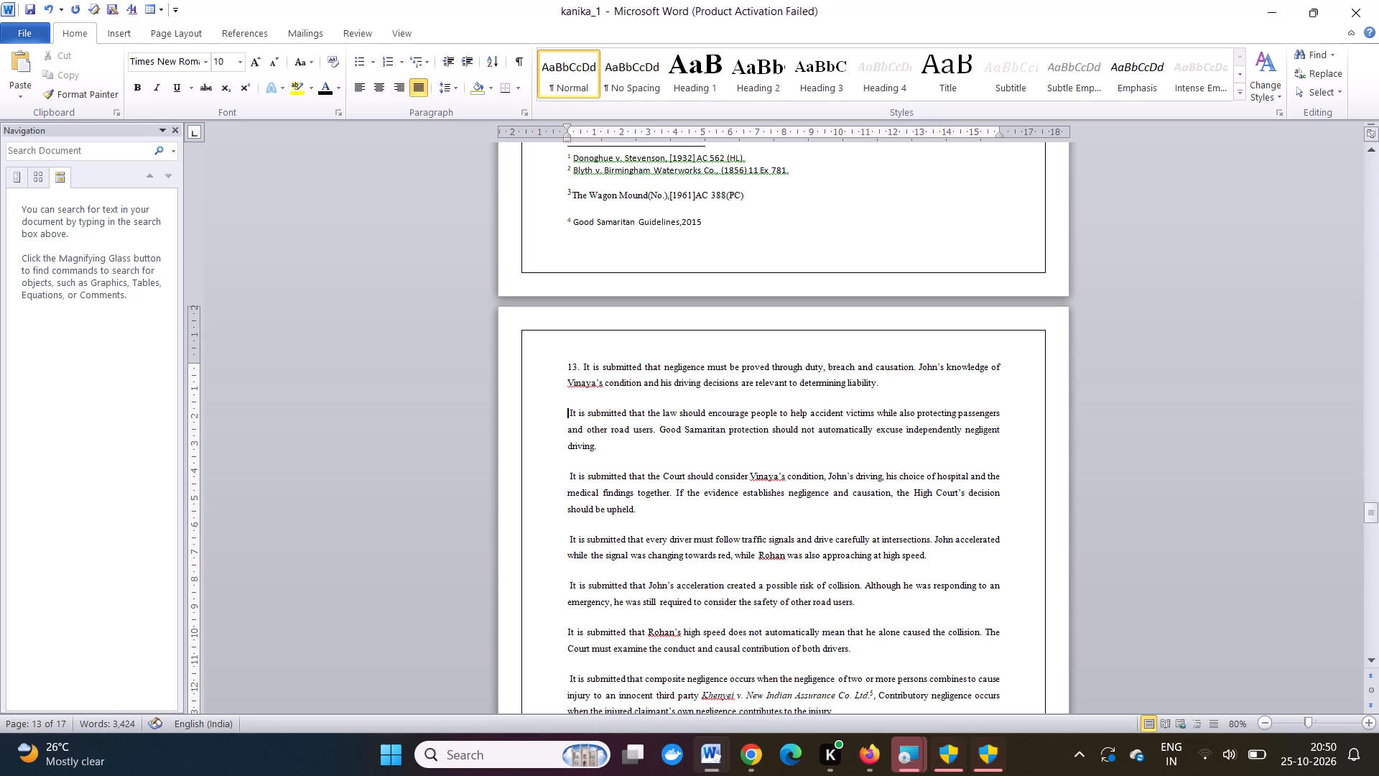
pyautogui.press('BackSpace')
pyautogui.hotkey('shift', 'Return')
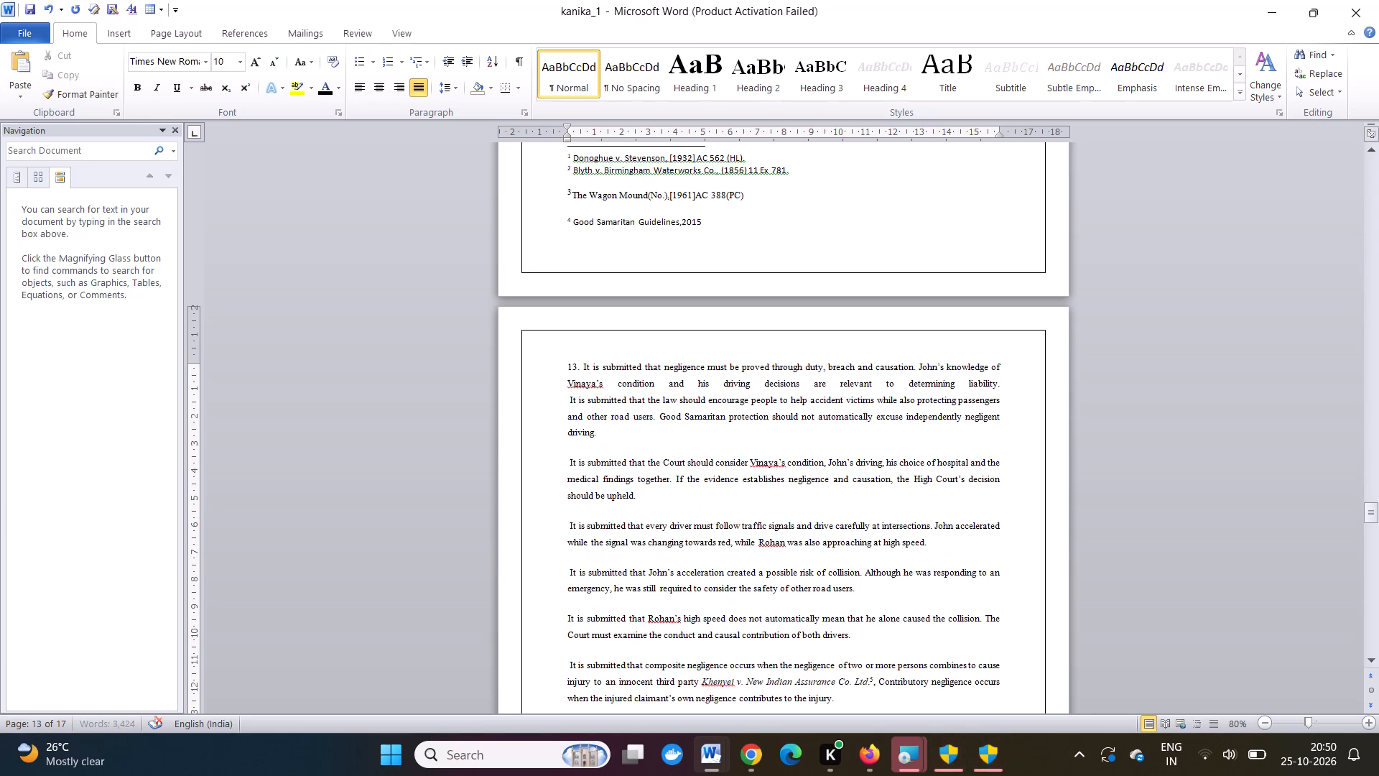
pyautogui.write('14')
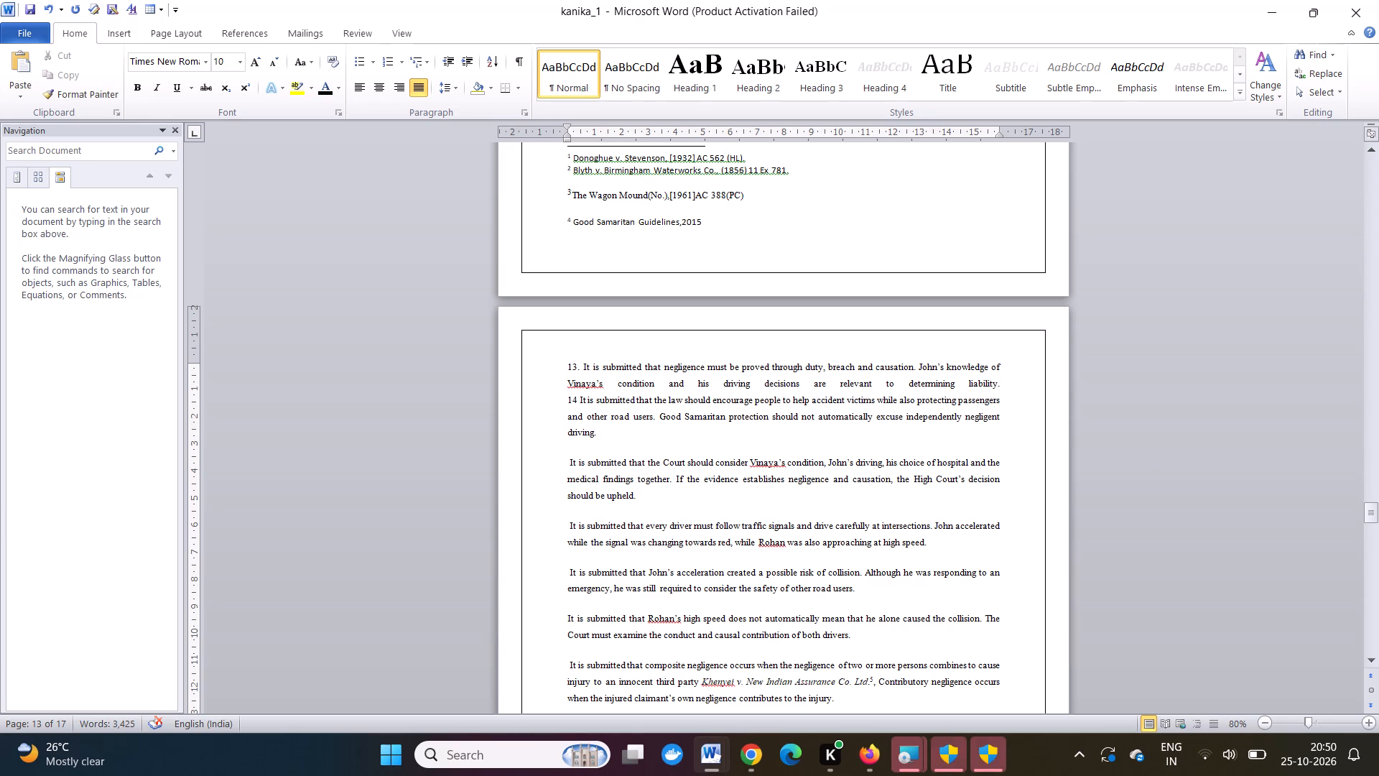
pyautogui.write('.')
pyautogui.press('space')
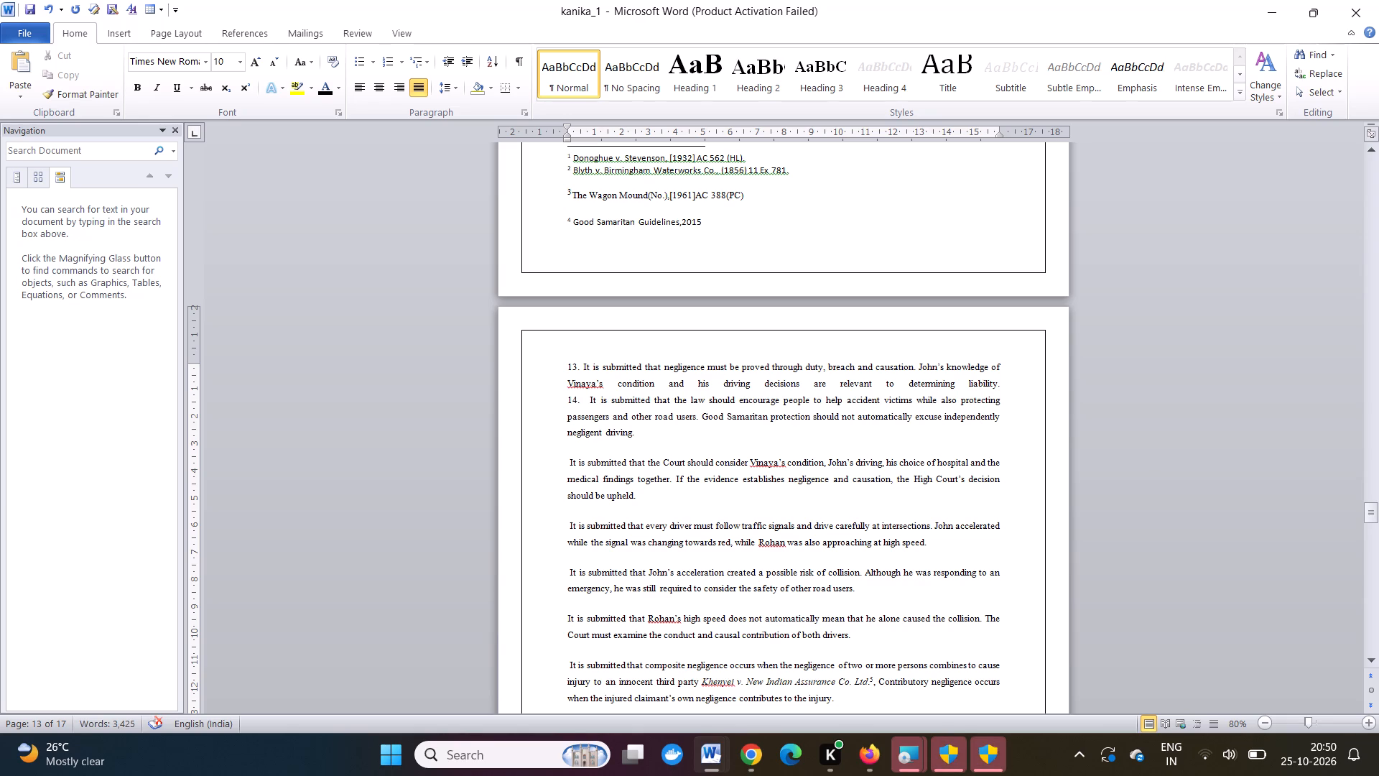
pyautogui.press('BackSpace')
pyautogui.press('BackSpace')
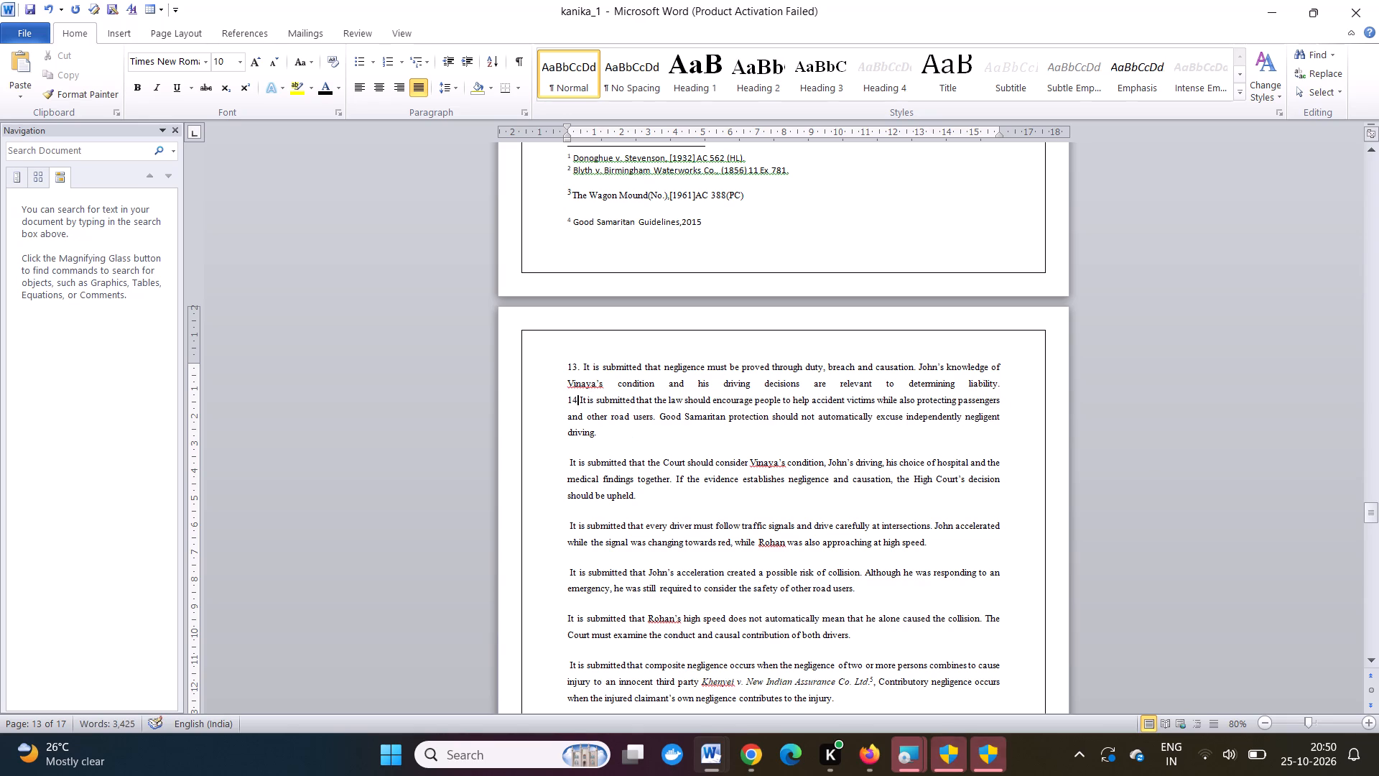
pyautogui.press('.')
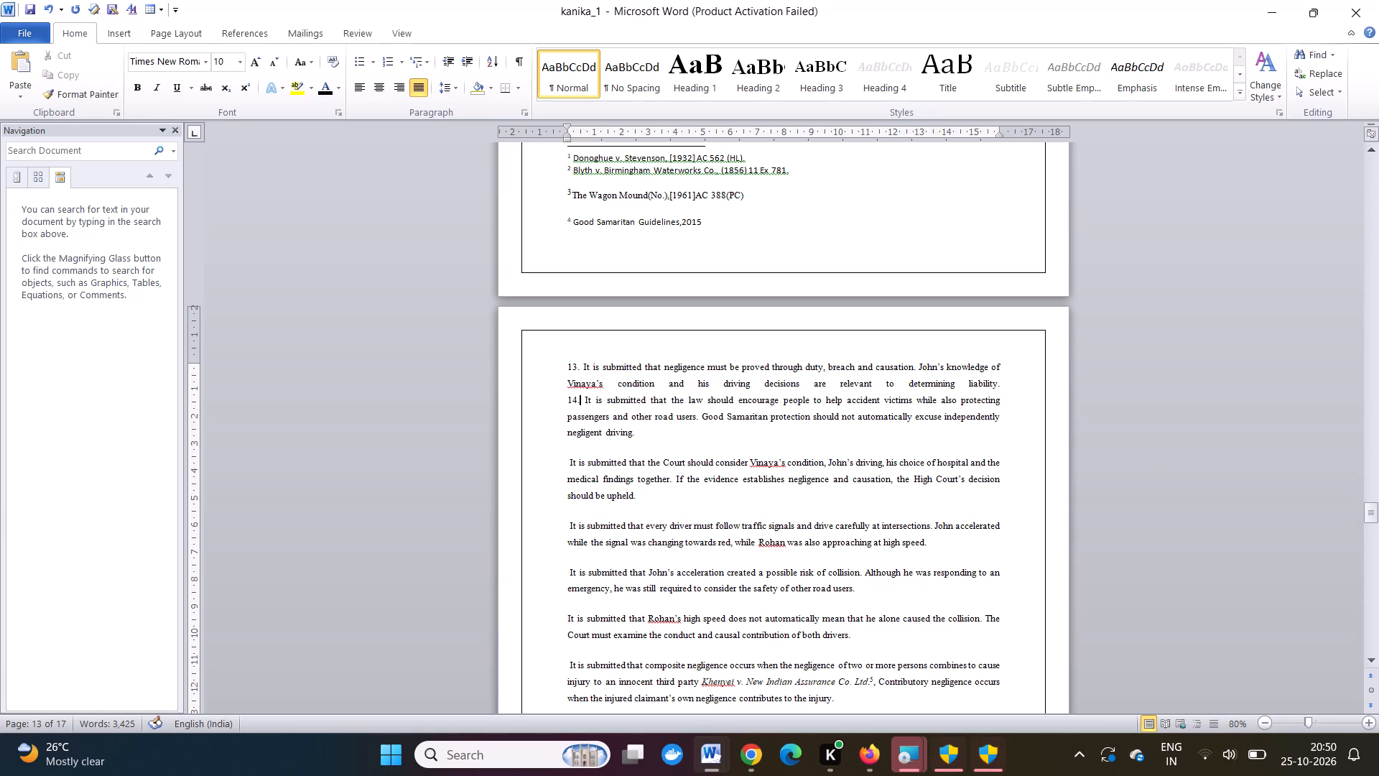
# Replace the paragraph gap before the submission on considering Vinaya's condition and John's driving together with a line break and number it "15".
pyautogui.click(565, 466)
pyautogui.press('BackSpace')
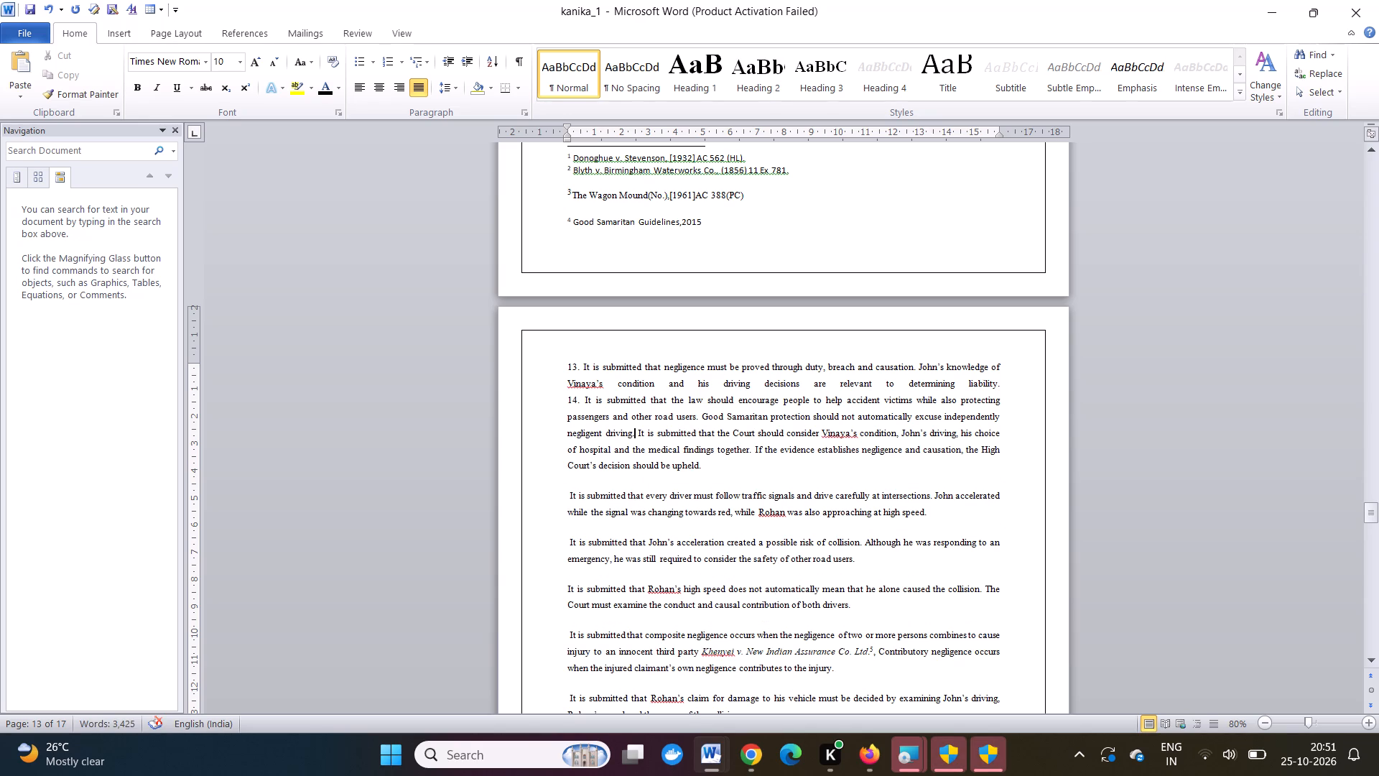
pyautogui.hotkey('shift', 'Return')
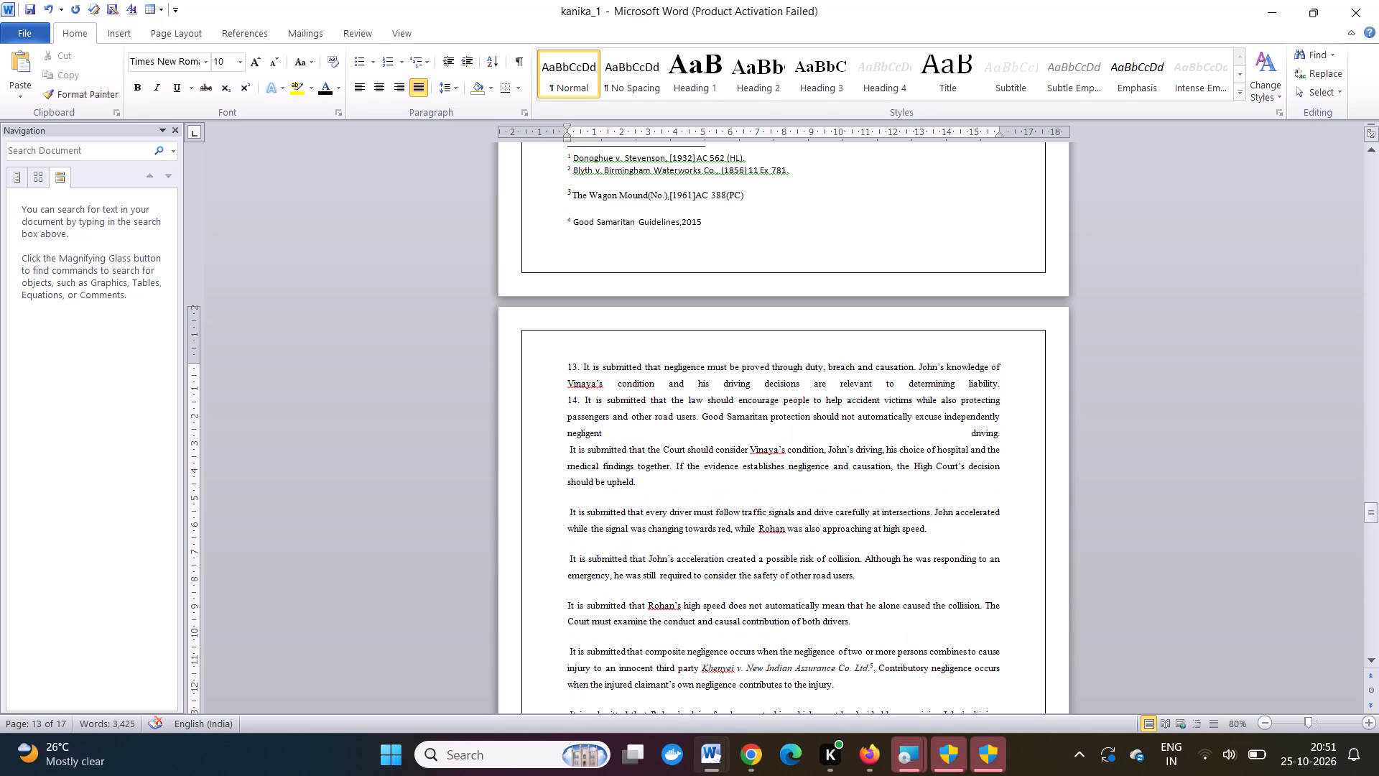
pyautogui.write('15')
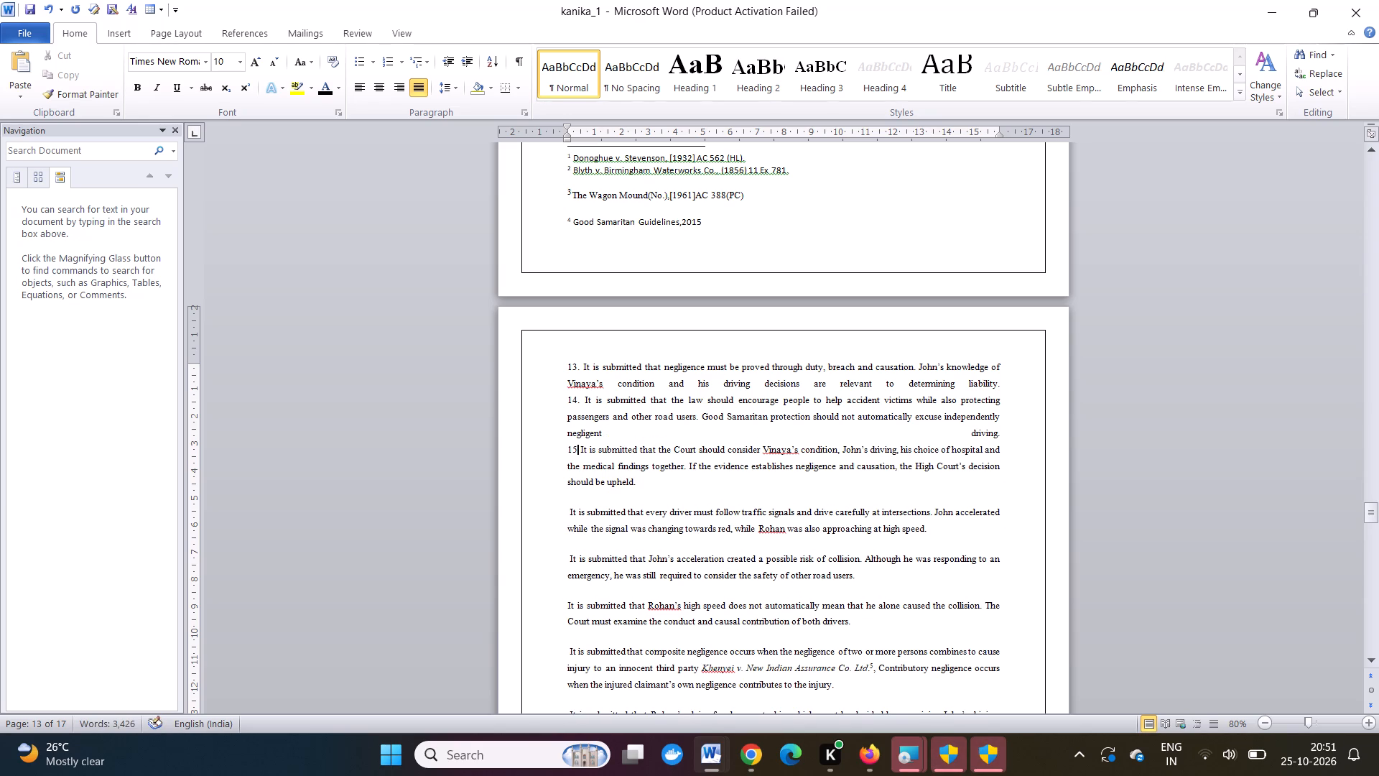
# Replace the paragraph gap before the submission on drivers following traffic signals with a line break and number it "16".
pyautogui.click(567, 511)
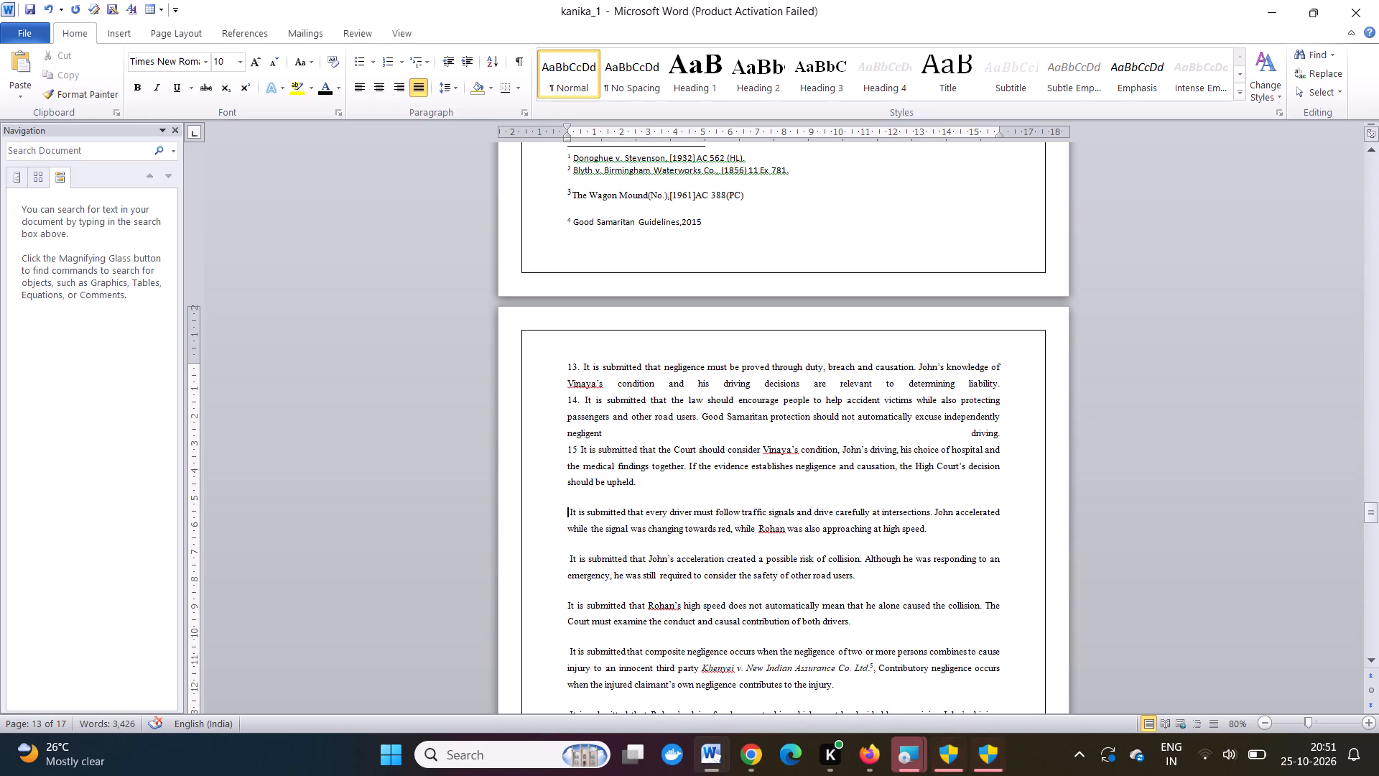
pyautogui.press('BackSpace')
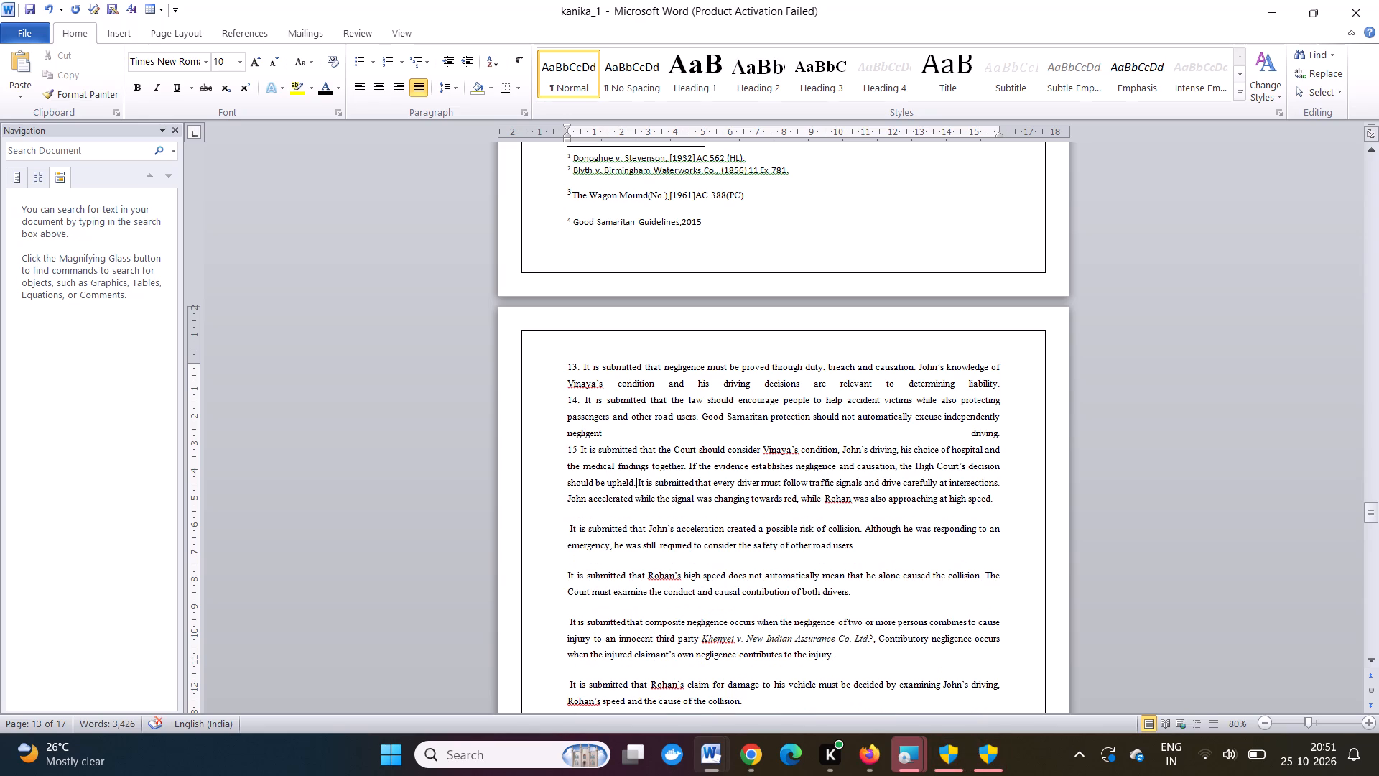
pyautogui.hotkey('shift', 'Return')
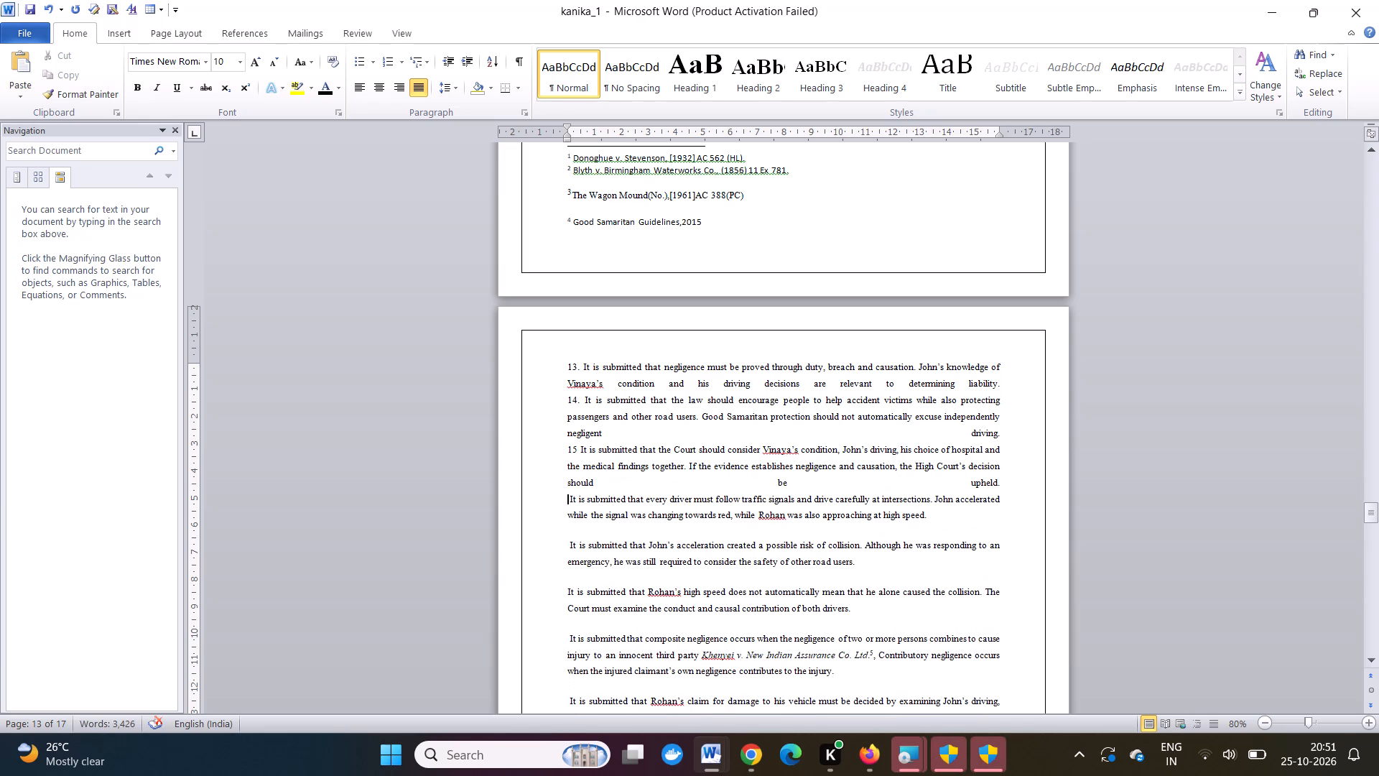
pyautogui.write('16')
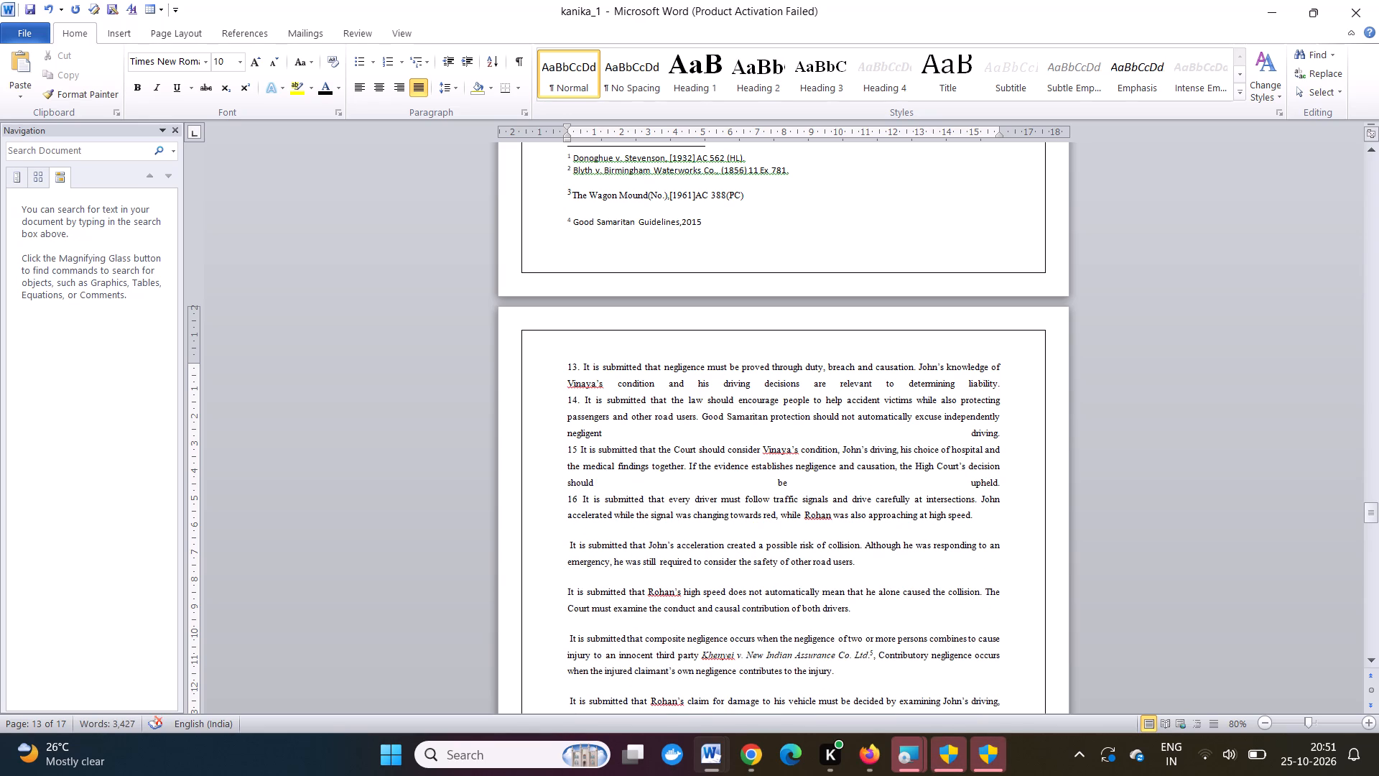
# Replace the paragraph gap before the submission on John's acceleration creating a collision risk with a line break and number it "17".
pyautogui.click(567, 542)
pyautogui.press('BackSpace')
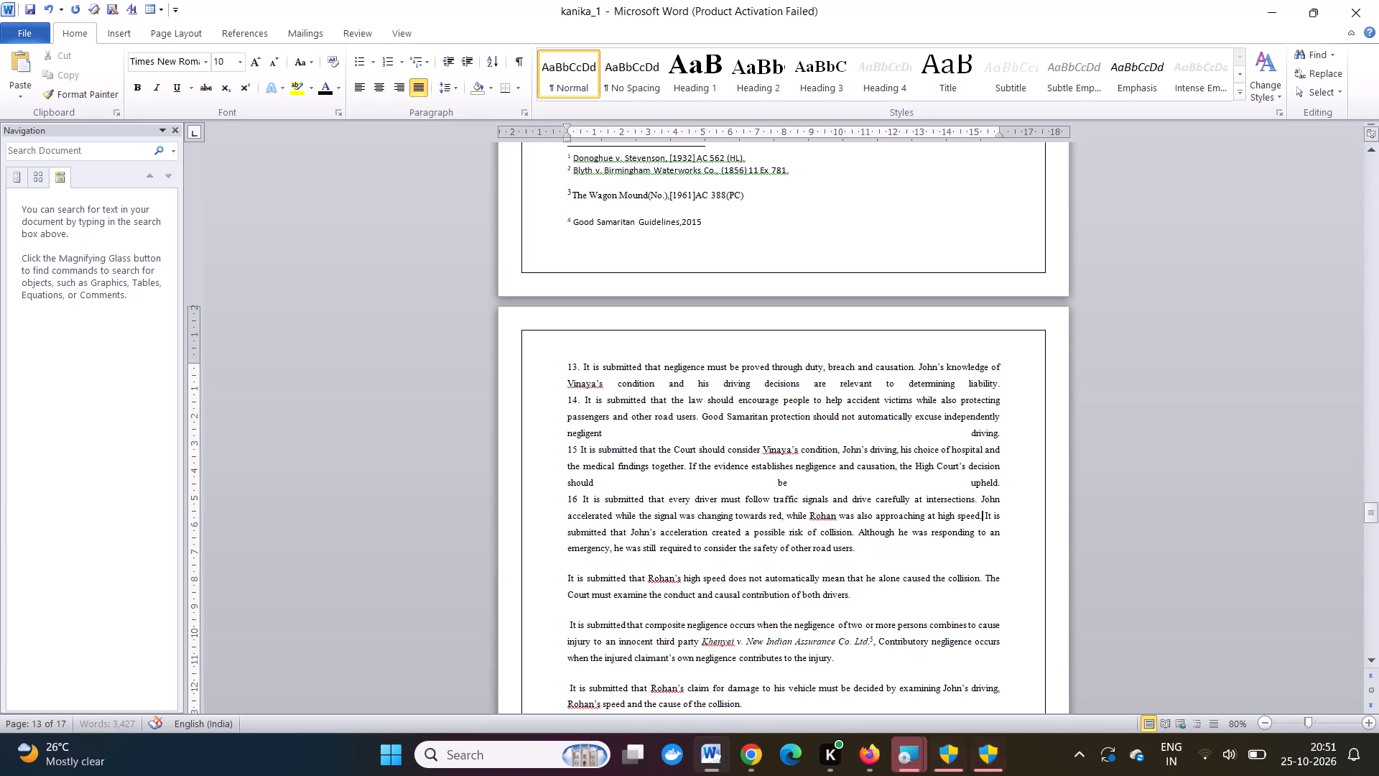
pyautogui.hotkey('shift', 'Return')
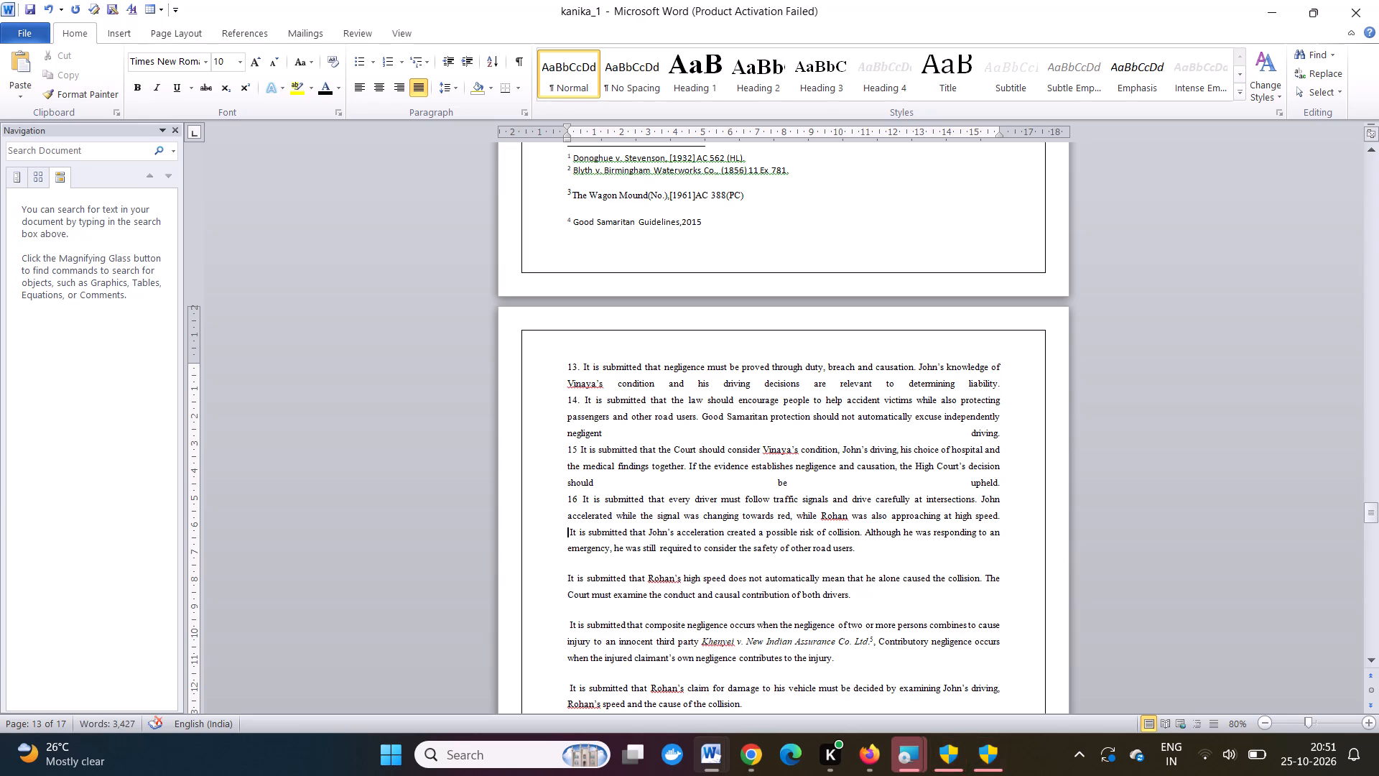
pyautogui.write('17')
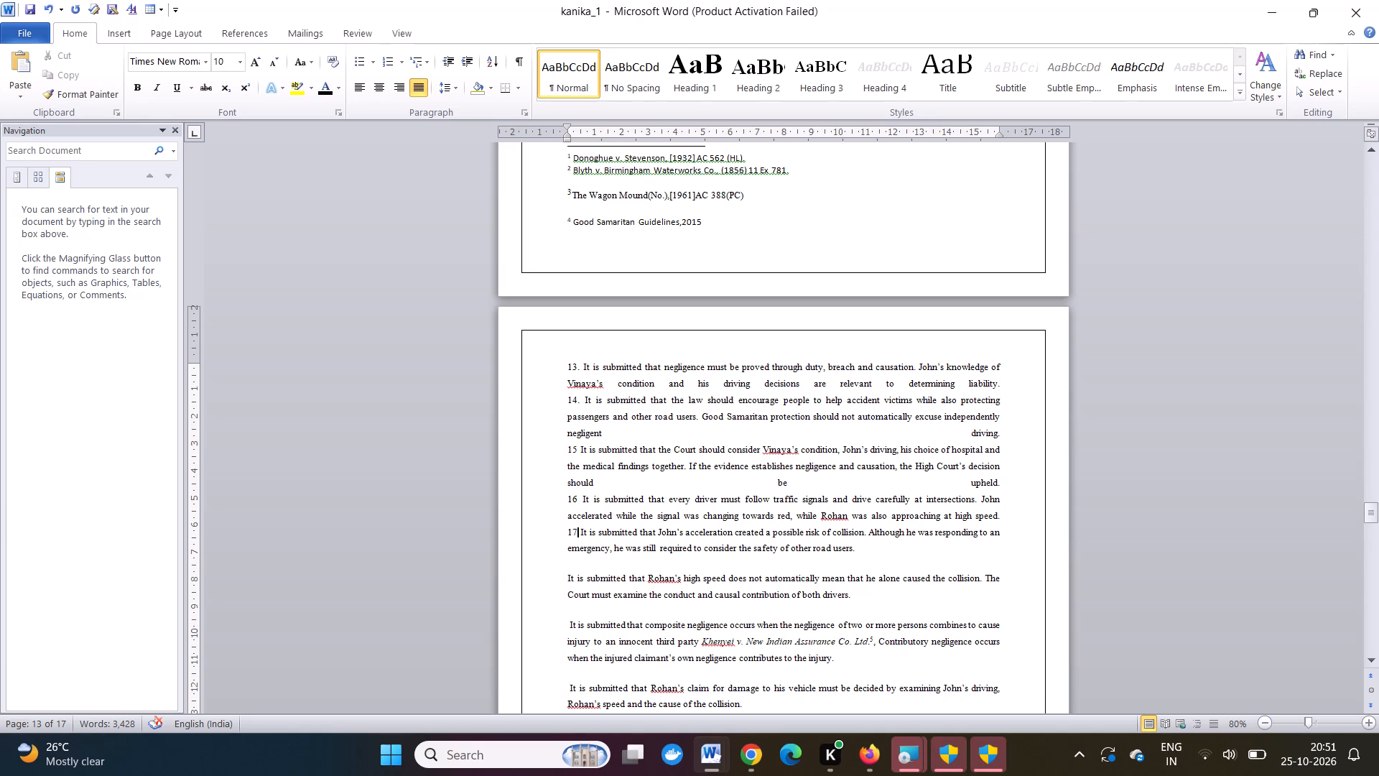
# Replace the paragraph gap before the submission on Rohan's high speed with a line break and number it "18.".
pyautogui.click(563, 578)
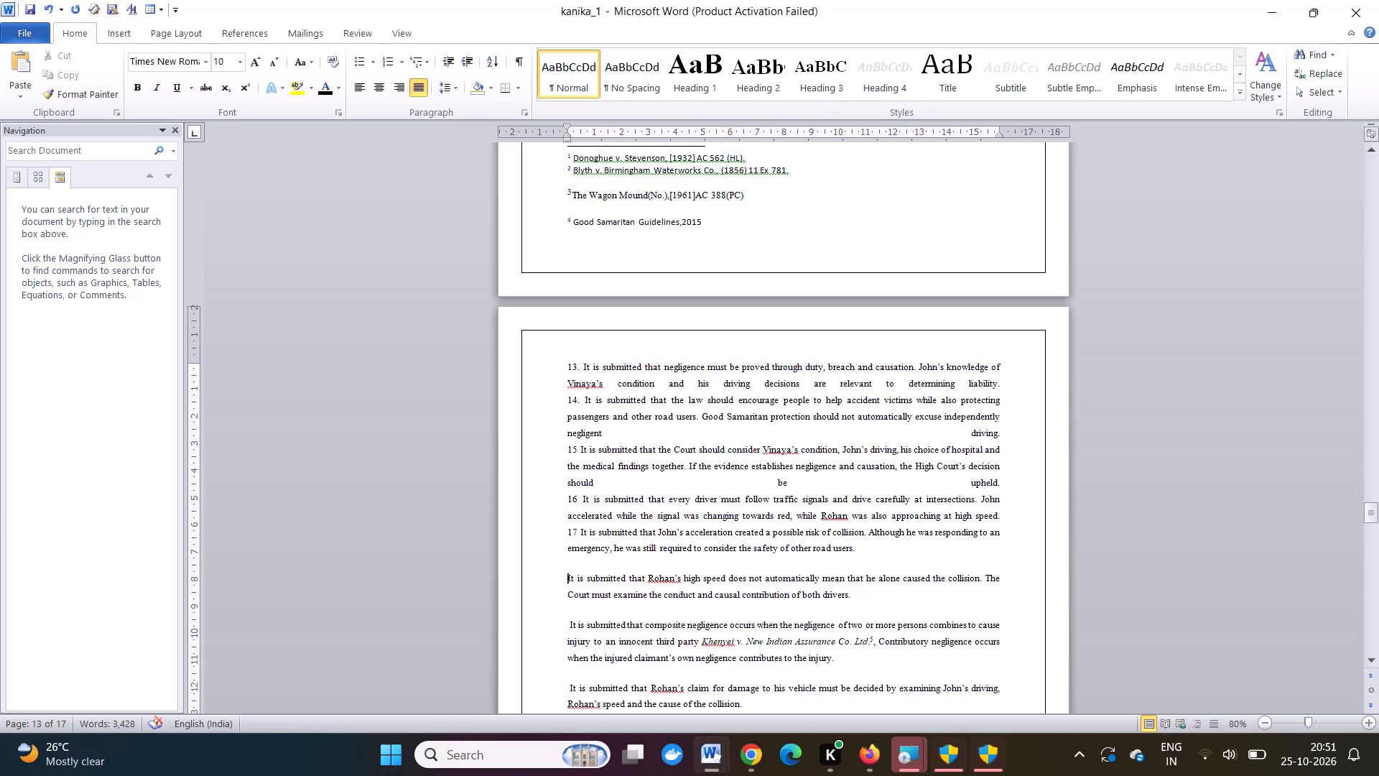
pyautogui.press('BackSpace')
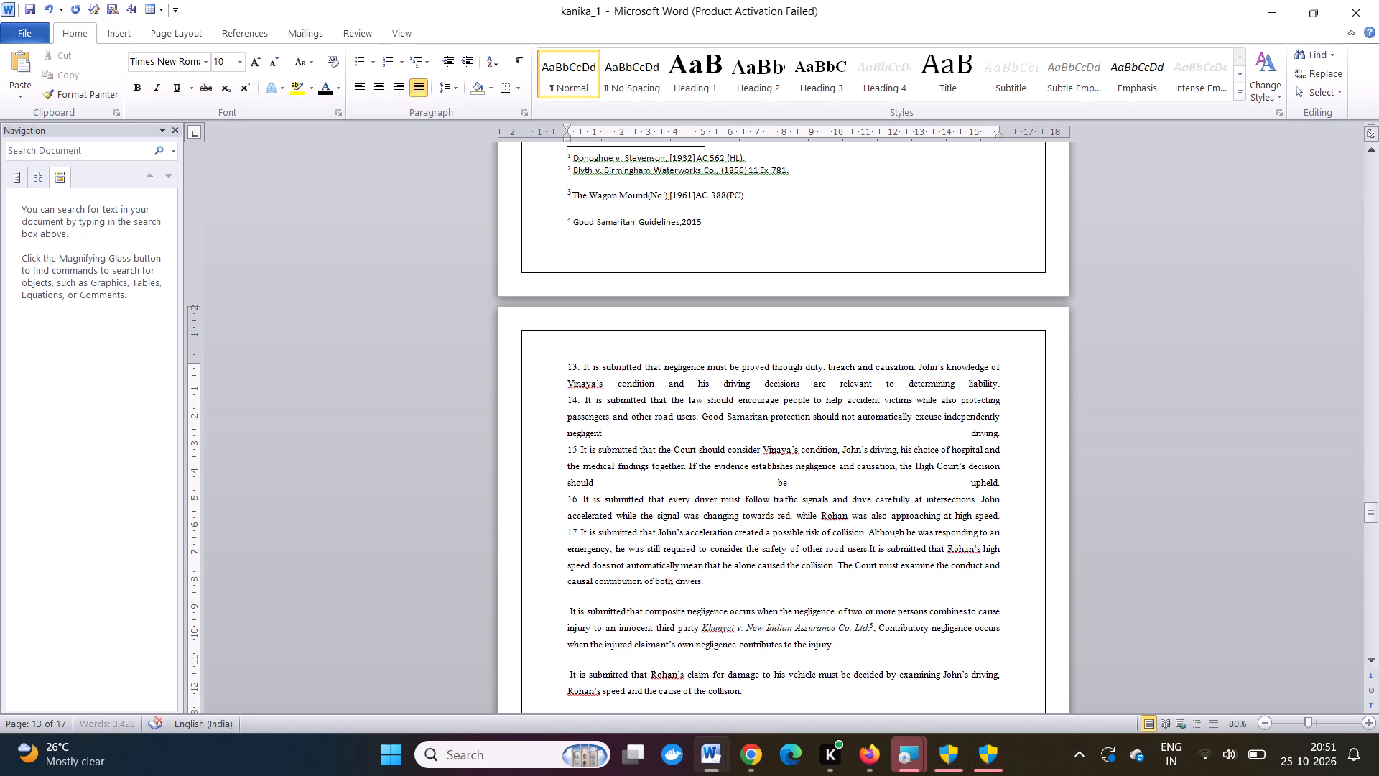
pyautogui.hotkey('shift', 'Return')
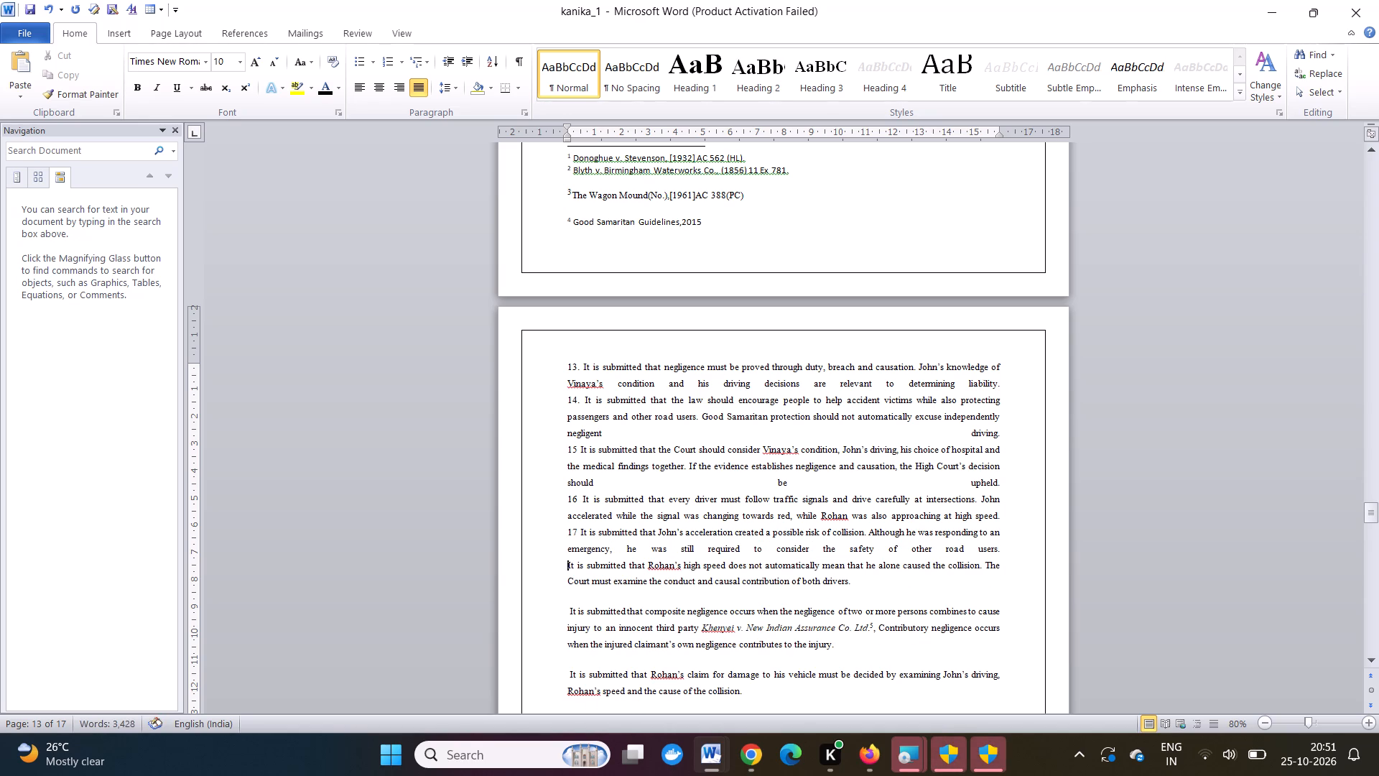
pyautogui.write('18')
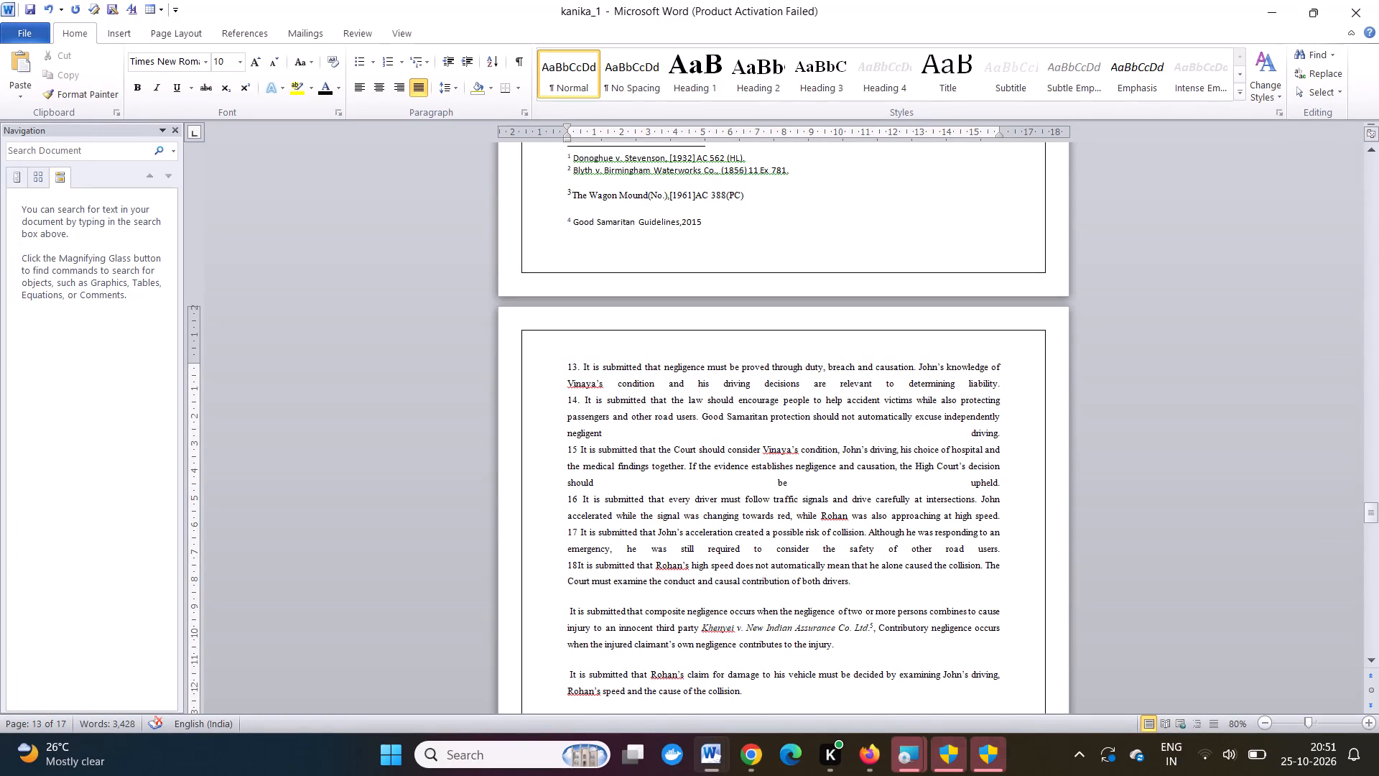
pyautogui.press('.')
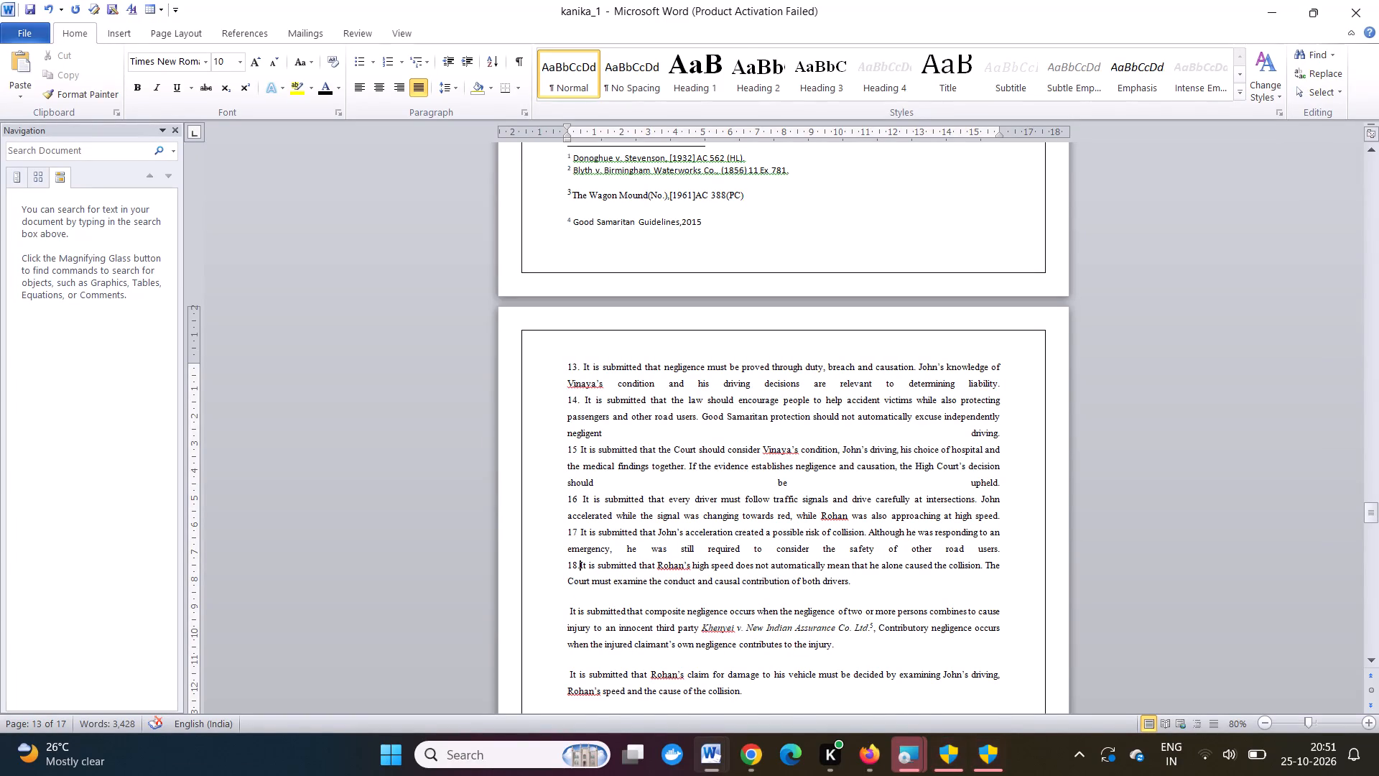
# Rewrite the number of the traffic signals submission as "16." with no space before "It".
pyautogui.click(578, 499)
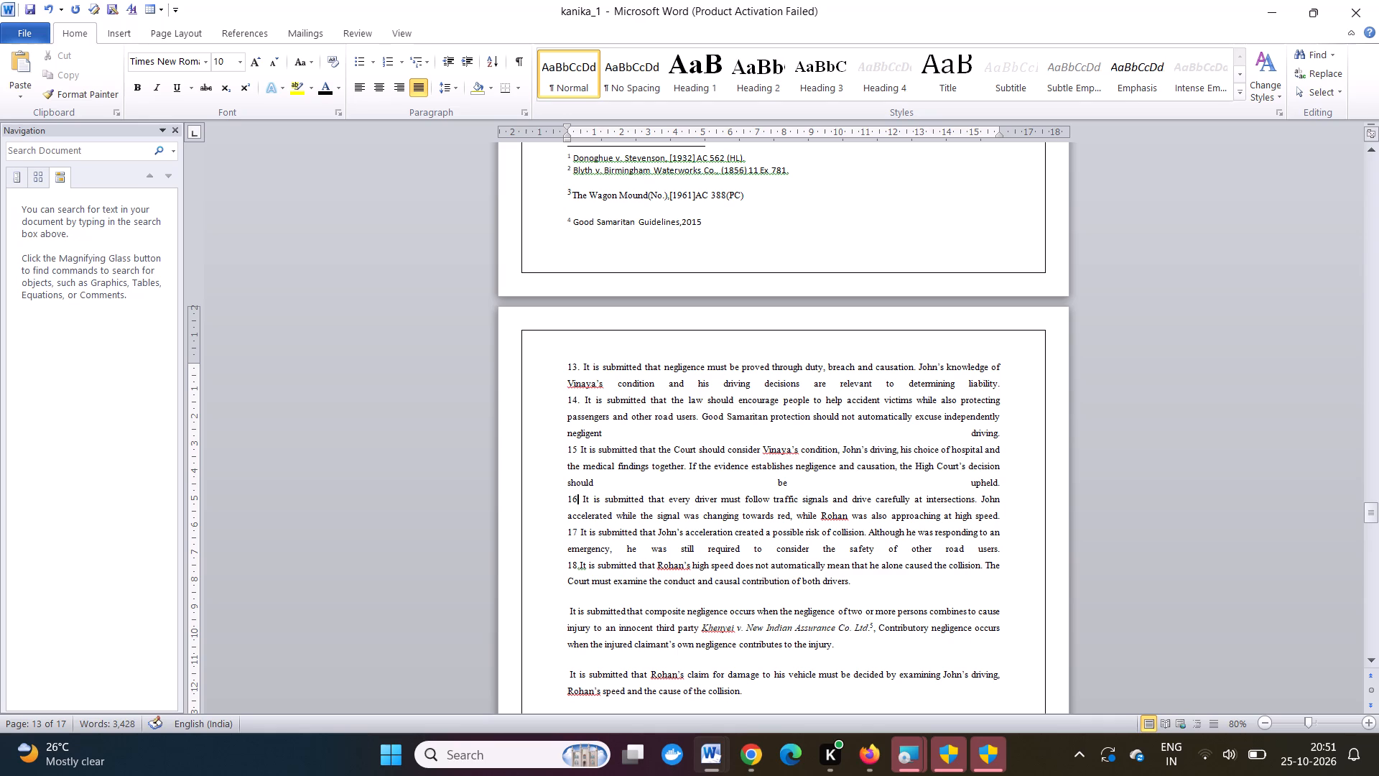
pyautogui.press('BackSpace')
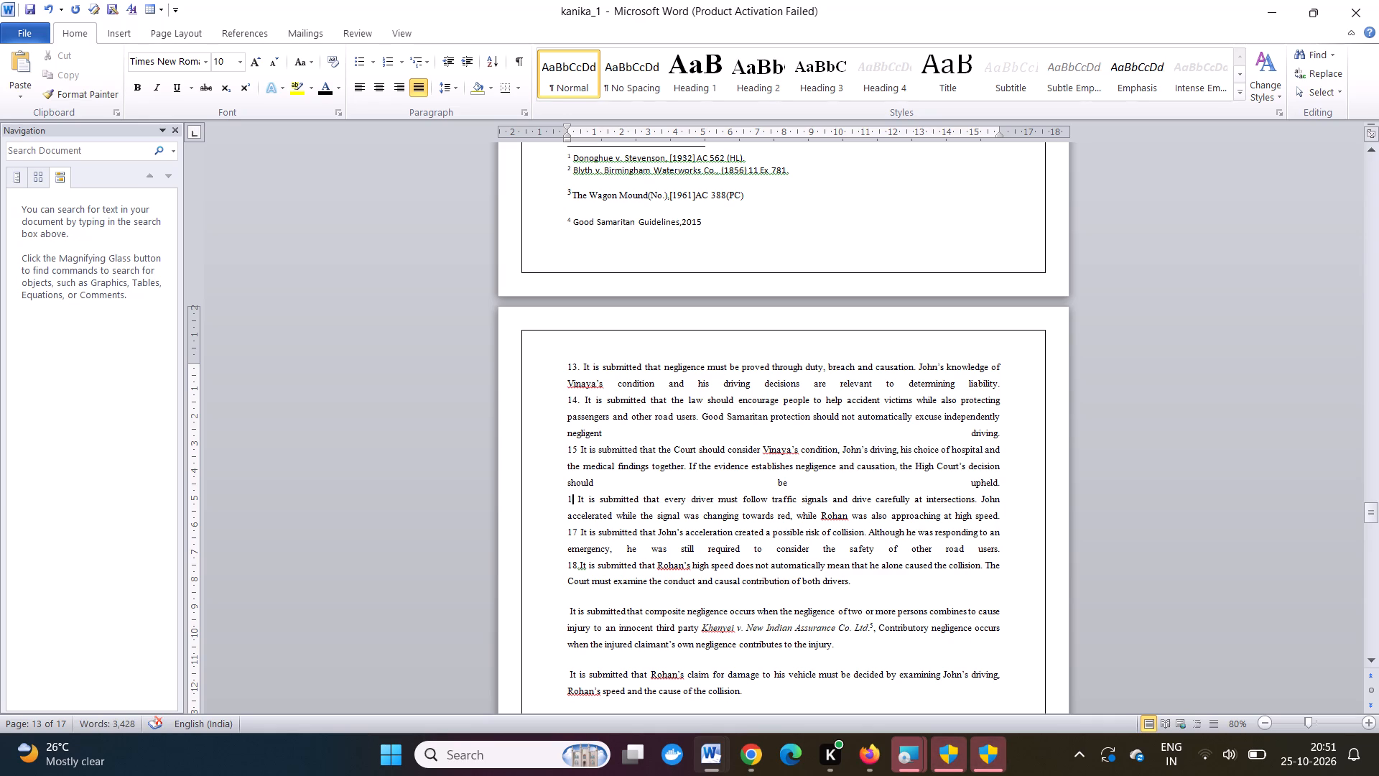
pyautogui.click(576, 499)
pyautogui.press('BackSpace')
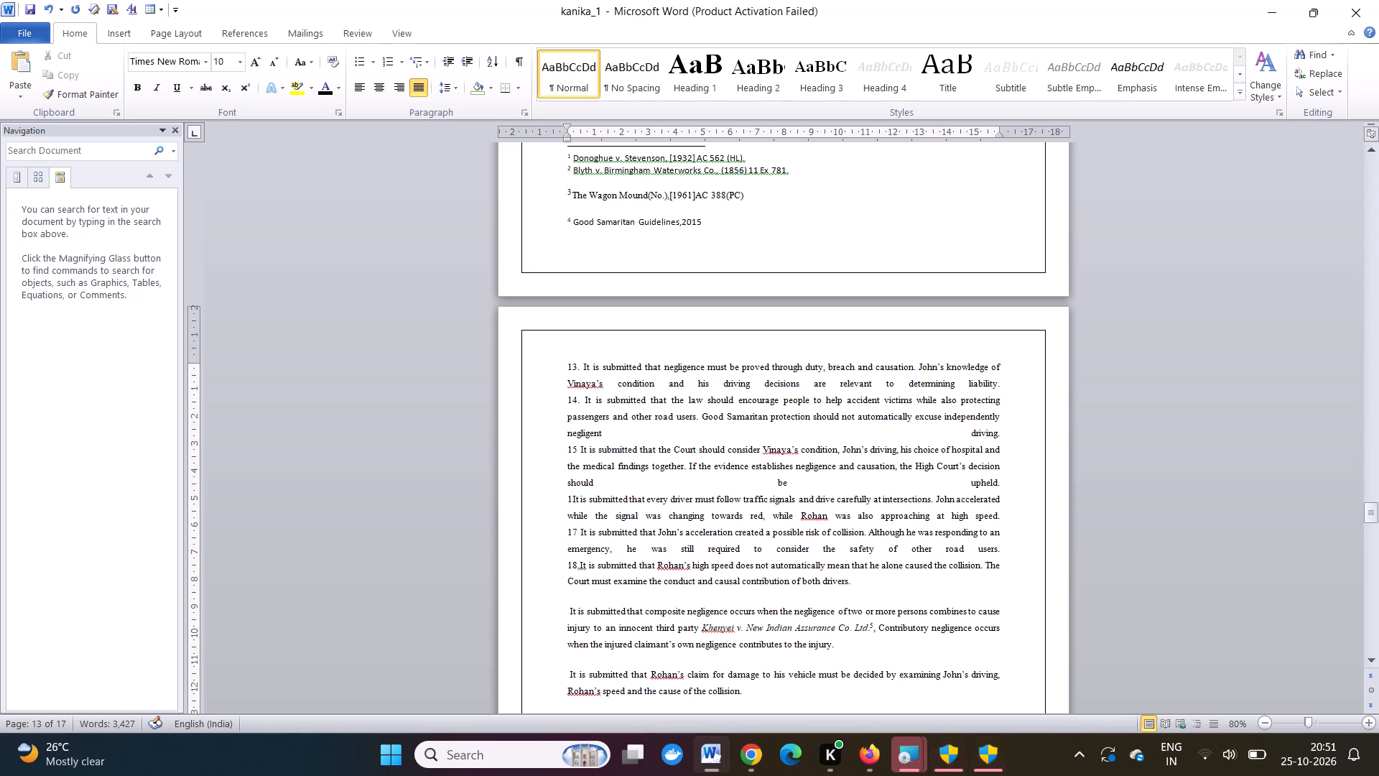
pyautogui.press('6')
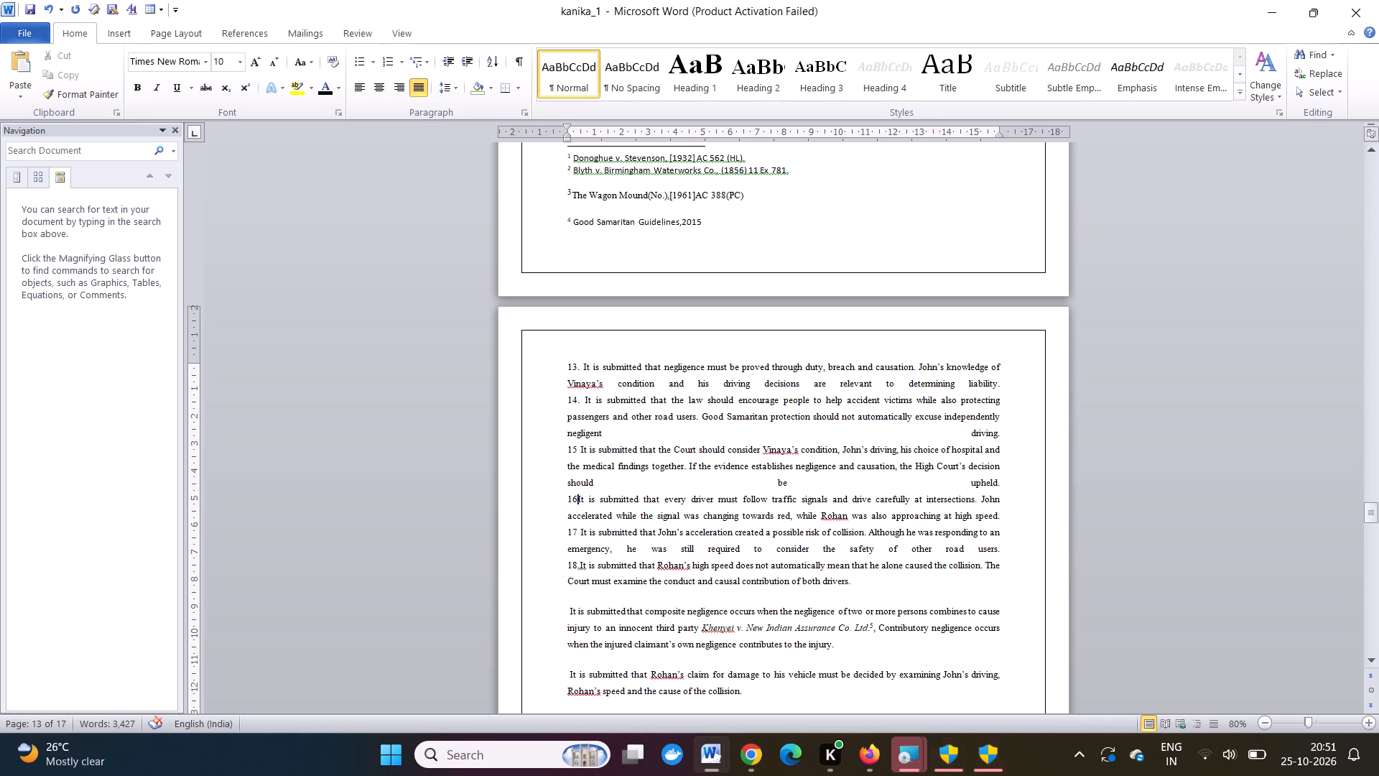
pyautogui.press('.')
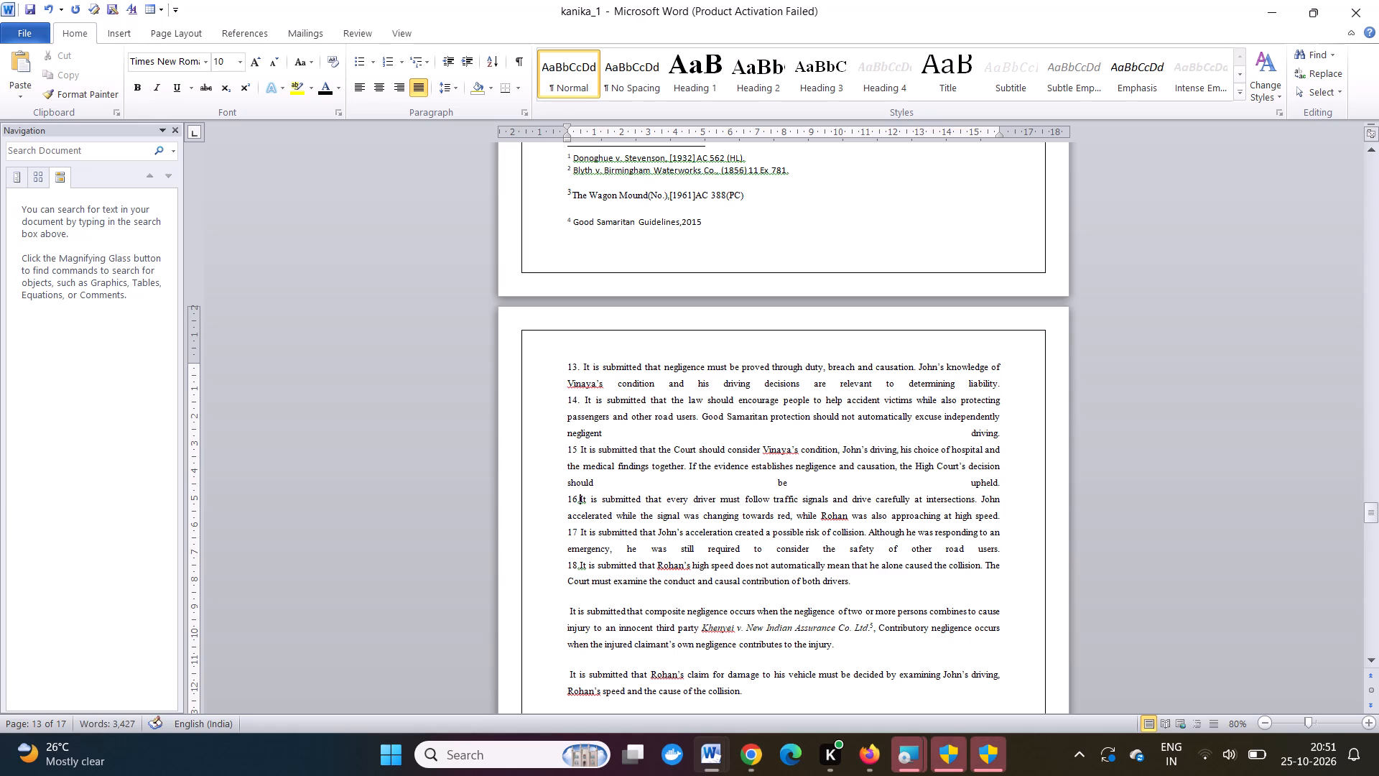
# Replace the space after number 15 with a period so the submission begins "15.It".
pyautogui.click(578, 448)
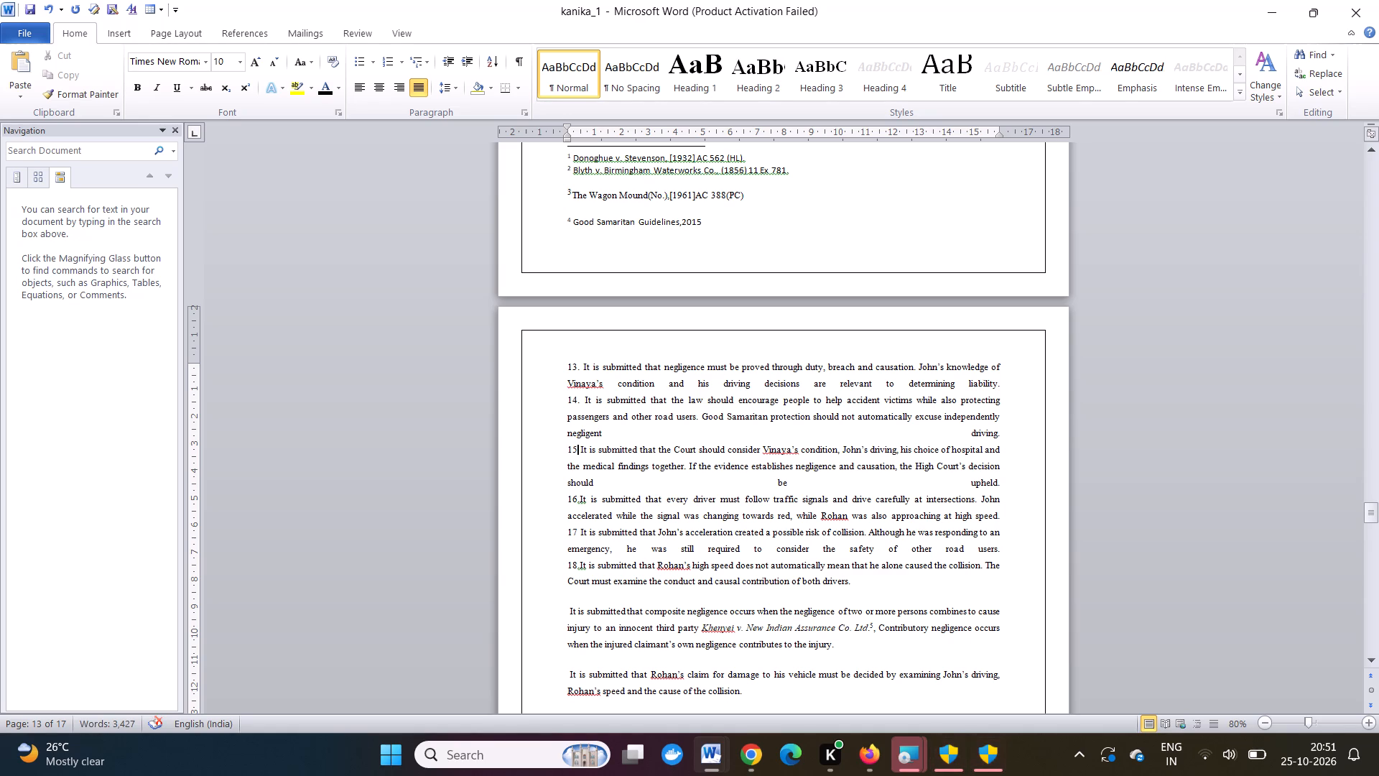
pyautogui.click(580, 449)
pyautogui.press('BackSpace')
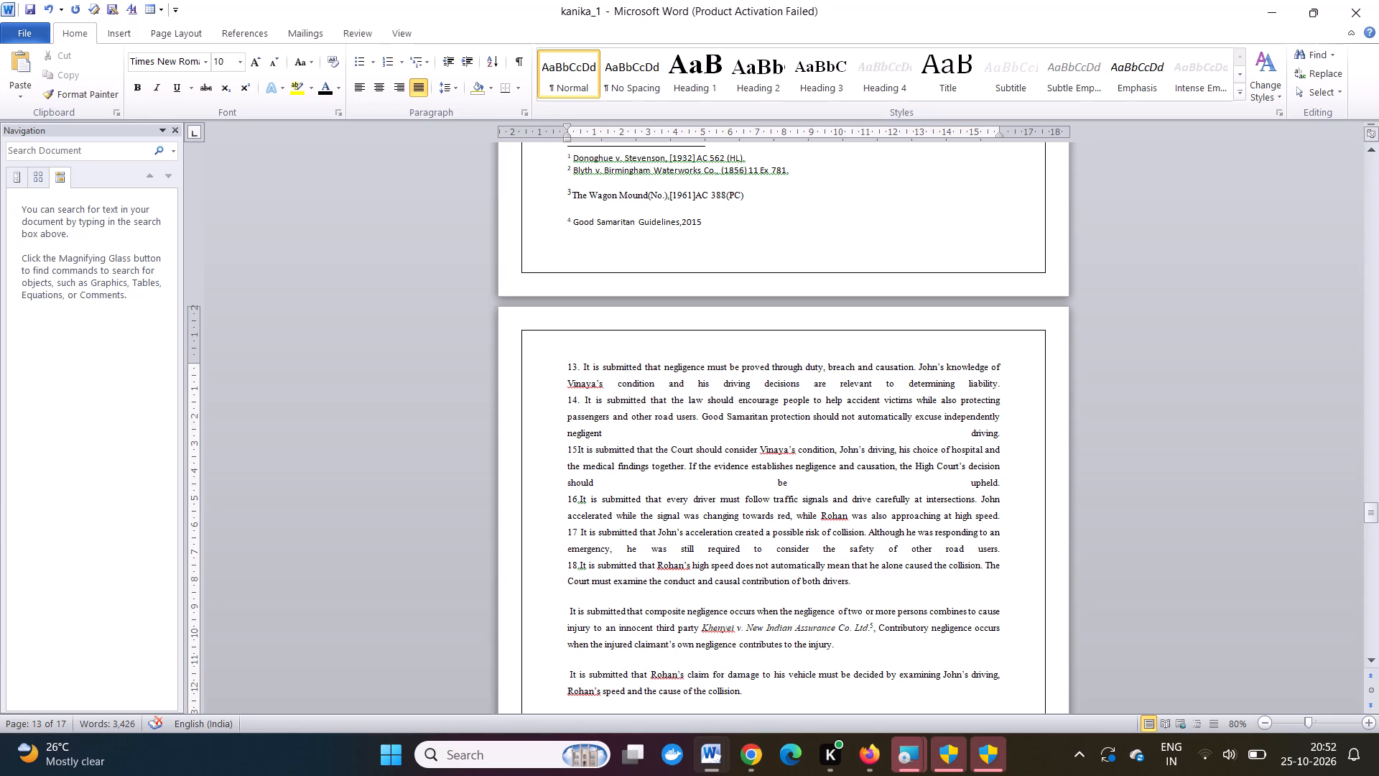
pyautogui.press('.')
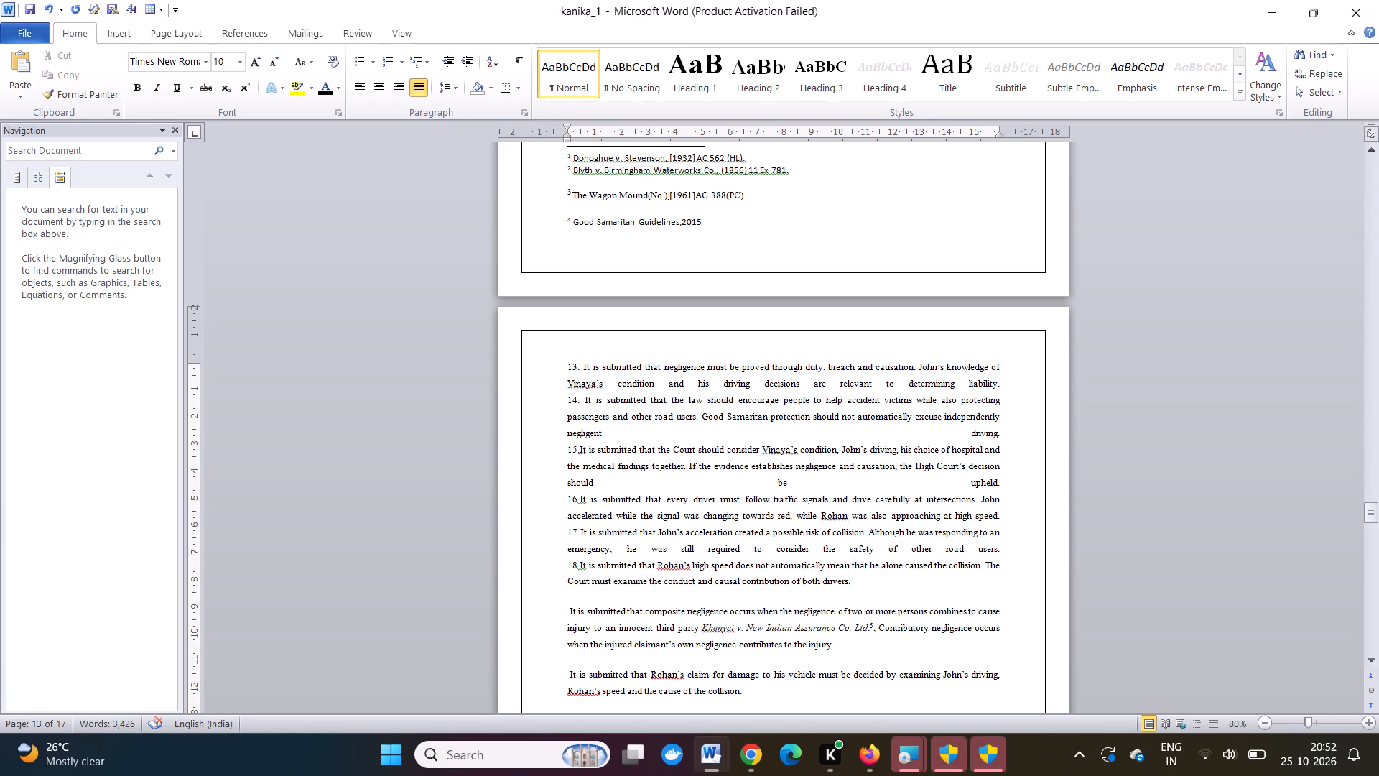
# Remove the space after the numbers "14." and "13." at the start of their submissions.
pyautogui.click(581, 401)
pyautogui.click(584, 399)
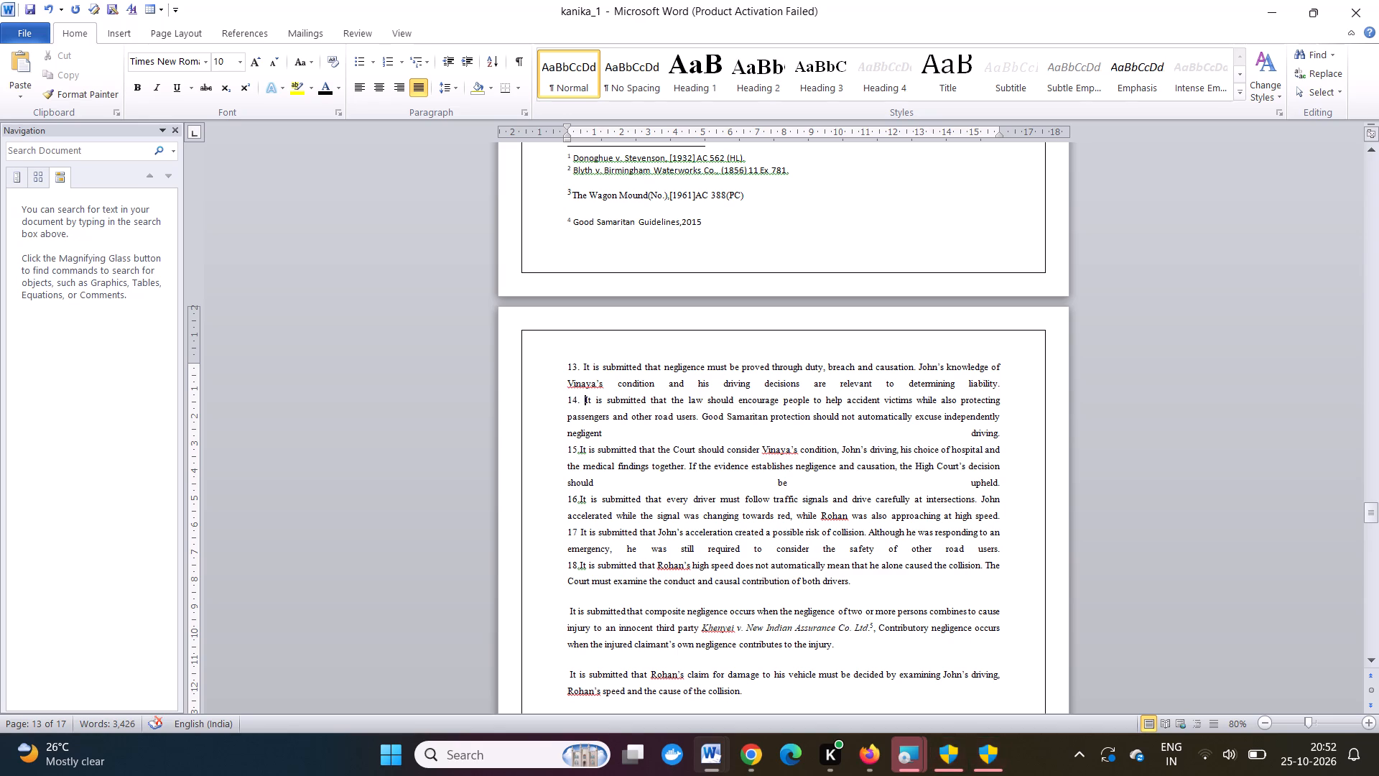
pyautogui.press('BackSpace')
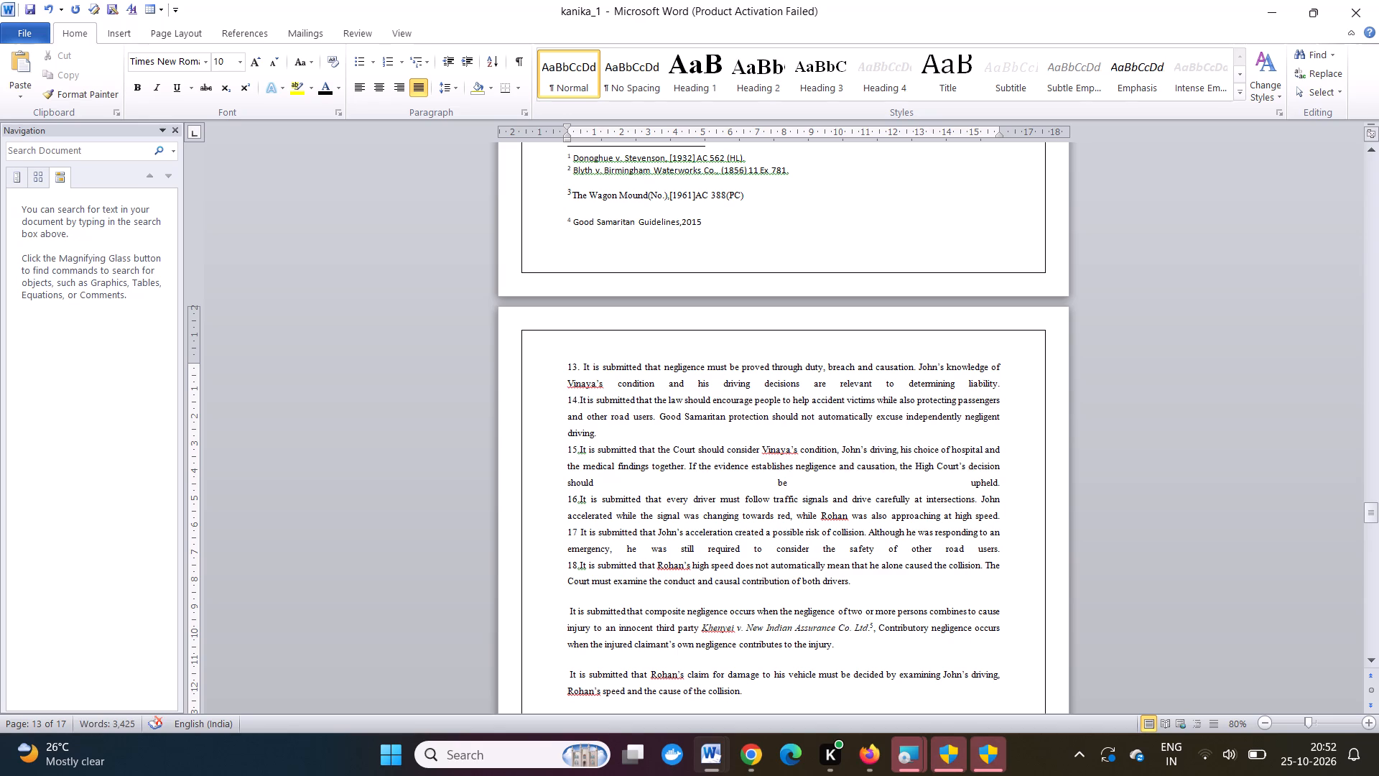
pyautogui.click(582, 367)
pyautogui.press('BackSpace')
pyautogui.scroll(1, 582, 367)
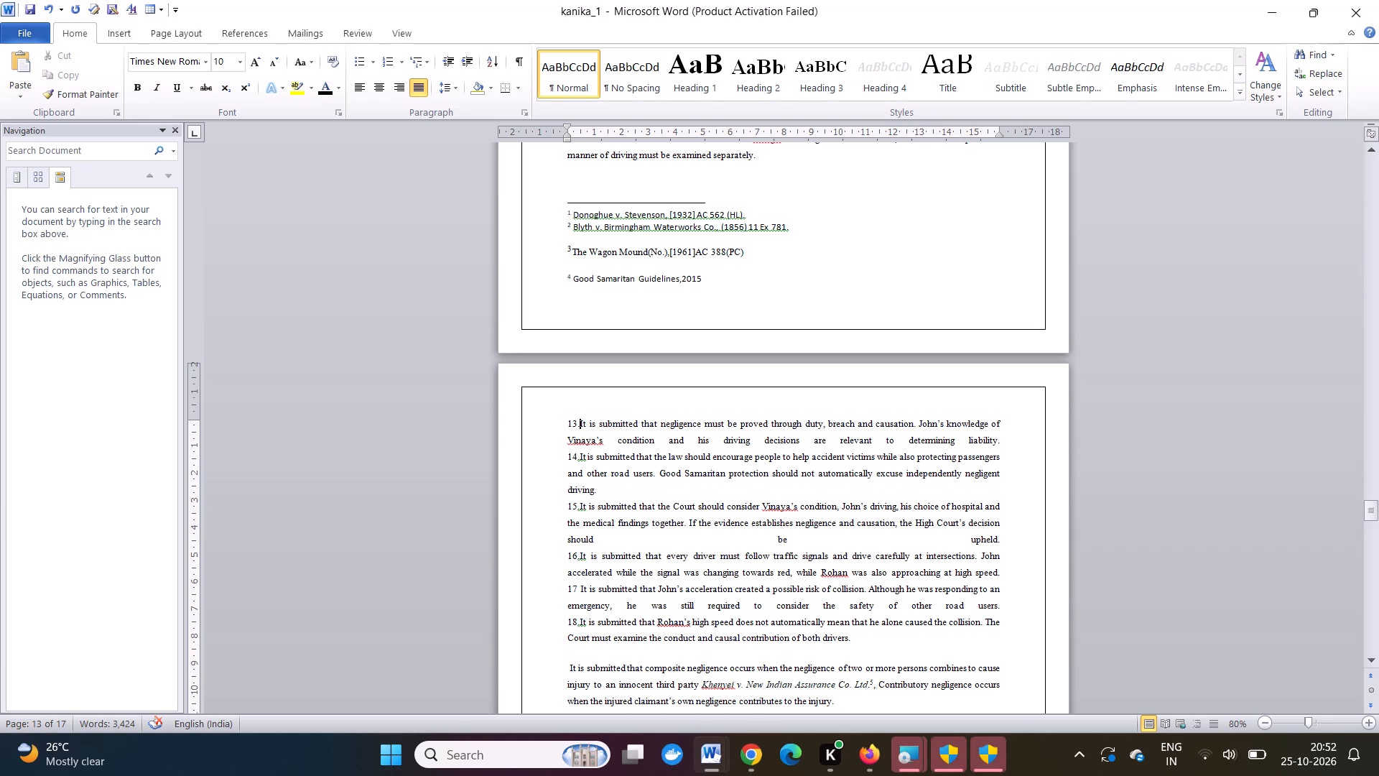
# Insert a space after the numbers "13." and "14." at the start of their submissions.
pyautogui.press('space')
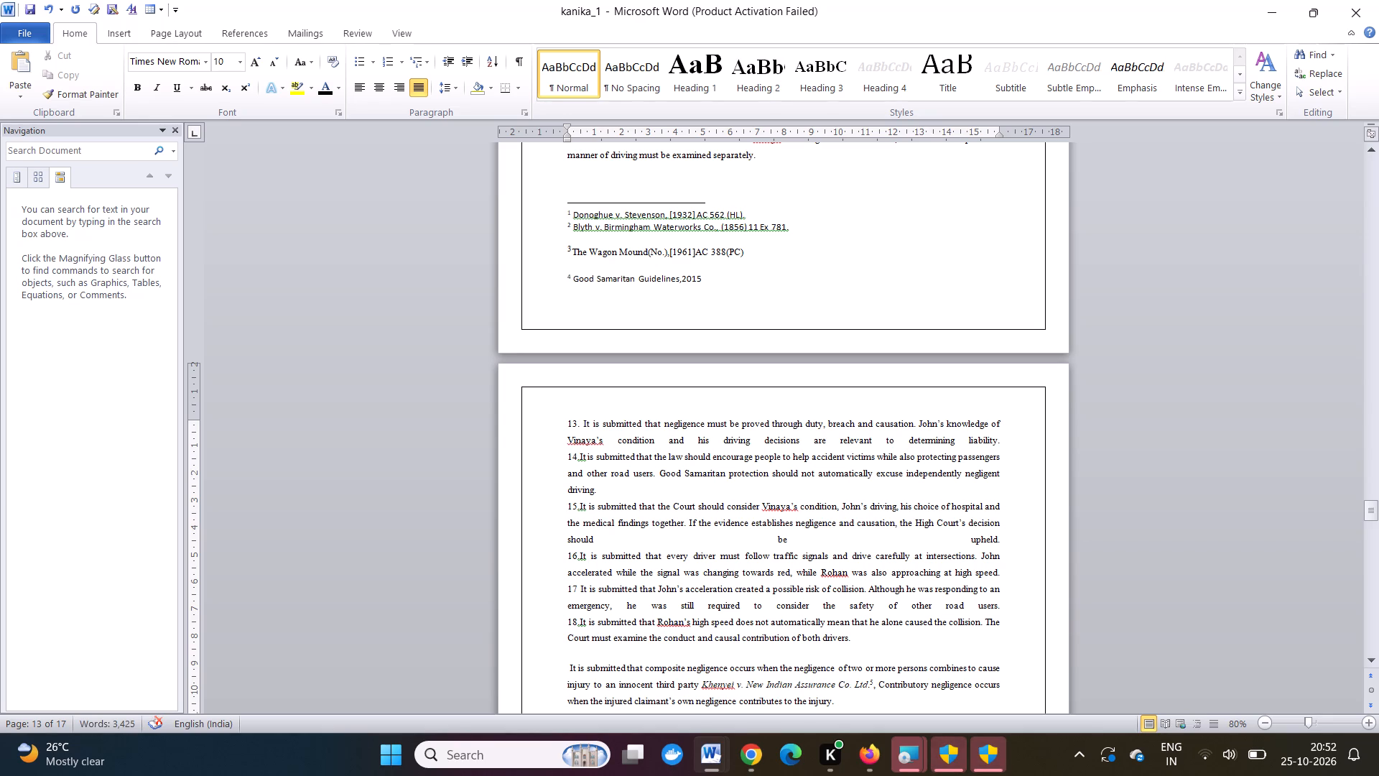
pyautogui.click(577, 460)
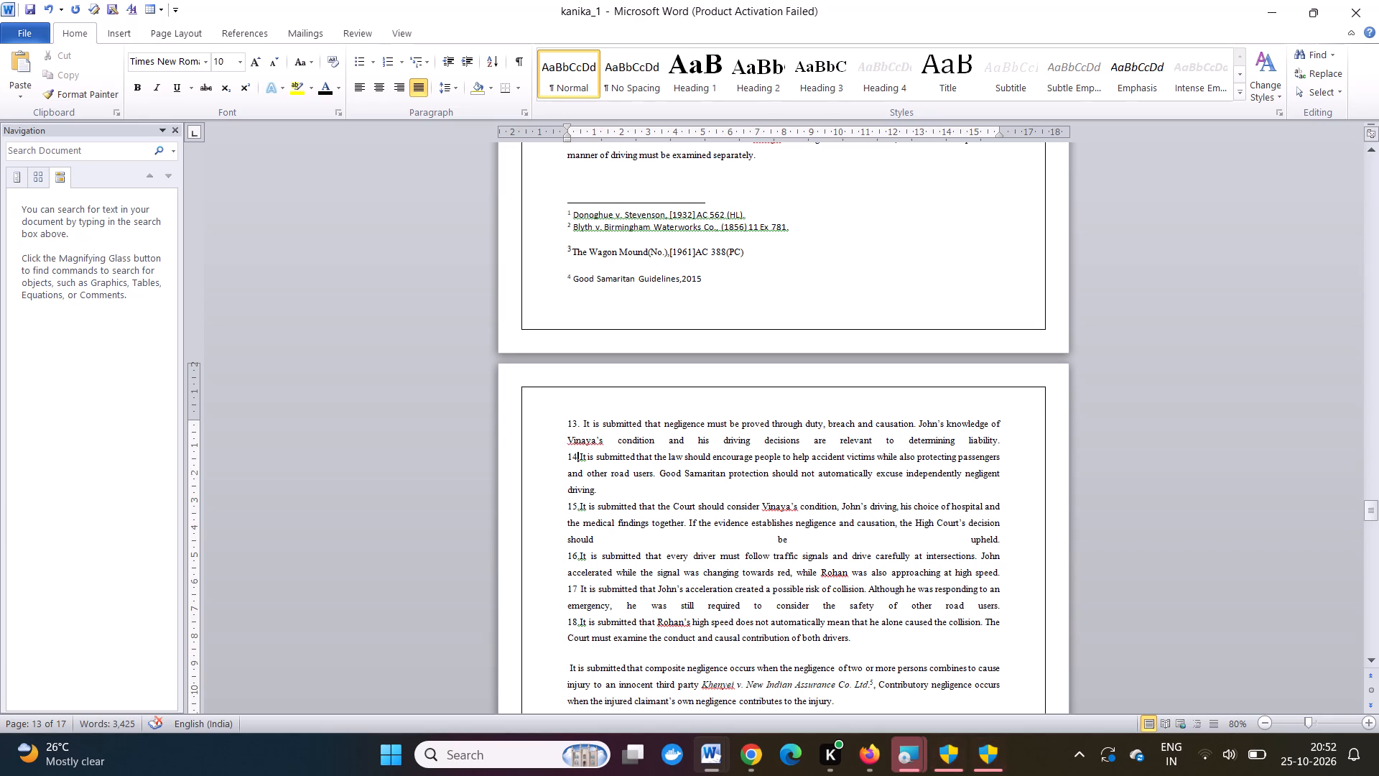
pyautogui.click(578, 459)
pyautogui.moveTo(578, 459); pyautogui.dragTo(580, 456)
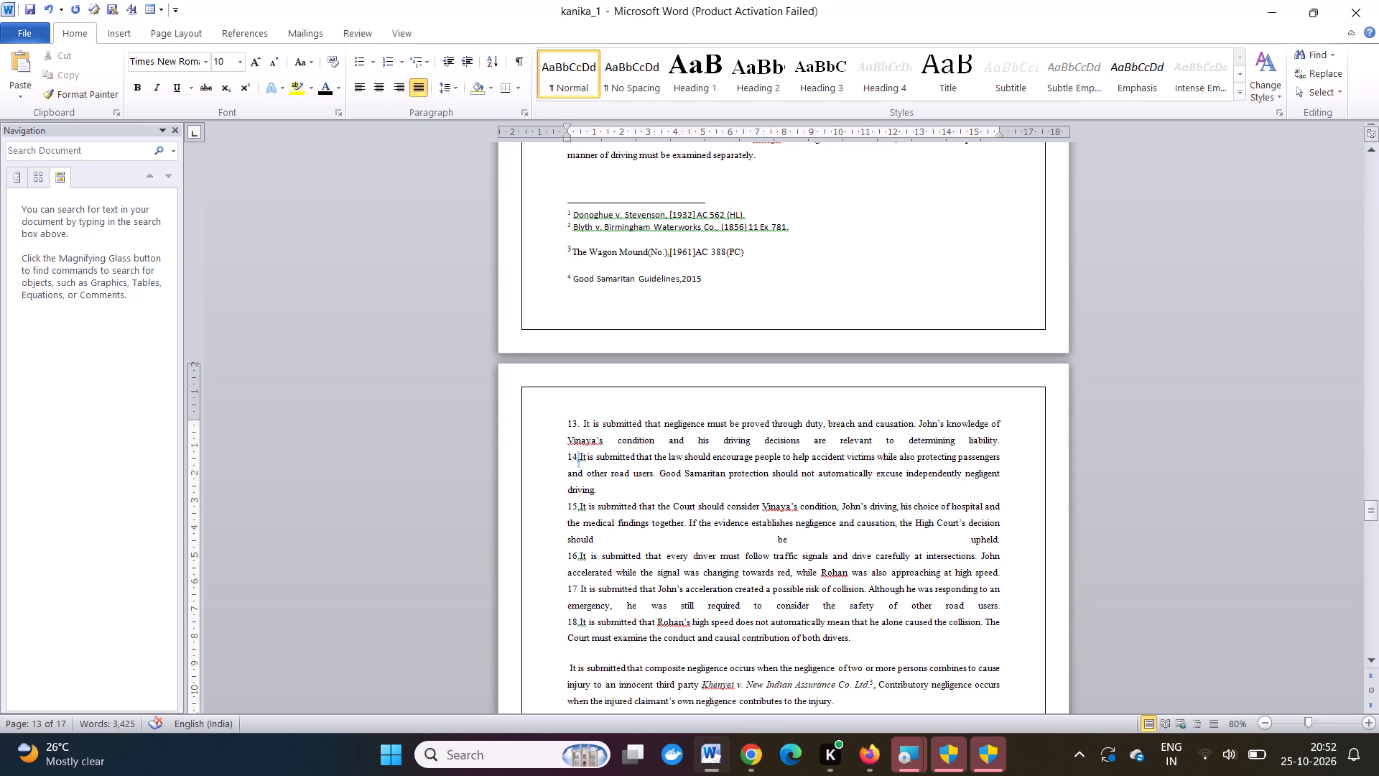
pyautogui.moveTo(580, 456); pyautogui.dragTo(595, 454)
pyautogui.click(595, 454)
pyautogui.click(579, 456)
pyautogui.press('space')
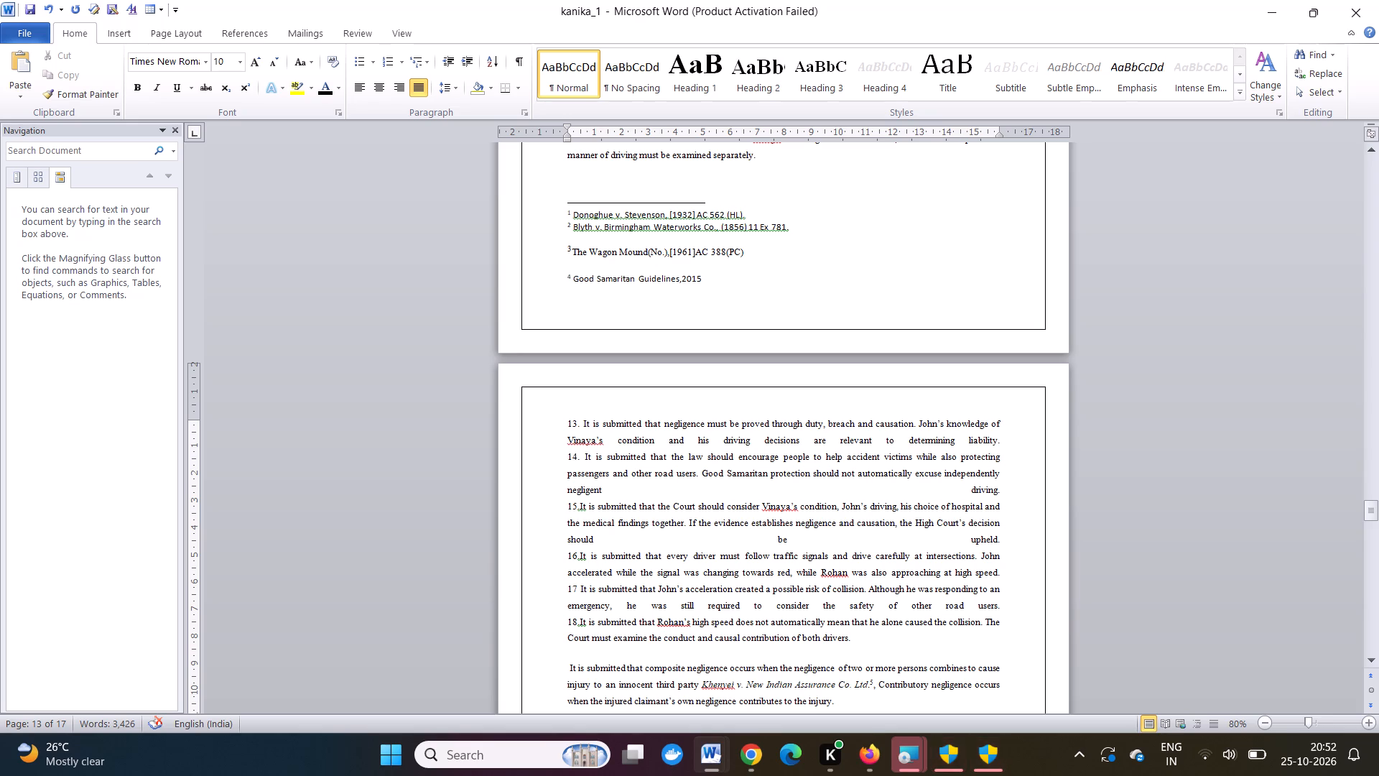
pyautogui.press('BackSpace')
pyautogui.press('space')
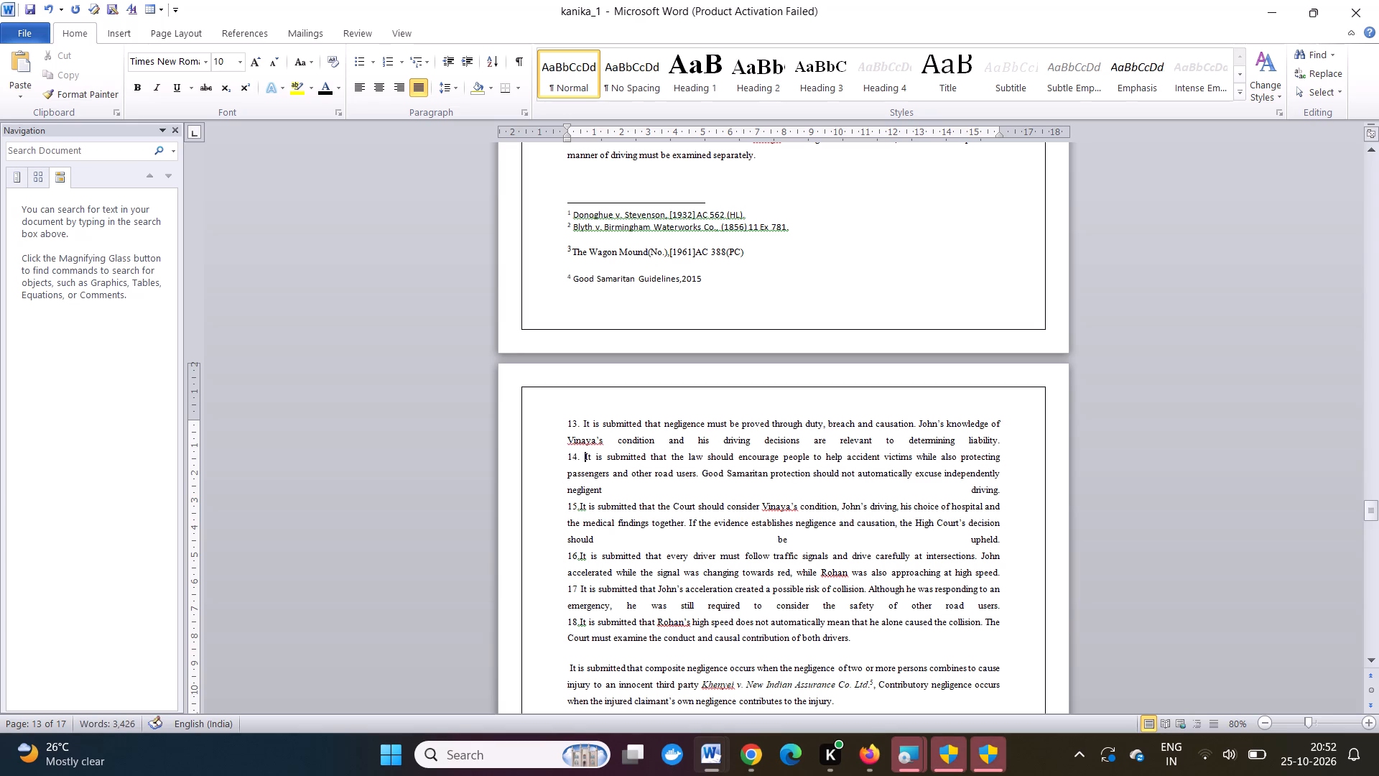
# Rewrite the opening of the submission on the Court considering Vinaya's condition as "15. It".
pyautogui.click(577, 506)
pyautogui.press('space')
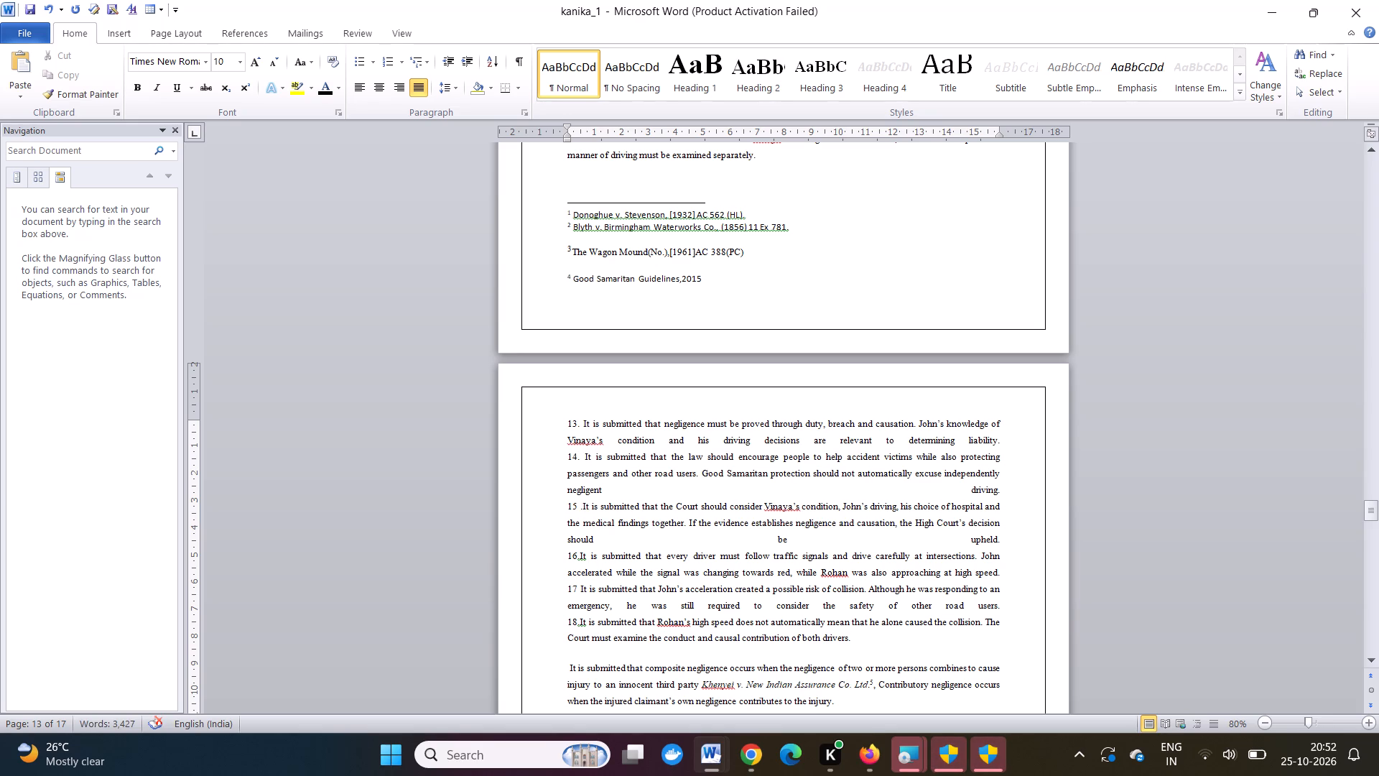
pyautogui.click(580, 507)
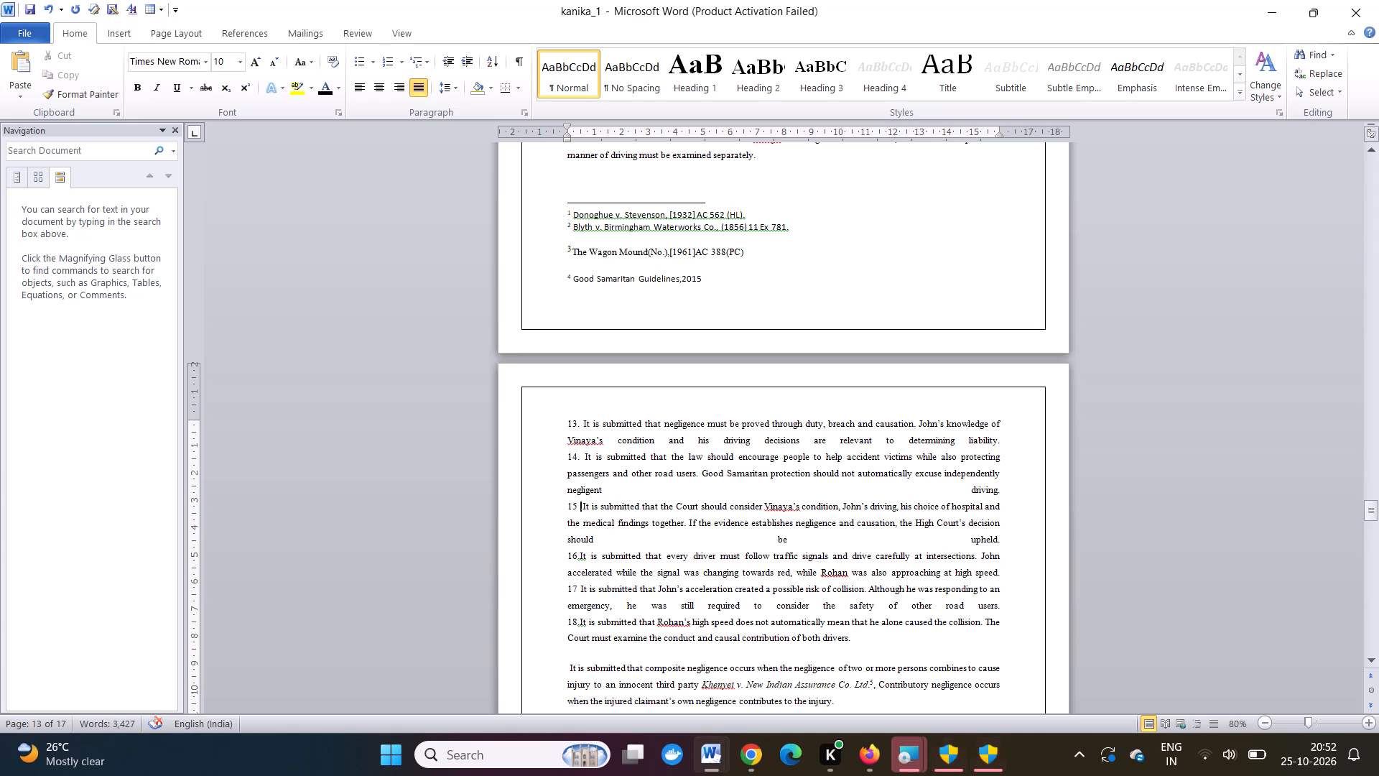
pyautogui.click(585, 507)
pyautogui.press('BackSpace')
pyautogui.press('BackSpace')
pyautogui.press('BackSpace')
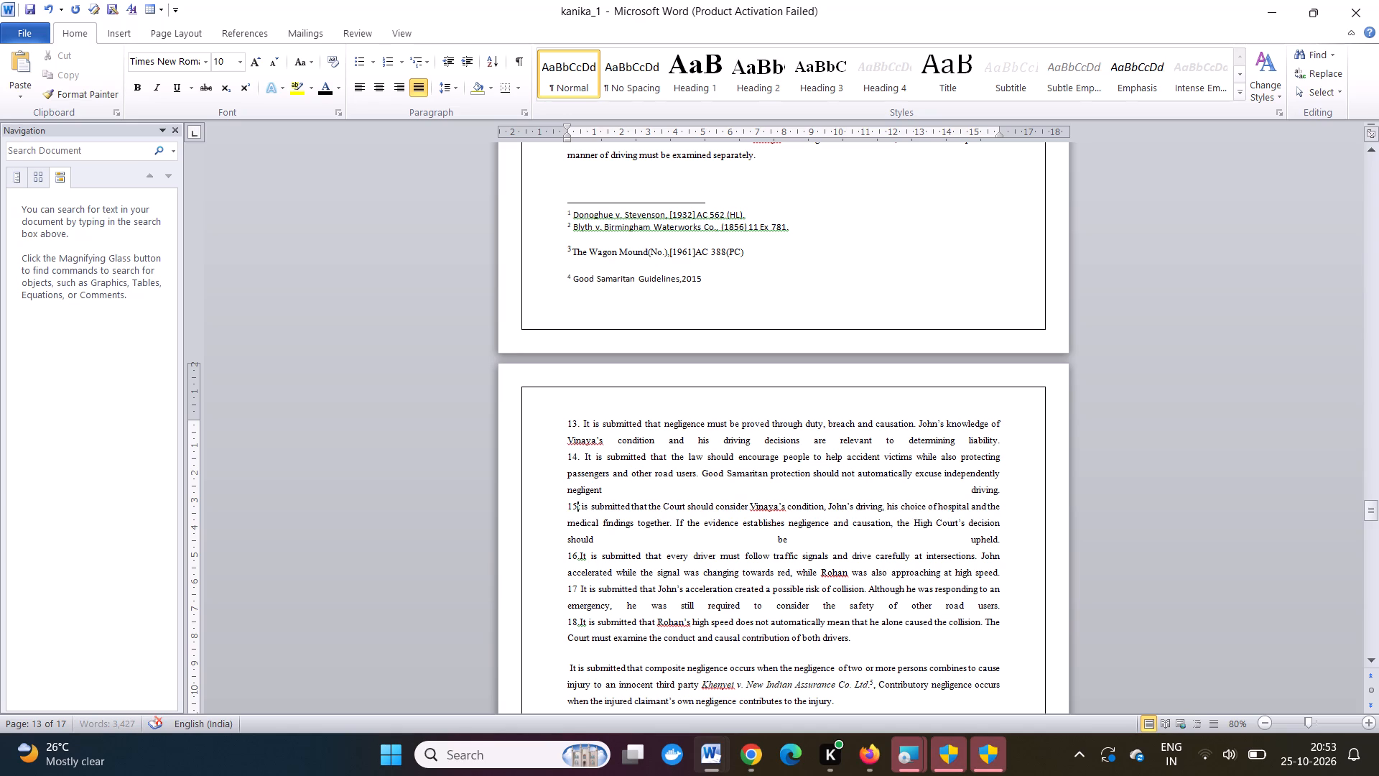
pyautogui.press('.')
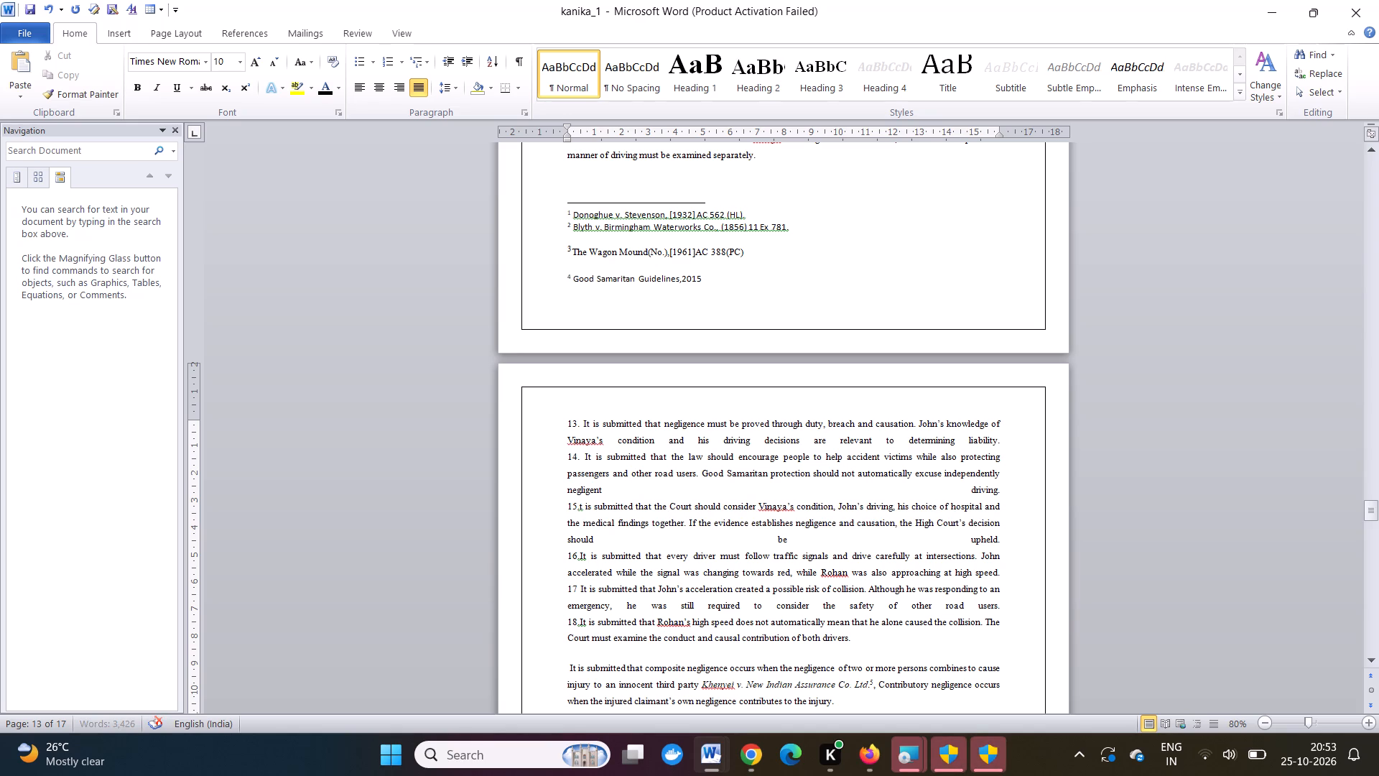
pyautogui.press('space')
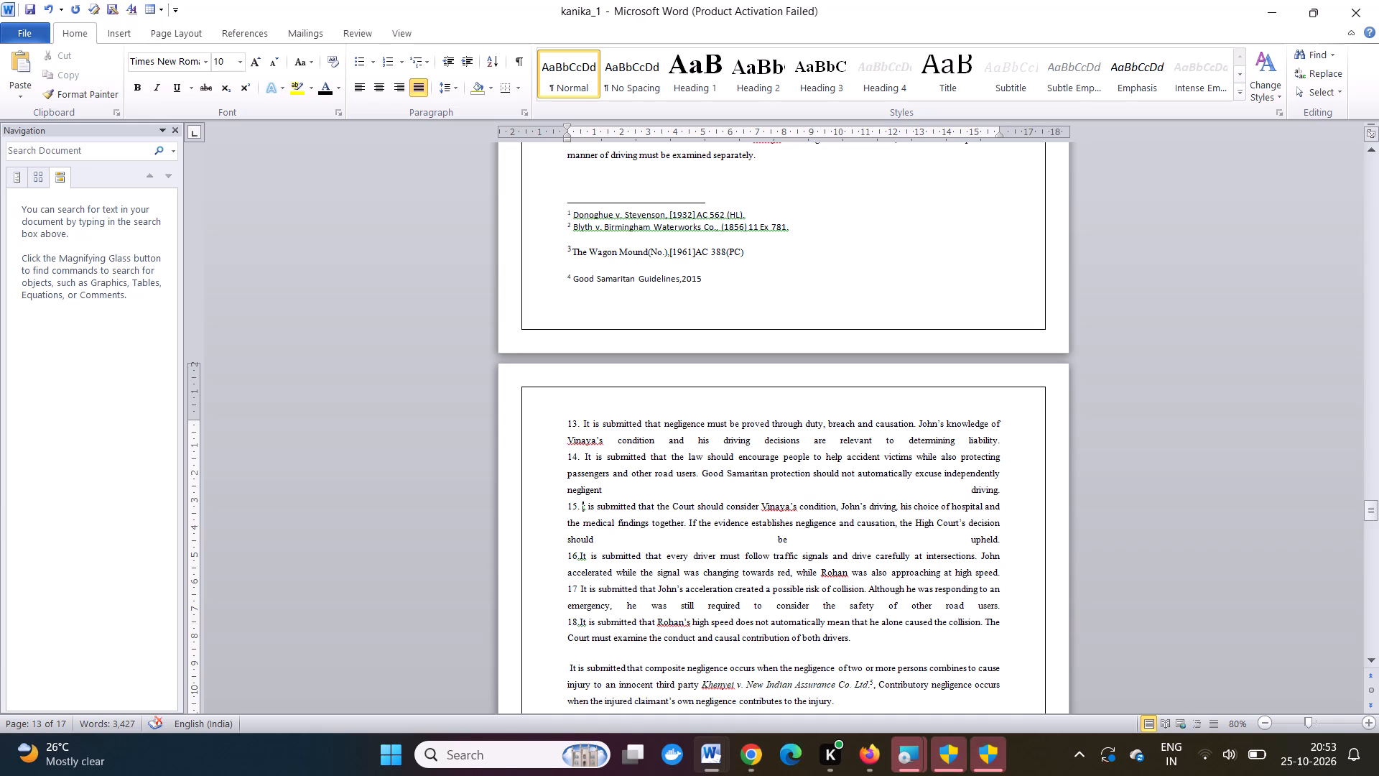
pyautogui.press('i')
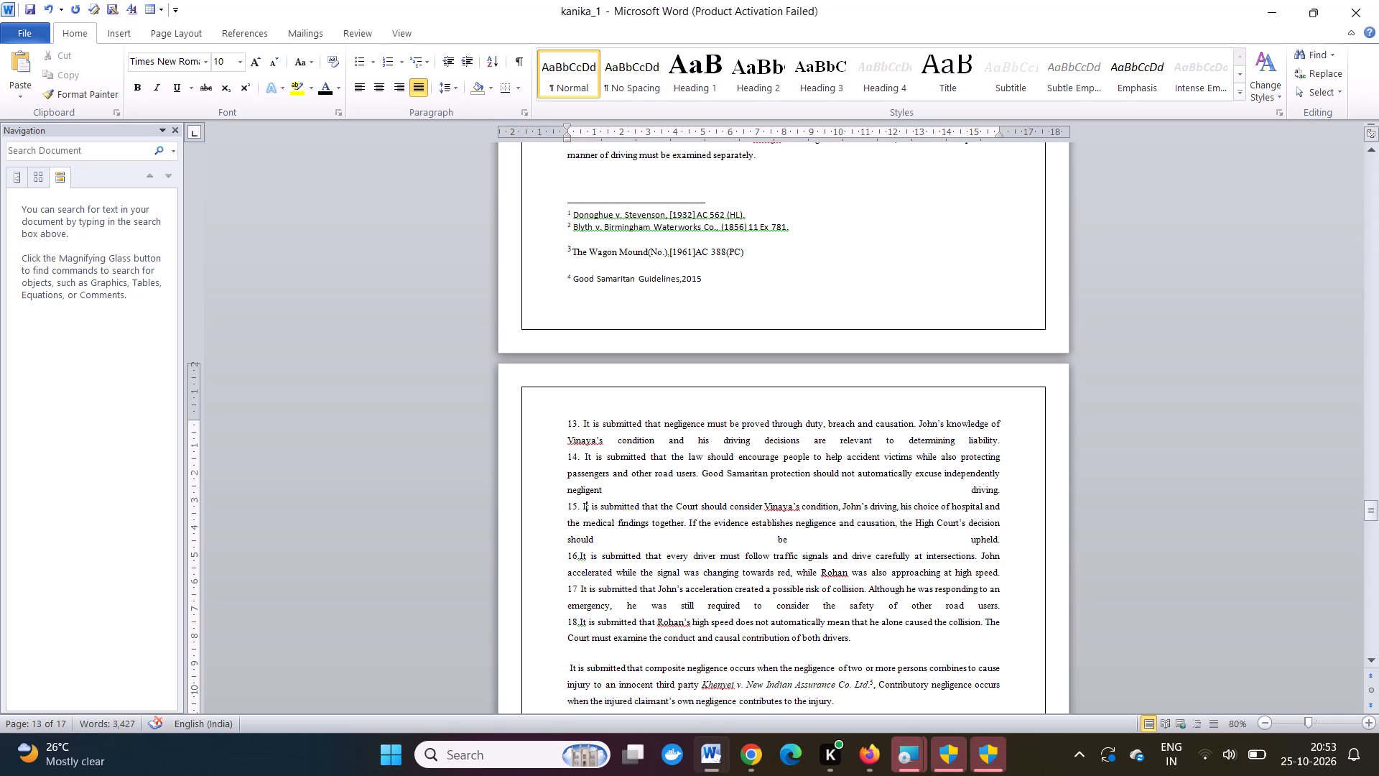
# Retype the 6 in the traffic signals submission's number and add a period and a space after "16".
pyautogui.click(578, 555)
pyautogui.press('BackSpace')
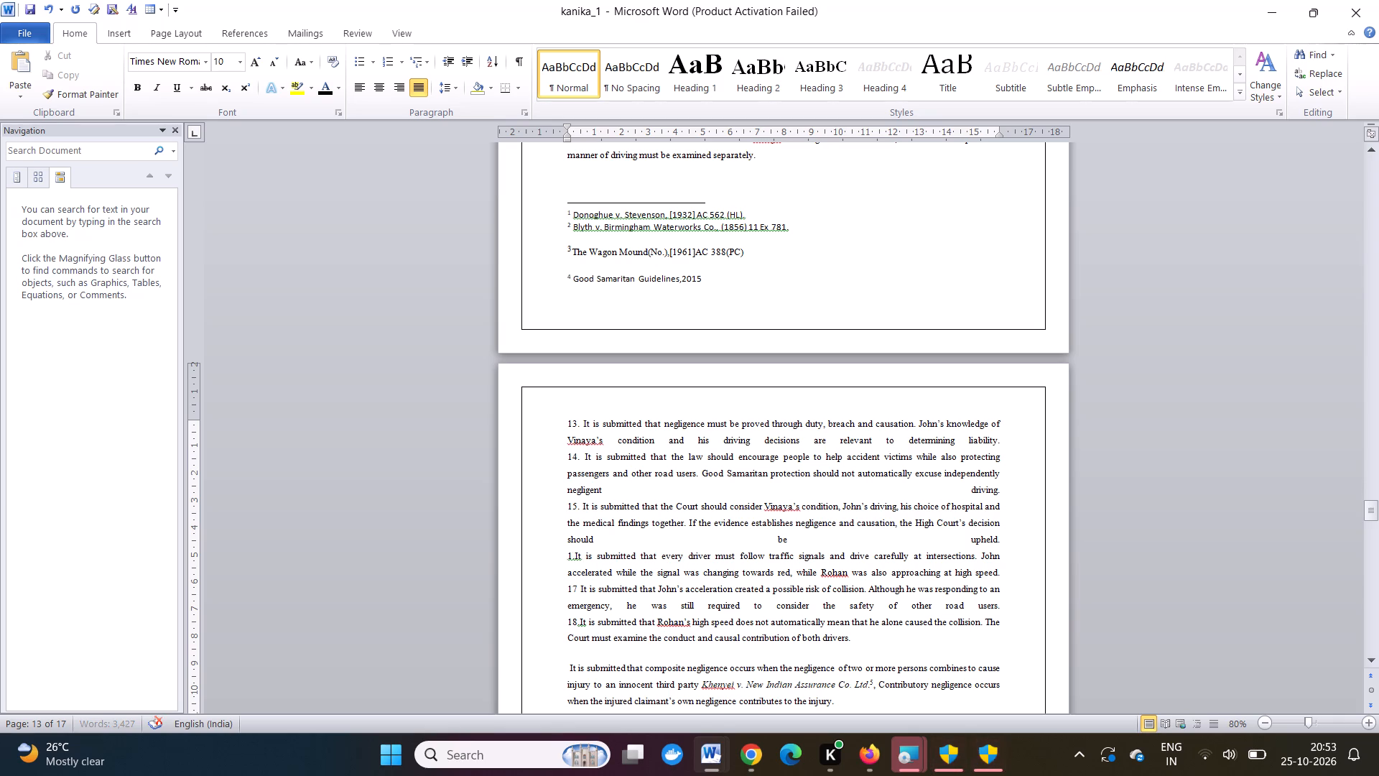
pyautogui.press('6')
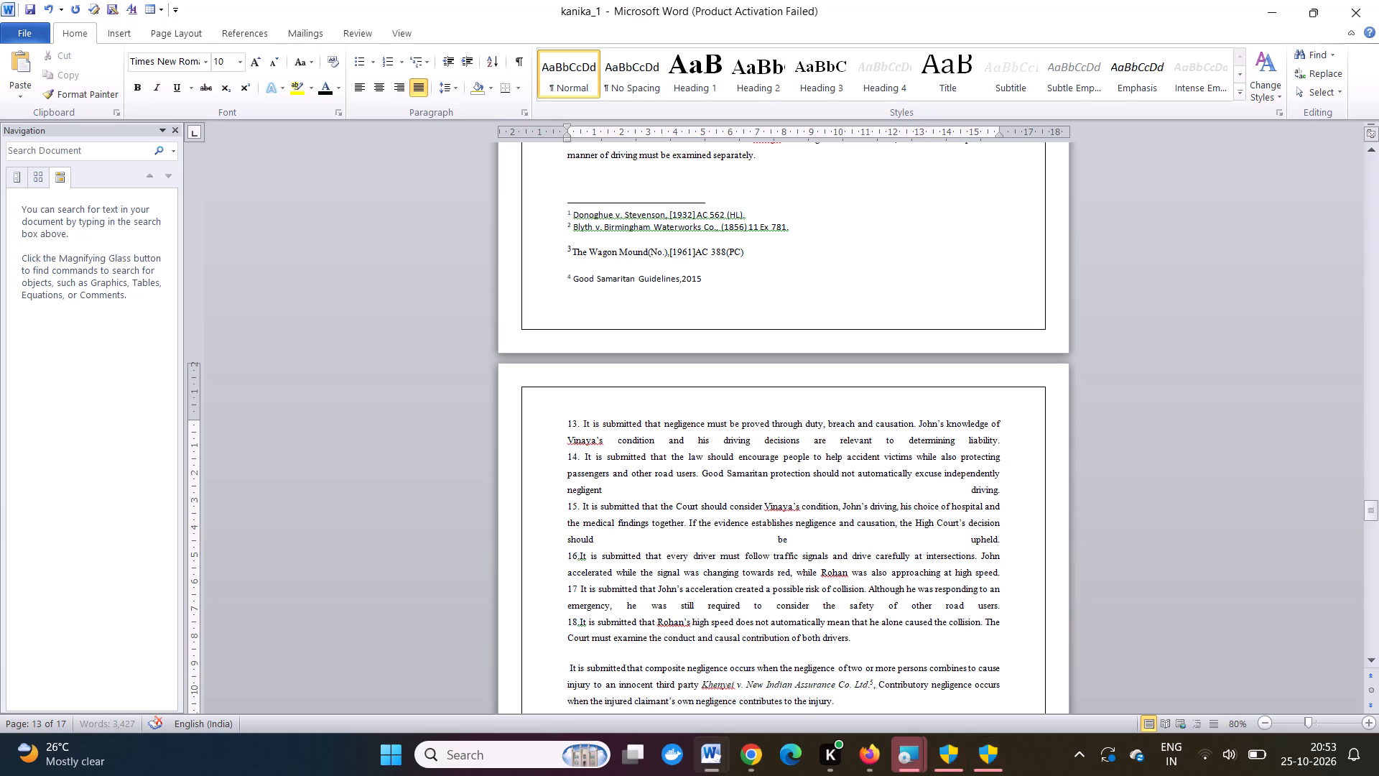
pyautogui.press('.')
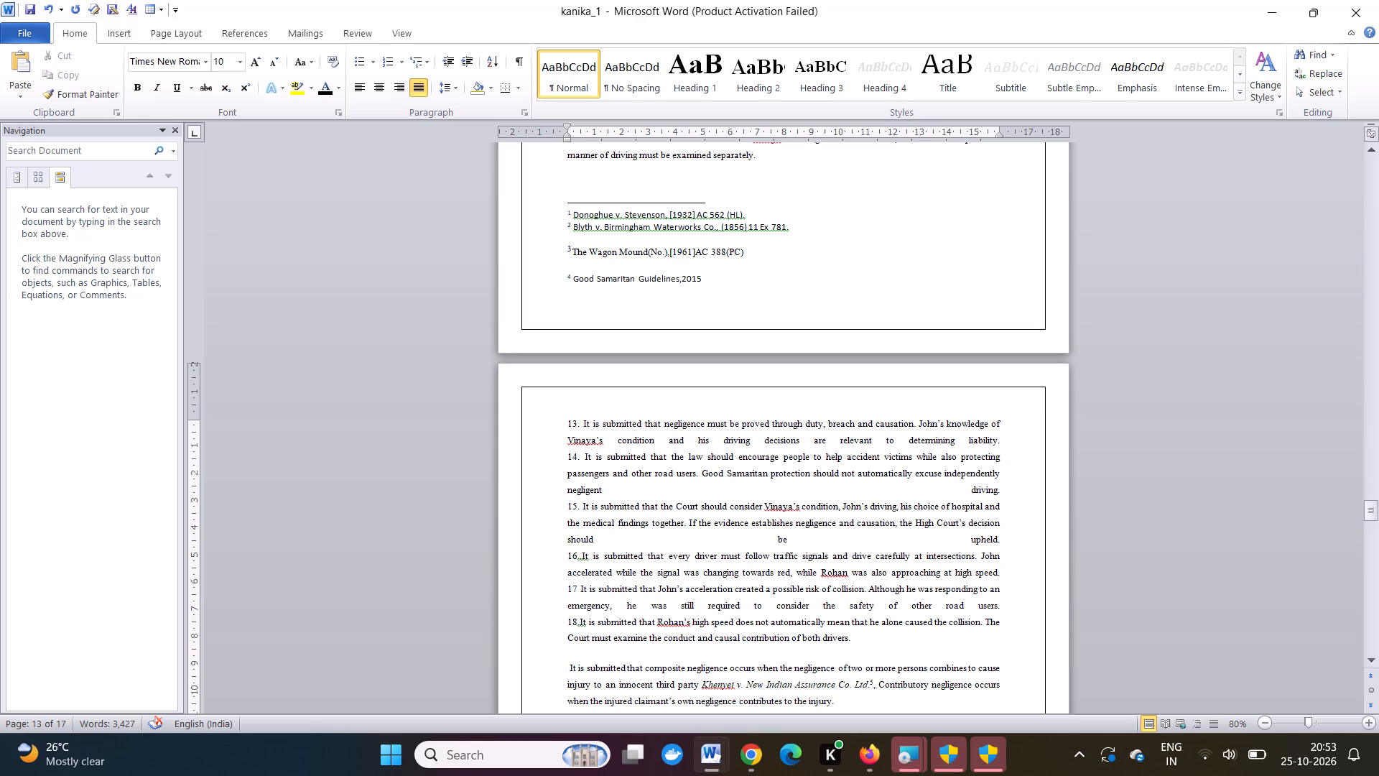
pyautogui.press('space')
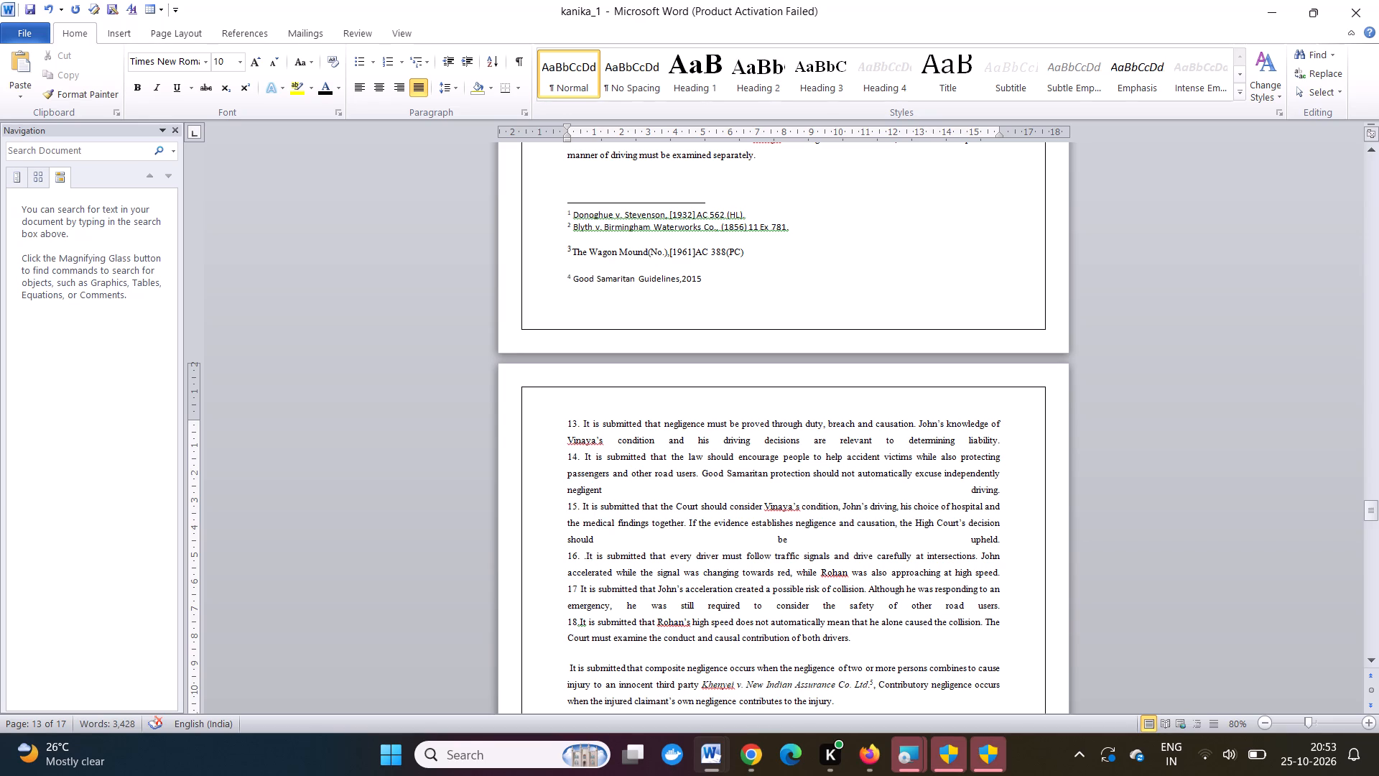
# Add a period after number 17 and a space after number 18 in the submissions on John's acceleration and Rohan's speed.
pyautogui.click(578, 586)
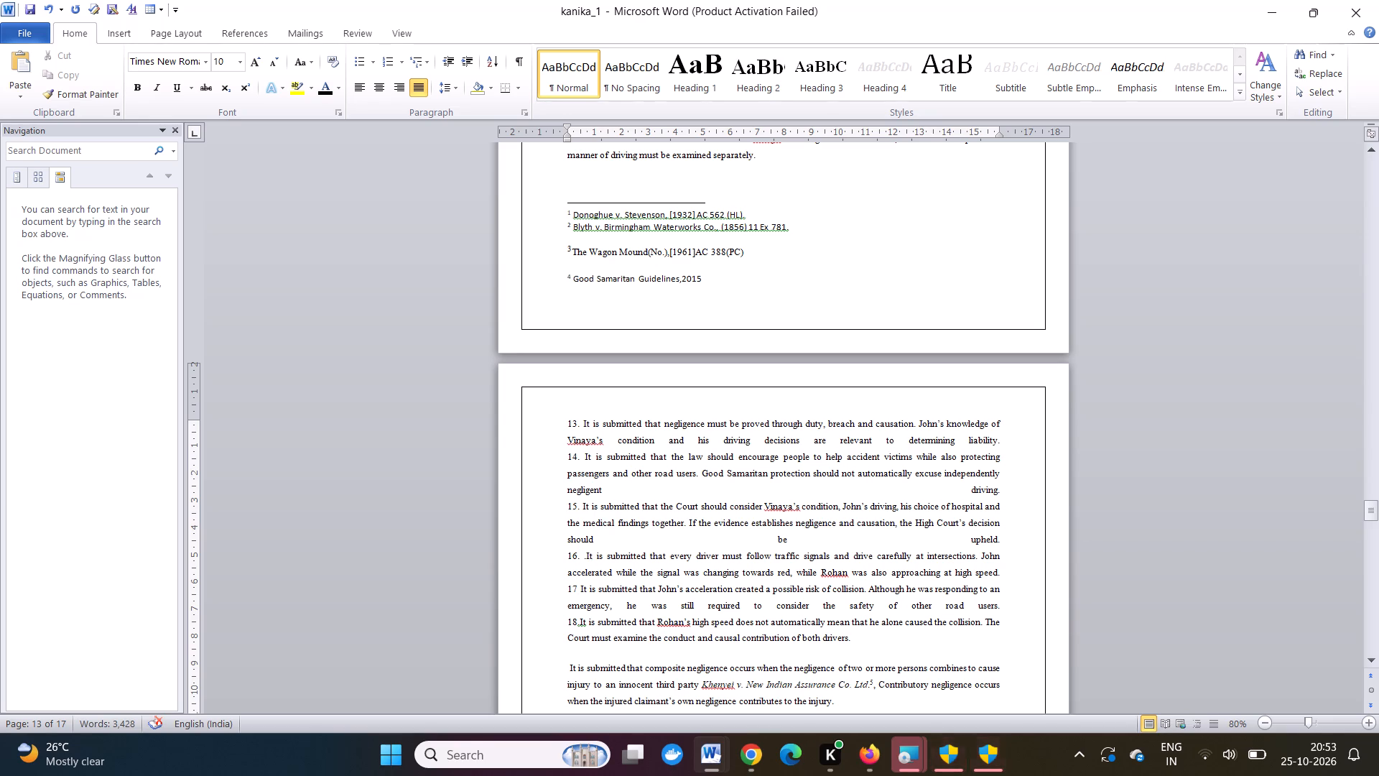
pyautogui.press('.')
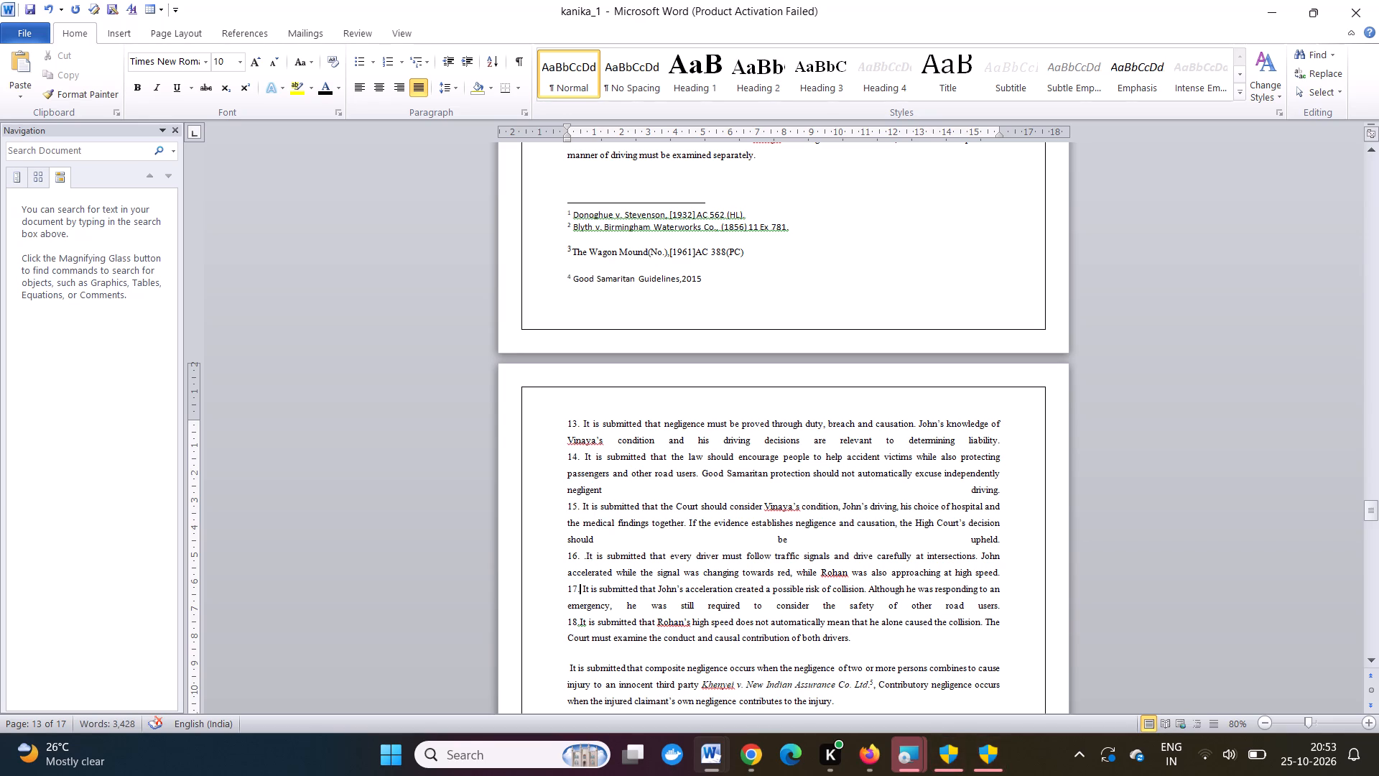
pyautogui.click(578, 622)
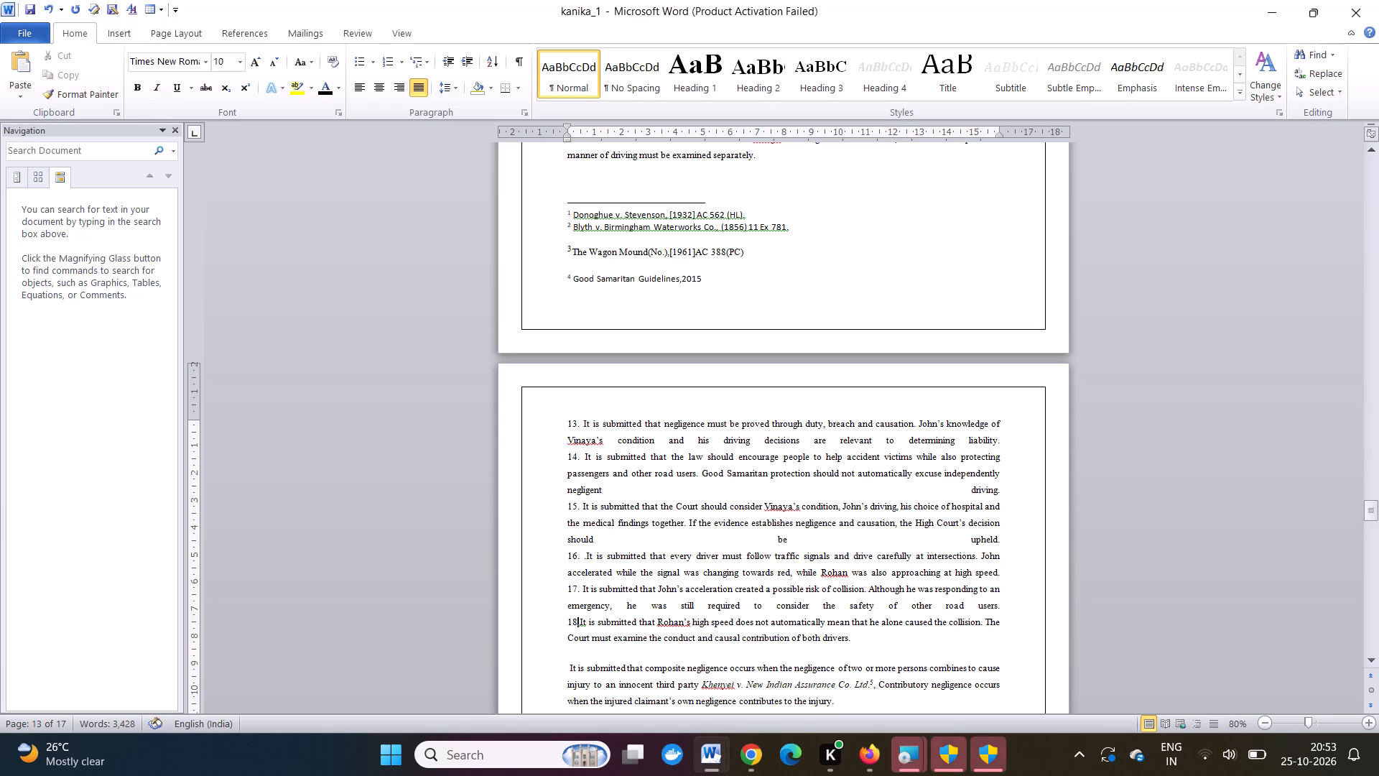
pyautogui.press('space')
# Replace the paragraph gap before the submission on composite negligence with a line break and number it "18.".
pyautogui.scroll(-1, 575, 657)
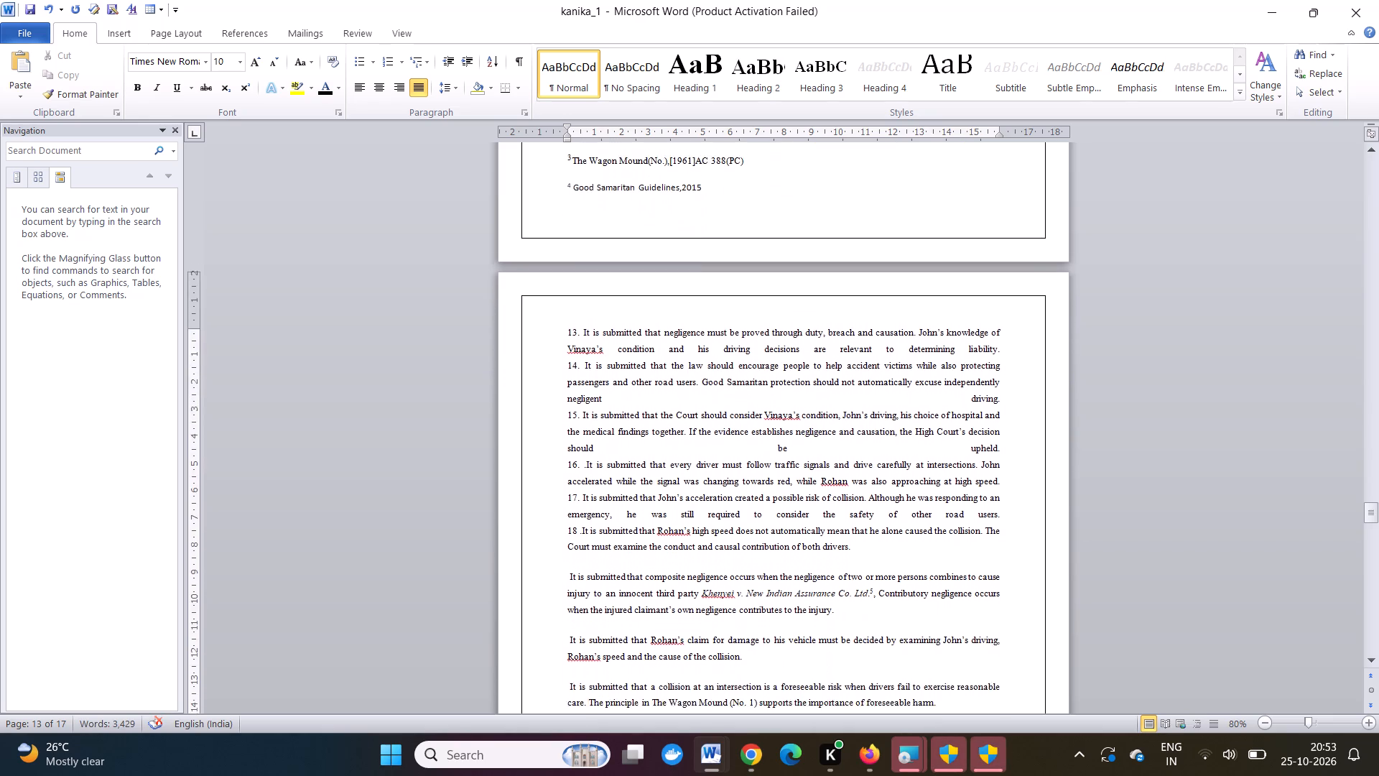
pyautogui.scroll(-1, 575, 657)
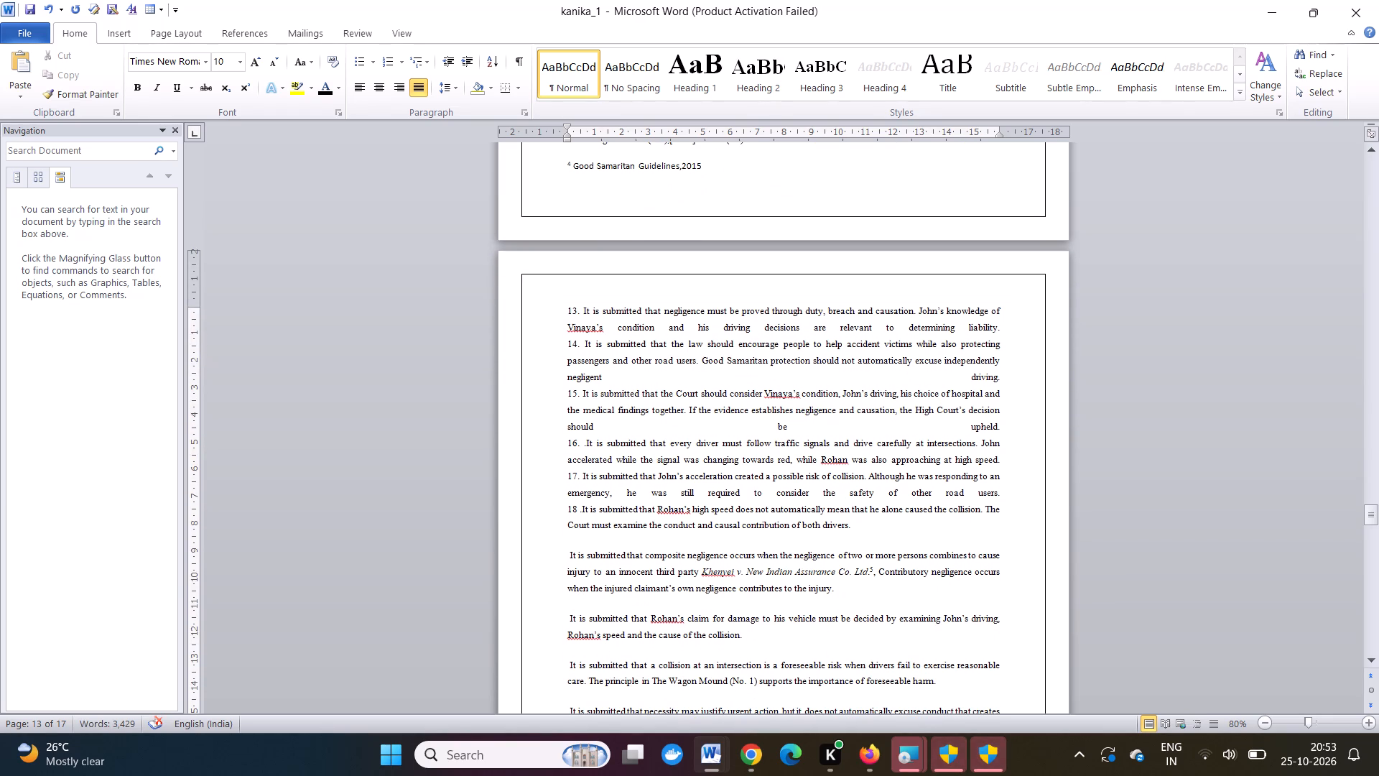
pyautogui.click(568, 550)
pyautogui.press('BackSpace')
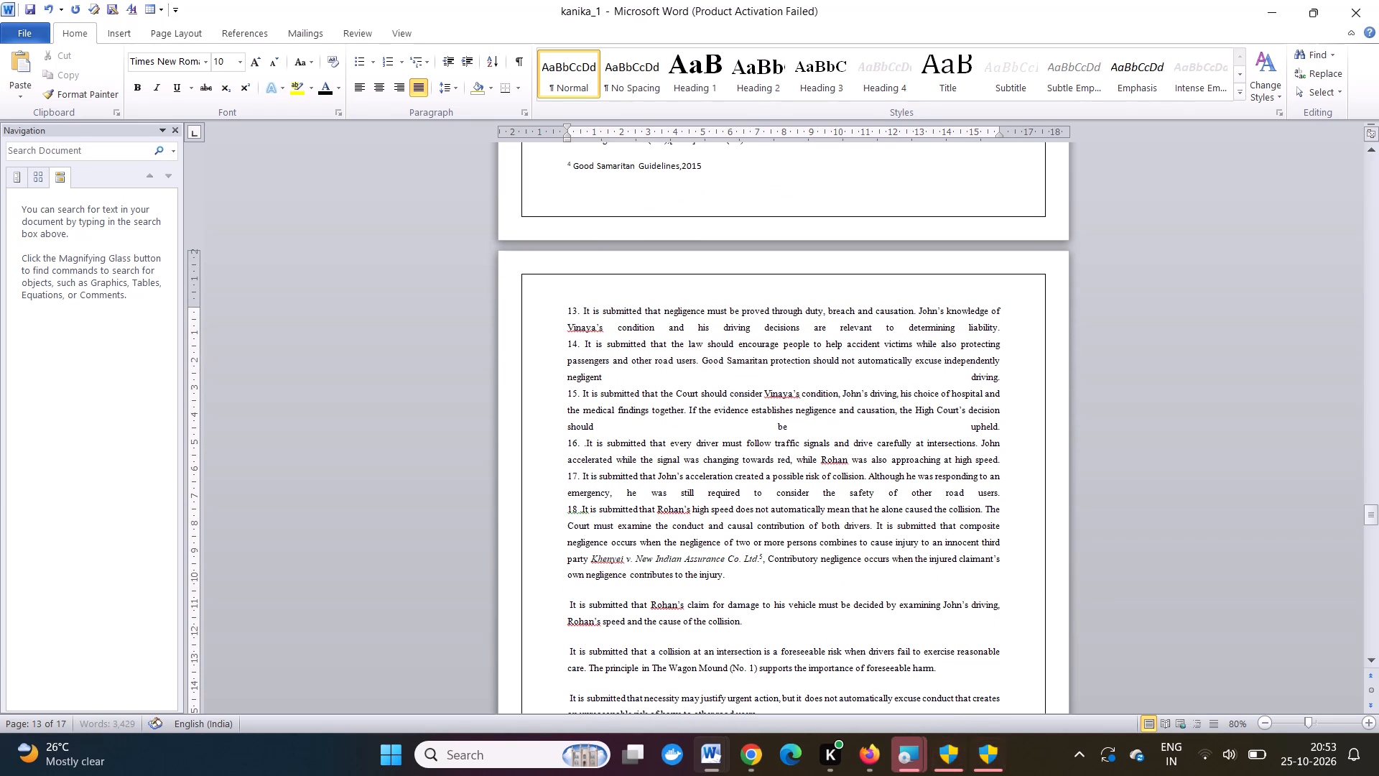
pyautogui.hotkey('shift', 'Return')
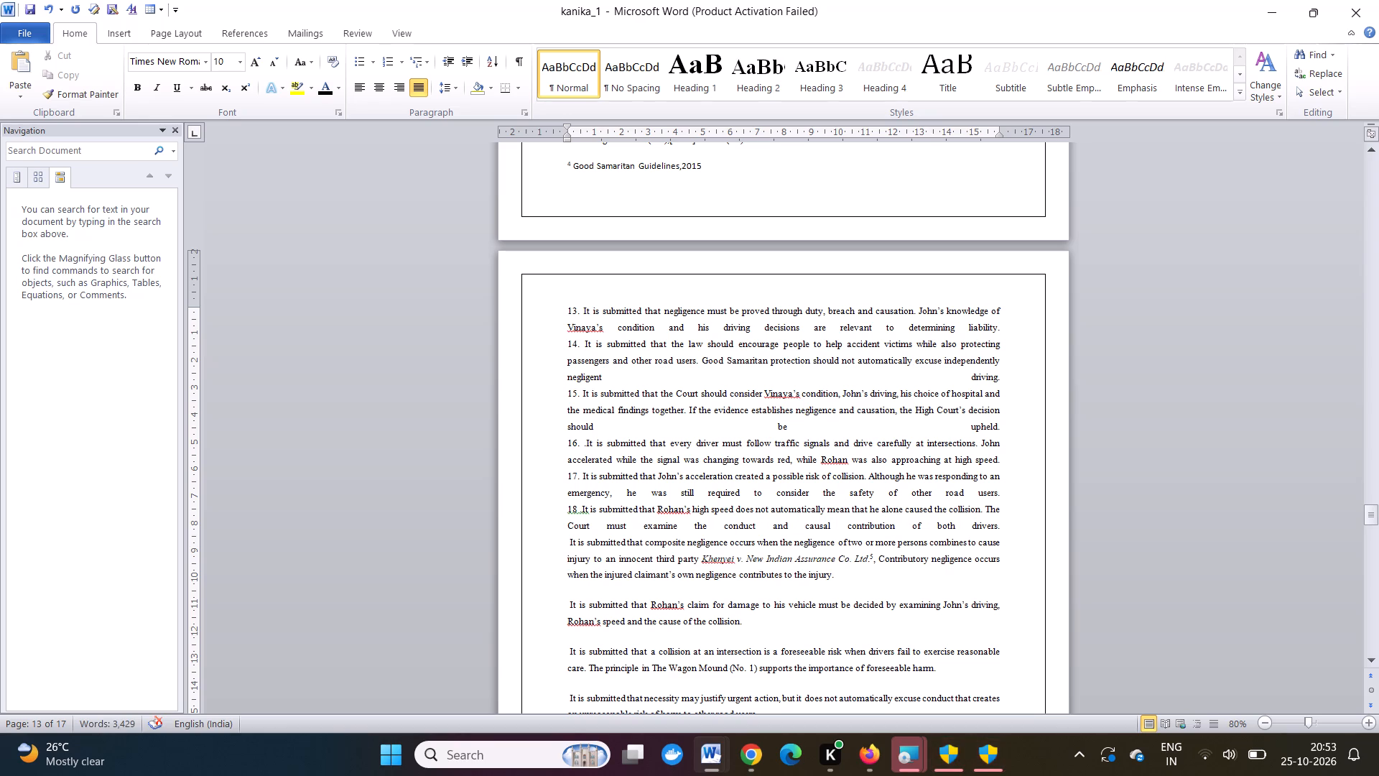
pyautogui.press('1')
pyautogui.press('8')
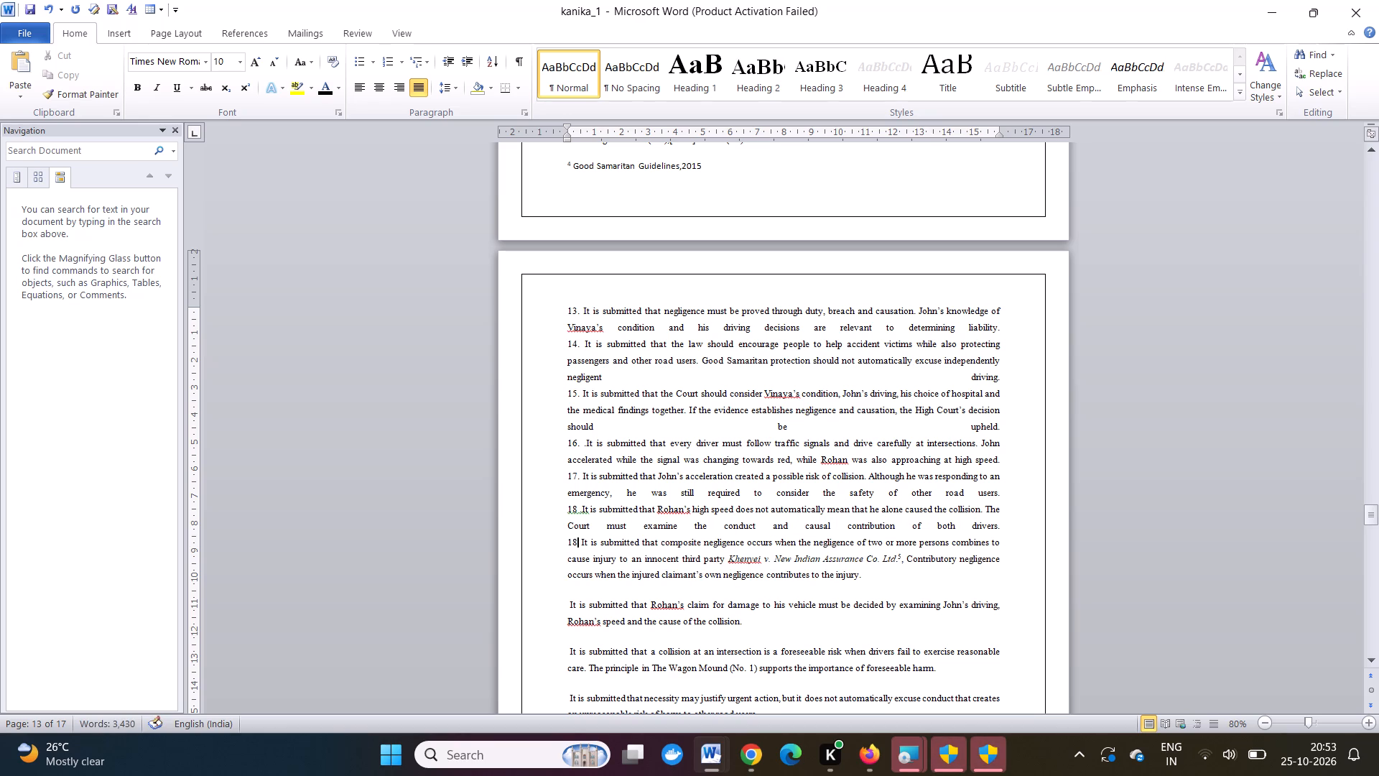
pyautogui.press('.')
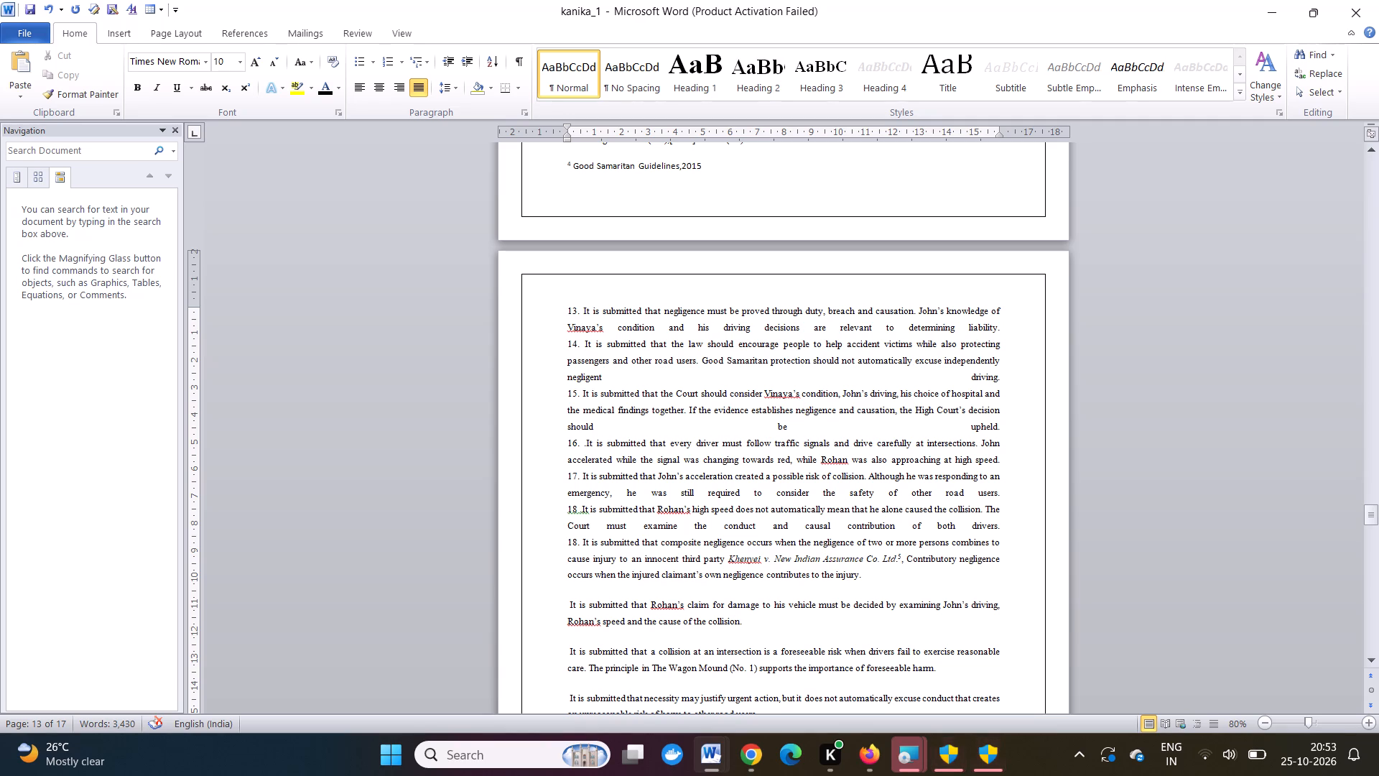
# Replace the paragraph gap before the submission on Rohan's vehicle damage claim with a line break and number it "19.".
pyautogui.click(567, 603)
pyautogui.press('BackSpace')
pyautogui.hotkey('shift', 'Return')
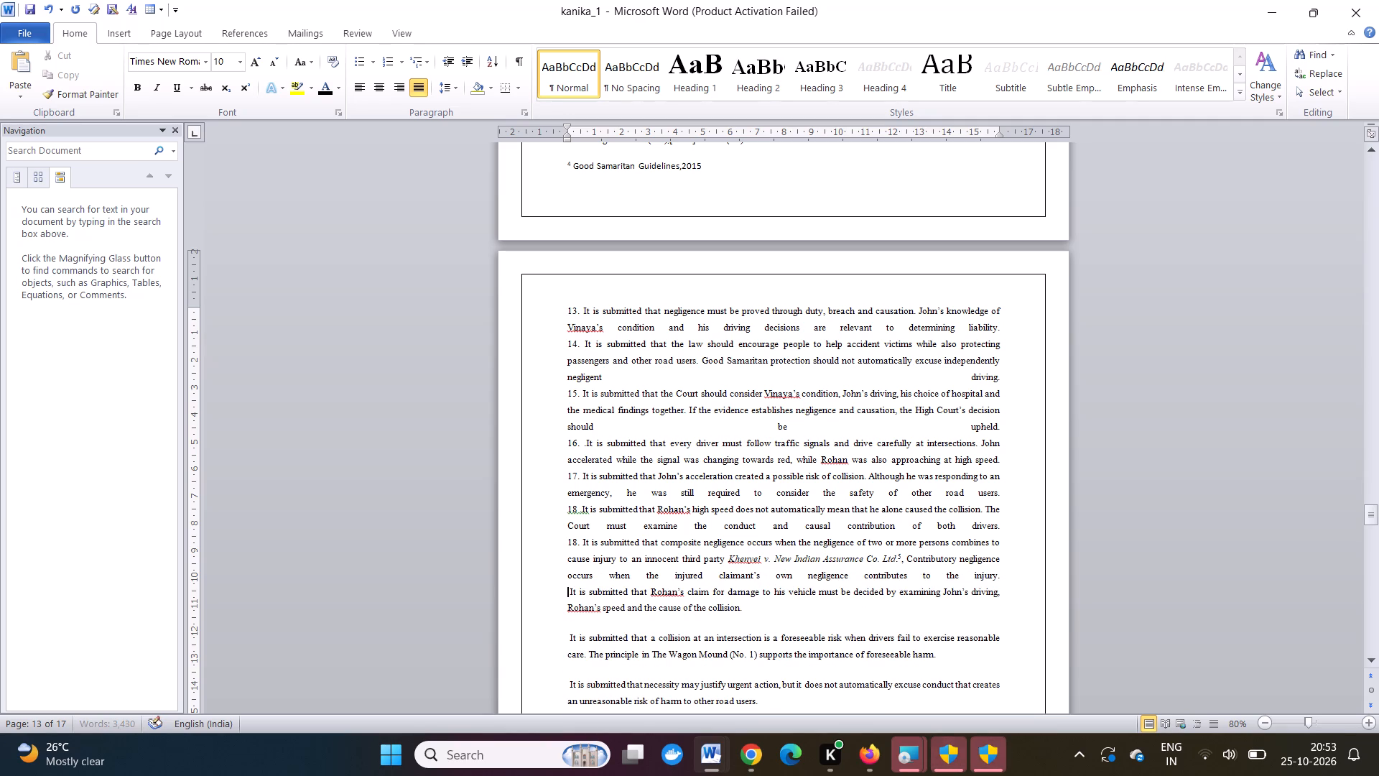
pyautogui.write('19')
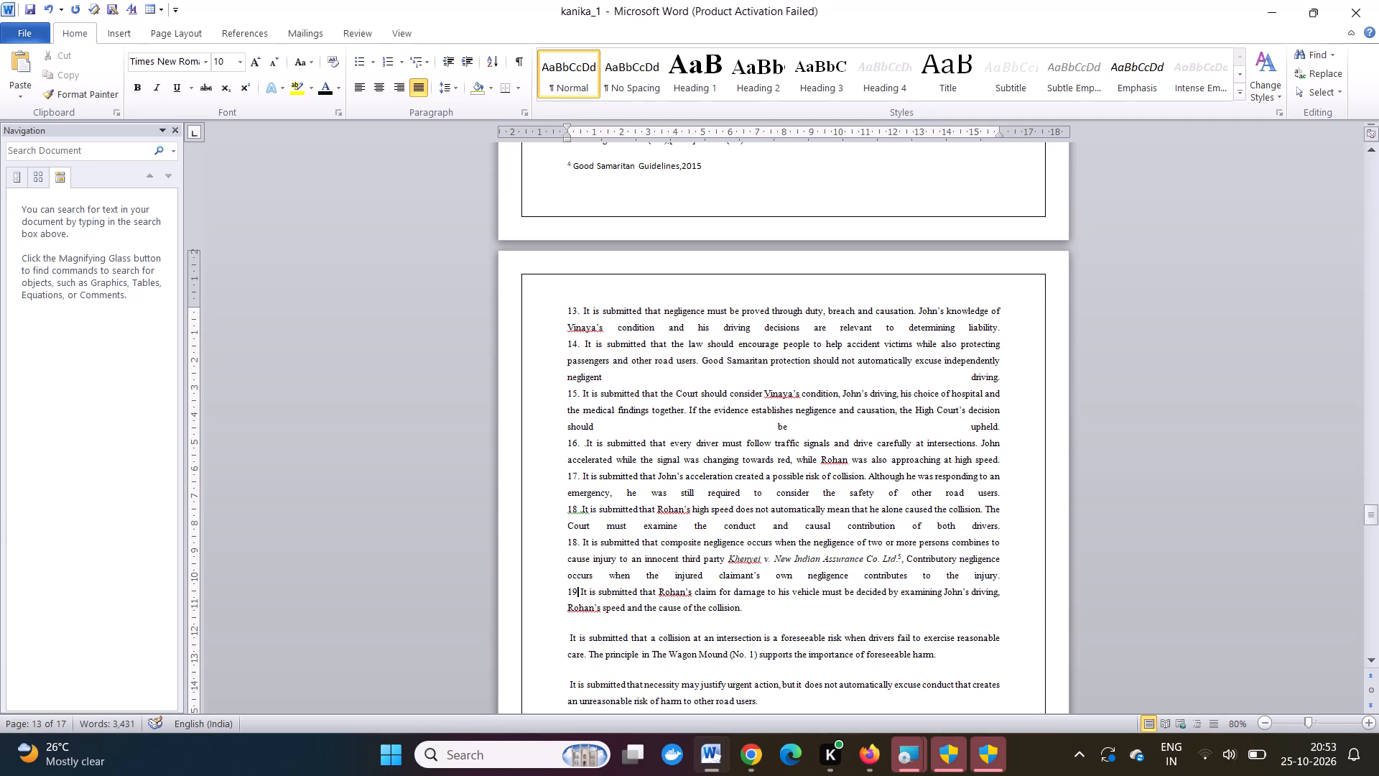
pyautogui.press('.')
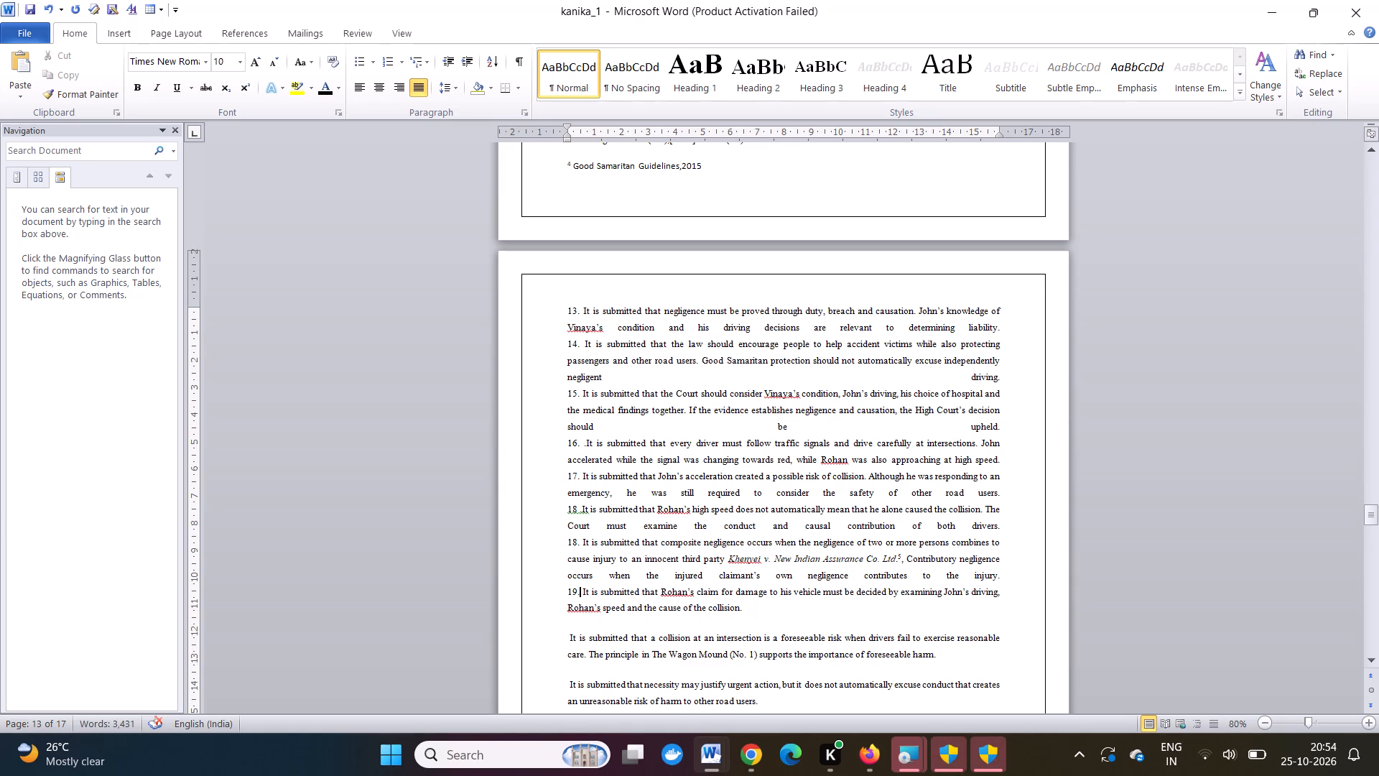
# Replace the paragraph gap before the submission on foreseeable intersection collisions with a line break and number it "20.".
pyautogui.click(568, 635)
pyautogui.press('BackSpace')
pyautogui.hotkey('shift', 'Return')
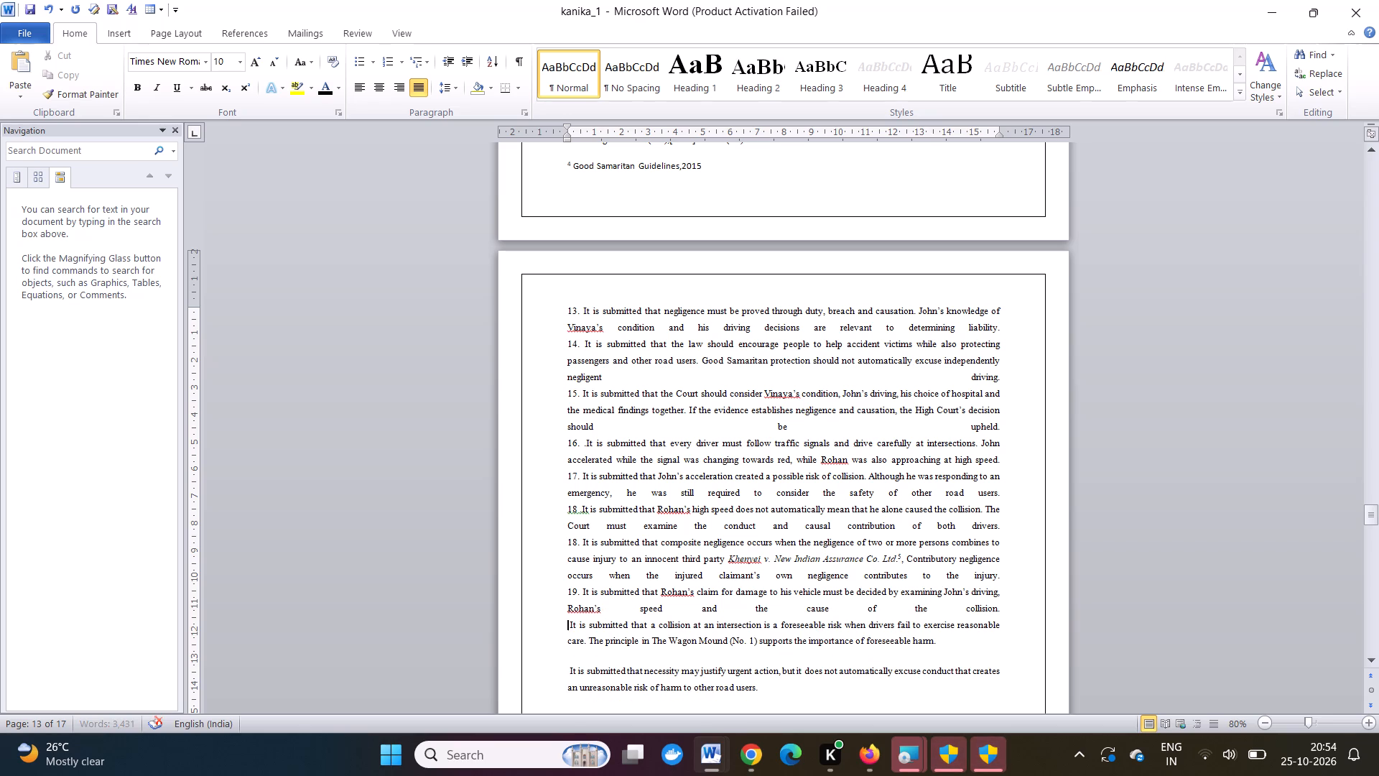
pyautogui.write('20')
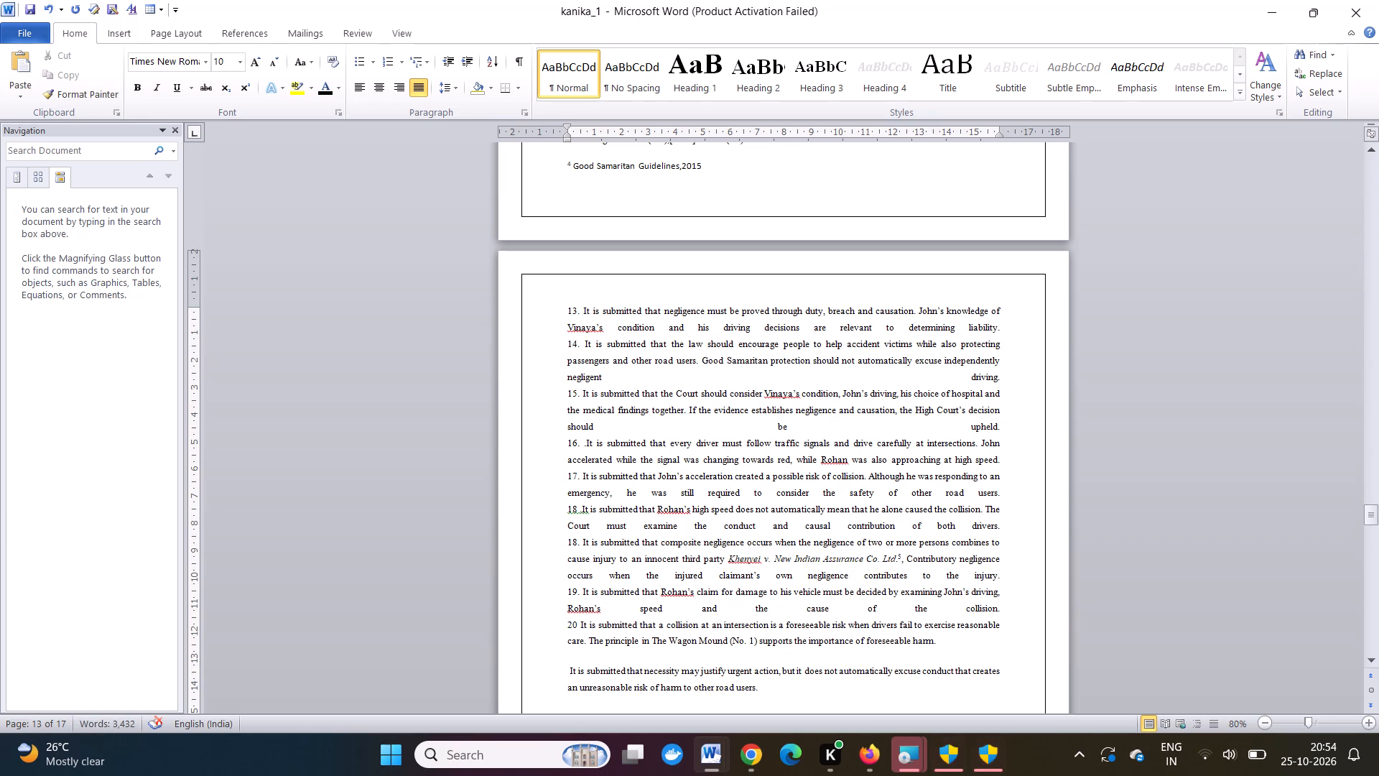
pyautogui.press('.')
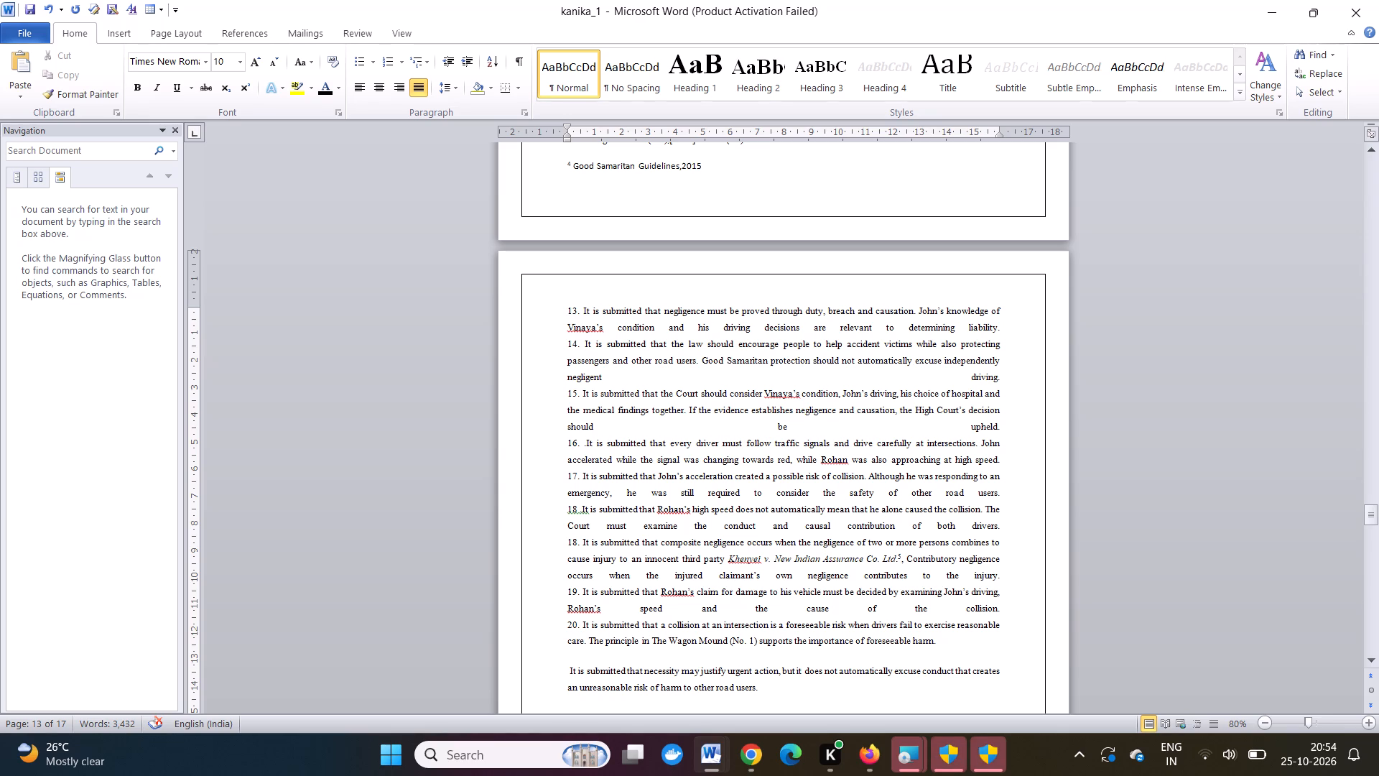
# Replace the paragraph gap before the submission on necessity and urgent action with a line break and number it "21.".
pyautogui.click(568, 670)
pyautogui.press('BackSpace')
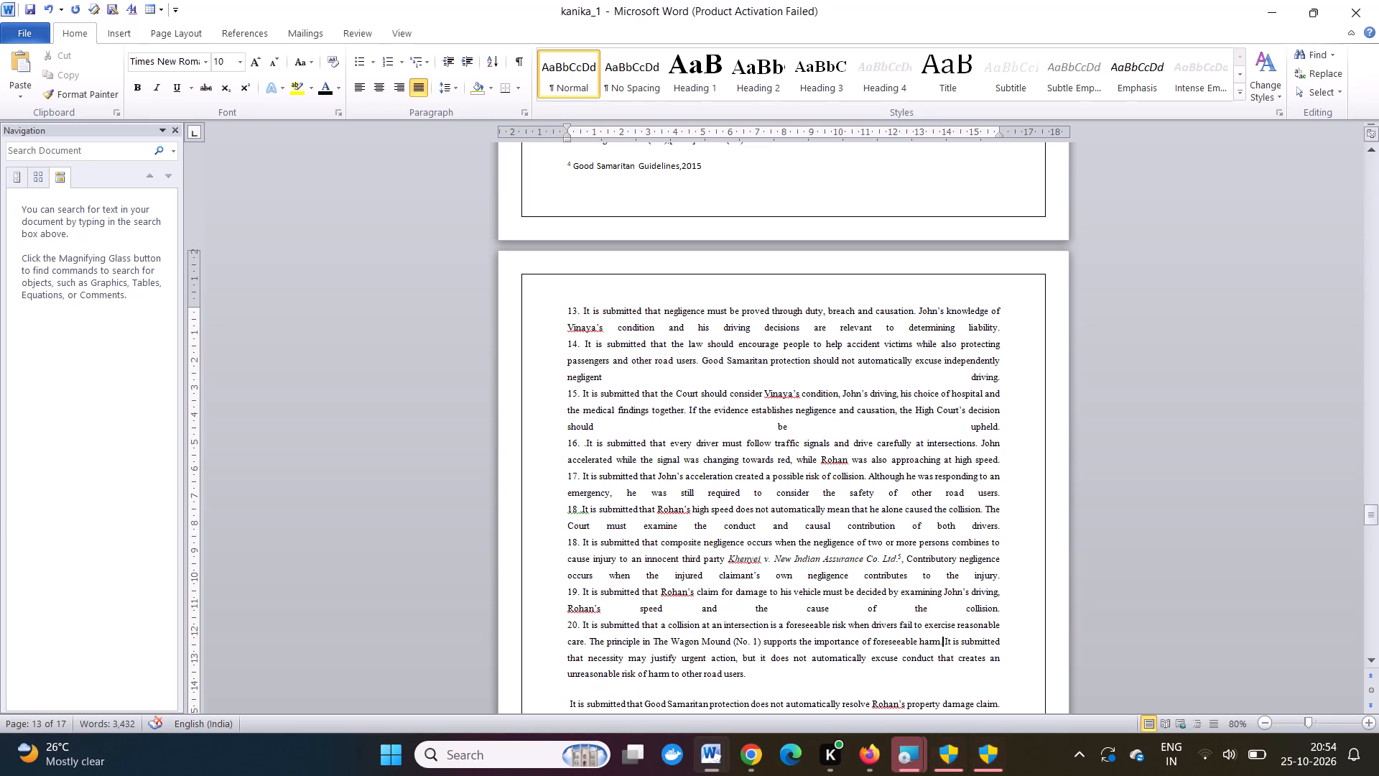
pyautogui.hotkey('shift', 'Return')
pyautogui.write('21')
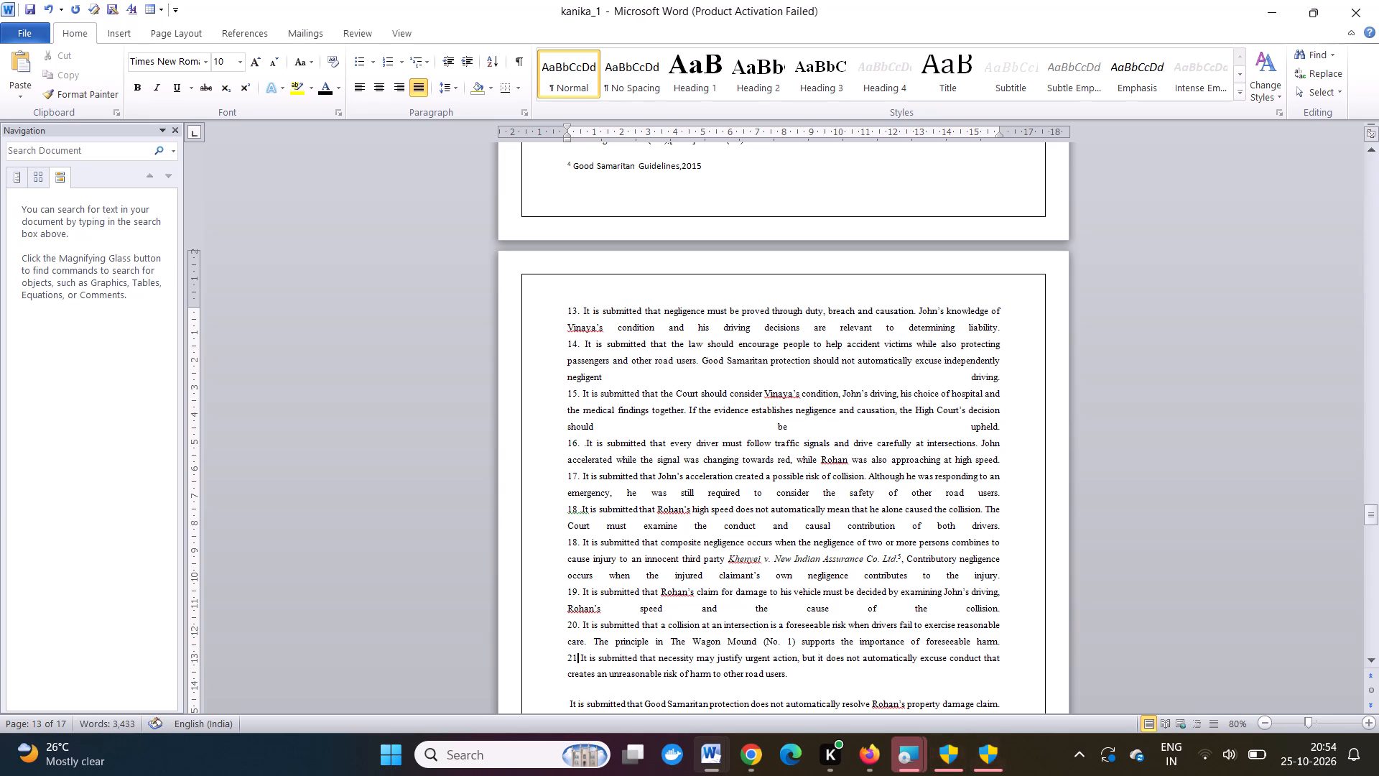
pyautogui.press('.')
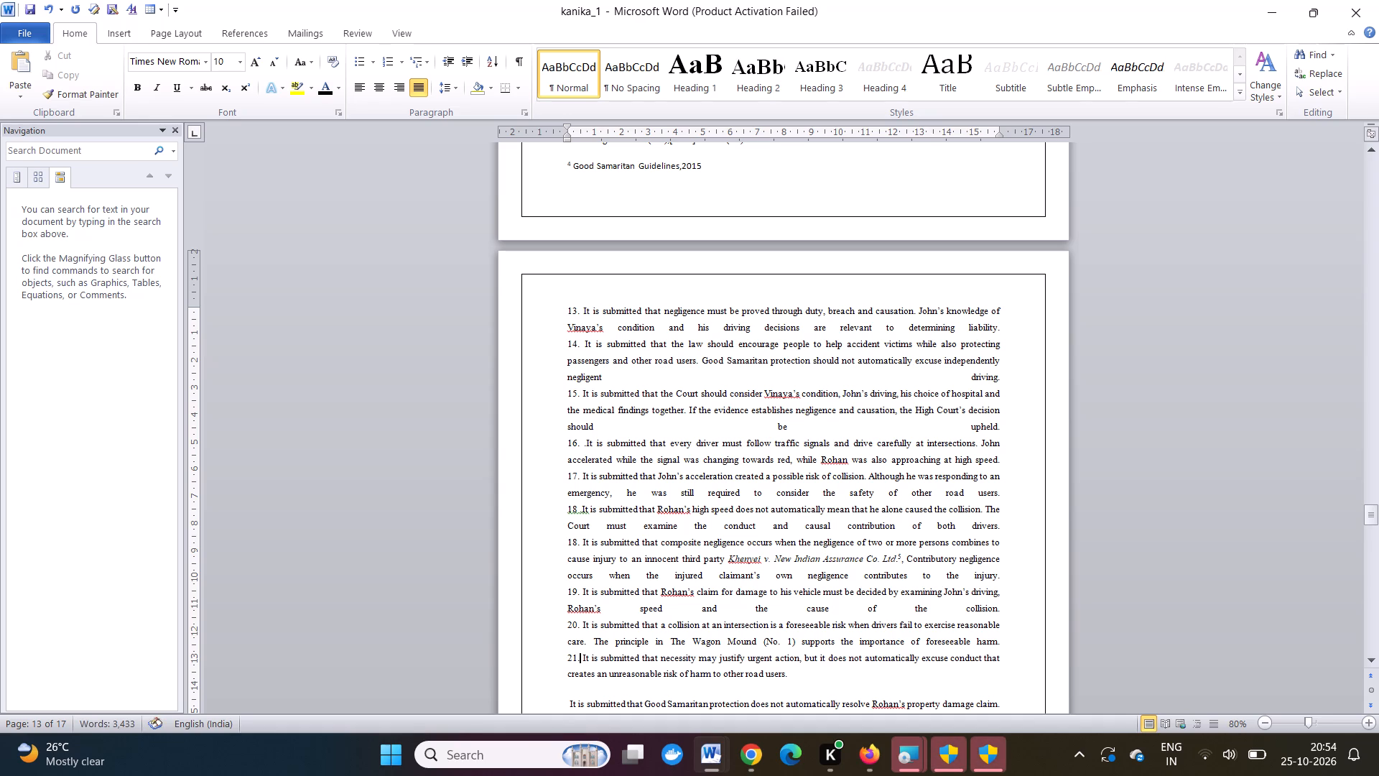
# Replace the paragraph gap before the submission on Good Samaritan protection and Rohan's property damage with a line break and number it "22.".
pyautogui.scroll(-3, 565, 715)
pyautogui.scroll(-4, 563, 650)
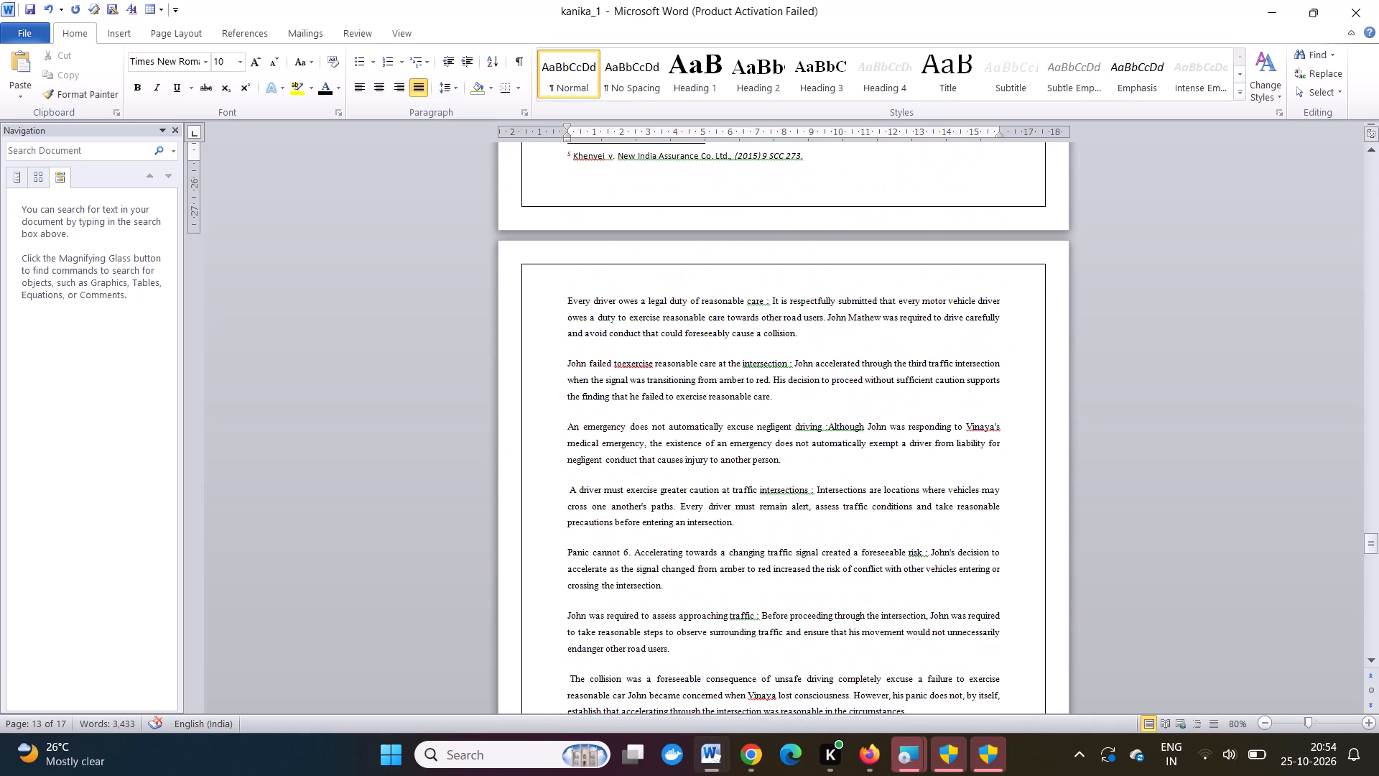
pyautogui.scroll(3, 563, 650)
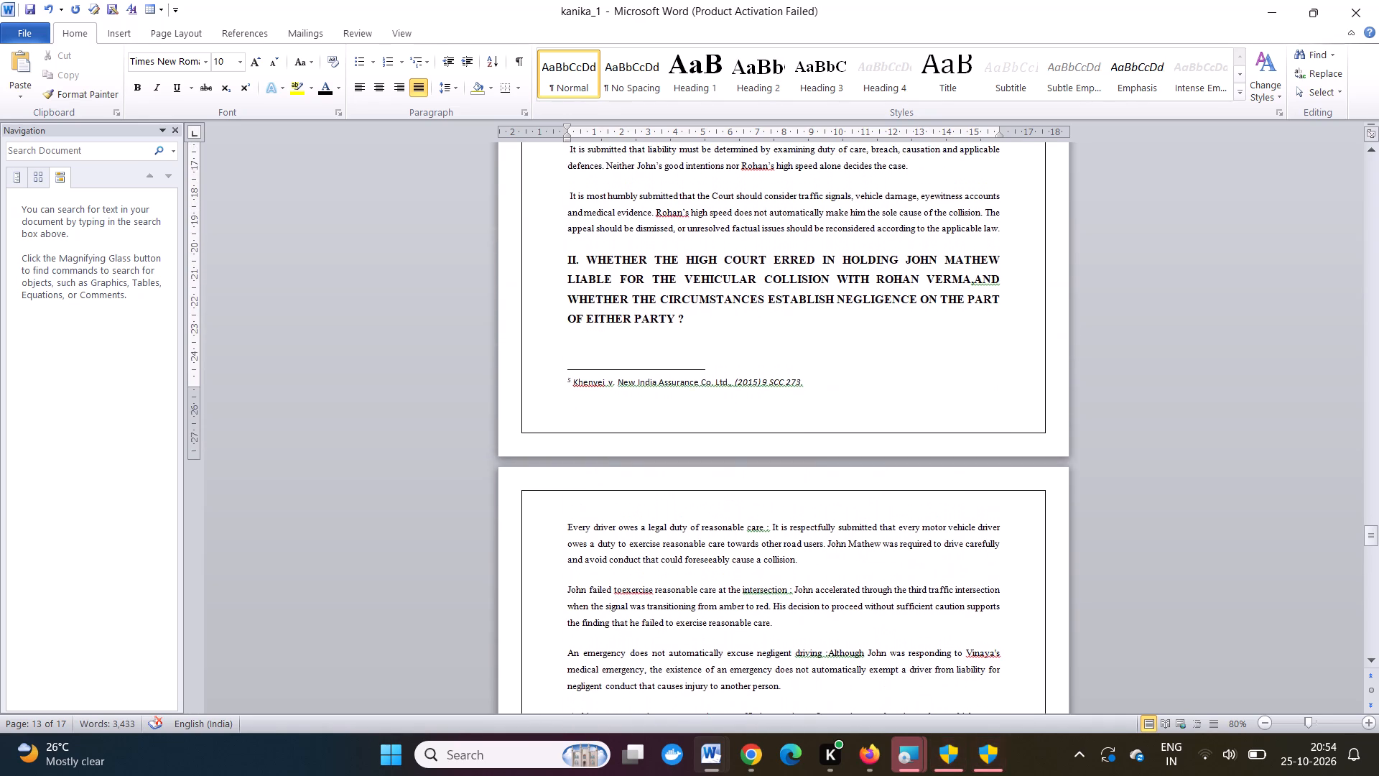
pyautogui.scroll(3, 563, 650)
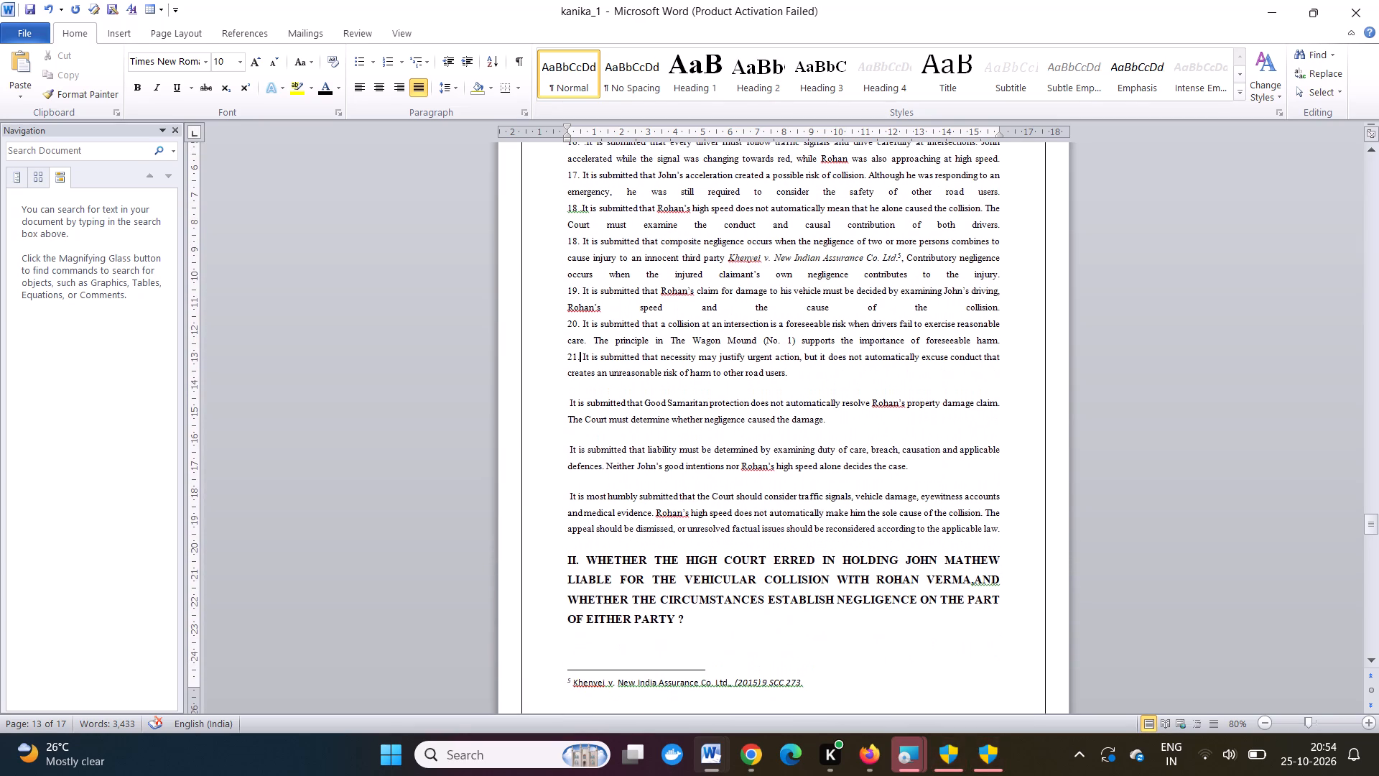
pyautogui.click(568, 398)
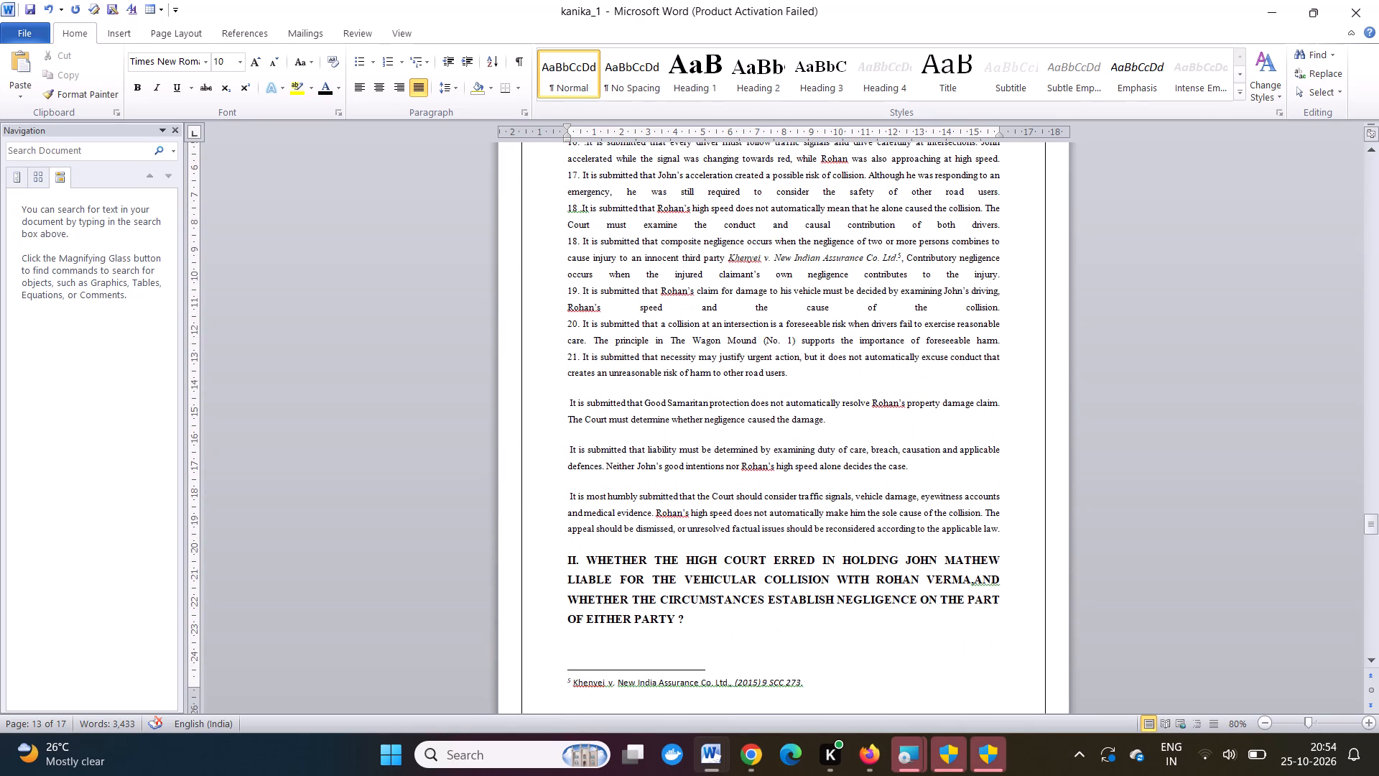
pyautogui.press('BackSpace')
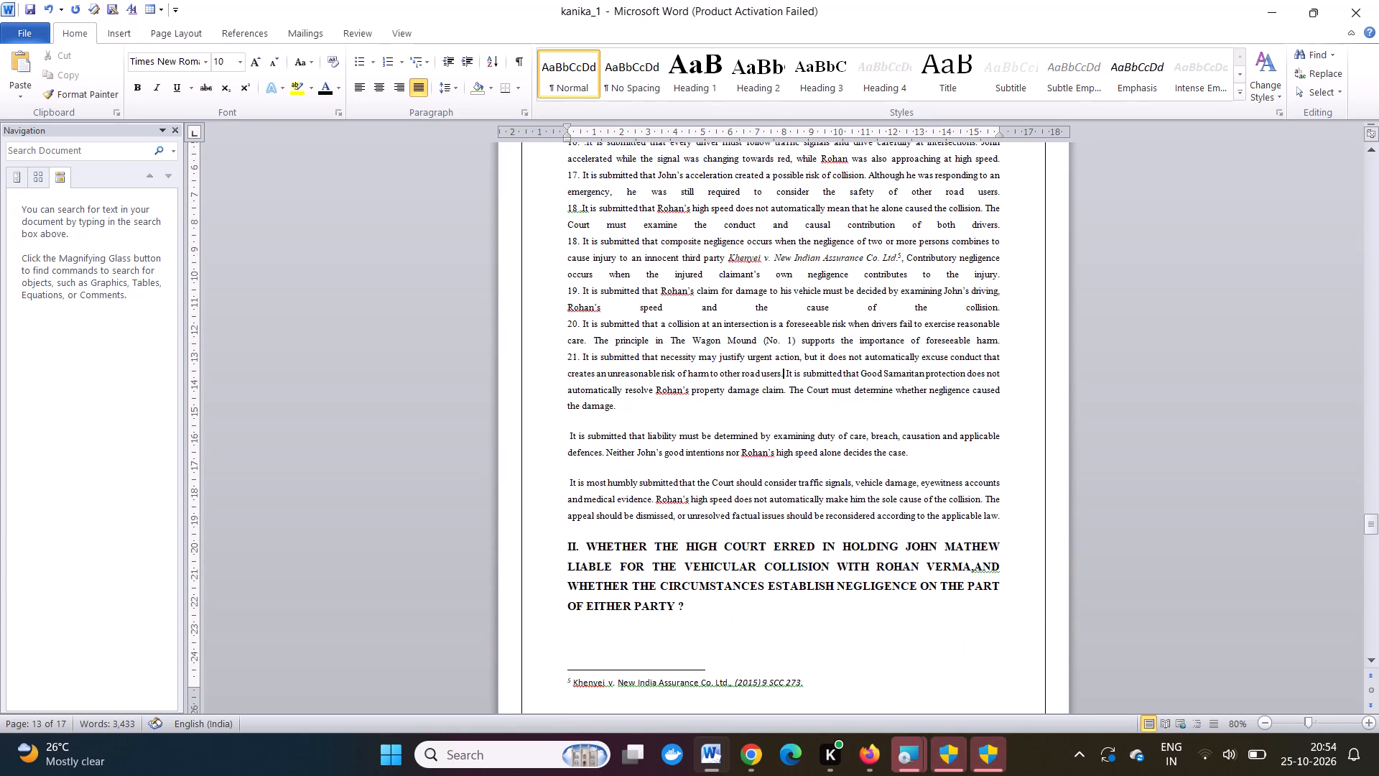
pyautogui.hotkey('shift', 'Return')
pyautogui.write('22')
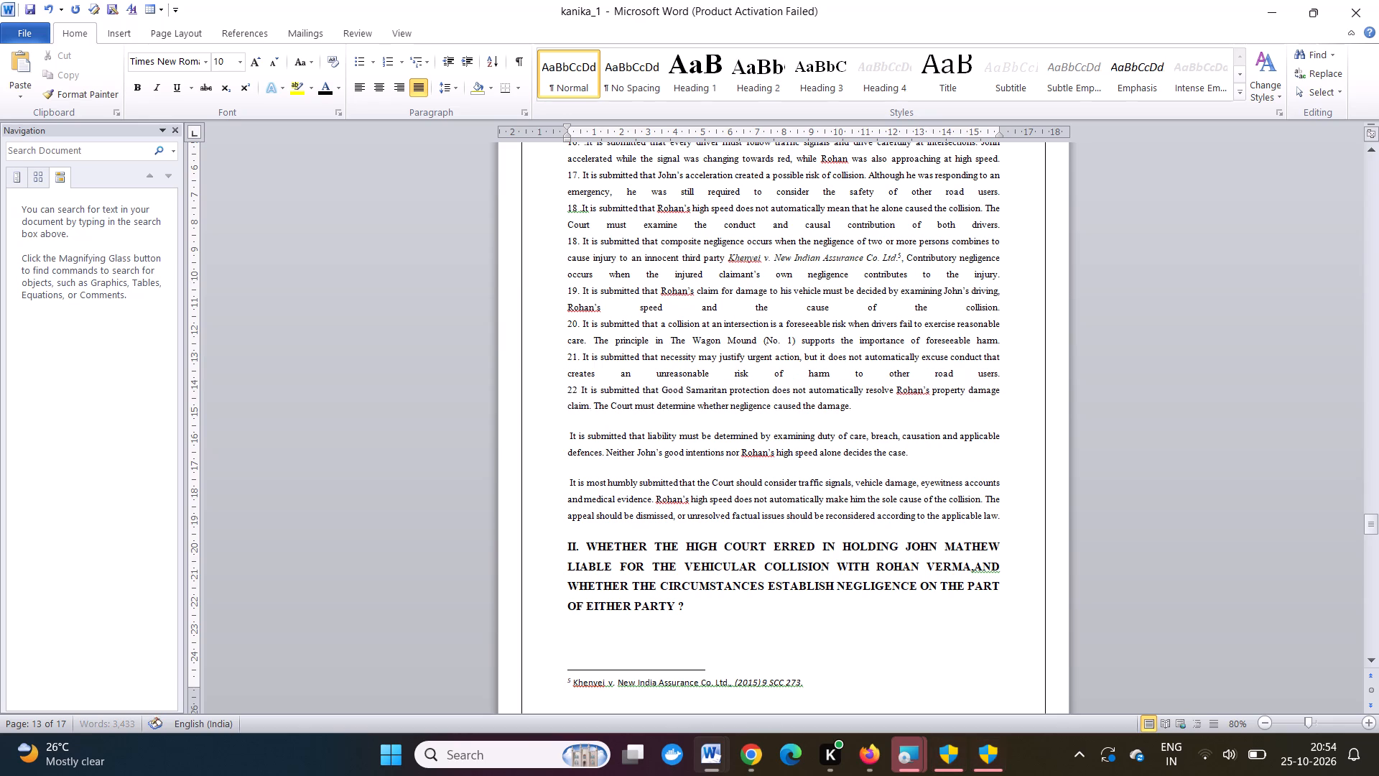
pyautogui.press('.')
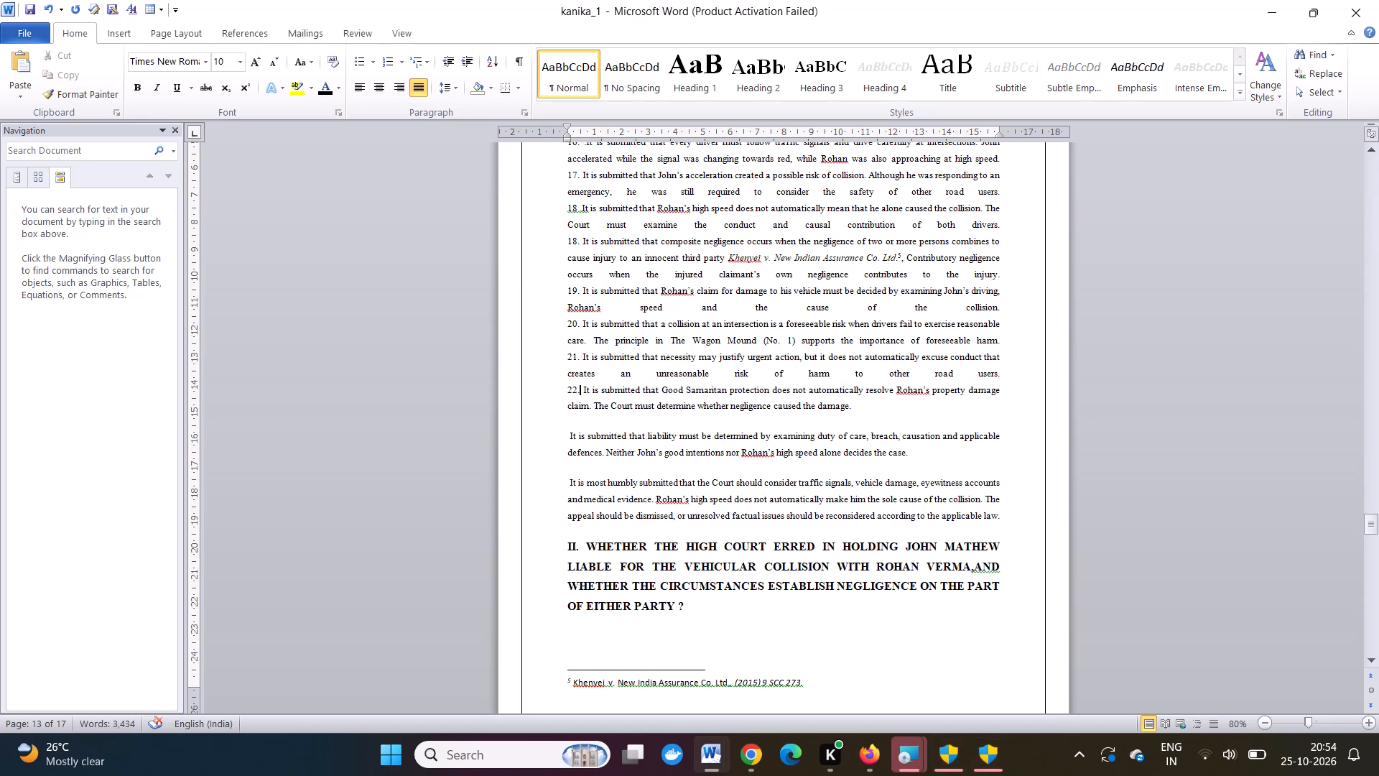
# Replace the paragraph gap before the submission on determining liability by duty, breach and causation with a line break and number it "23.".
pyautogui.click(567, 435)
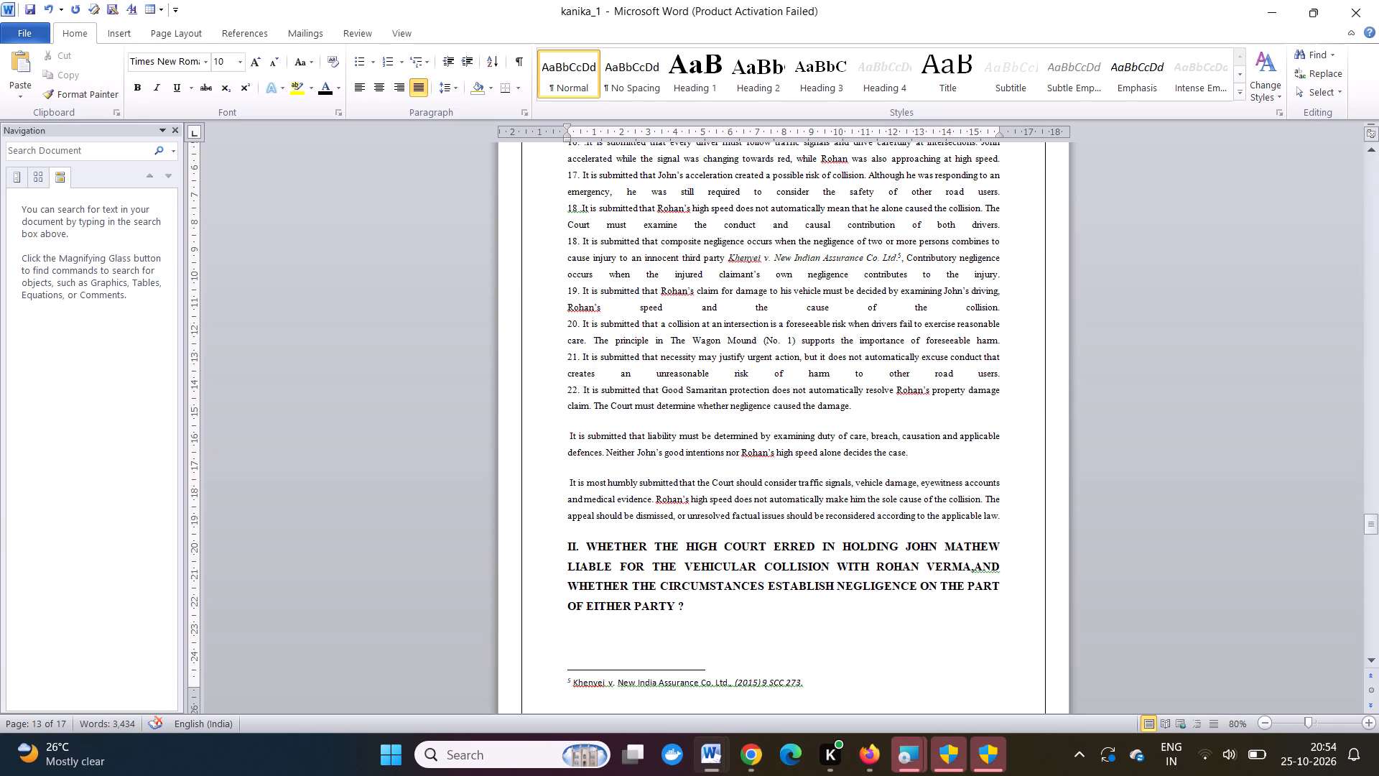
pyautogui.press('BackSpace')
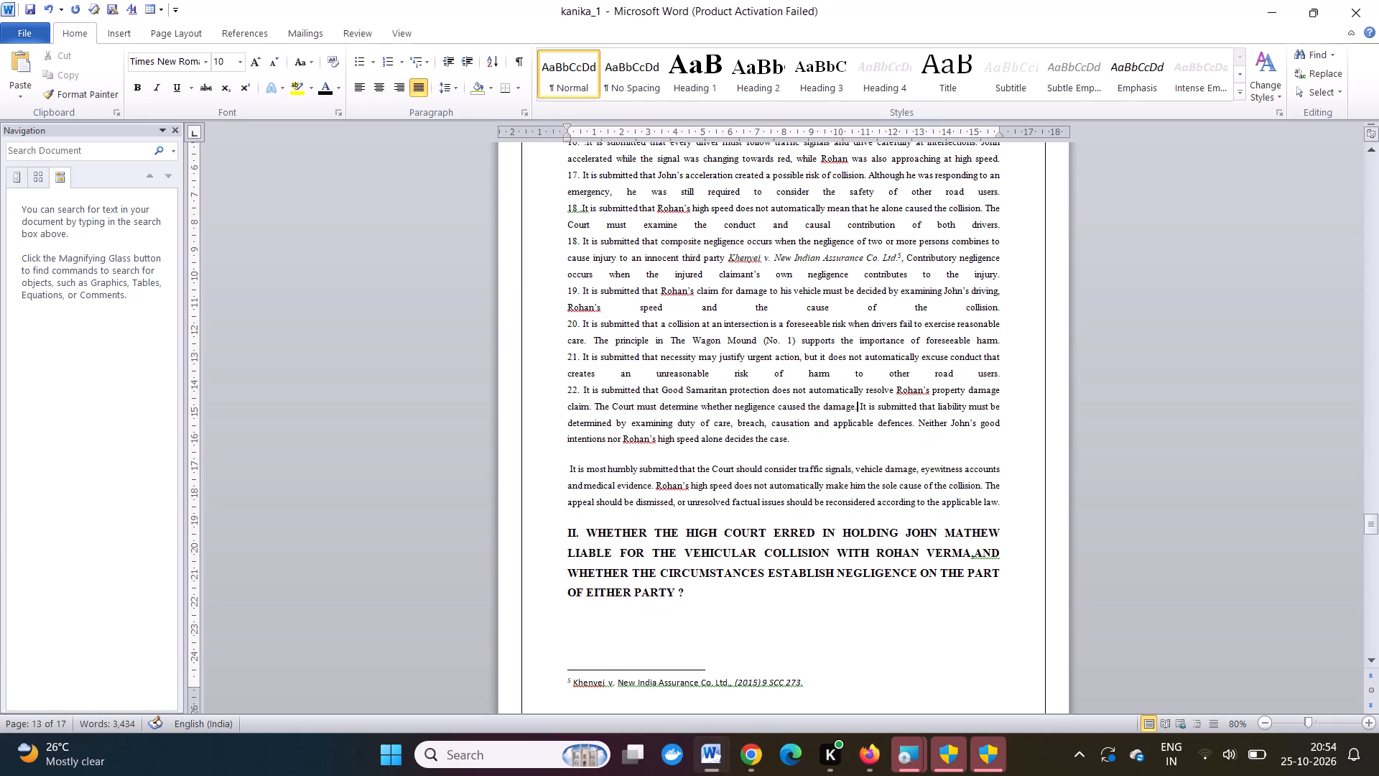
pyautogui.hotkey('shift', 'Return')
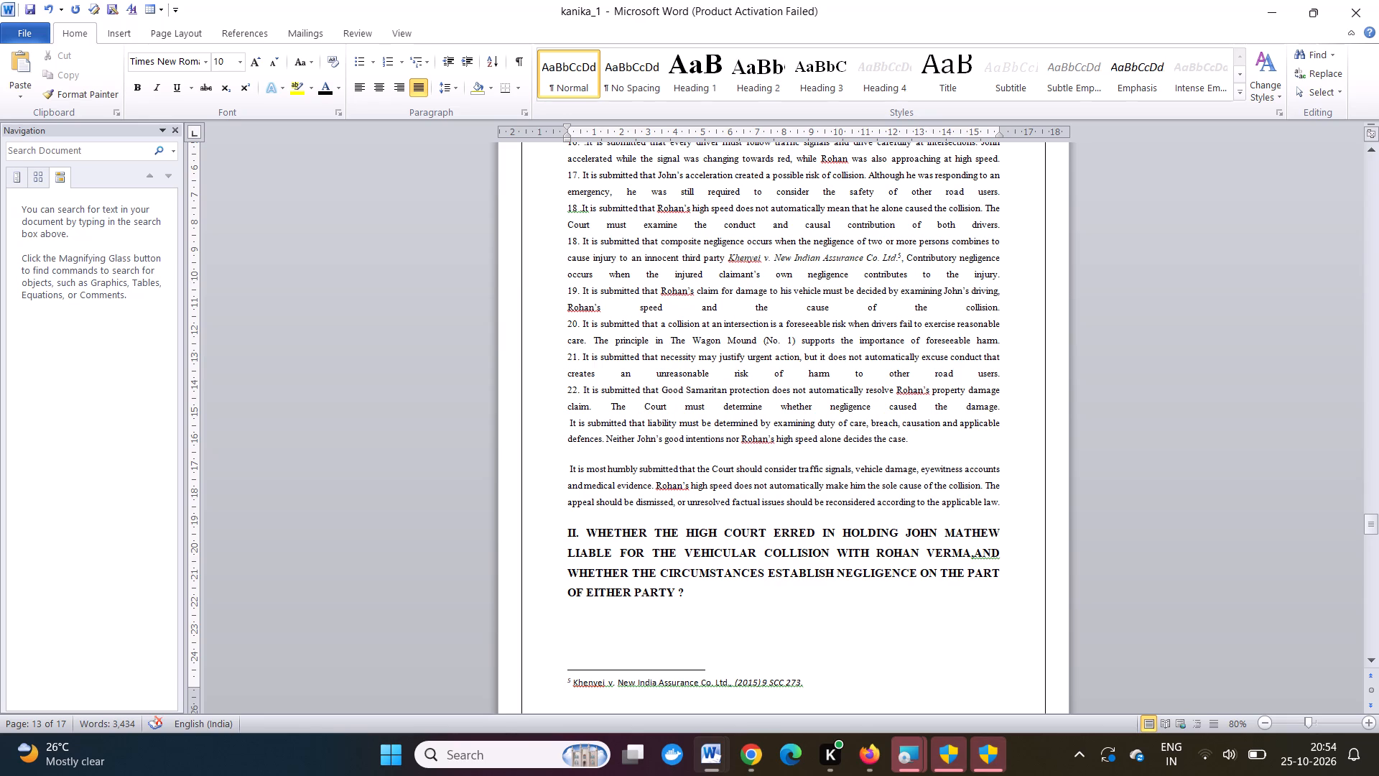
pyautogui.write('23')
pyautogui.press('.')
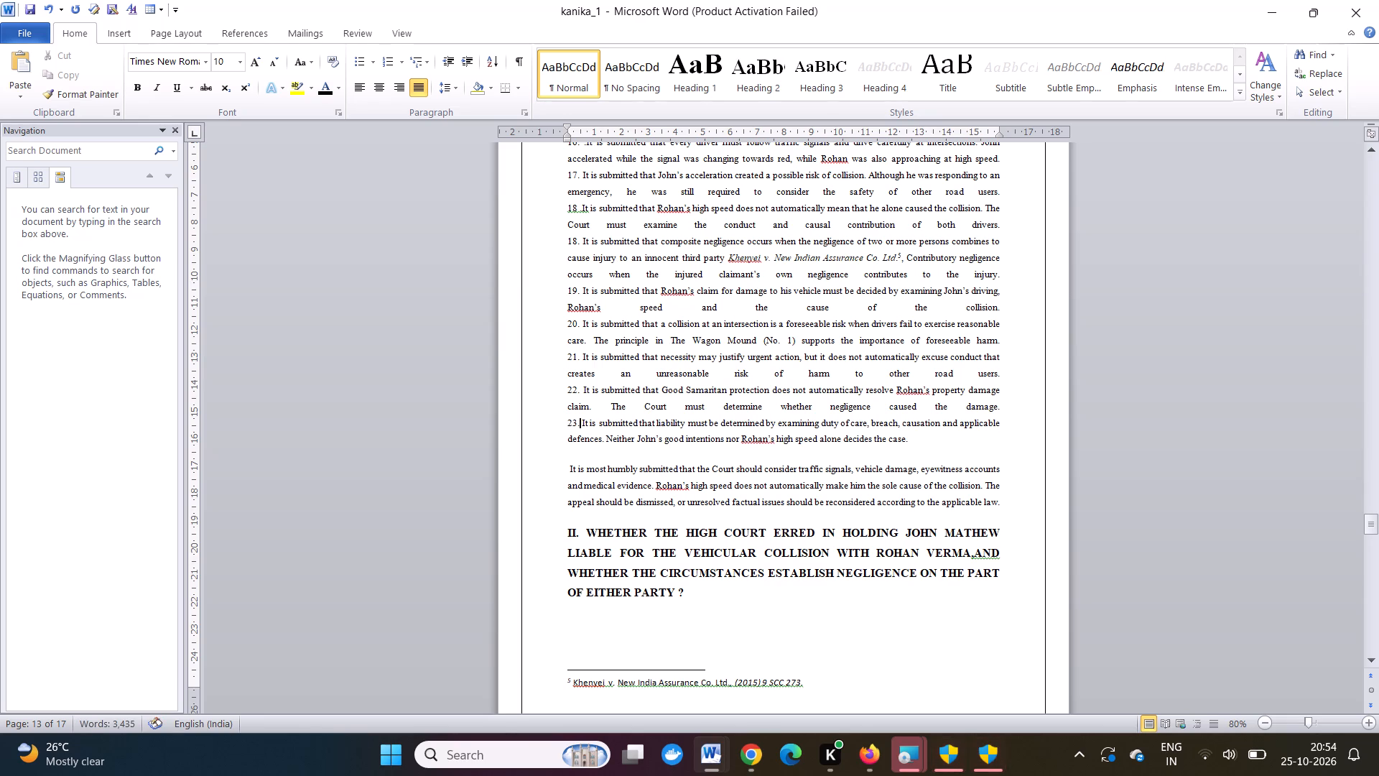
# Replace the paragraph gap before the "most humbly submitted" closing submission with a line break and number it "24.".
pyautogui.click(567, 468)
pyautogui.press('BackSpace')
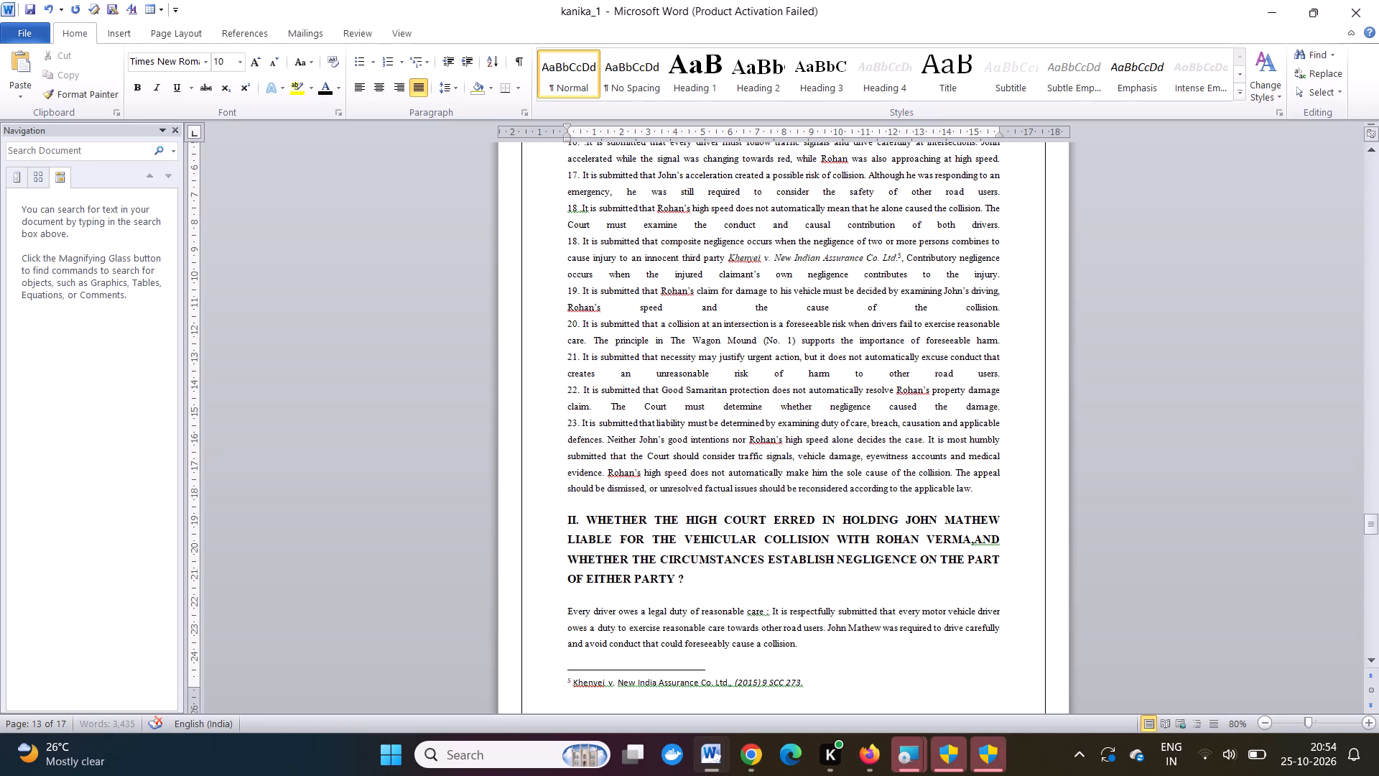
pyautogui.hotkey('shift', 'Return')
pyautogui.write('24')
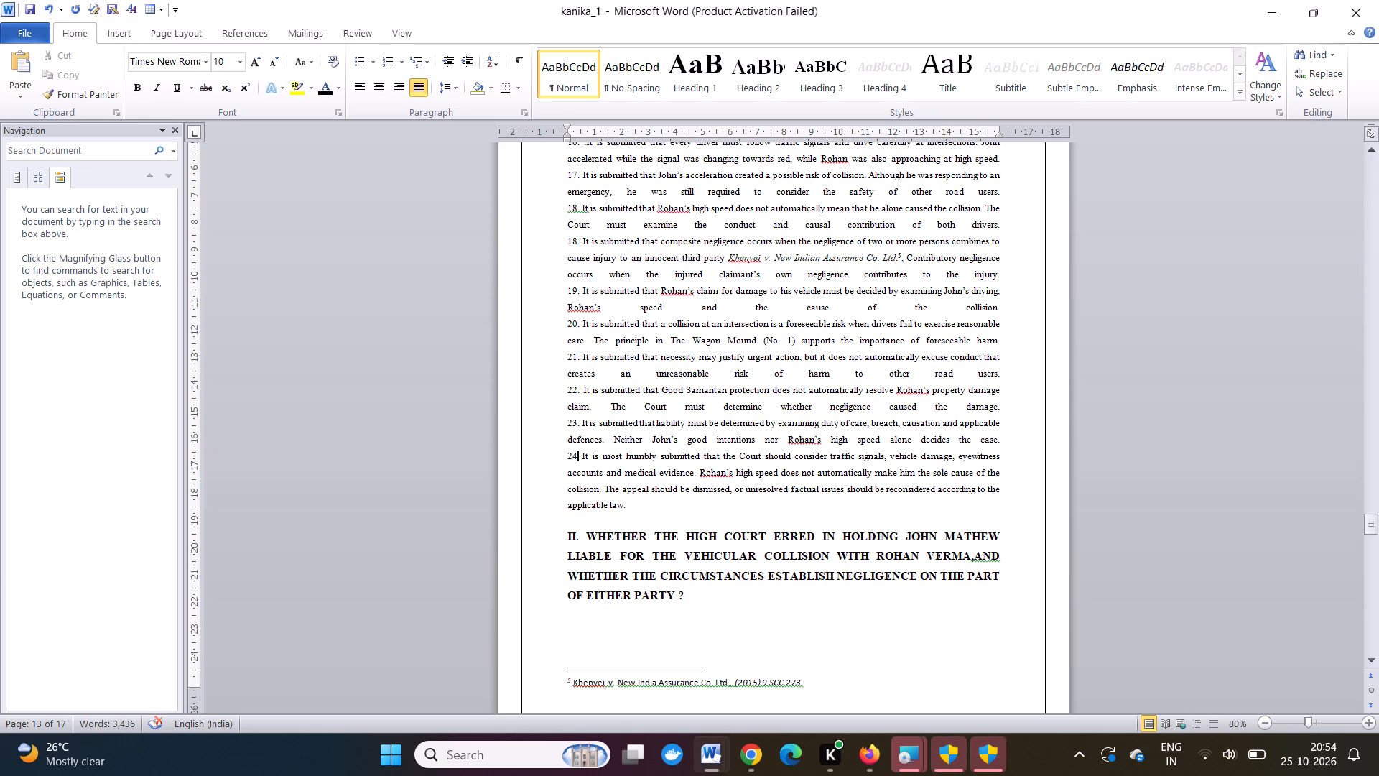
pyautogui.press('.')
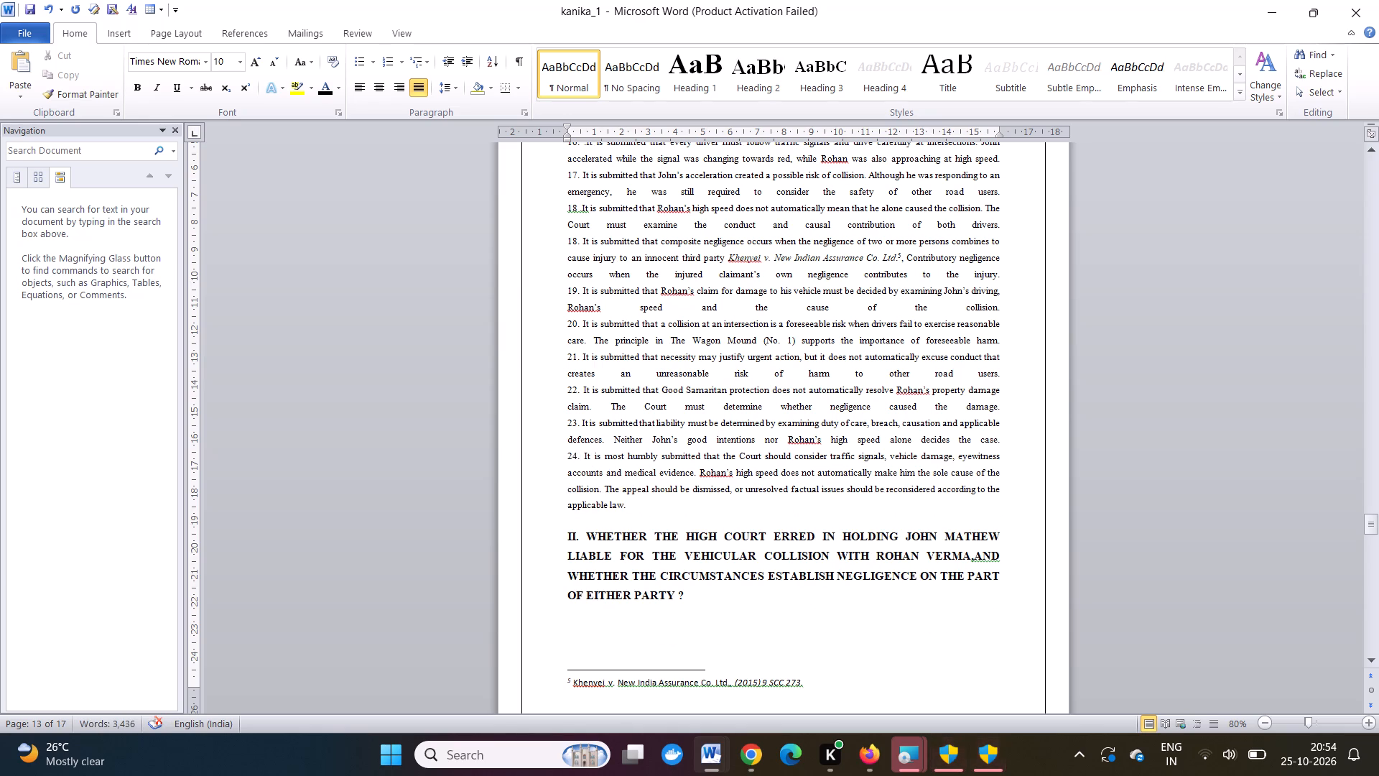
# Number the first submission under issue II, on every driver's duty of reasonable care, "1." as plain text without list indentation.
pyautogui.scroll(-4, 587, 560)
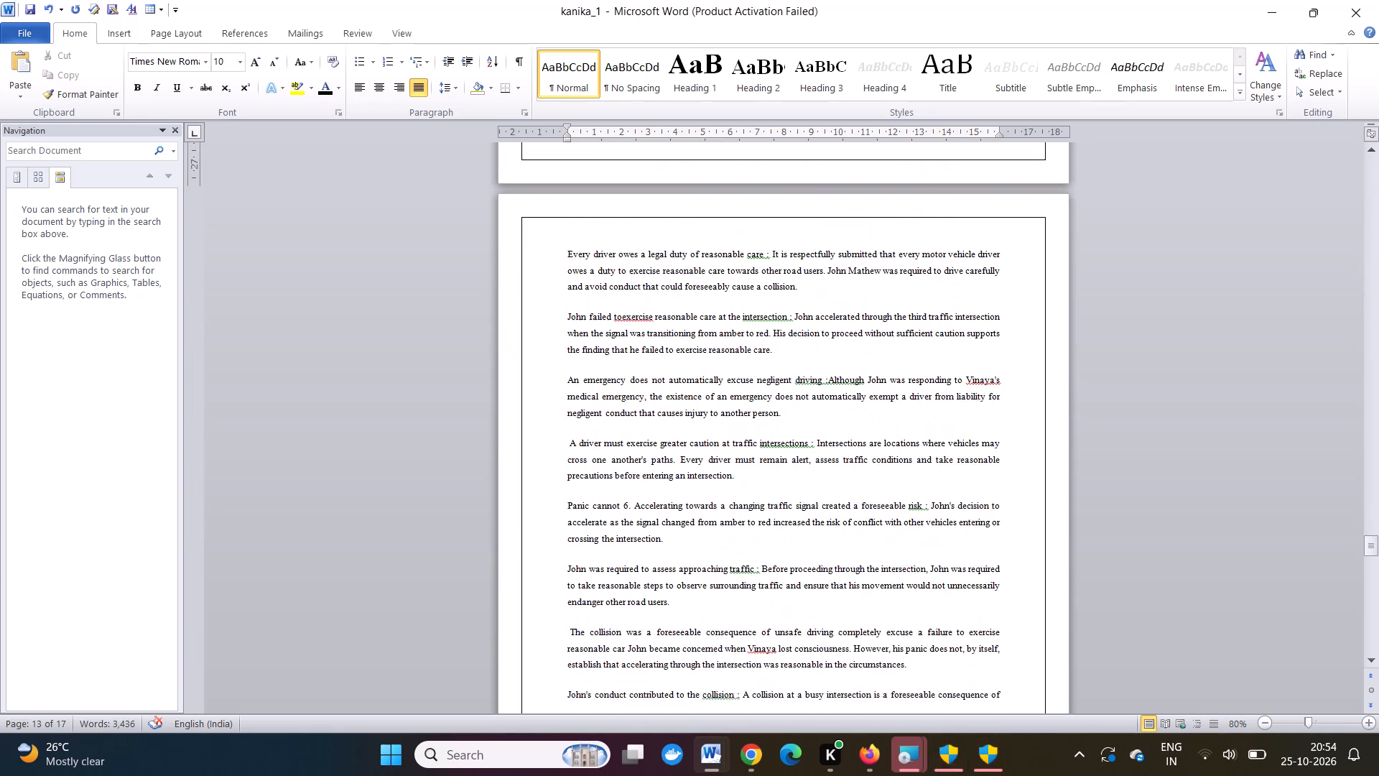
pyautogui.scroll(-1, 587, 560)
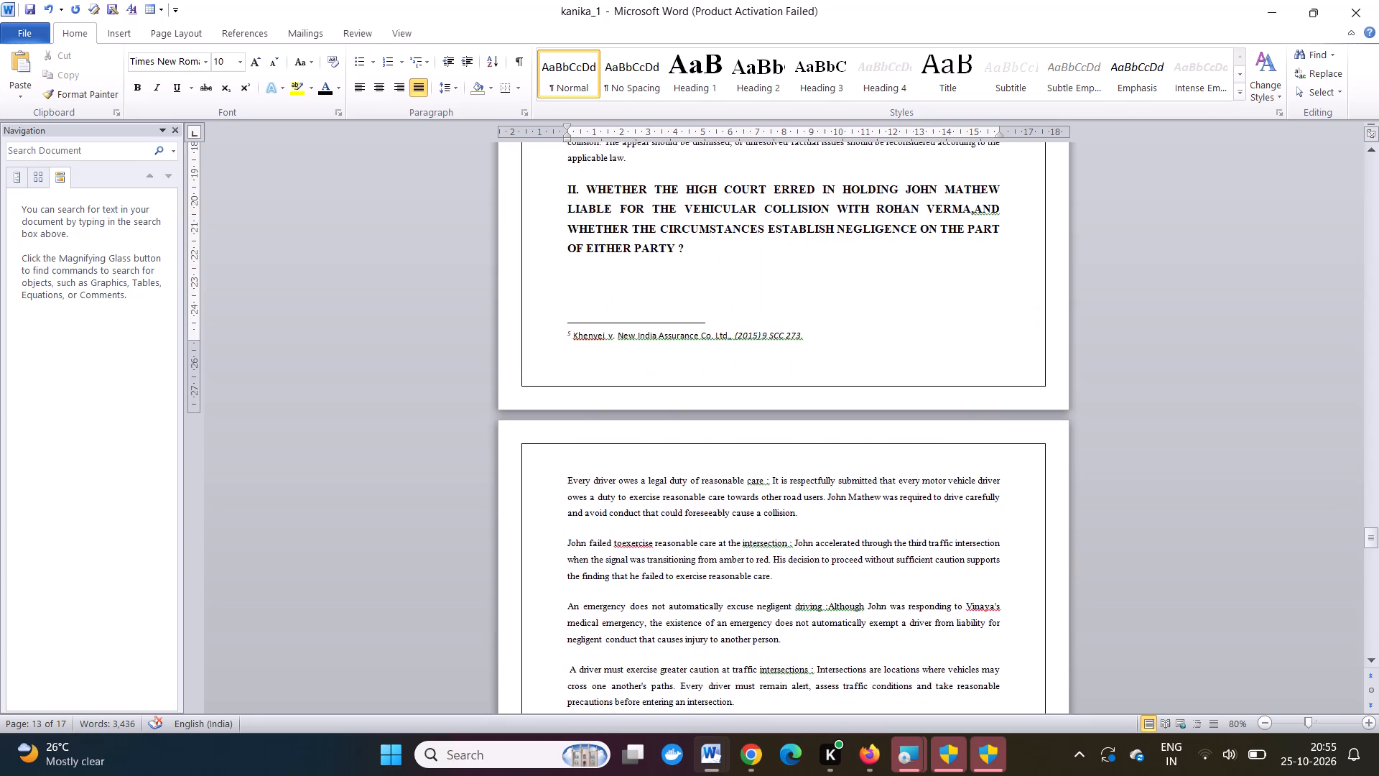
pyautogui.scroll(-1, 587, 560)
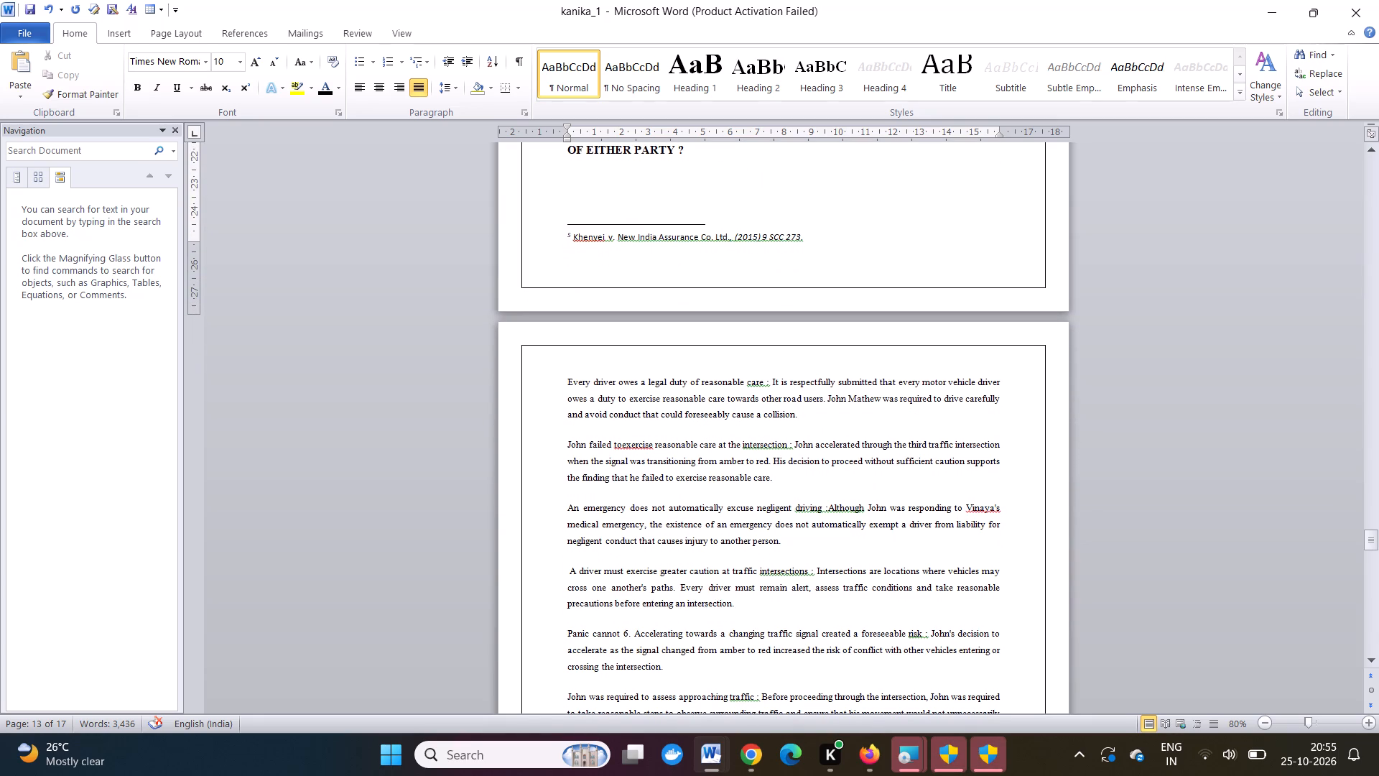
pyautogui.click(566, 382)
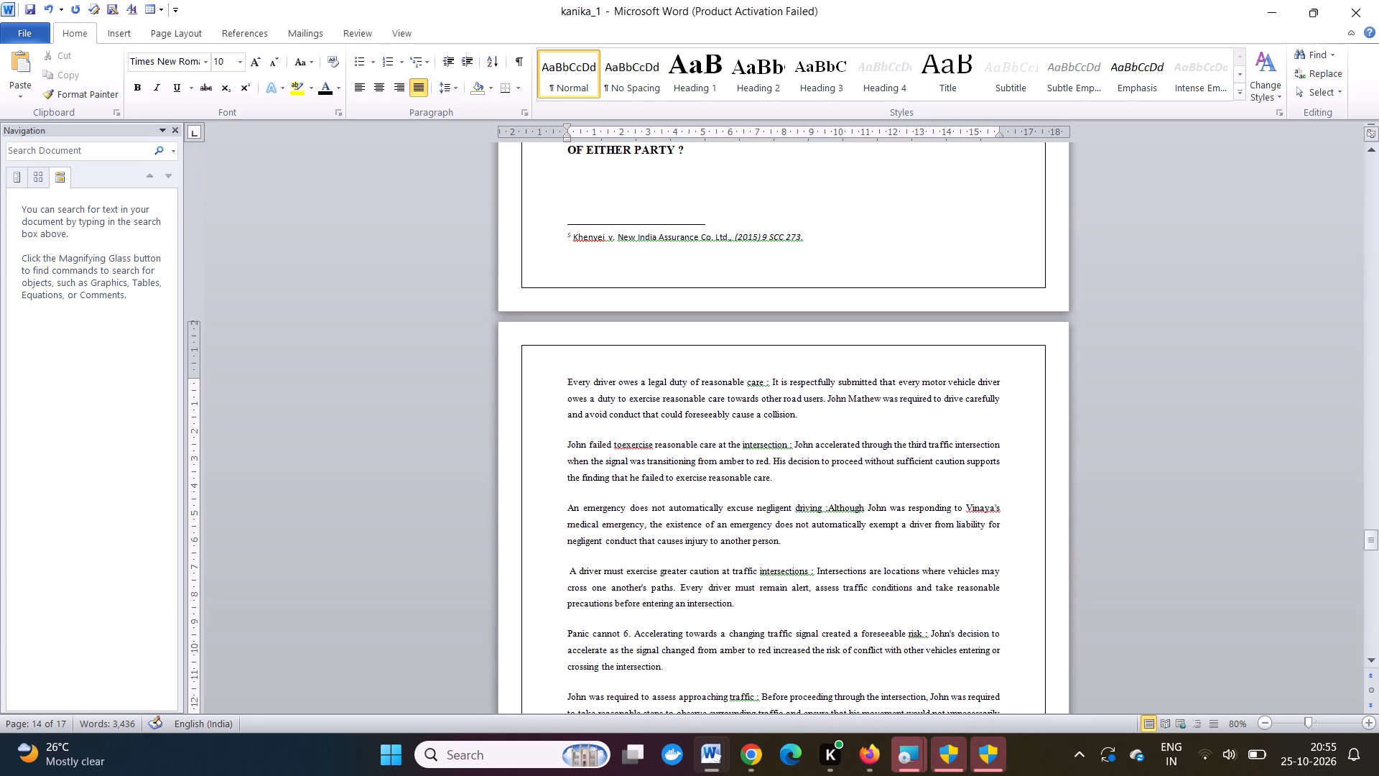
pyautogui.press('1')
pyautogui.press('.')
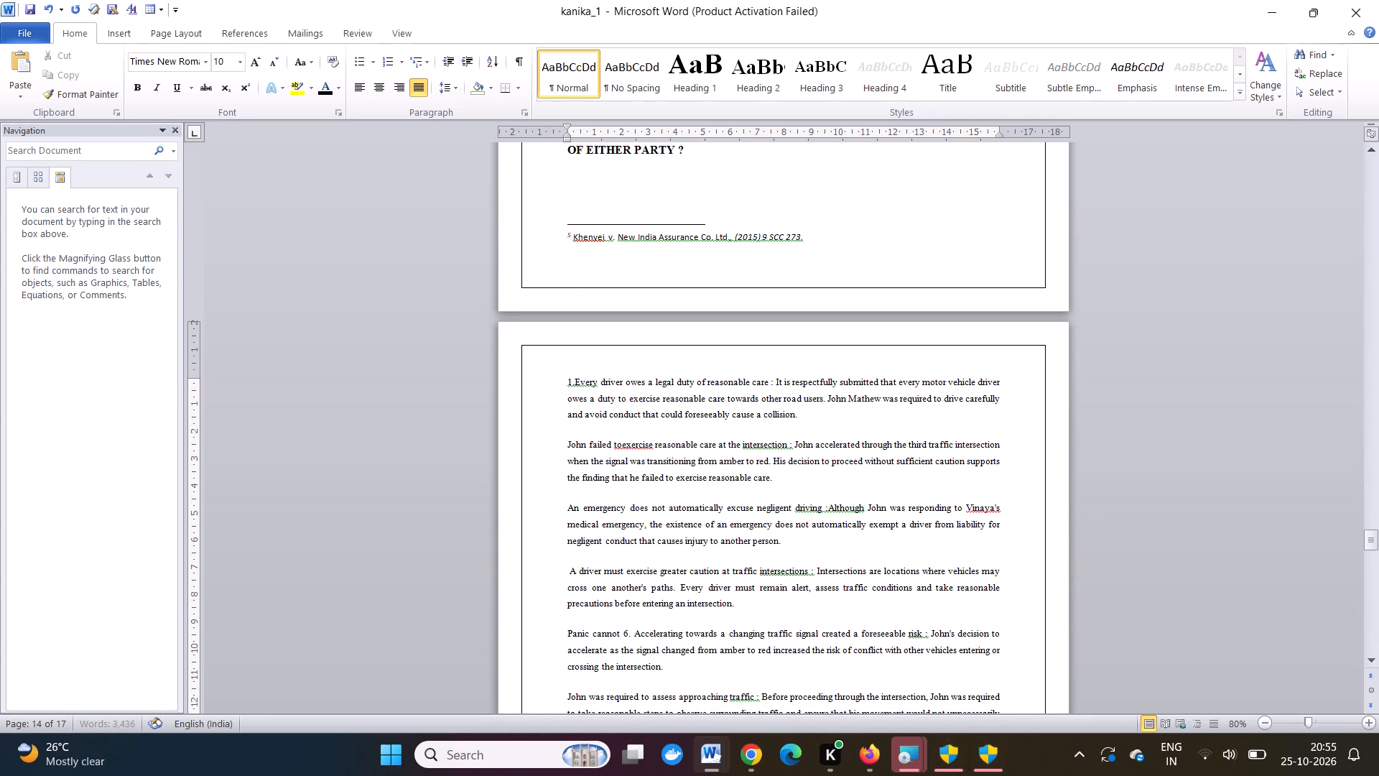
pyautogui.press('space')
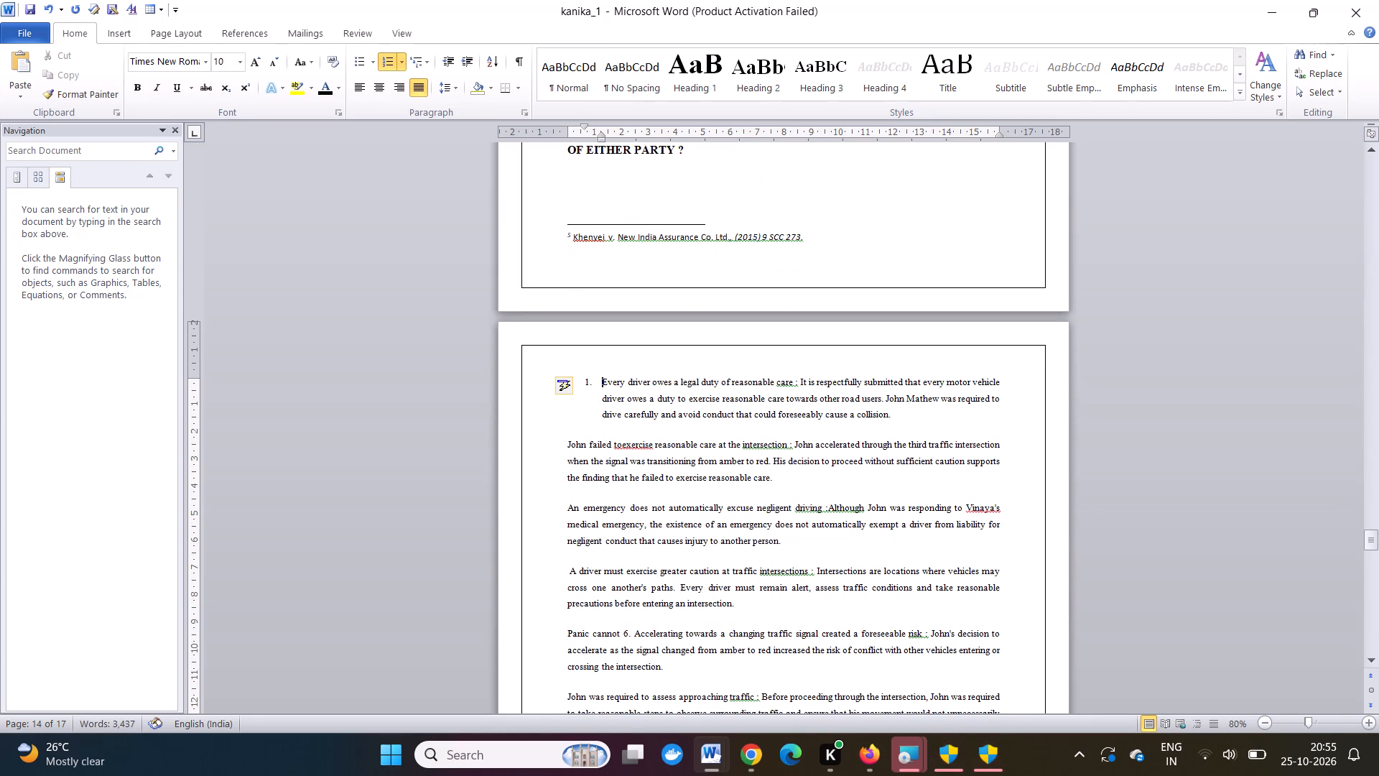
pyautogui.press('BackSpace')
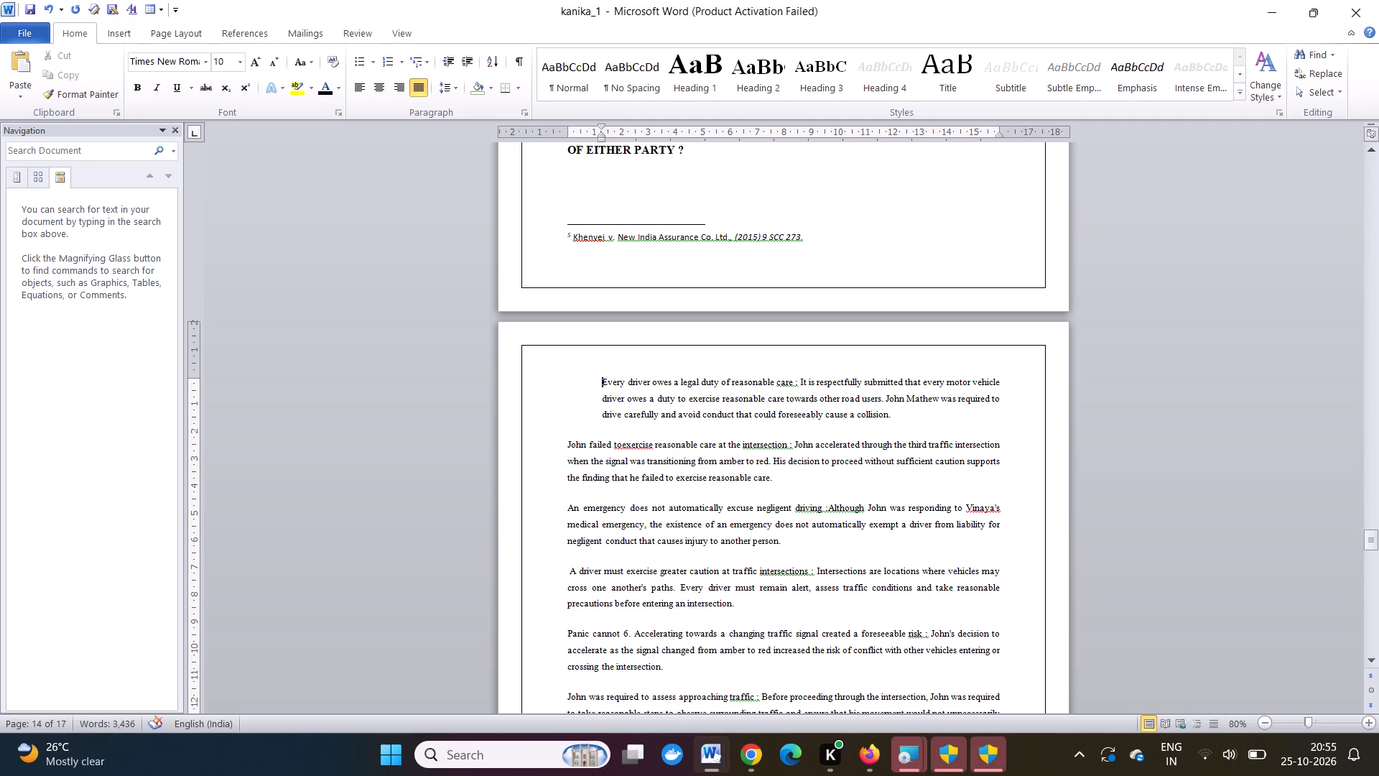
pyautogui.press('BackSpace')
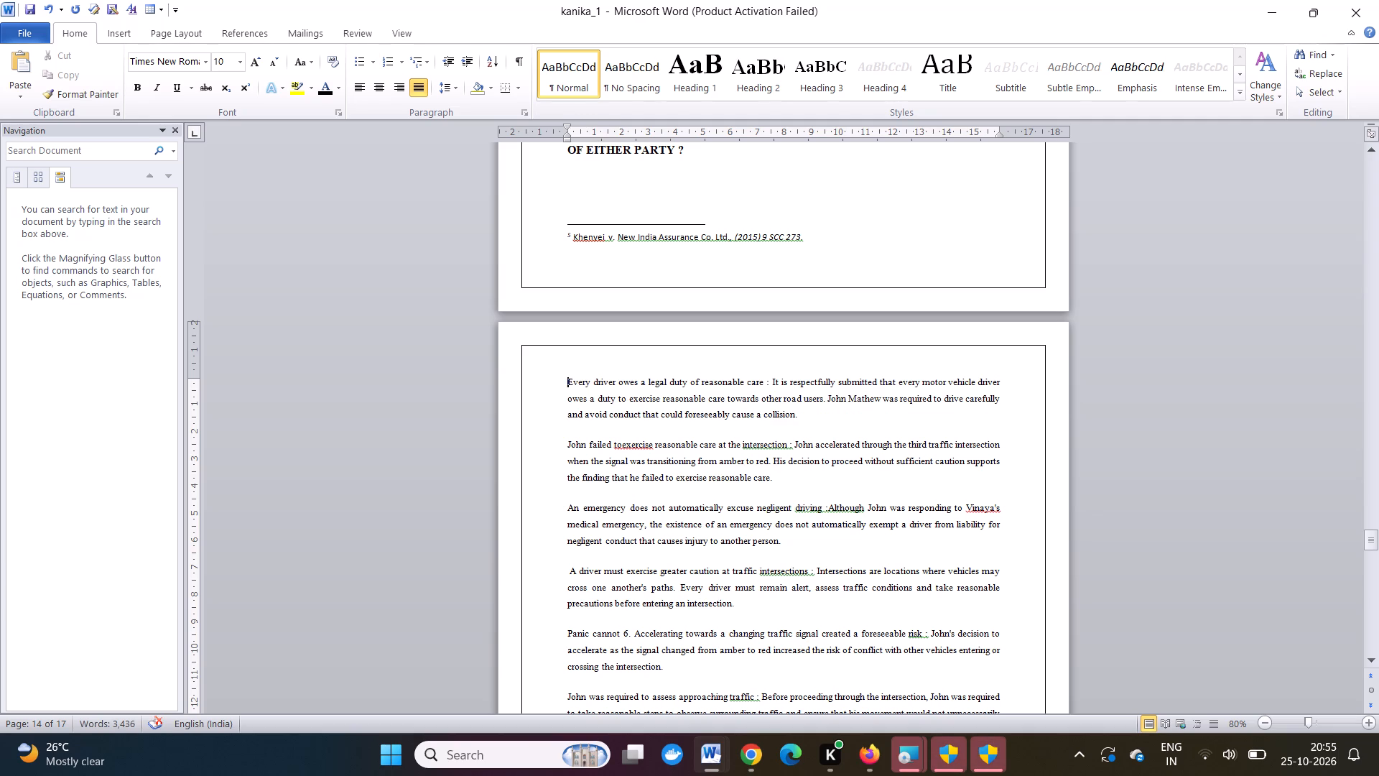
pyautogui.press('1')
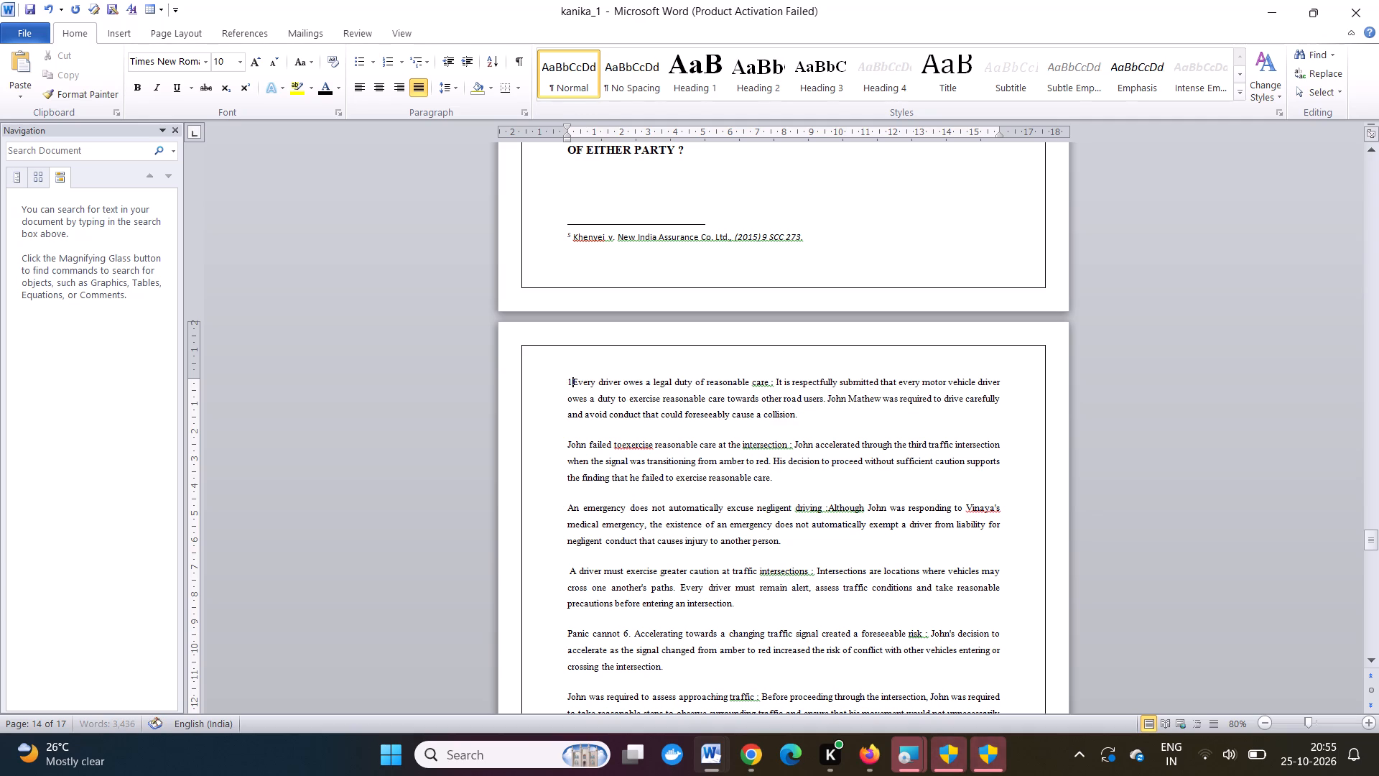
pyautogui.press('.')
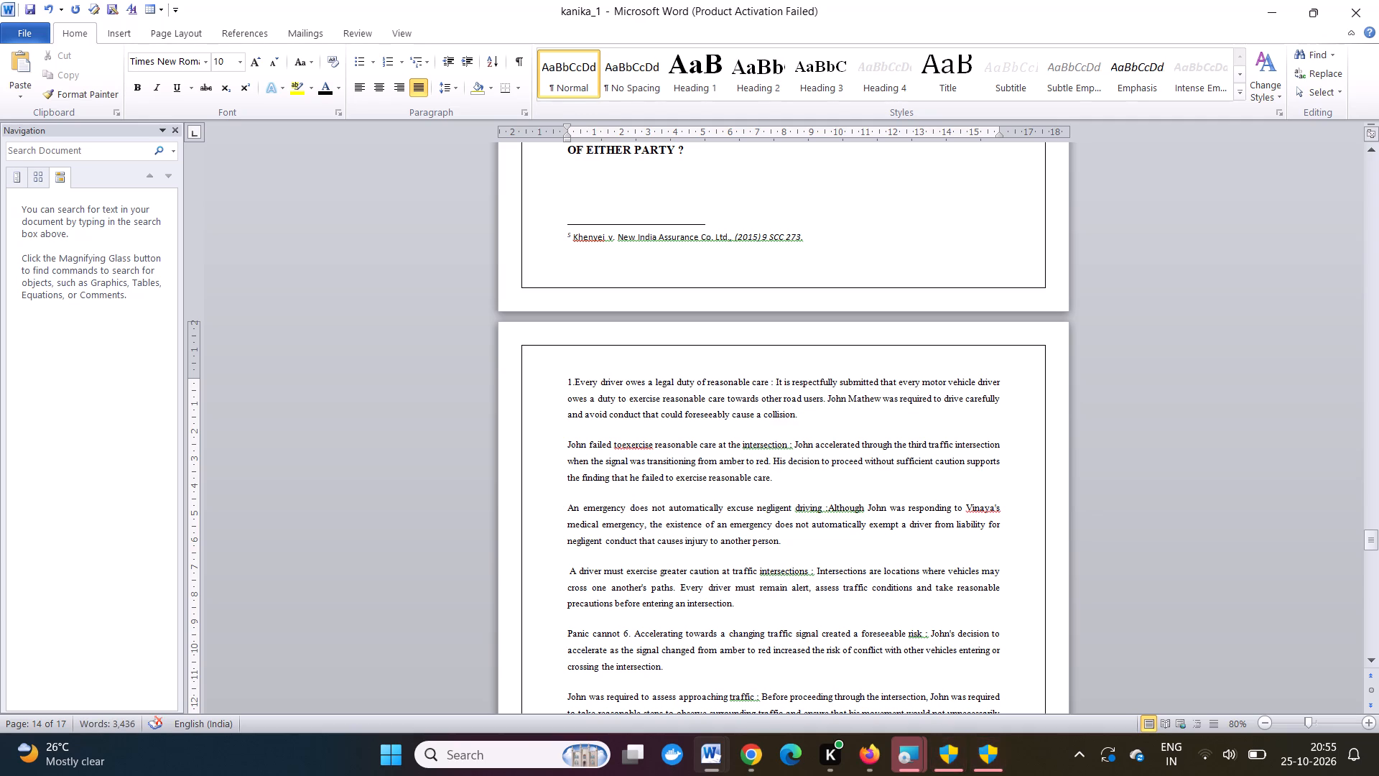
# Replace the paragraph gap before the submission on John's failure of care at the intersection with a line break and number it "2.".
pyautogui.click(566, 444)
pyautogui.press('BackSpace')
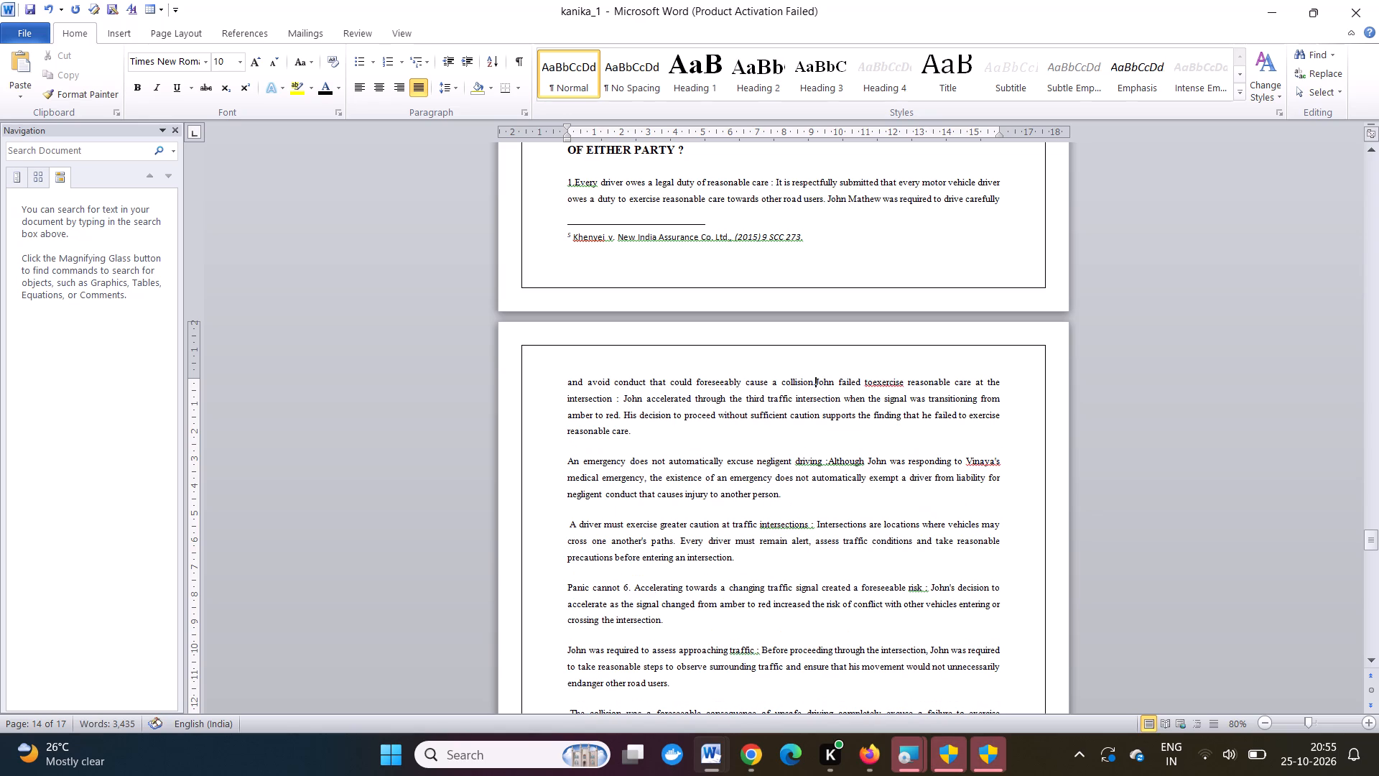
pyautogui.hotkey('shift', 'Return')
pyautogui.press('2')
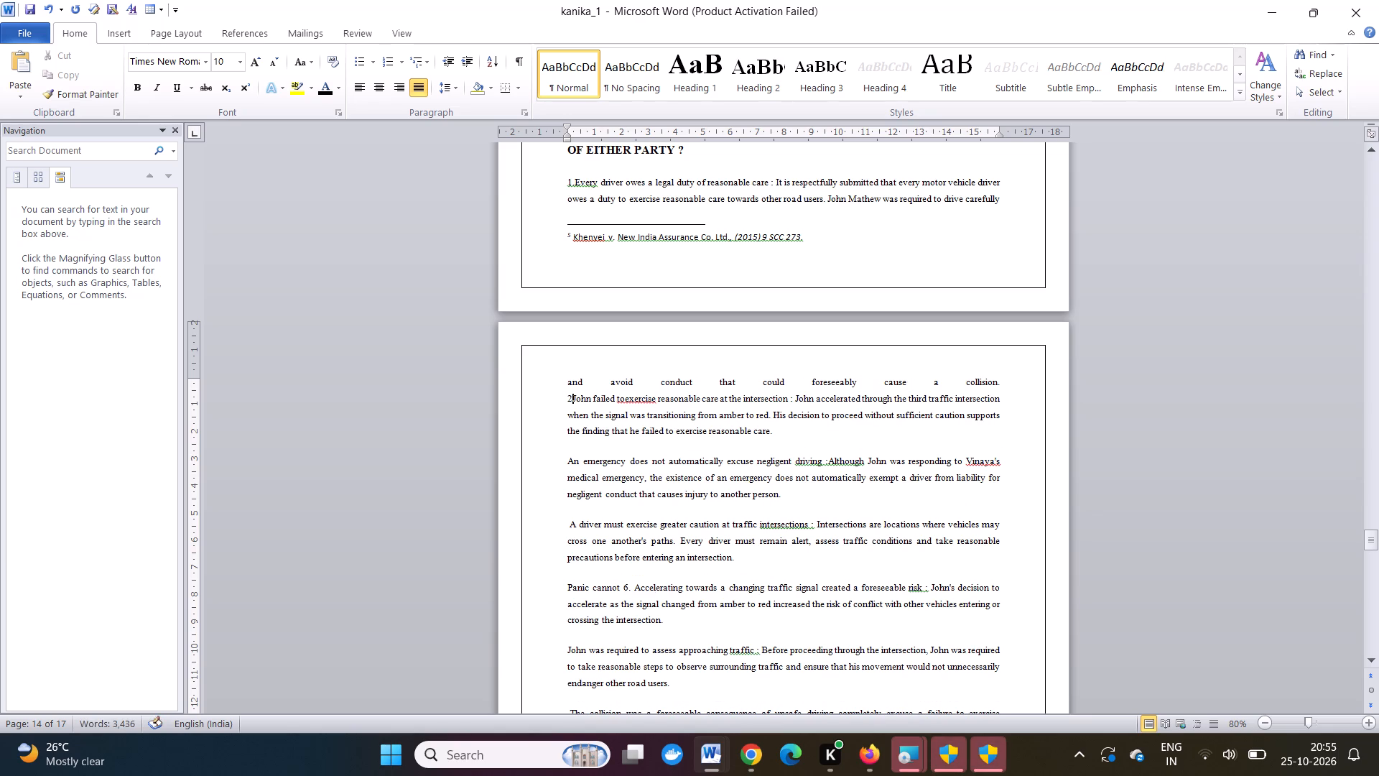
pyautogui.press('.')
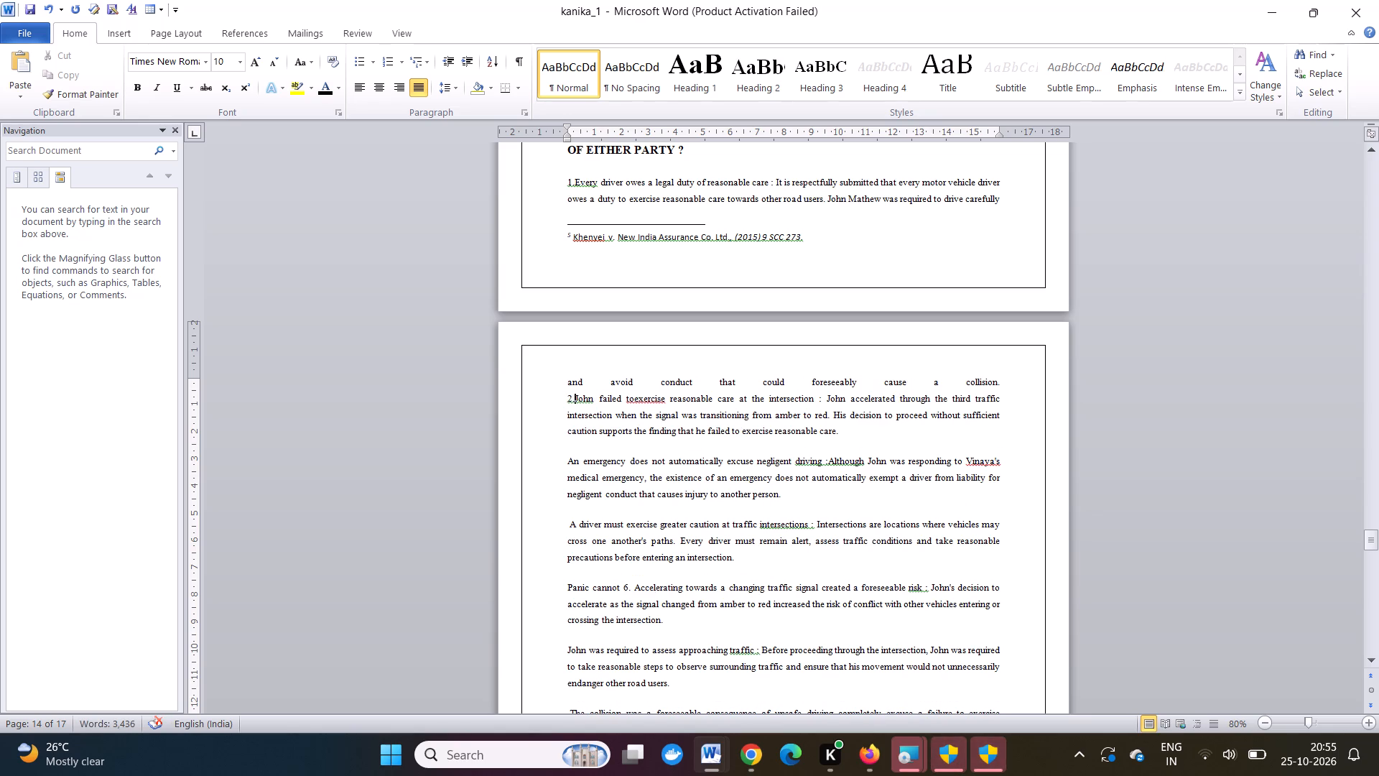
pyautogui.scroll(2, 566, 444)
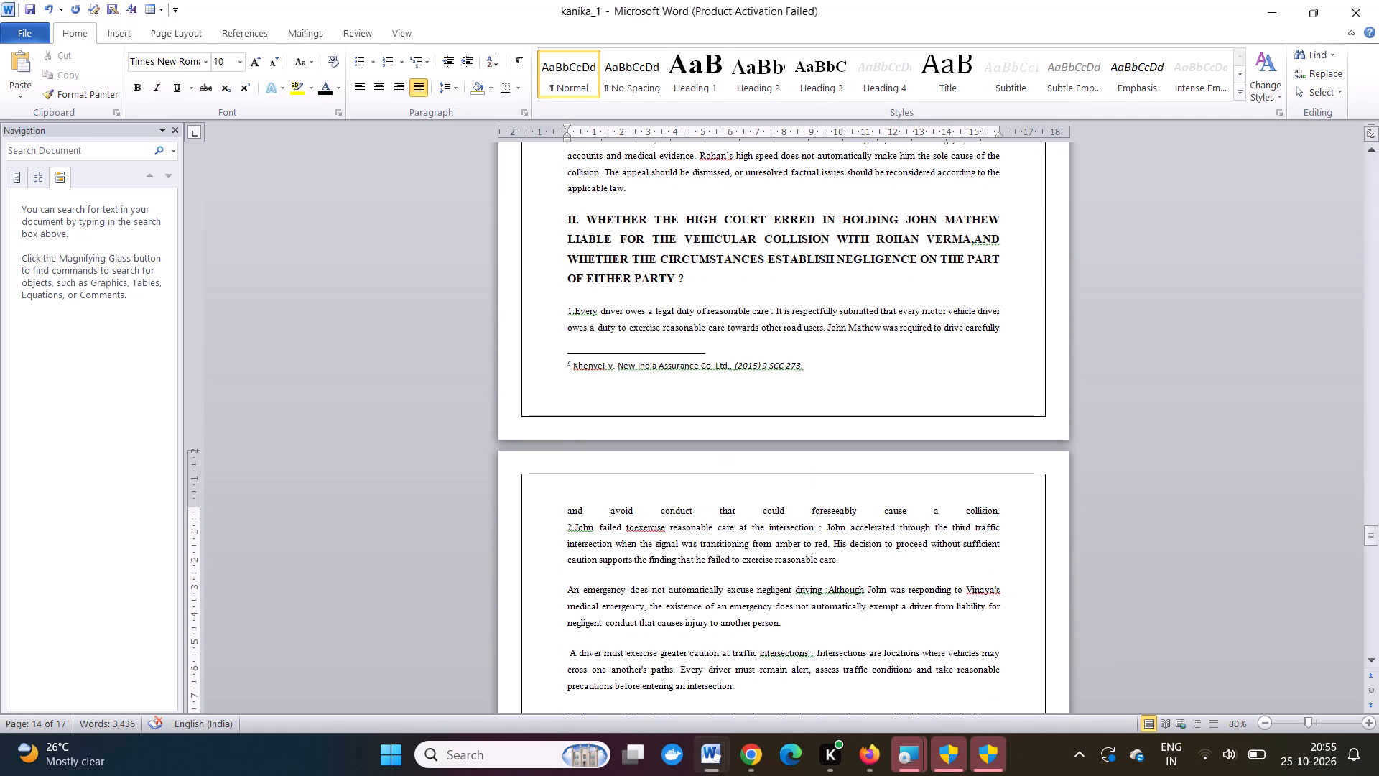
pyautogui.click(563, 217)
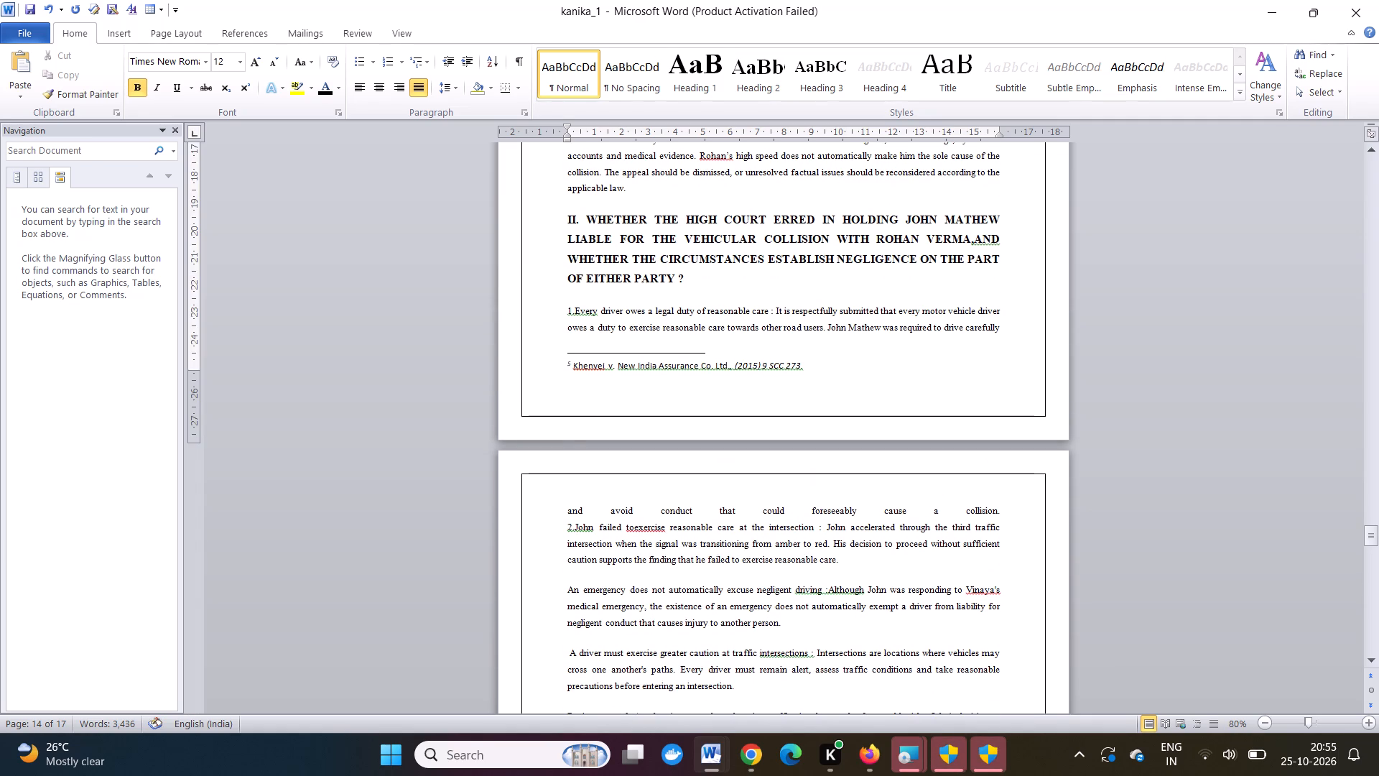
pyautogui.press('Return')
pyautogui.press('Return')
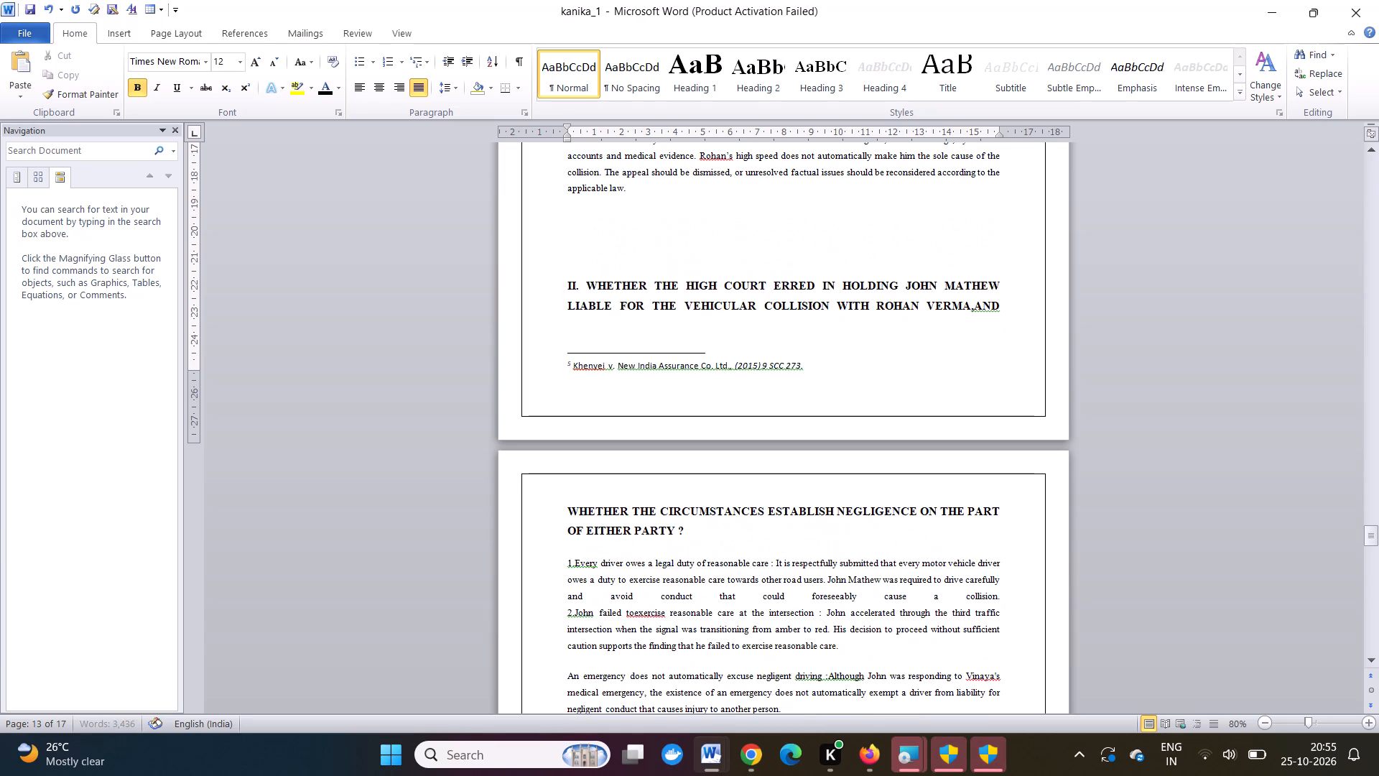
pyautogui.press('Return')
pyautogui.press('Return')
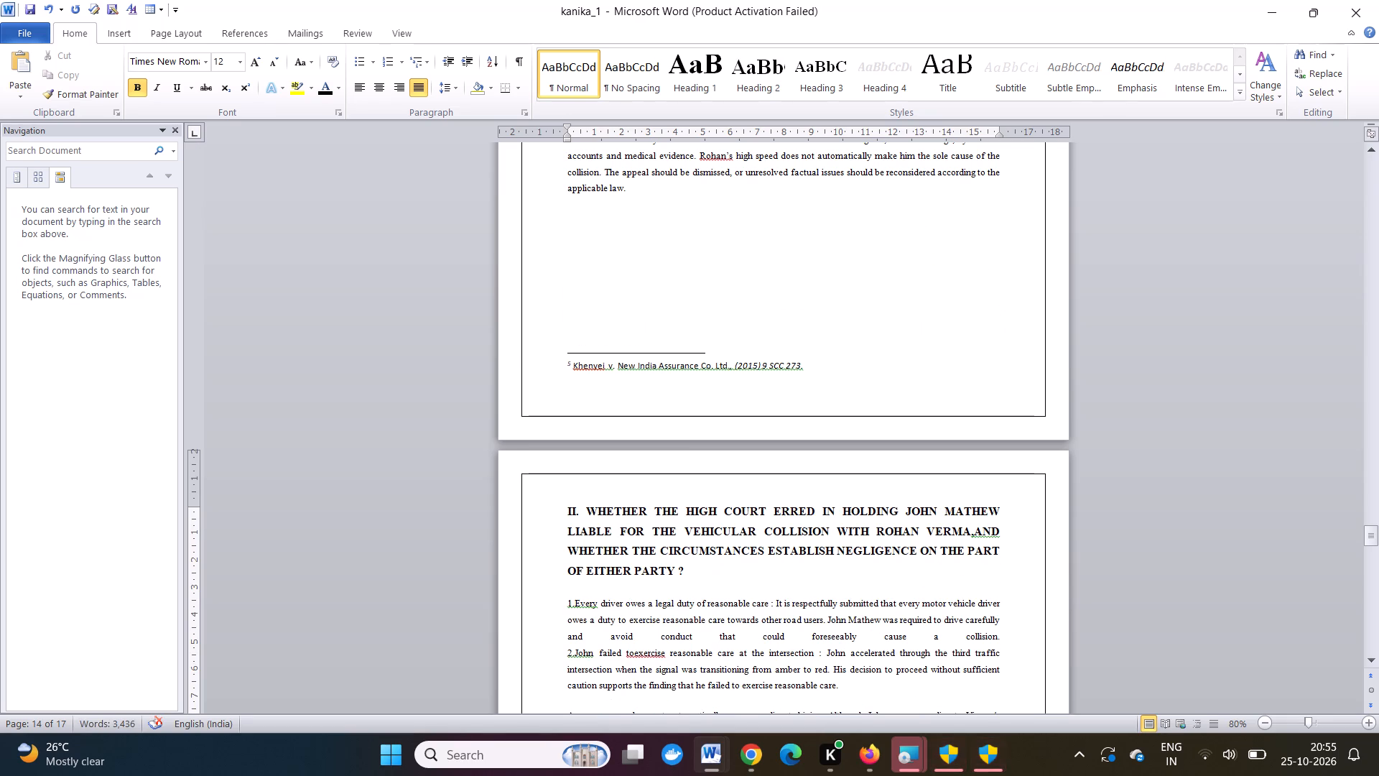
pyautogui.scroll(-1, 569, 295)
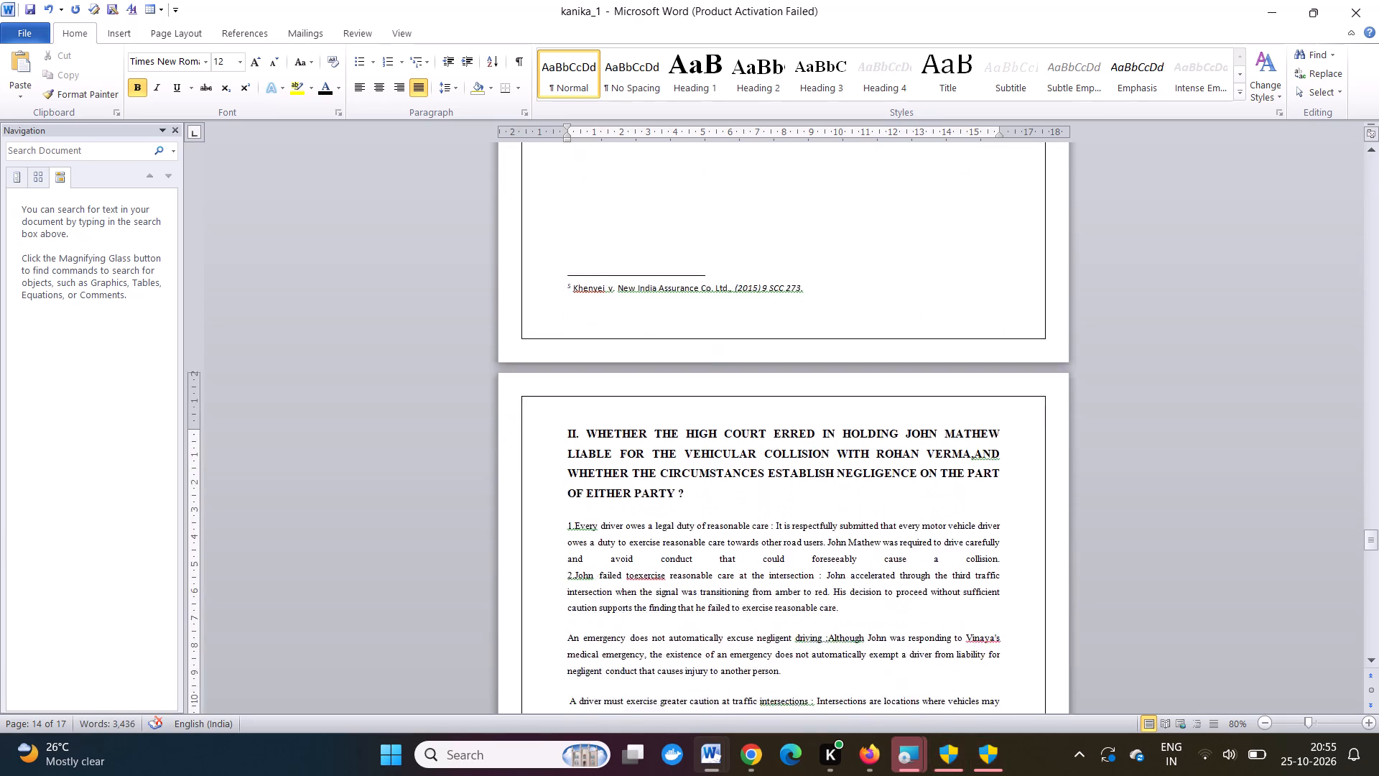
pyautogui.scroll(-3, 569, 295)
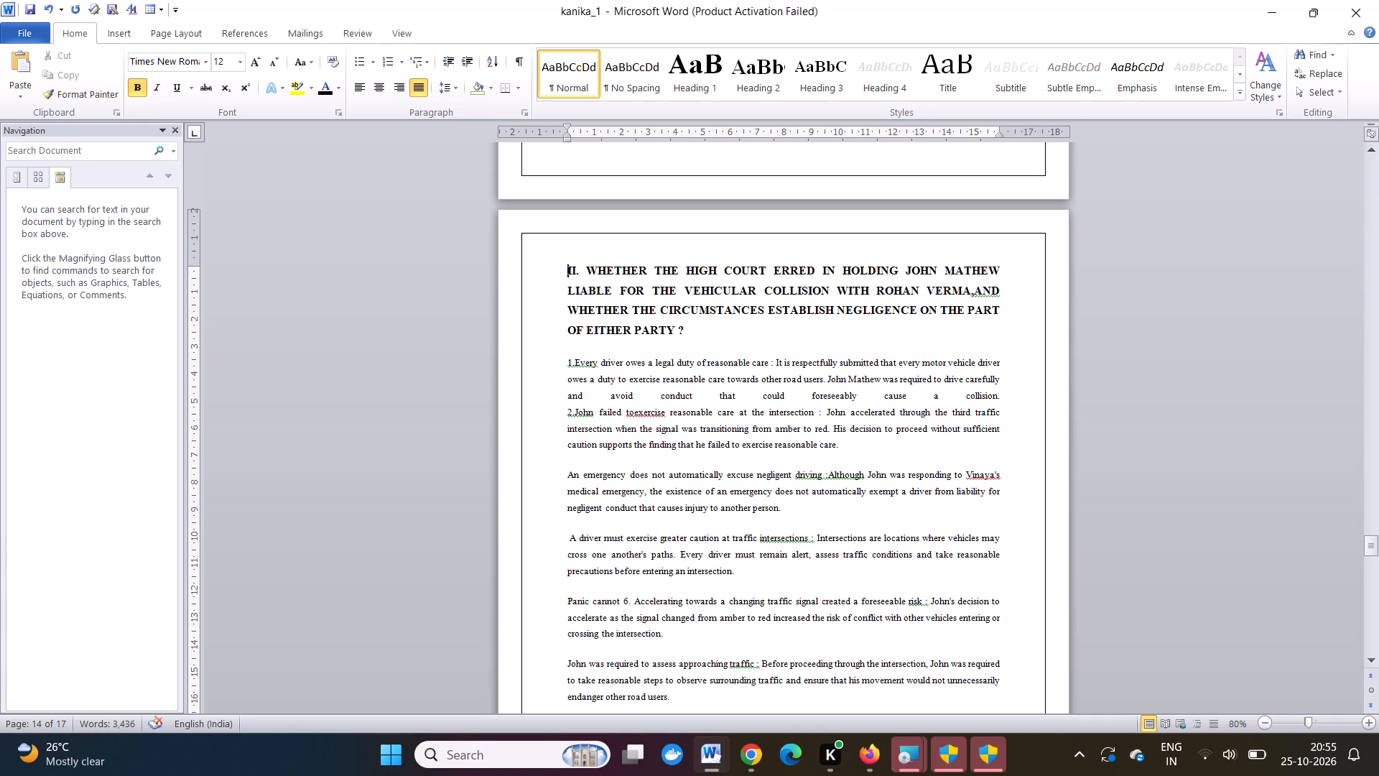
pyautogui.press('BackSpace')
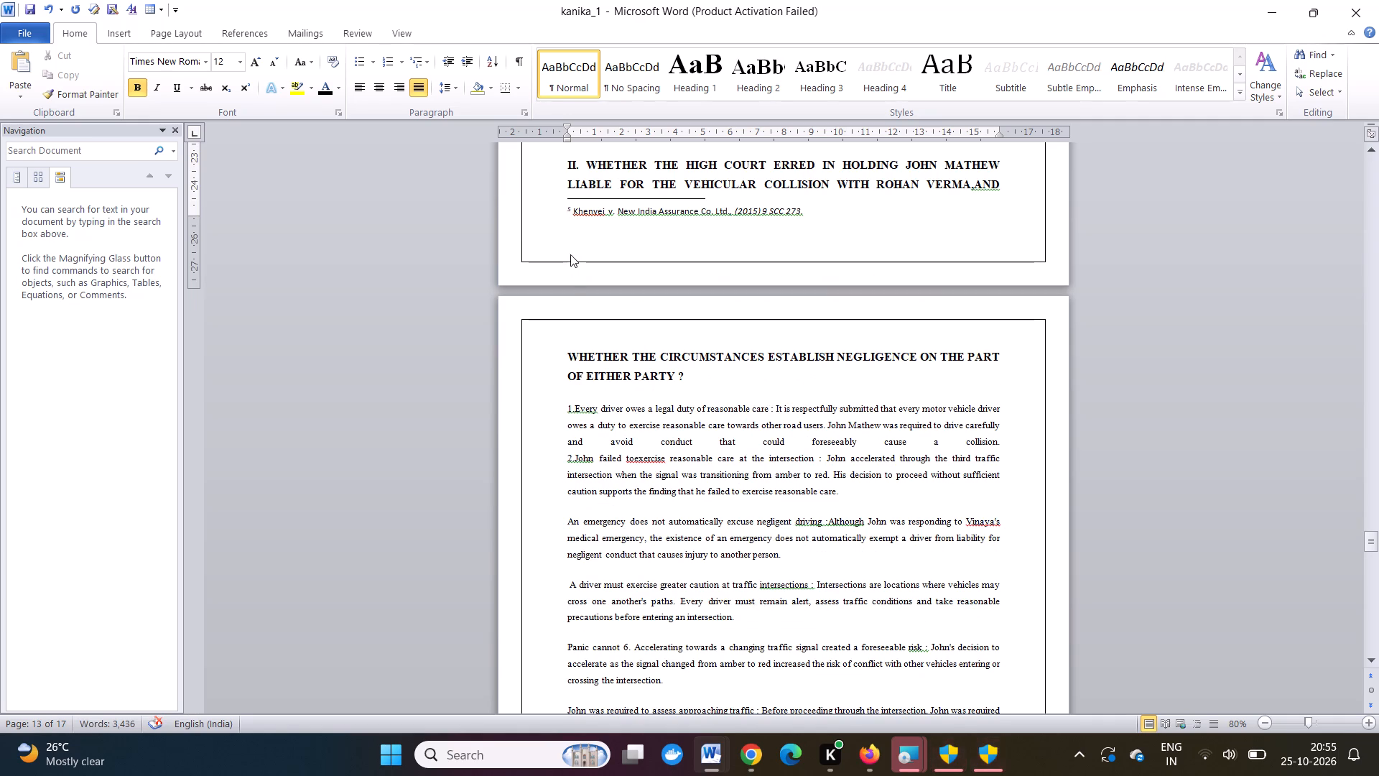
pyautogui.press('Return')
pyautogui.press('Return')
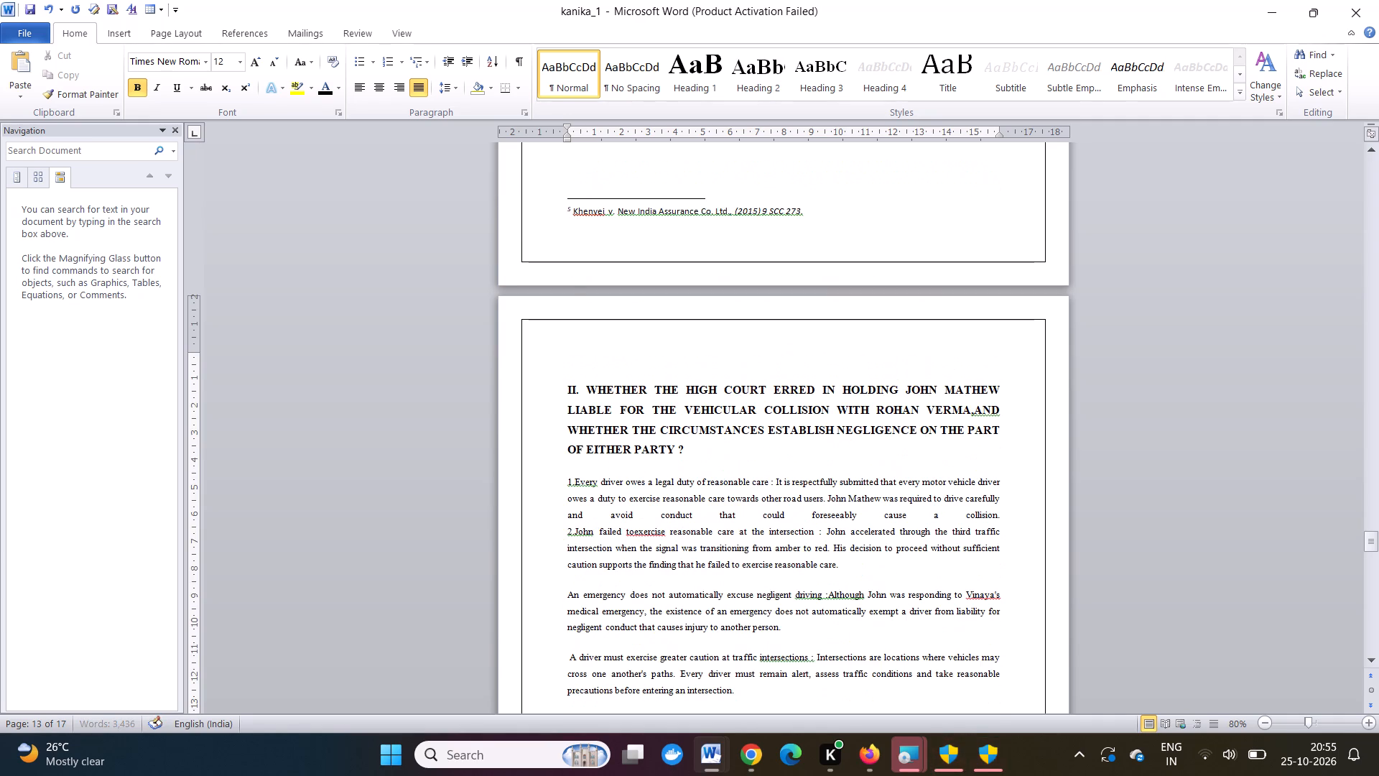
# Insert a space after the "1" of the first submission and after the "2." of the second submission under issue II.
pyautogui.click(572, 485)
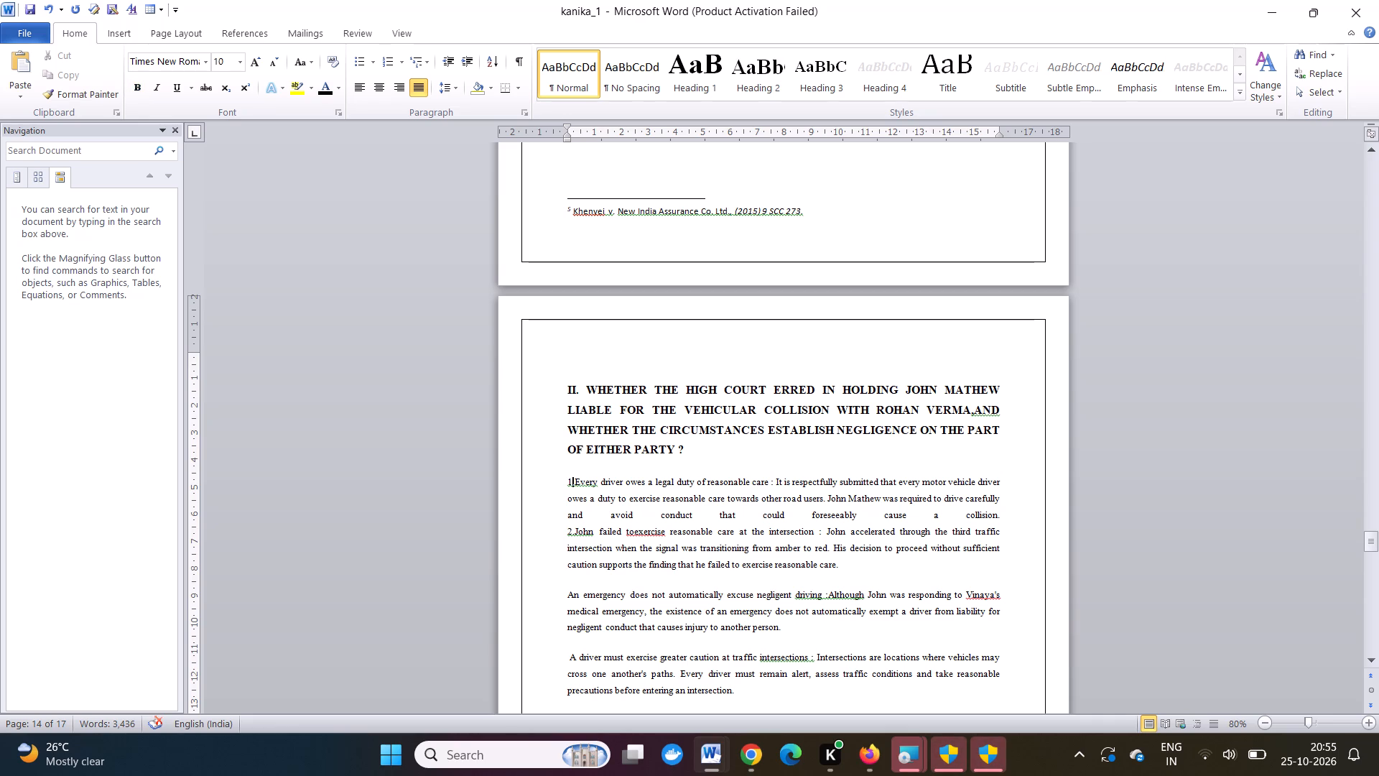
pyautogui.press('space')
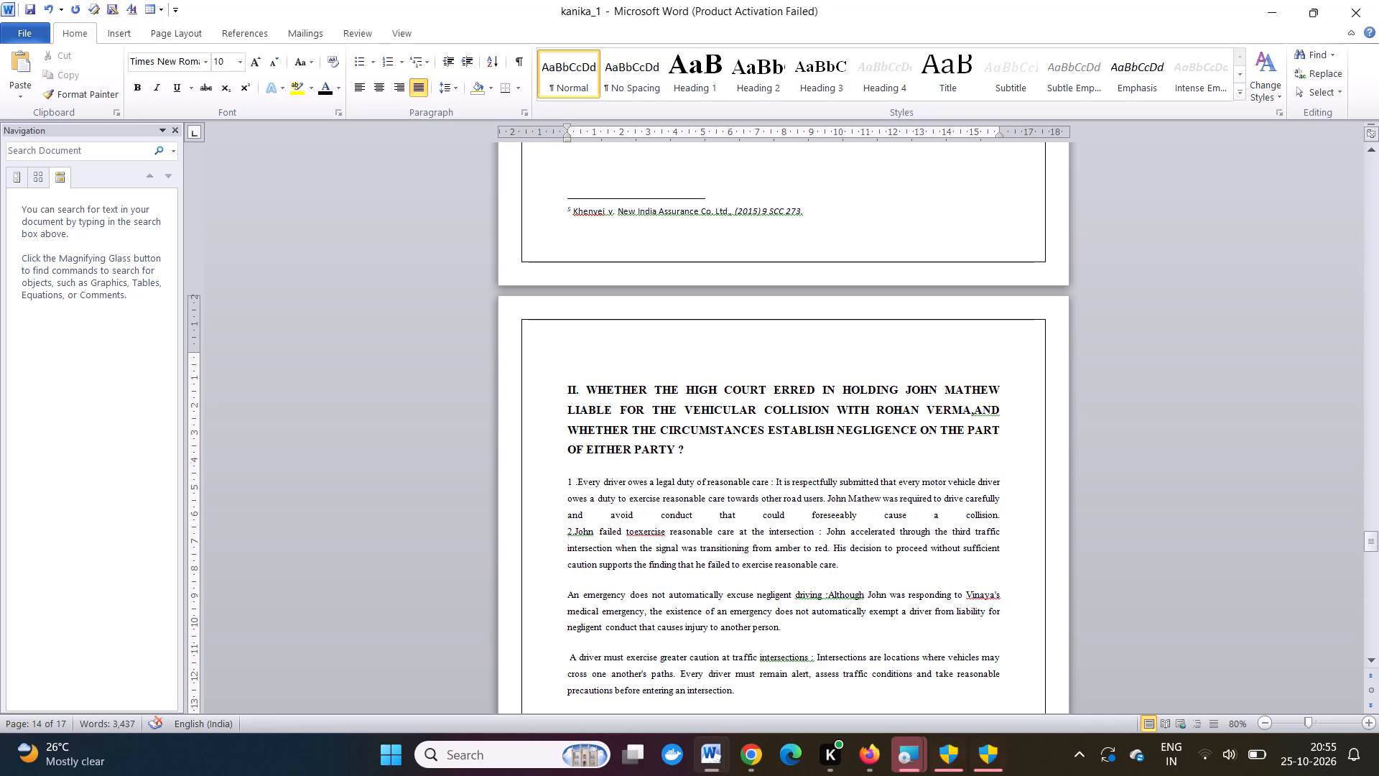
pyautogui.click(574, 531)
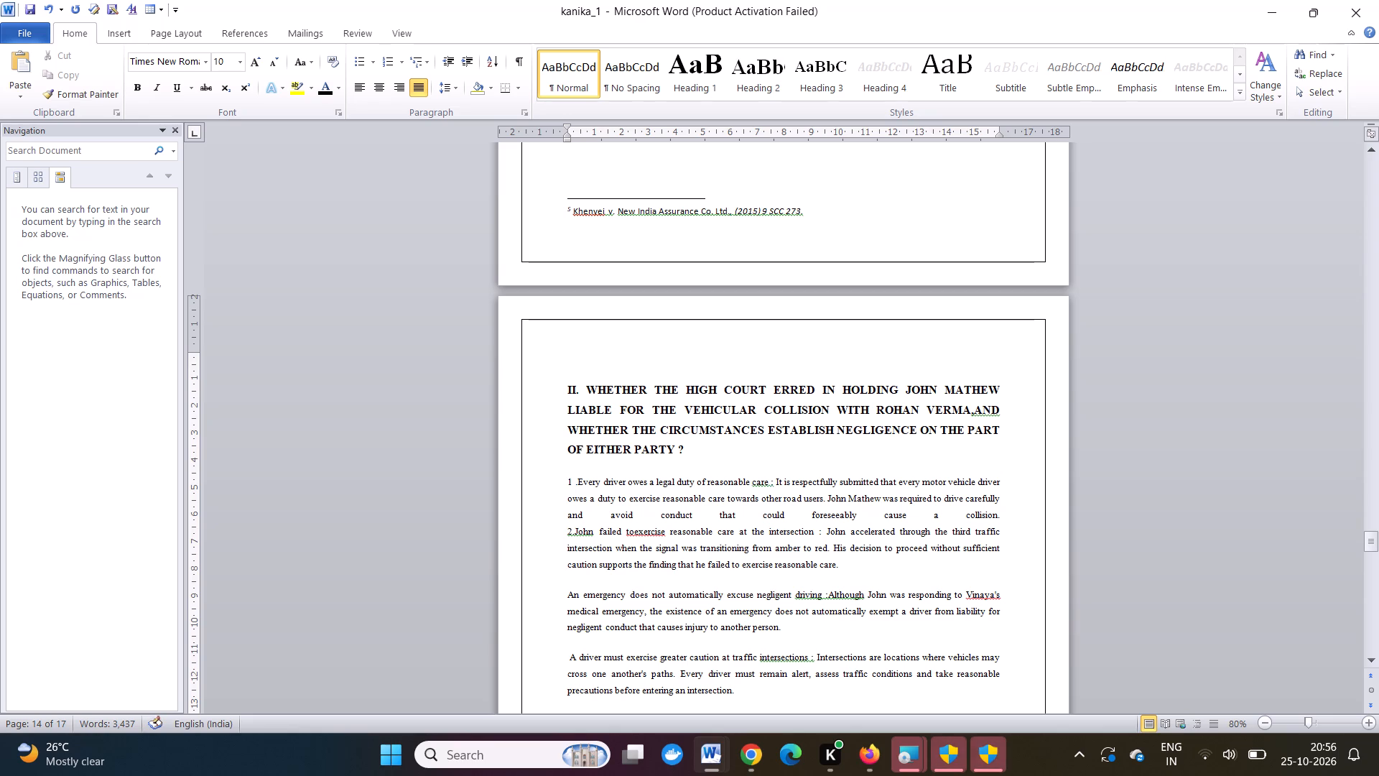
pyautogui.press('space')
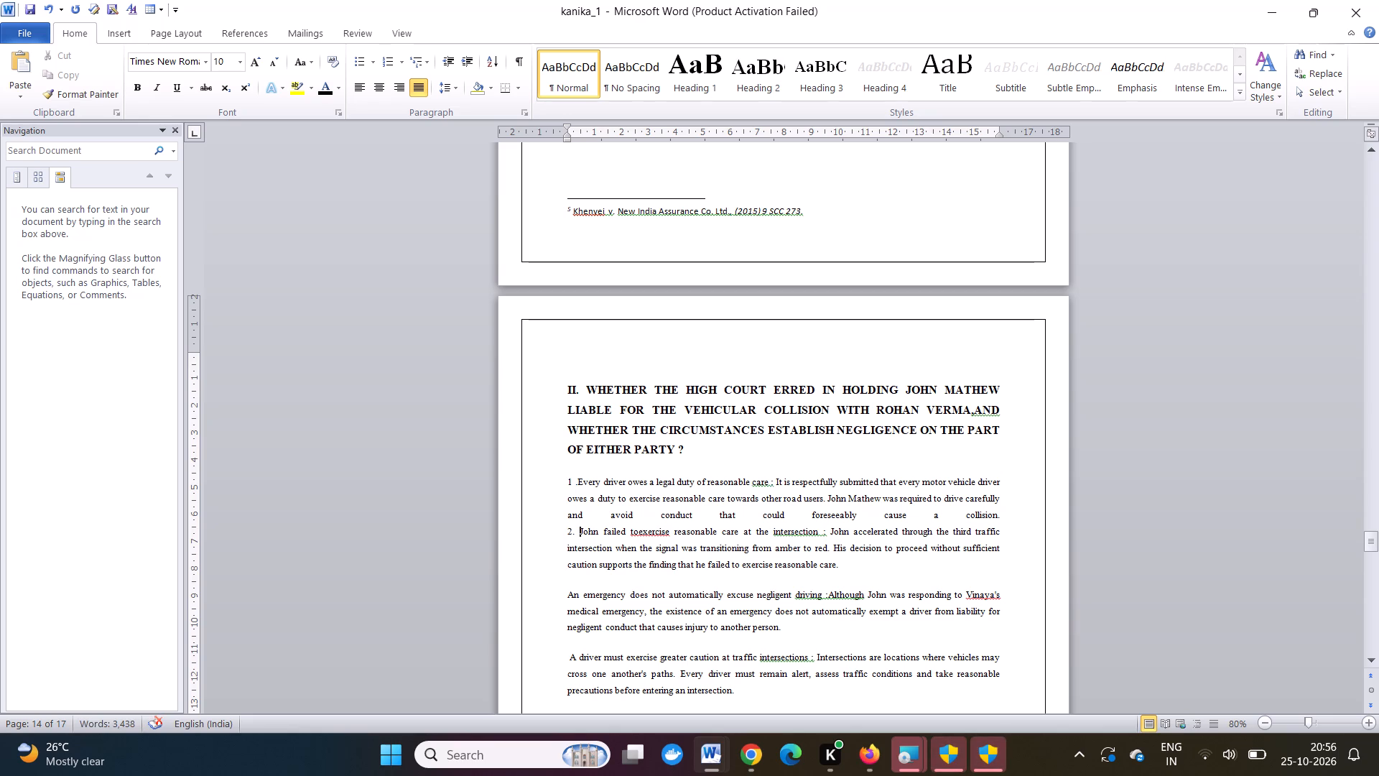
# Replace the paragraph gap before the submission that an emergency does not excuse negligent driving with a line break and number it "3.".
pyautogui.click(567, 596)
pyautogui.press('BackSpace')
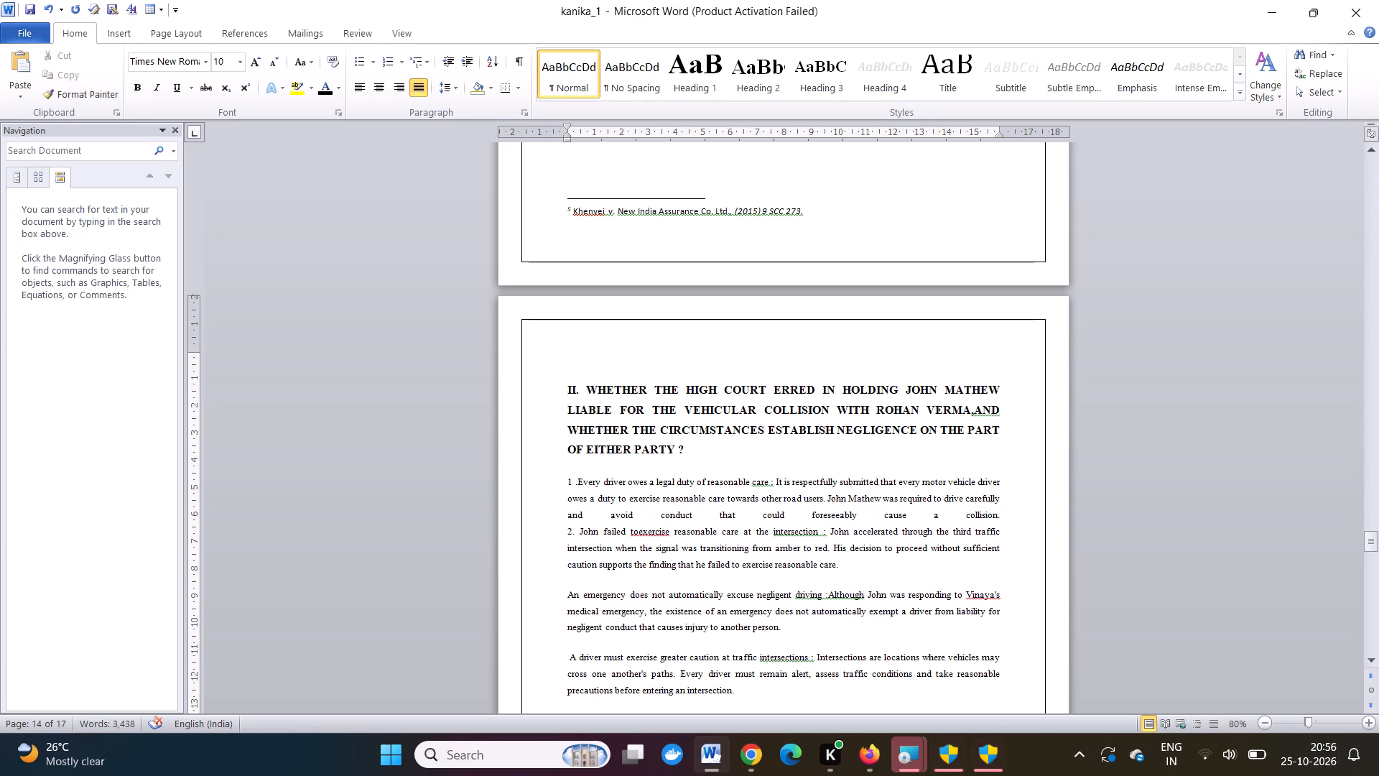
pyautogui.hotkey('shift', 'Return')
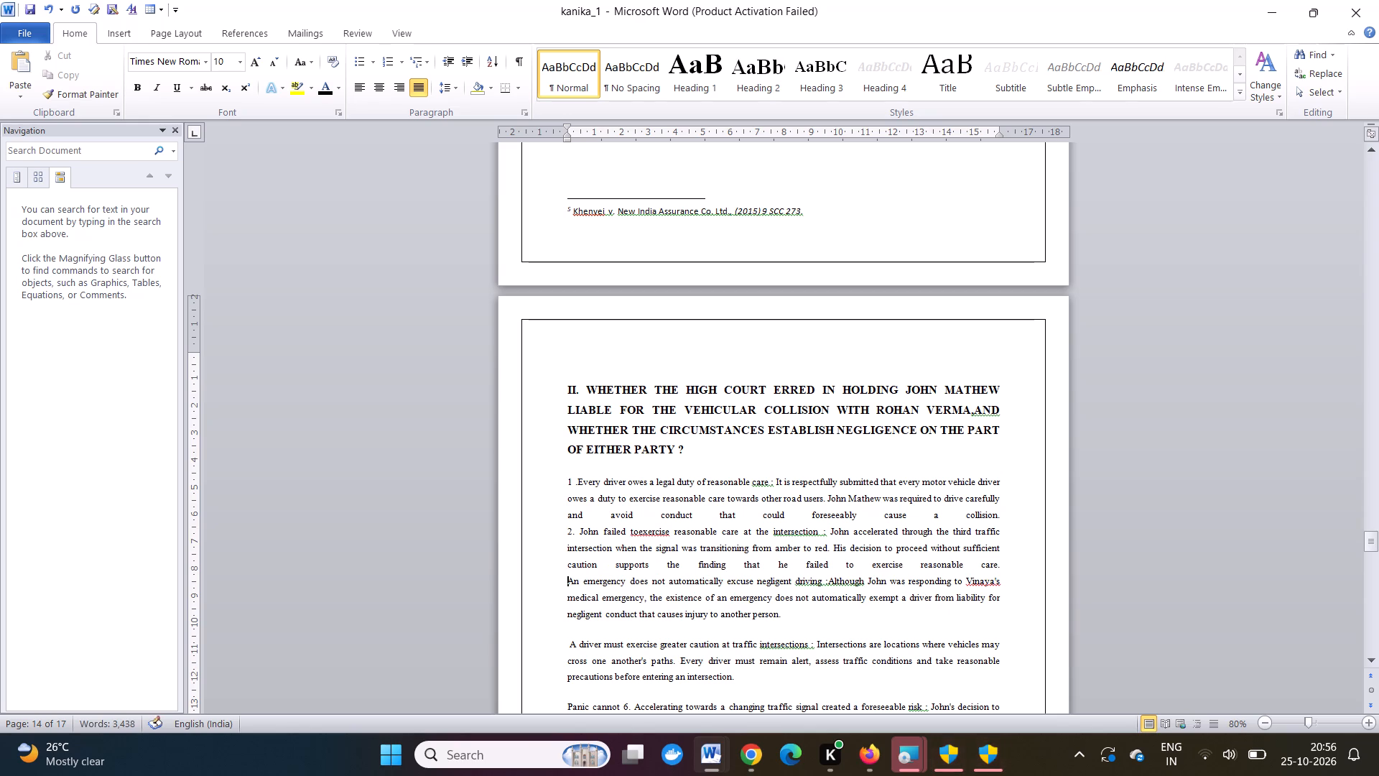
pyautogui.press('3')
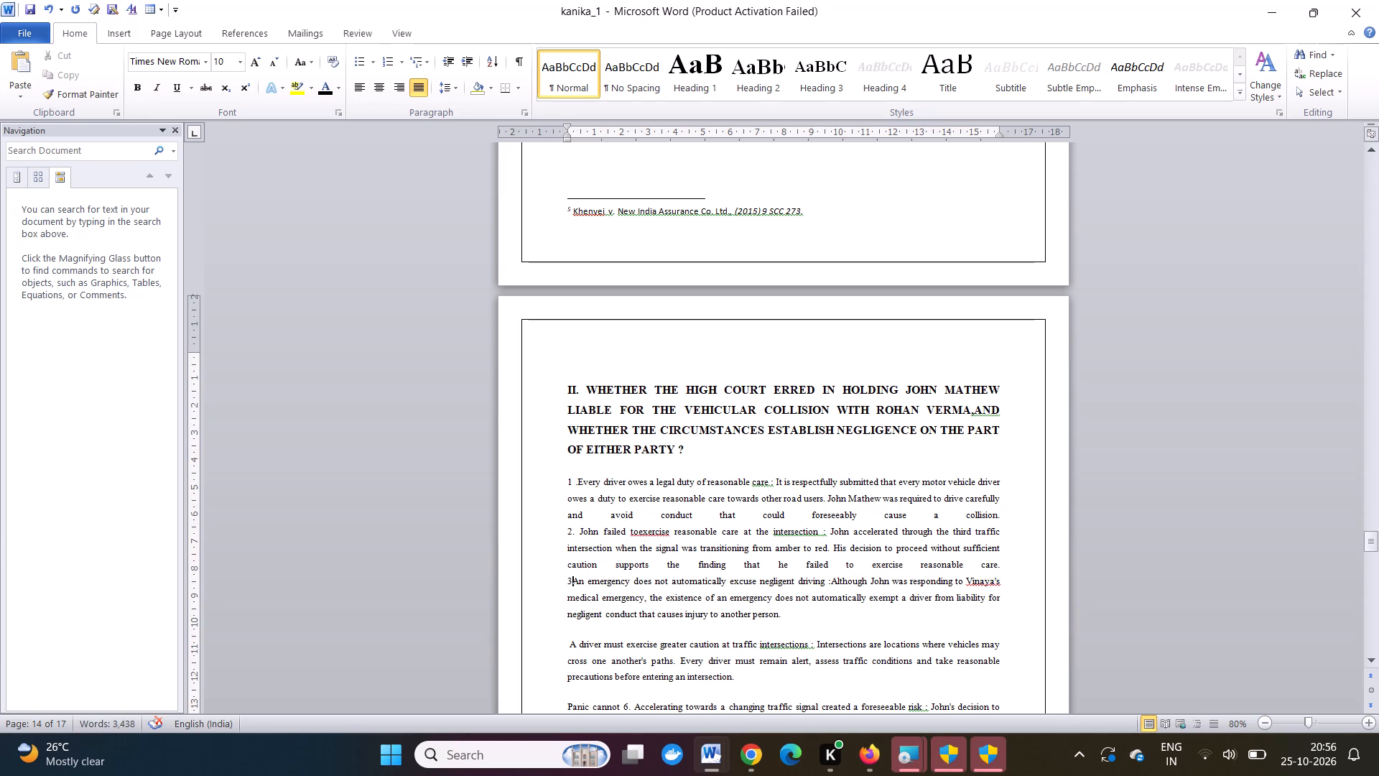
pyautogui.press('.')
pyautogui.press('space')
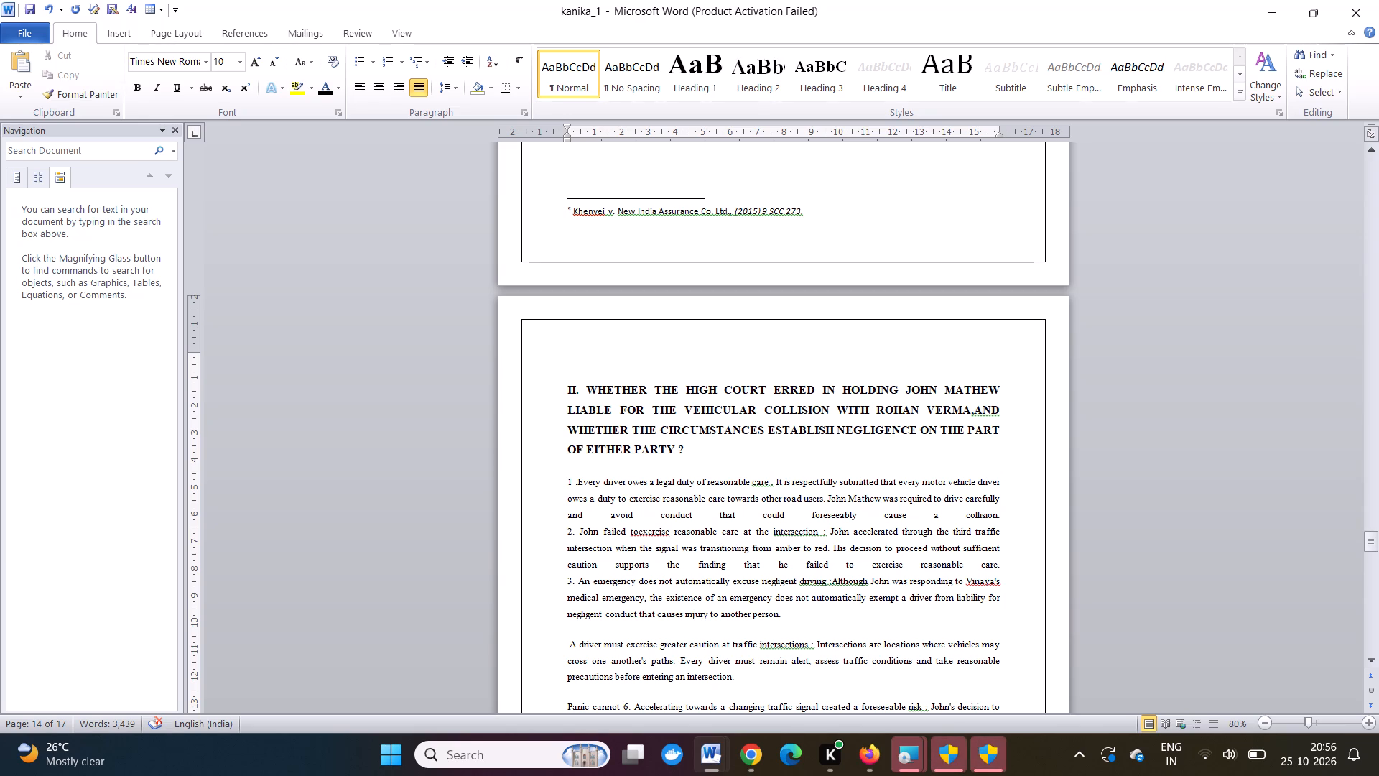
# Replace the paragraph gap before the submission on greater caution at traffic intersections with a line break and number it "4.".
pyautogui.click(567, 642)
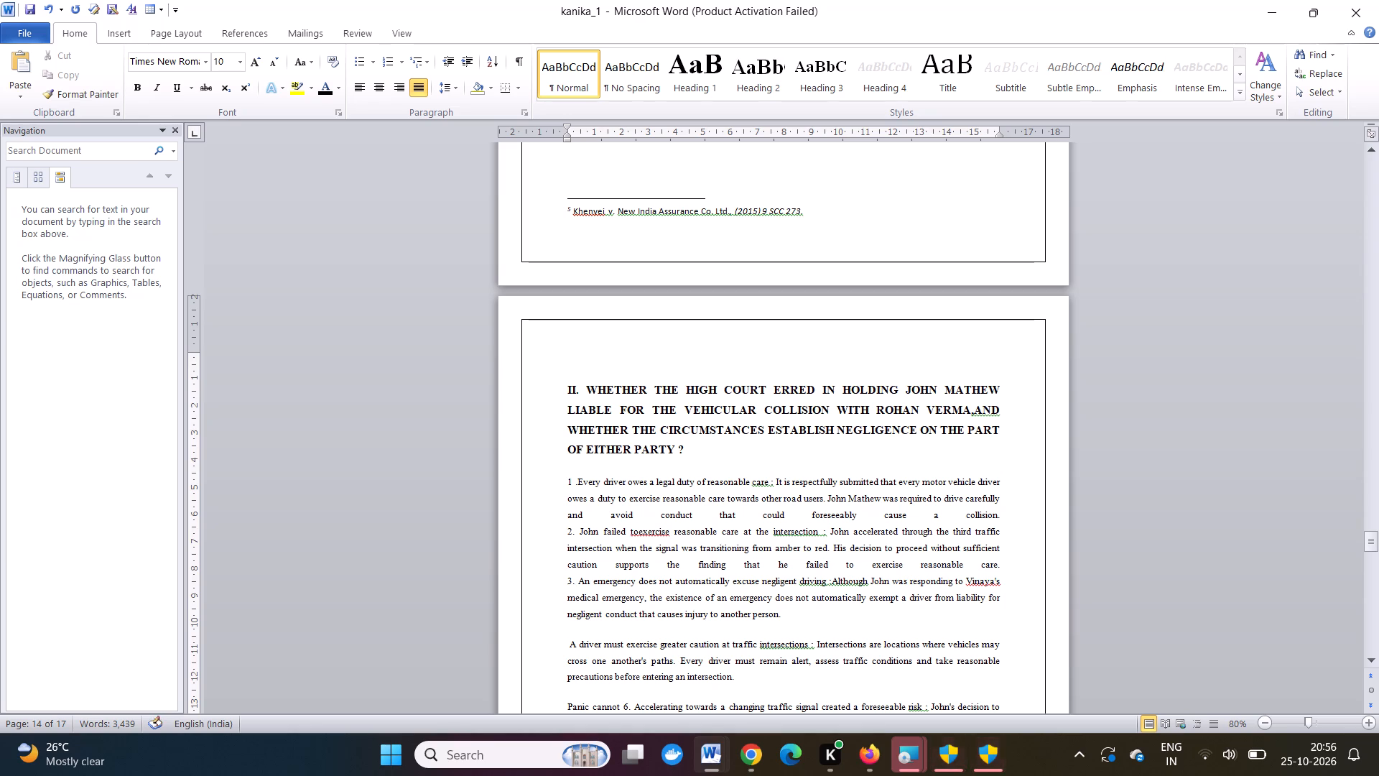
pyautogui.press('BackSpace')
pyautogui.hotkey('shift', 'Return')
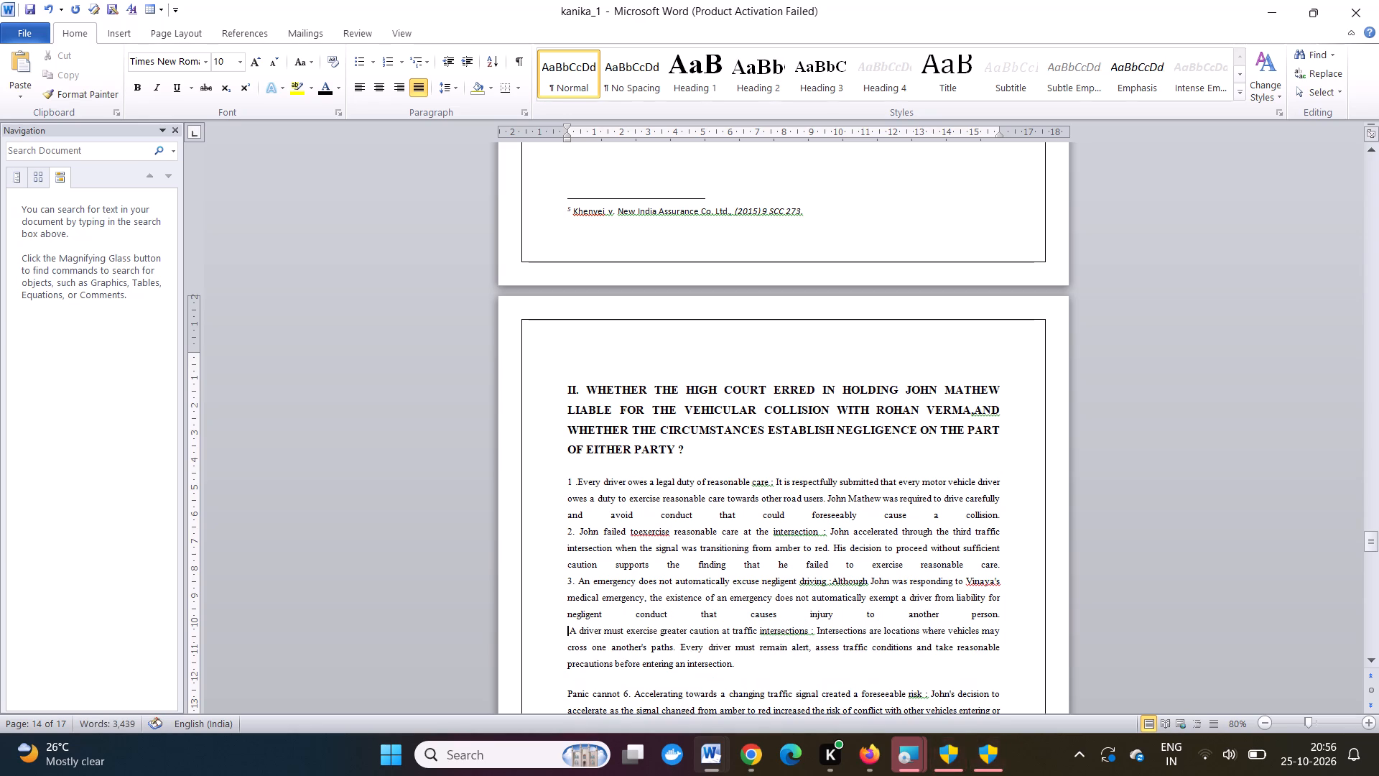
pyautogui.press('4')
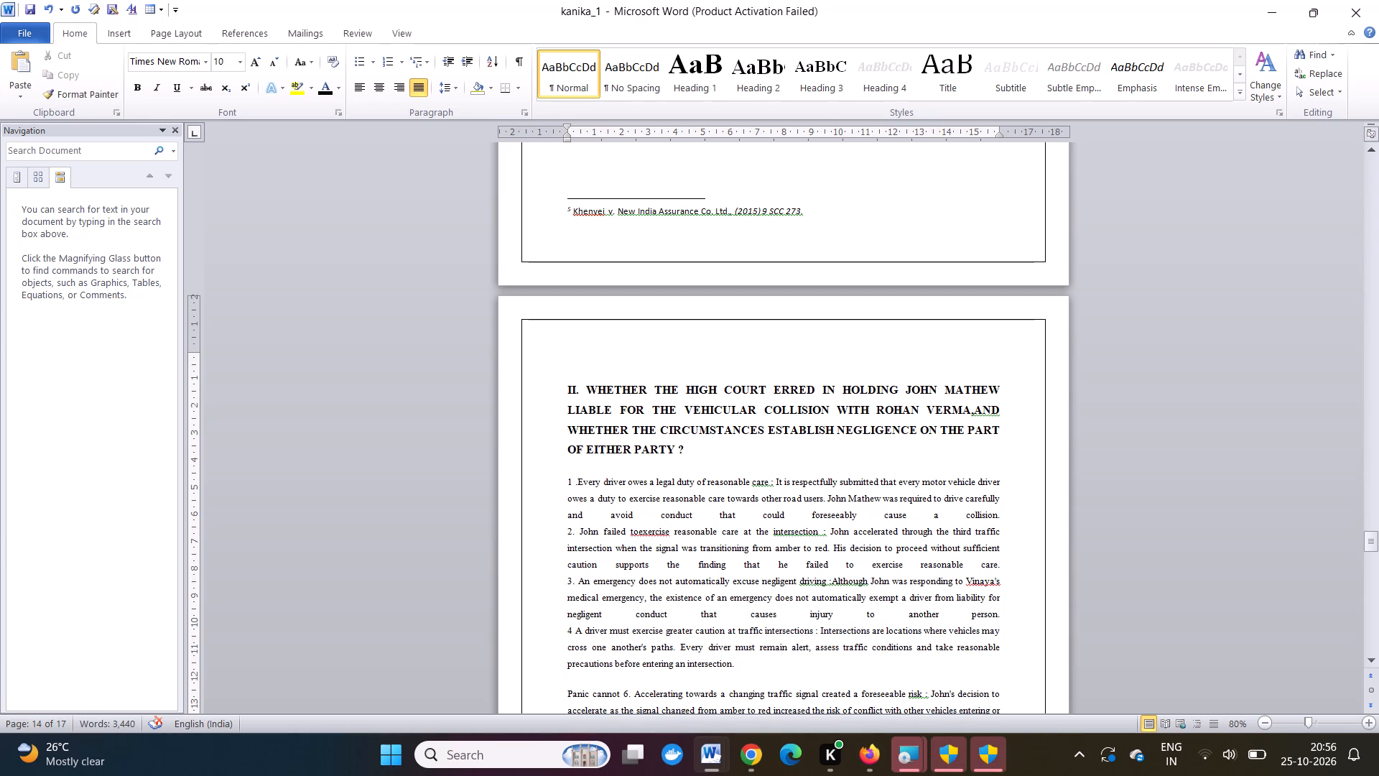
pyautogui.press('.')
pyautogui.press('space')
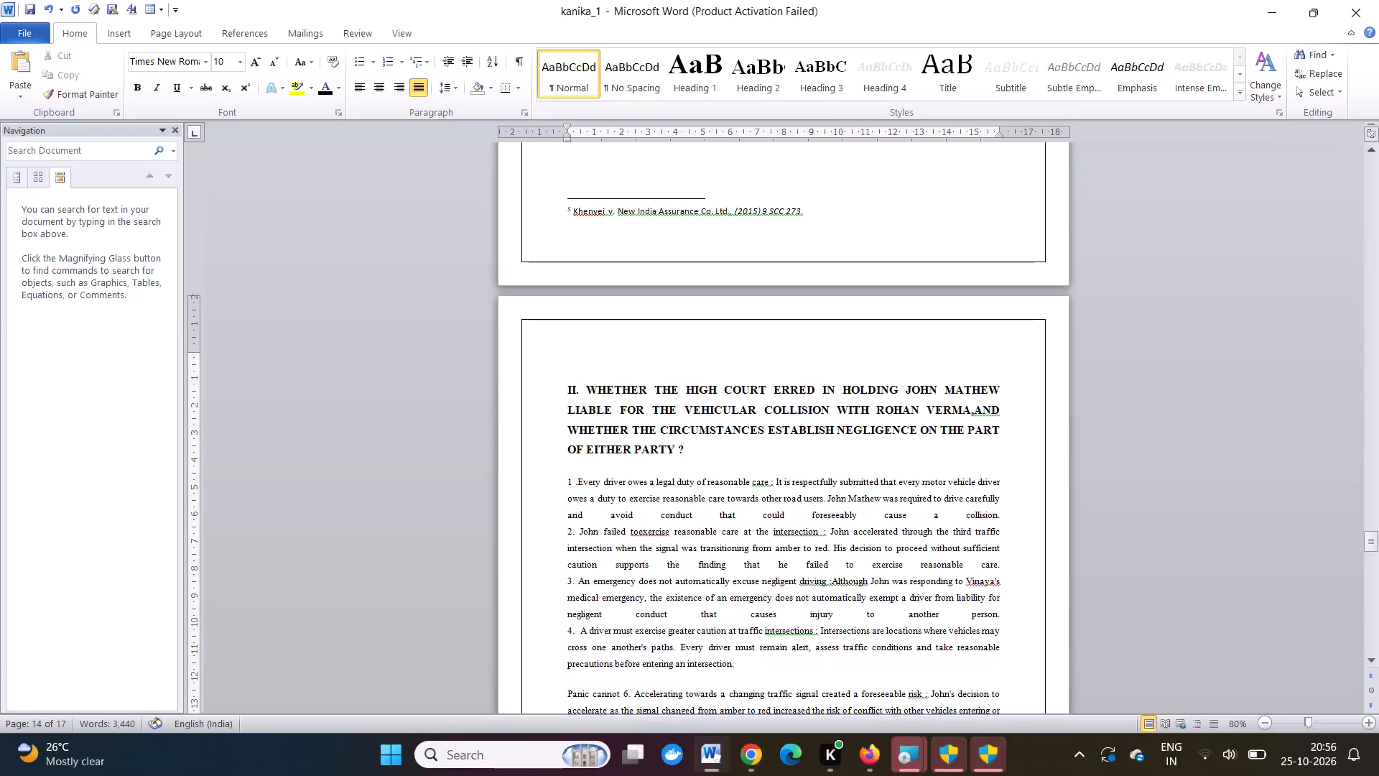
# Number the "Panic cannot" submission on accelerating towards a changing signal "5." and replace the paragraph gap before it with a line break.
pyautogui.scroll(-3, 587, 512)
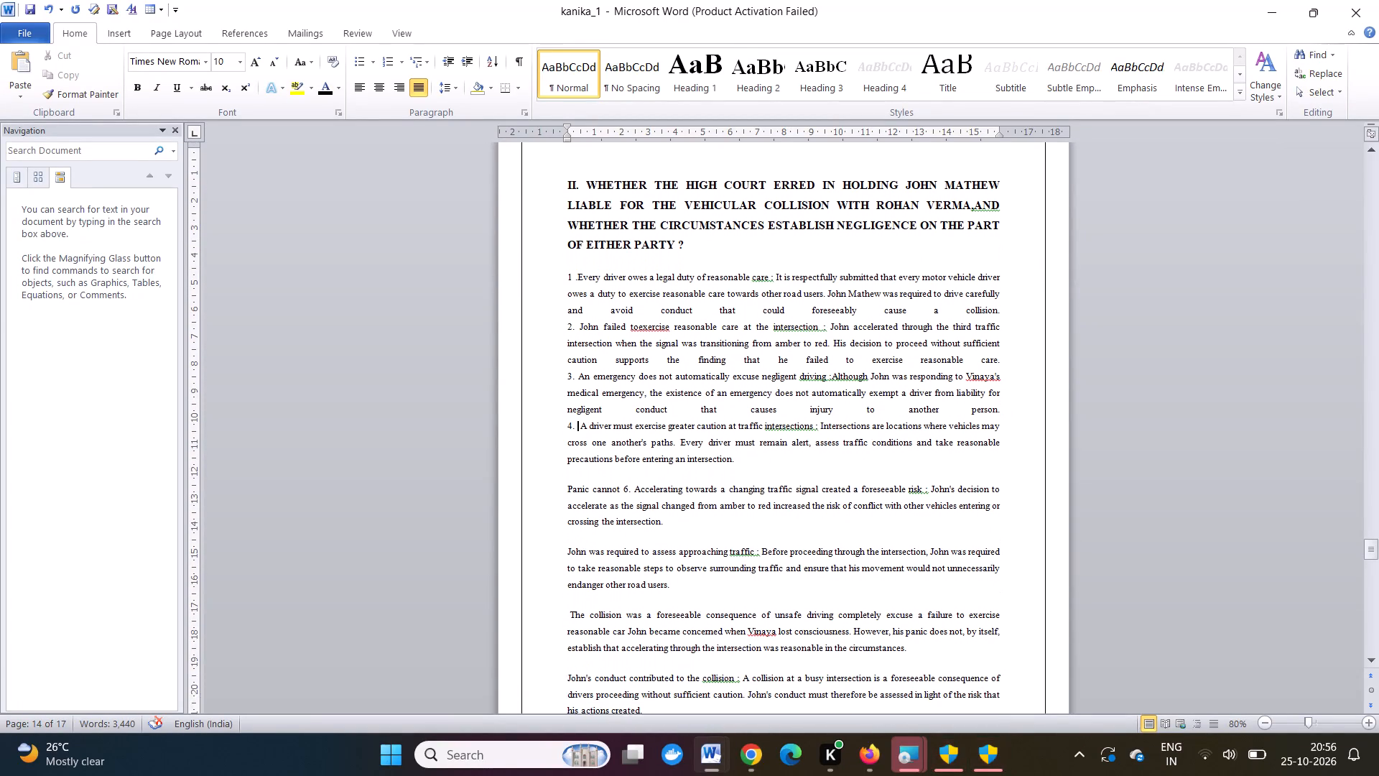
pyautogui.scroll(-1, 587, 512)
pyautogui.click(565, 456)
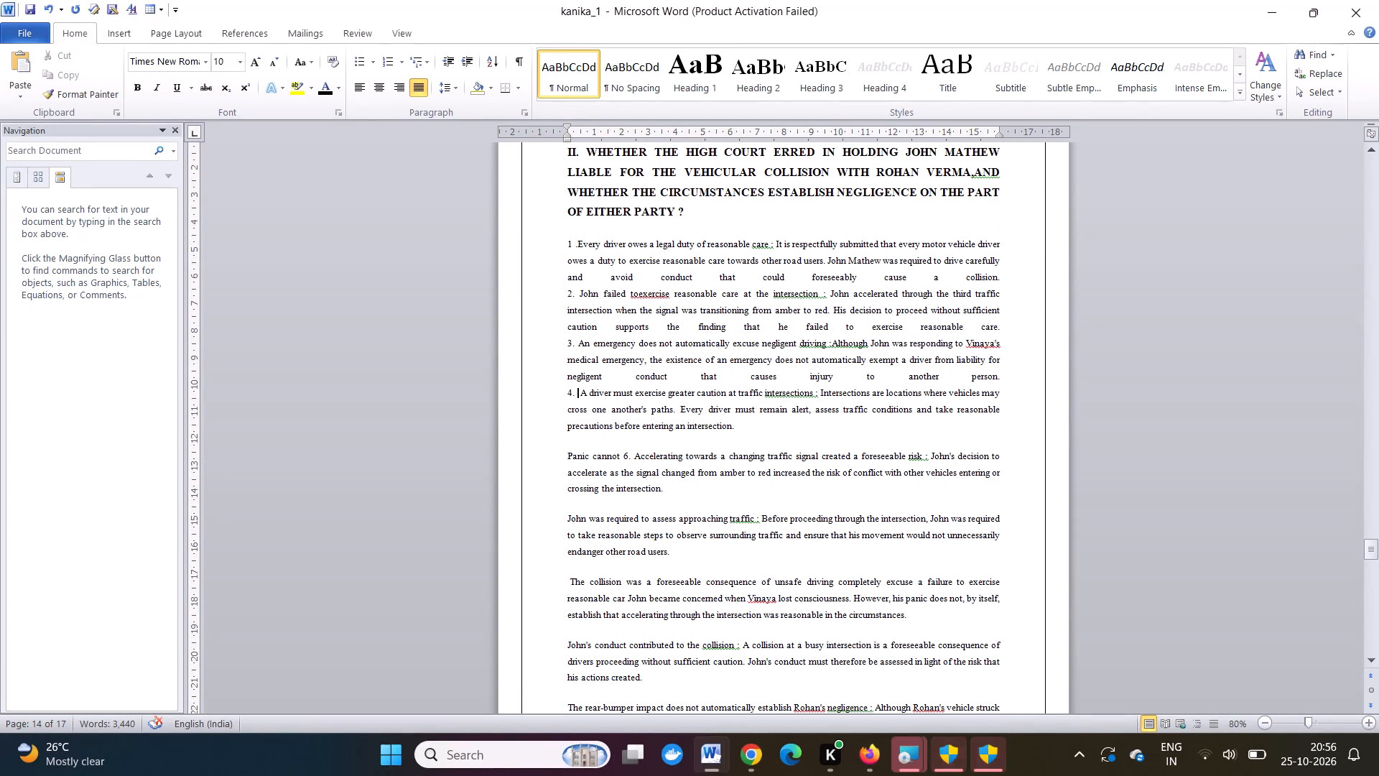
pyautogui.press('BackSpace')
pyautogui.press('Return')
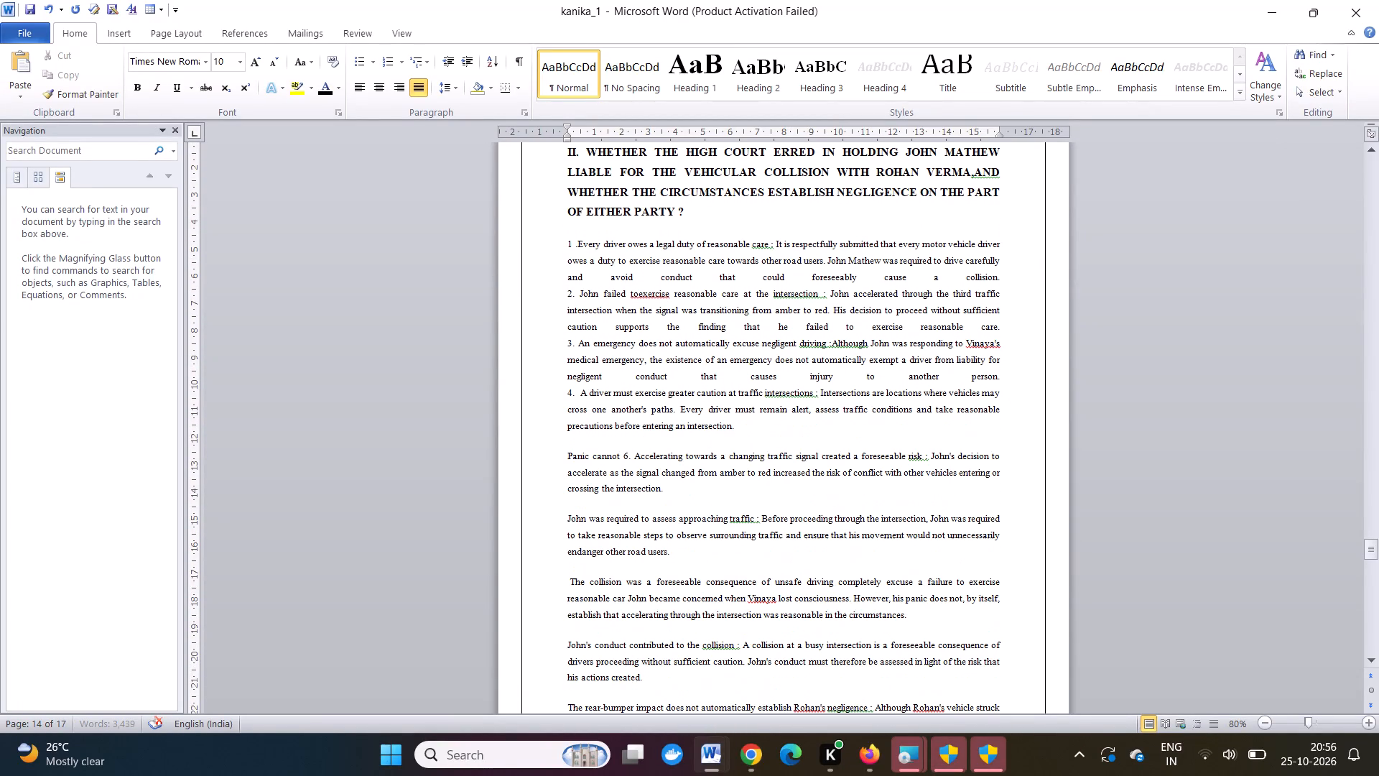
pyautogui.press('5')
pyautogui.write('.')
pyautogui.press('space')
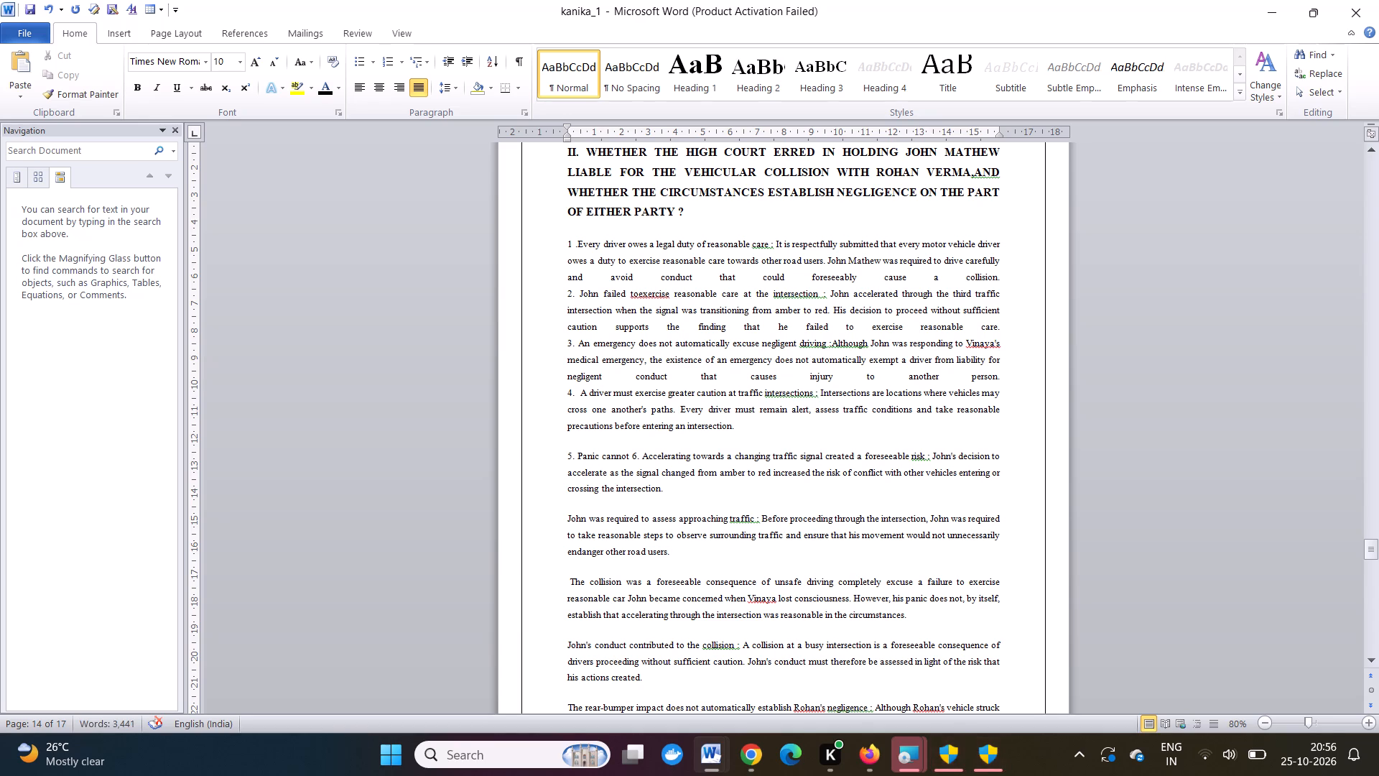
pyautogui.click(565, 456)
pyautogui.press('BackSpace')
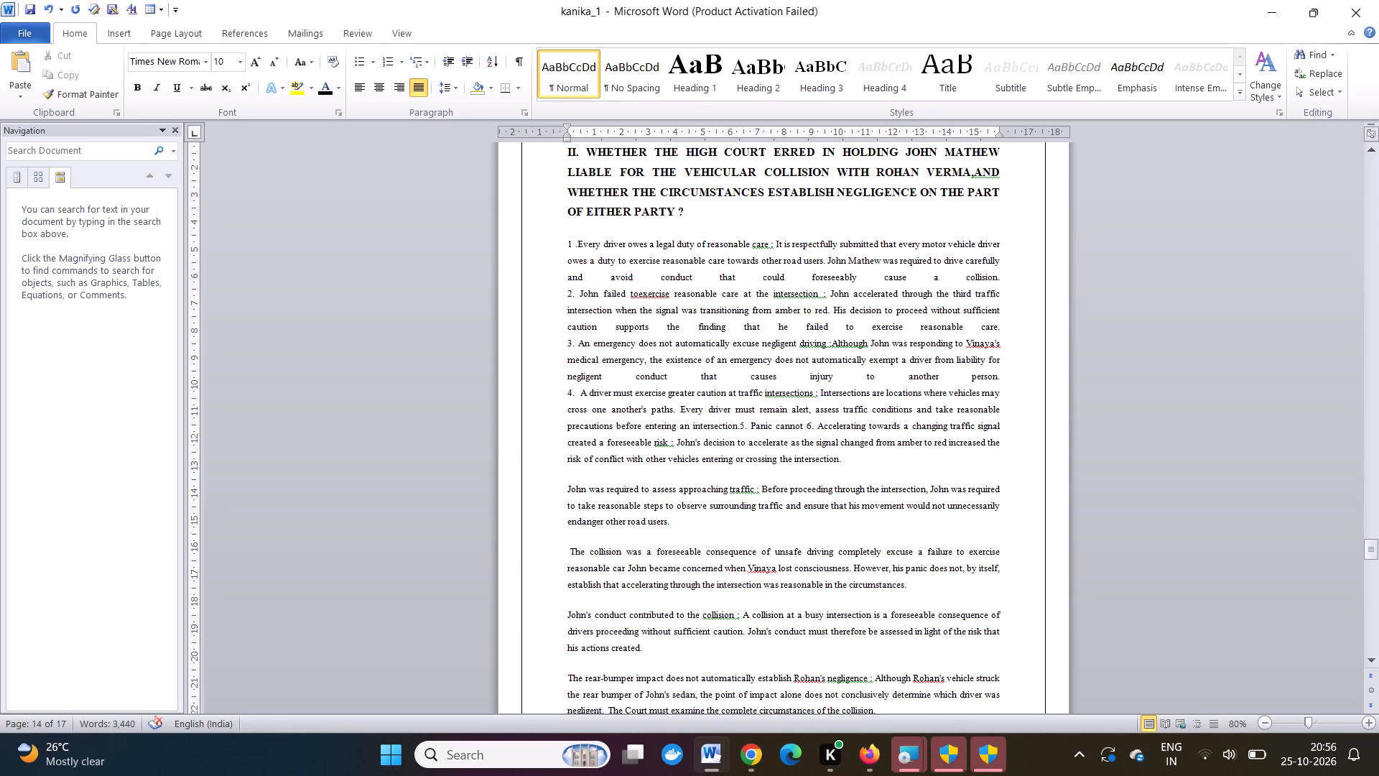
pyautogui.press('BackSpace')
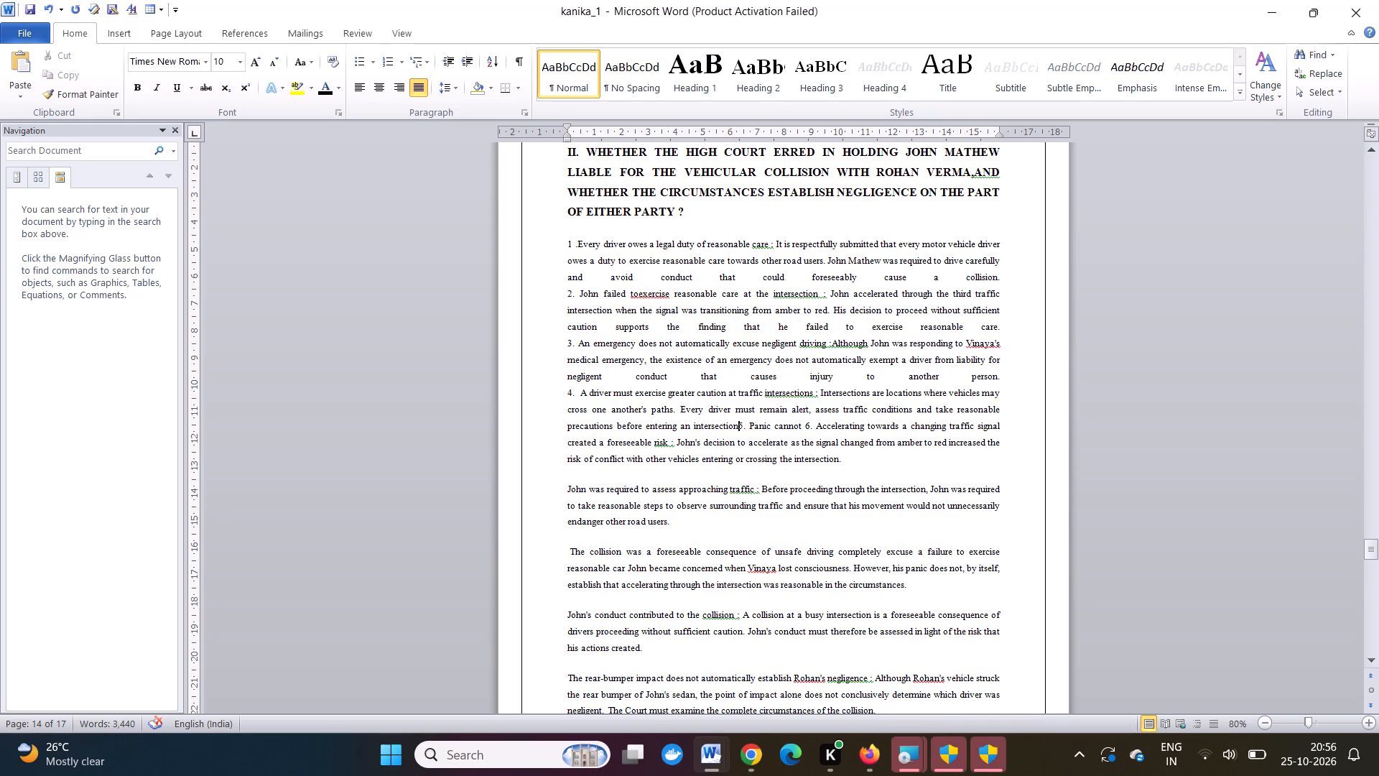
pyautogui.hotkey('shift', 'Return')
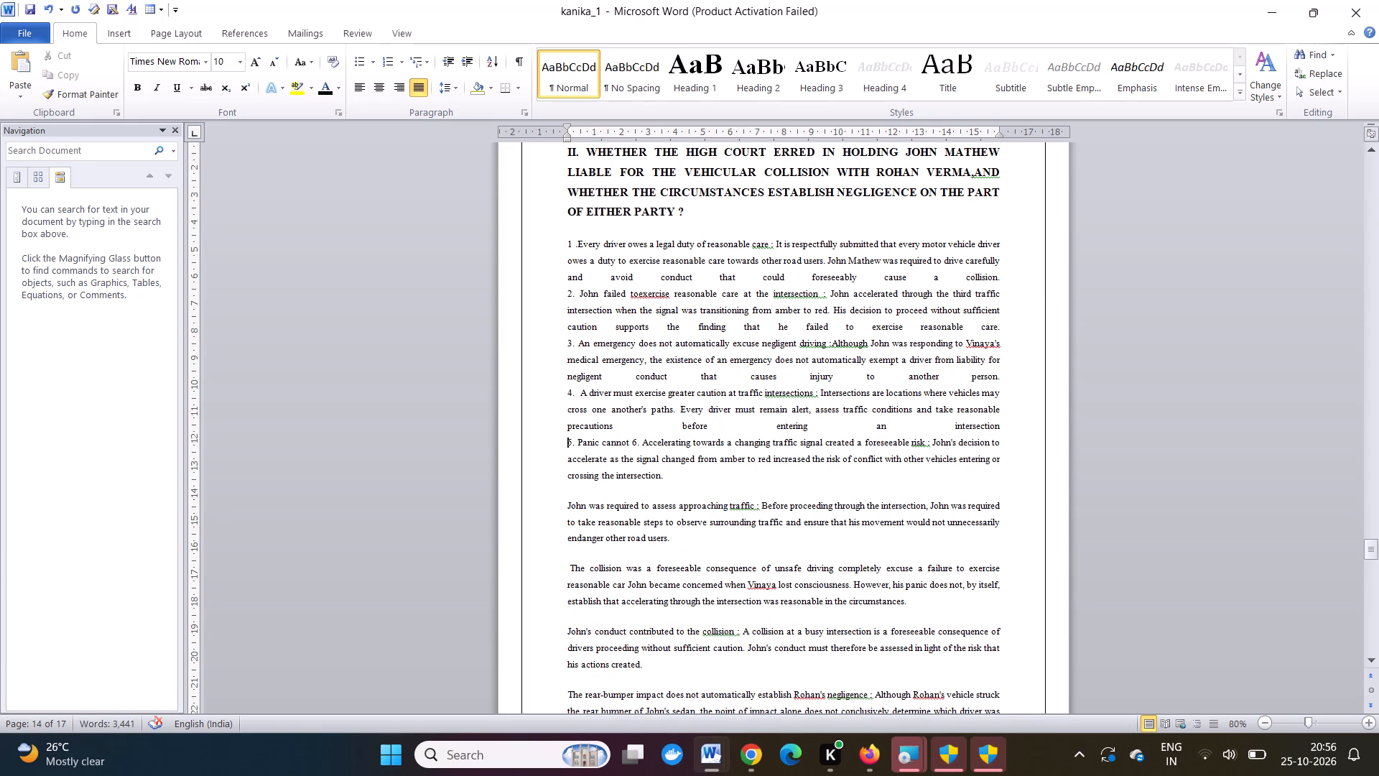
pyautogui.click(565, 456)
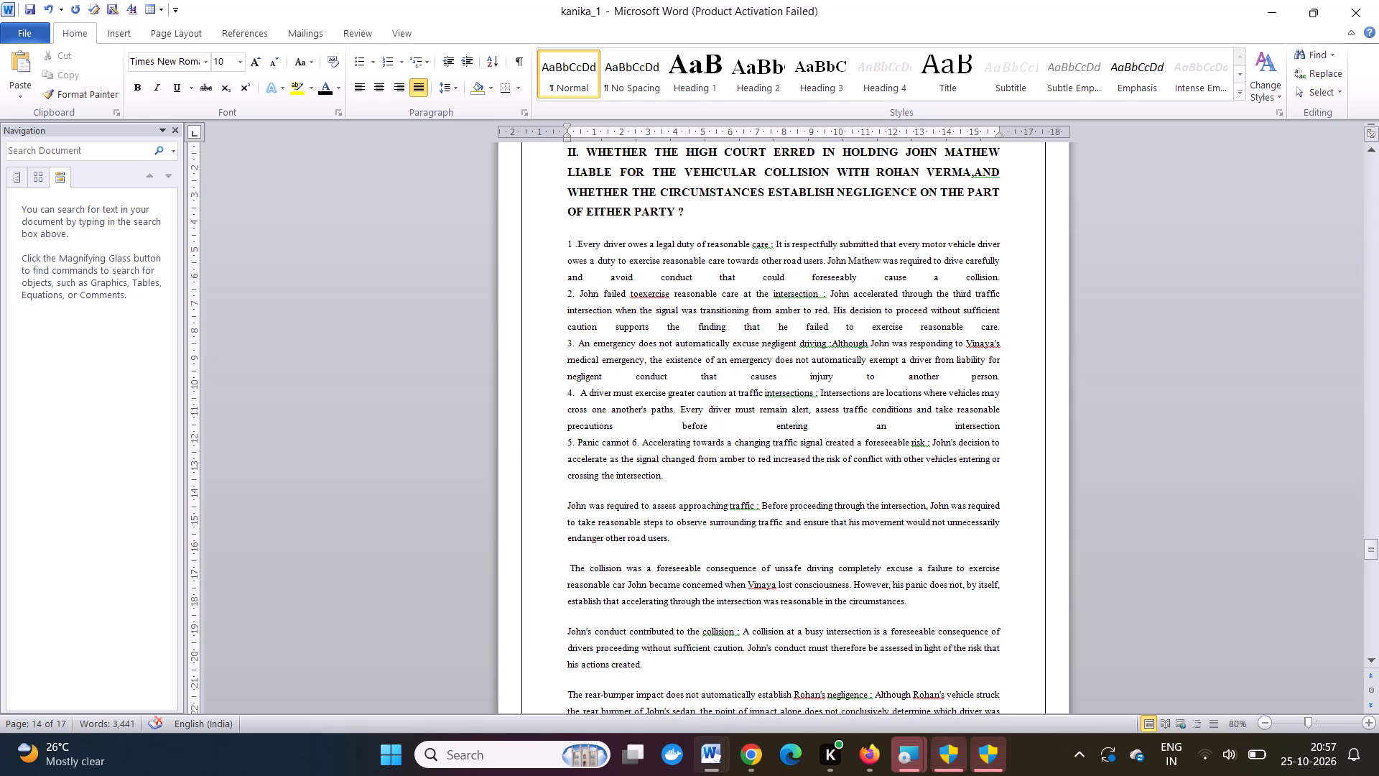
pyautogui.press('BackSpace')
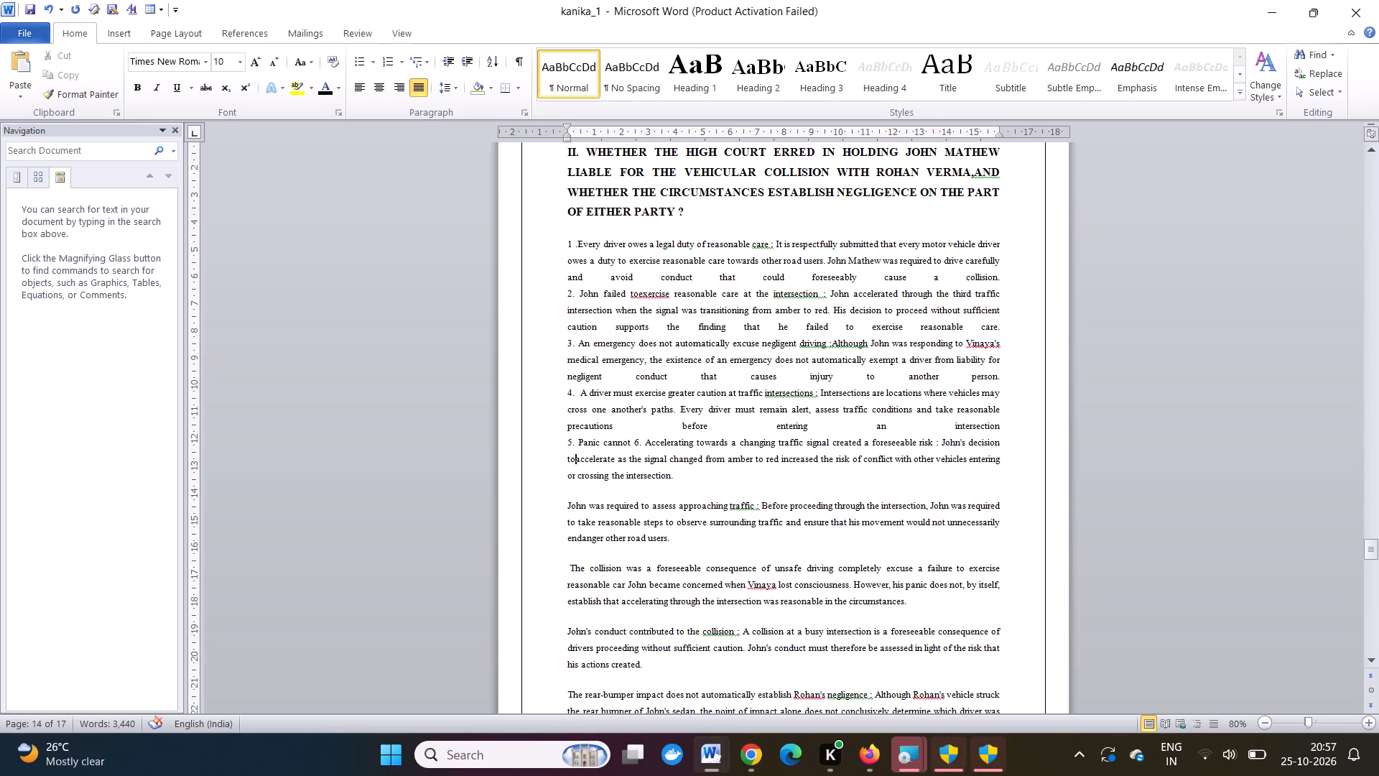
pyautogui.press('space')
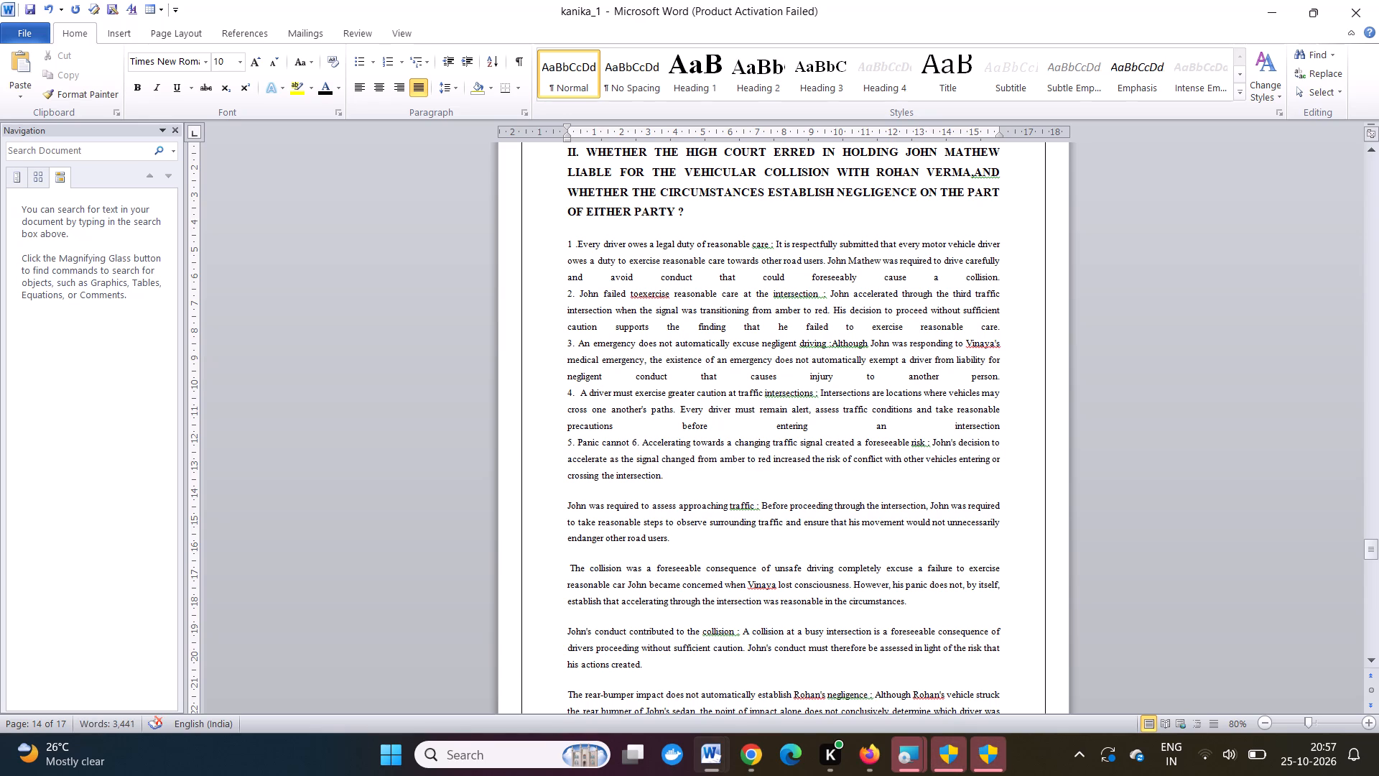
# Delete the stray "6." after "Panic cannot" in submission 5.
pyautogui.click(639, 441)
pyautogui.press('BackSpace')
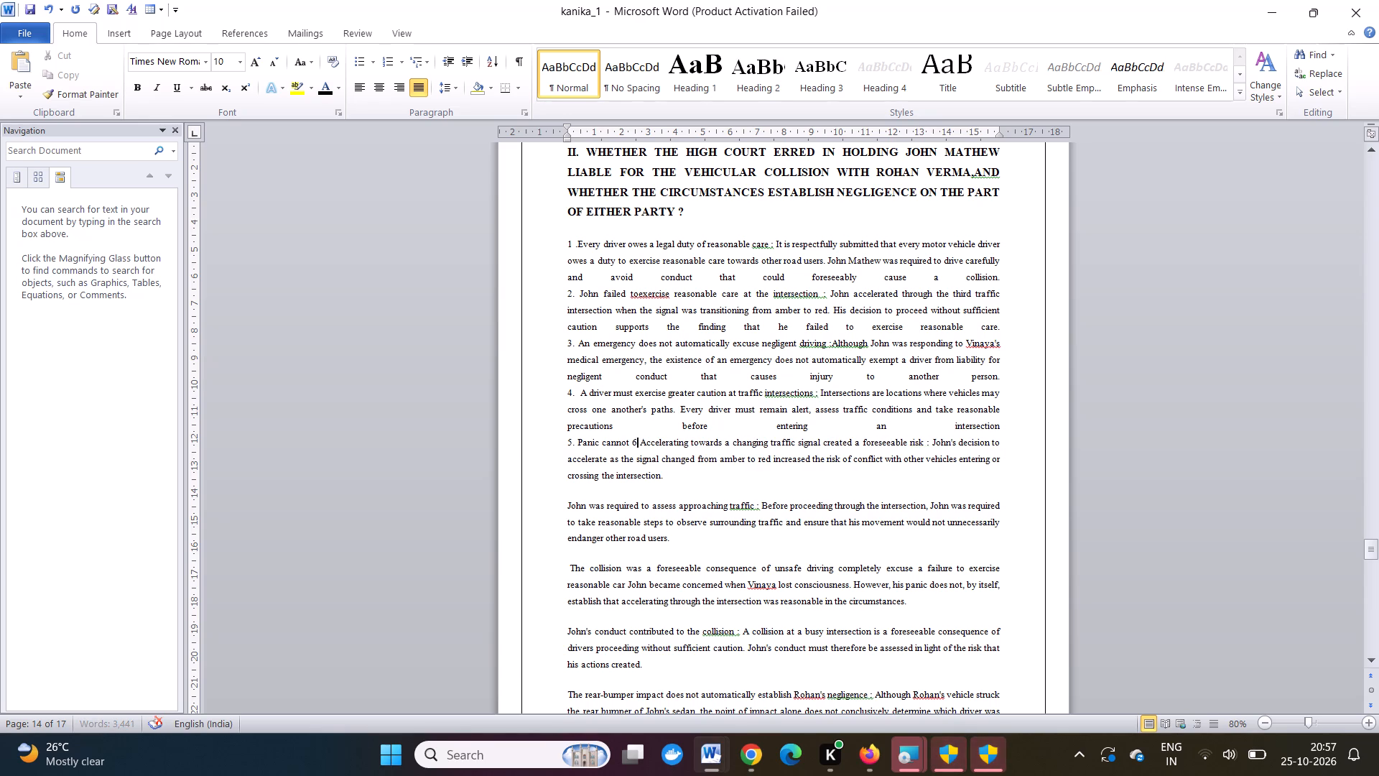
pyautogui.press('BackSpace')
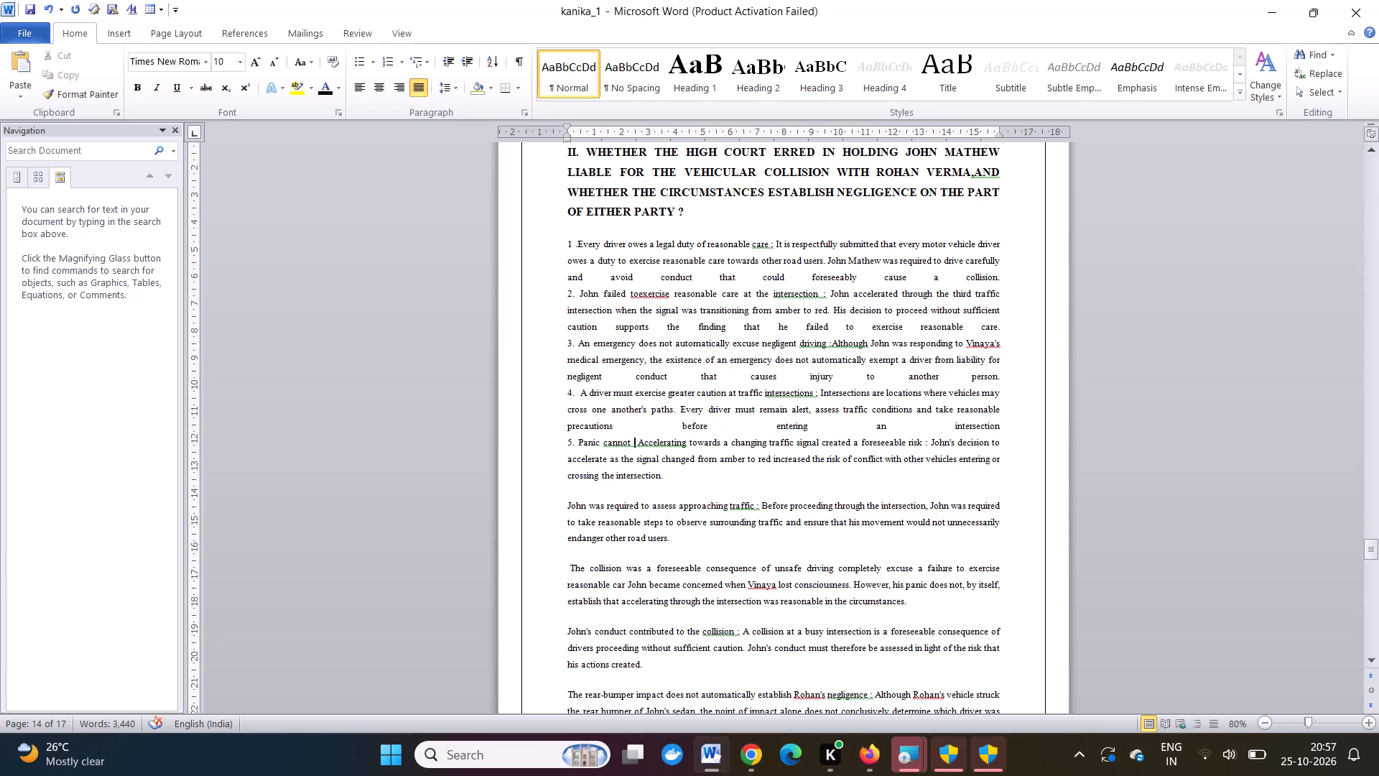
# Replace the paragraph gap before the submission that John was required to assess approaching traffic with a line break and number it "6.".
pyautogui.click(567, 507)
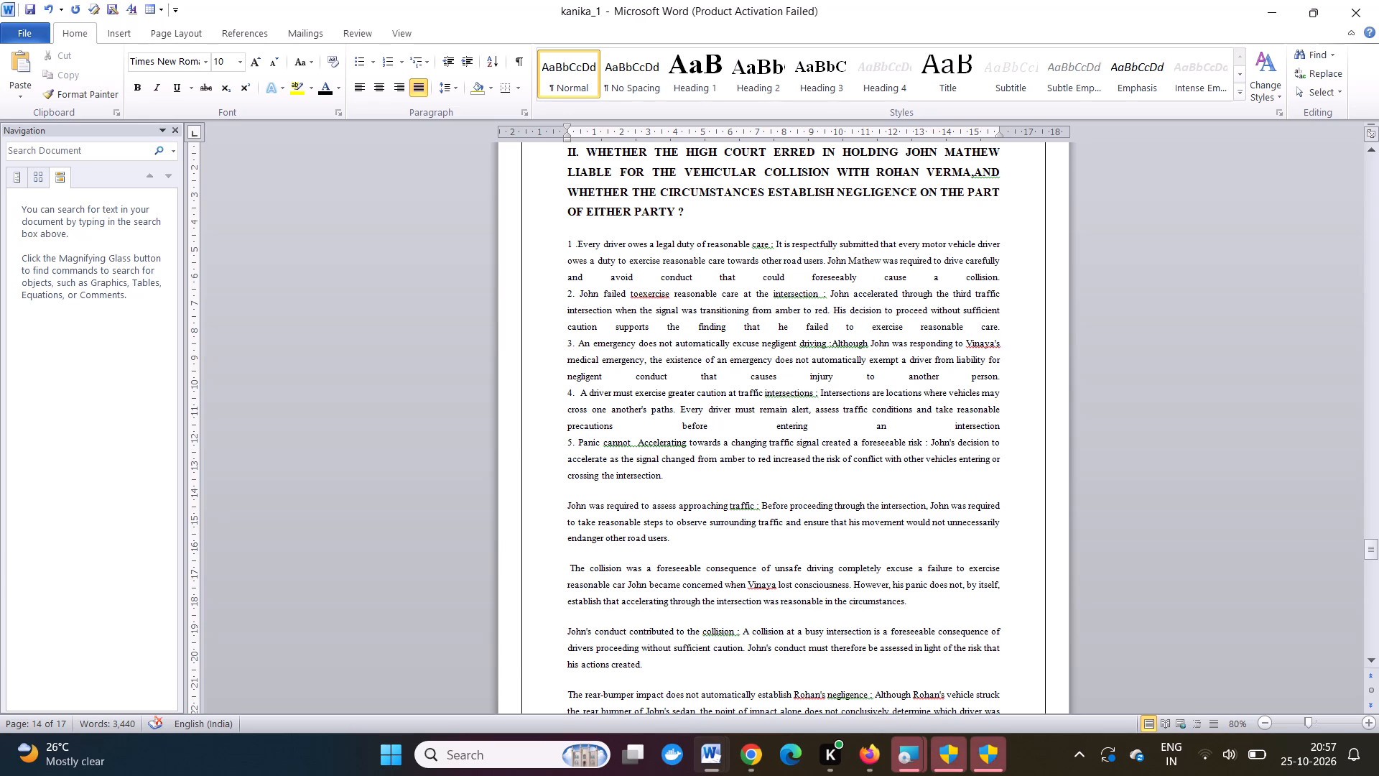
pyautogui.press('BackSpace')
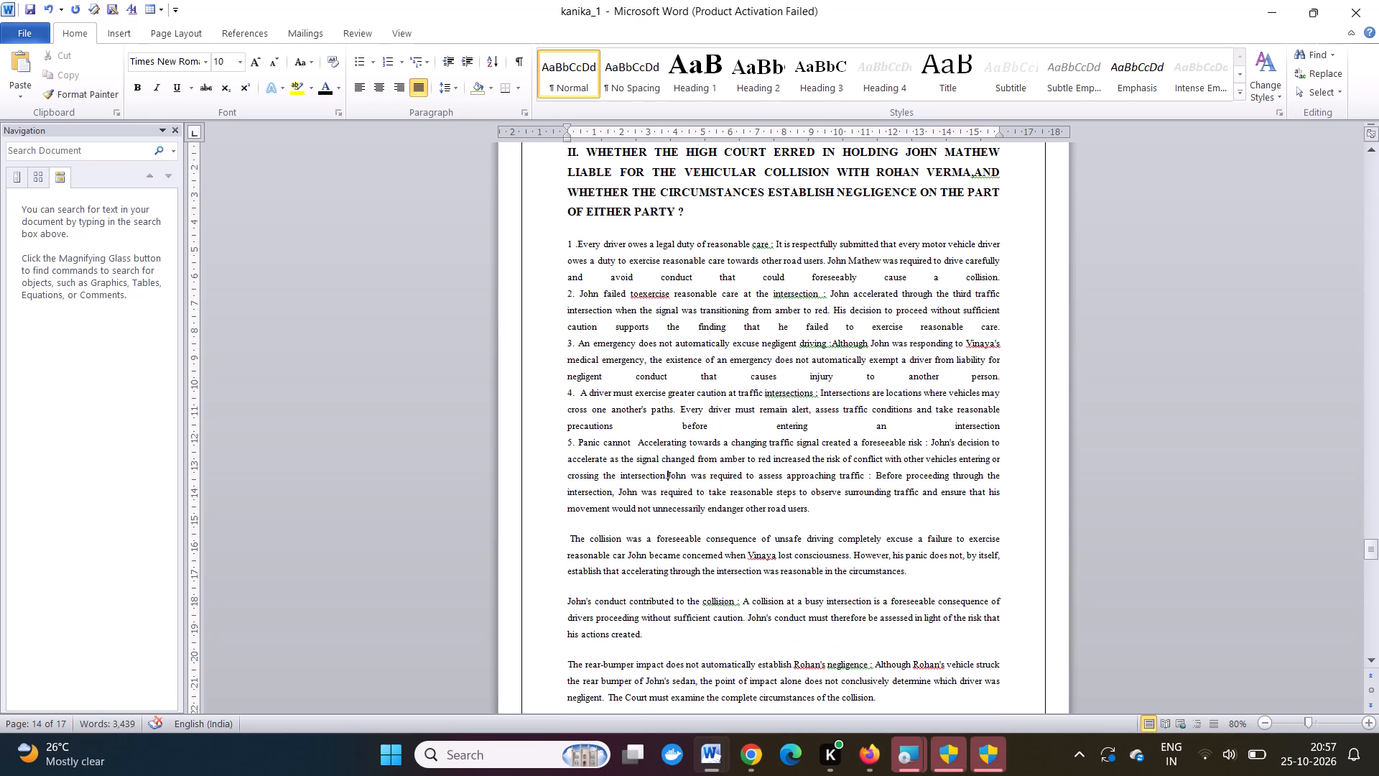
pyautogui.hotkey('shift', 'Return')
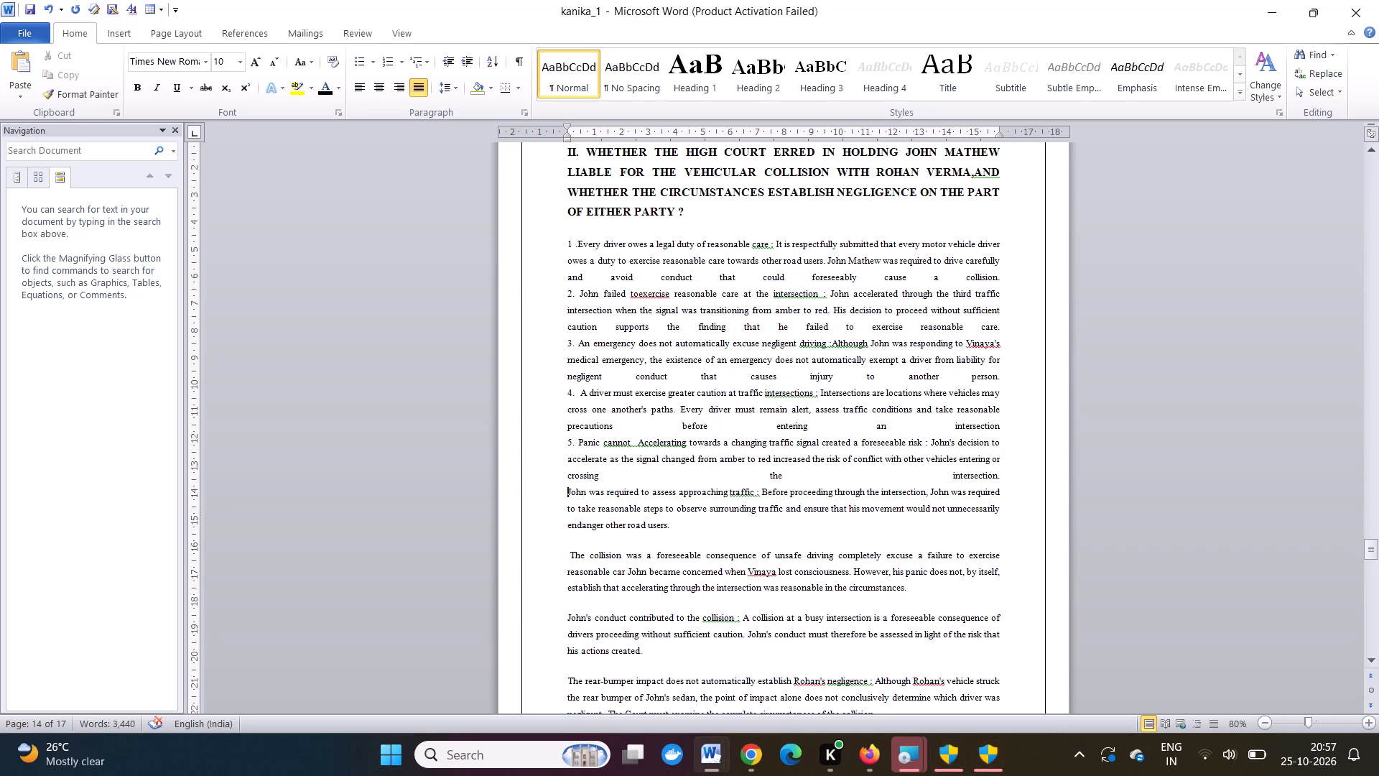
pyautogui.press('6')
pyautogui.press('.')
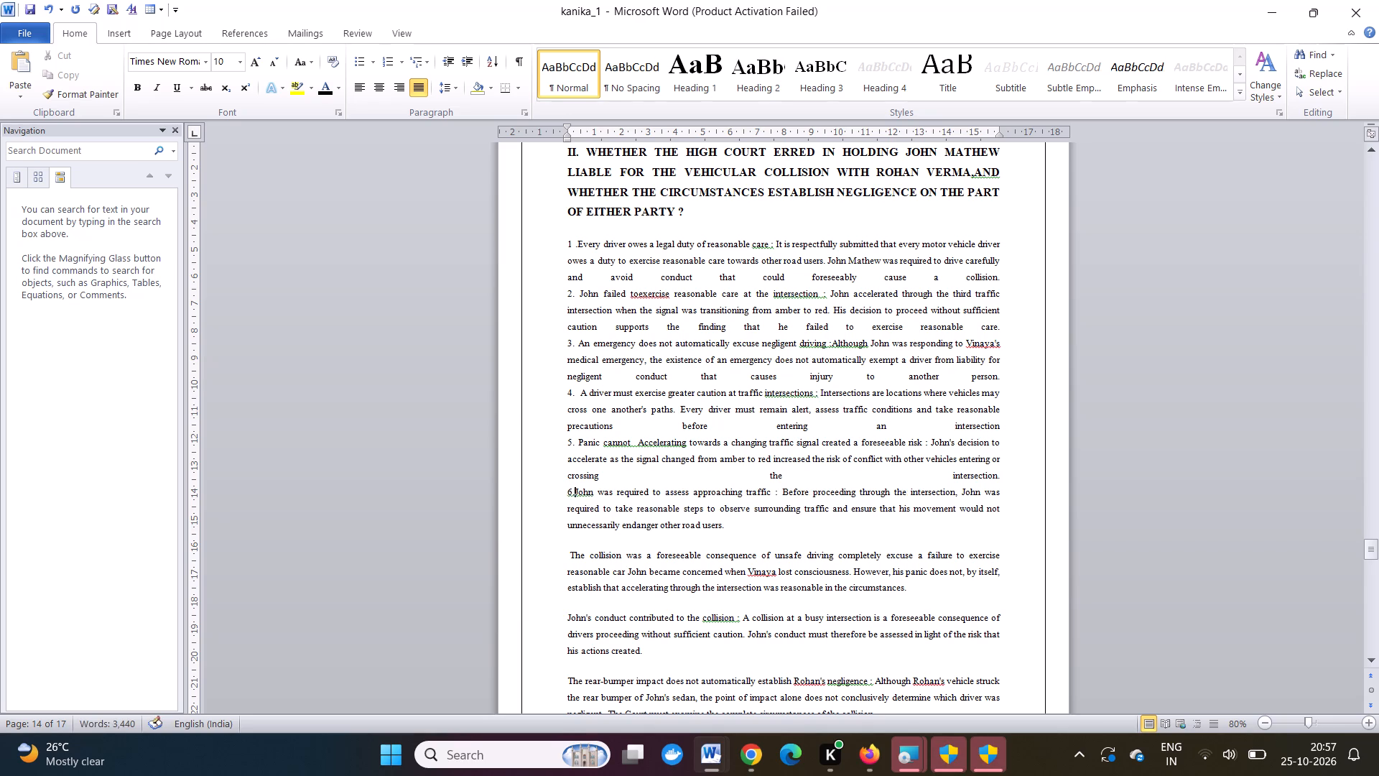
pyautogui.press('space')
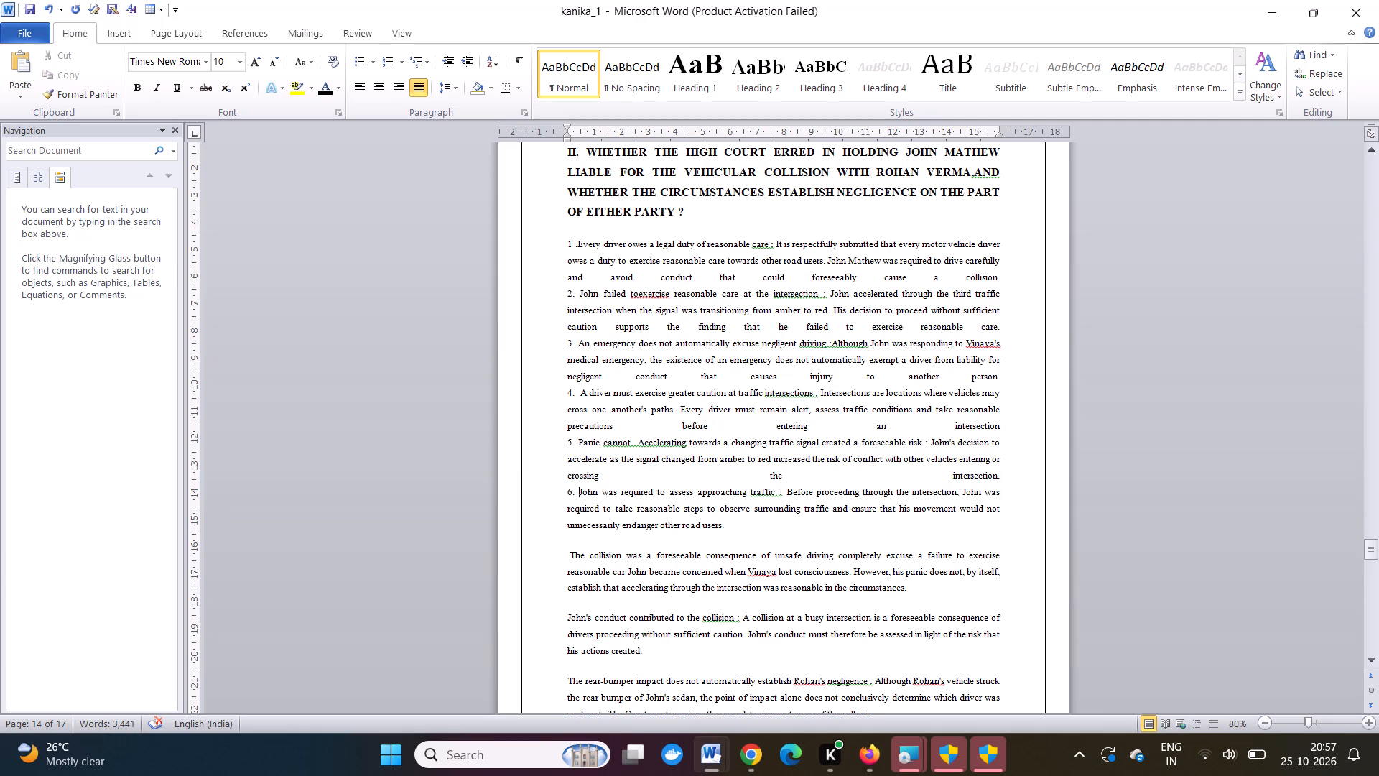
# Replace the leading space and paragraph gap before the submission on the collision as a consequence of unsafe driving with a line break and number it "7.".
pyautogui.click(569, 552)
pyautogui.press('BackSpace')
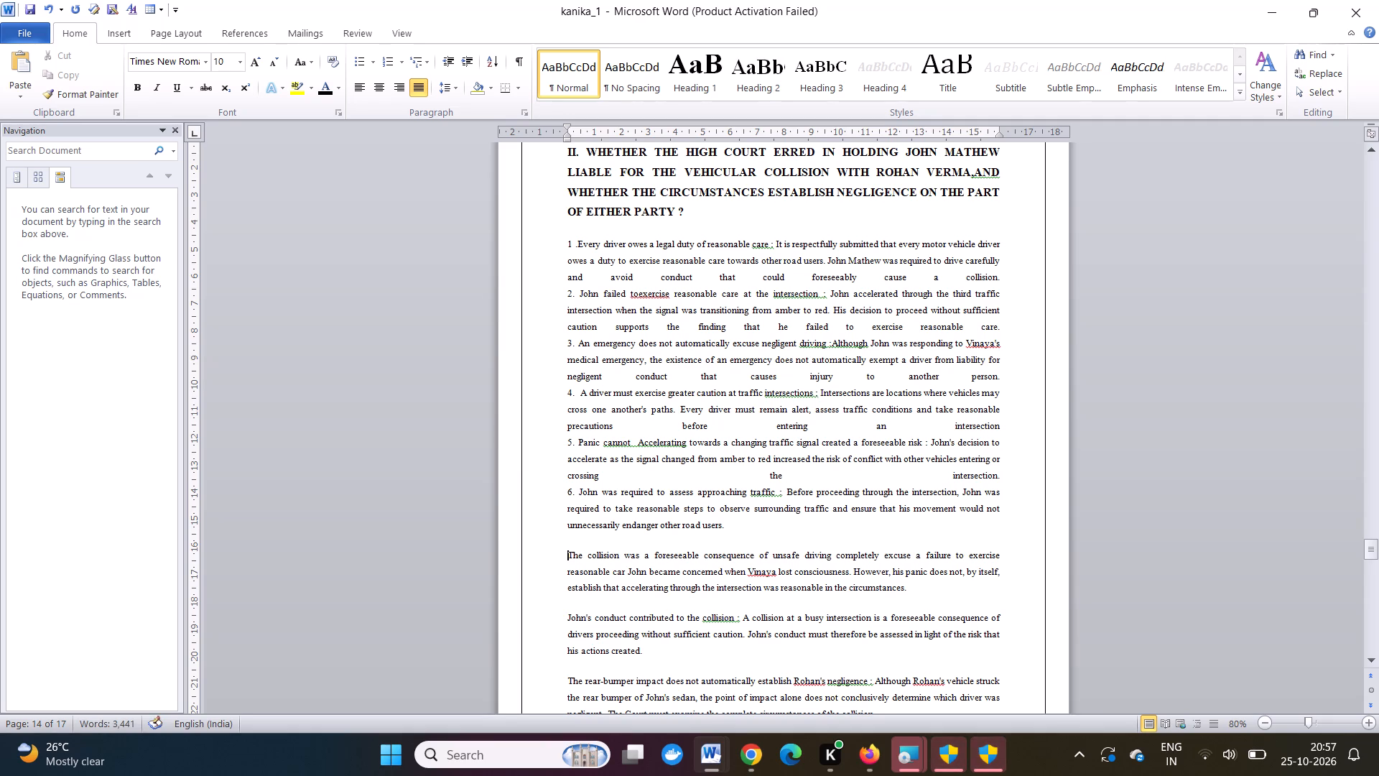
pyautogui.press('BackSpace')
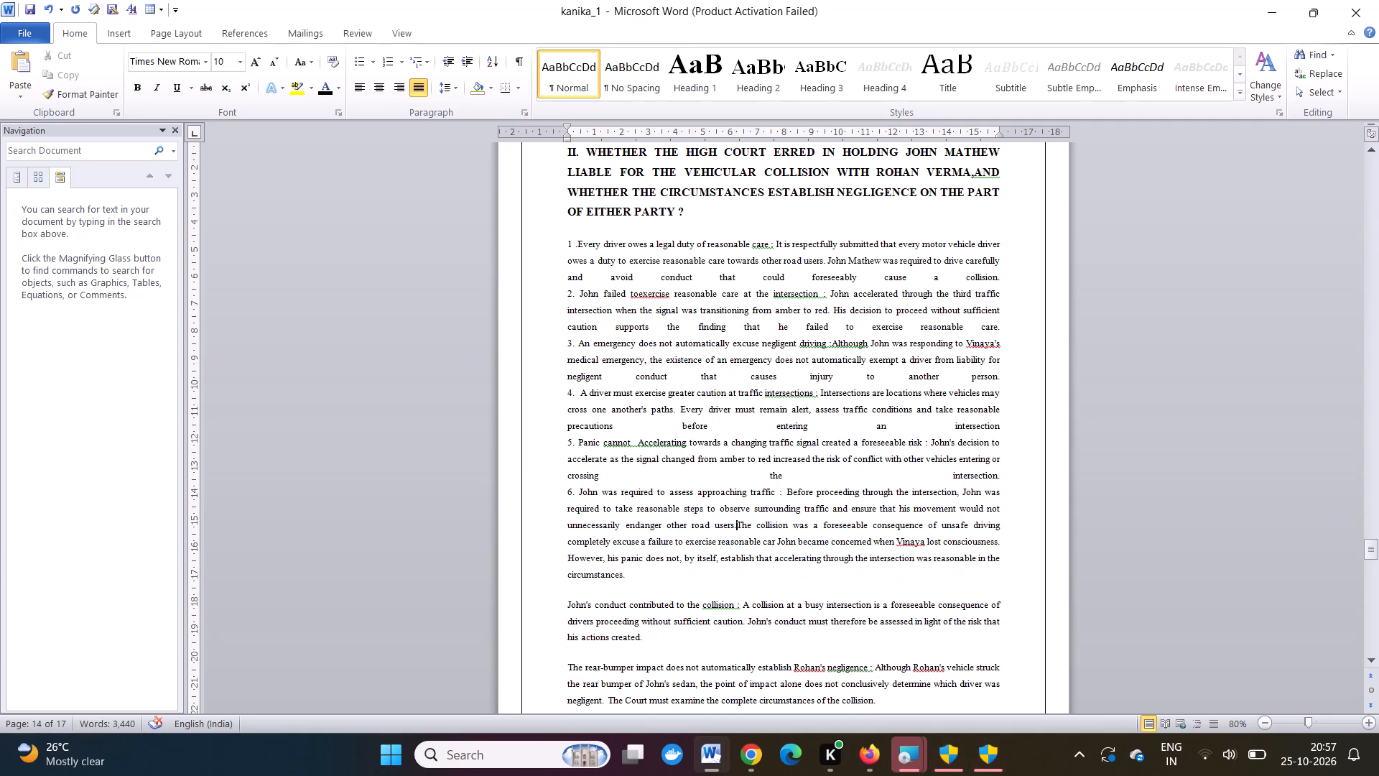
pyautogui.hotkey('shift', 'Return')
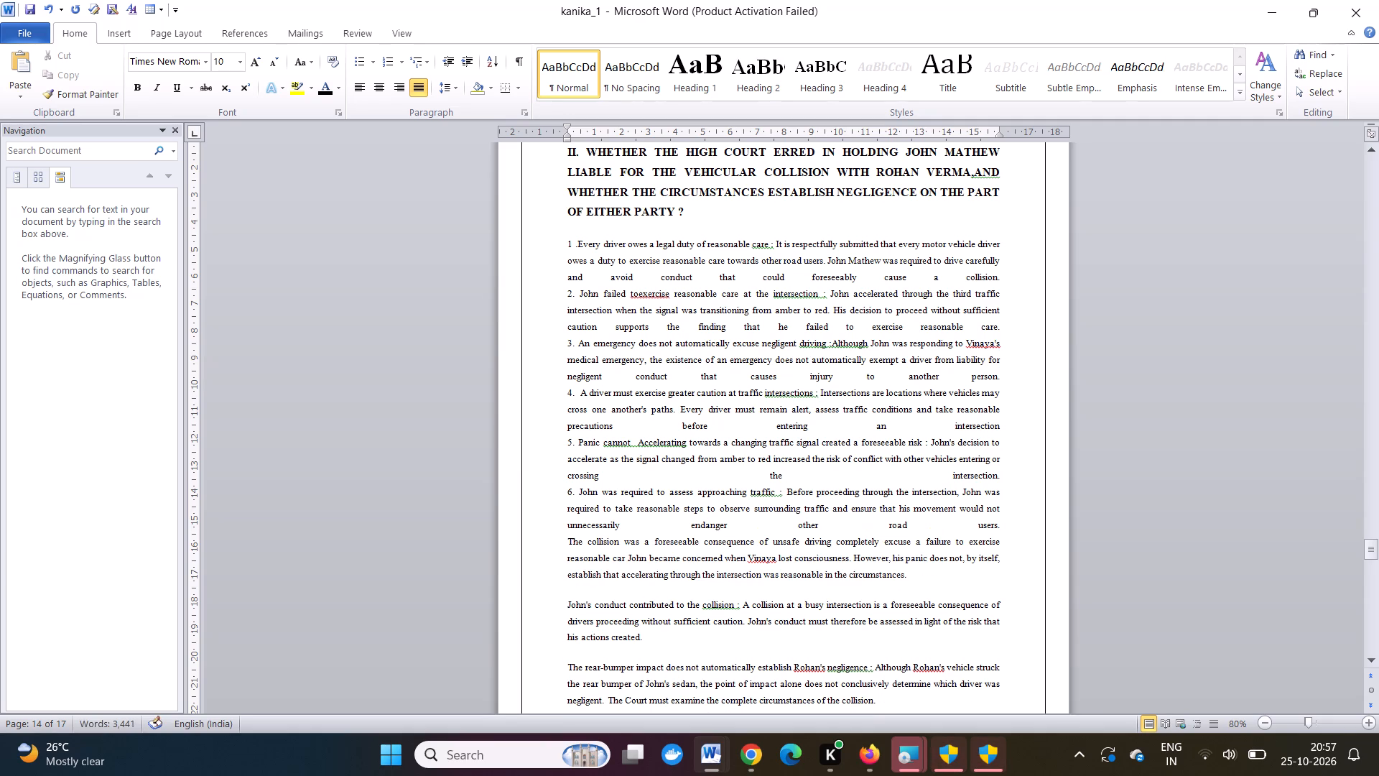
pyautogui.press('7')
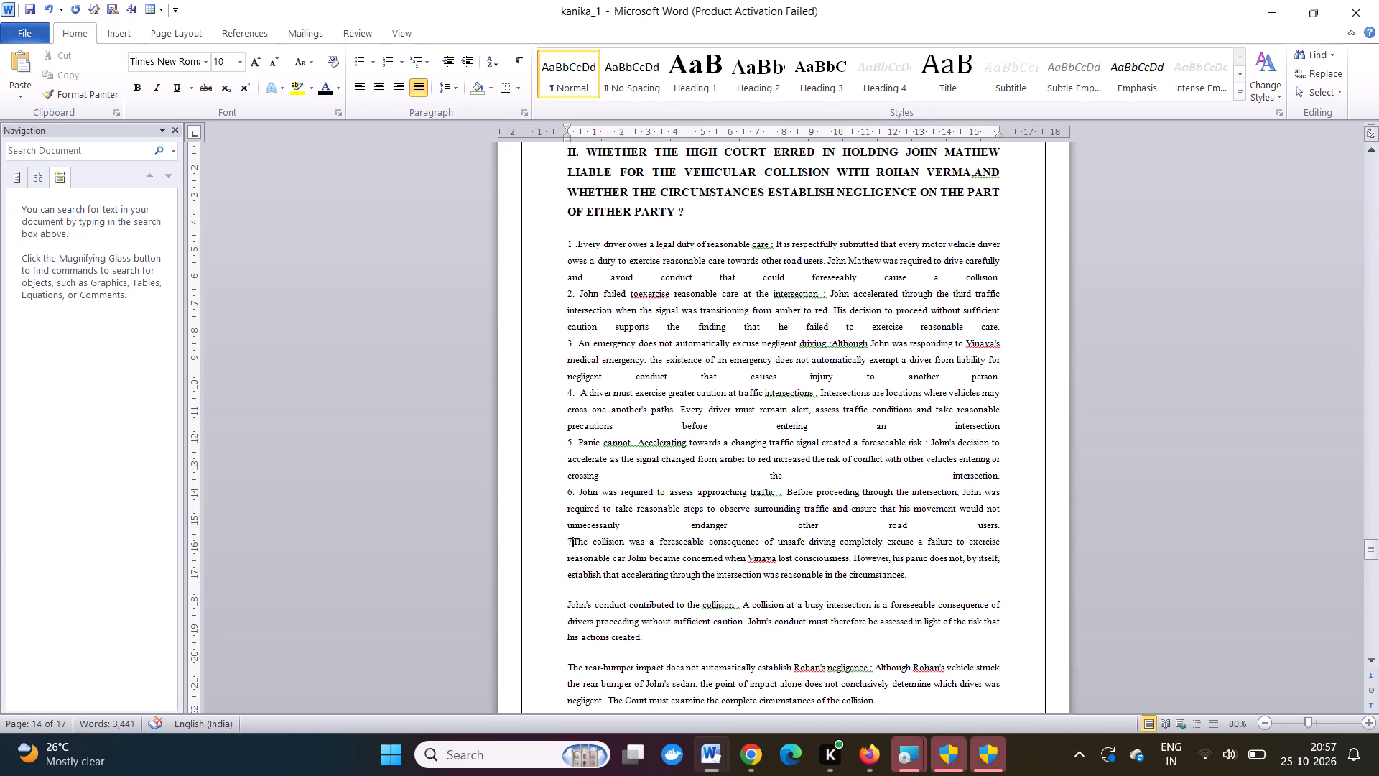
pyautogui.write('.')
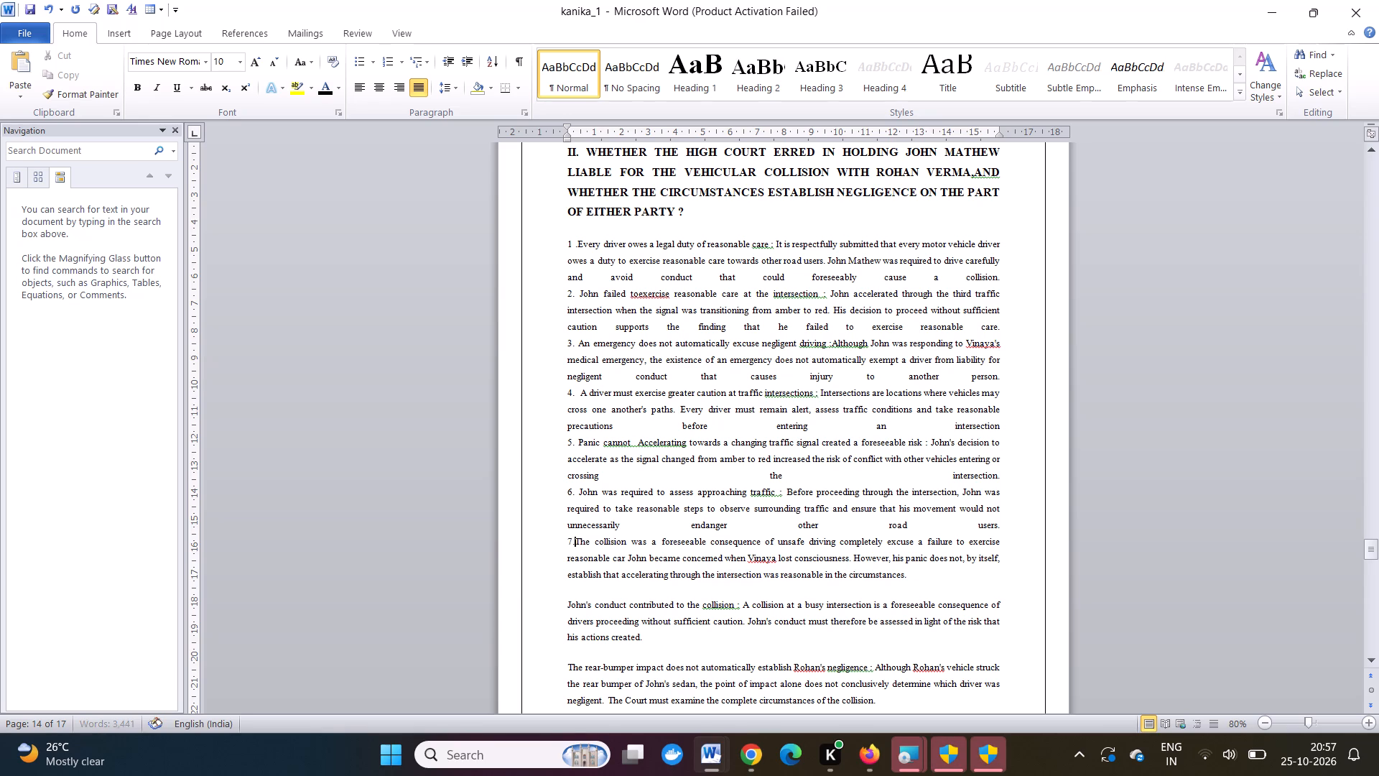
pyautogui.press('space')
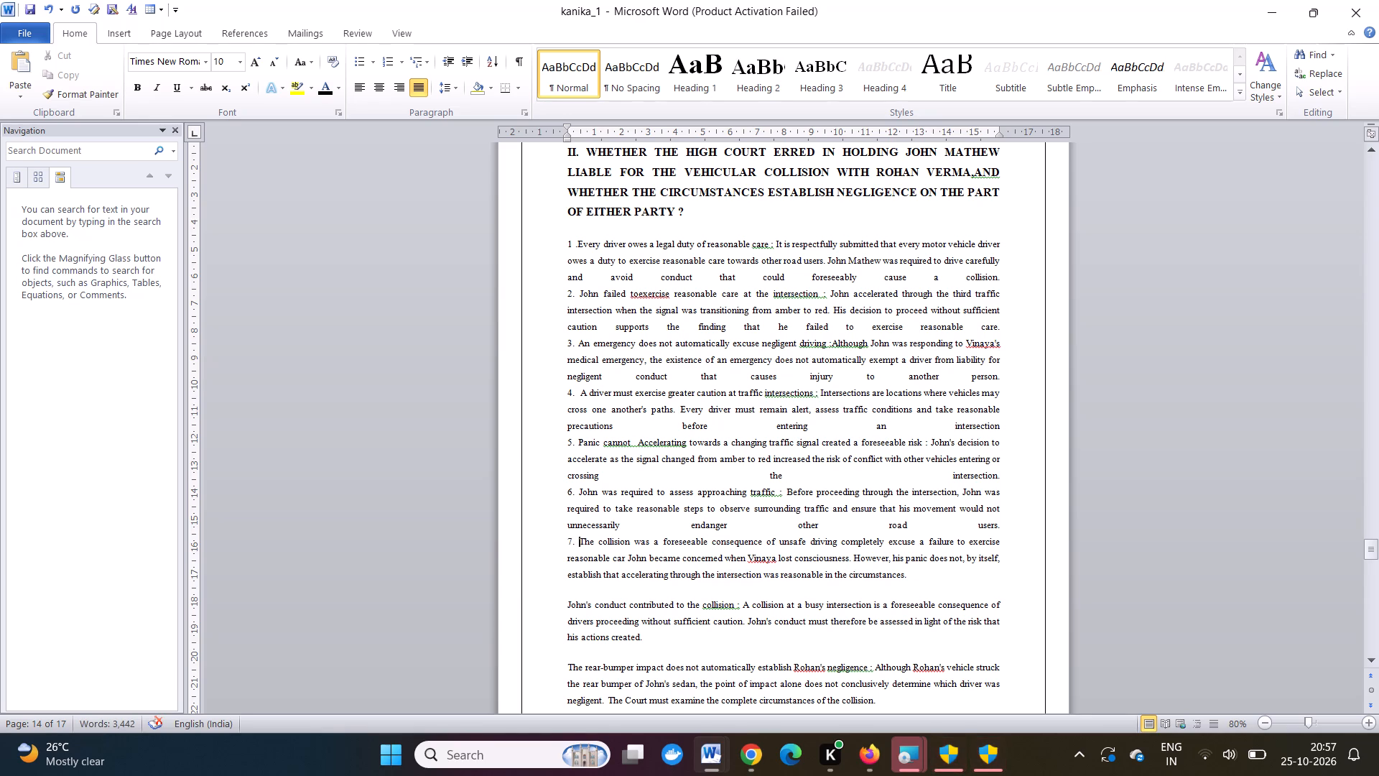
# Replace the paragraph gap before the submission that John's conduct contributed to the collision with a line break and number it "8.".
pyautogui.click(565, 602)
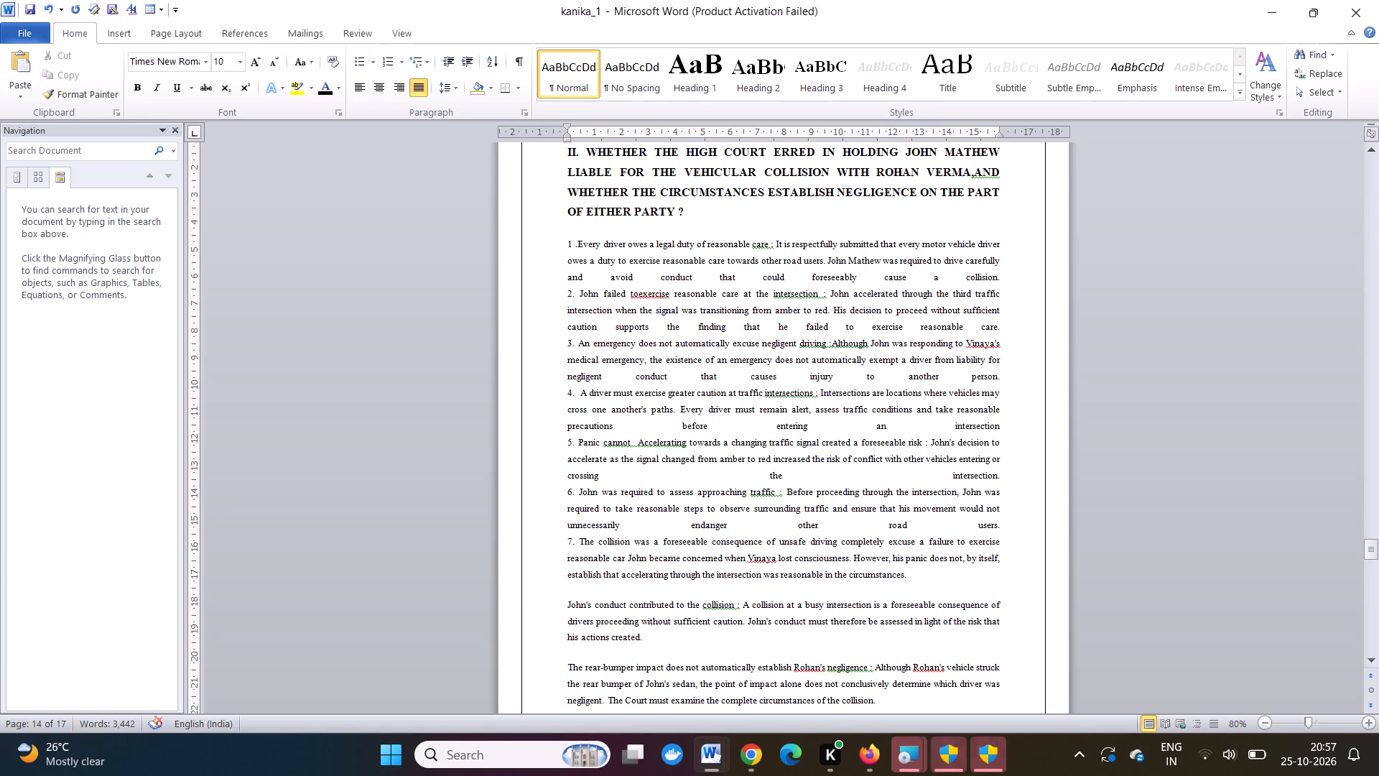
pyautogui.press('BackSpace')
pyautogui.hotkey('shift', 'Return')
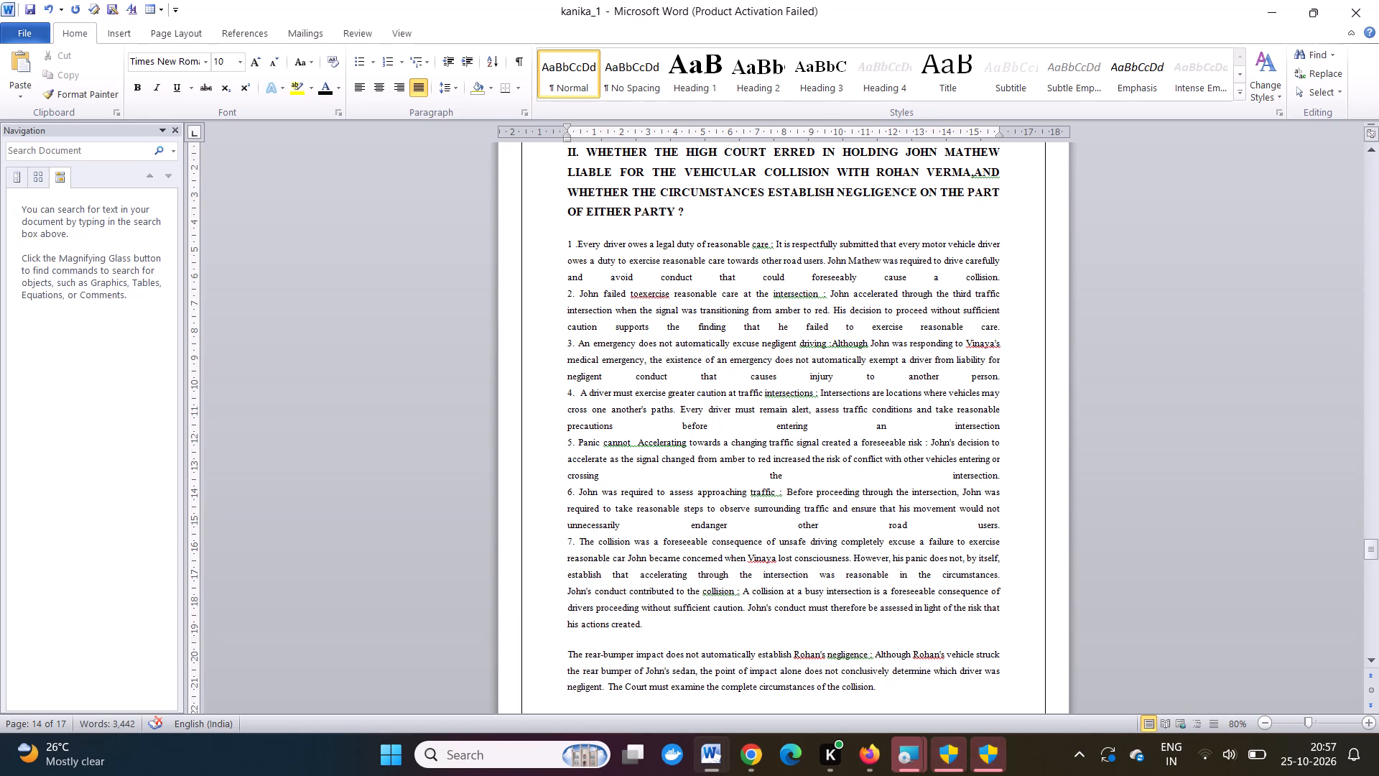
pyautogui.press('8')
pyautogui.write('.')
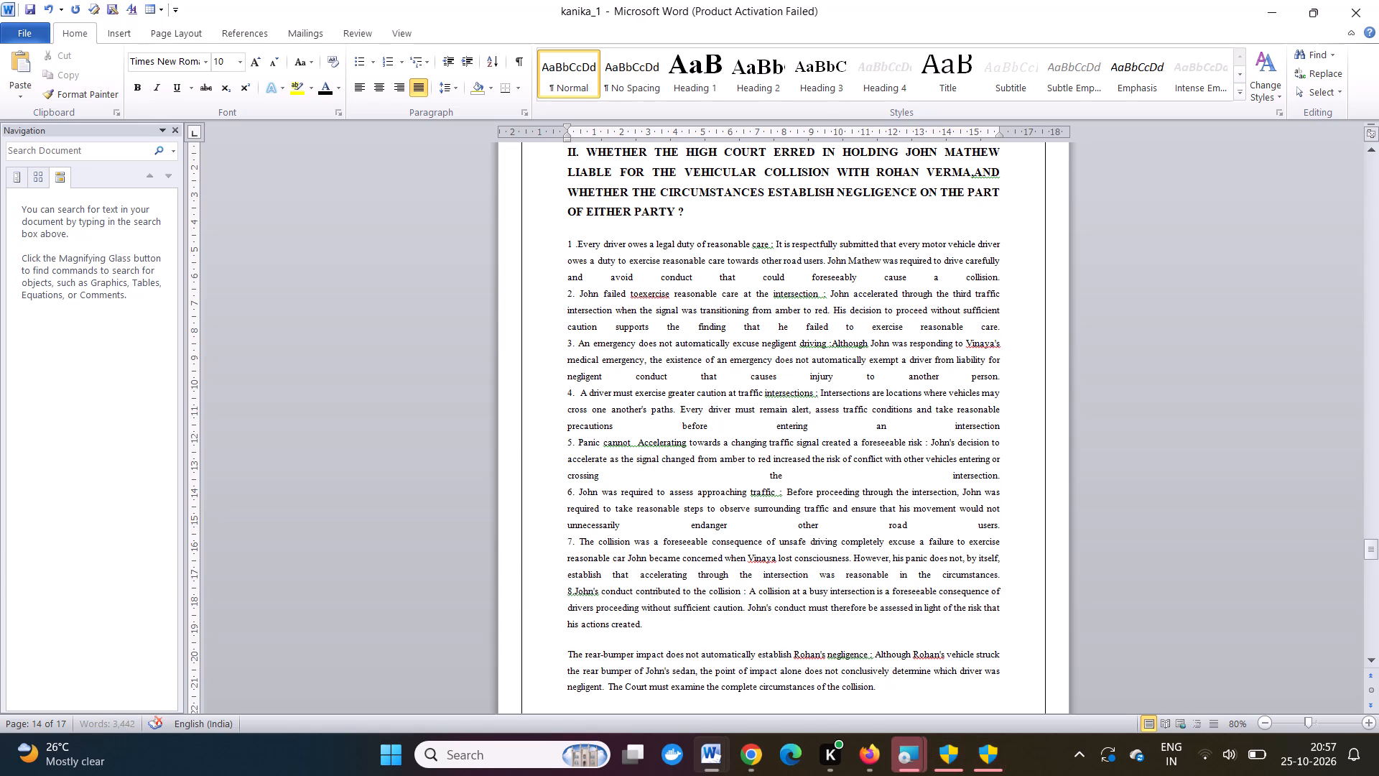
pyautogui.press('space')
# Replace the paragraph gap before the submission on the rear-bumper impact with a line break and number it "8.".
pyautogui.scroll(-2, 565, 602)
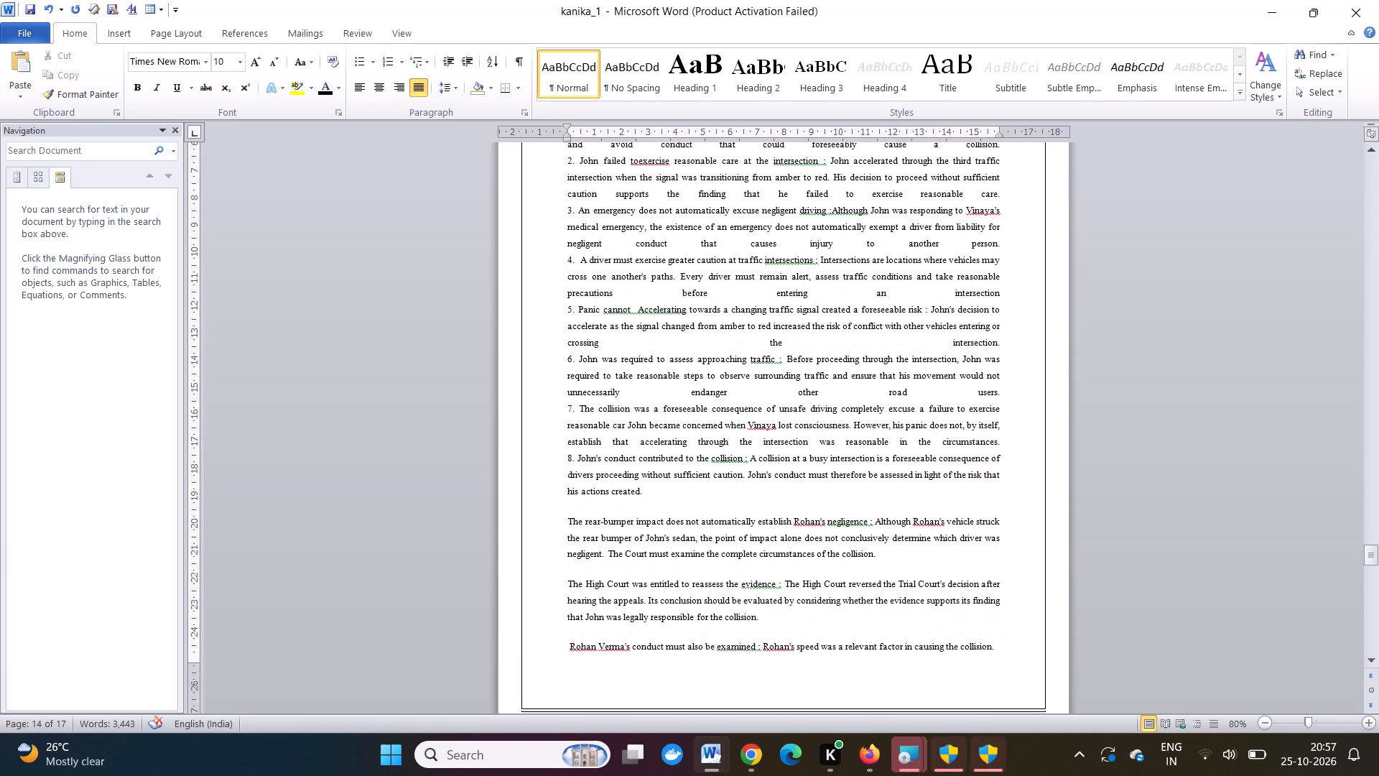
pyautogui.scroll(-1, 565, 602)
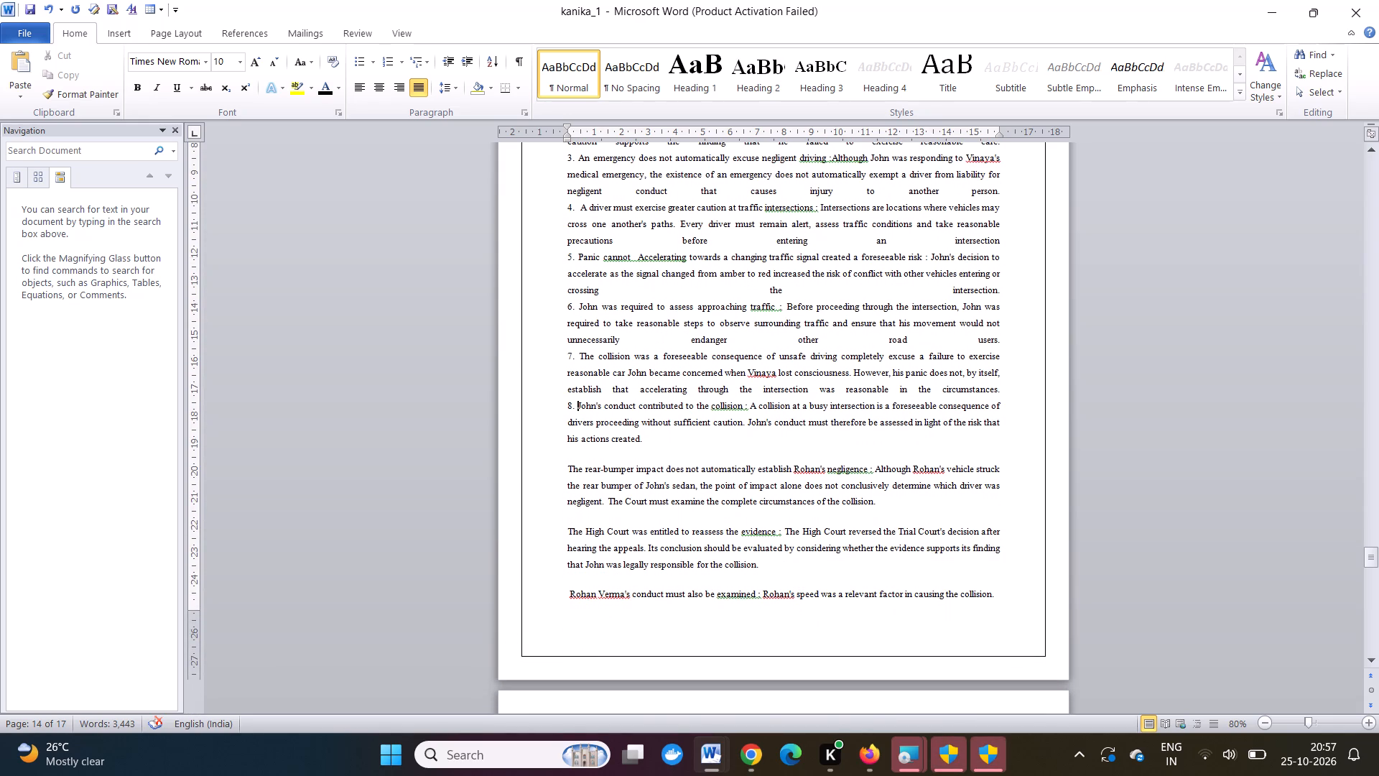
pyautogui.click(565, 466)
pyautogui.press('BackSpace')
pyautogui.hotkey('shift', 'Return')
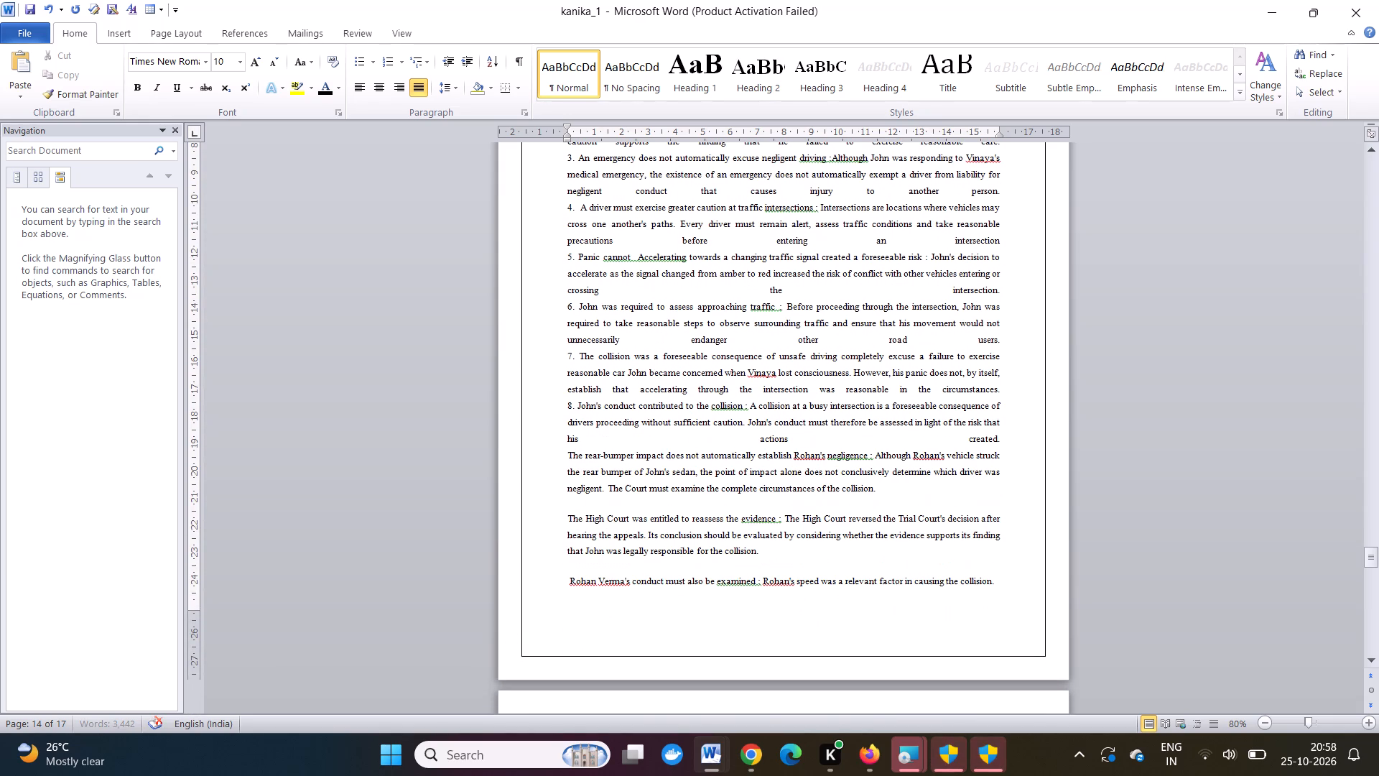
pyautogui.press('8')
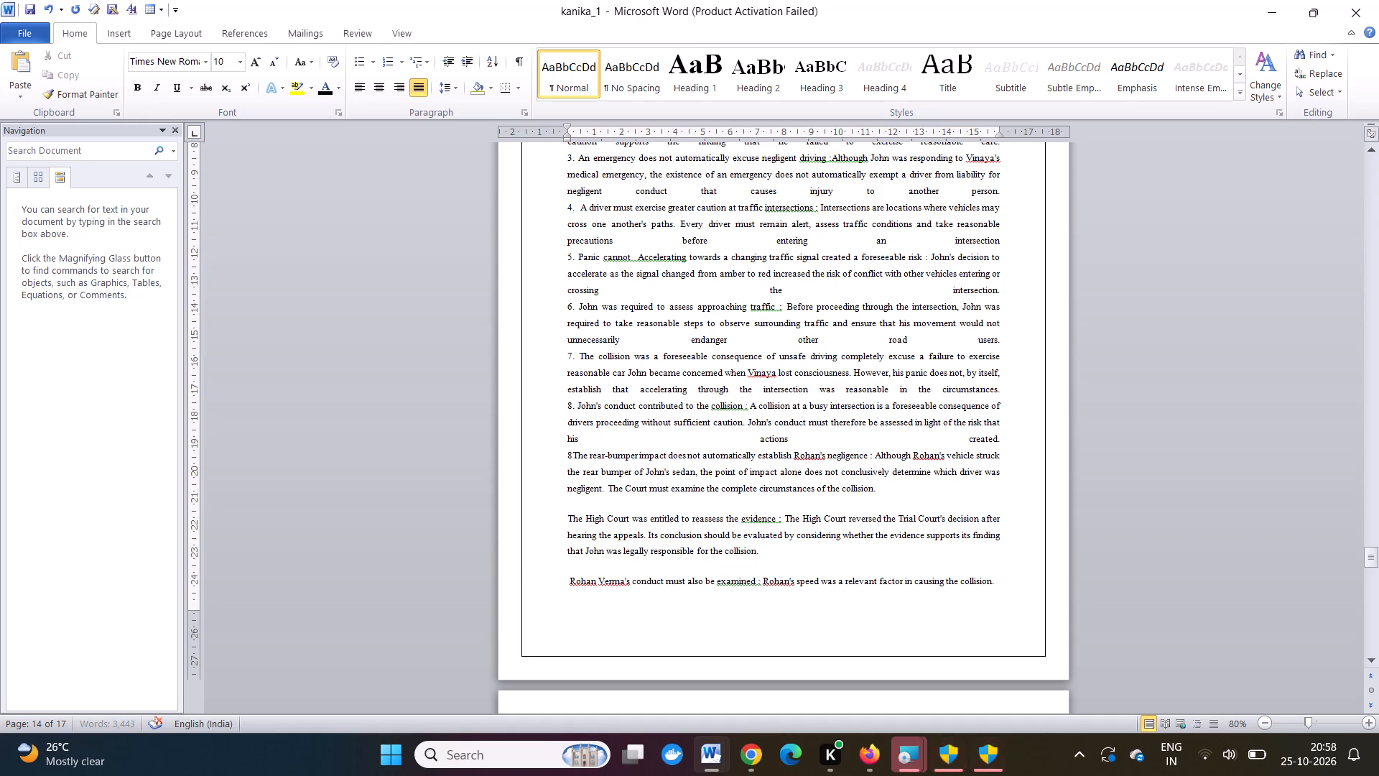
pyautogui.press('.')
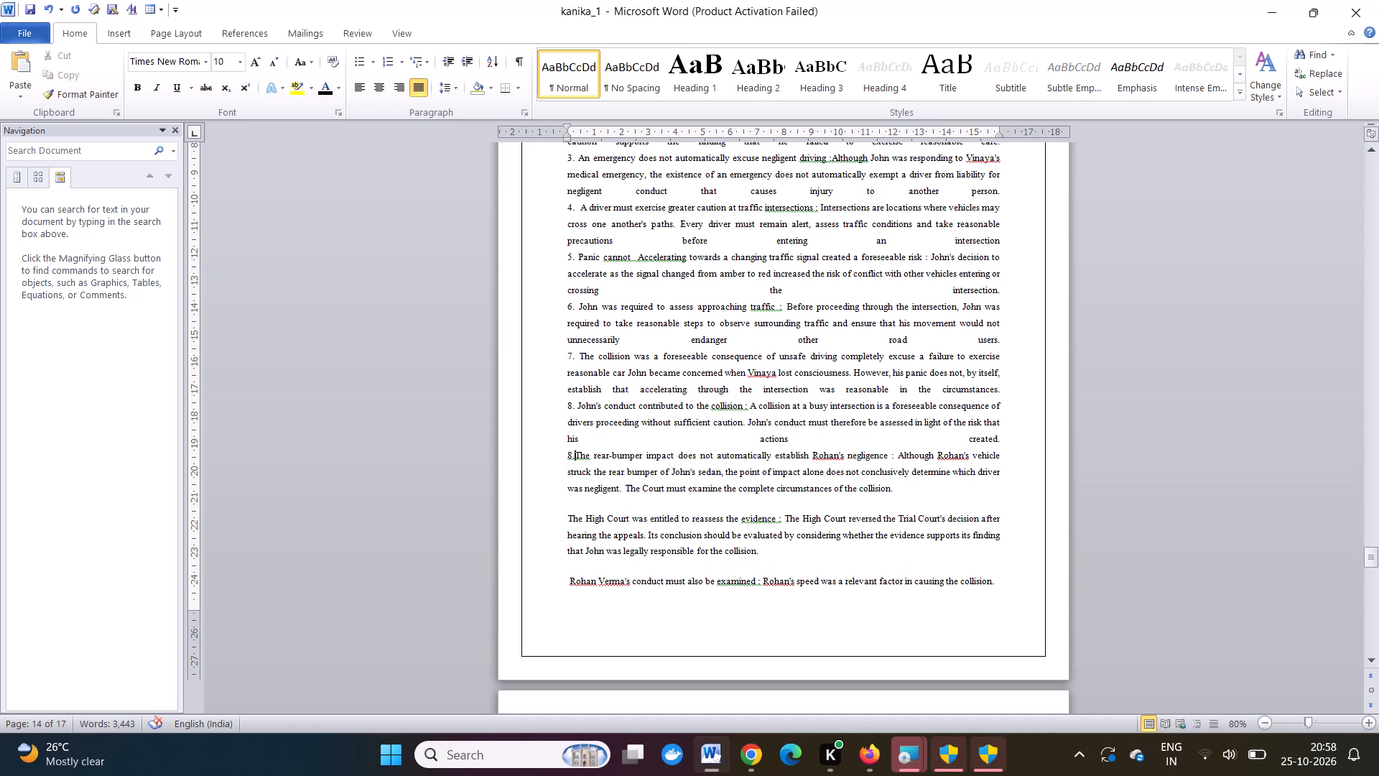
pyautogui.press('space')
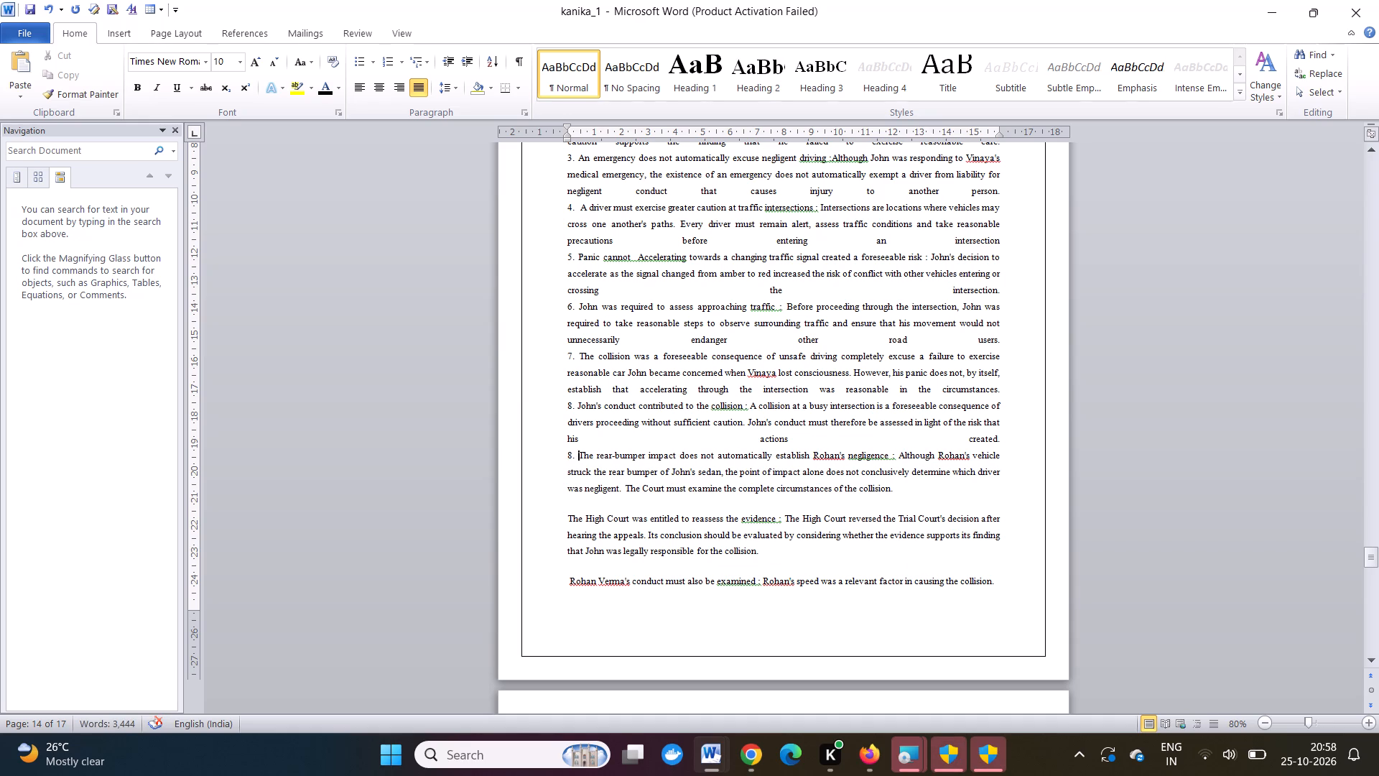
# Replace the paragraph gap before the submission that the High Court was entitled to reassess the evidence with a line break and number it "9.".
pyautogui.click(567, 519)
pyautogui.press('BackSpace')
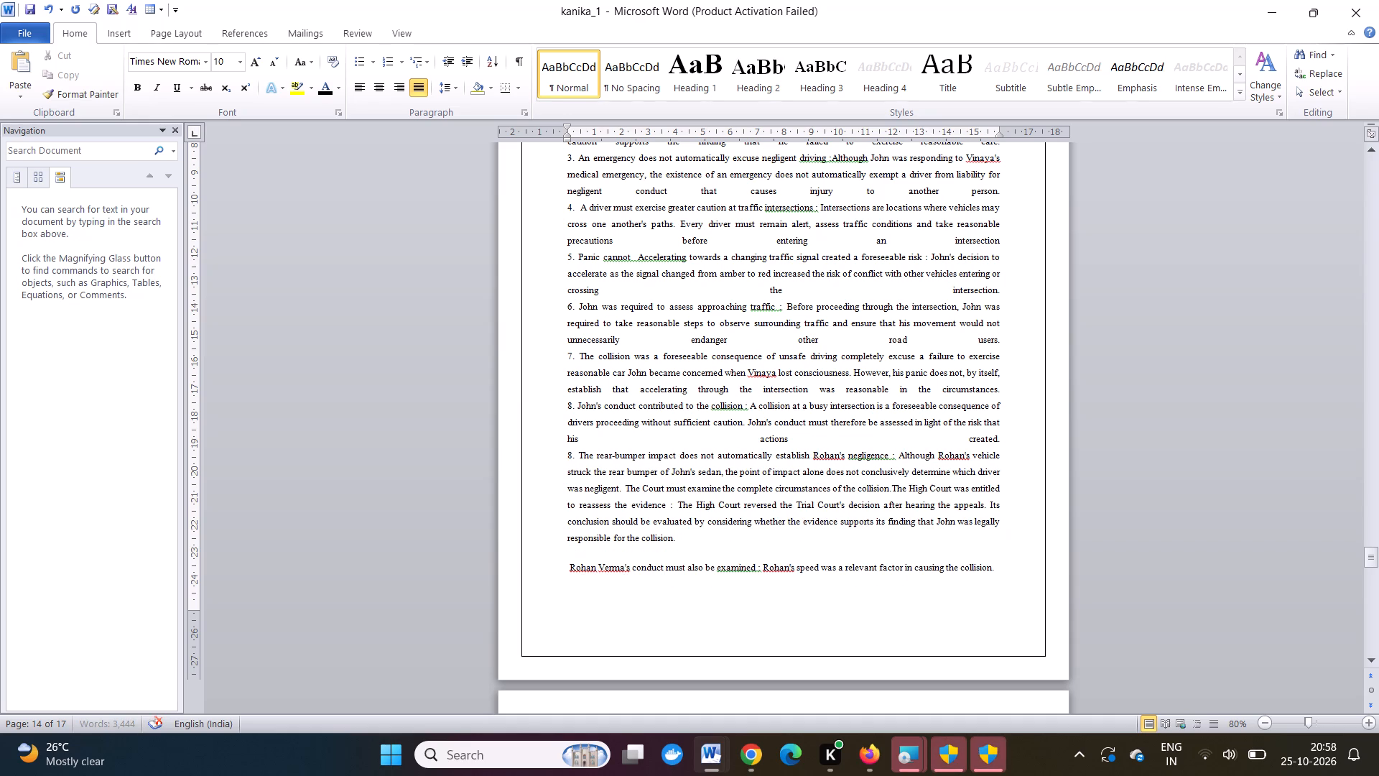
pyautogui.hotkey('shift', 'Return')
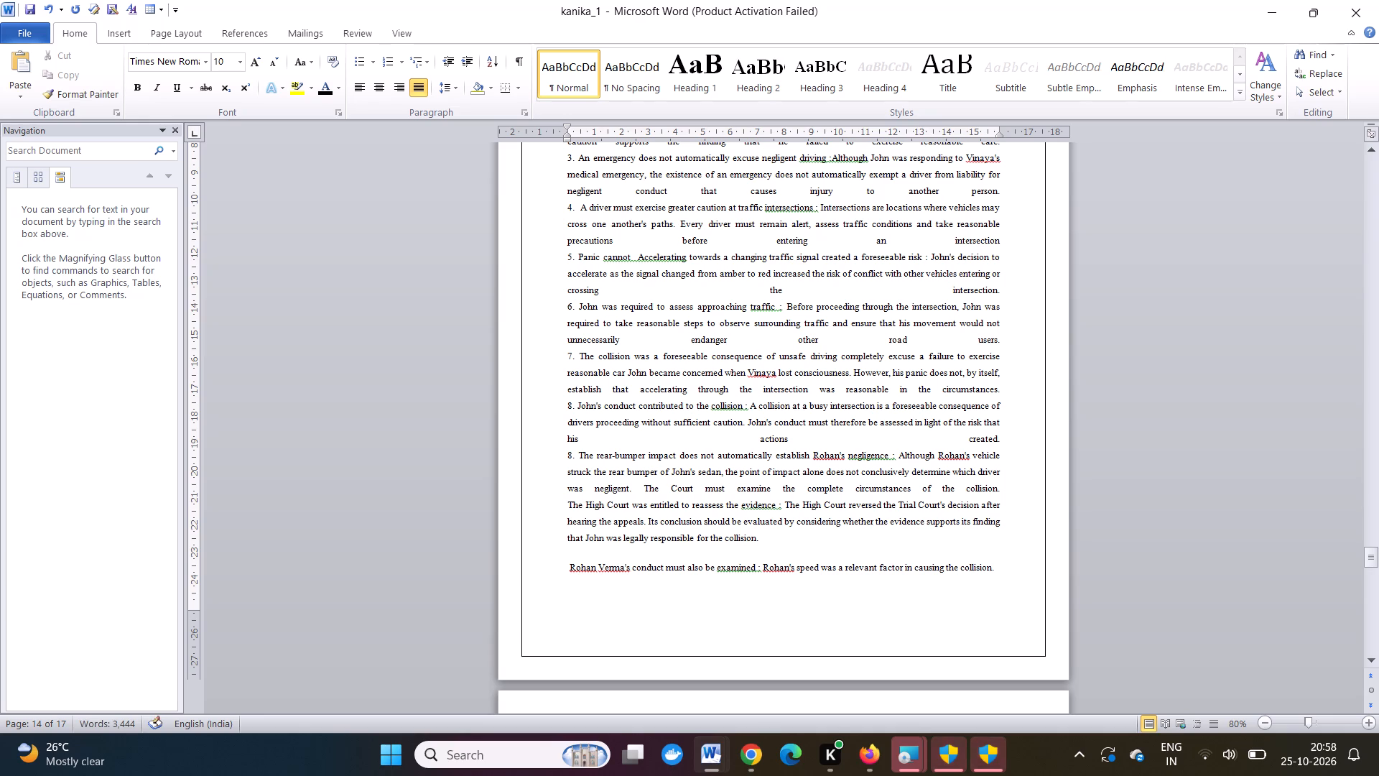
pyautogui.press('9')
pyautogui.write('.')
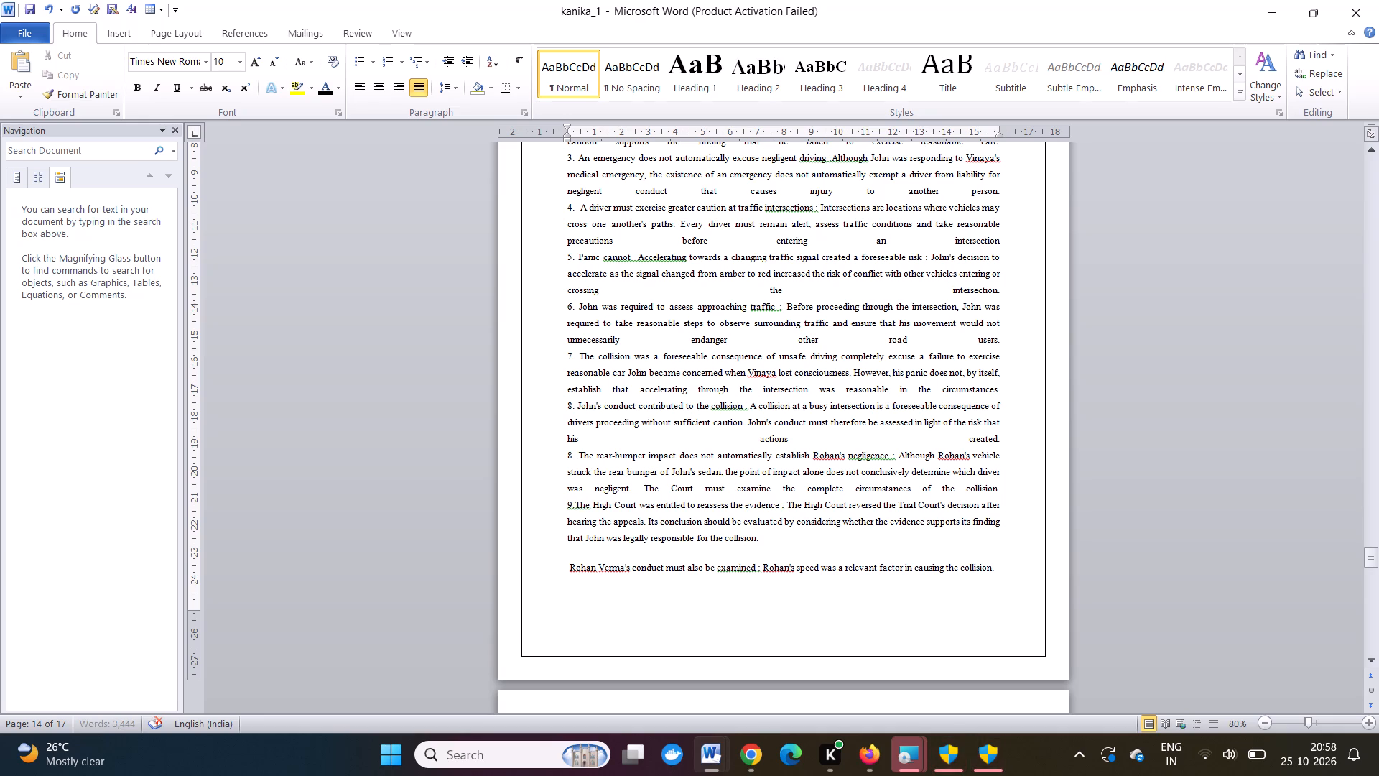
pyautogui.press('space')
# Replace the paragraph gap before the submission that Rohan's conduct must also be examined with a line break and number it "10.".
pyautogui.scroll(-1, 577, 558)
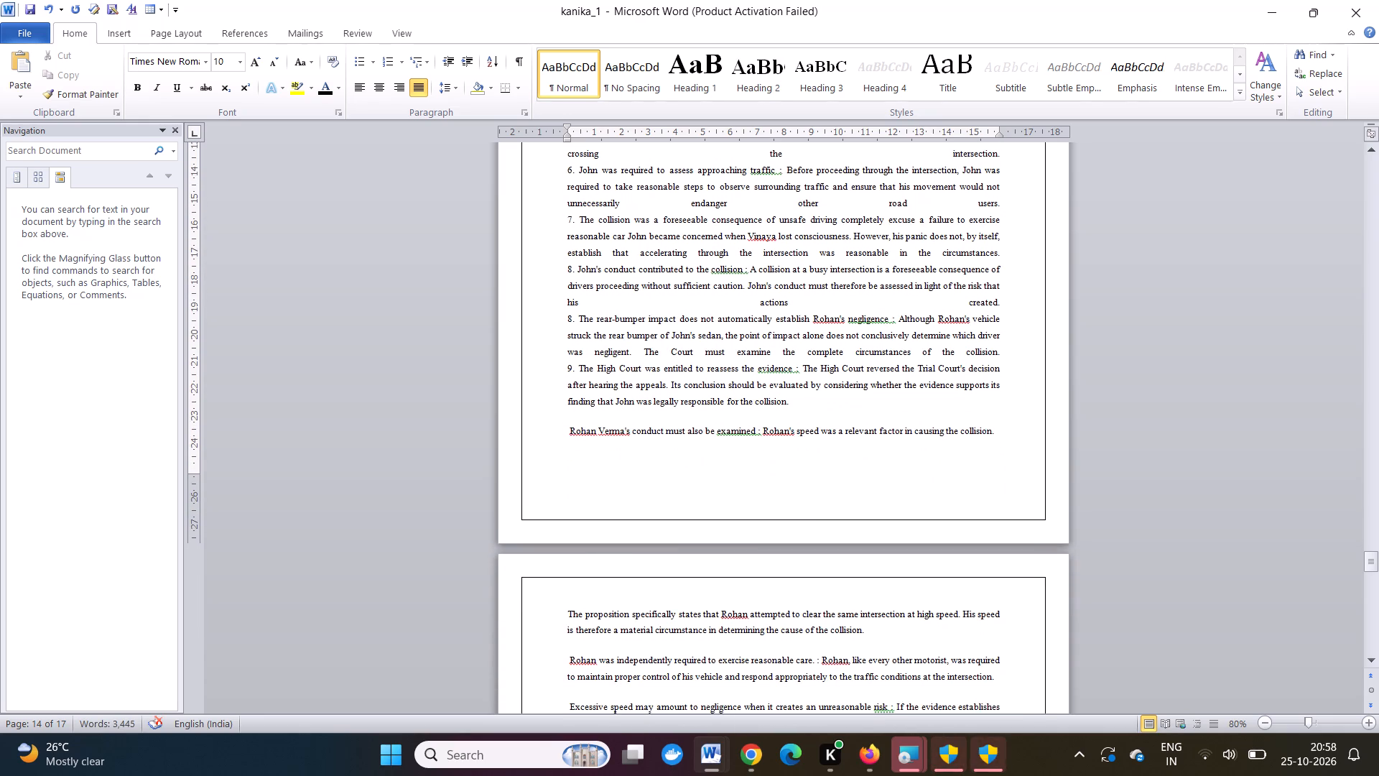
pyautogui.scroll(-1, 577, 558)
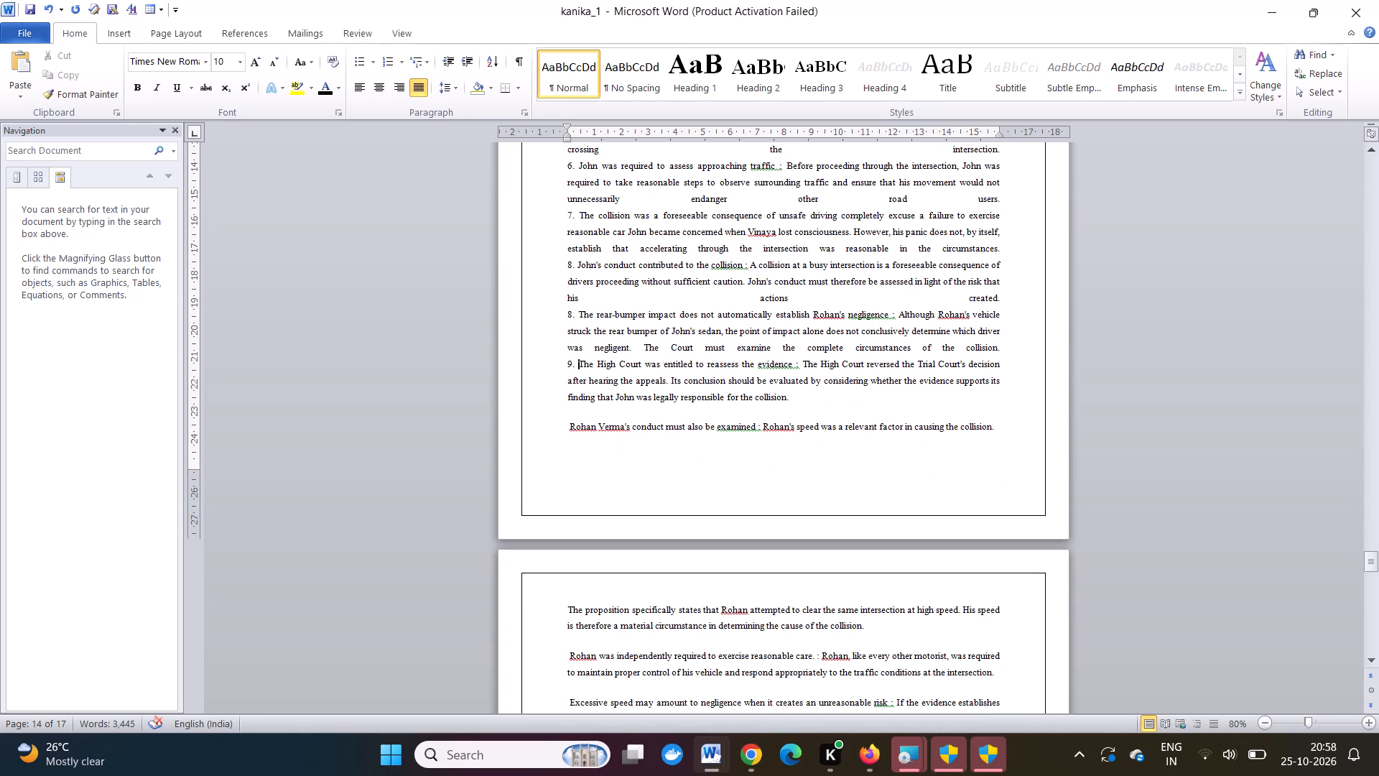
pyautogui.click(567, 425)
pyautogui.press('BackSpace')
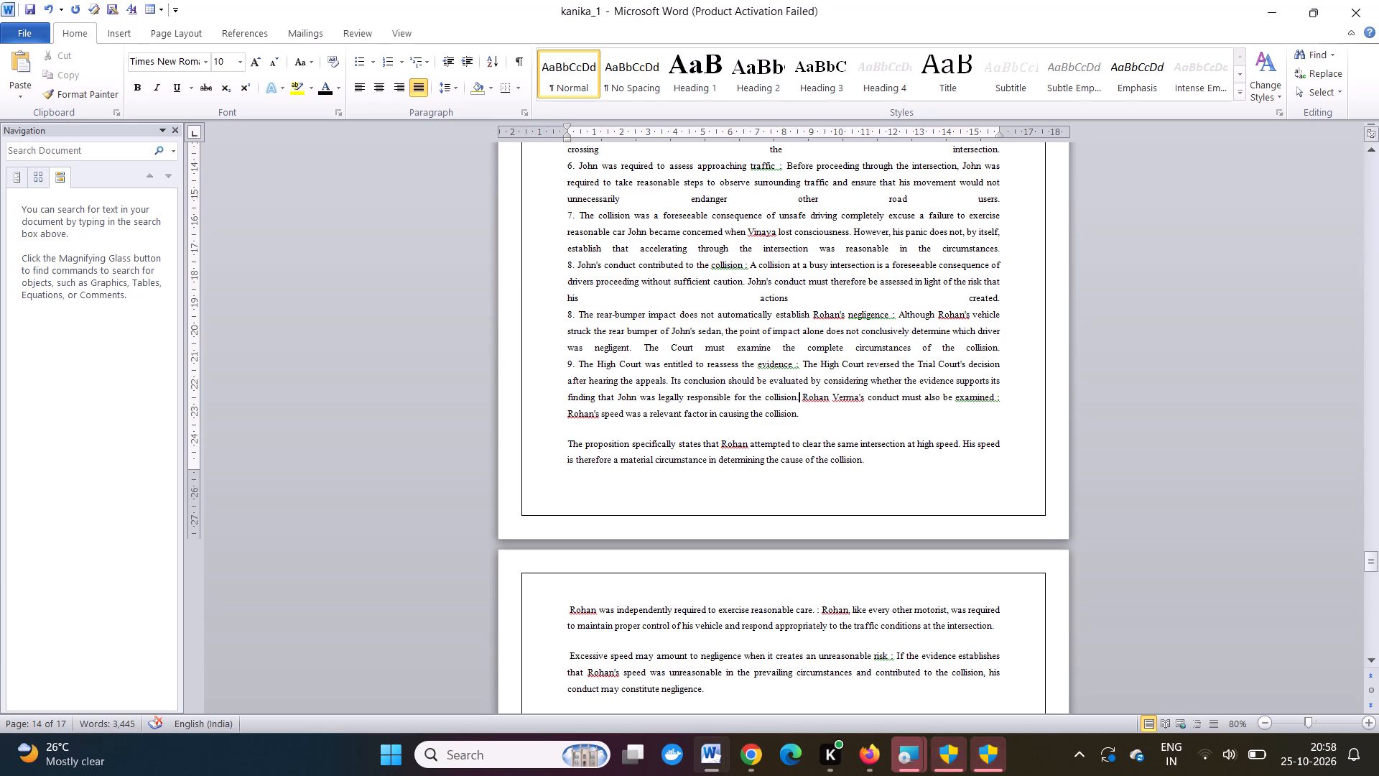
pyautogui.hotkey('shift', 'Return')
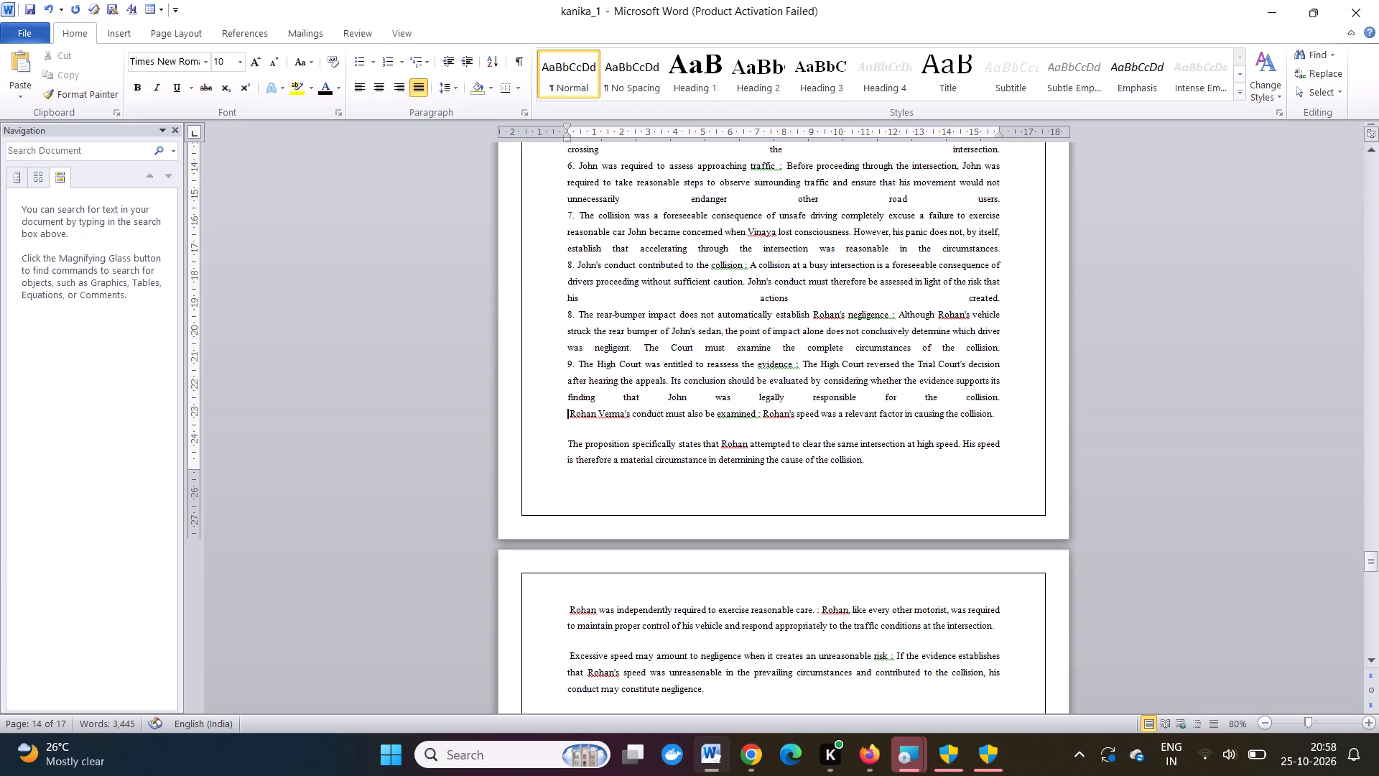
pyautogui.write('10')
pyautogui.press('.')
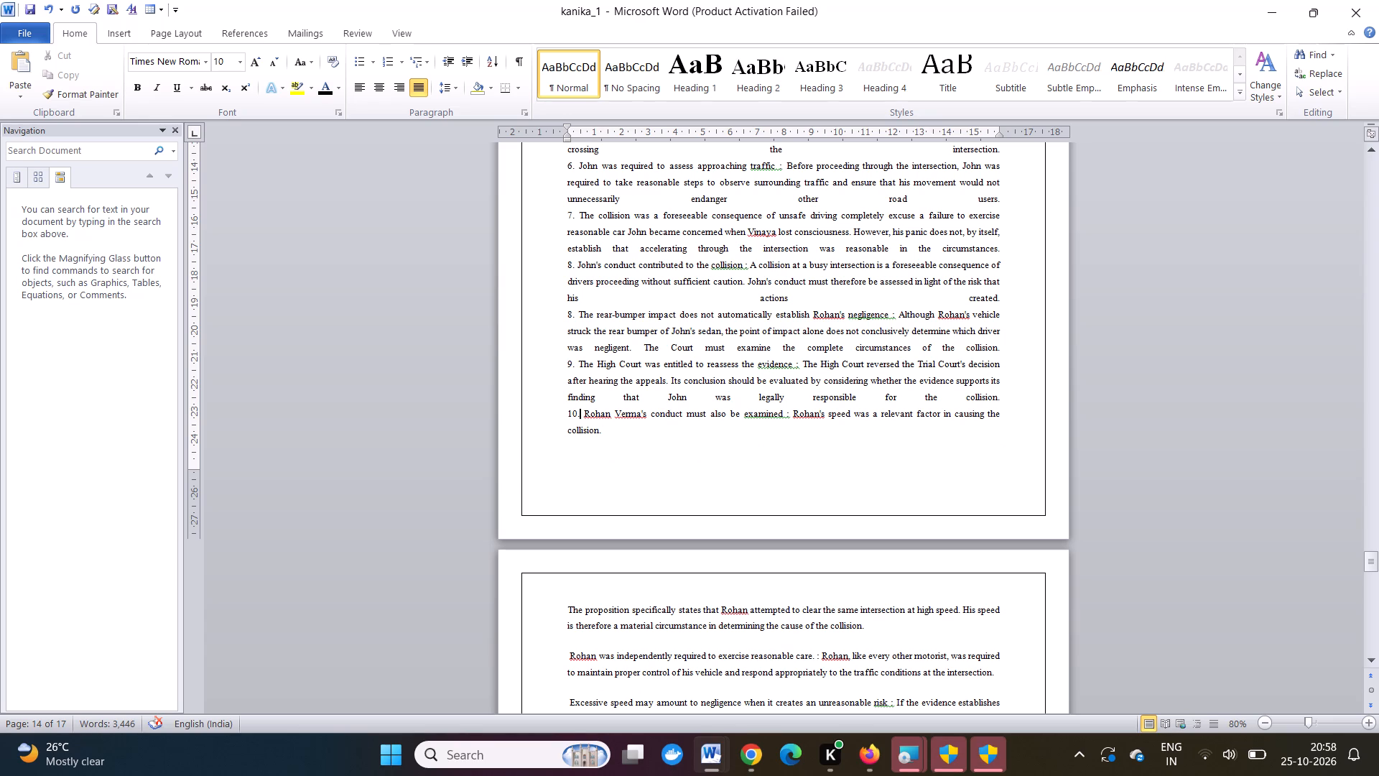
# Number the paragraph beginning "The proposition specifically states" "11.", keeping it as a separate paragraph.
pyautogui.scroll(-3, 567, 425)
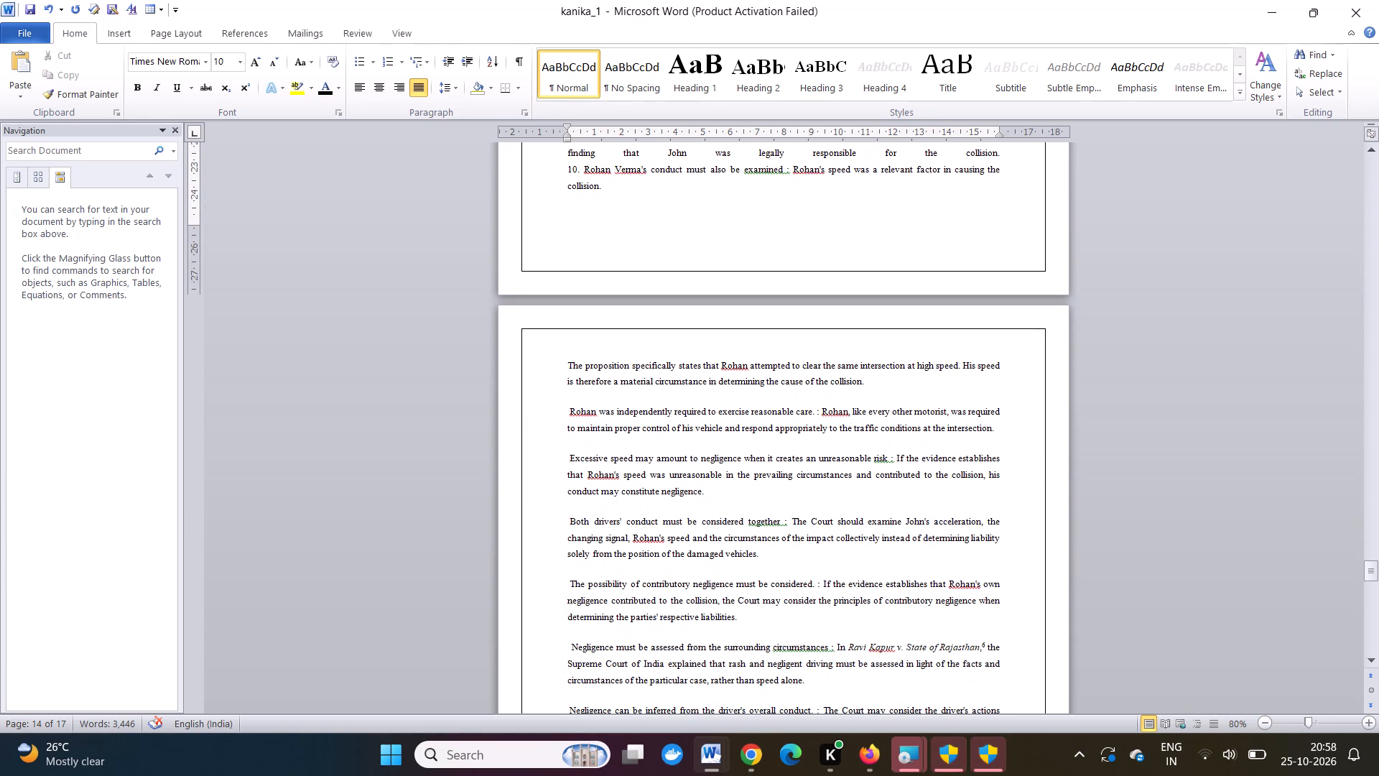
pyautogui.scroll(-1, 567, 425)
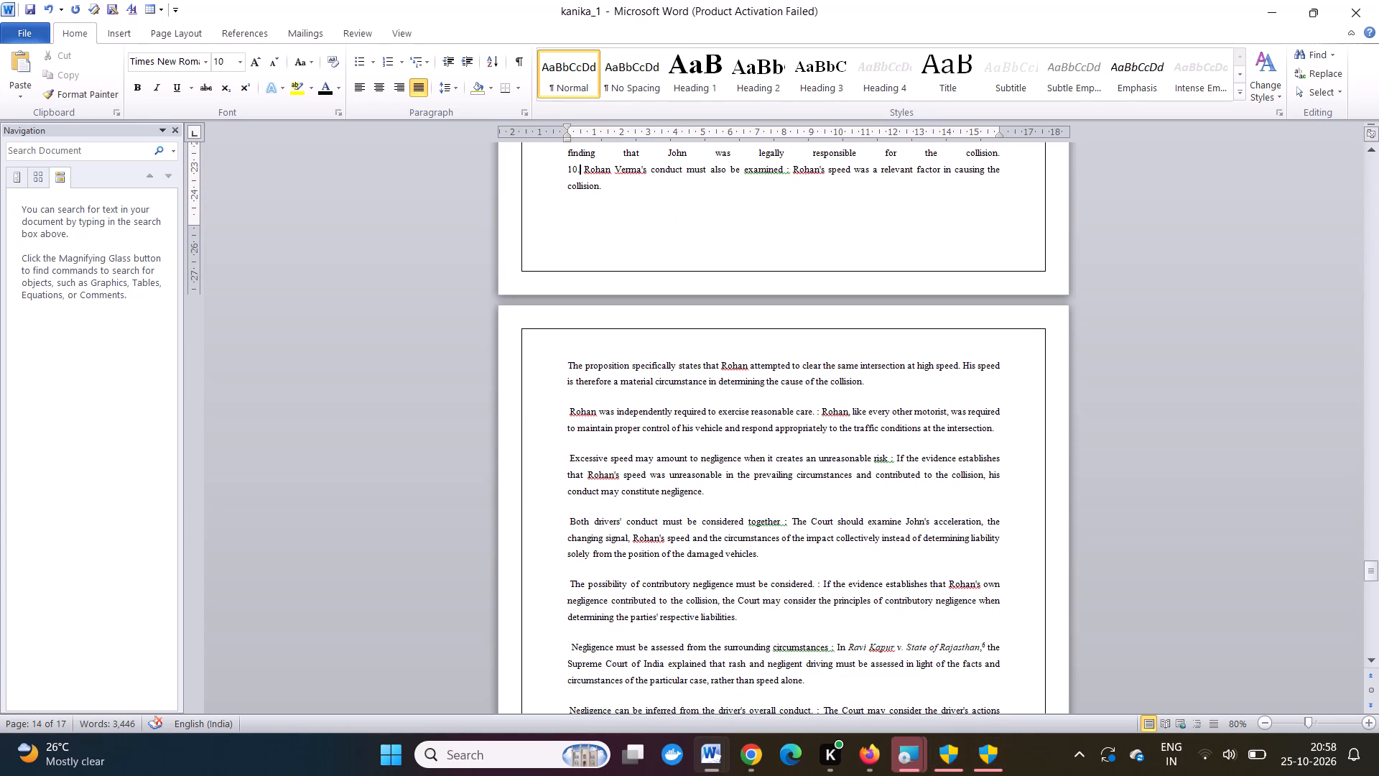
pyautogui.click(566, 364)
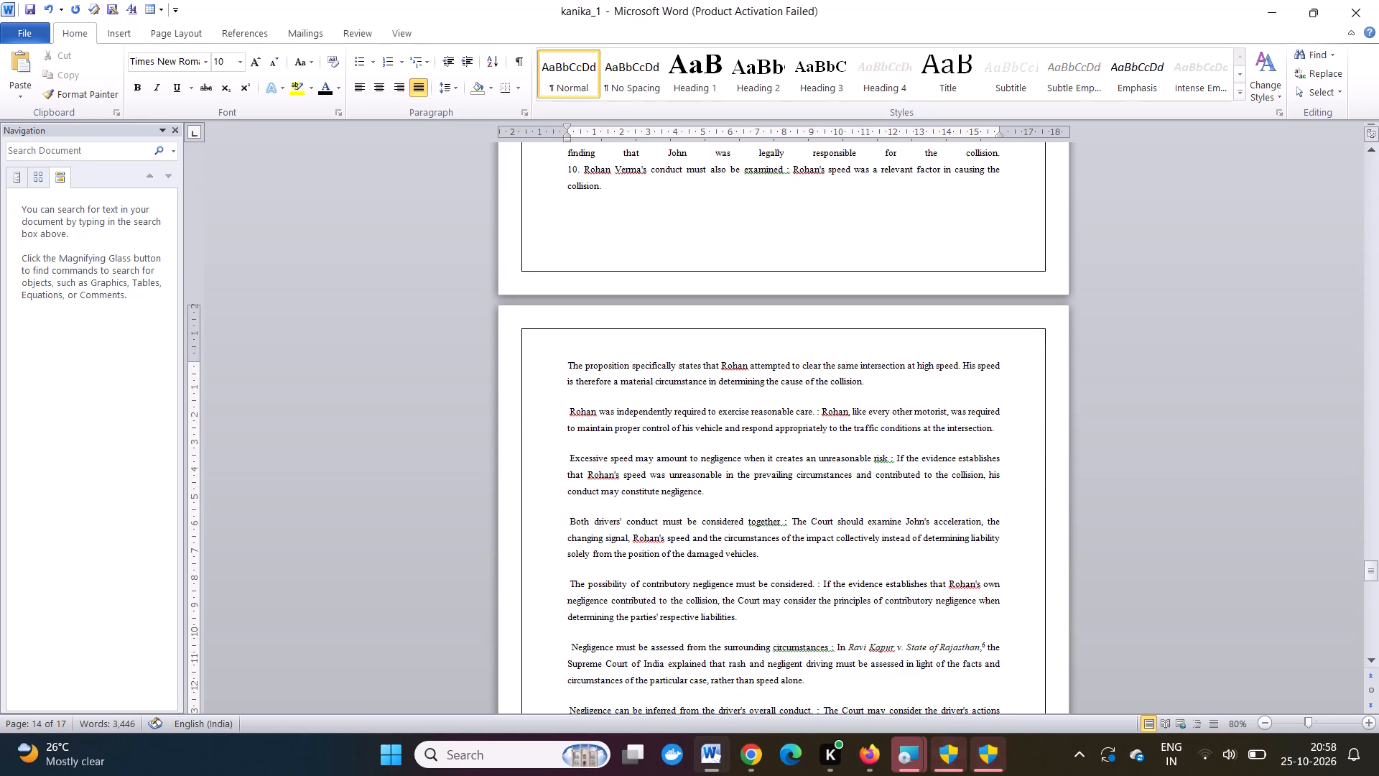
pyautogui.write('11')
pyautogui.write('.')
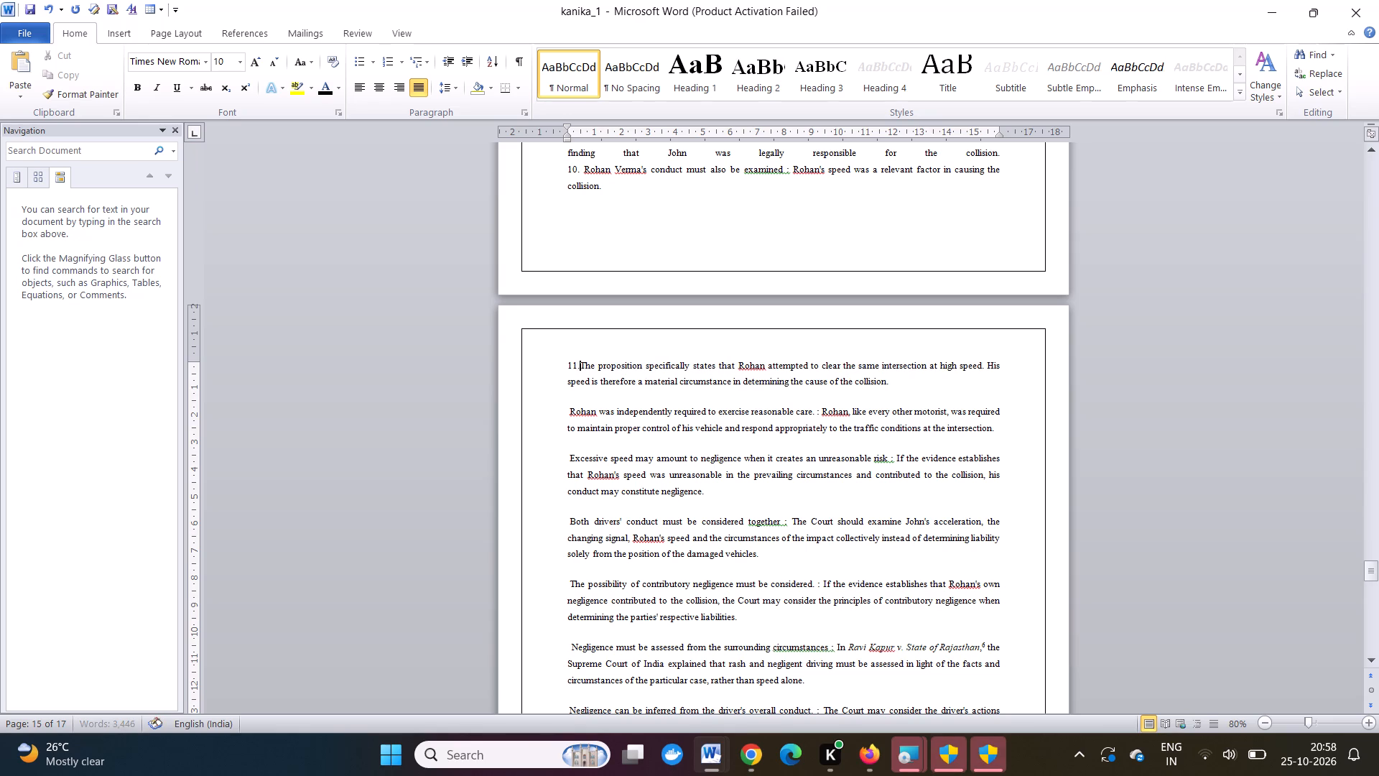
pyautogui.press('space')
# Replace the paragraph gap before the submission that Rohan was independently required to exercise reasonable care with a line break and number it "12.".
pyautogui.click(566, 412)
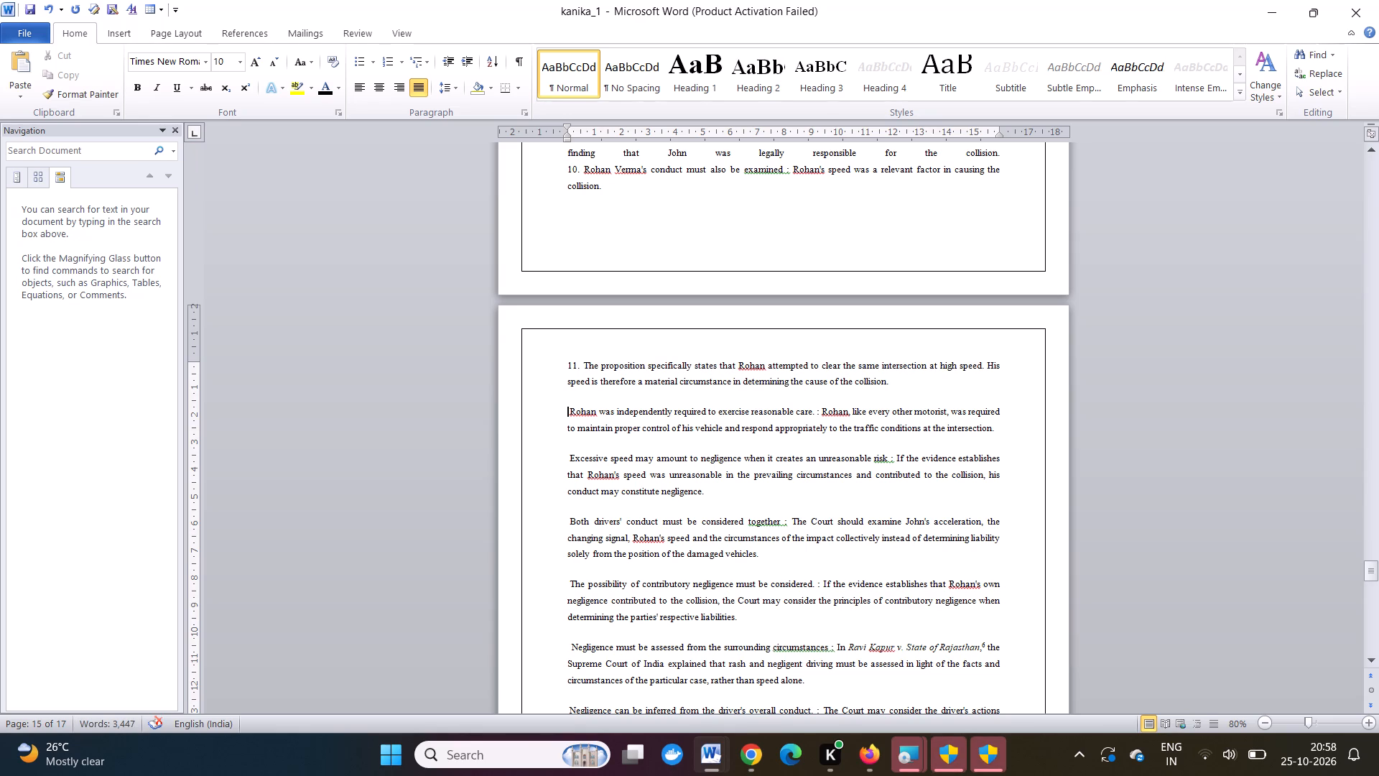
pyautogui.click(566, 412)
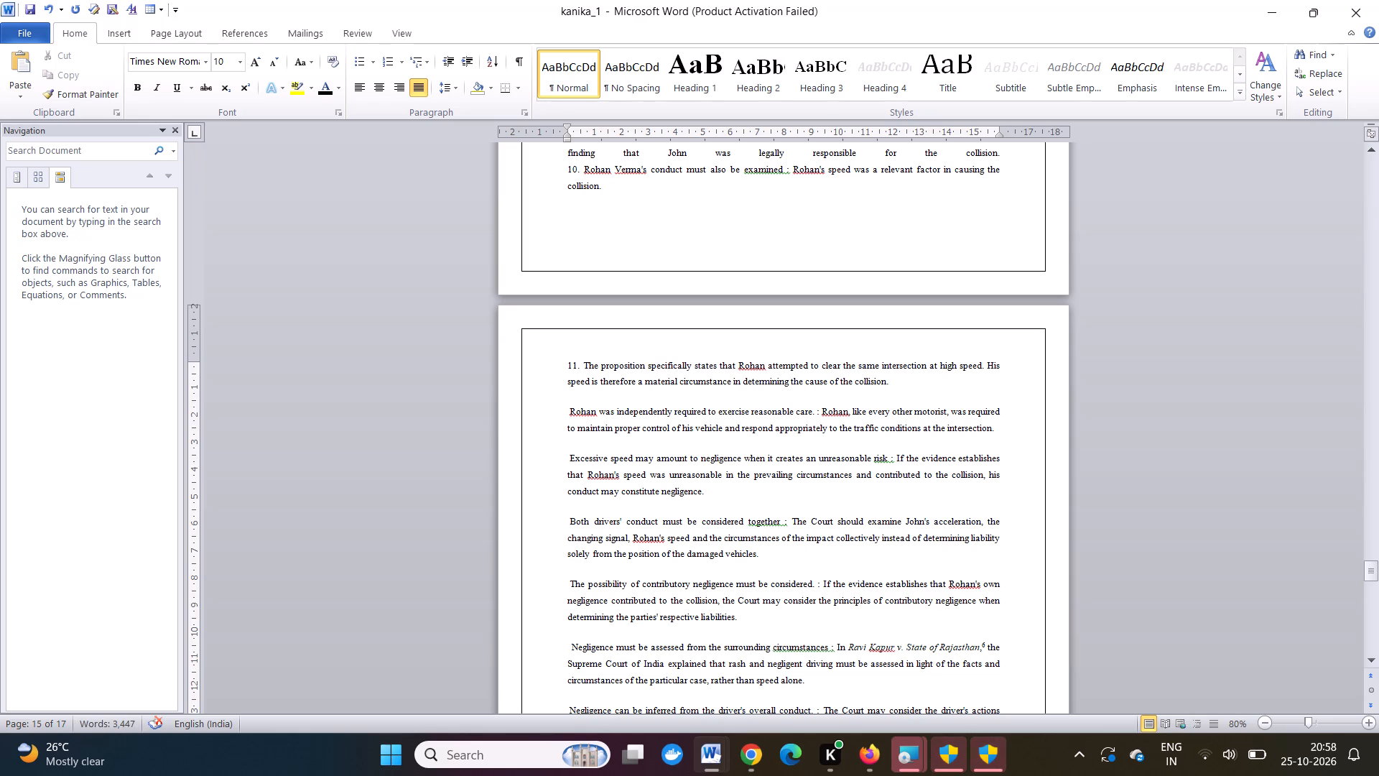
pyautogui.click(567, 410)
pyautogui.press('BackSpace')
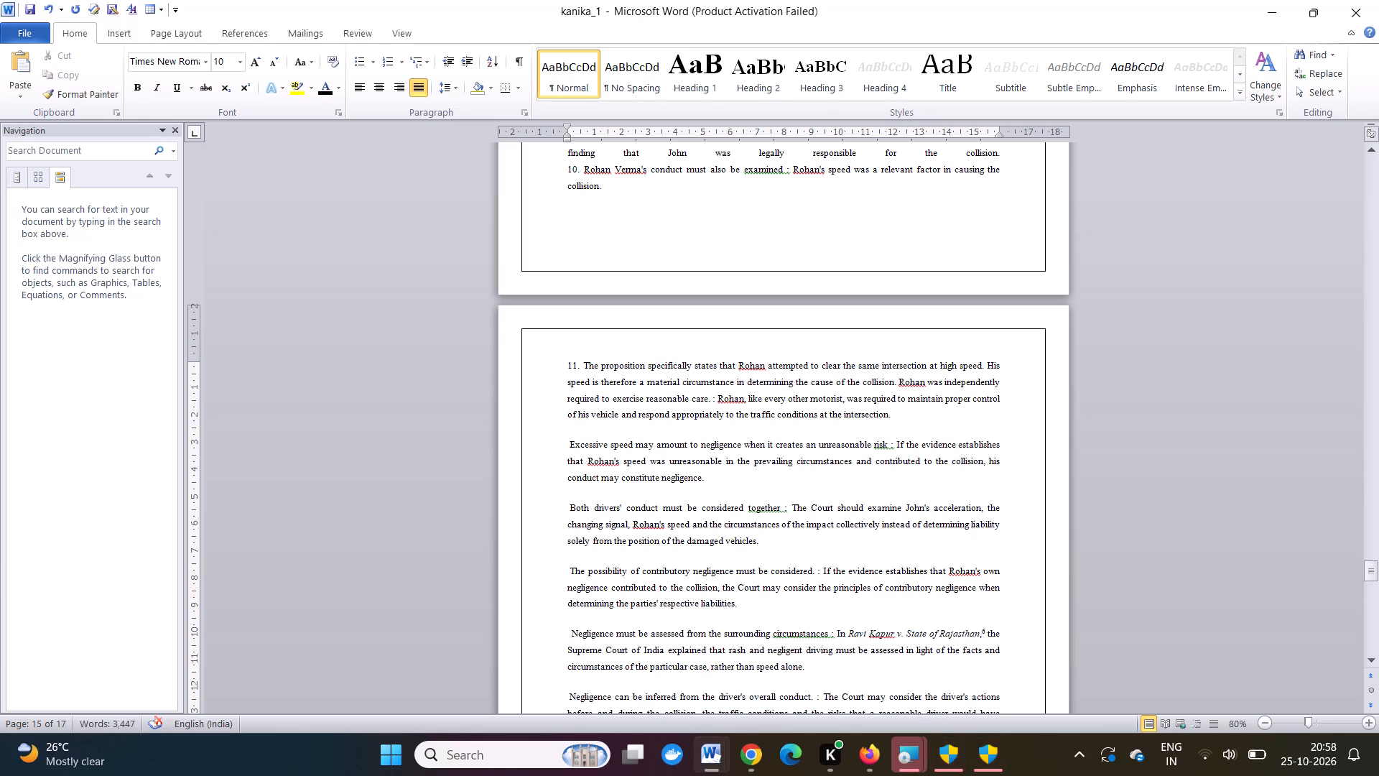
pyautogui.hotkey('shift', 'Return')
pyautogui.write('12')
pyautogui.press('.')
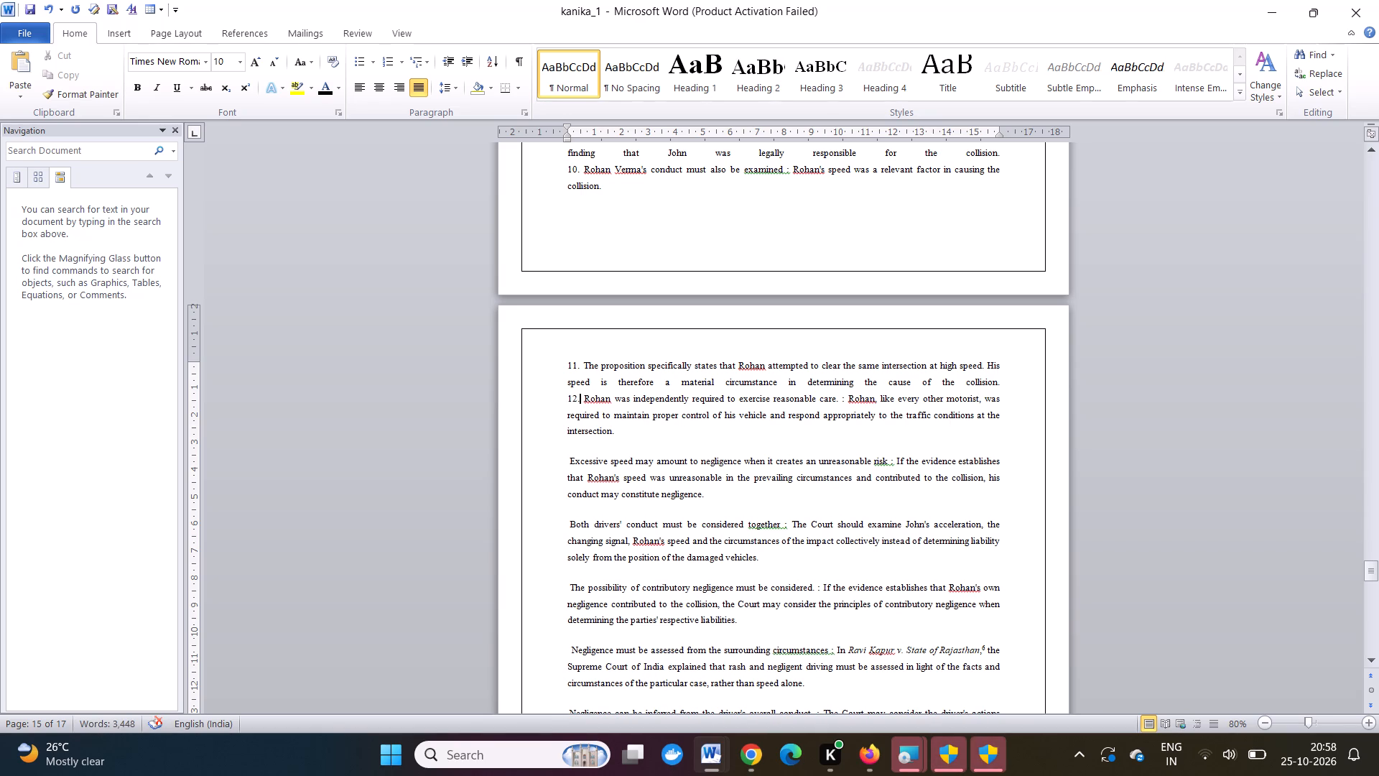
# Replace the paragraph gap before the submission that excessive speed may amount to negligence with a line break and number it "13.".
pyautogui.click(565, 459)
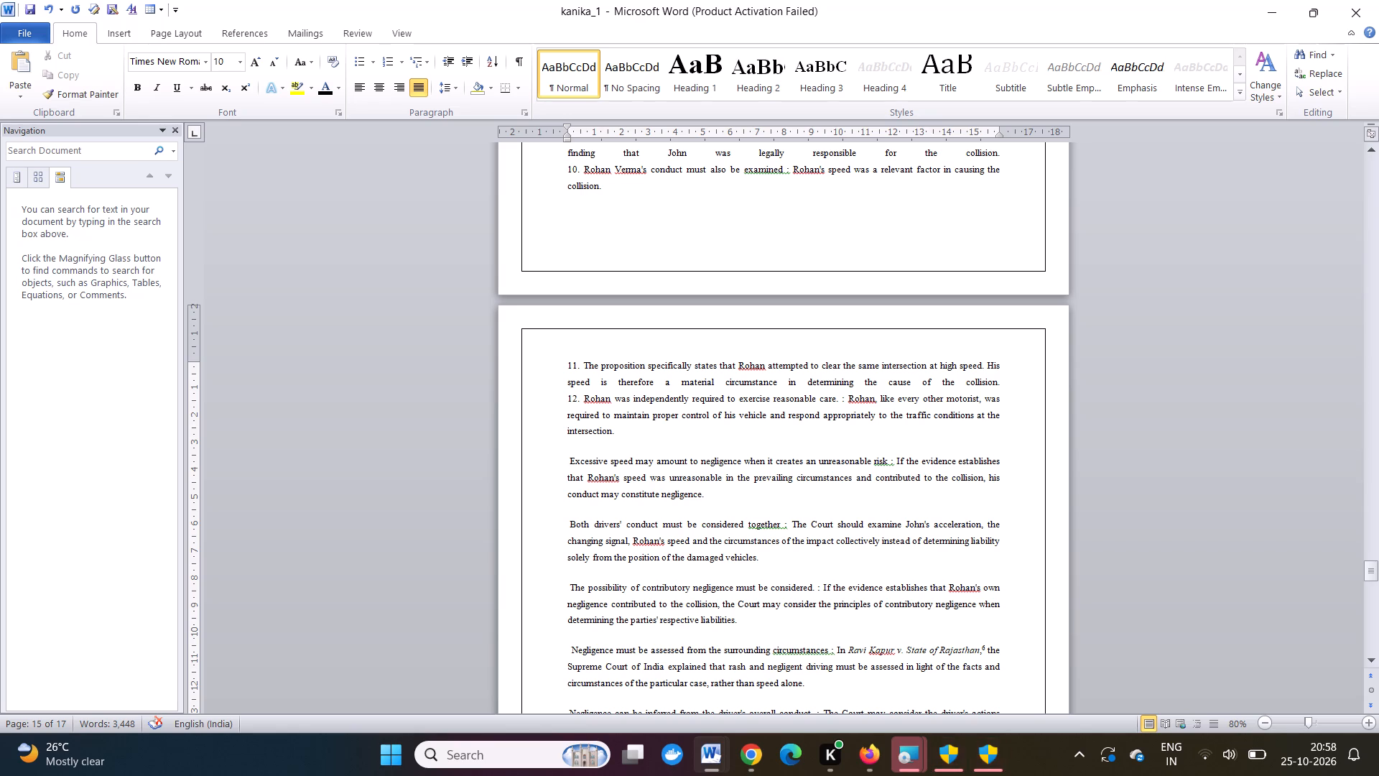
pyautogui.press('BackSpace')
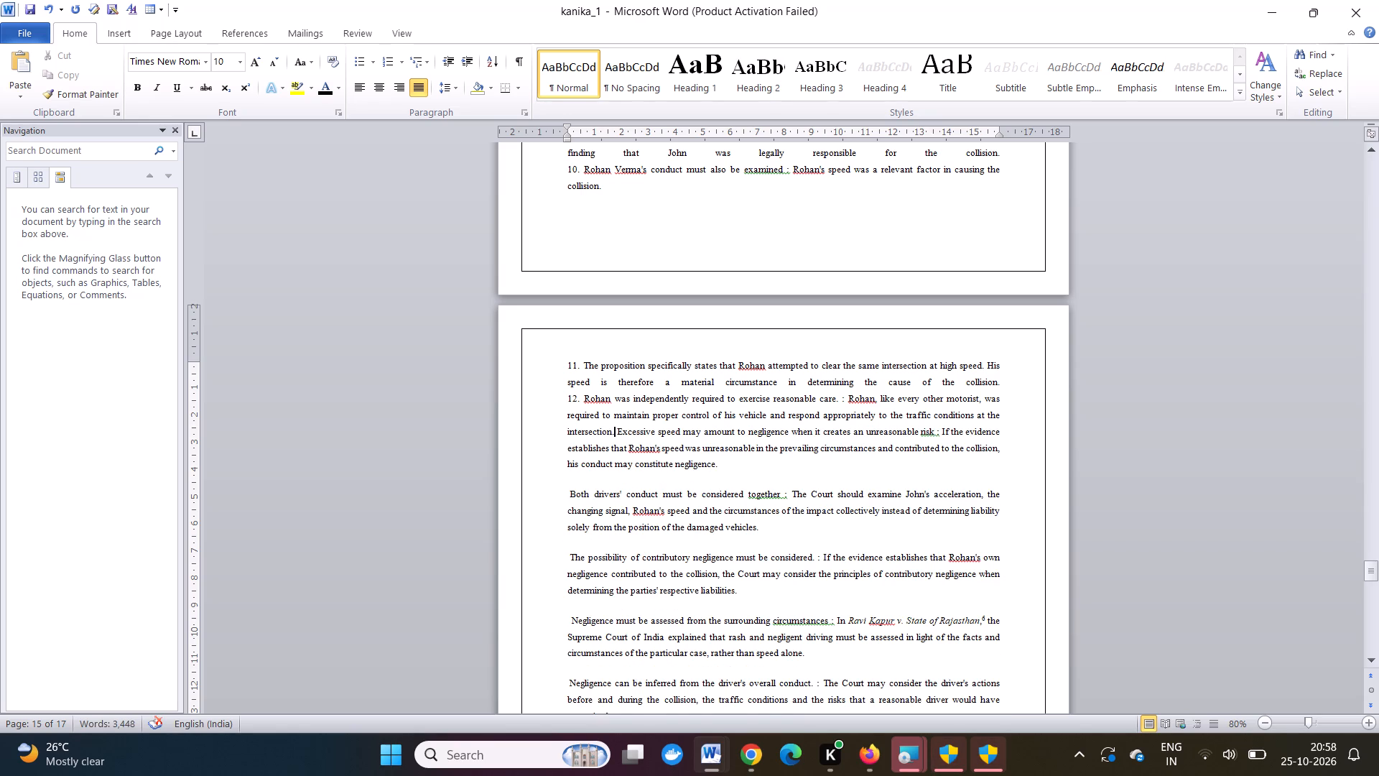
pyautogui.press('Return')
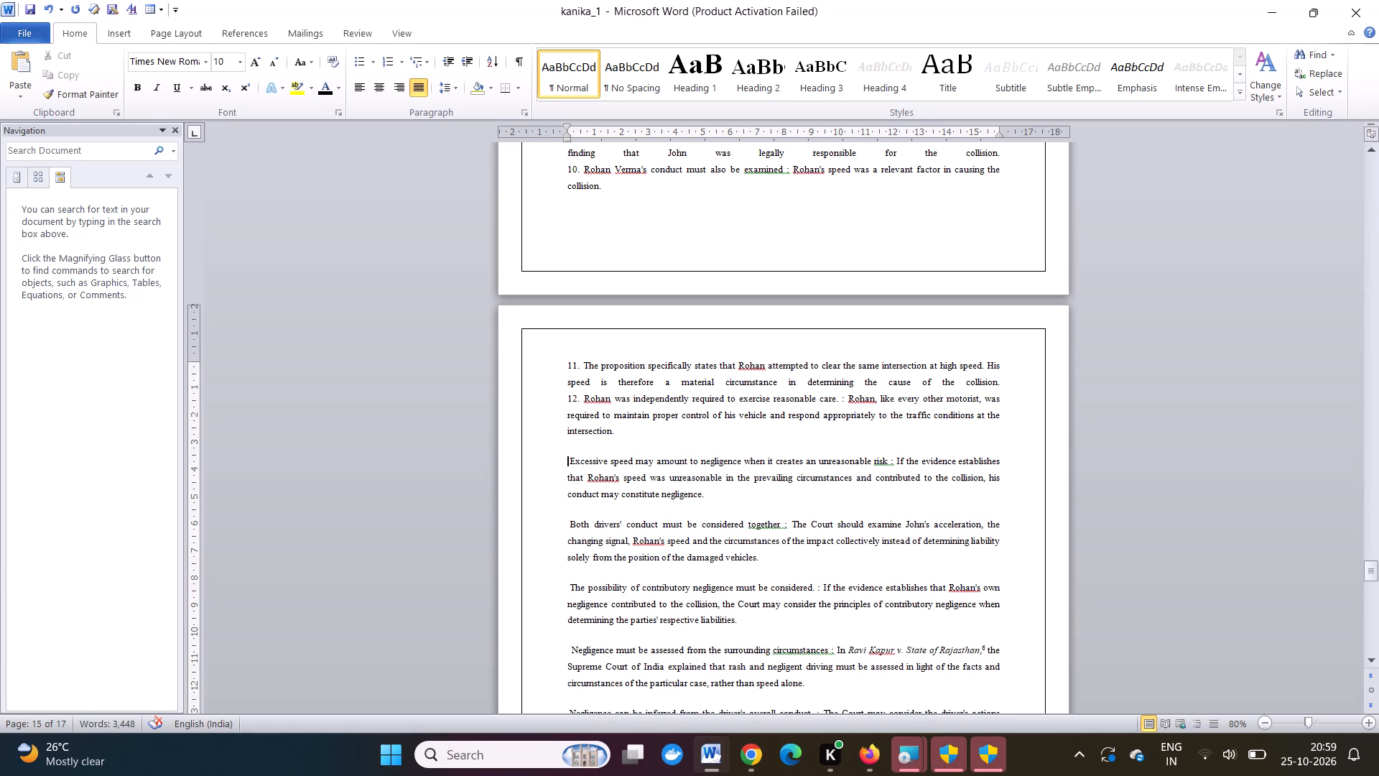
pyautogui.press('BackSpace')
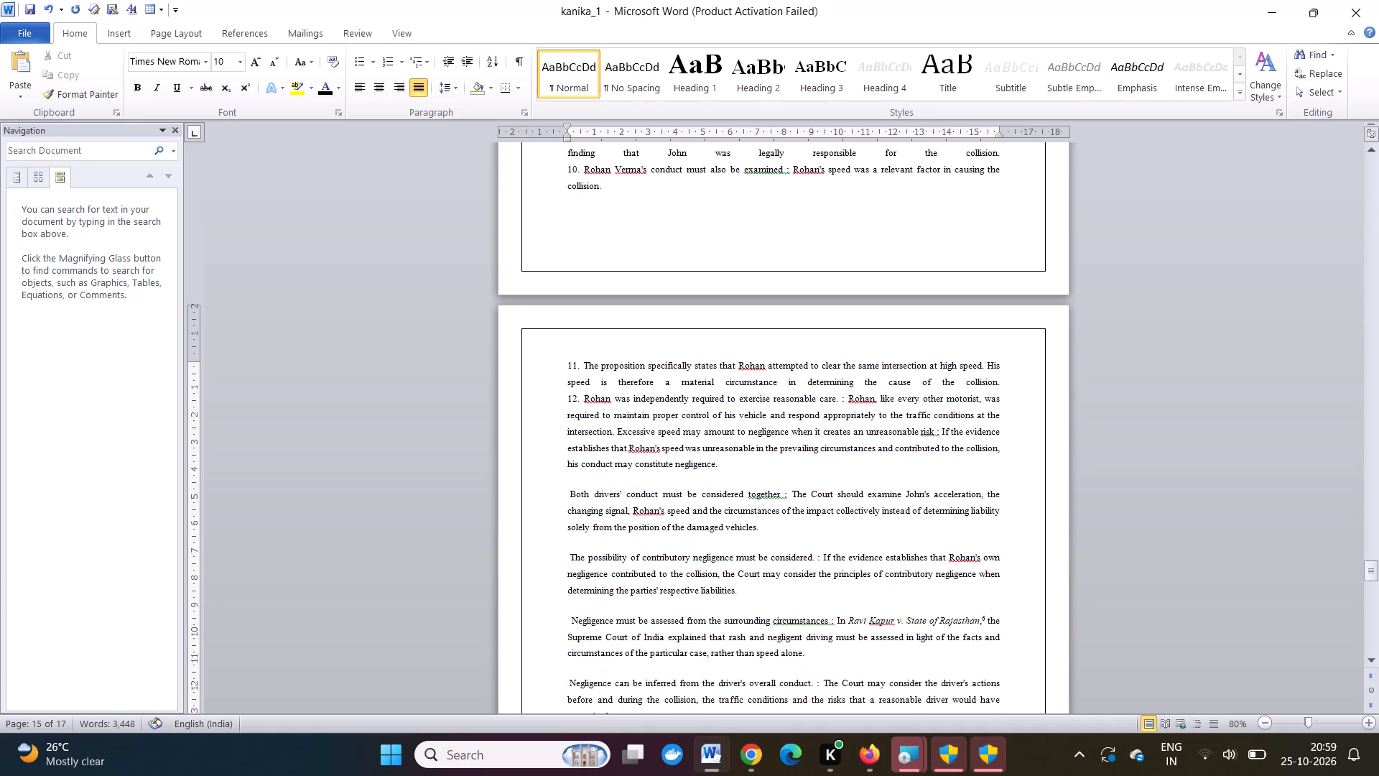
pyautogui.hotkey('shift', 'Return')
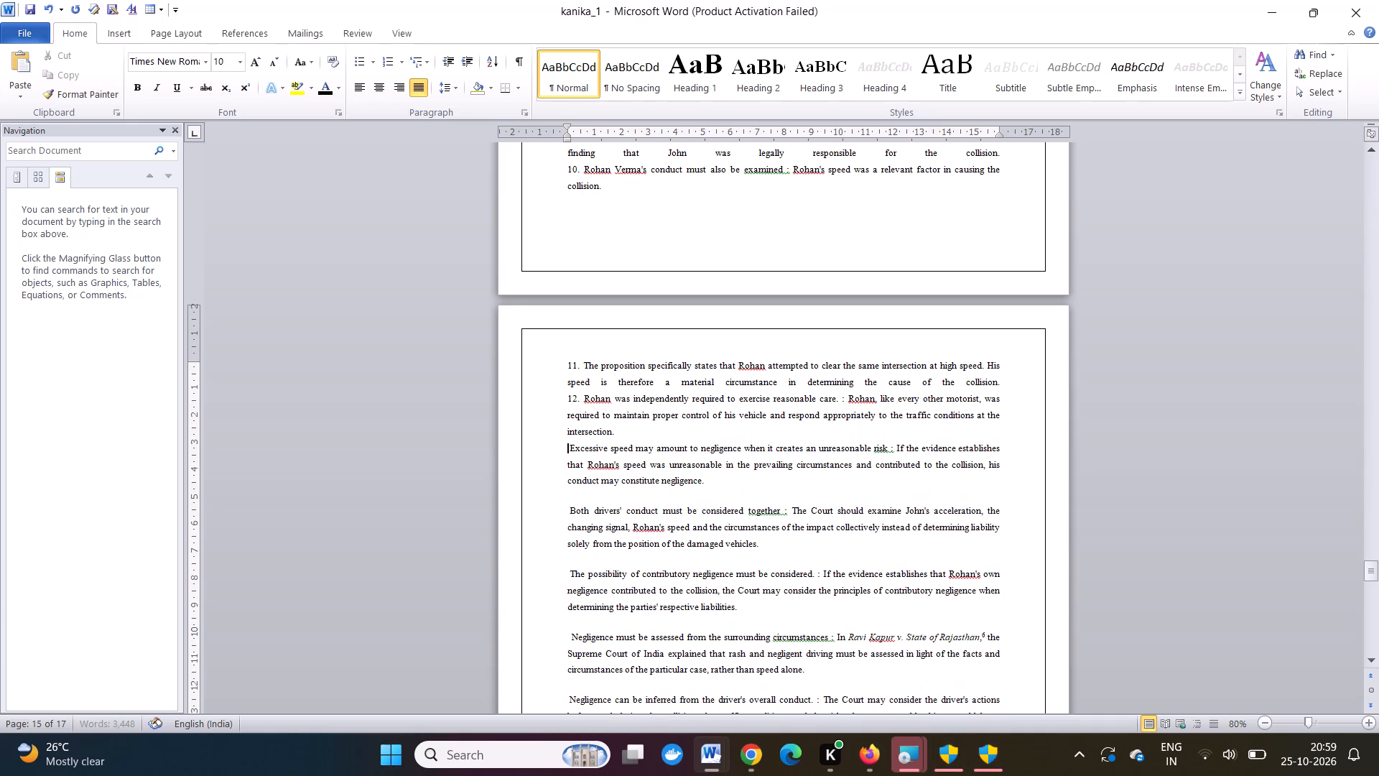
pyautogui.write('13')
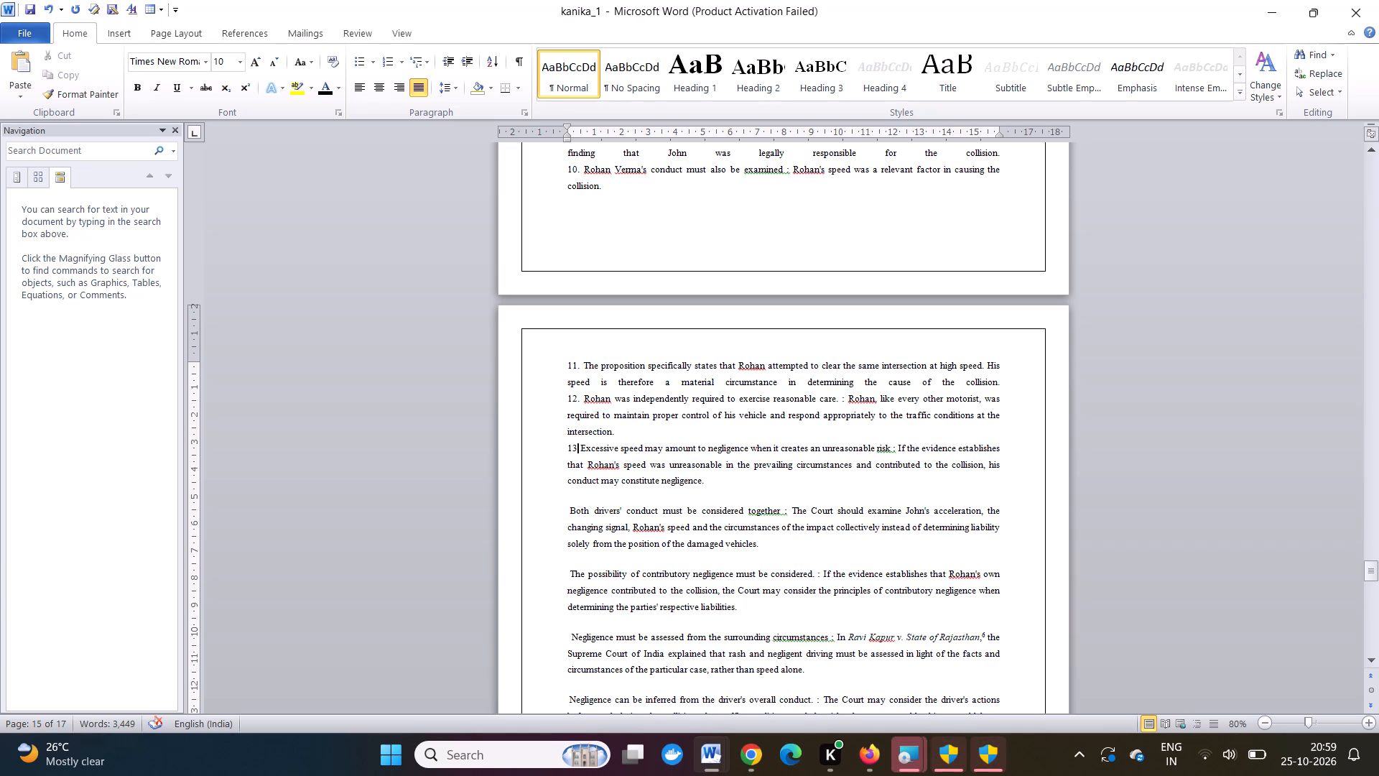
pyautogui.press('.')
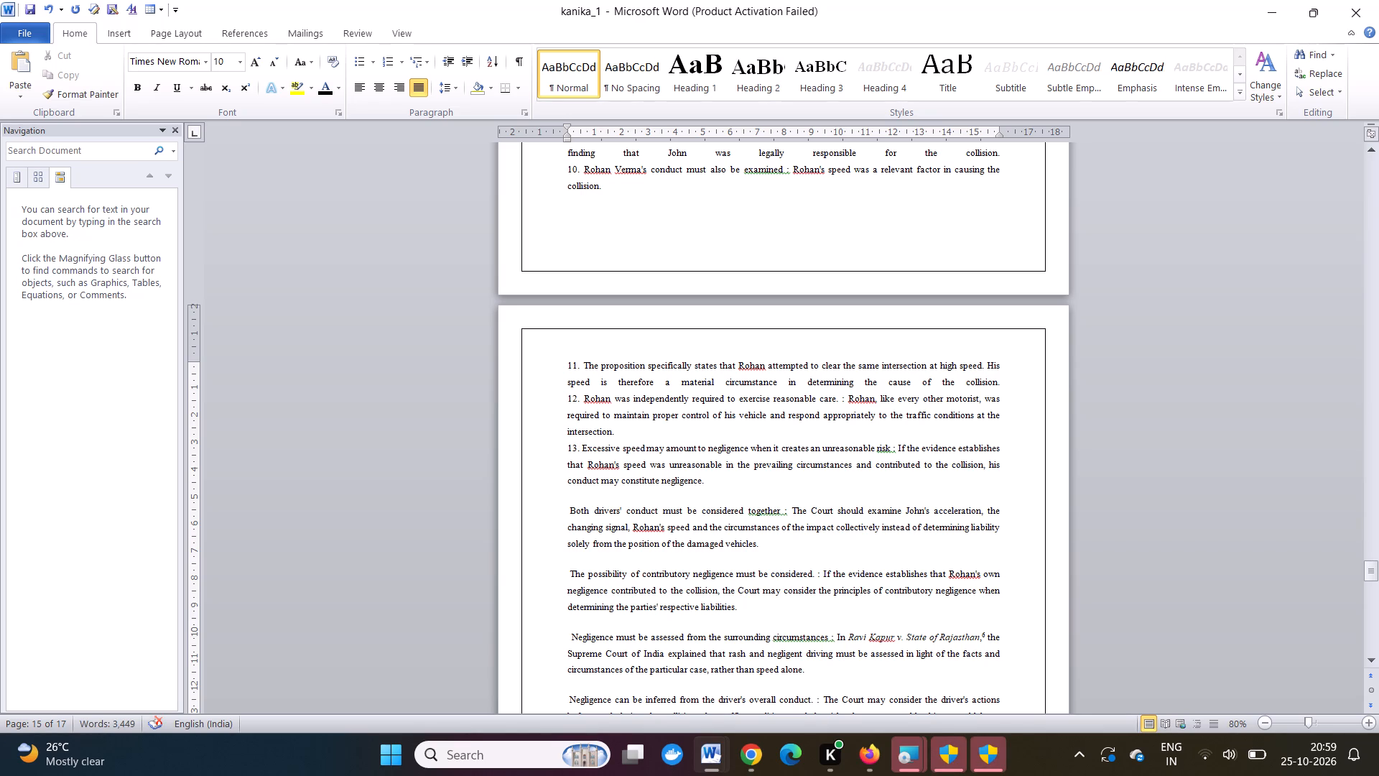
# Replace the paragraph gap before the submission that both drivers' conduct must be considered together with a line break and number it "14.".
pyautogui.click(568, 512)
pyautogui.press('BackSpace')
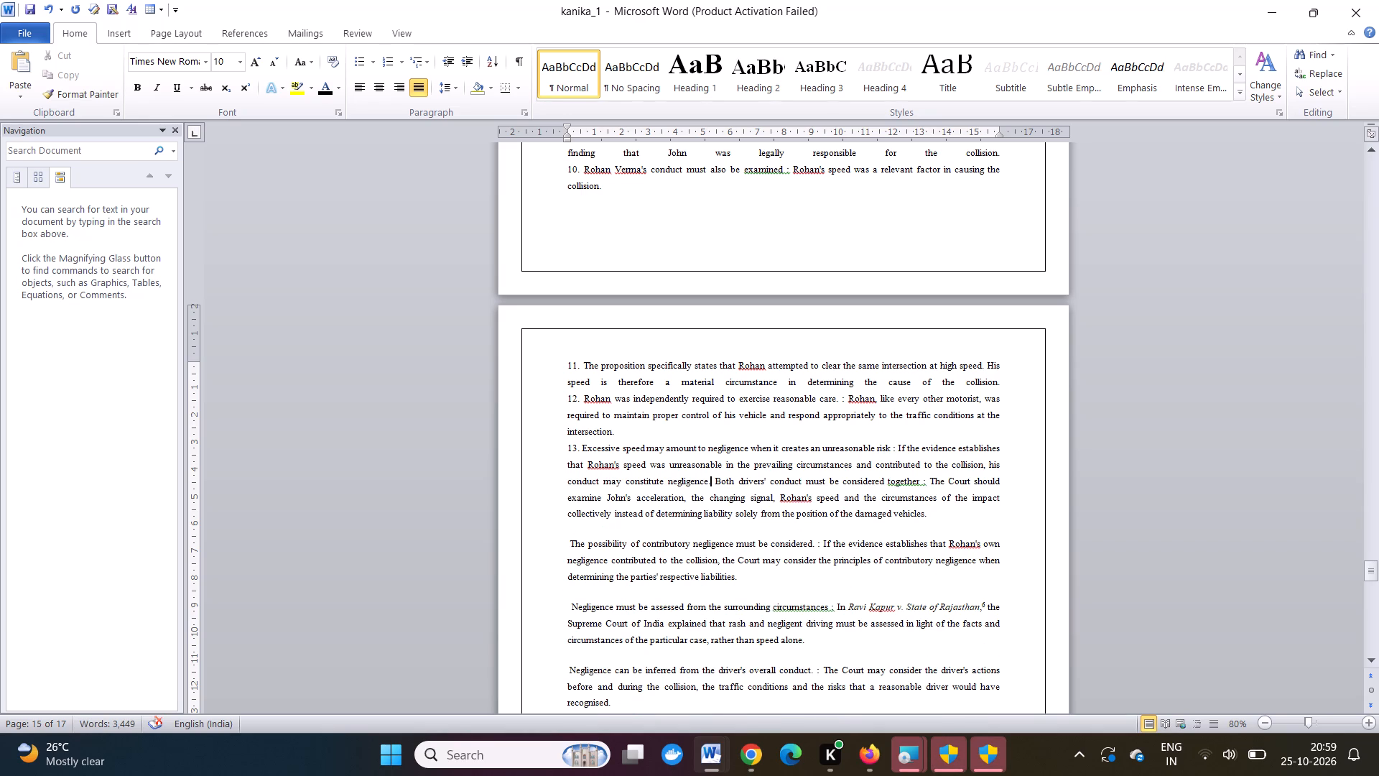
pyautogui.click(714, 481)
pyautogui.press('BackSpace')
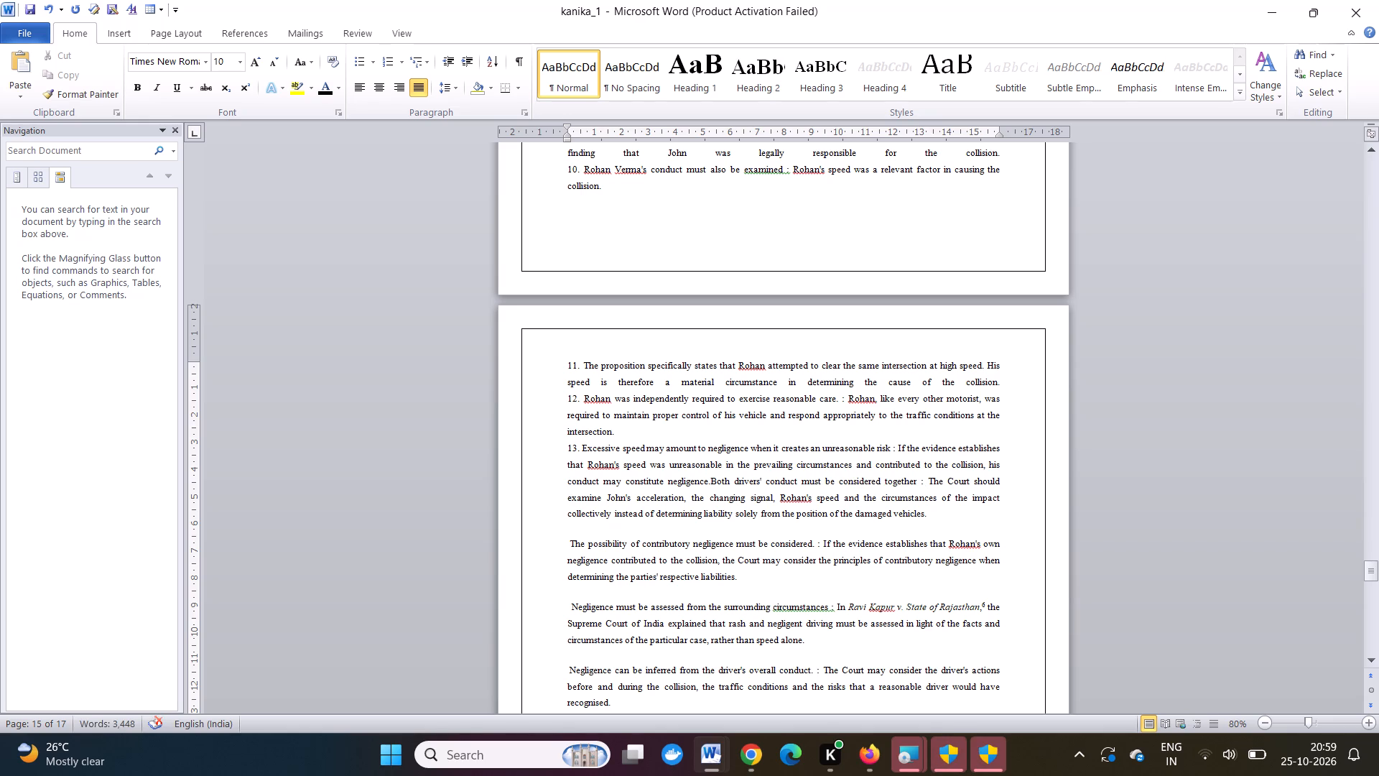
pyautogui.hotkey('shift', 'Return')
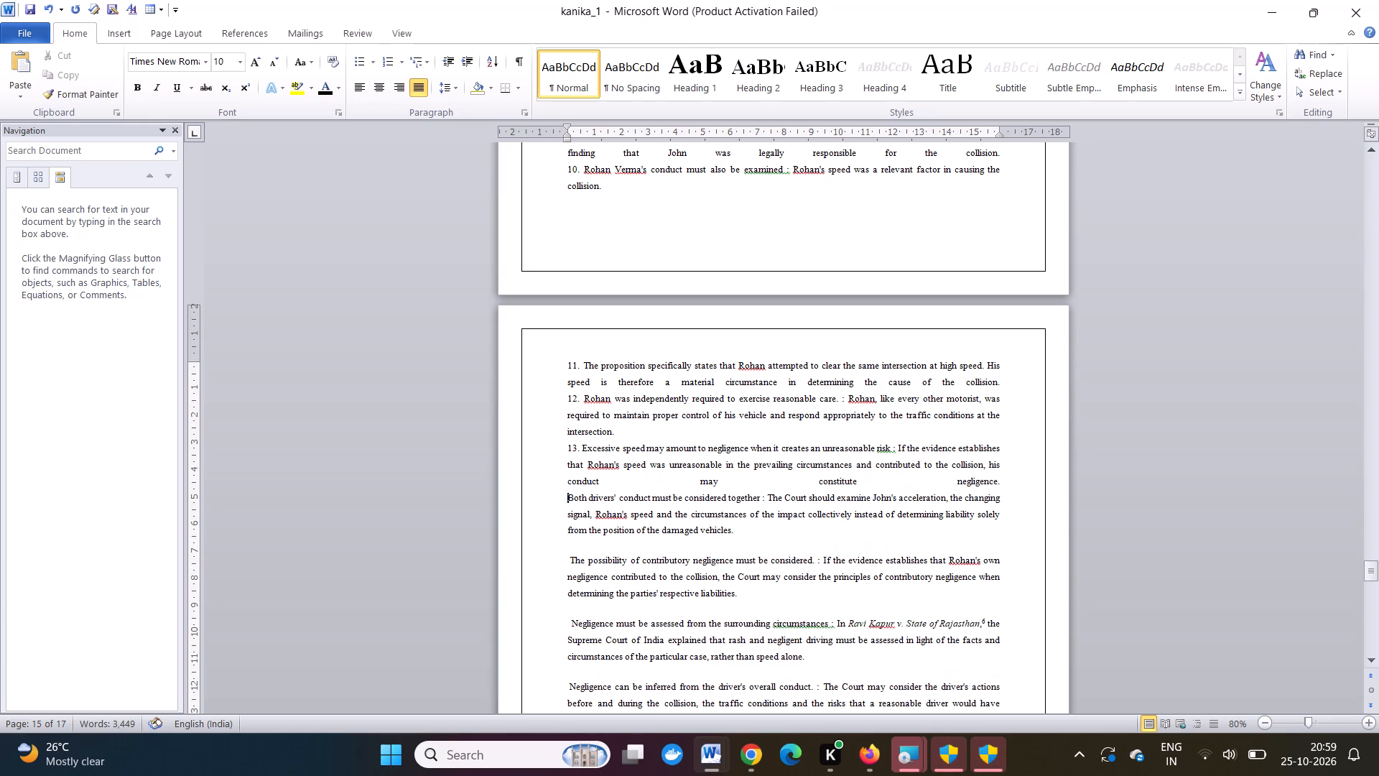
pyautogui.write('14')
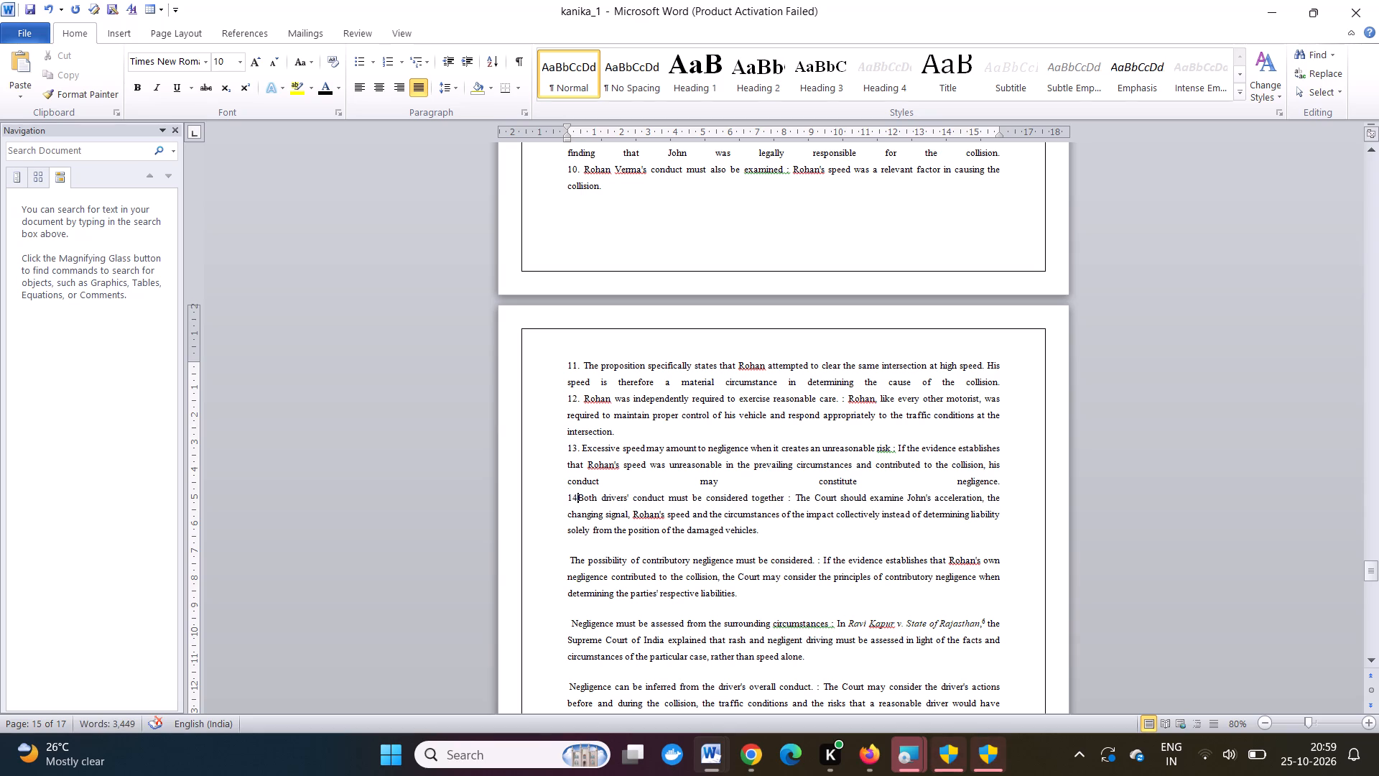
pyautogui.press('.')
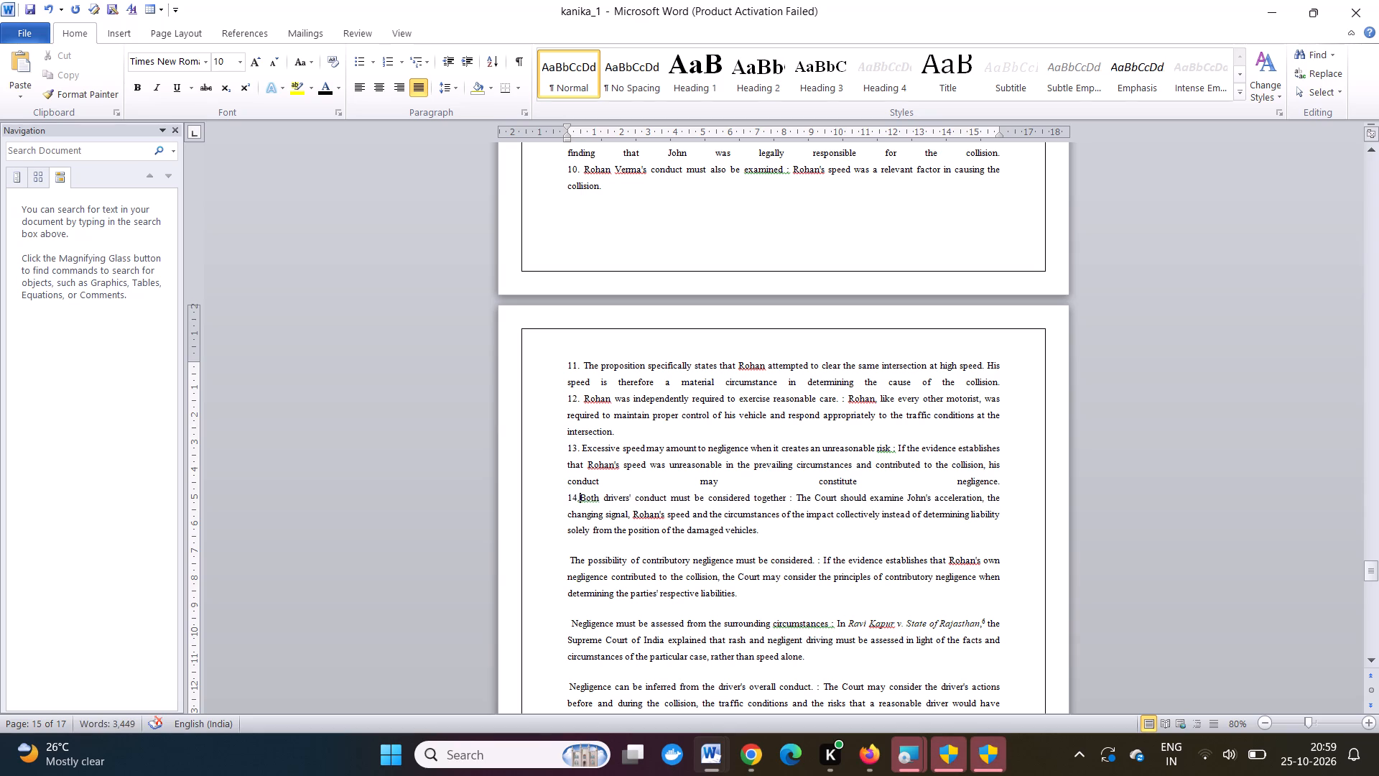
pyautogui.press('space')
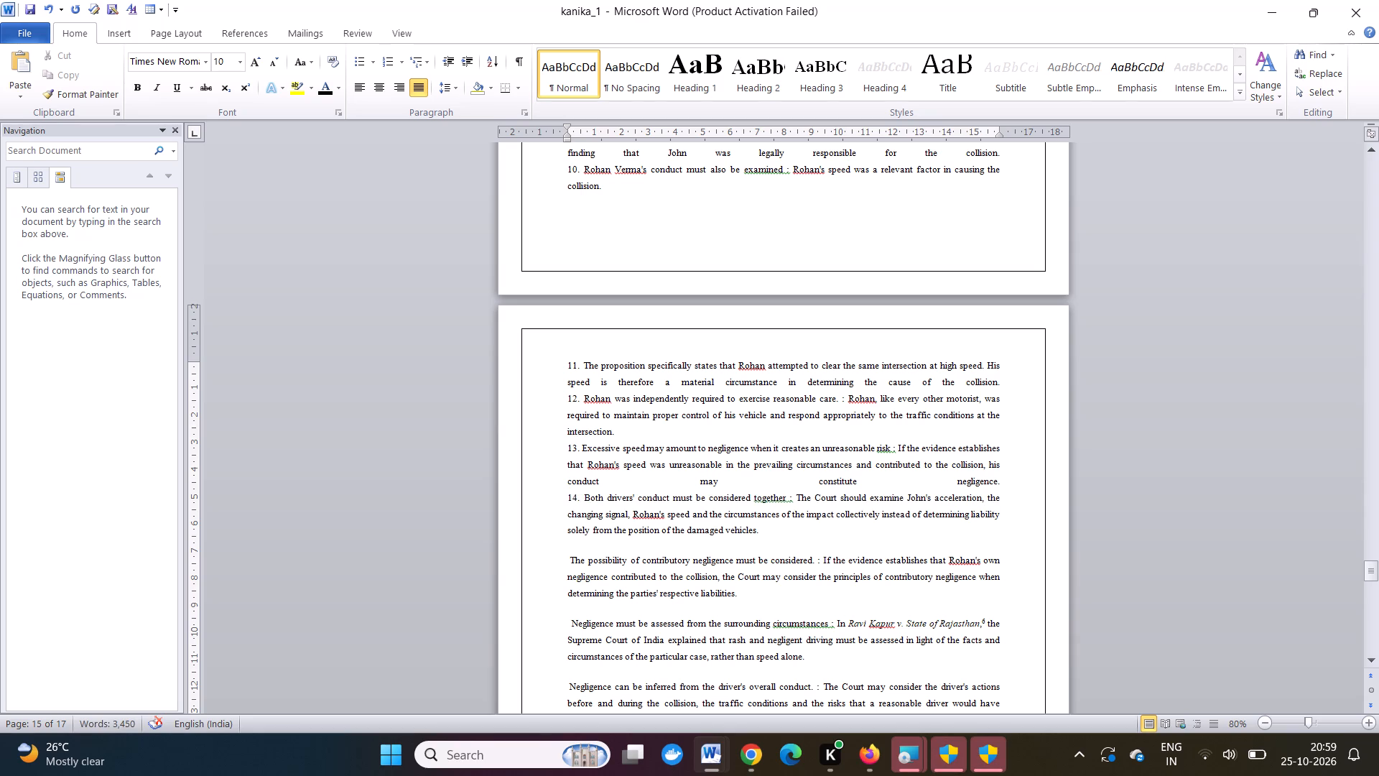
# Replace the paragraph gap before the submission on the possibility of contributory negligence with a line break and number it "15.".
pyautogui.click(569, 563)
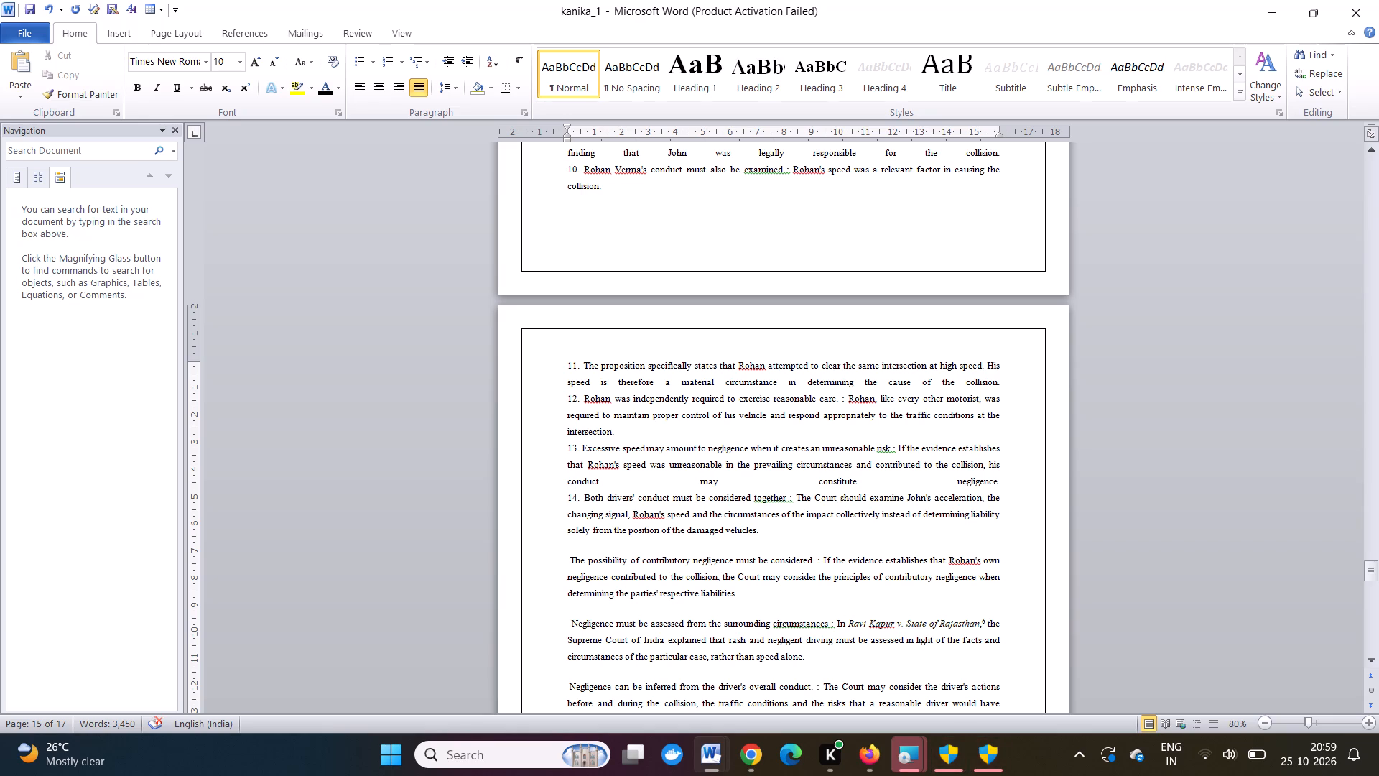
pyautogui.press('BackSpace')
pyautogui.press('BackSpace')
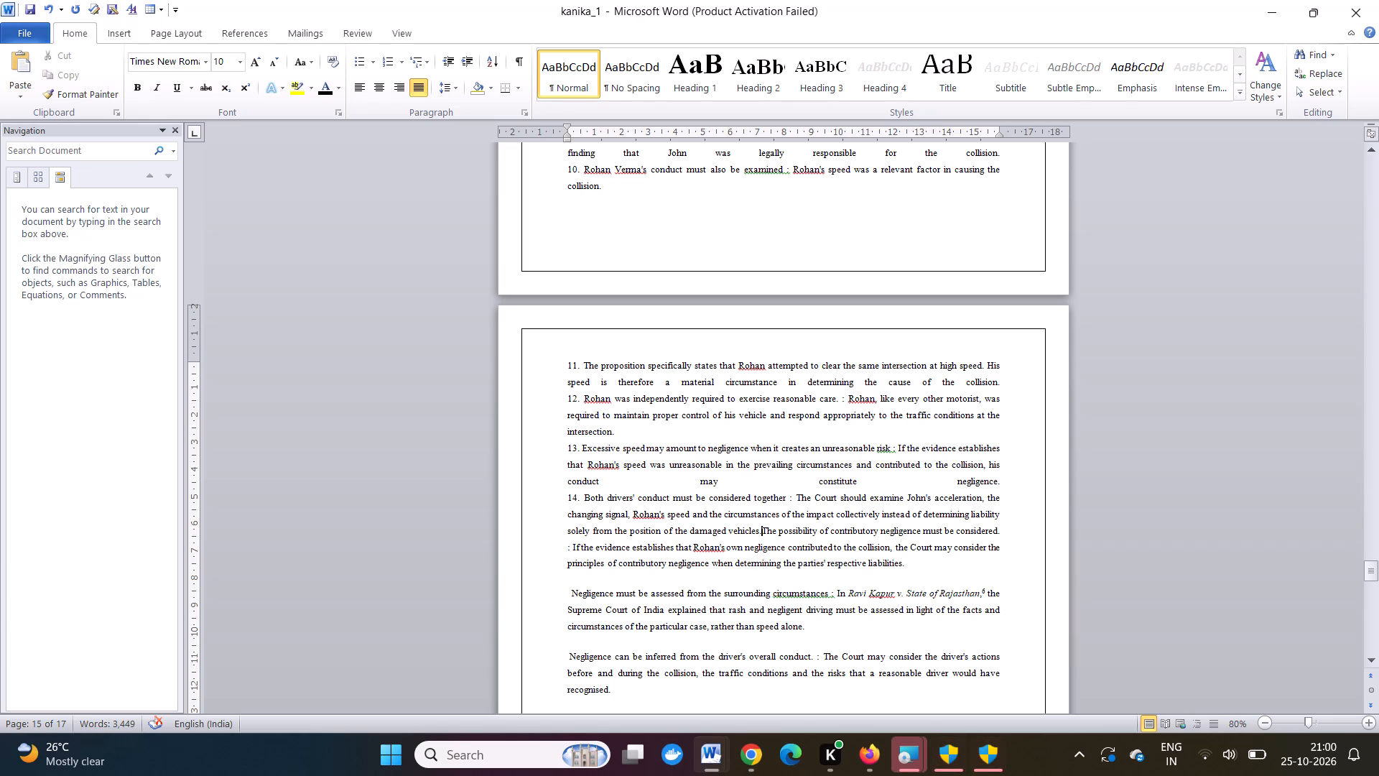
pyautogui.hotkey('shift', 'Return')
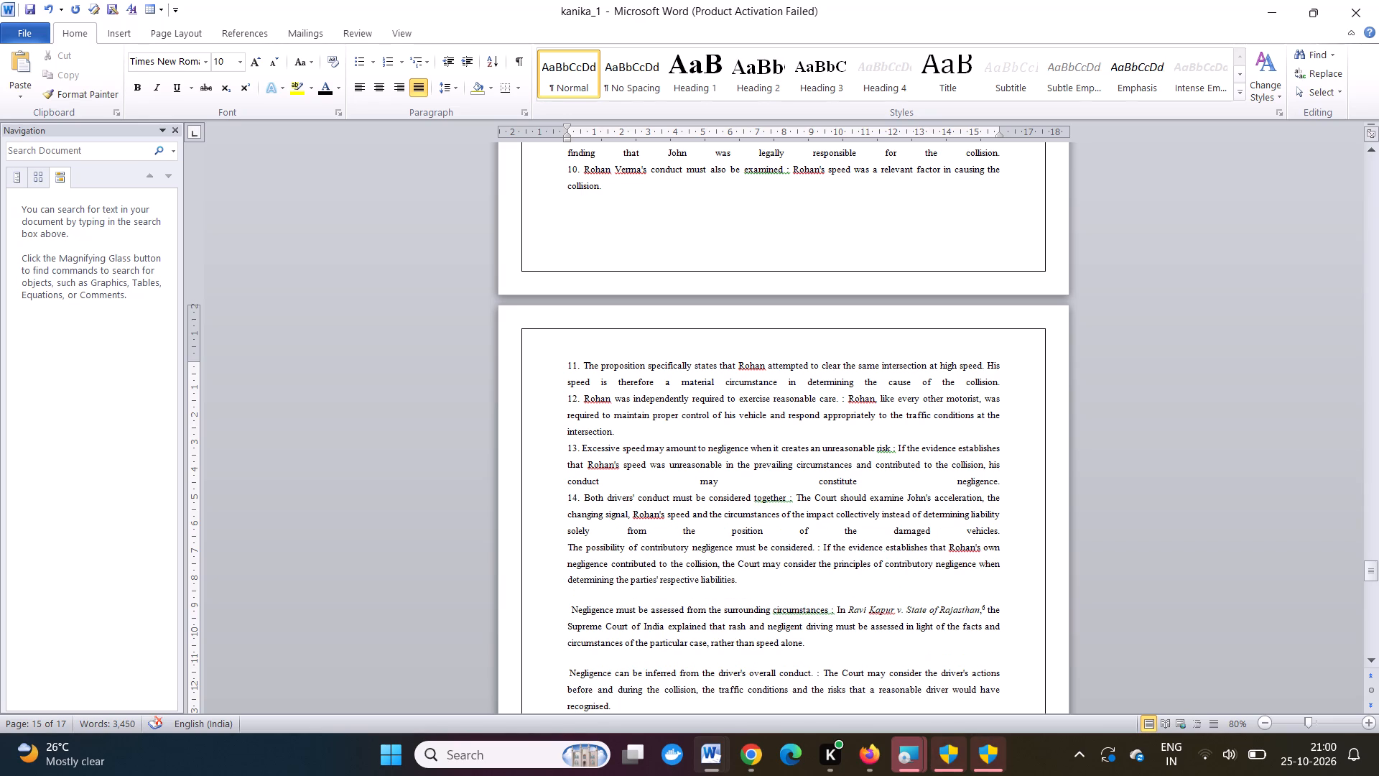
pyautogui.write('15')
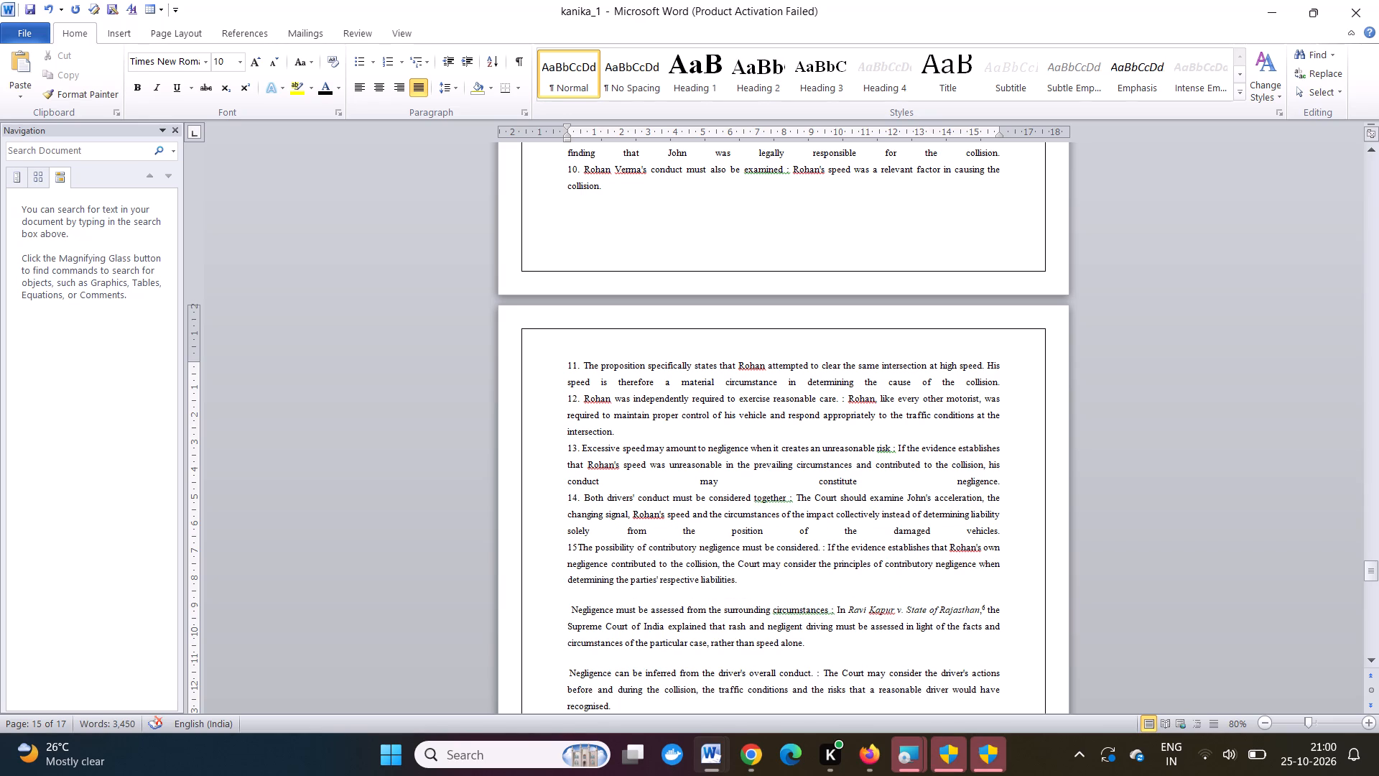
pyautogui.press('.')
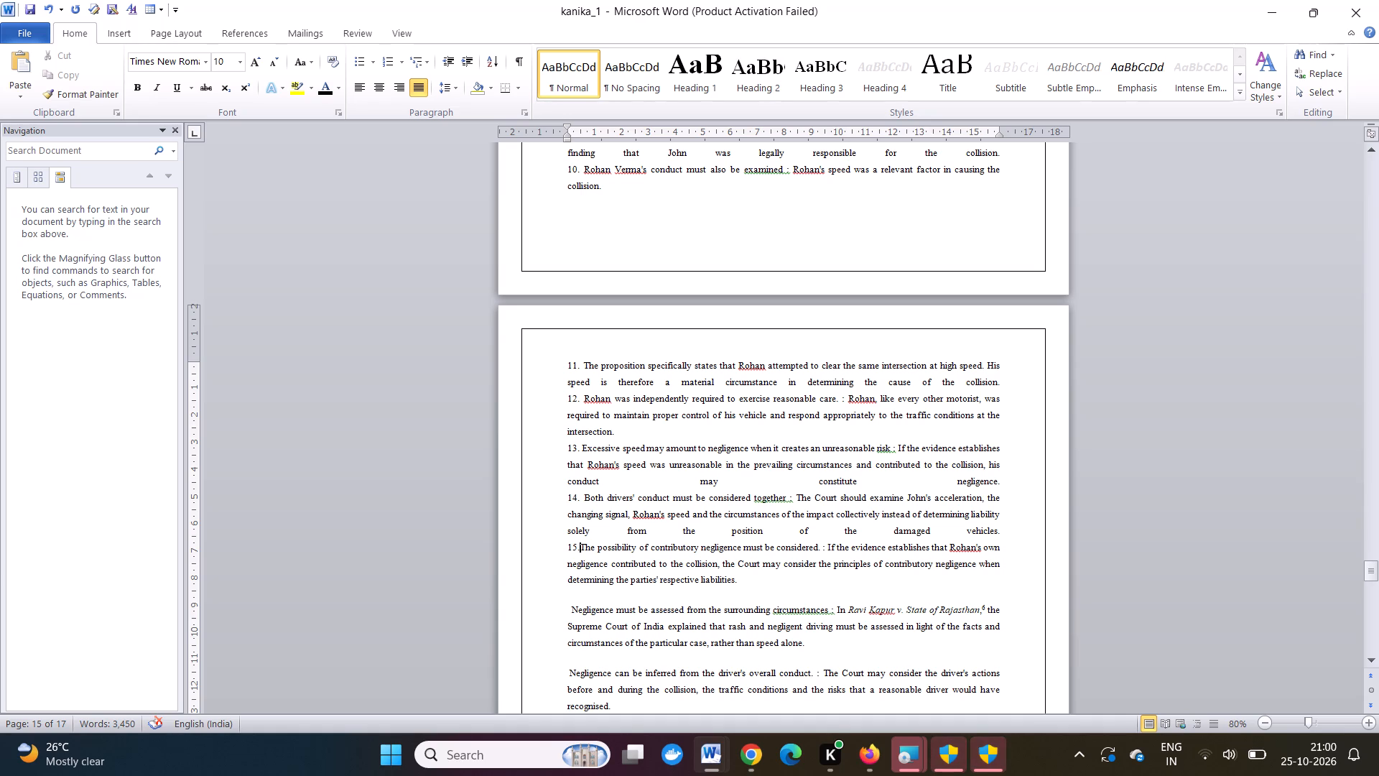
# Replace the paragraph gap before the submission that negligence must be assessed from the surrounding circumstances with a line break and number it "16.".
pyautogui.click(570, 609)
pyautogui.press('BackSpace')
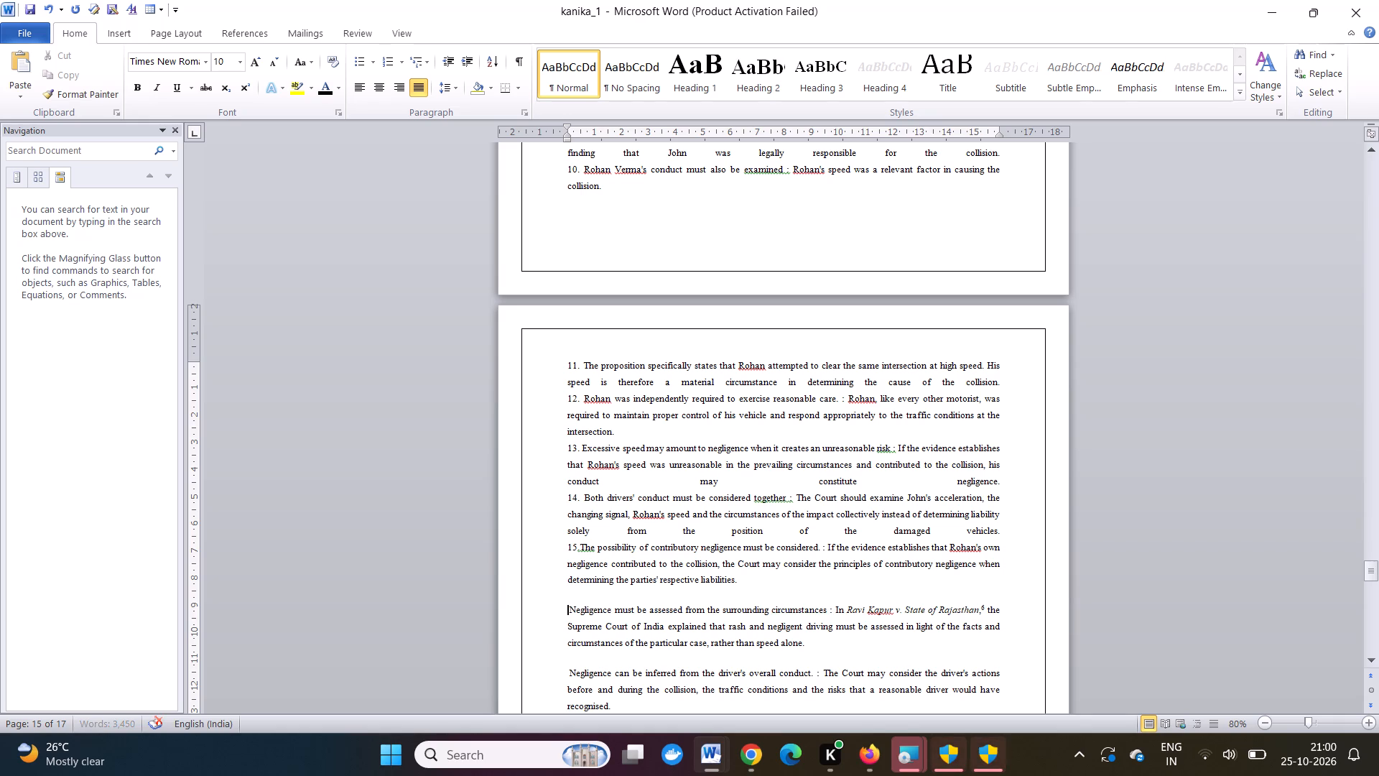
pyautogui.press('BackSpace')
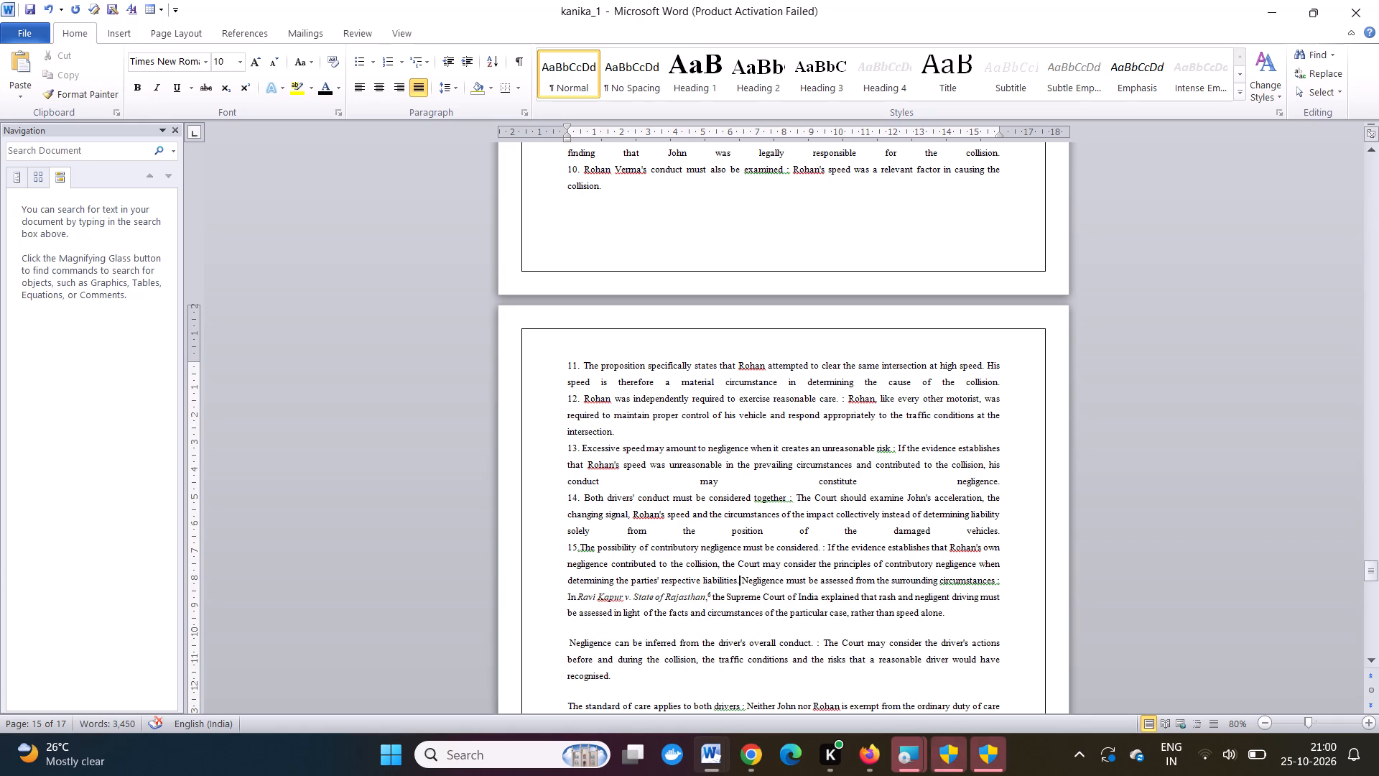
pyautogui.click(740, 580)
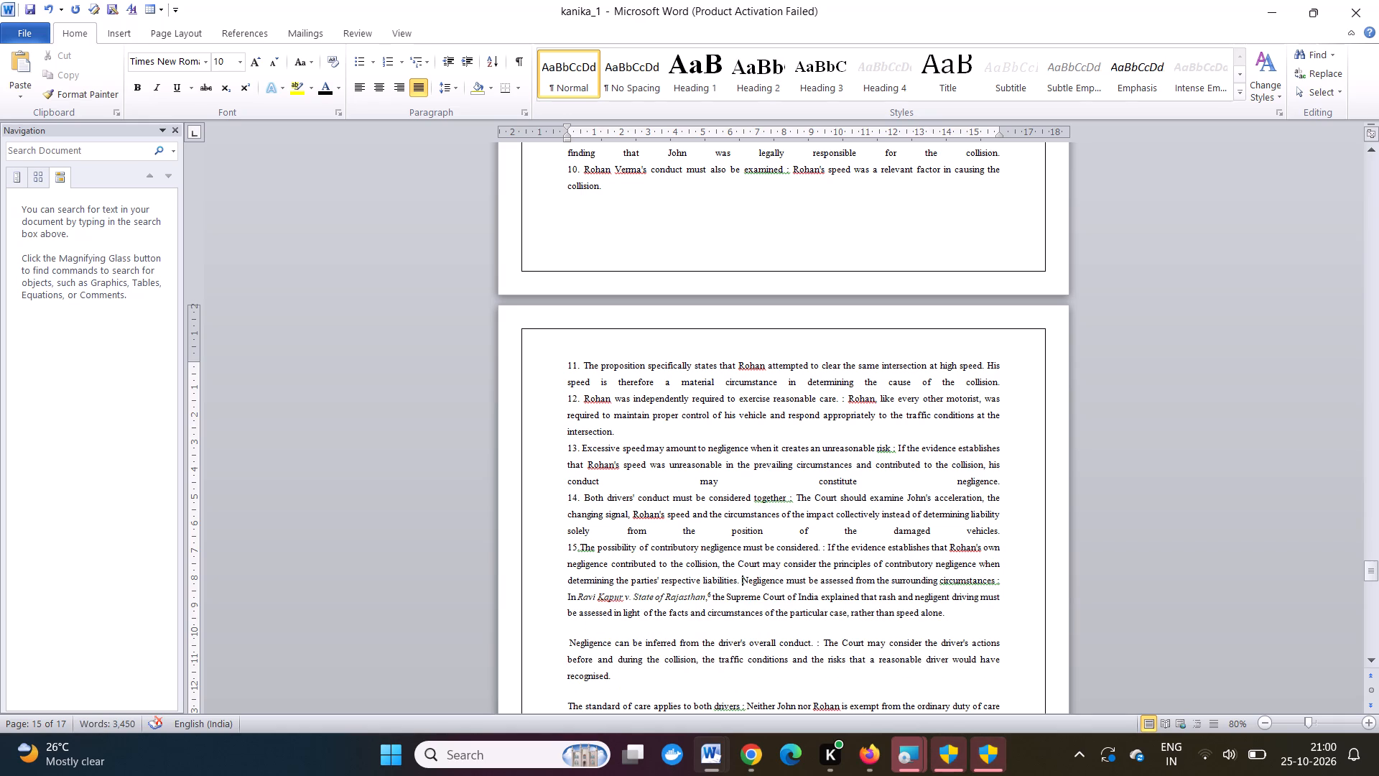
pyautogui.press('BackSpace')
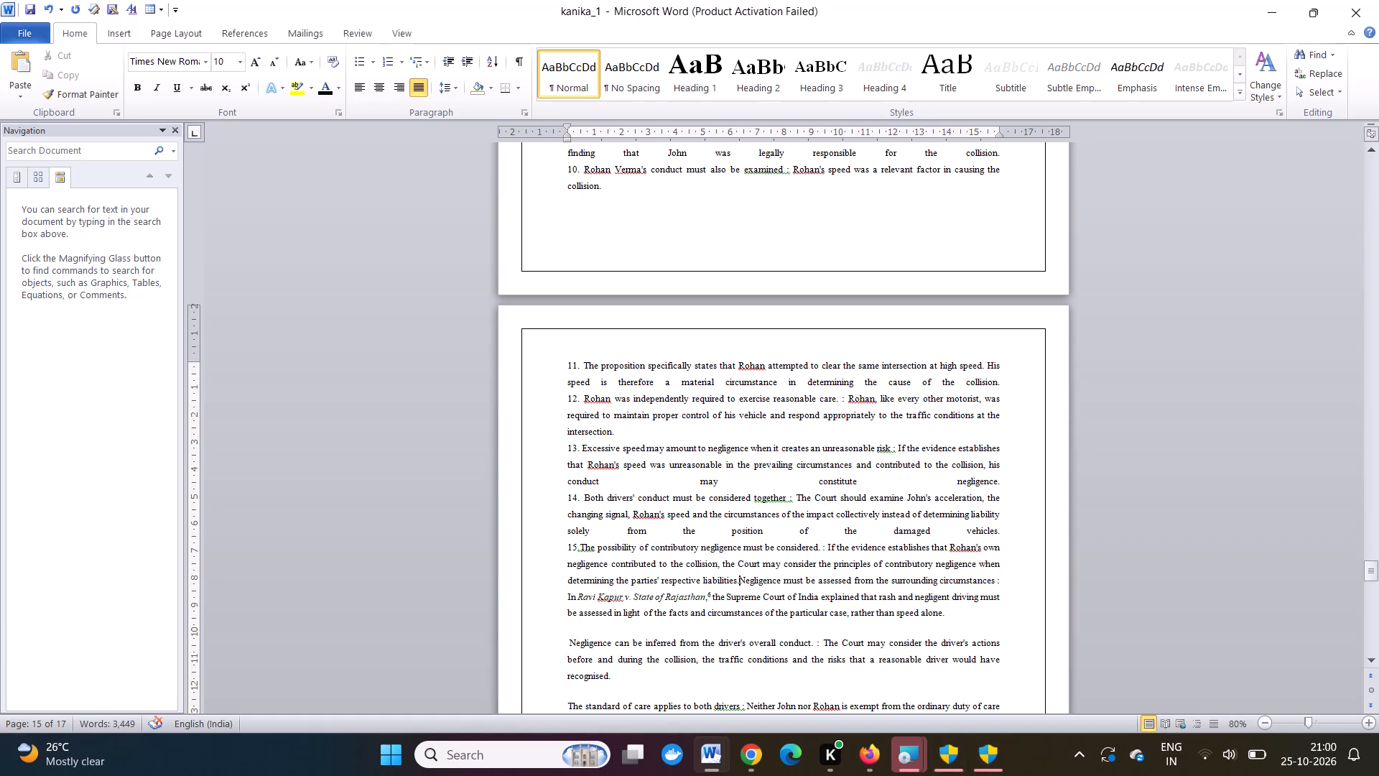
pyautogui.hotkey('shift', 'Return')
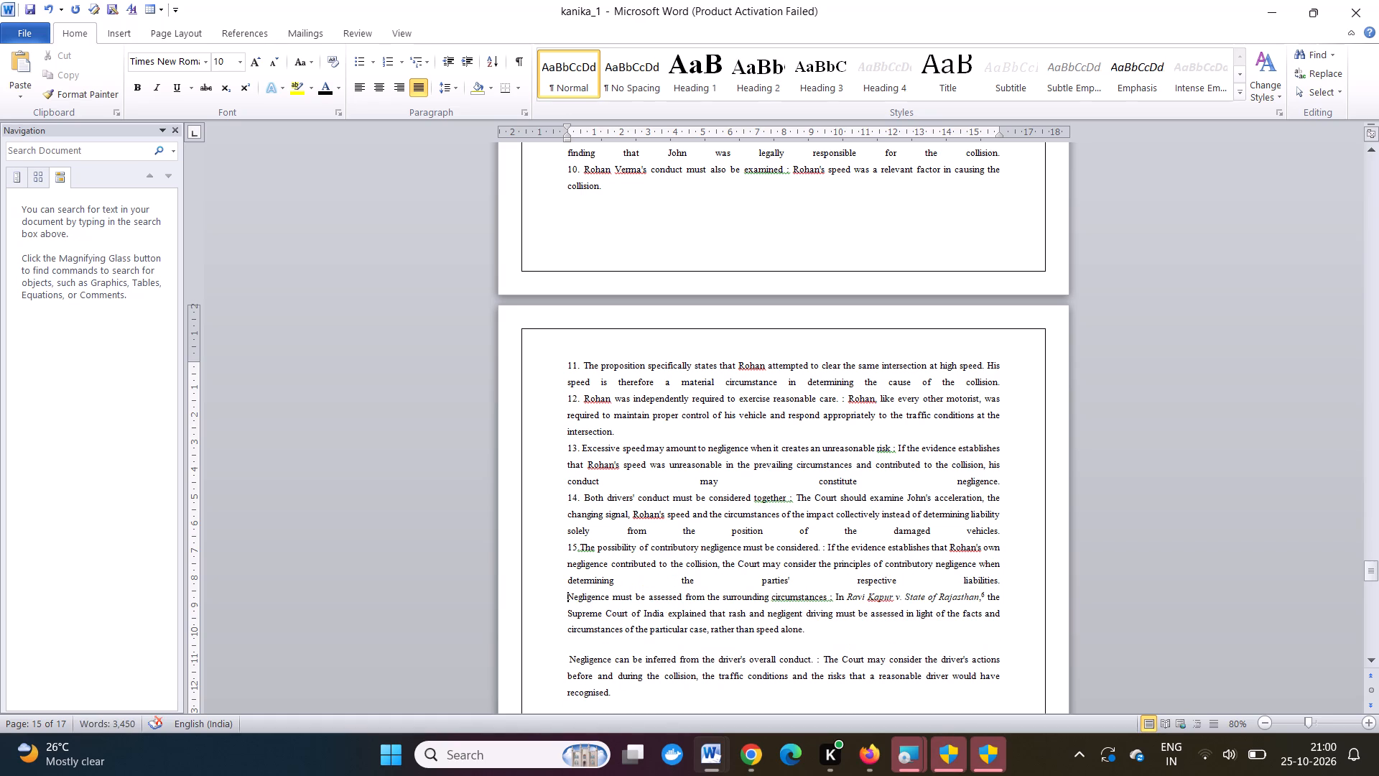
pyautogui.write('16')
pyautogui.write('.')
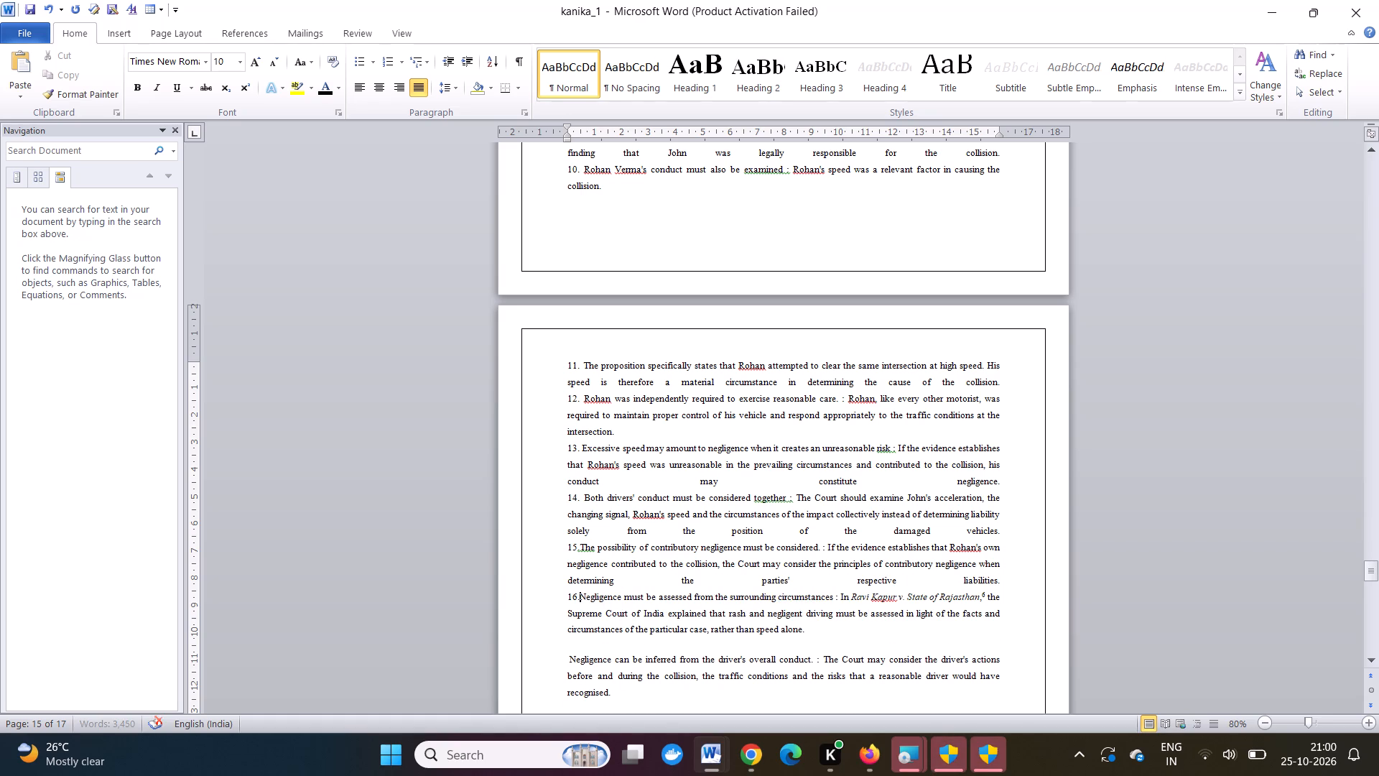
pyautogui.press('space')
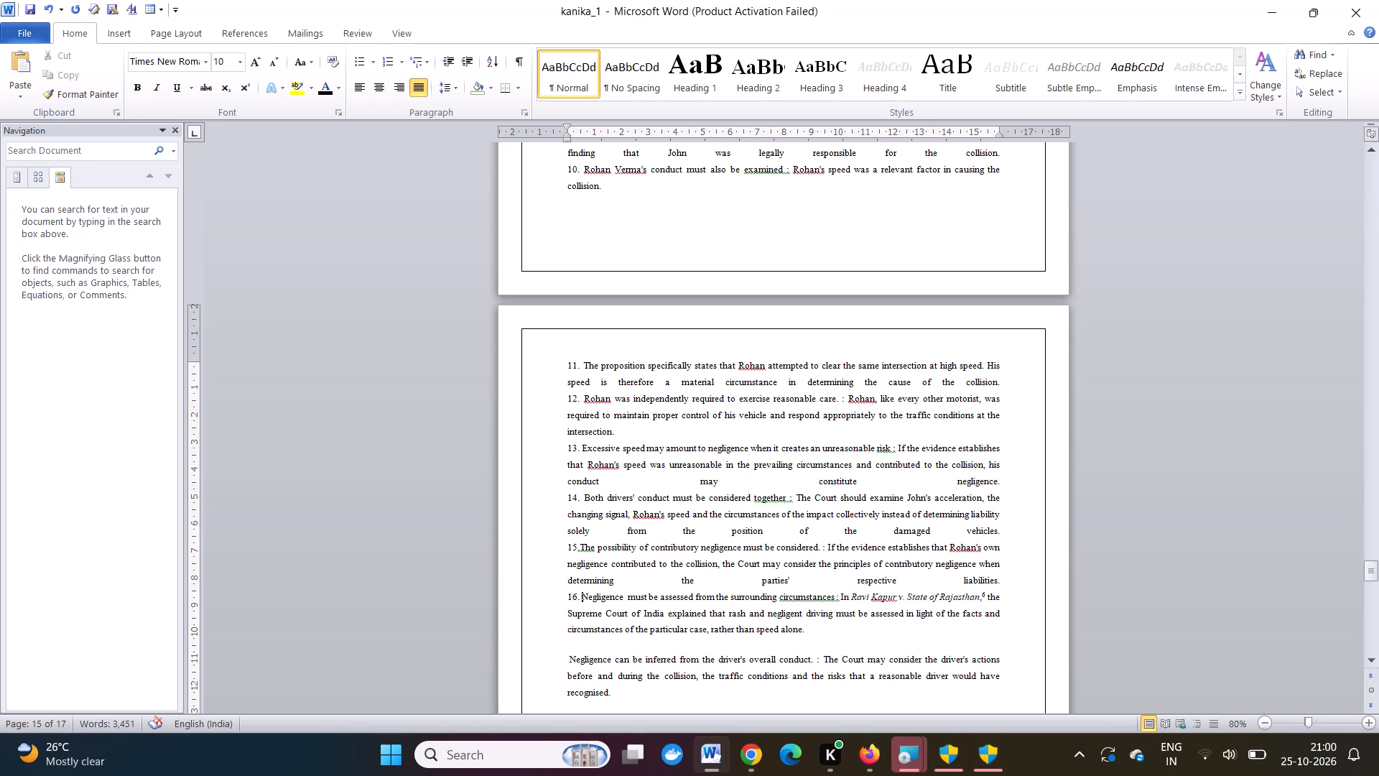
# Replace the paragraph gap before the submission that negligence can be inferred from overall conduct with a line break and number it "17.".
pyautogui.click(568, 659)
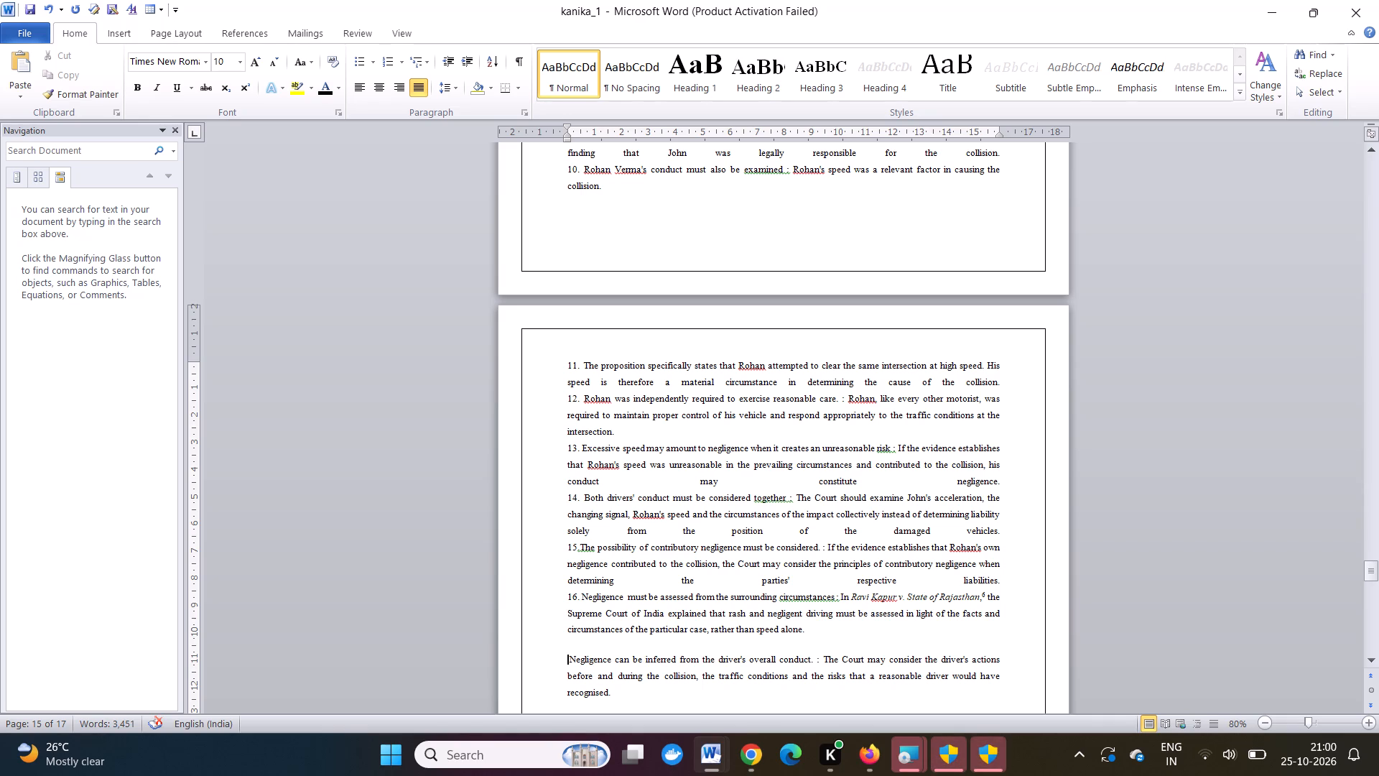
pyautogui.press('BackSpace')
pyautogui.press('BackSpace')
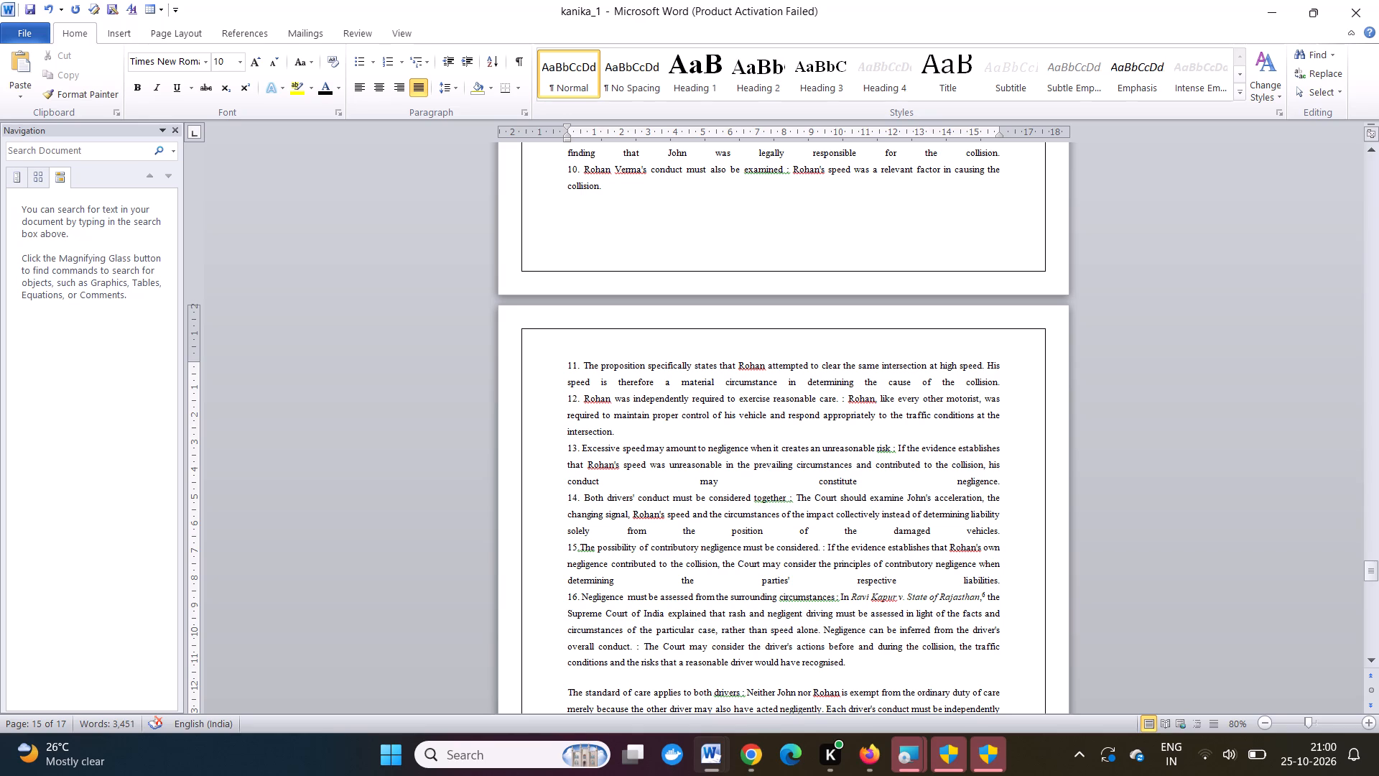
pyautogui.hotkey('shift', 'Return')
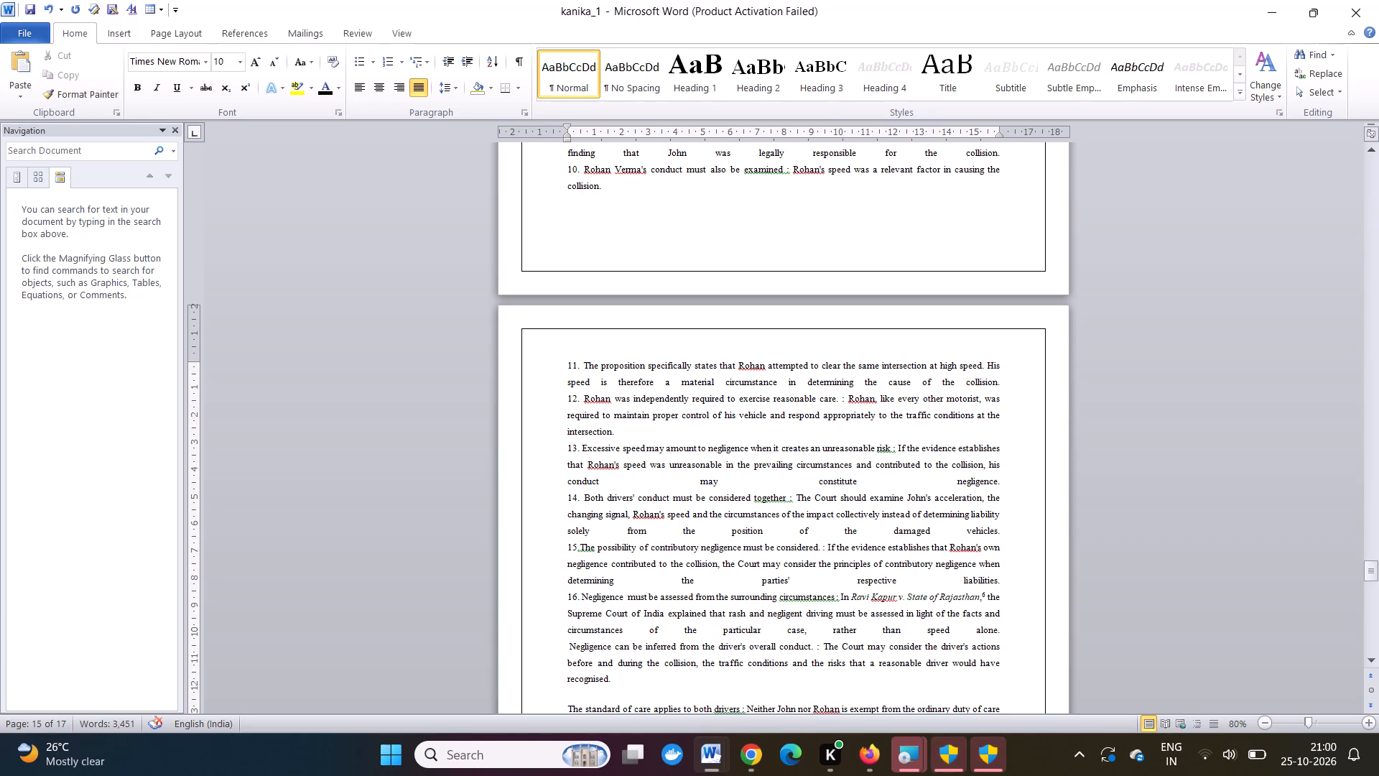
pyautogui.write('17')
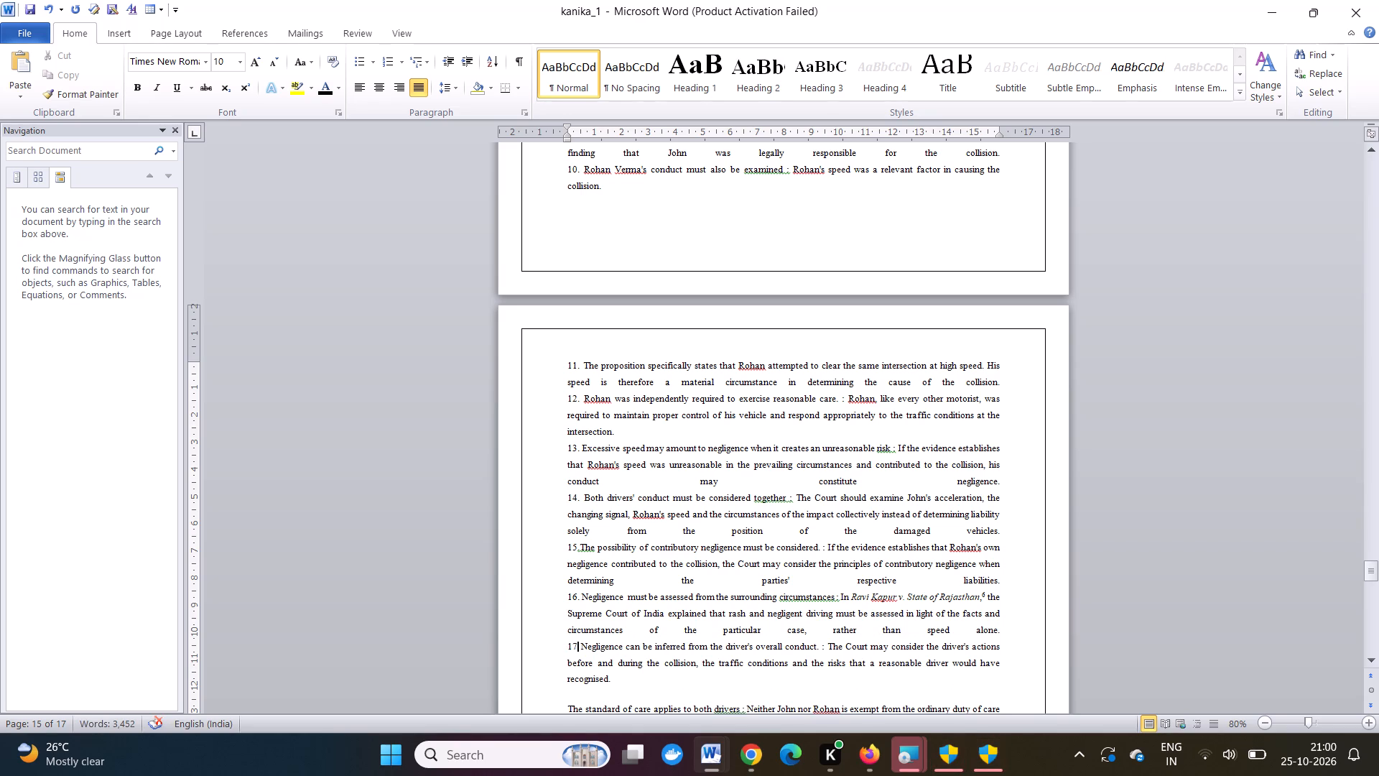
pyautogui.press('.')
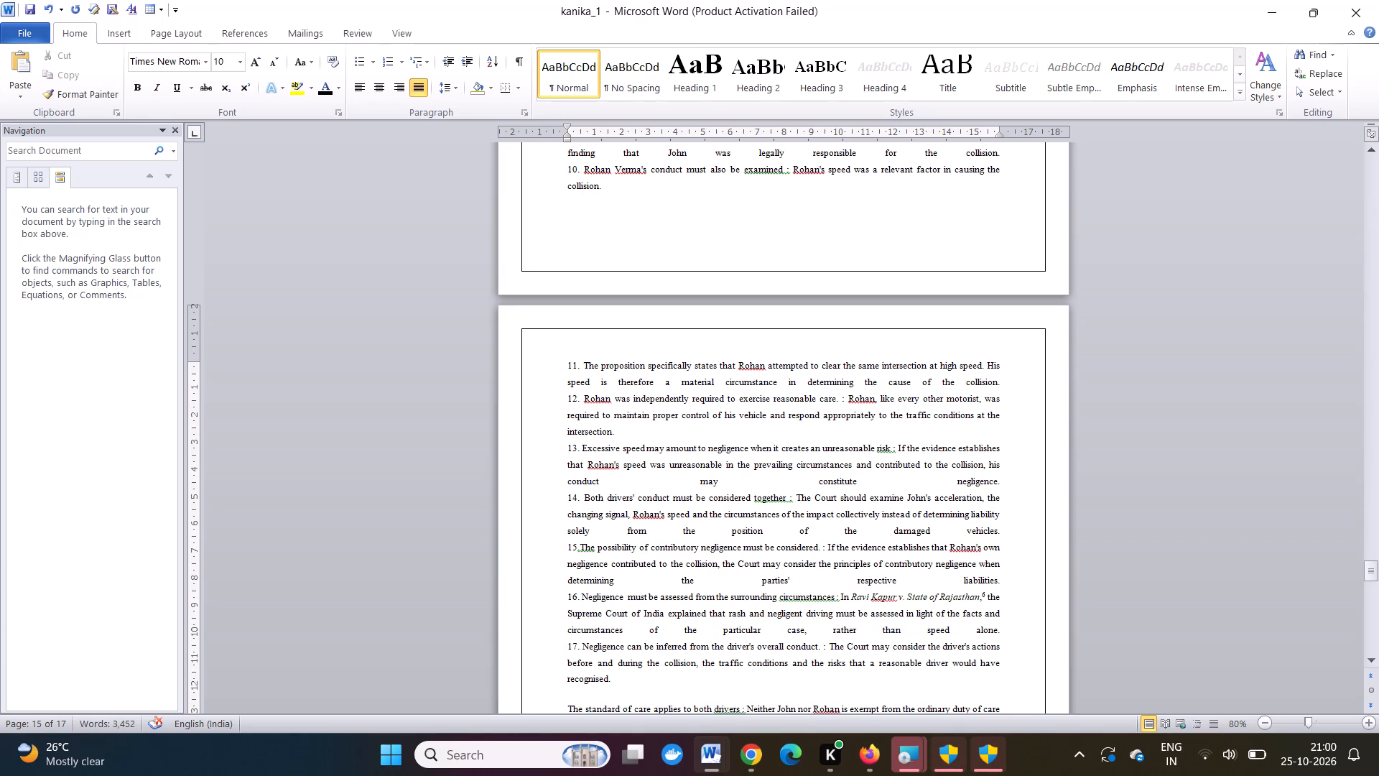
# Replace the paragraph gap before the submission that the standard of care applies to both drivers with a line break and number it "18.".
pyautogui.scroll(-2, 682, 556)
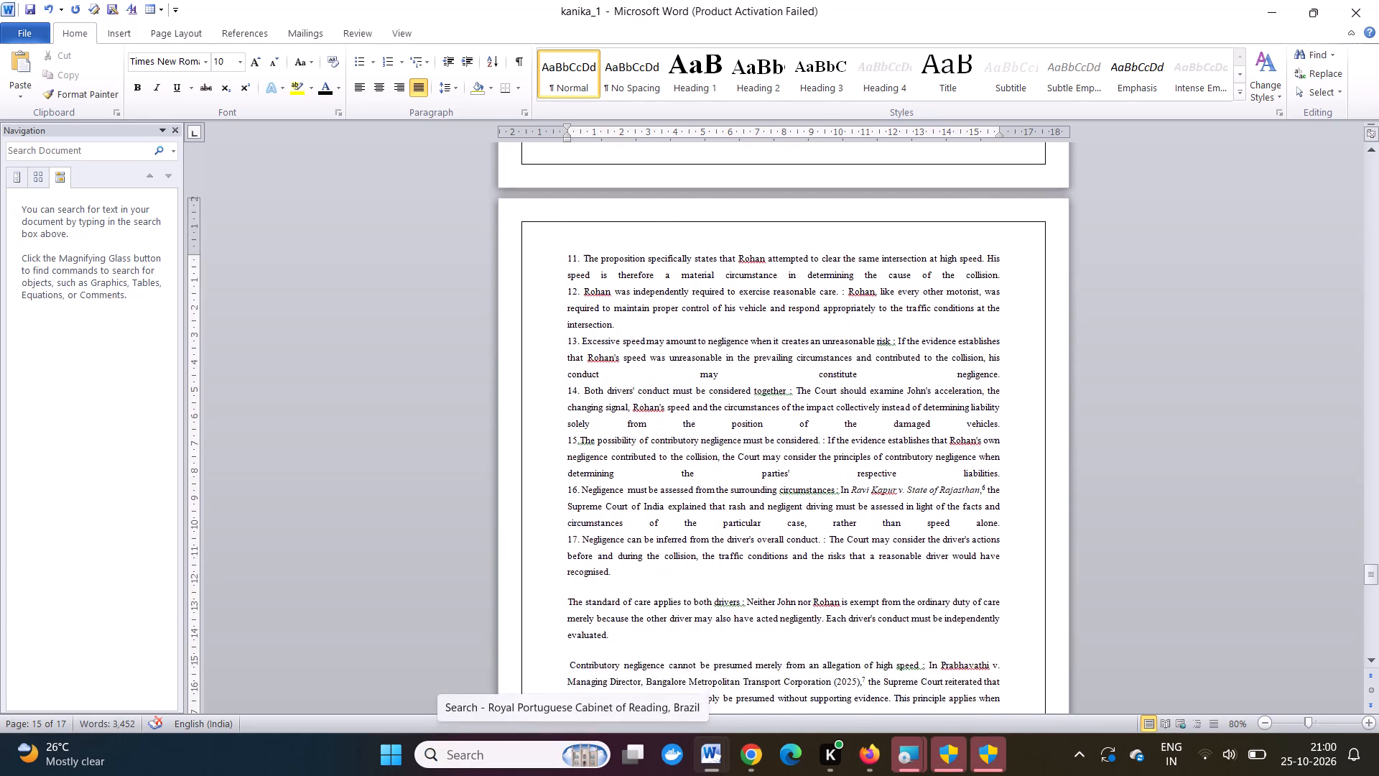
pyautogui.scroll(-2, 682, 556)
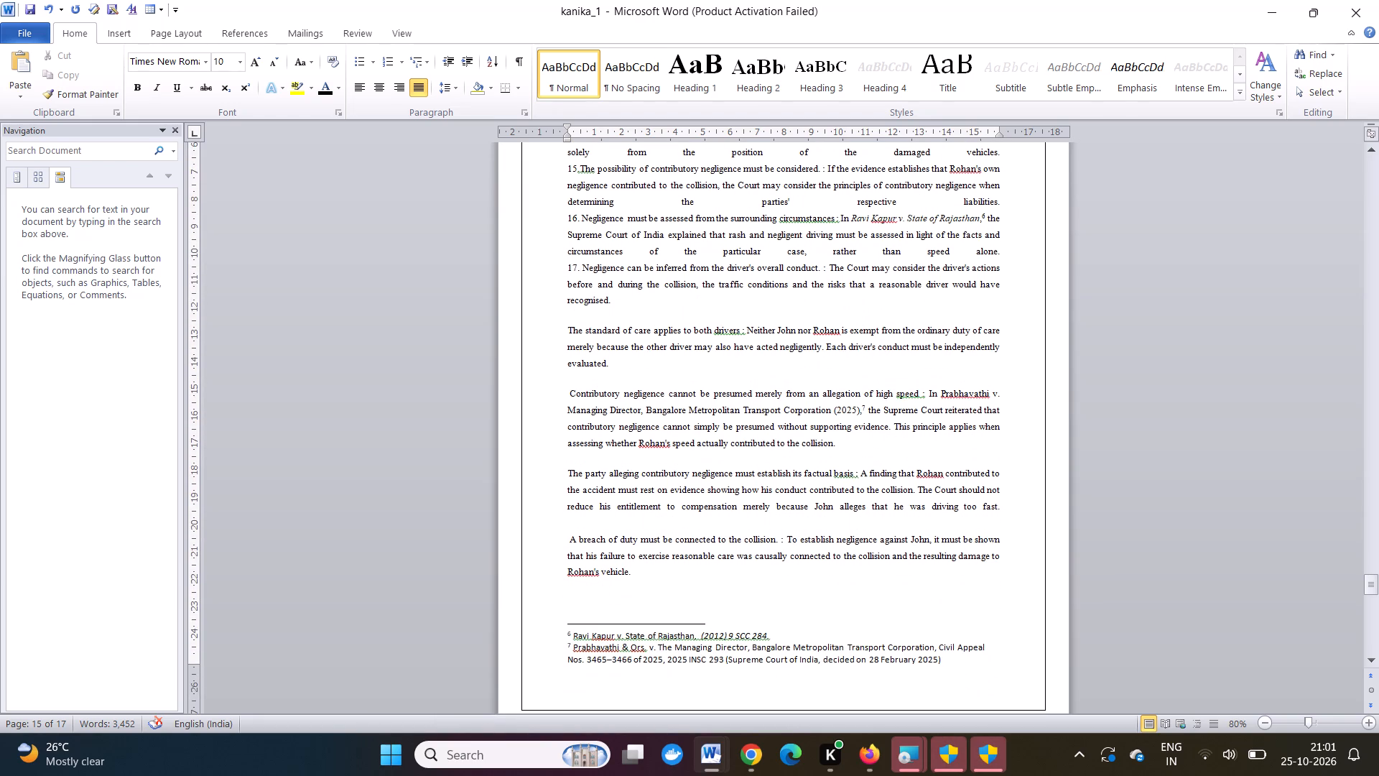
pyautogui.click(566, 330)
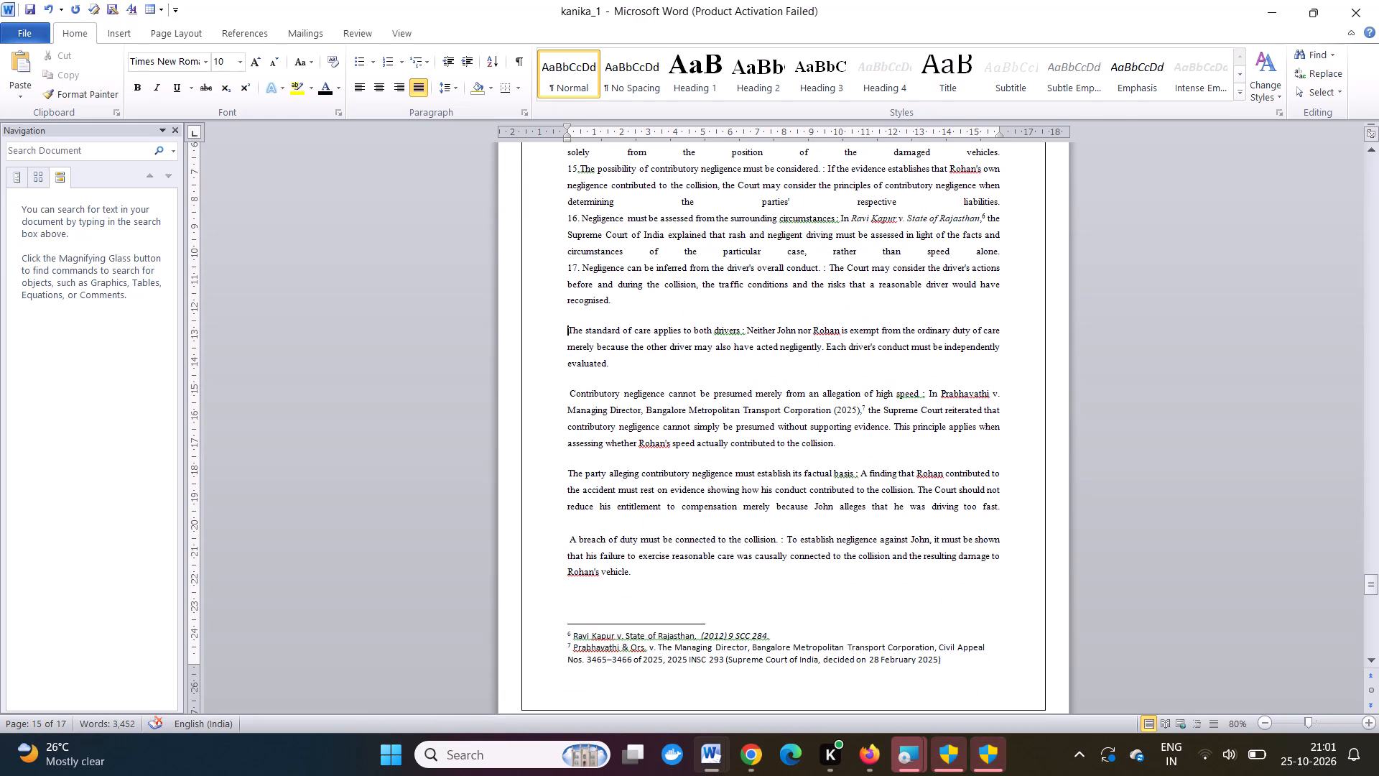
pyautogui.press('BackSpace')
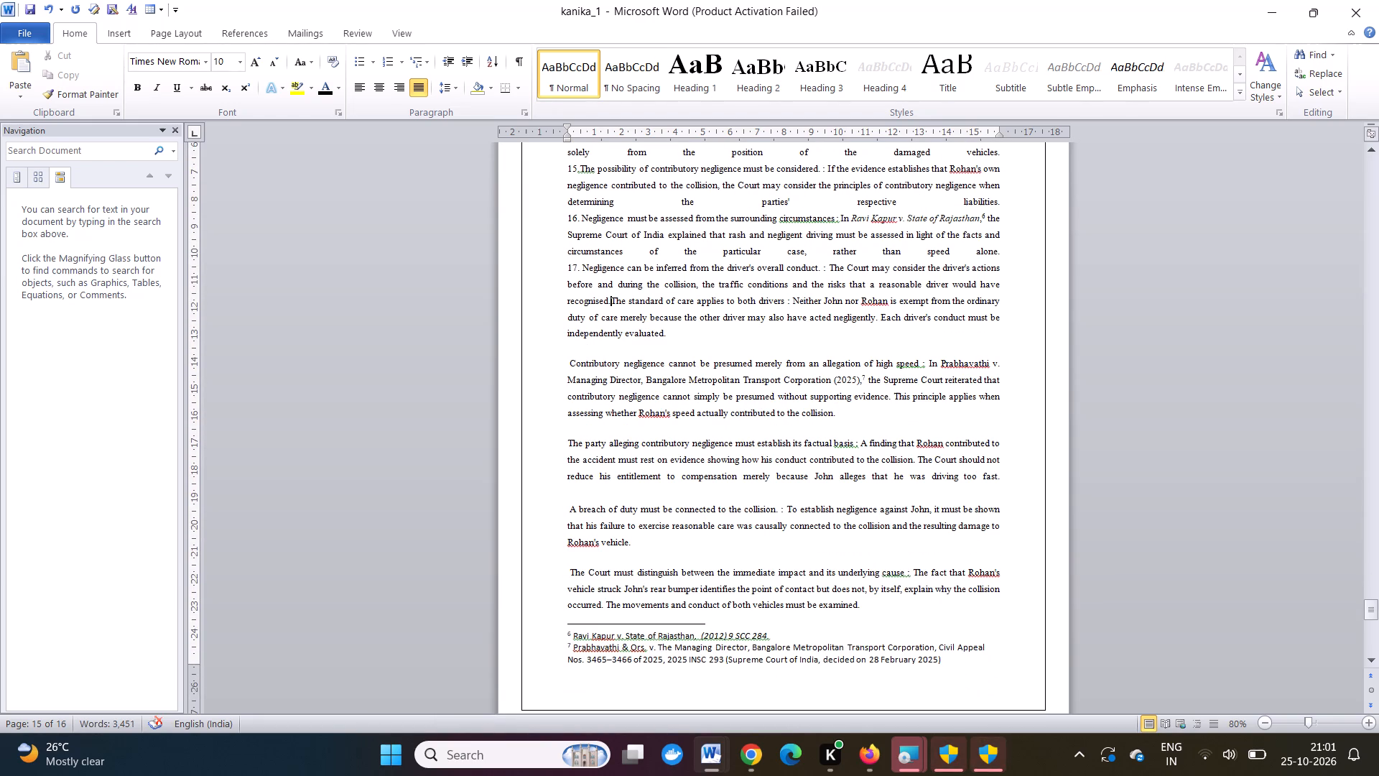
pyautogui.hotkey('shift', 'Return')
pyautogui.write('18')
pyautogui.press('.')
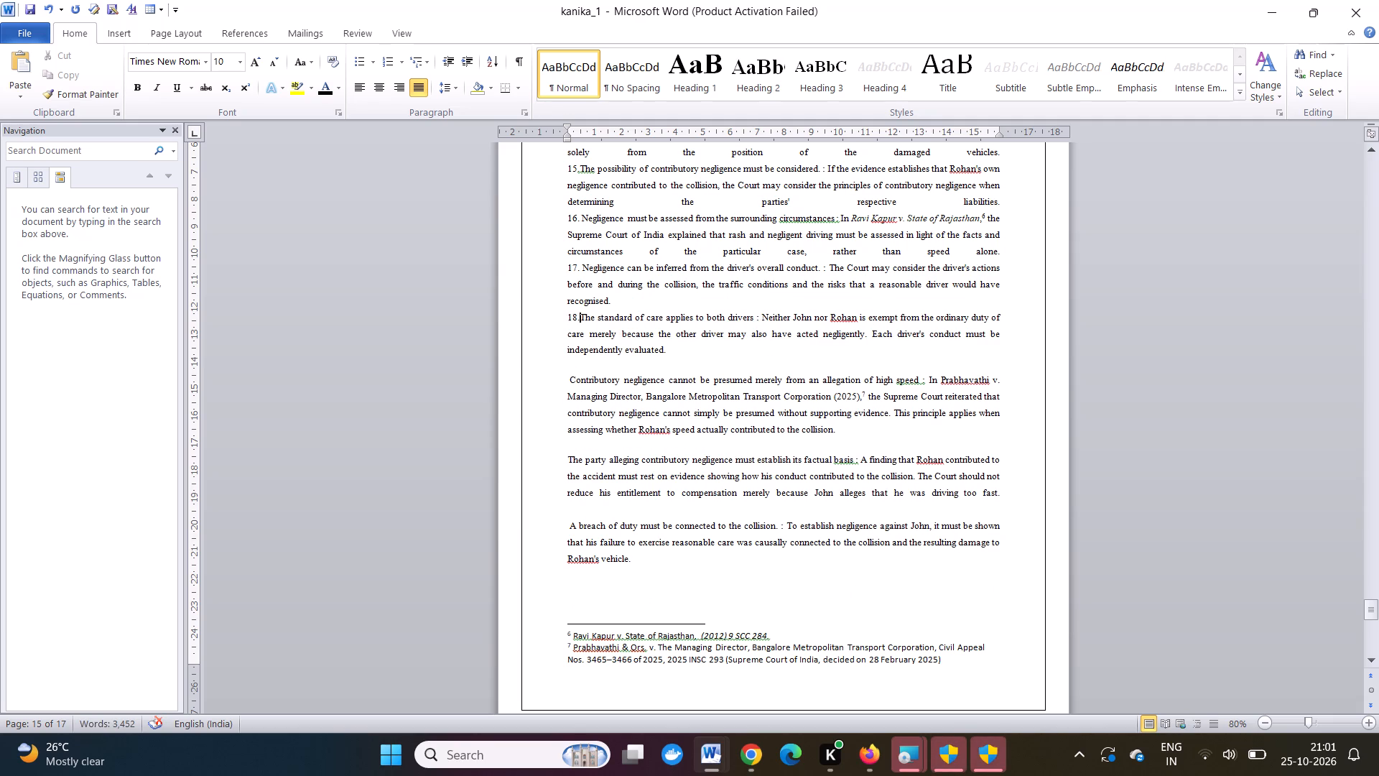
# Replace the paragraph gap before the submission that contributory negligence cannot be presumed with a line break and number it "19.".
pyautogui.click(568, 379)
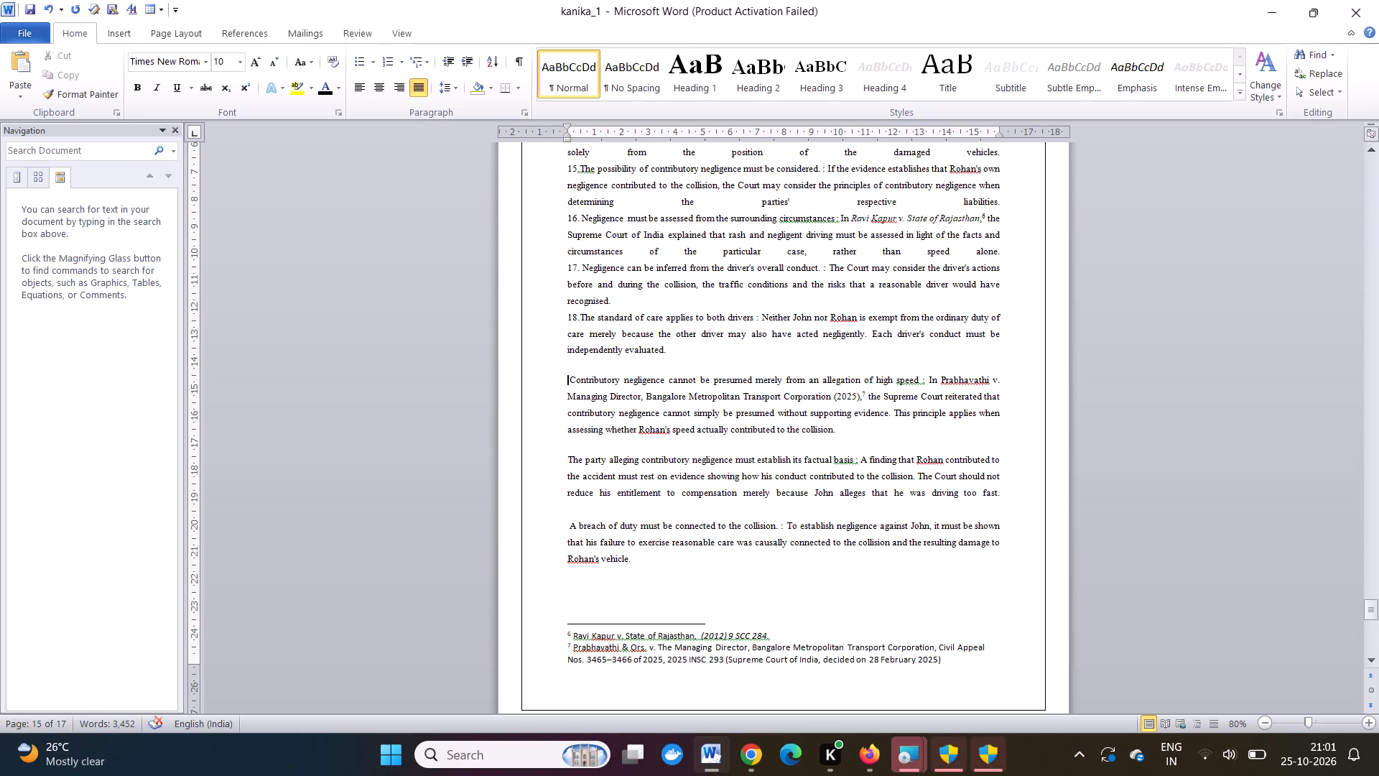
pyautogui.press('BackSpace')
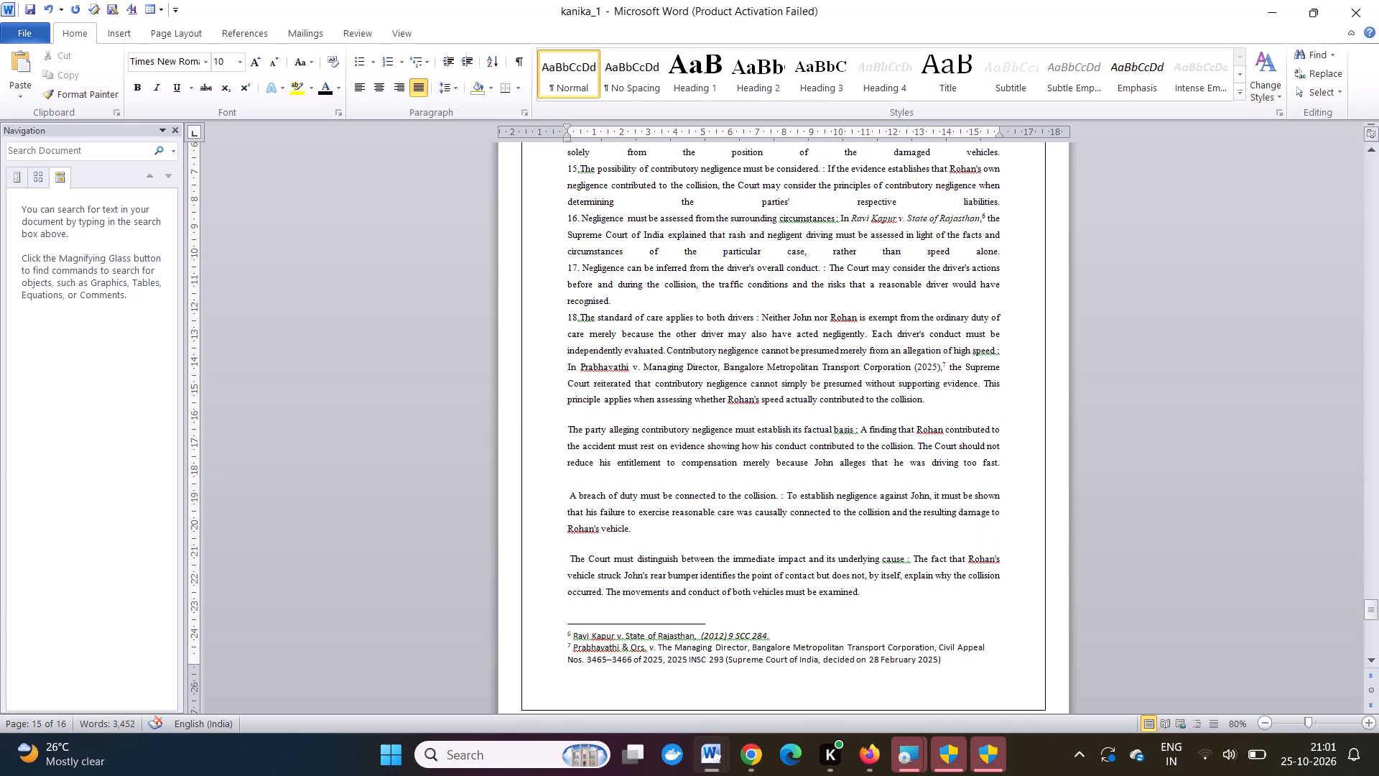
pyautogui.hotkey('shift', 'Return')
pyautogui.write('19')
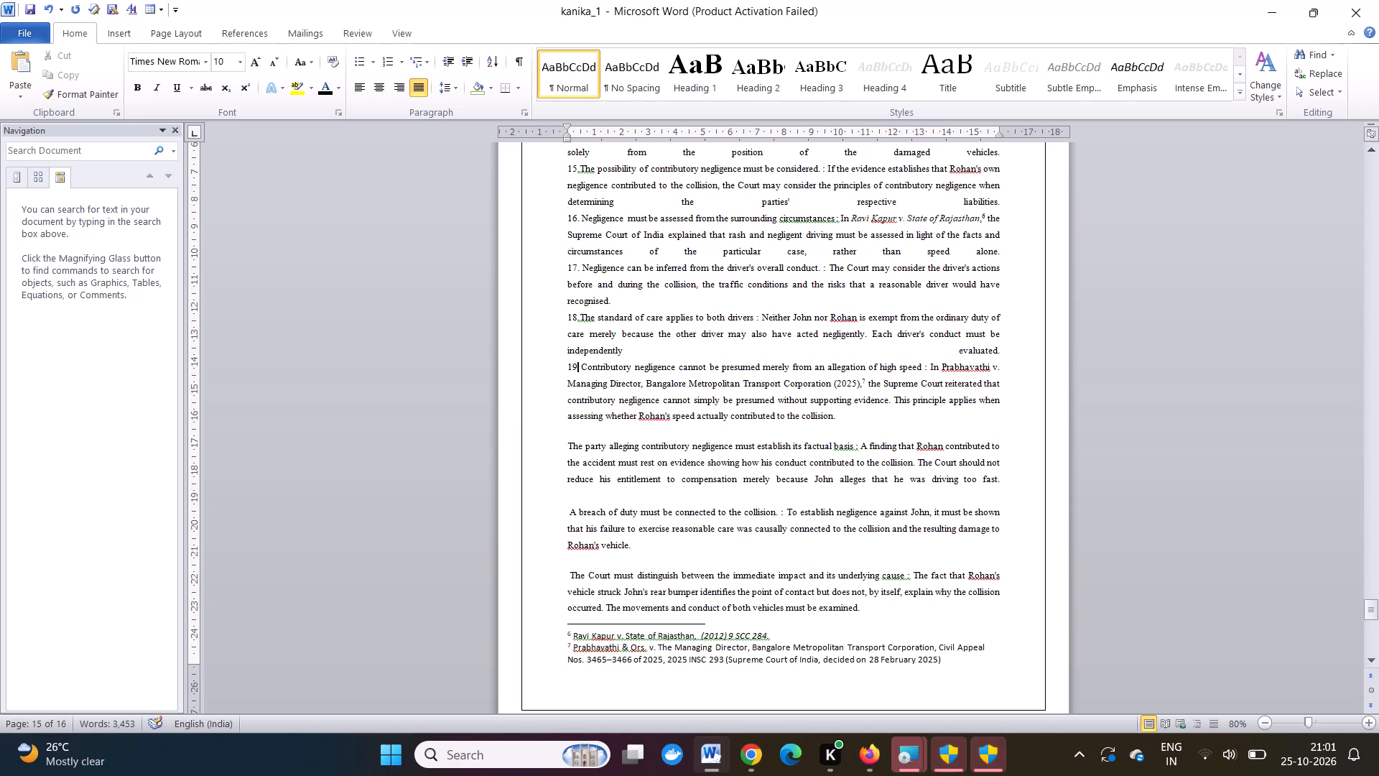
pyautogui.press('.')
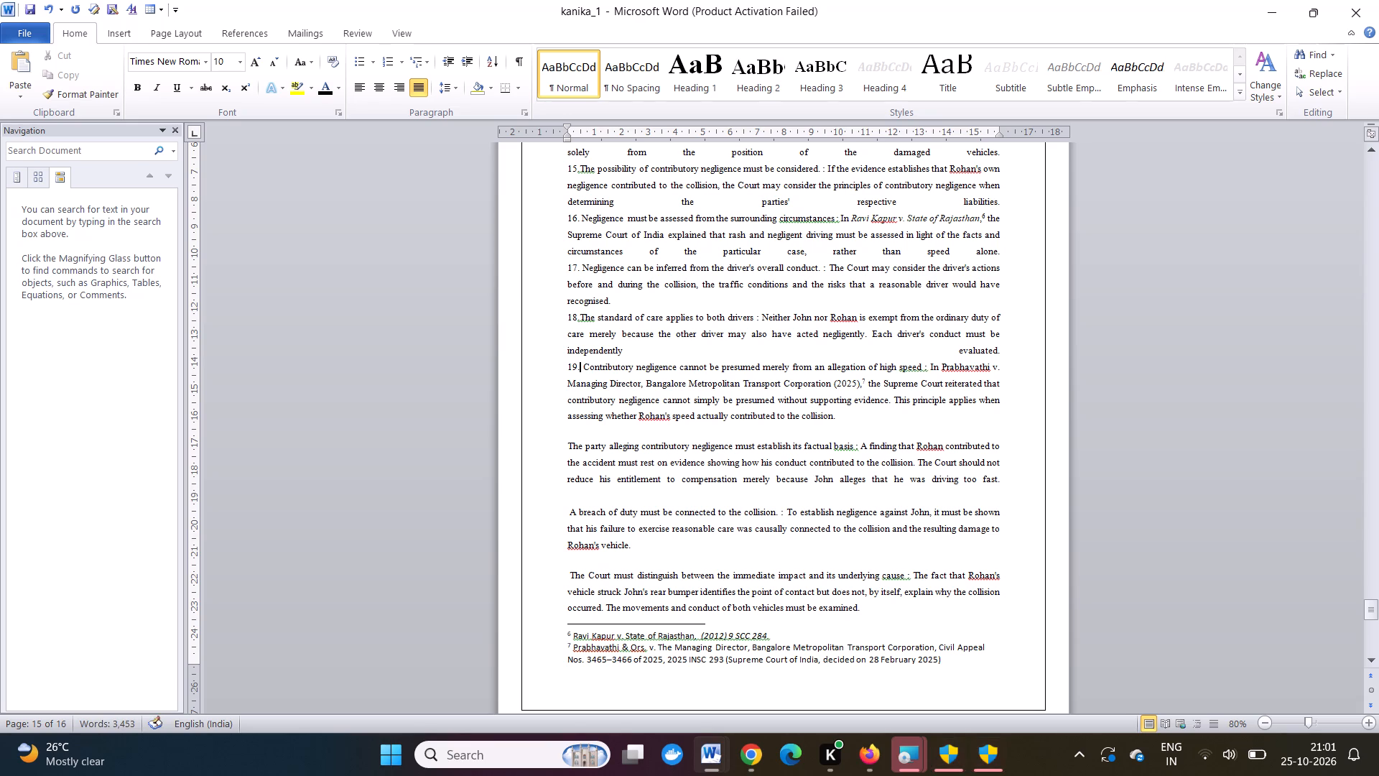
# Replace the paragraph gap before the submission on the party alleging contributory negligence with a line break and number it "20." followed by a space.
pyautogui.click(565, 445)
pyautogui.press('BackSpace')
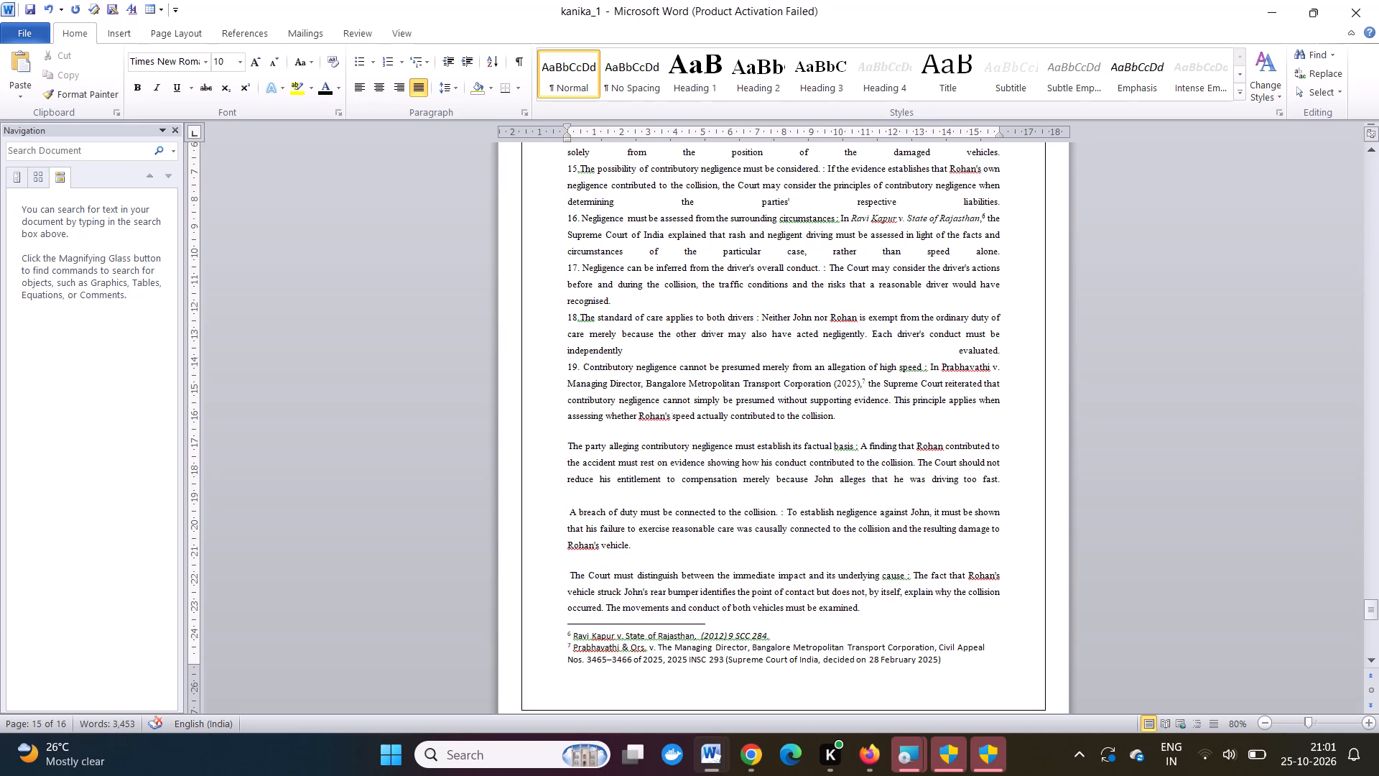
pyautogui.press('BackSpace')
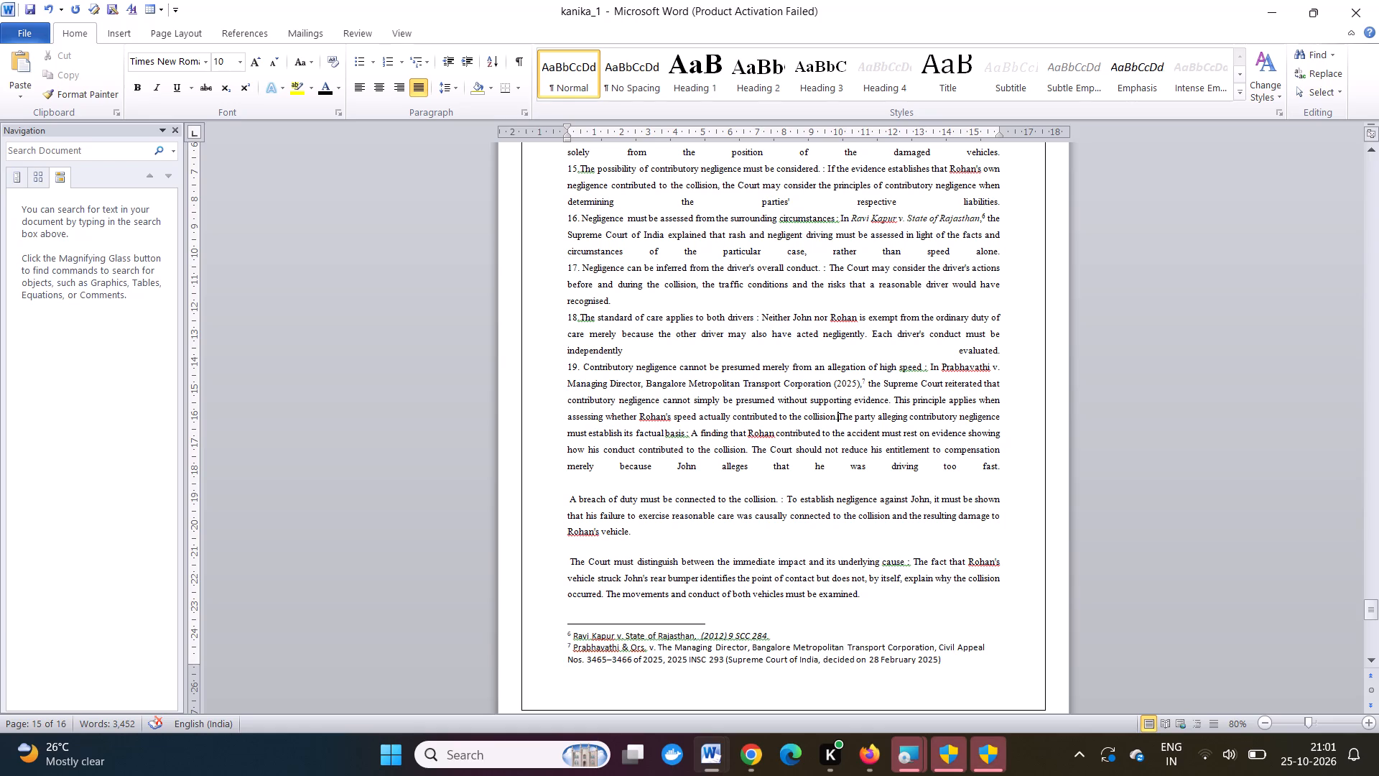
pyautogui.hotkey('shift', 'Return')
pyautogui.write('20')
pyautogui.press('.')
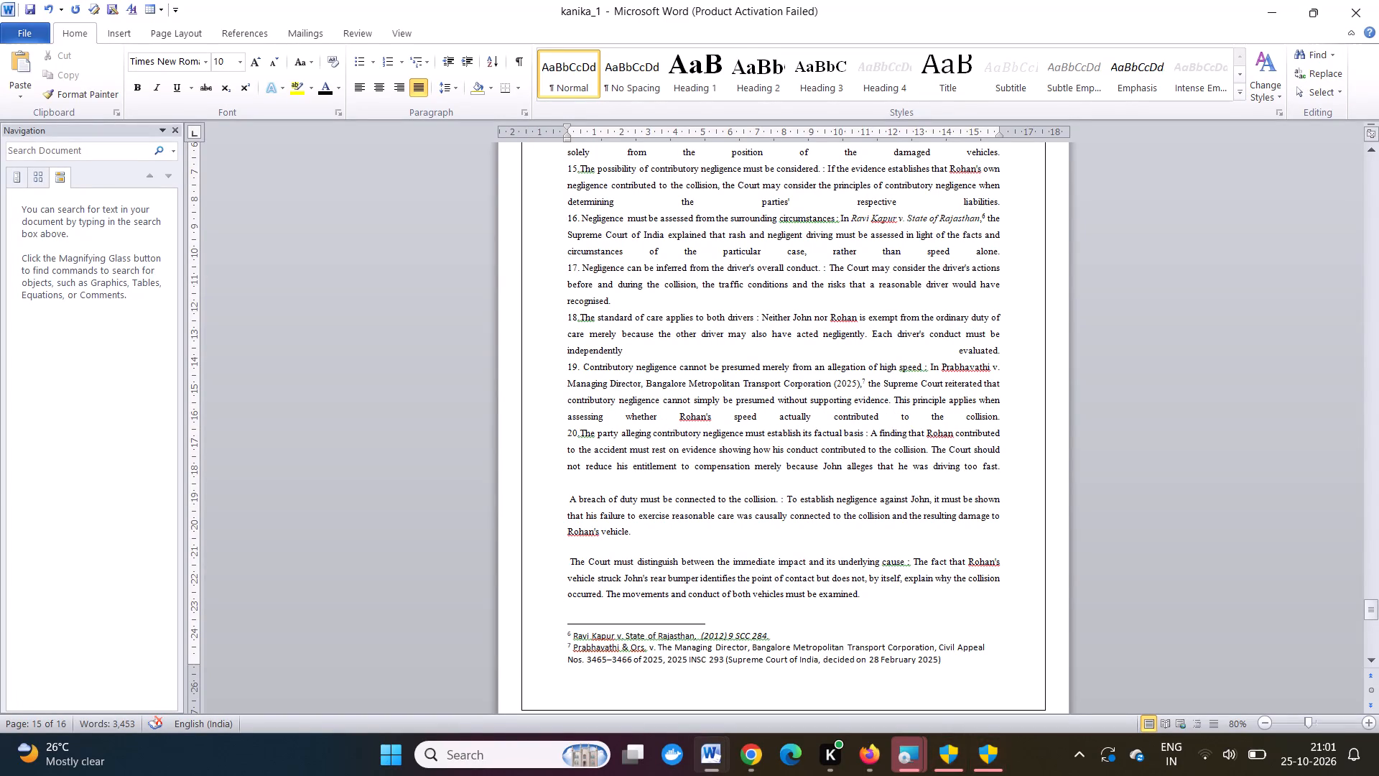
pyautogui.press('space')
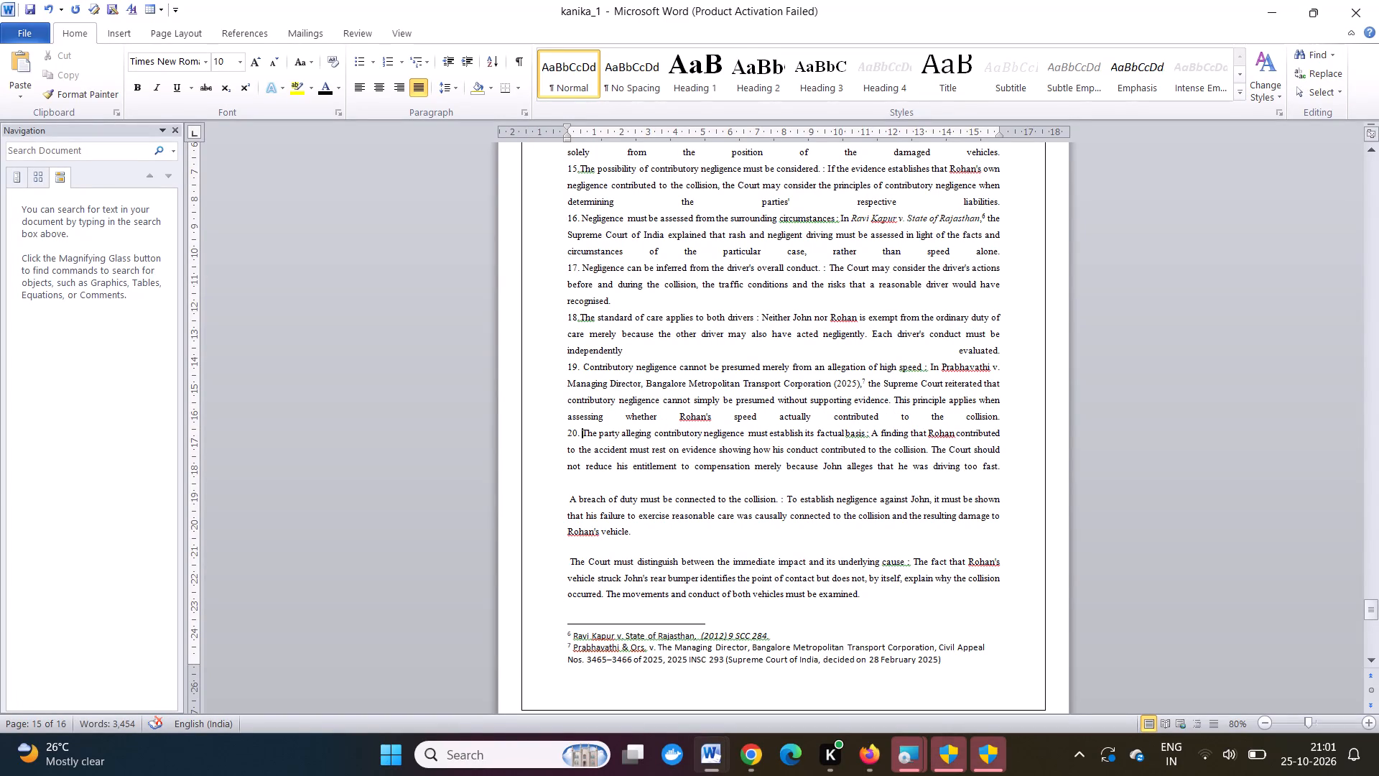
# Remove the blank line before the submission that a breach of duty must be connected to the collision and number it "21.".
pyautogui.click(567, 501)
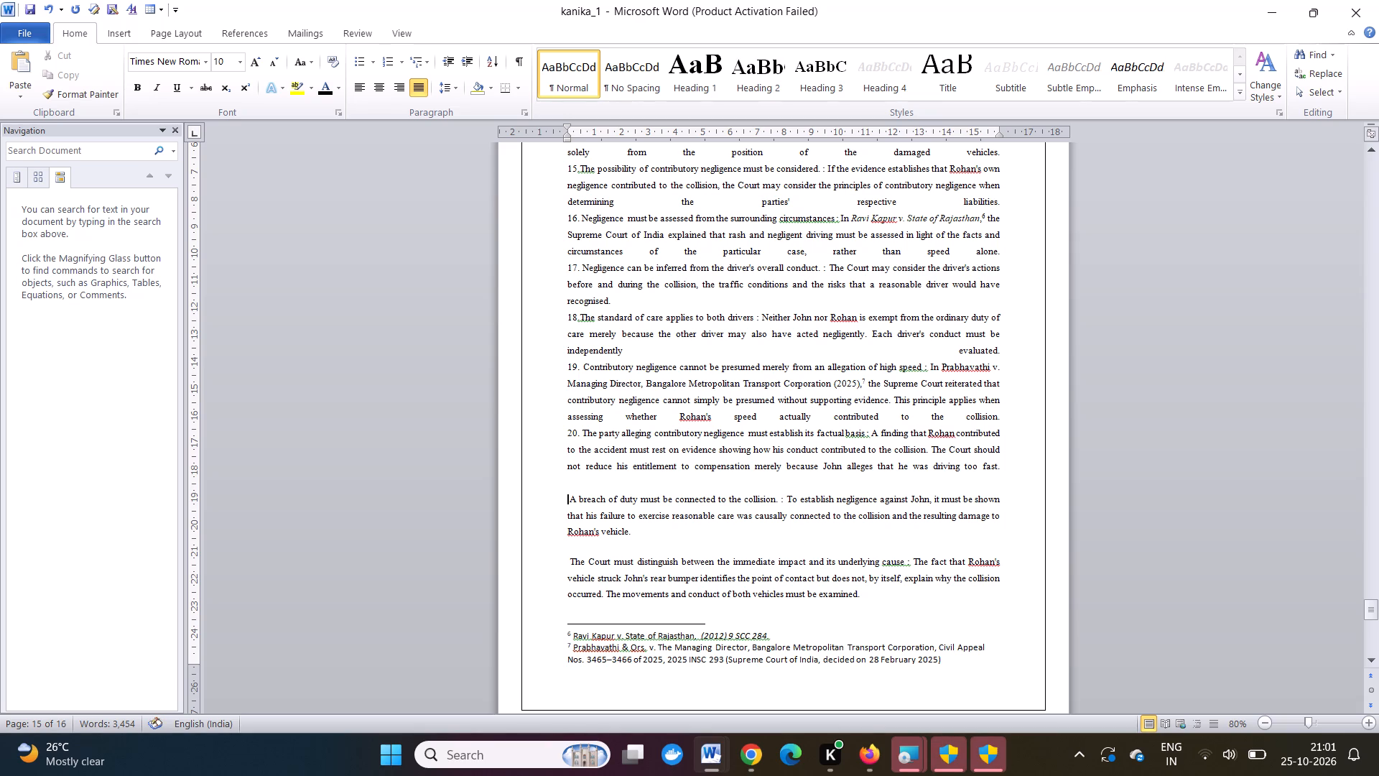
pyautogui.press('BackSpace')
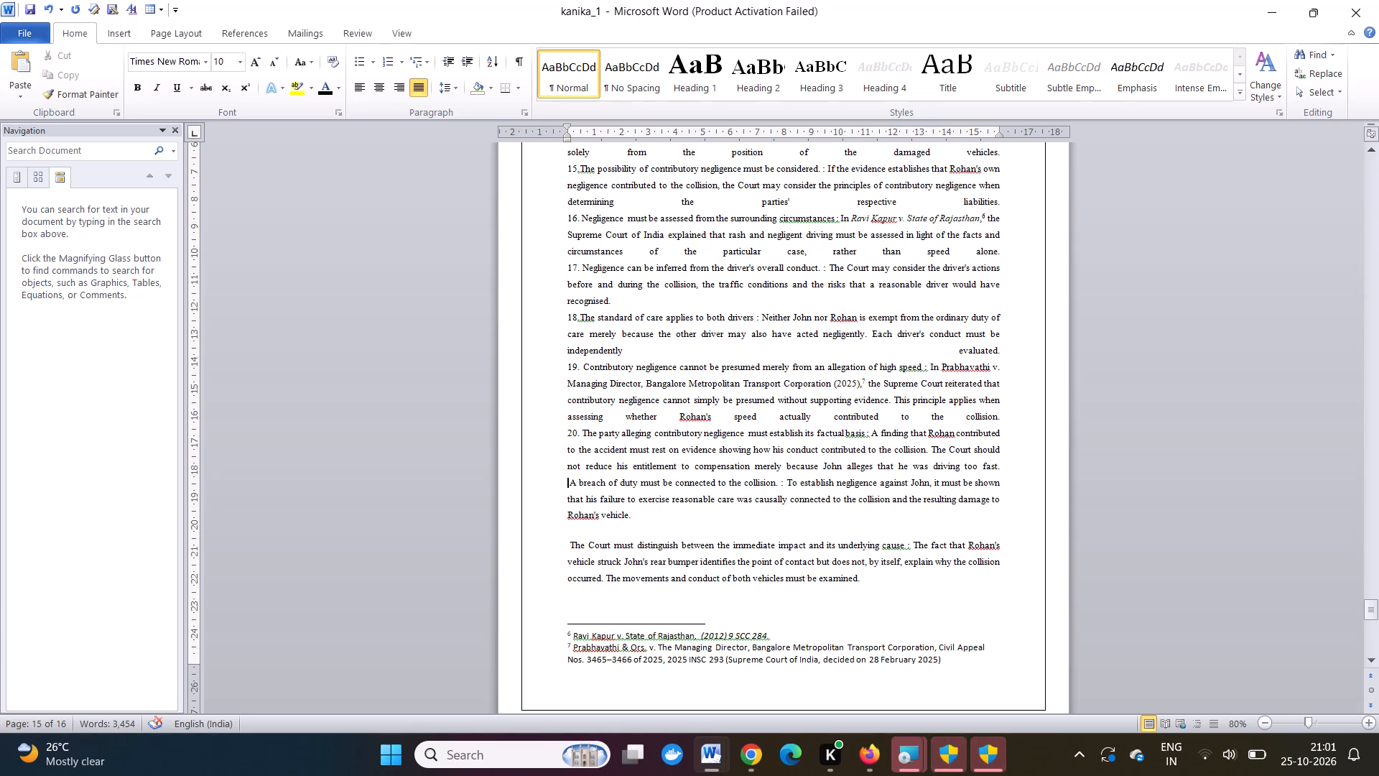
pyautogui.write('21')
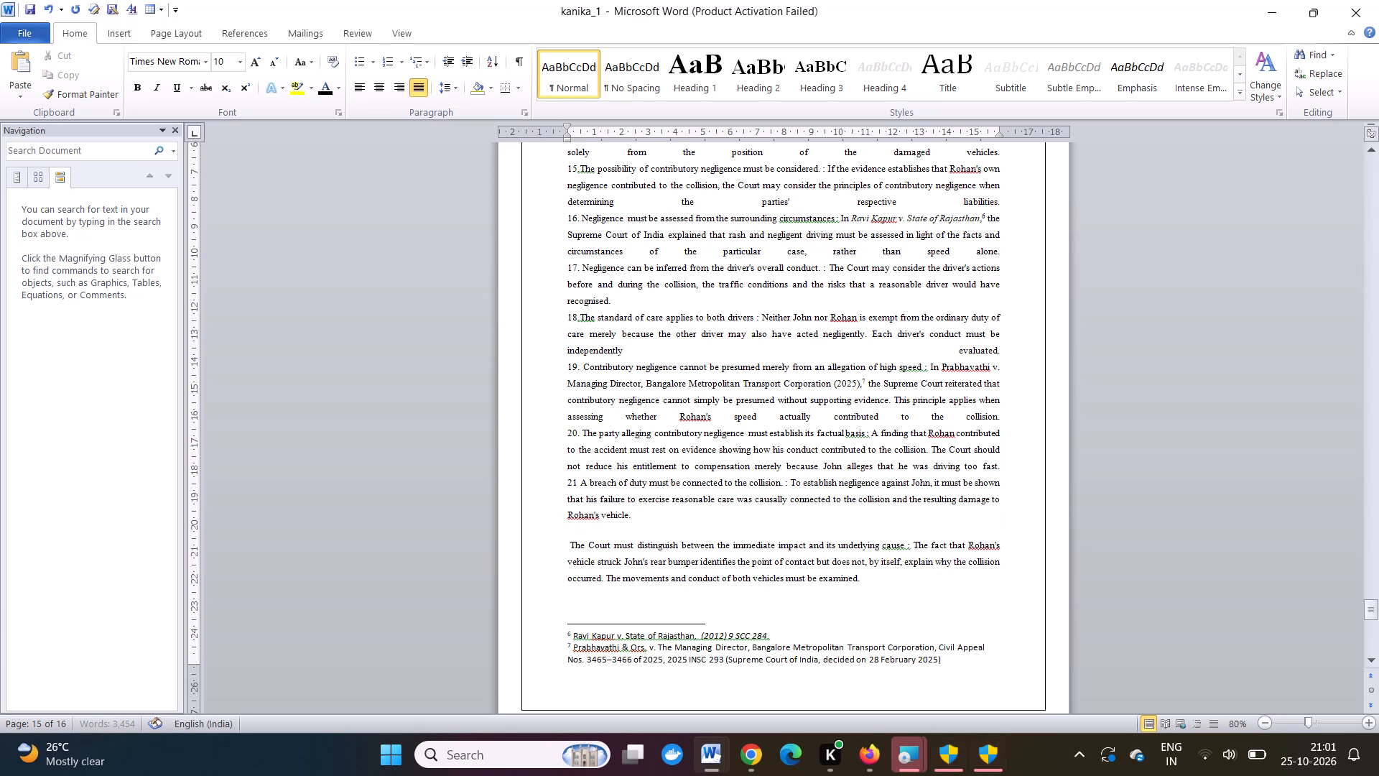
pyautogui.write('.')
pyautogui.press('space')
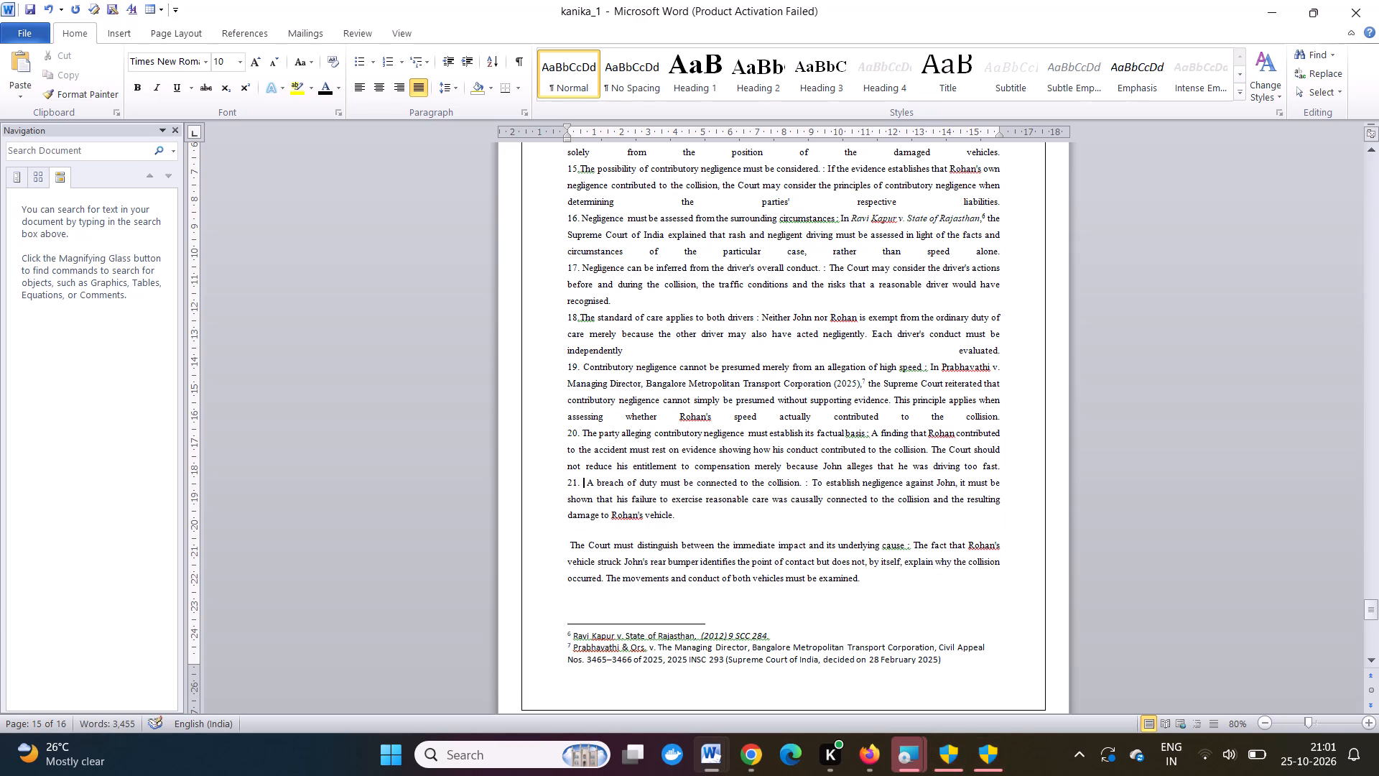
# Replace the paragraph gap before the submission distinguishing the immediate impact from its underlying cause with a line break and number it "22.".
pyautogui.click(567, 544)
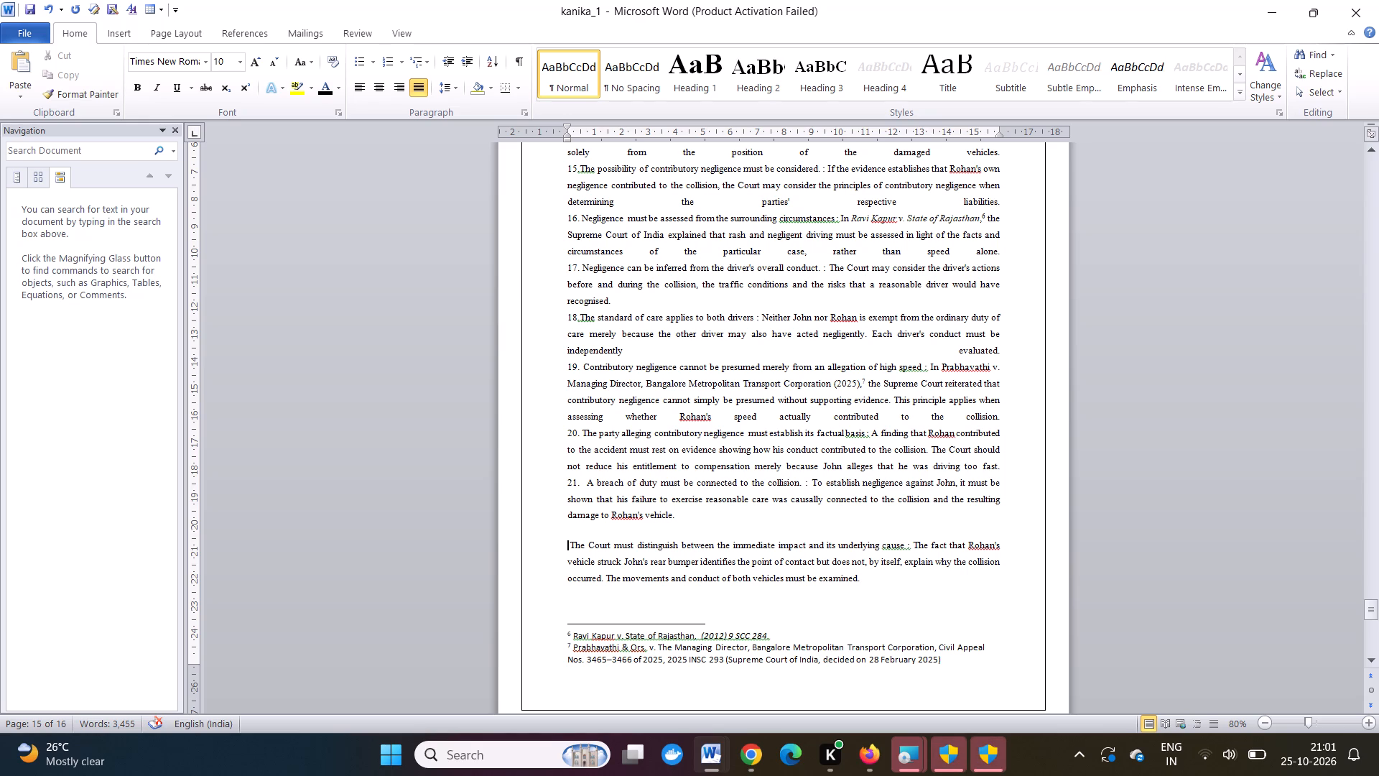
pyautogui.press('BackSpace')
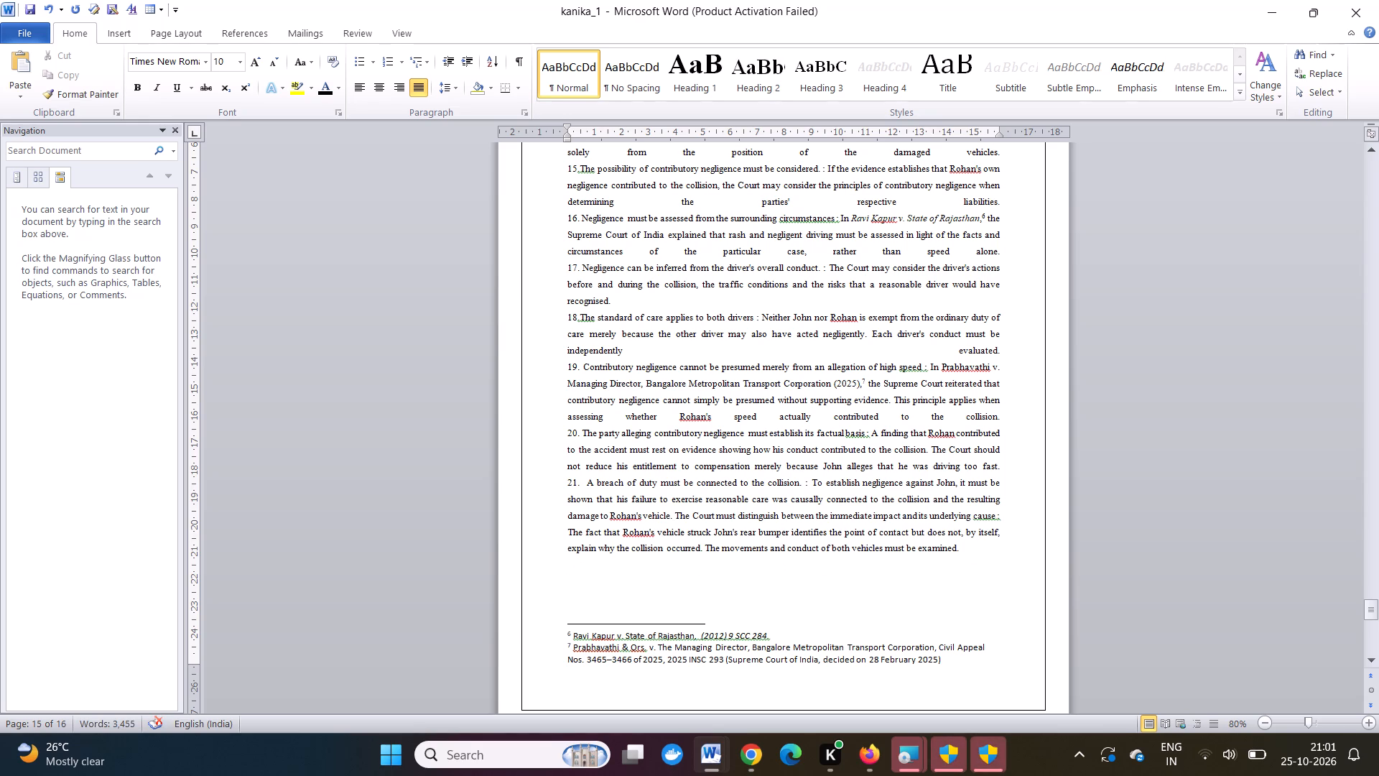
pyautogui.hotkey('shift', 'Return')
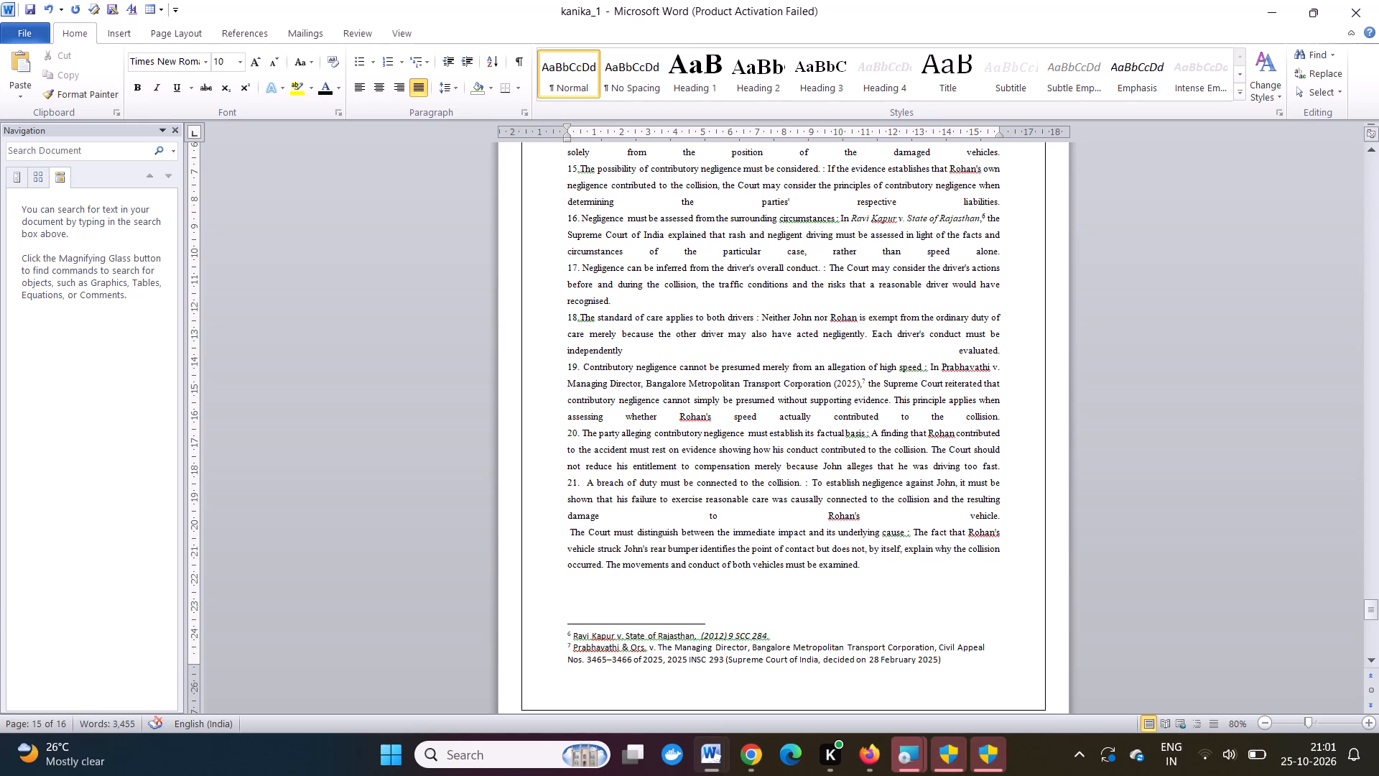
pyautogui.write('22')
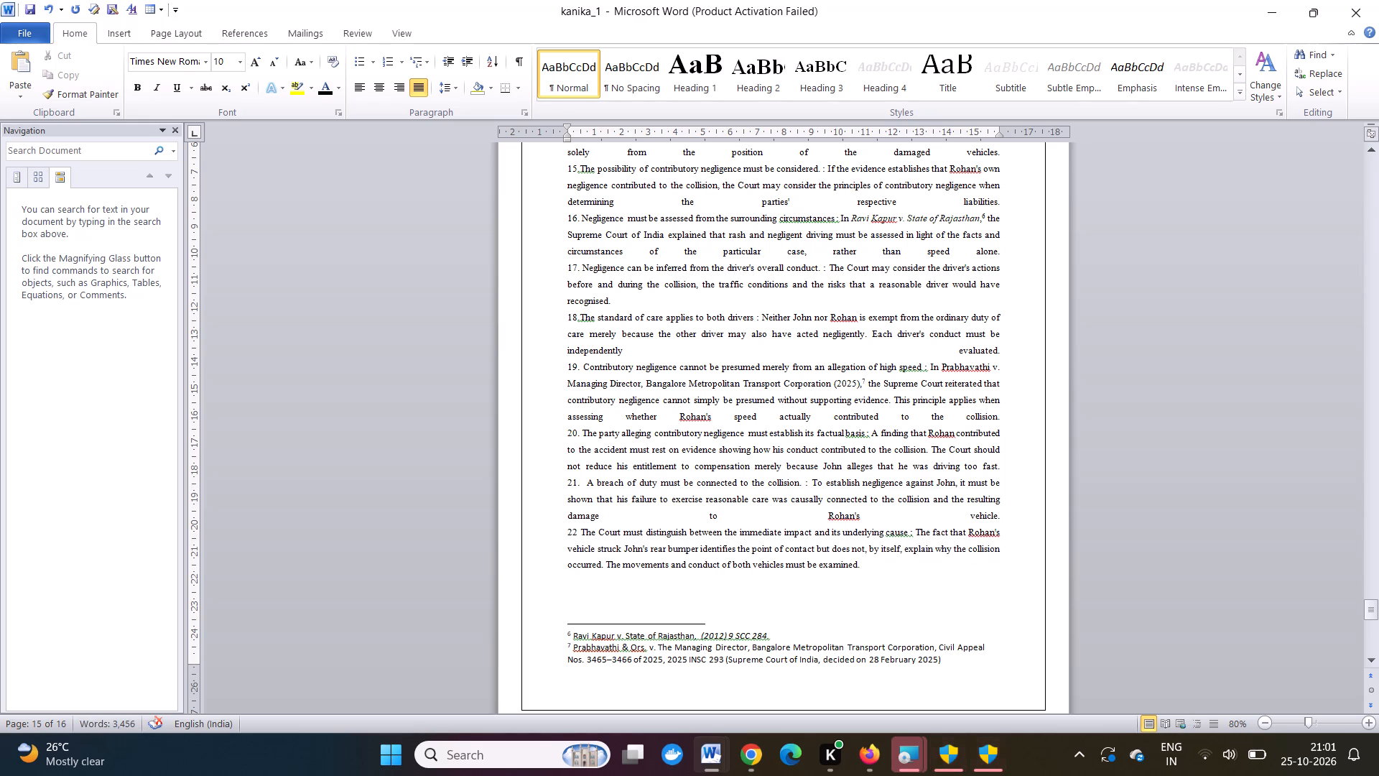
pyautogui.press('.')
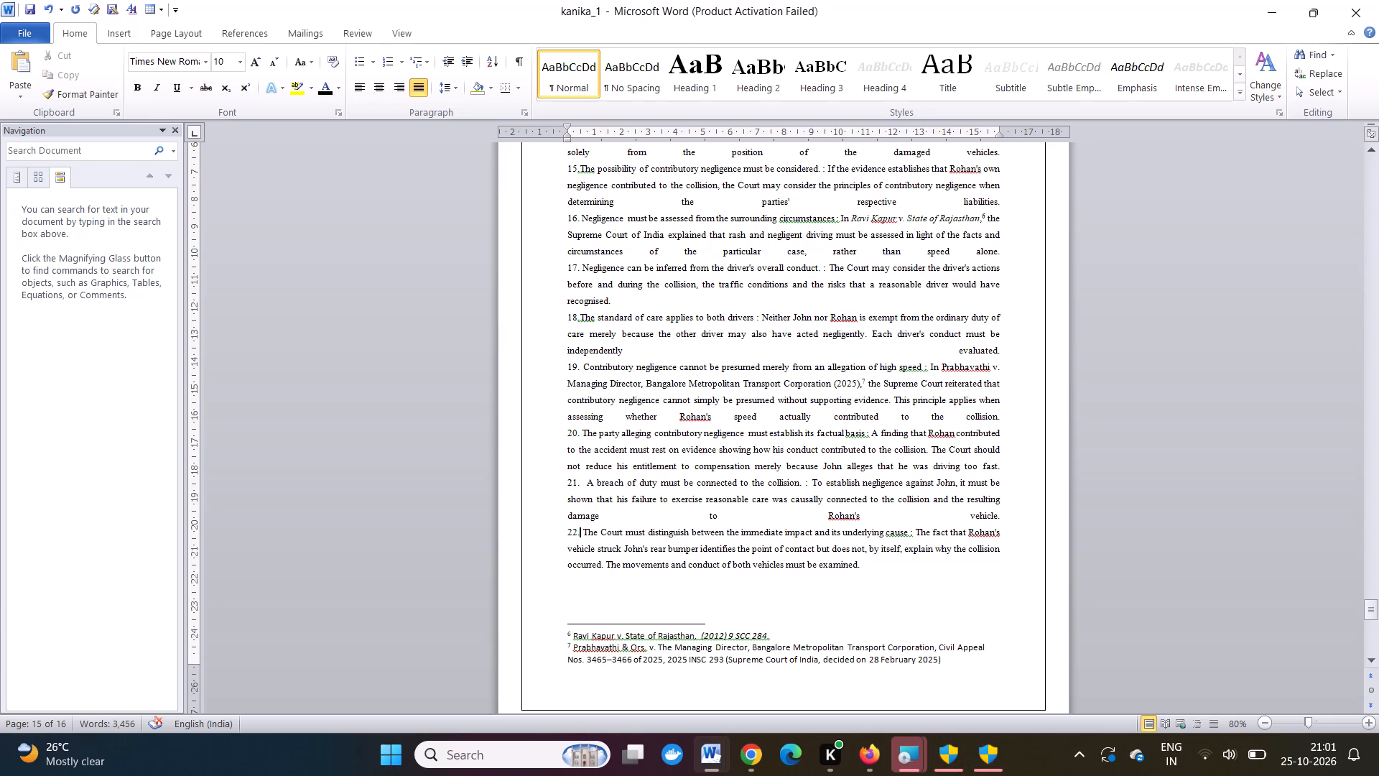
# Number the submission on the damage to Rohan's vehicle "23.", with no added space after the number.
pyautogui.scroll(-4, 607, 615)
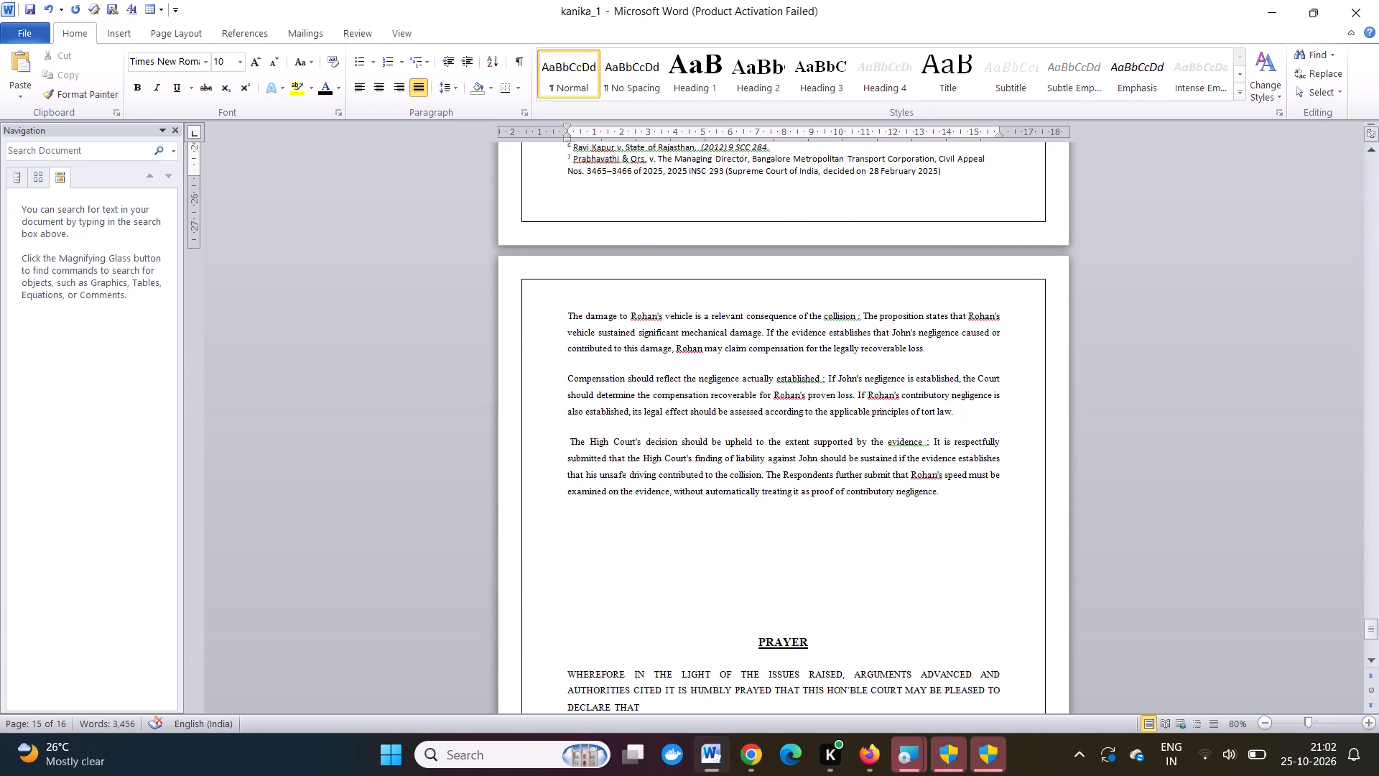
pyautogui.click(563, 318)
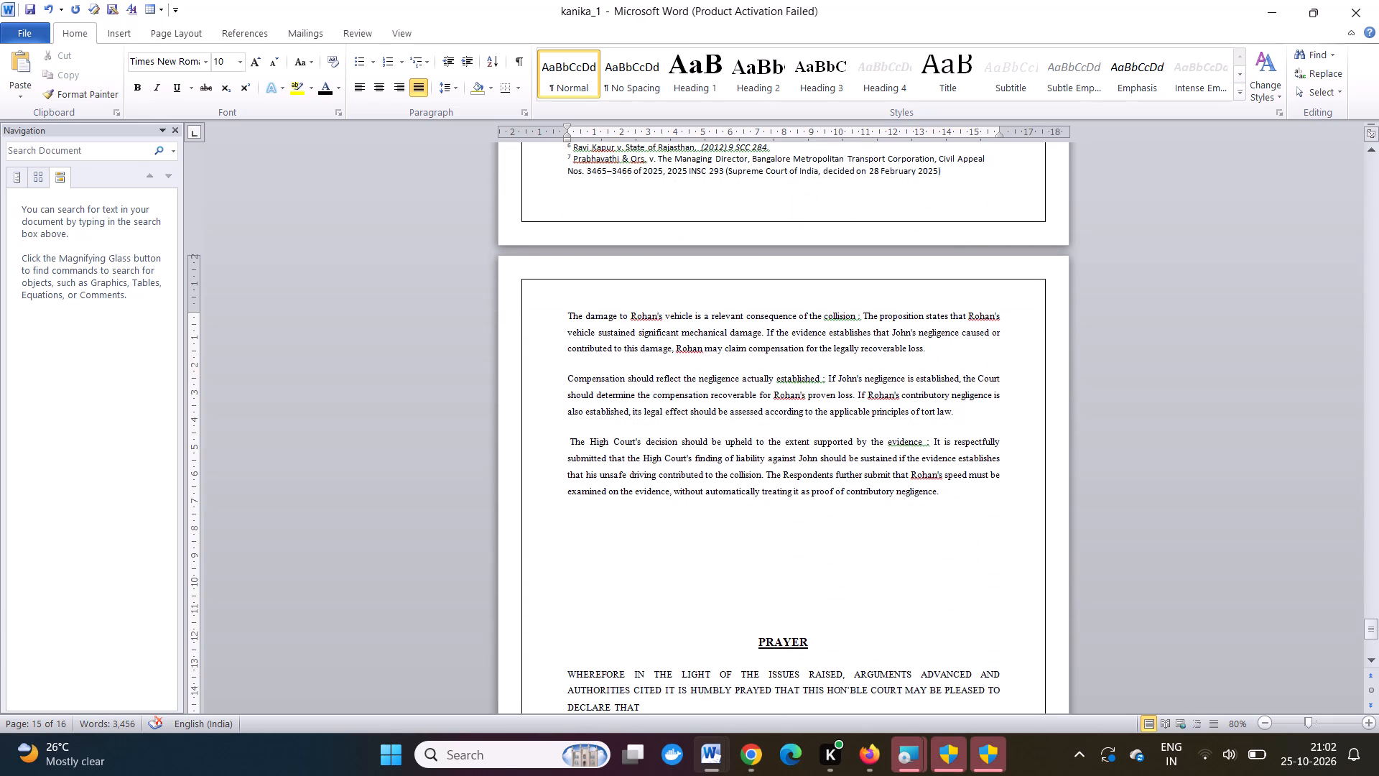
pyautogui.write('23')
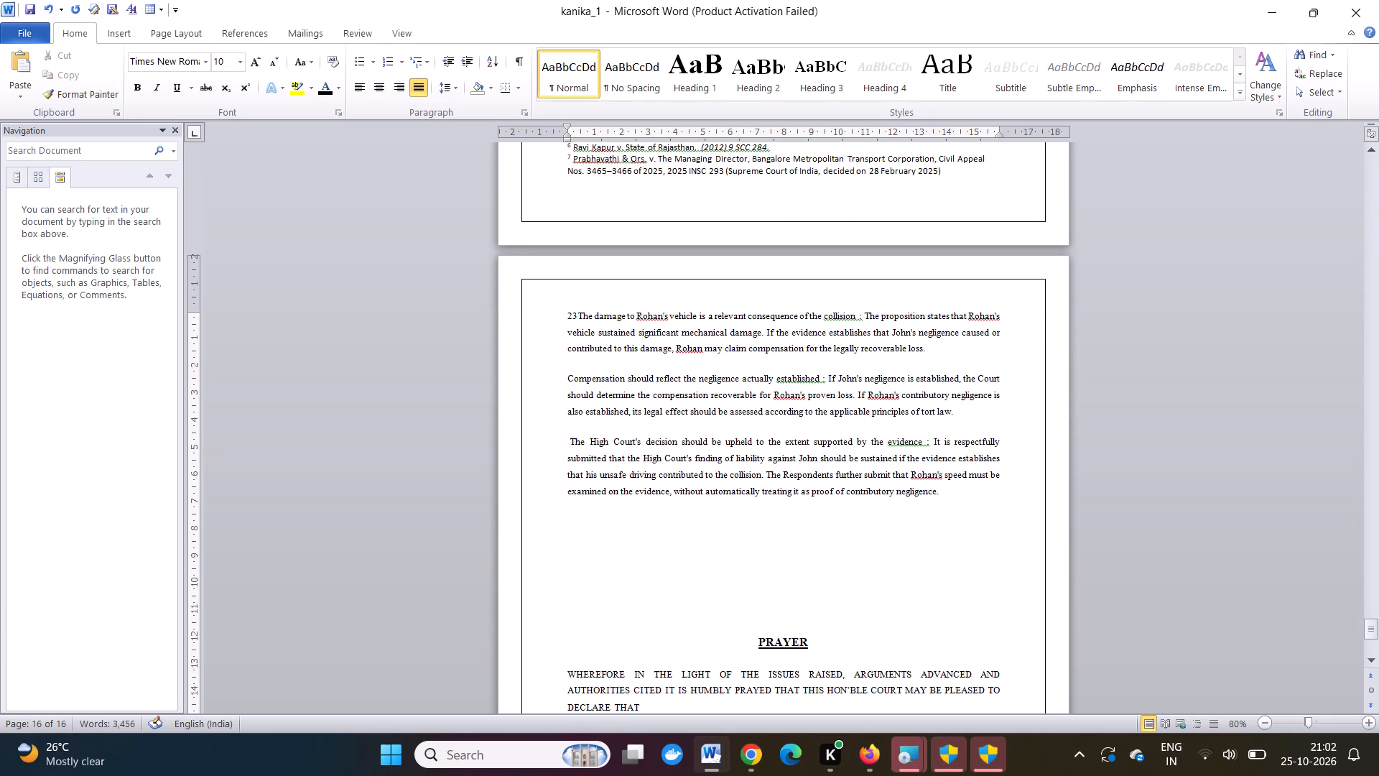
pyautogui.press('.')
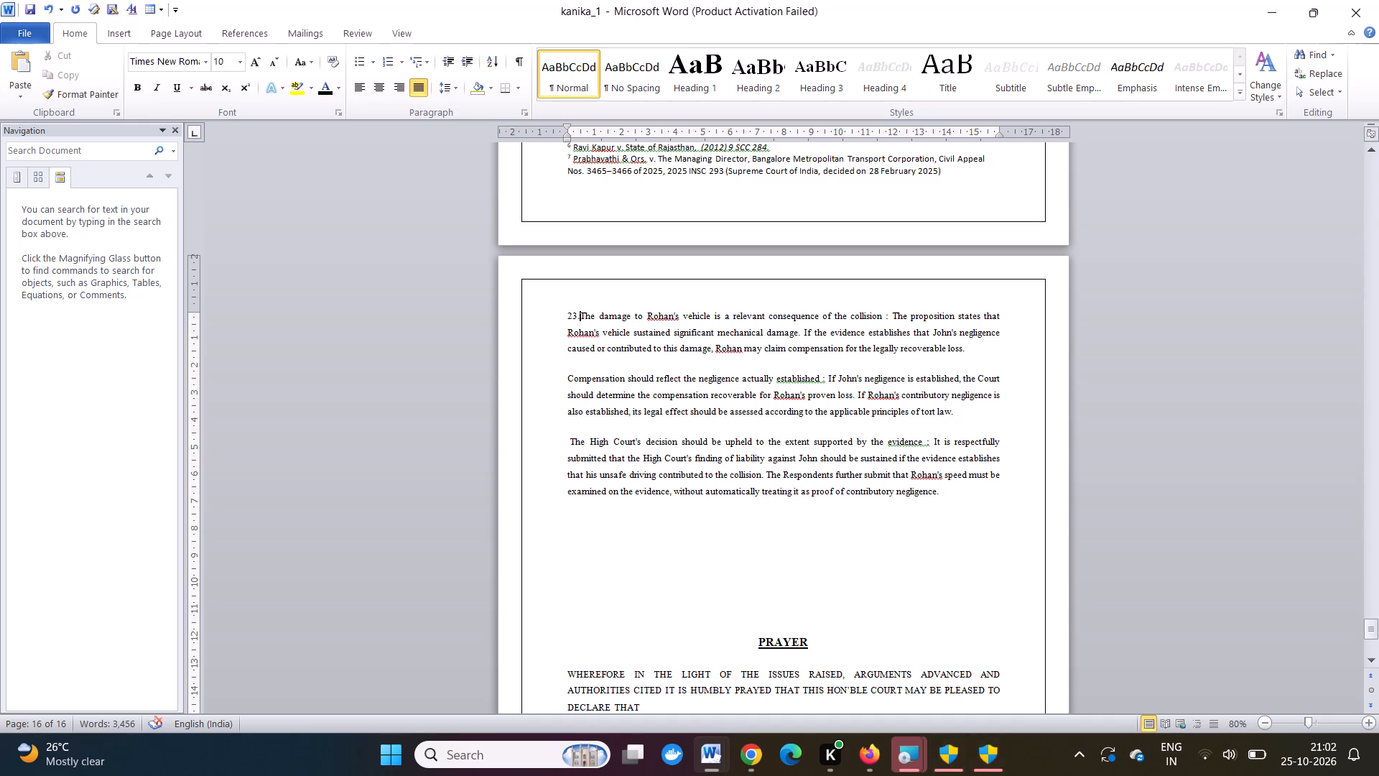
pyautogui.press('space')
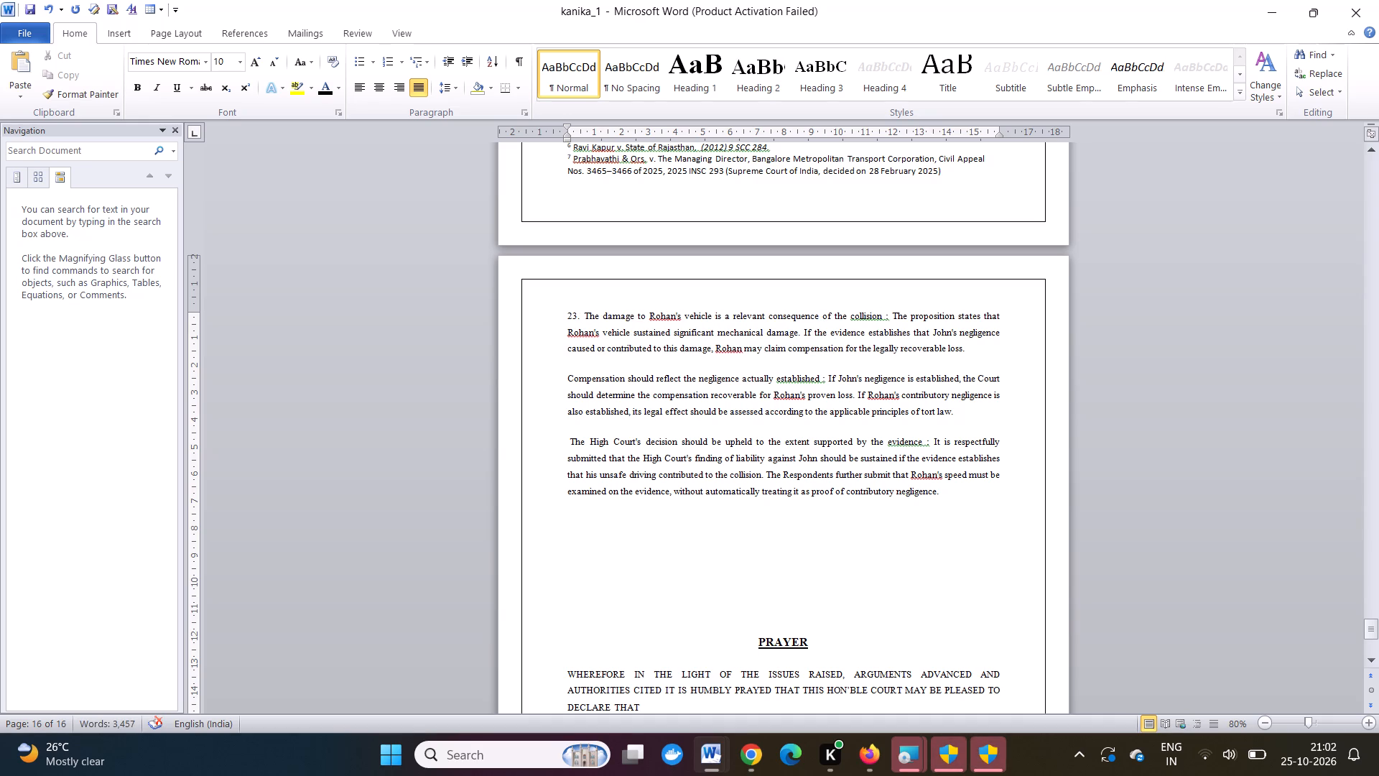
pyautogui.press('BackSpace')
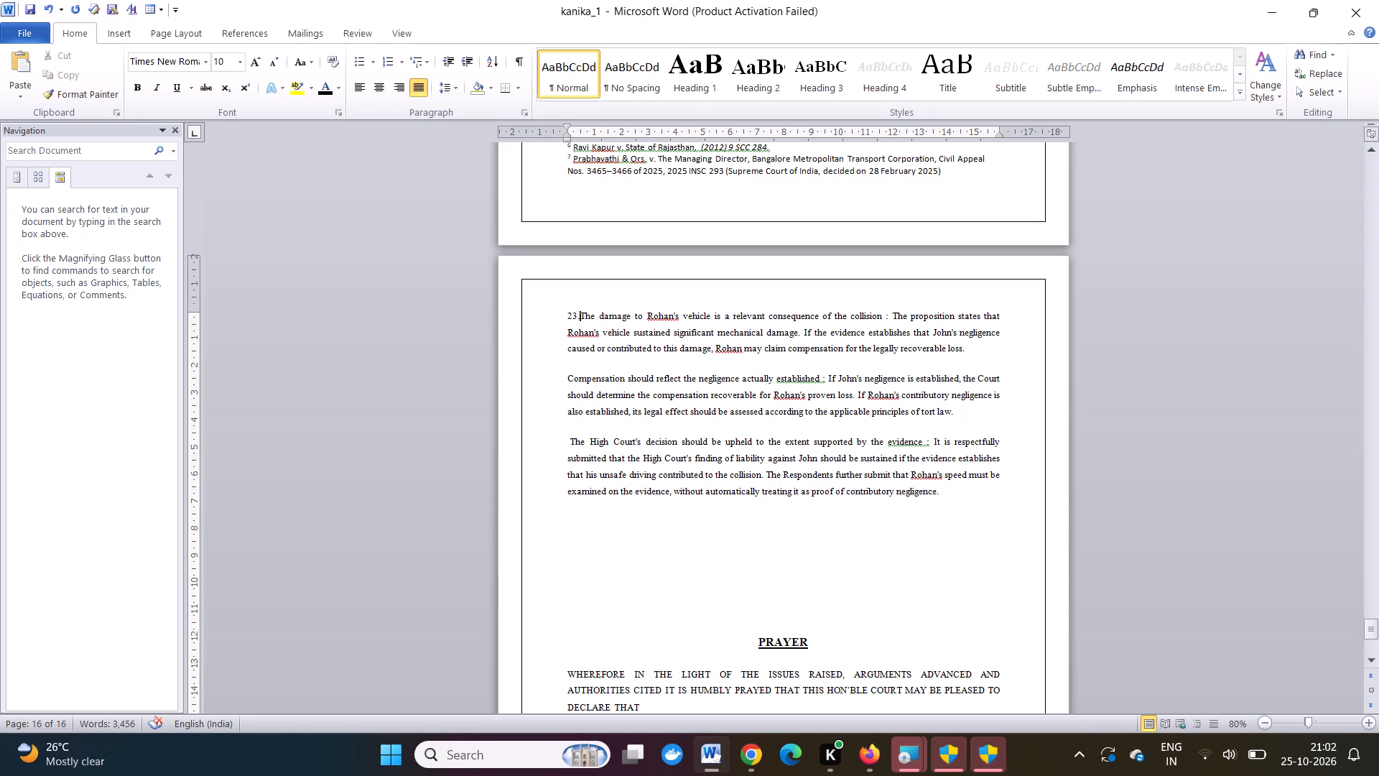
# Replace the paragraph gap before the submission that compensation should reflect the negligence established with a line break and number it "24." followed by a space.
pyautogui.click(566, 378)
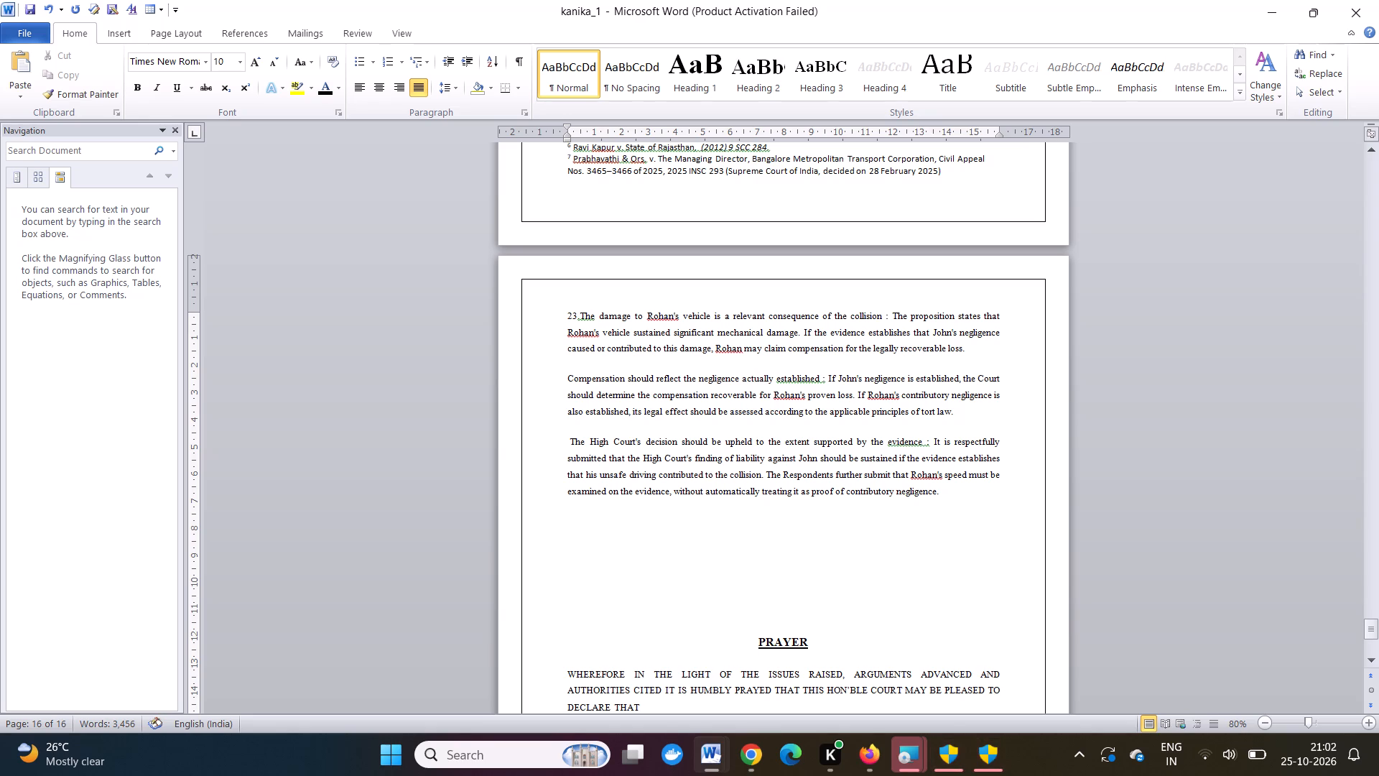
pyautogui.press('BackSpace')
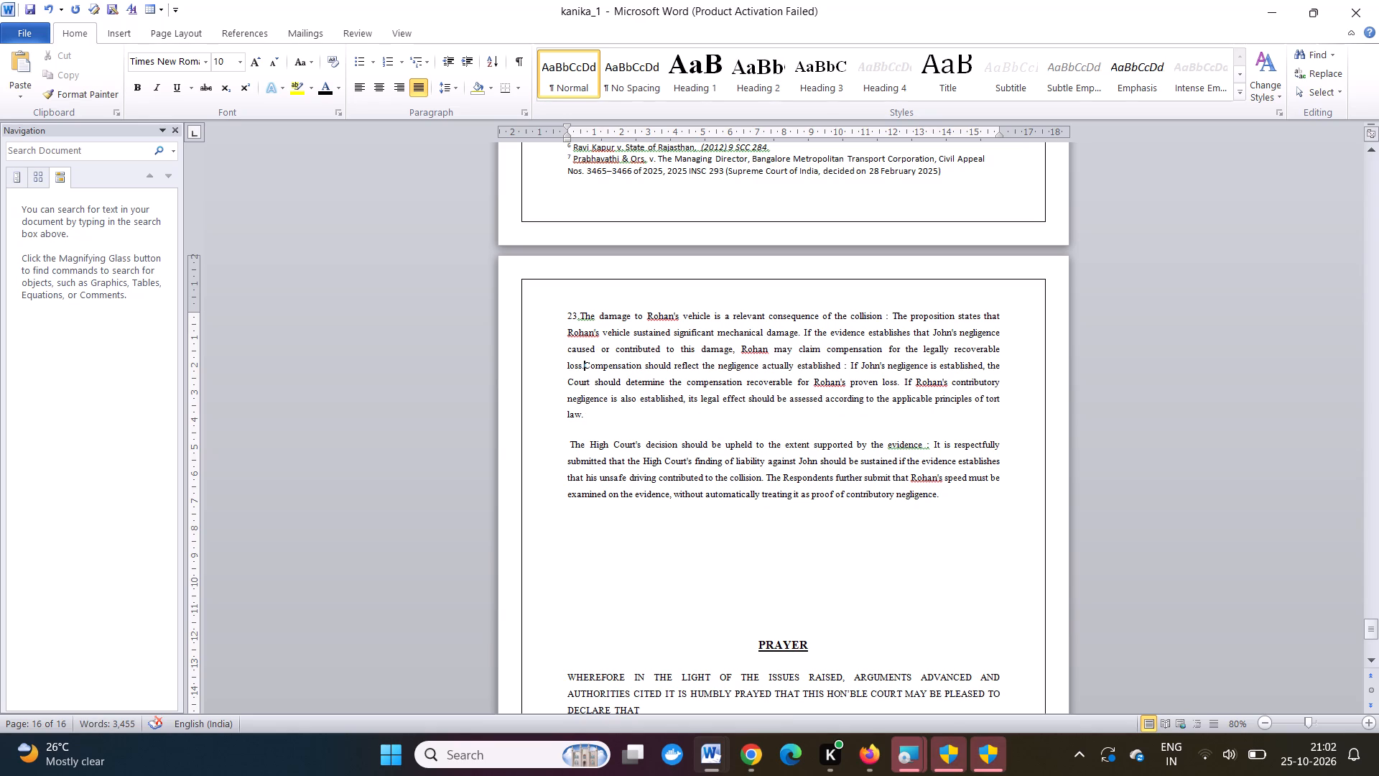
pyautogui.hotkey('shift', 'Return')
pyautogui.write('24')
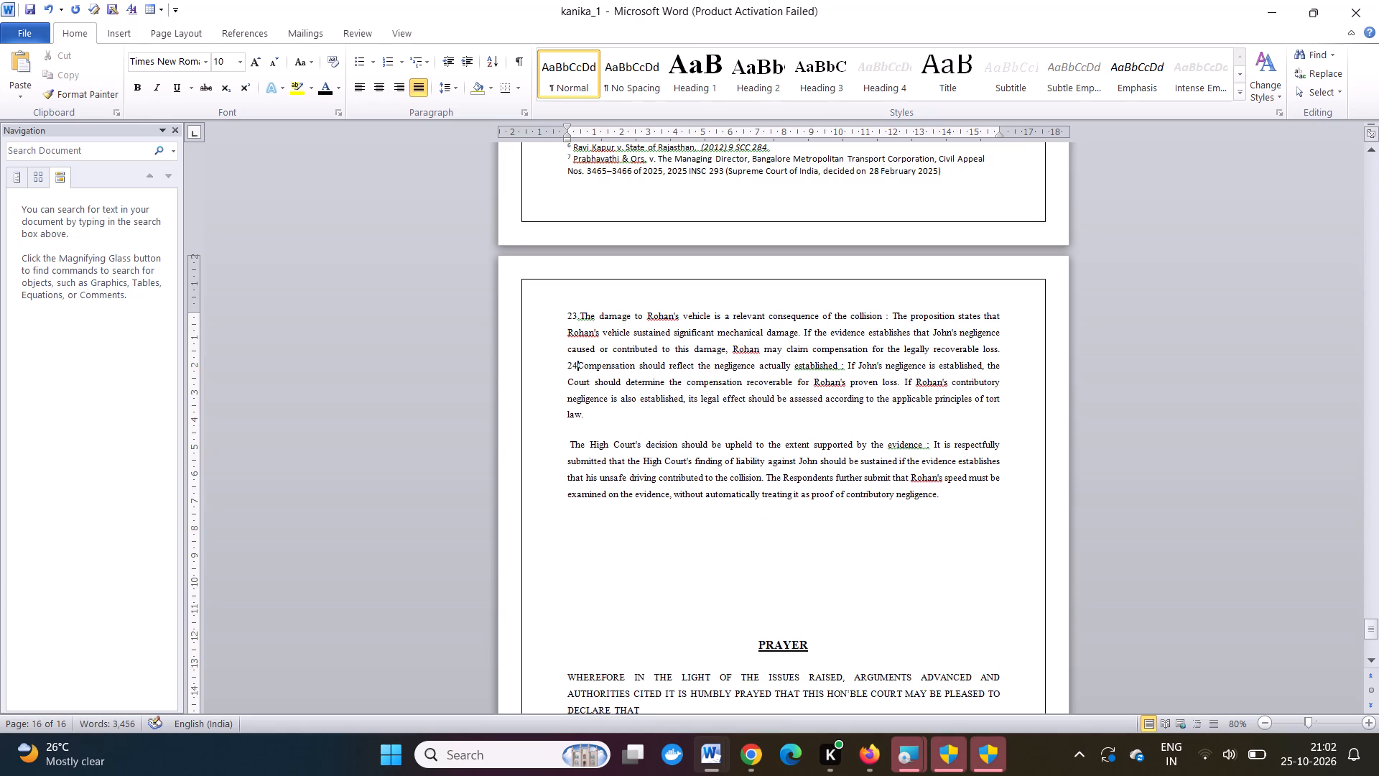
pyautogui.press('.')
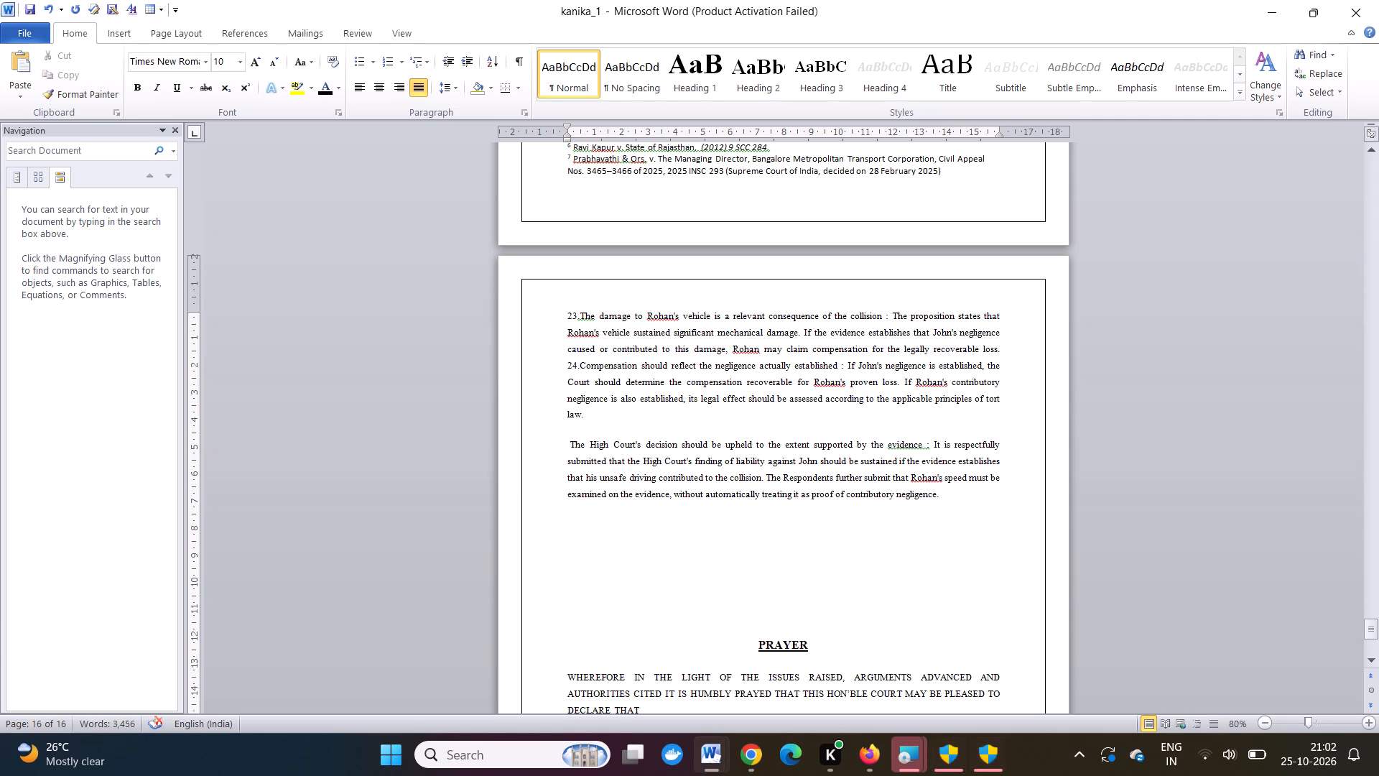
pyautogui.press('space')
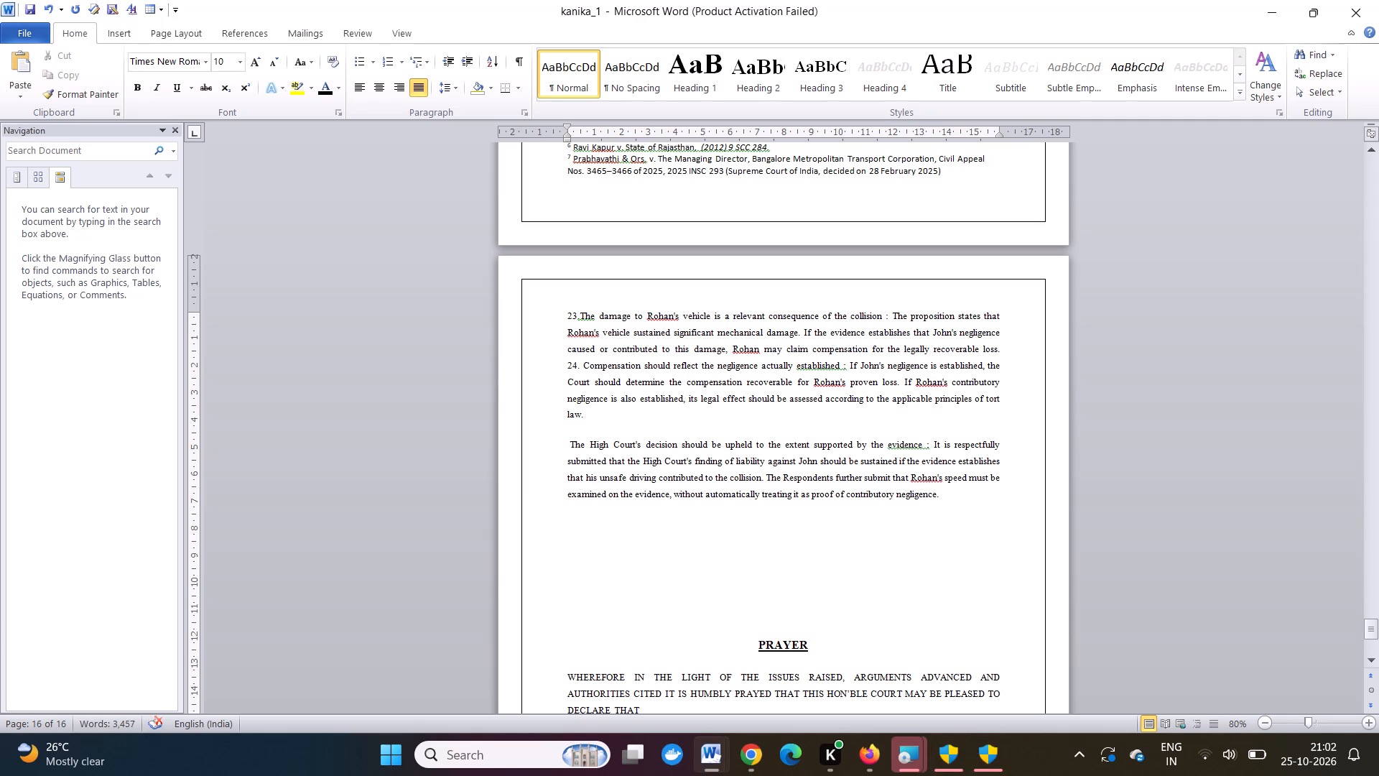
# Replace the paragraph gap and leading space before the submission on upholding the High Court's decision with a line break and number it "25." followed by a space.
pyautogui.click(568, 444)
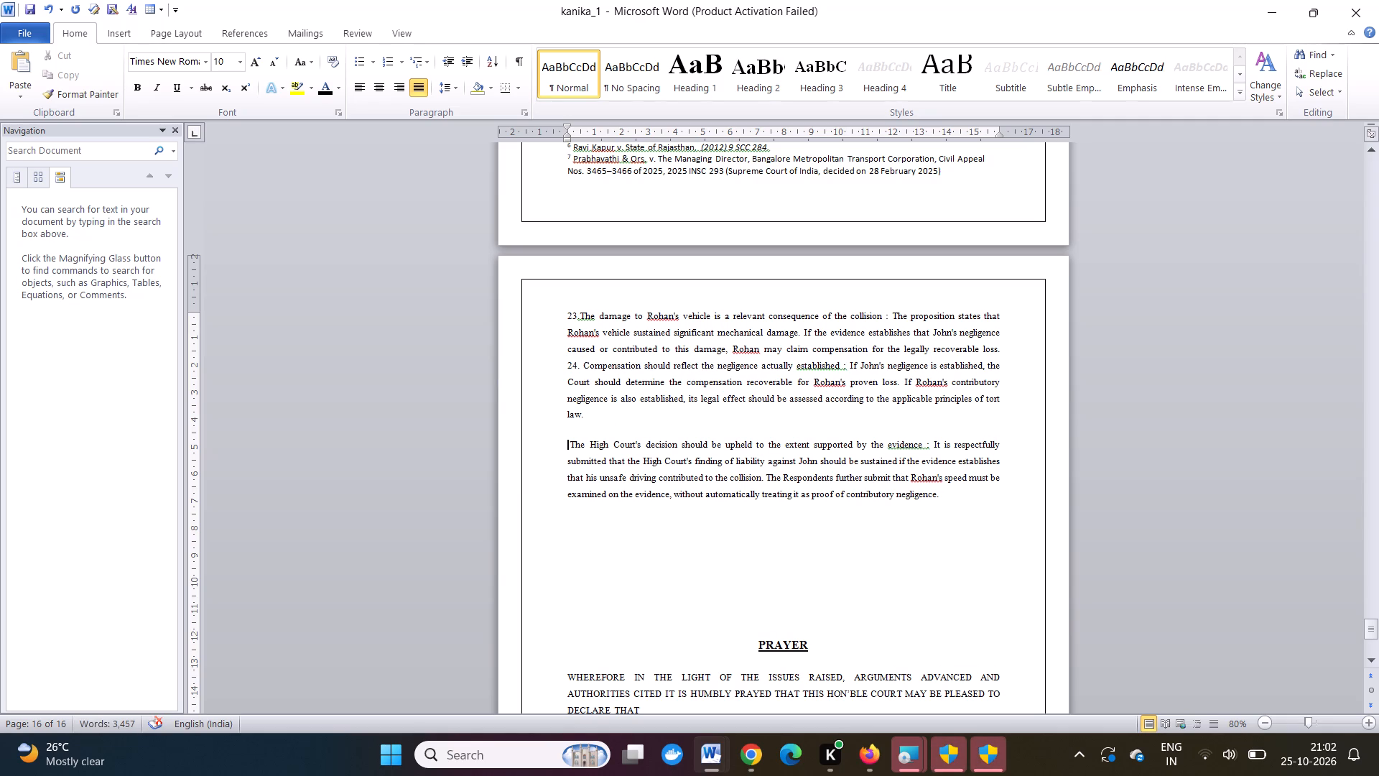
pyautogui.press('BackSpace')
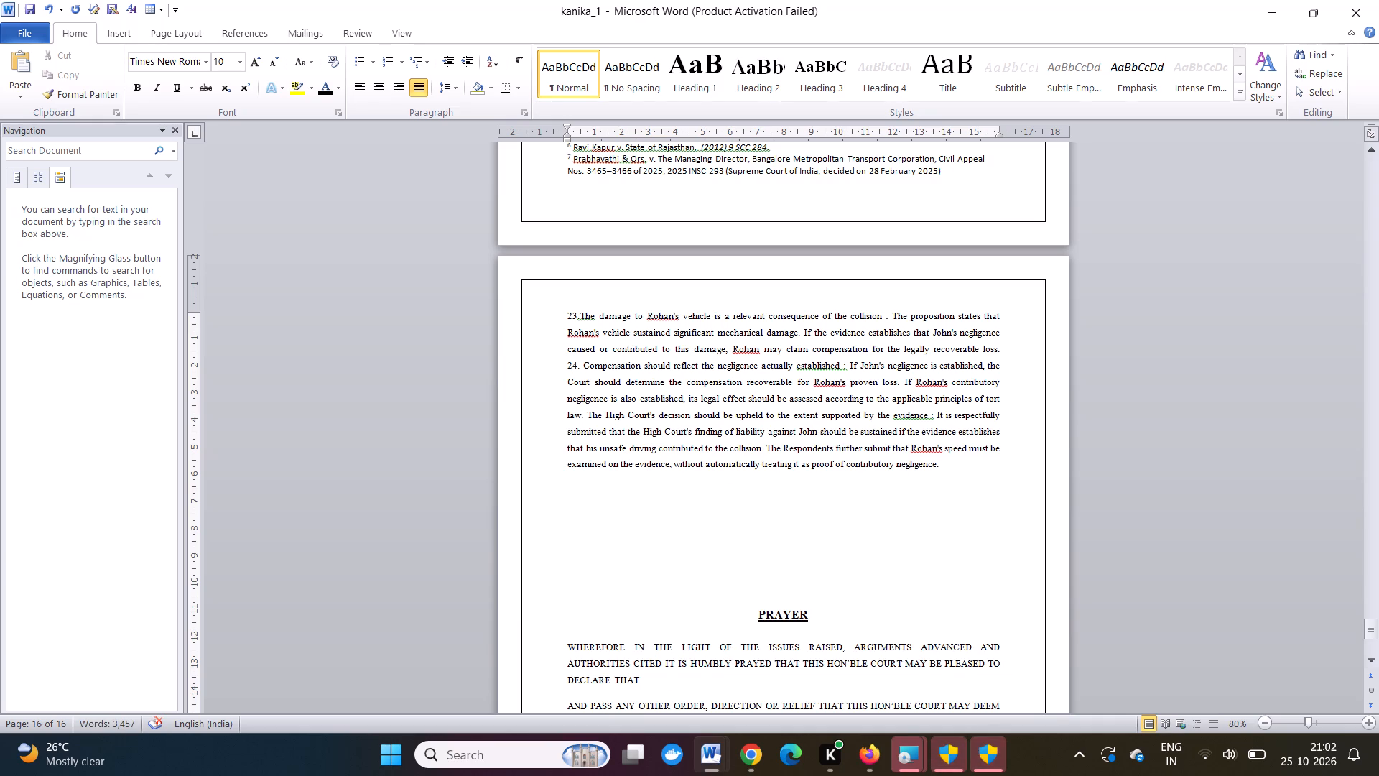
pyautogui.click(589, 415)
pyautogui.press('BackSpace')
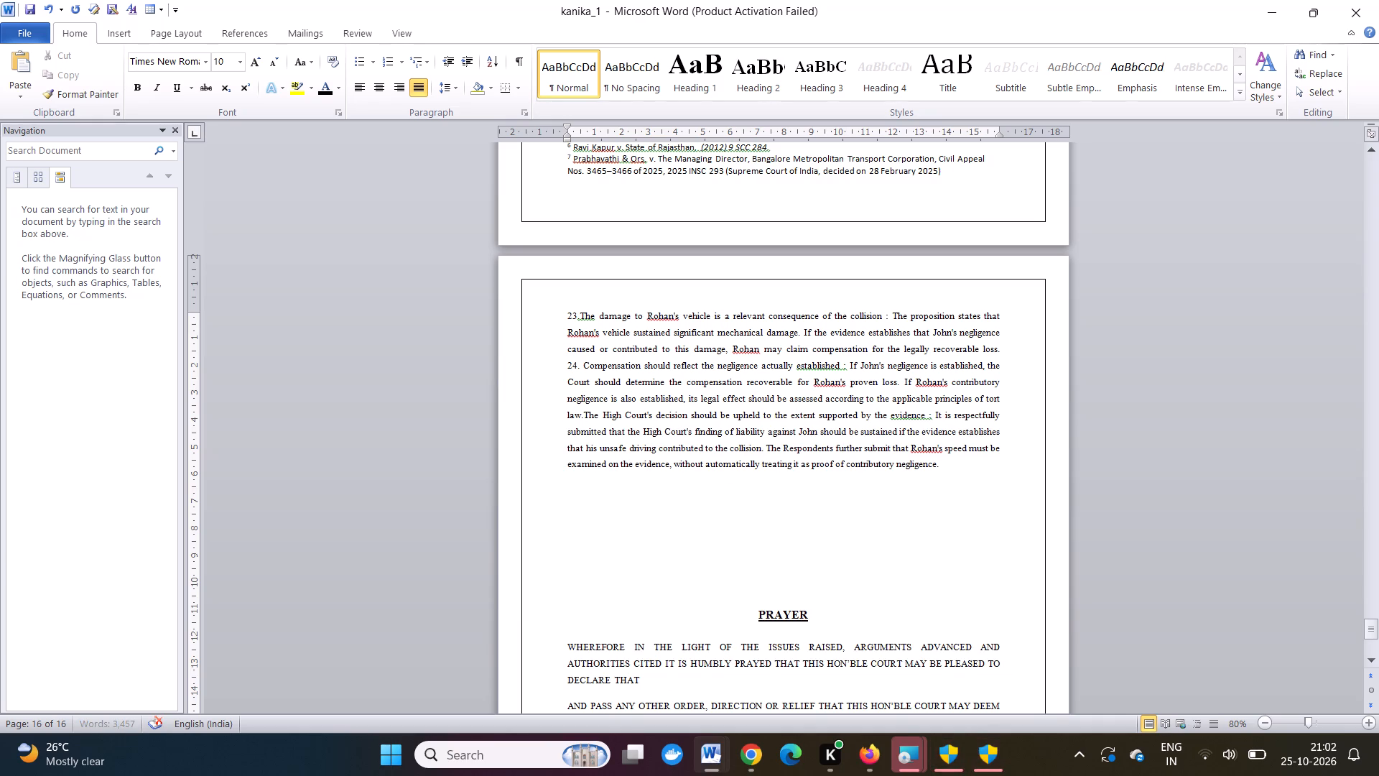
pyautogui.hotkey('shift', 'Return')
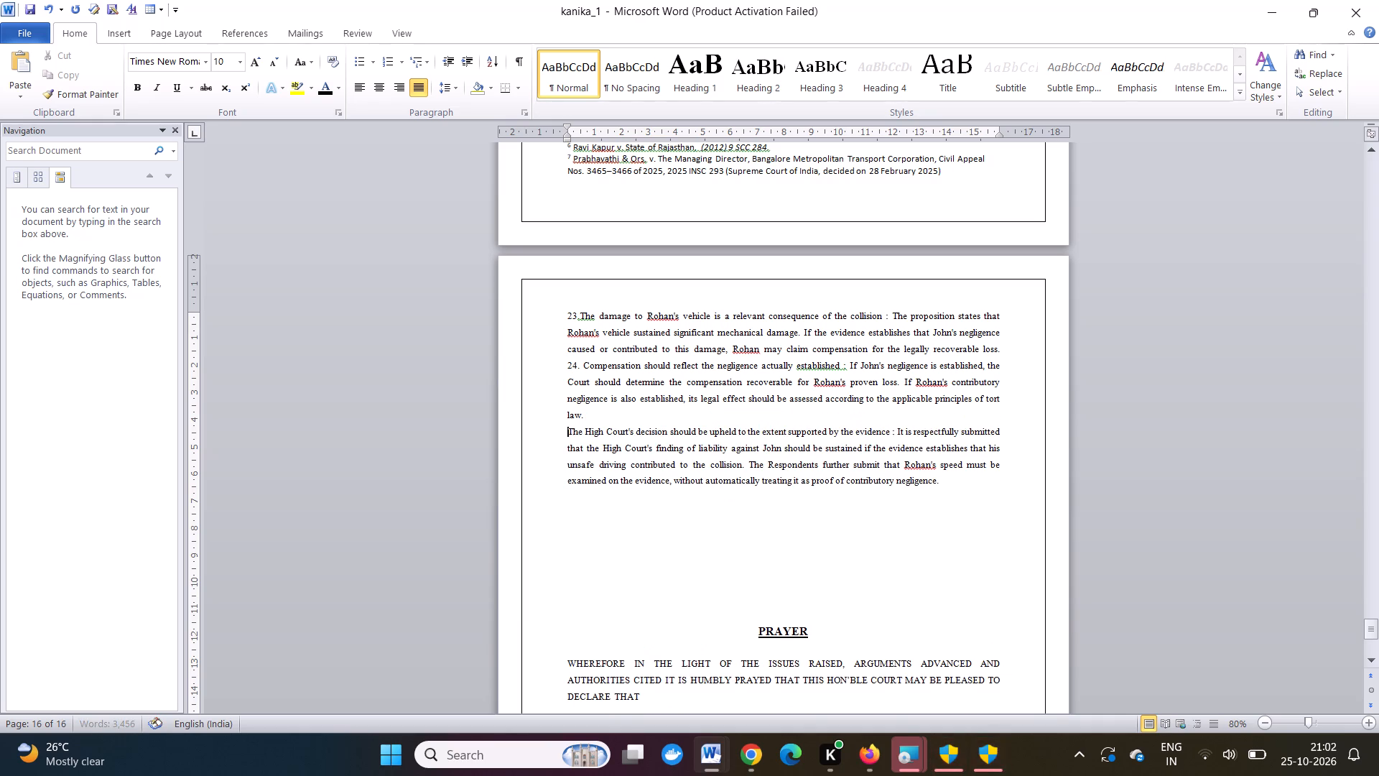
pyautogui.write('25')
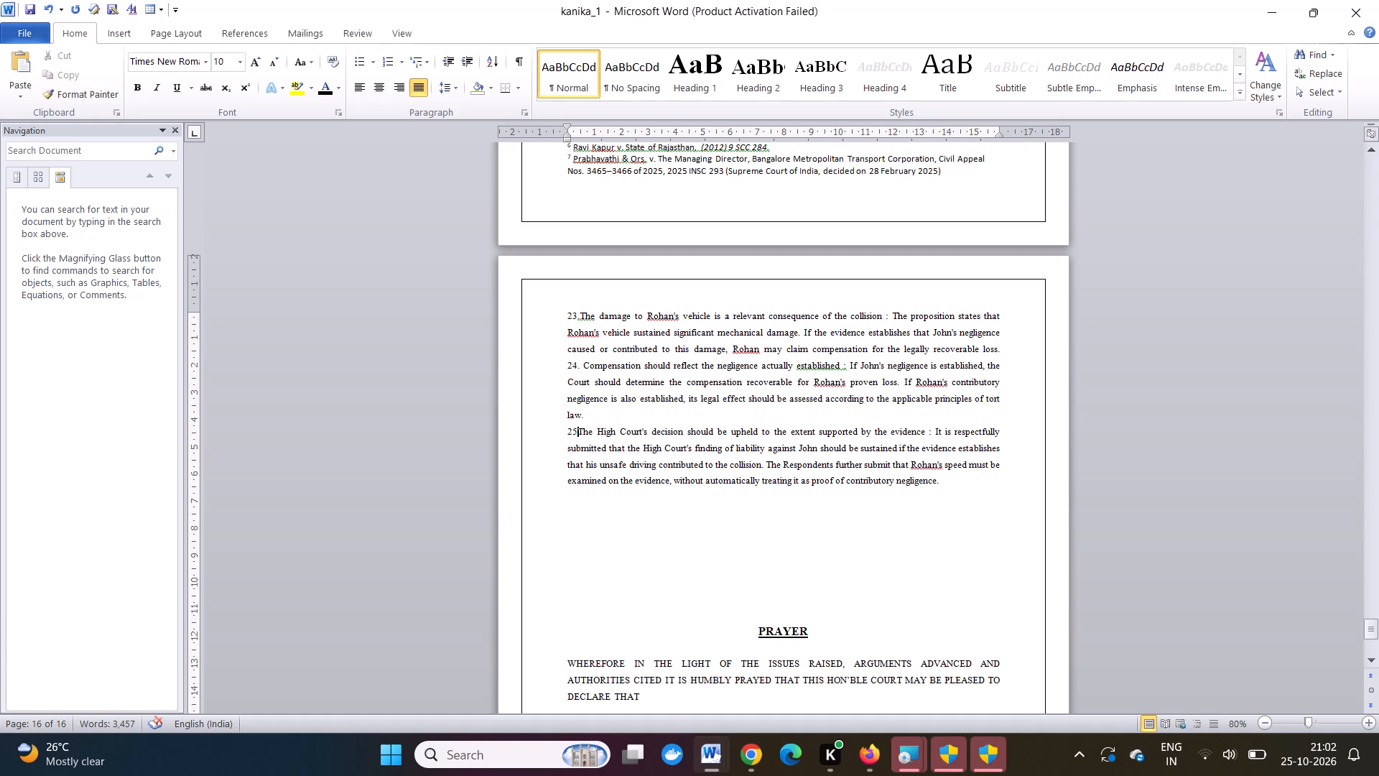
pyautogui.press('.')
pyautogui.press('space')
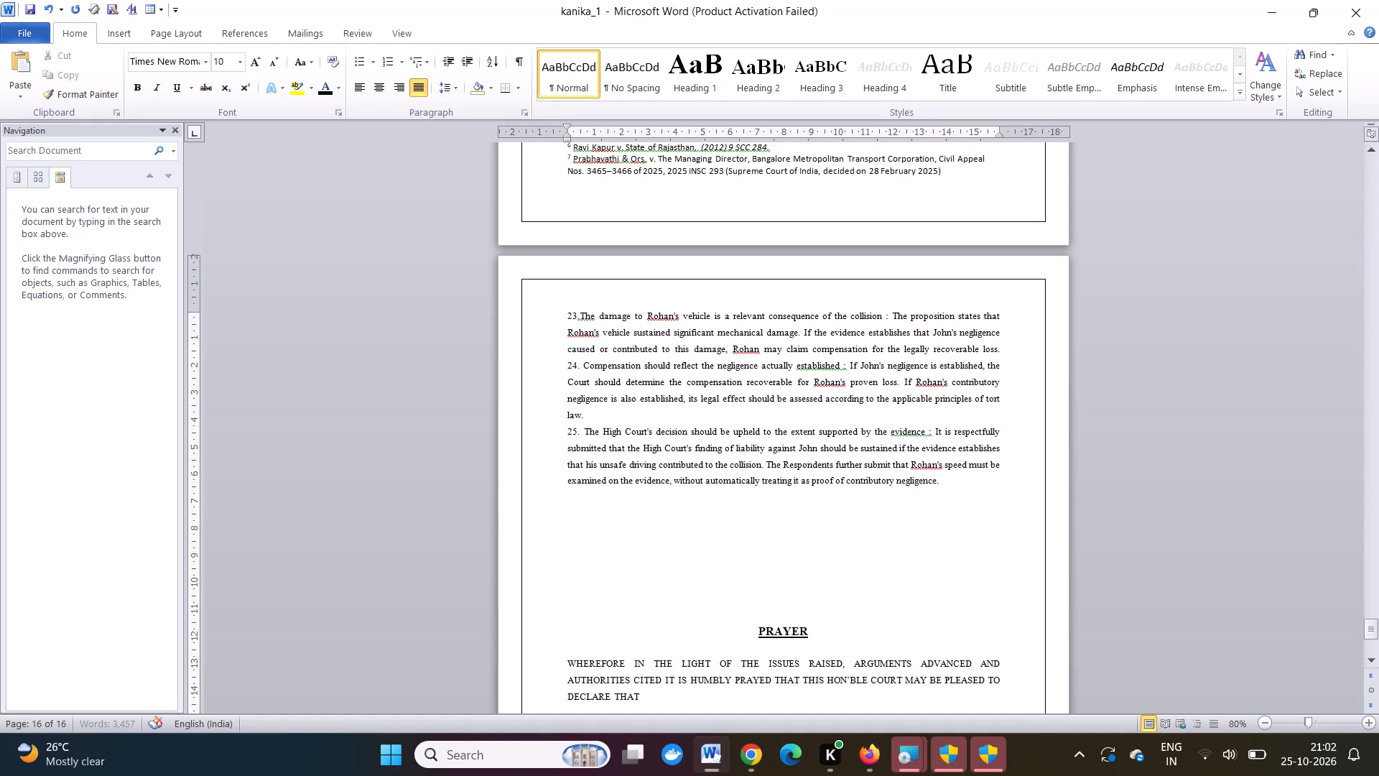
# Review the memorial's layout from the Prayer back through the arguments, issues, facts, abbreviations and authorities to the Table of Contents page.
pyautogui.scroll(-7, 628, 515)
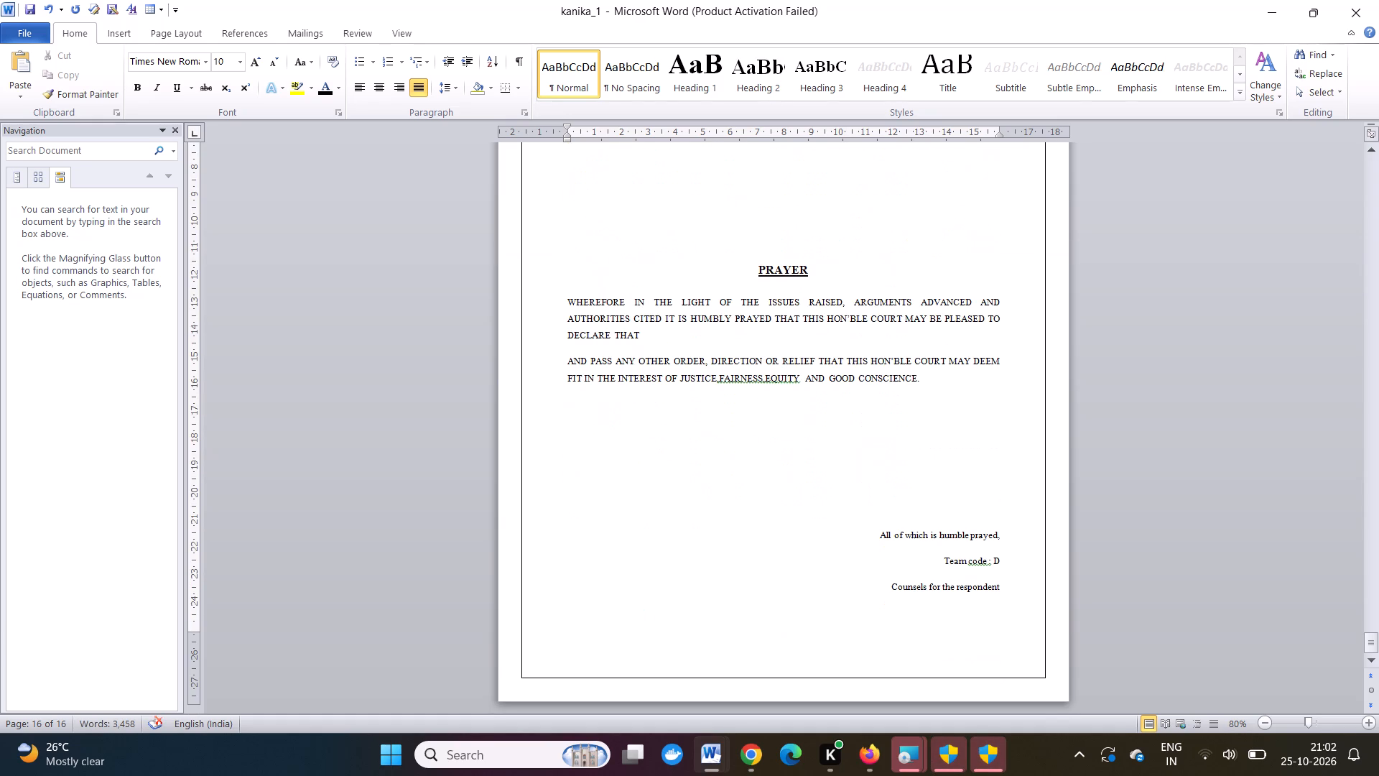
pyautogui.scroll(10, 628, 515)
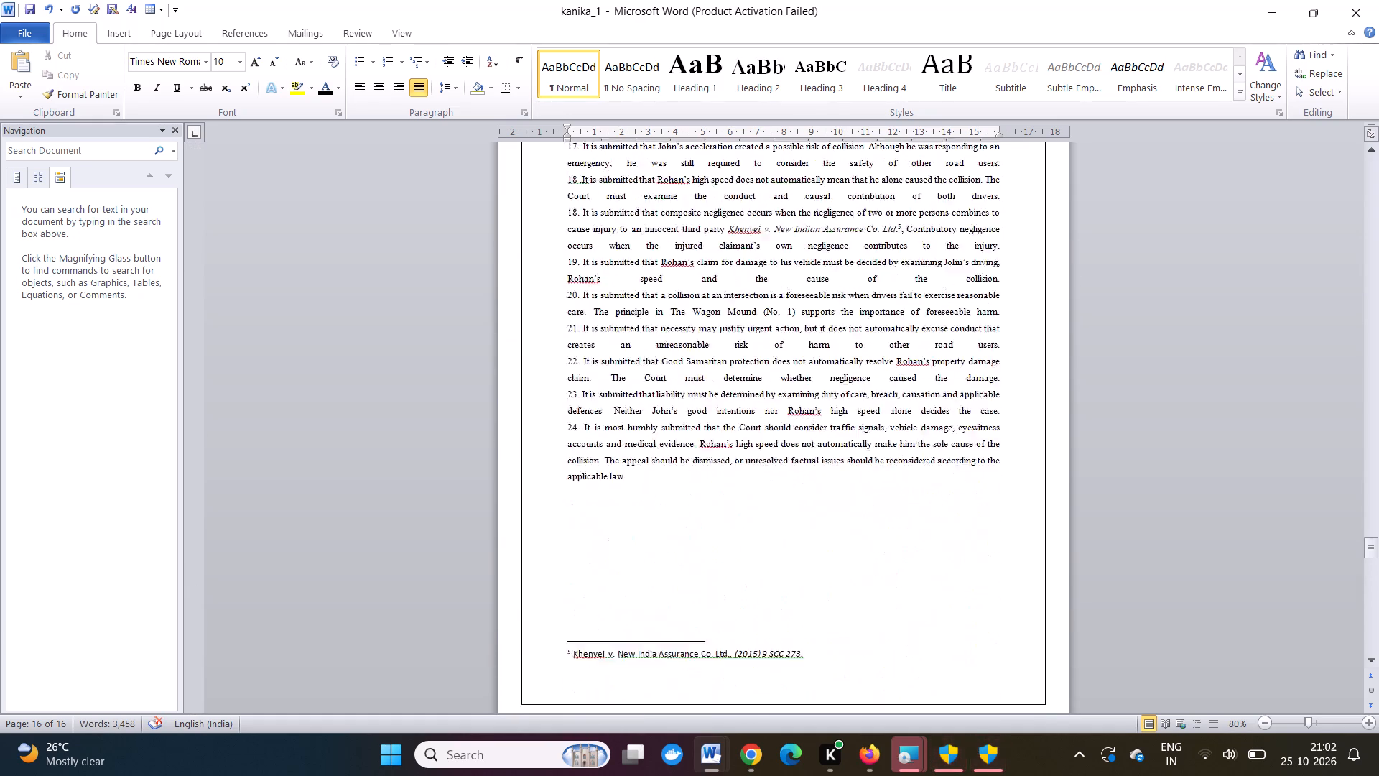
pyautogui.scroll(5, 628, 515)
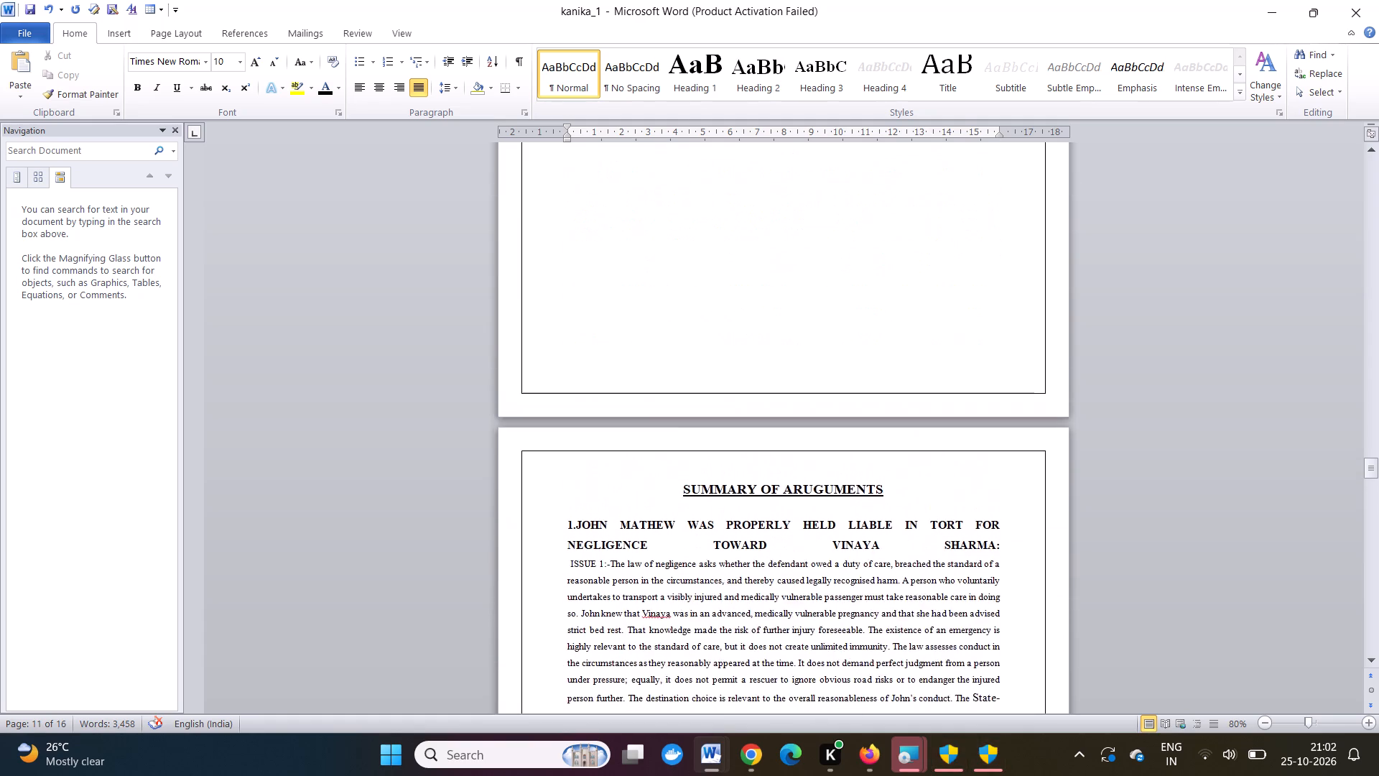
pyautogui.scroll(3, 628, 515)
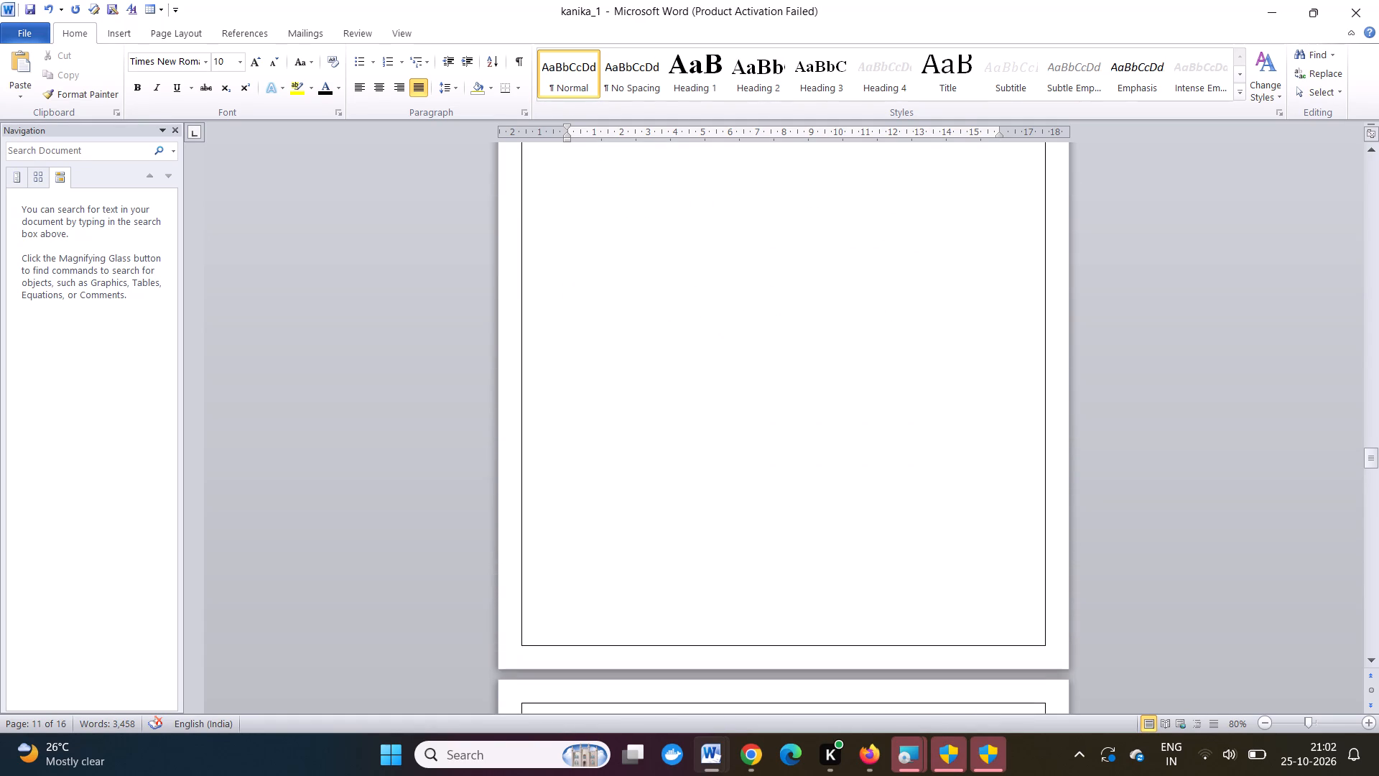
pyautogui.scroll(4, 628, 515)
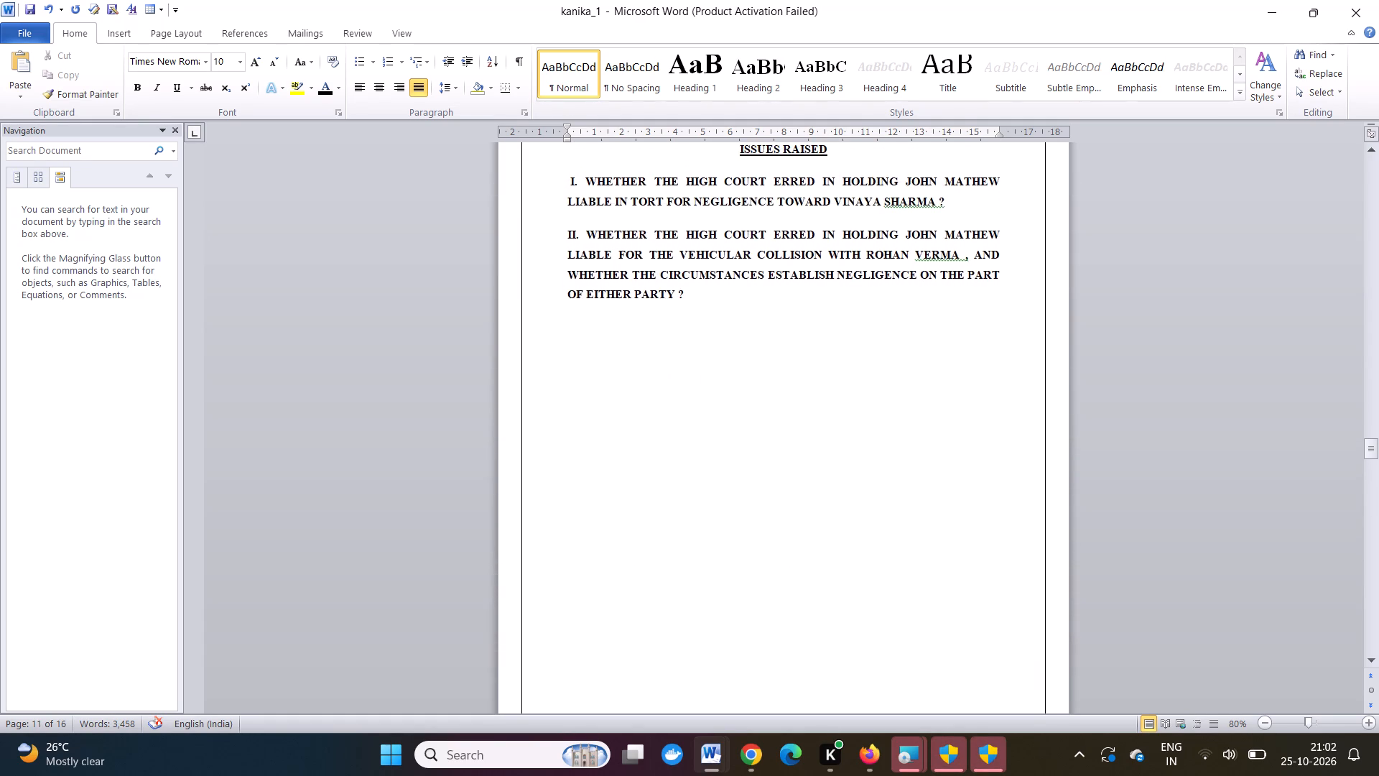
pyautogui.scroll(5, 628, 515)
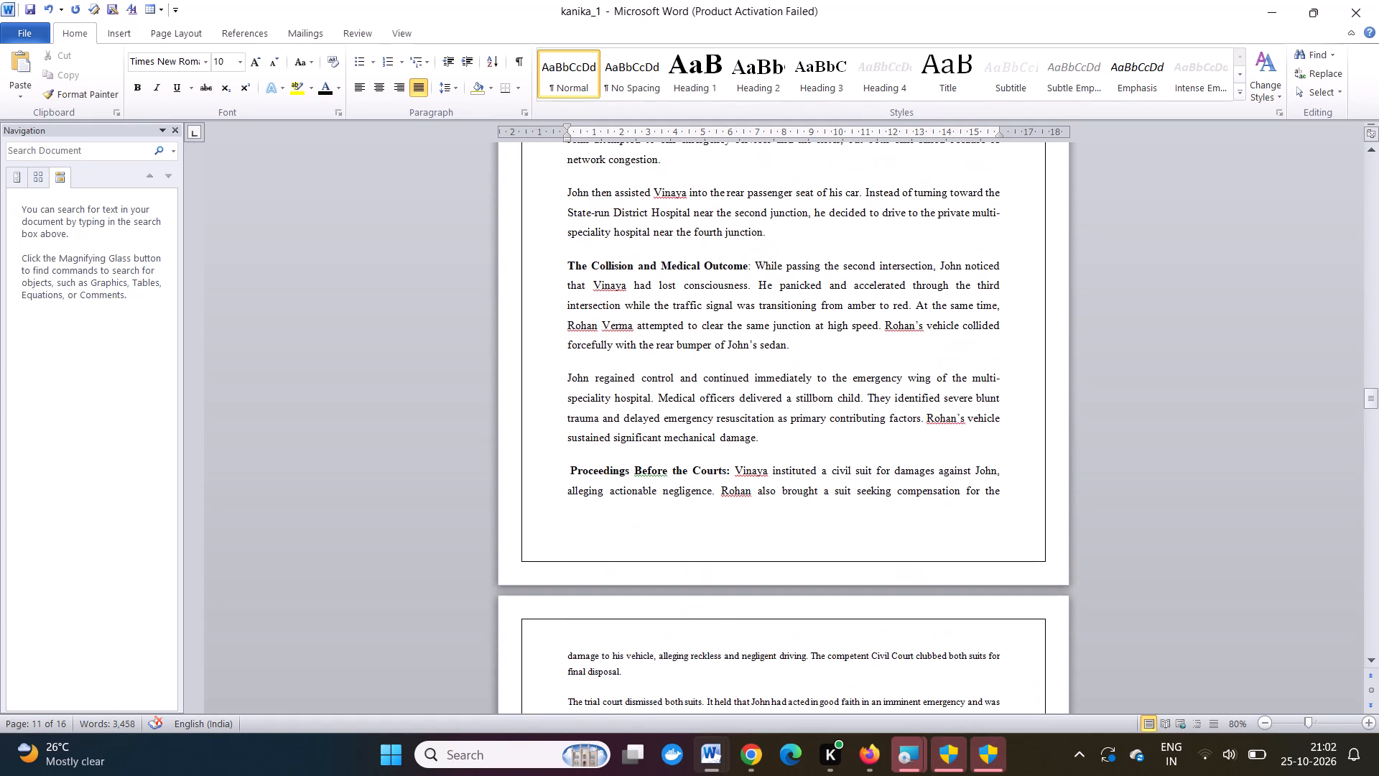
pyautogui.scroll(-5, 628, 515)
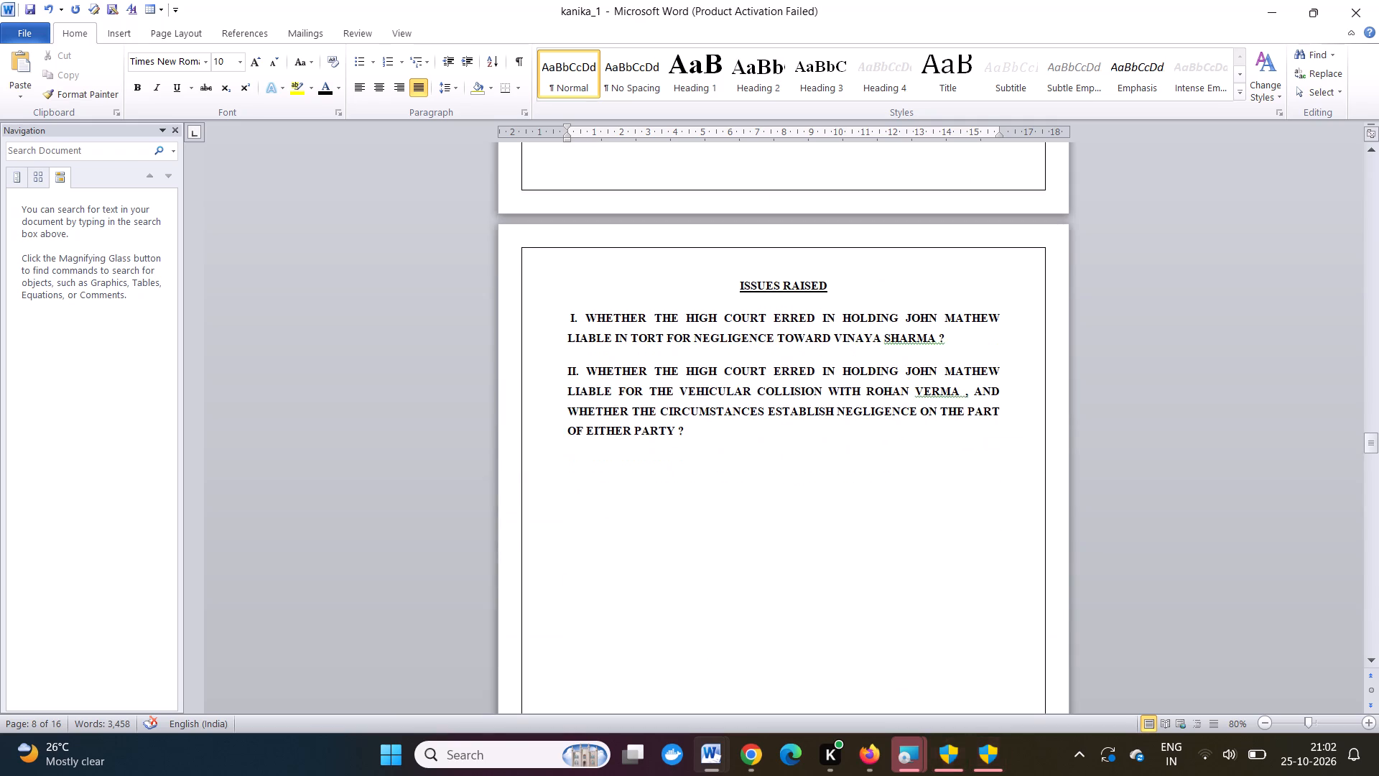
pyautogui.scroll(7, 628, 515)
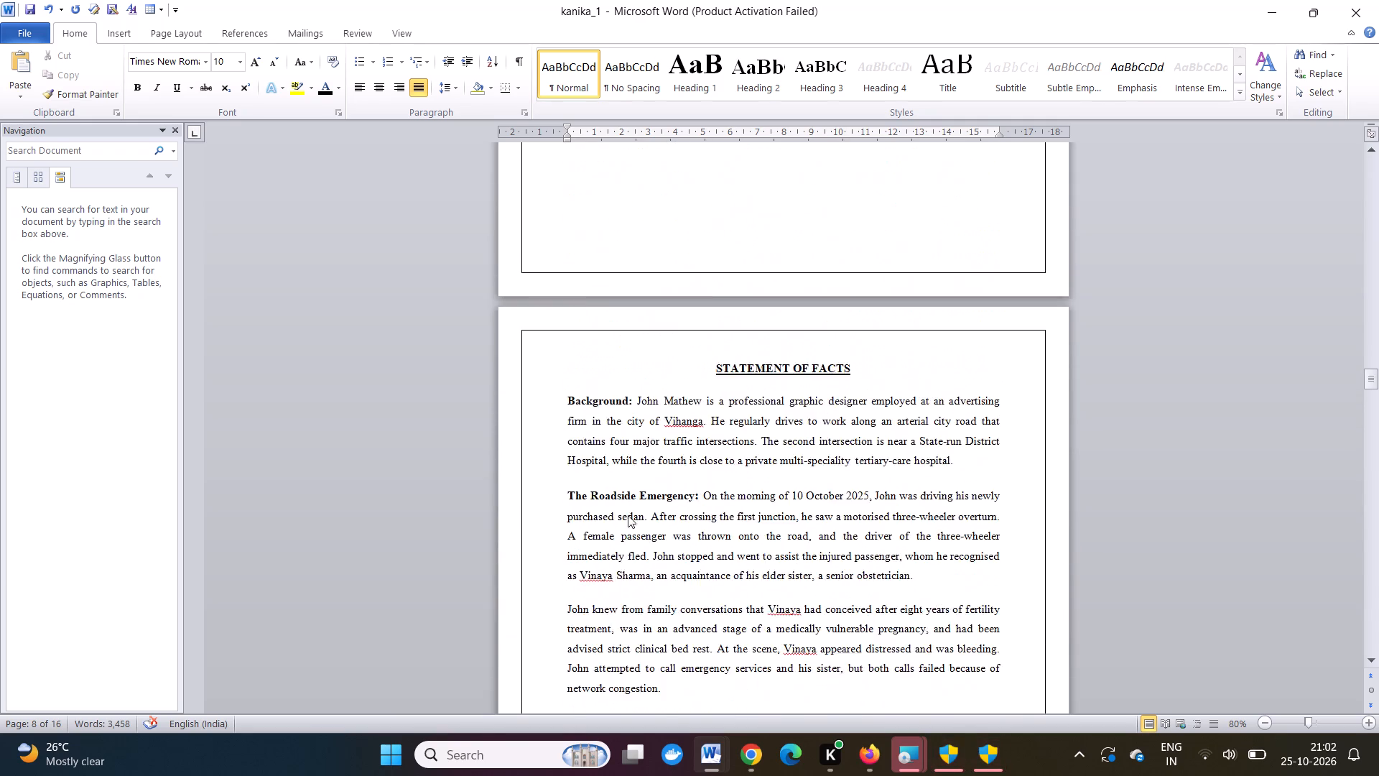
pyautogui.scroll(4, 628, 515)
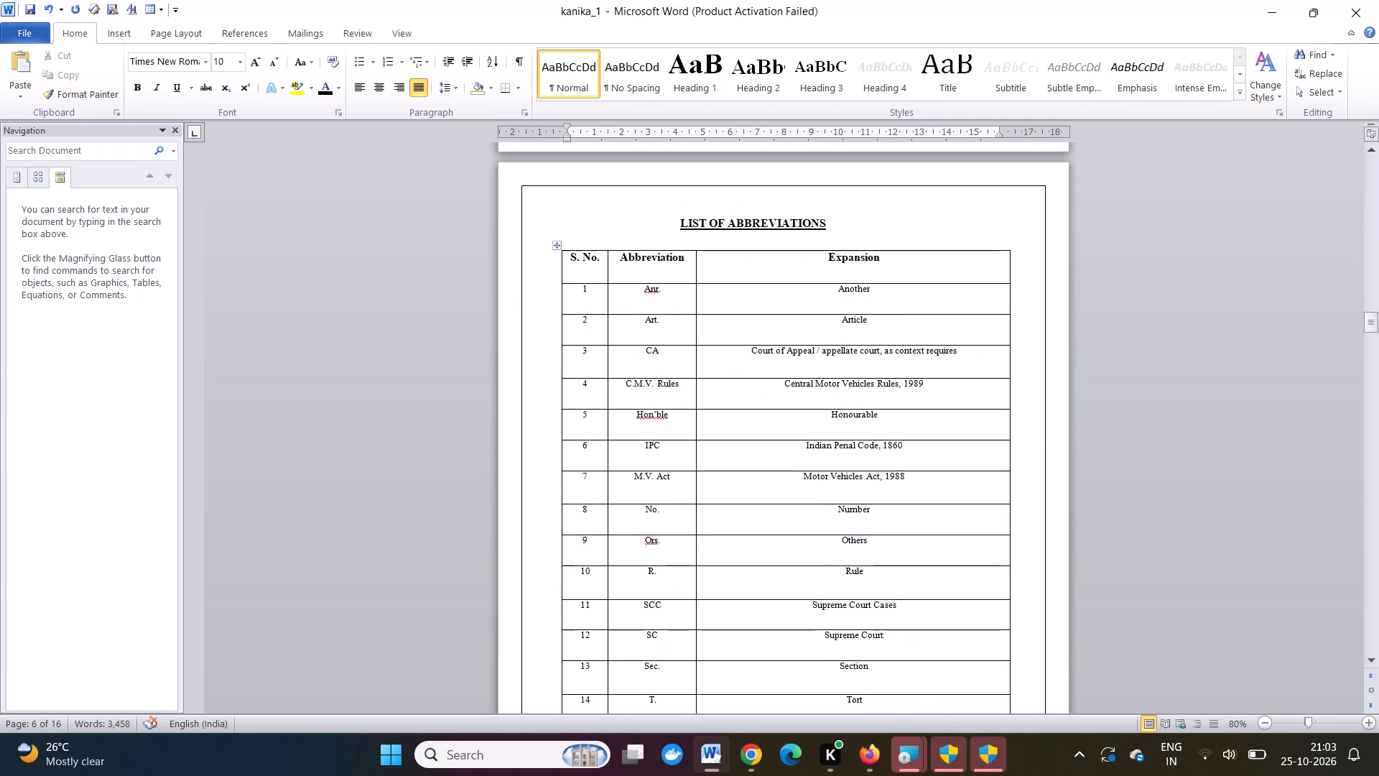
pyautogui.scroll(8, 628, 515)
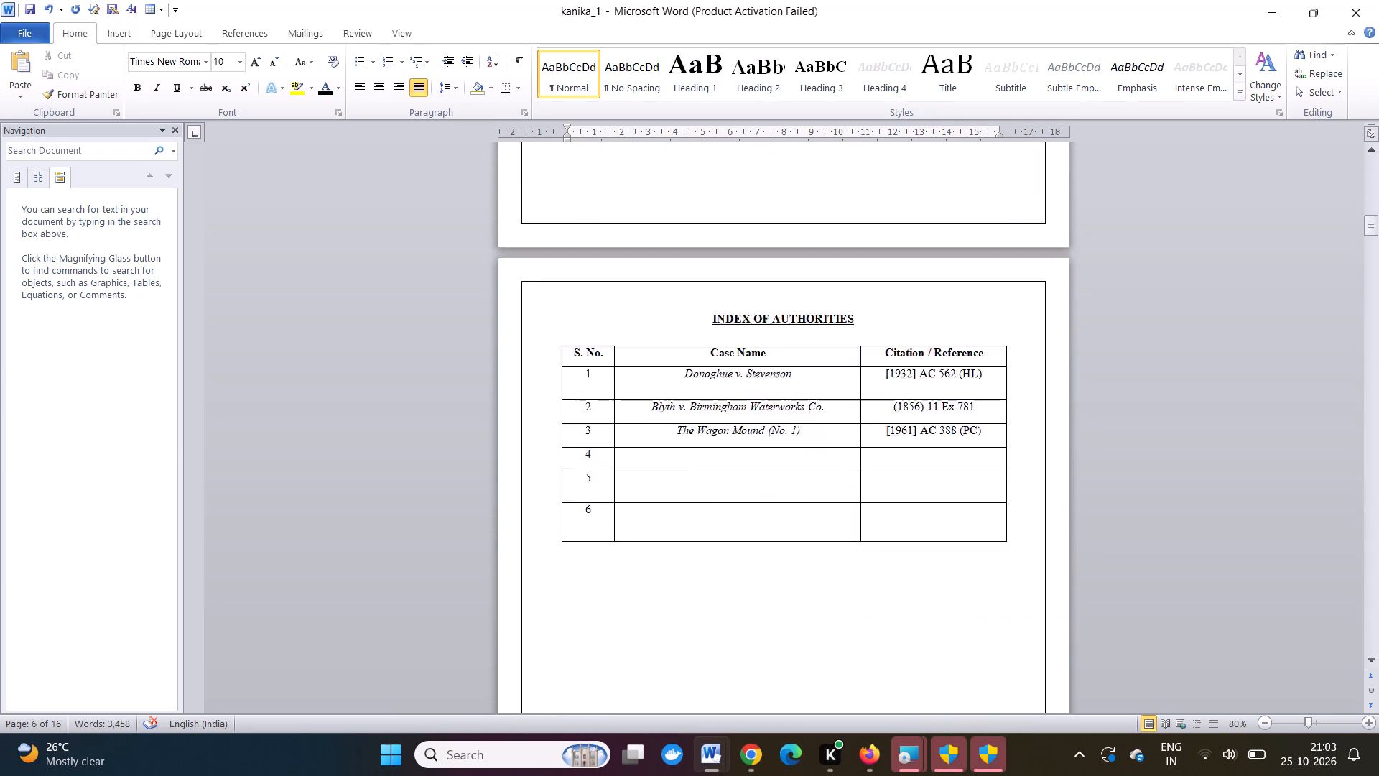
pyautogui.scroll(3, 628, 515)
pyautogui.scroll(-1, 628, 515)
pyautogui.scroll(1, 628, 515)
pyautogui.scroll(-1, 628, 515)
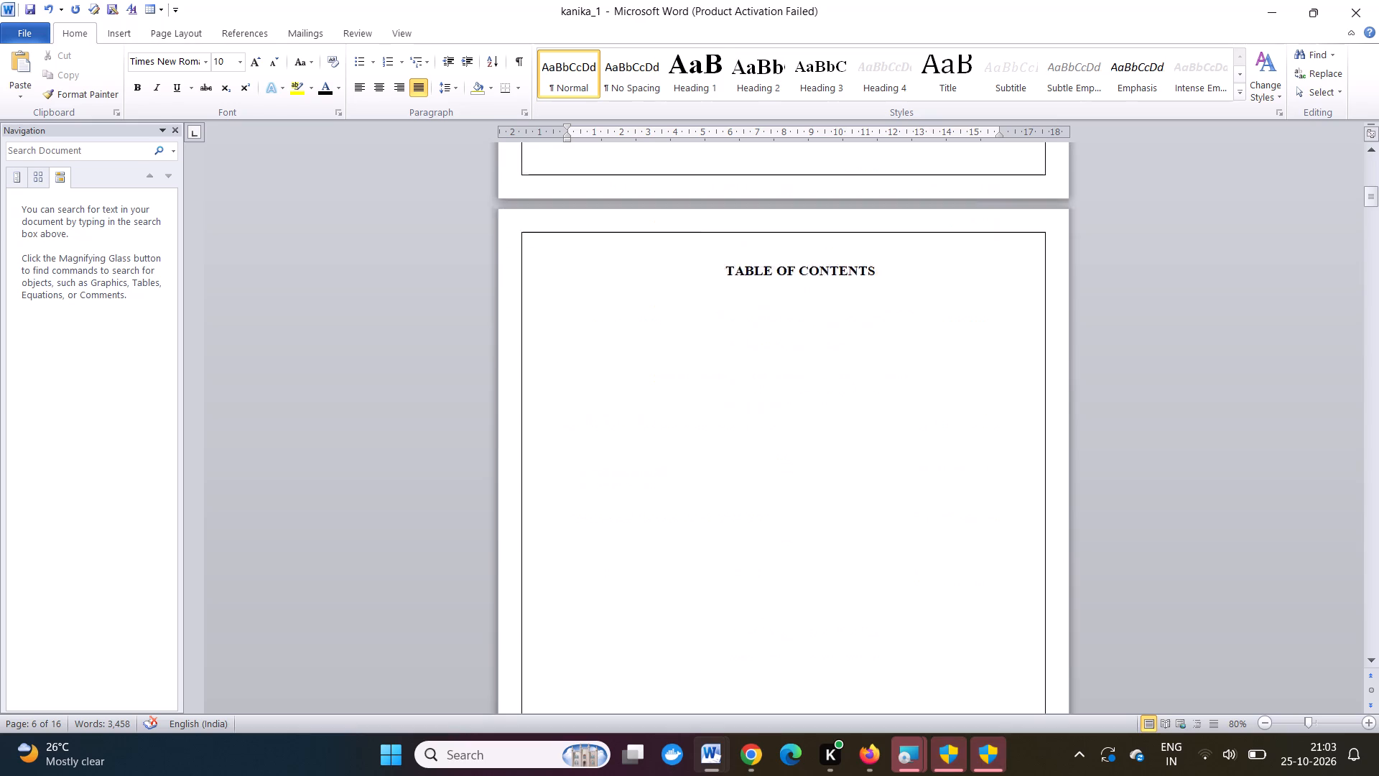
pyautogui.scroll(-2, 628, 515)
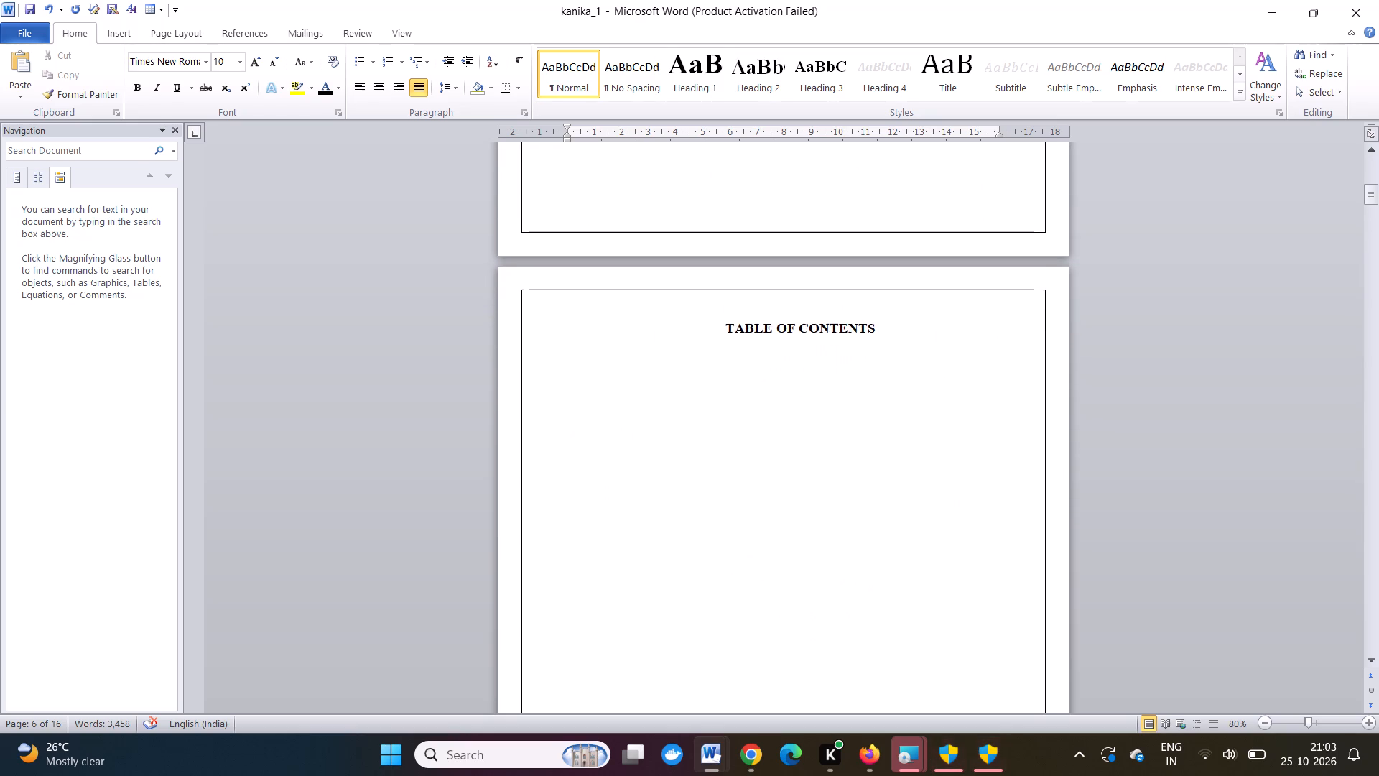
# Underline the TABLE OF CONTENTS heading, keeping it upright and bold.
pyautogui.click(608, 382)
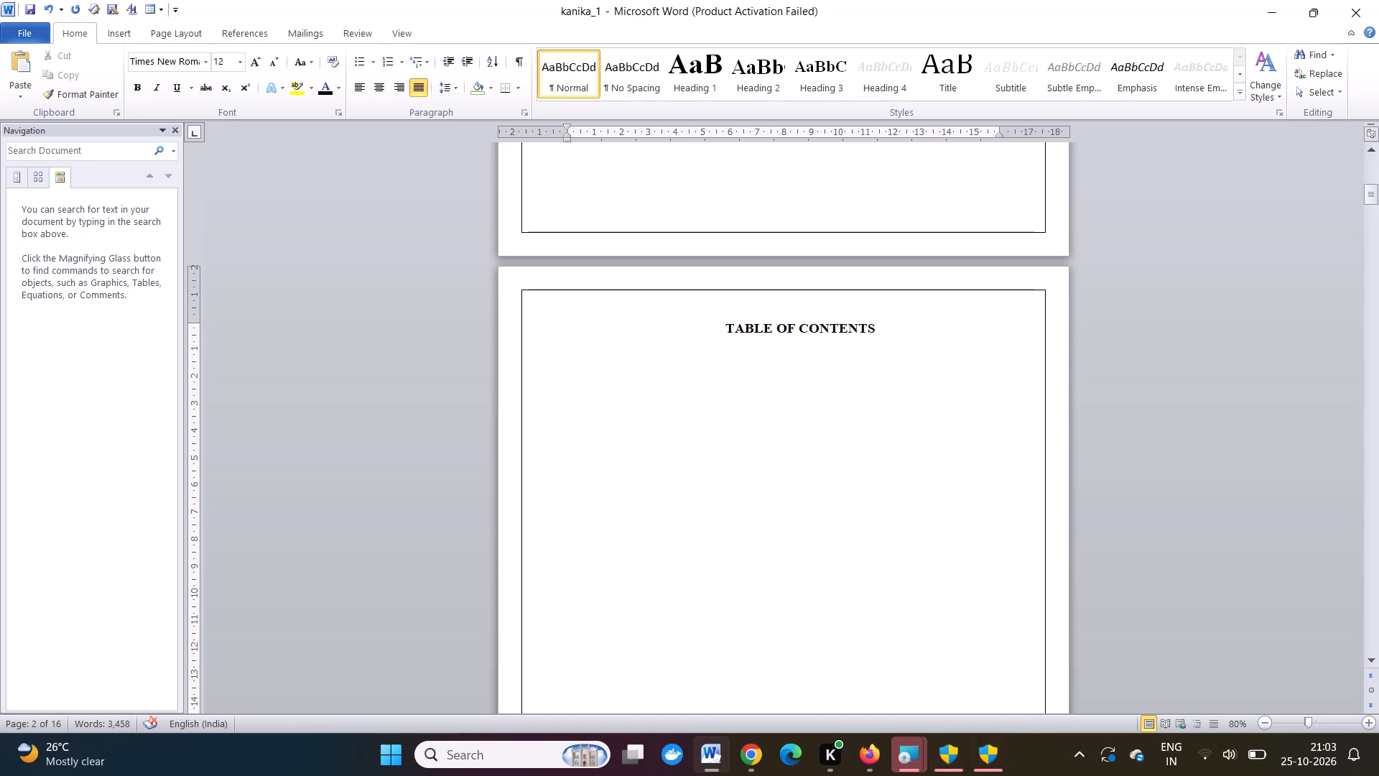
pyautogui.moveTo(718, 326); pyautogui.dragTo(928, 310)
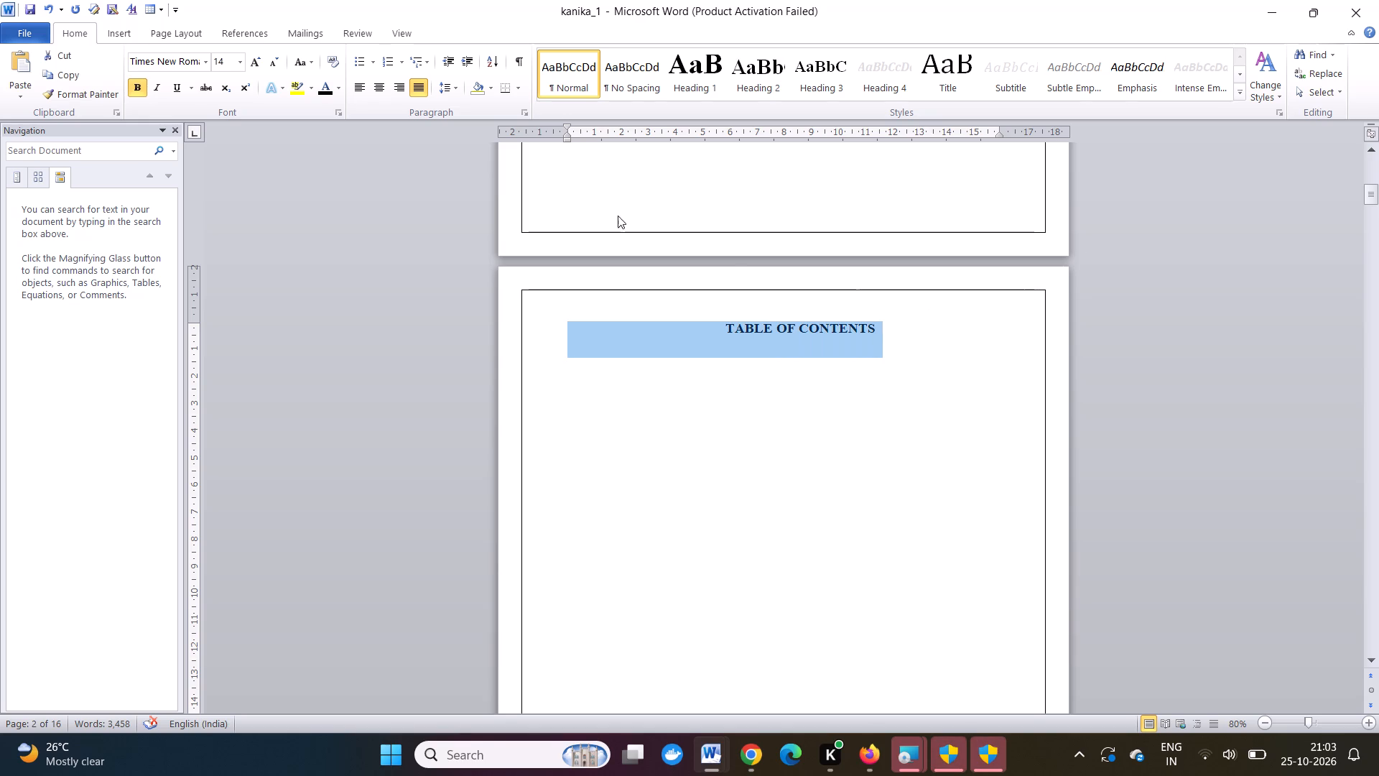
pyautogui.click(156, 83)
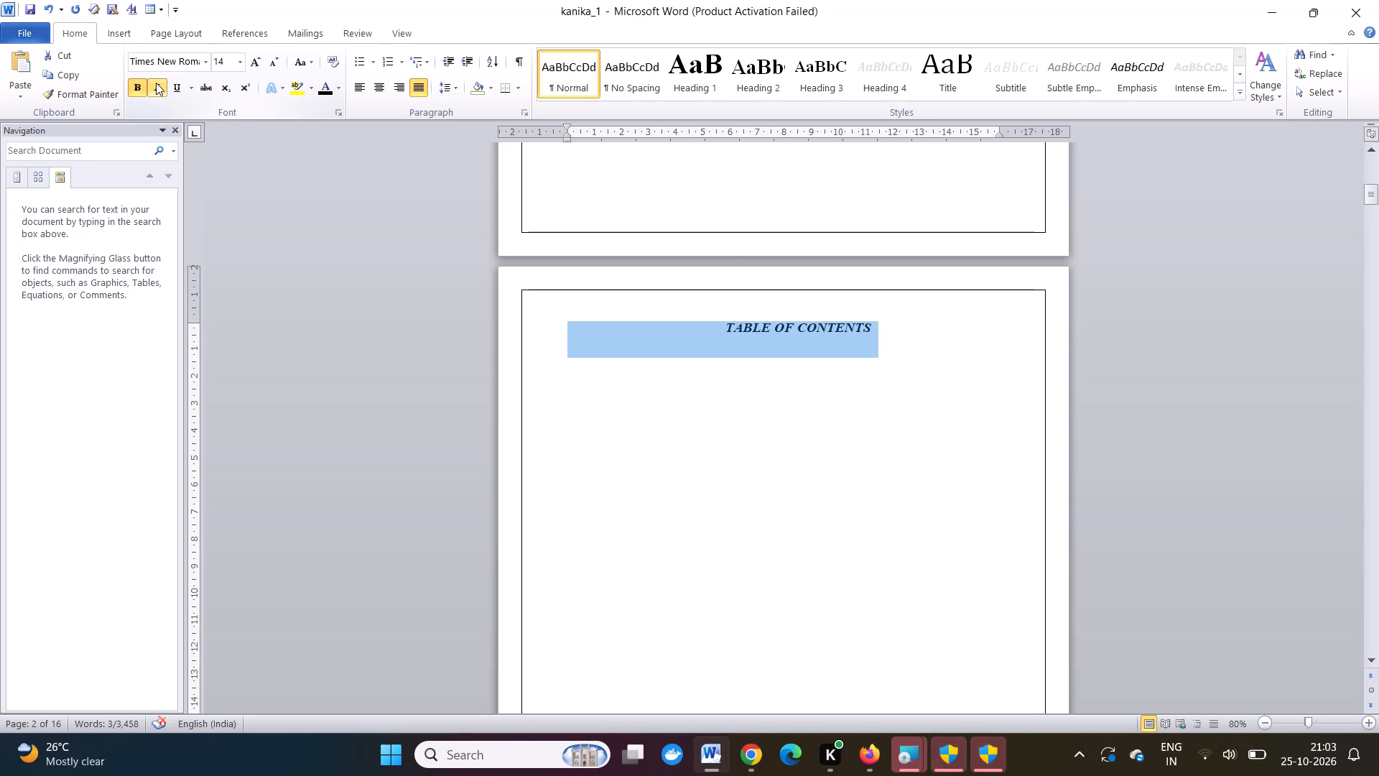
pyautogui.click(156, 83)
pyautogui.click(171, 83)
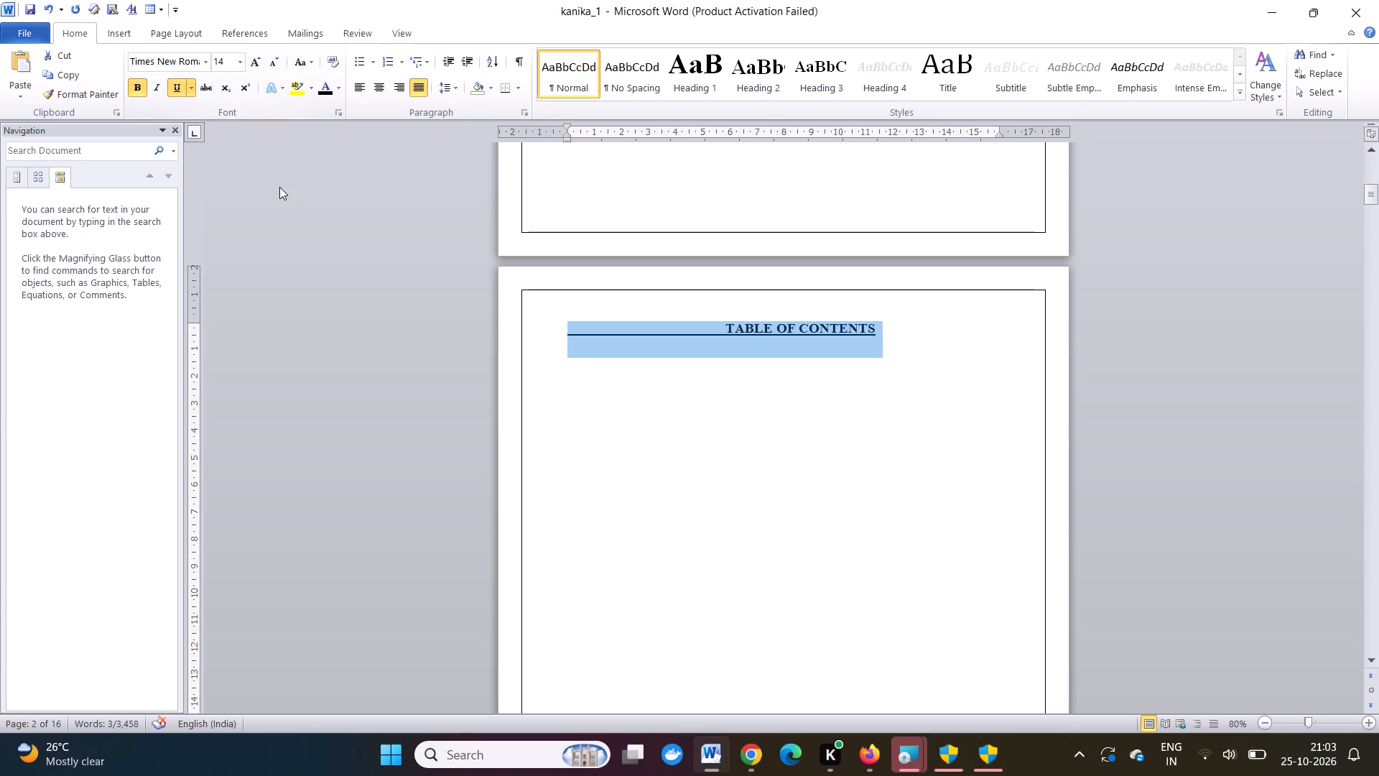
pyautogui.click(339, 235)
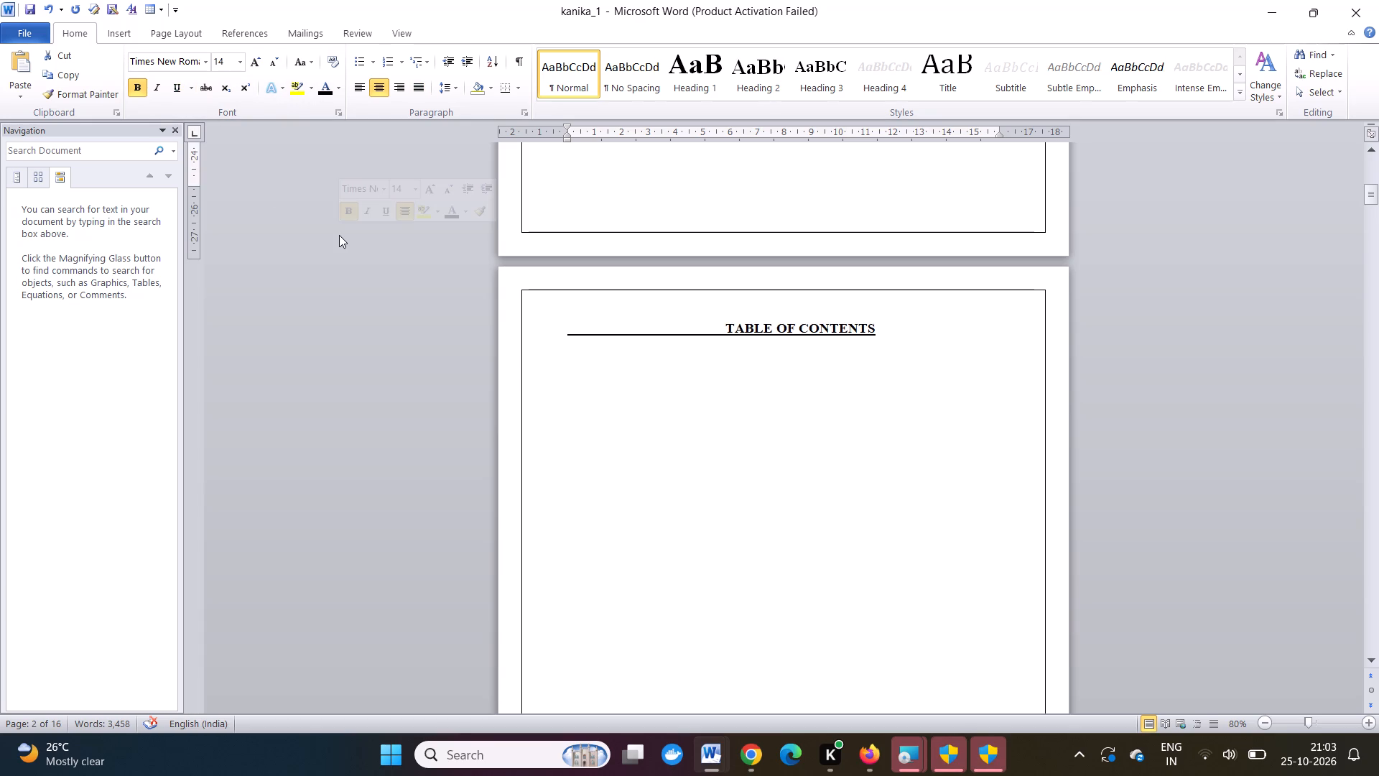
# Delete the run of underlined spaces padding the front of the TABLE OF CONTENTS heading.
pyautogui.click(710, 333)
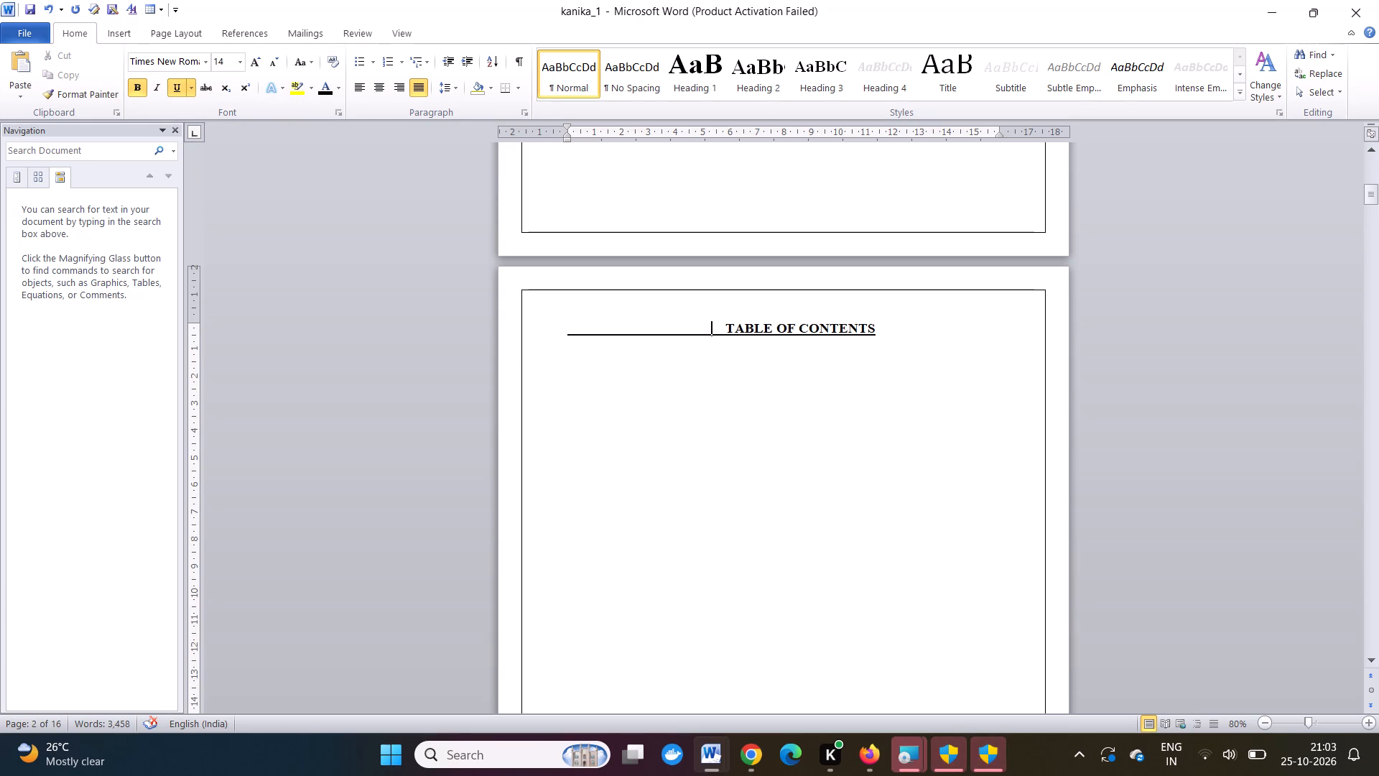
pyautogui.click(561, 334)
pyautogui.press('BackSpace')
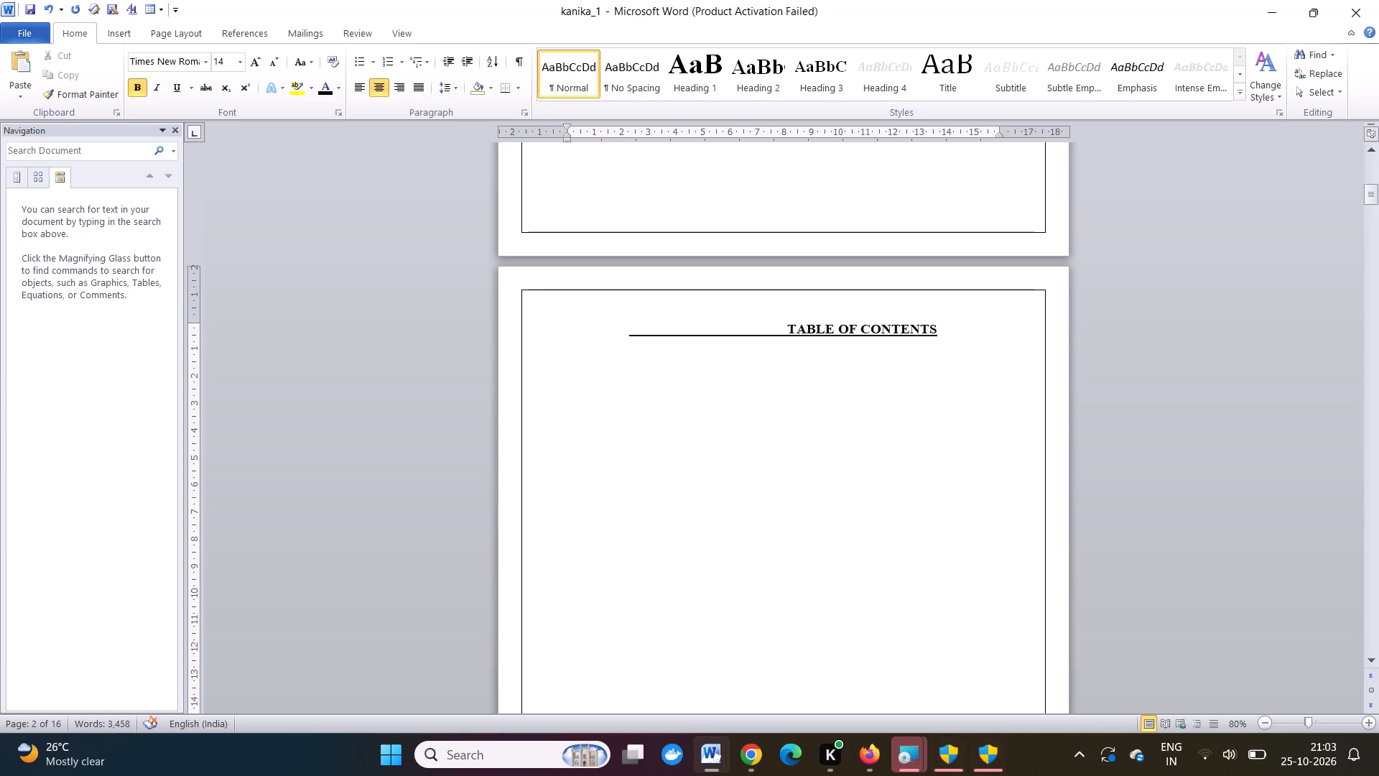
pyautogui.click(779, 329)
pyautogui.press('BackSpace')
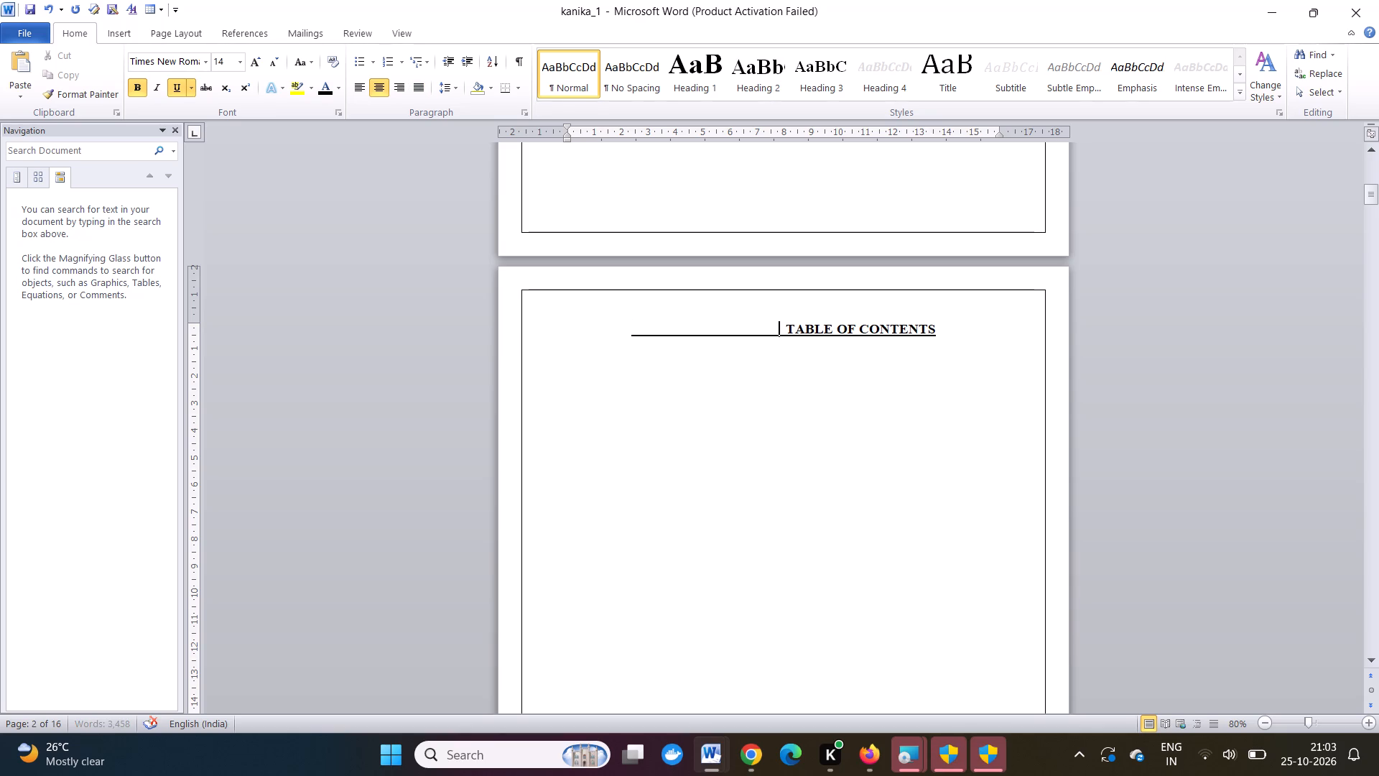
pyautogui.press('BackSpace')
pyautogui.press('BackSpace')
pyautogui.press('BackSpace')
pyautogui.press('BackSpace')
pyautogui.press('BackSpace')
pyautogui.press('BackSpace')
pyautogui.press('BackSpace')
pyautogui.press('BackSpace')
pyautogui.press('BackSpace')
pyautogui.press('BackSpace')
pyautogui.press('BackSpace')
pyautogui.press('BackSpace')
pyautogui.press('BackSpace')
pyautogui.press('BackSpace')
pyautogui.press('BackSpace')
pyautogui.press('BackSpace')
pyautogui.press('BackSpace')
pyautogui.press('BackSpace')
pyautogui.press('BackSpace')
pyautogui.press('BackSpace')
pyautogui.press('BackSpace')
pyautogui.press('BackSpace')
pyautogui.press('BackSpace')
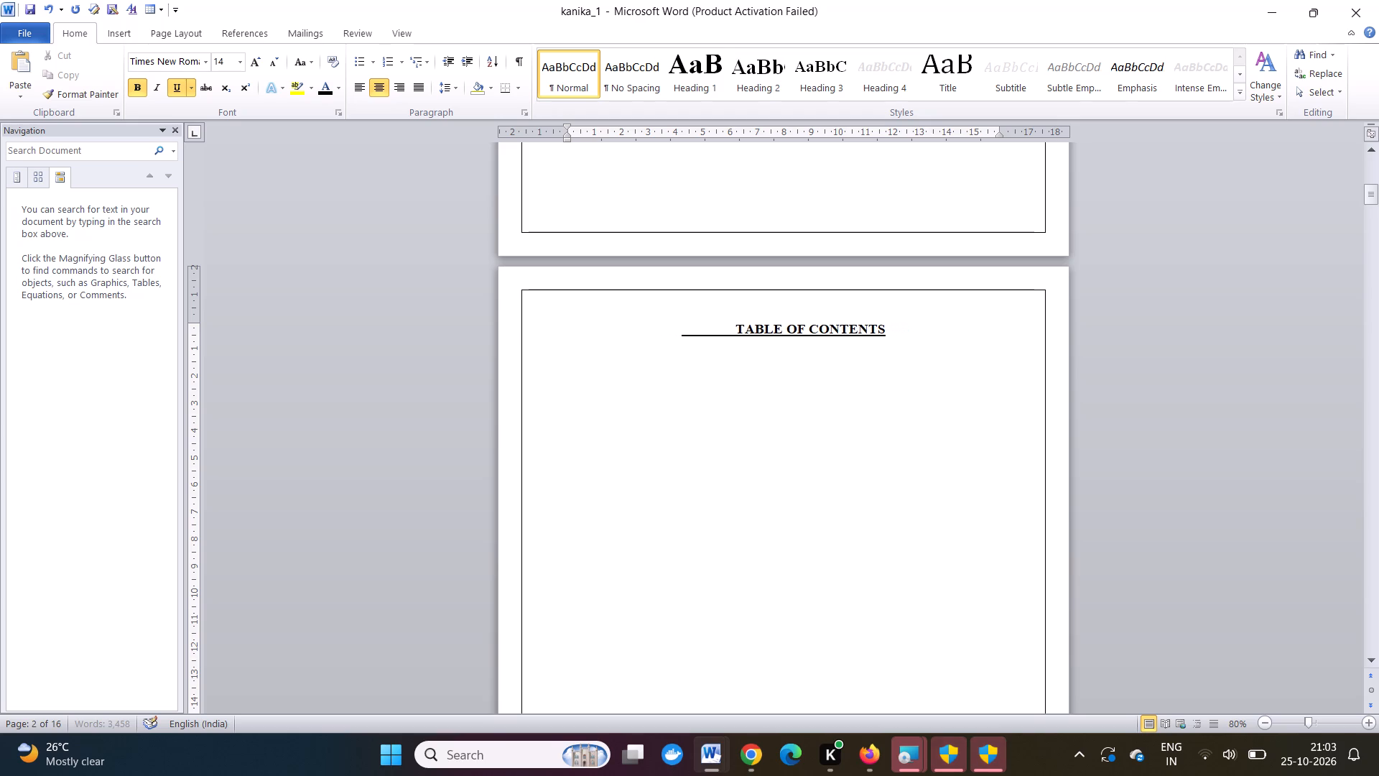
pyautogui.press('BackSpace')
pyautogui.press('BackSpace')
pyautogui.press('BackSpace')
pyautogui.press('BackSpace')
pyautogui.press('BackSpace')
pyautogui.press('BackSpace')
pyautogui.press('BackSpace')
pyautogui.press('BackSpace')
pyautogui.press('BackSpace')
pyautogui.press('BackSpace')
pyautogui.press('BackSpace')
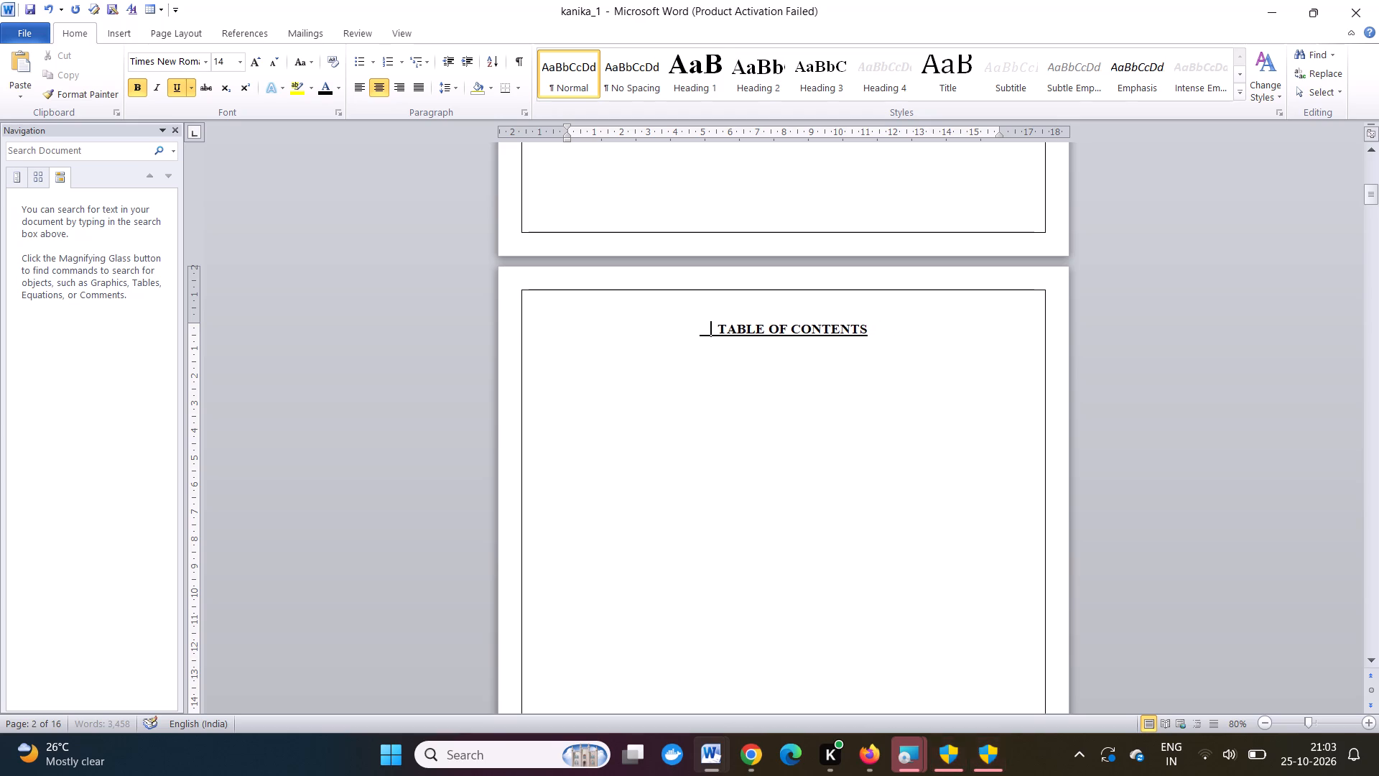
pyautogui.press('BackSpace')
pyautogui.press('BackSpace')
pyautogui.press('BackSpace')
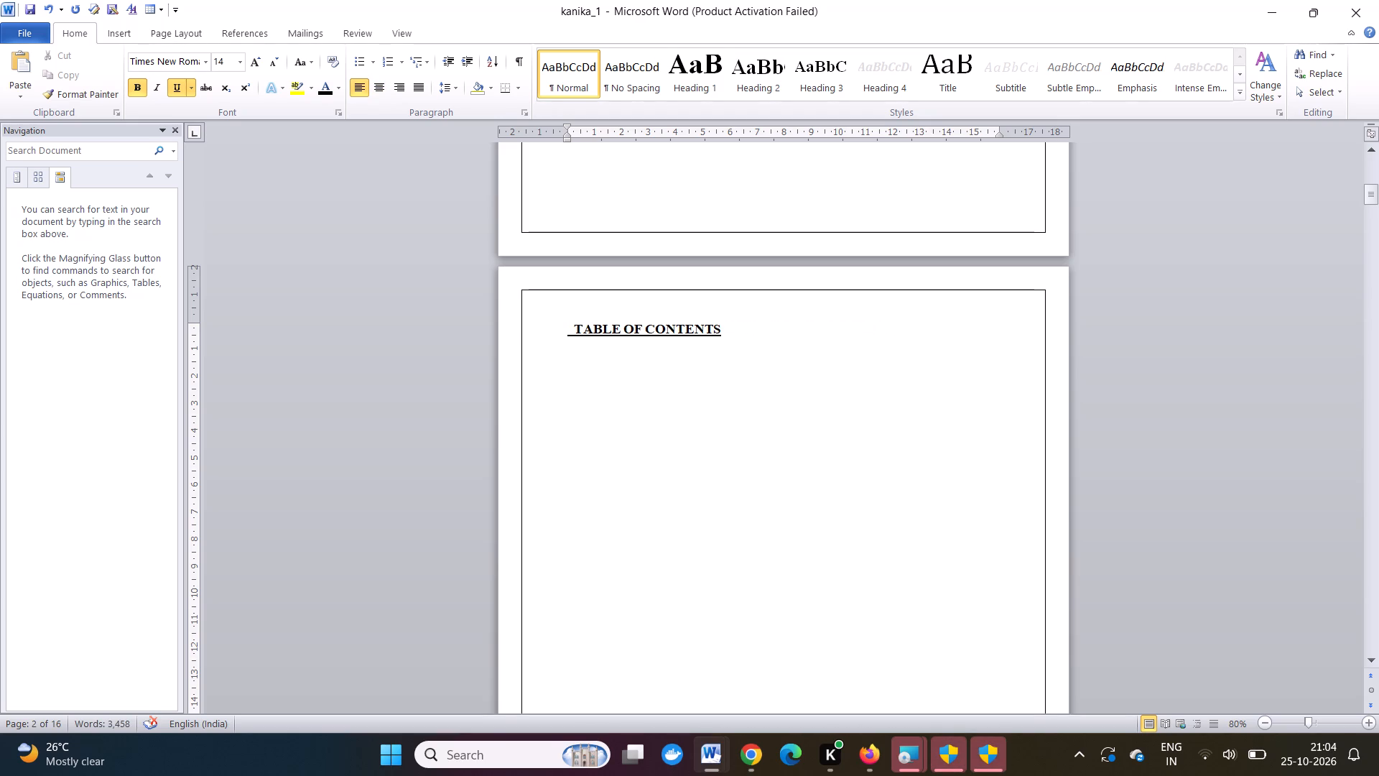
# Centre the TABLE OF CONTENTS heading.
pyautogui.moveTo(564, 333); pyautogui.dragTo(706, 331)
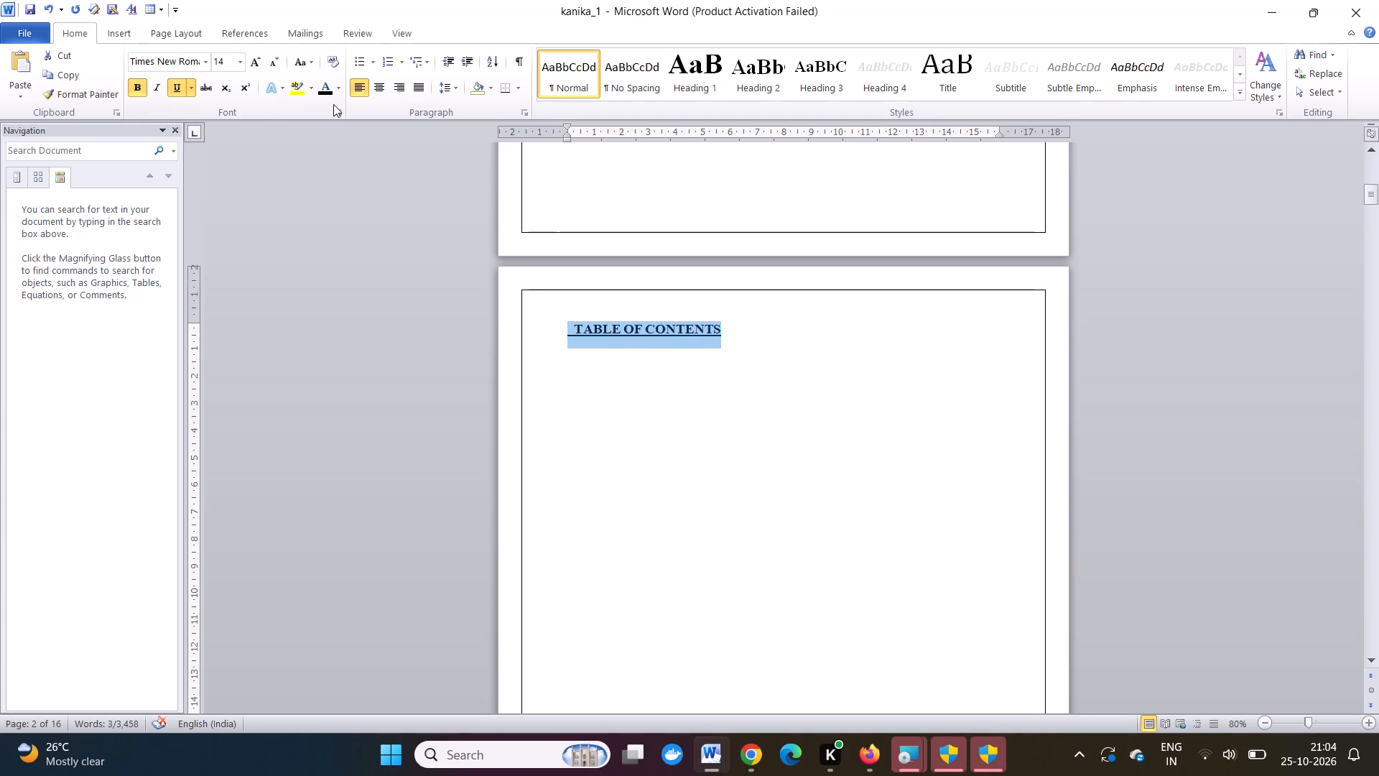
pyautogui.click(381, 88)
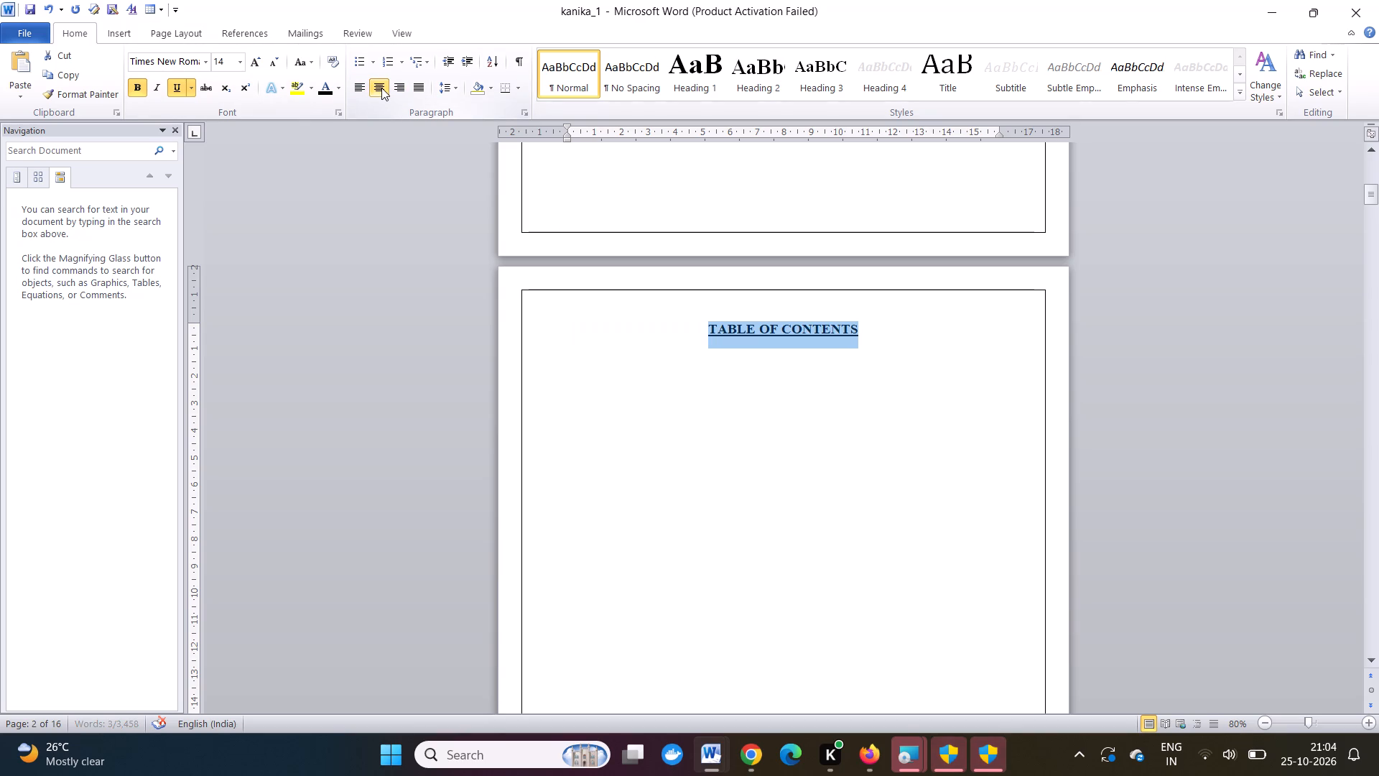
# Start a numbered list at 1. on the line below the TABLE OF CONTENTS heading.
pyautogui.click(590, 408)
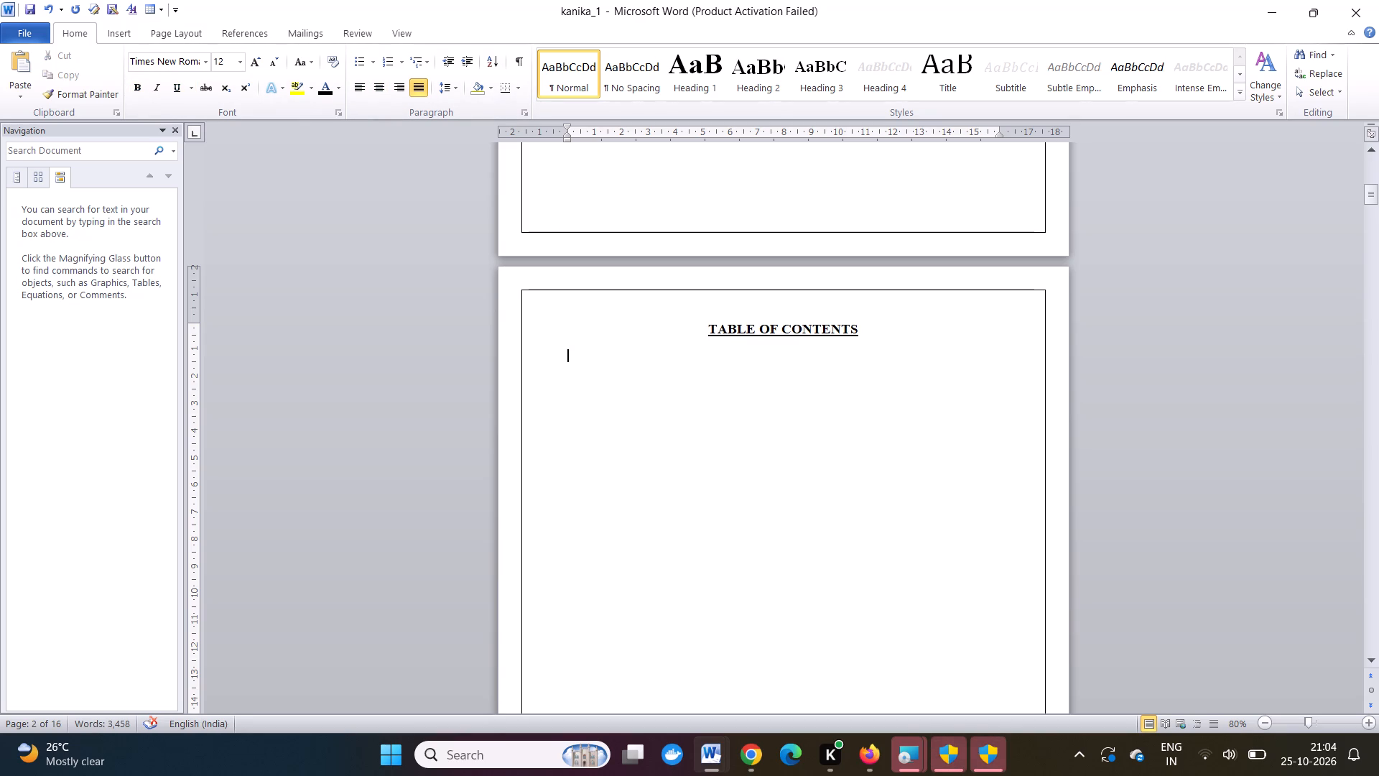
pyautogui.press('1')
pyautogui.write('.')
pyautogui.press('space')
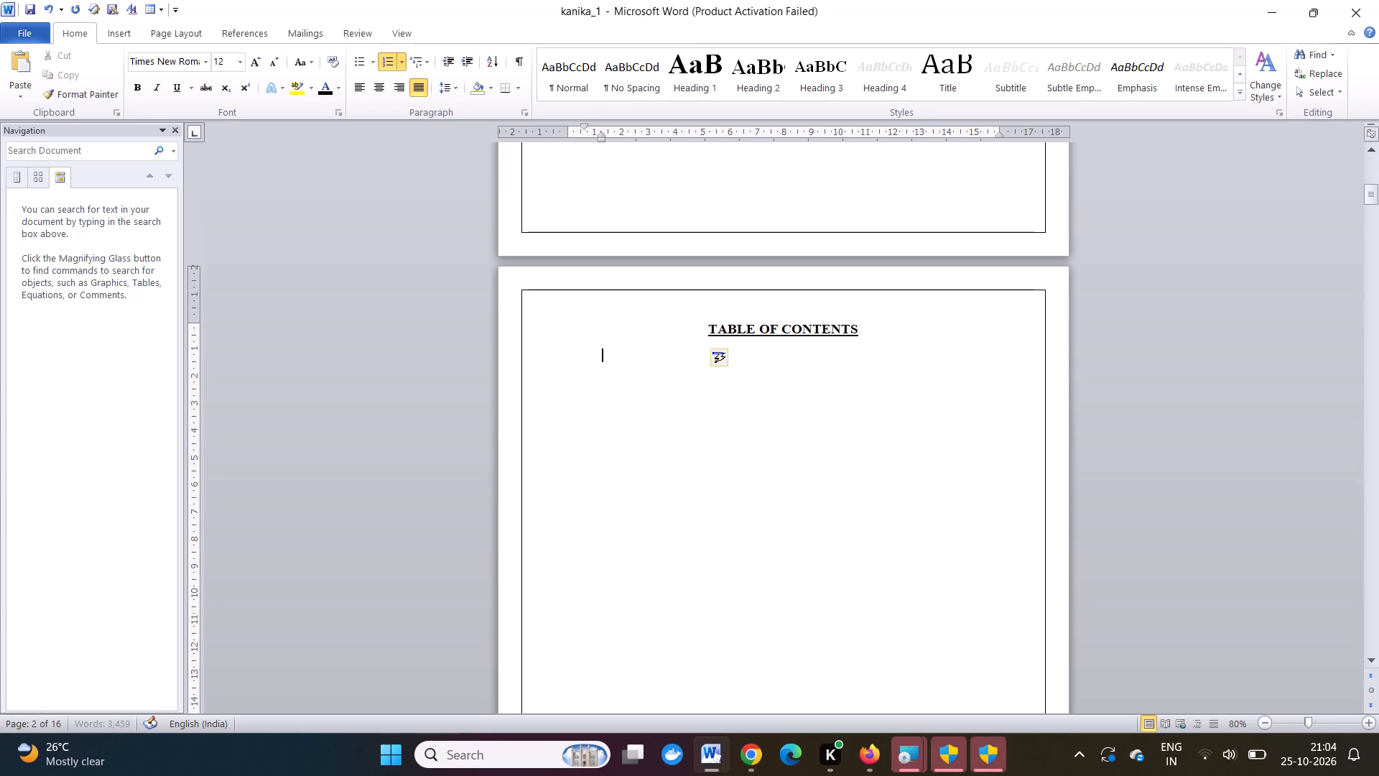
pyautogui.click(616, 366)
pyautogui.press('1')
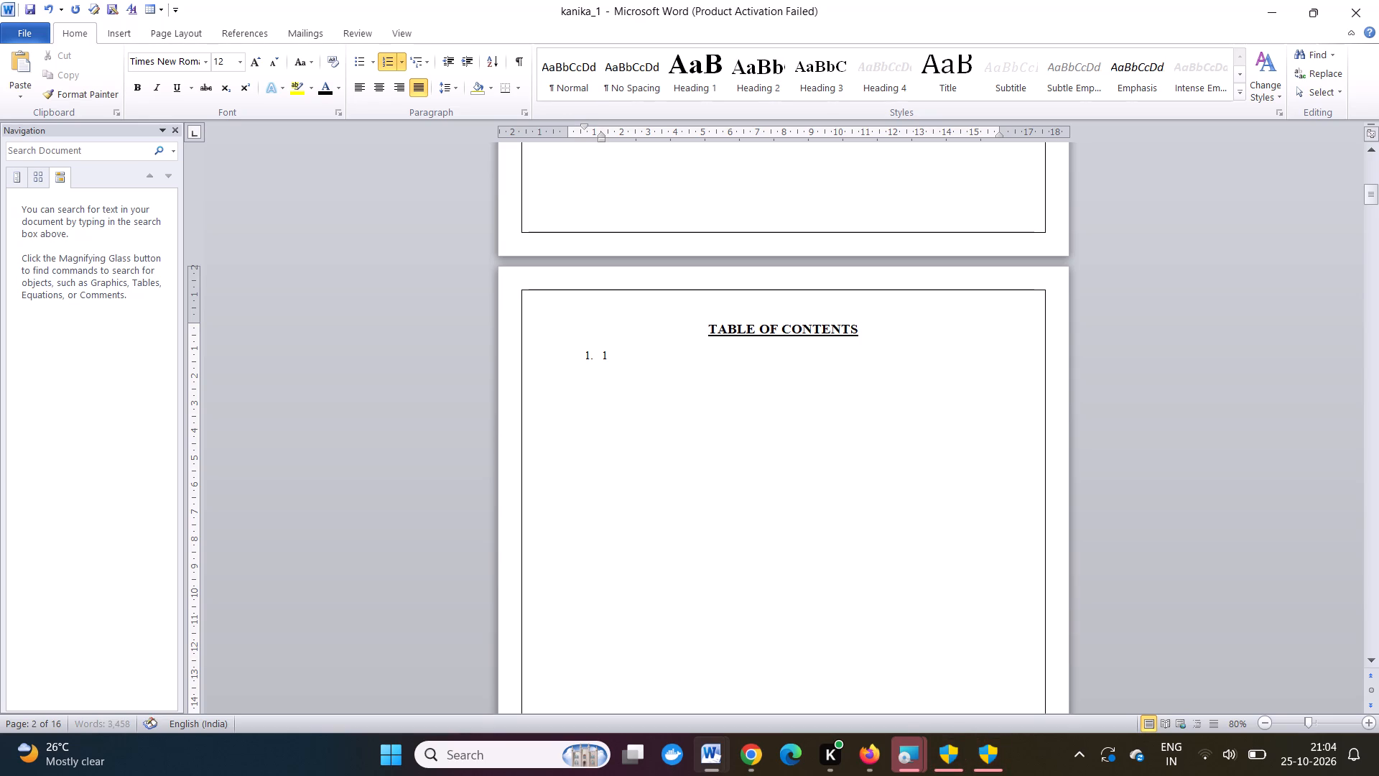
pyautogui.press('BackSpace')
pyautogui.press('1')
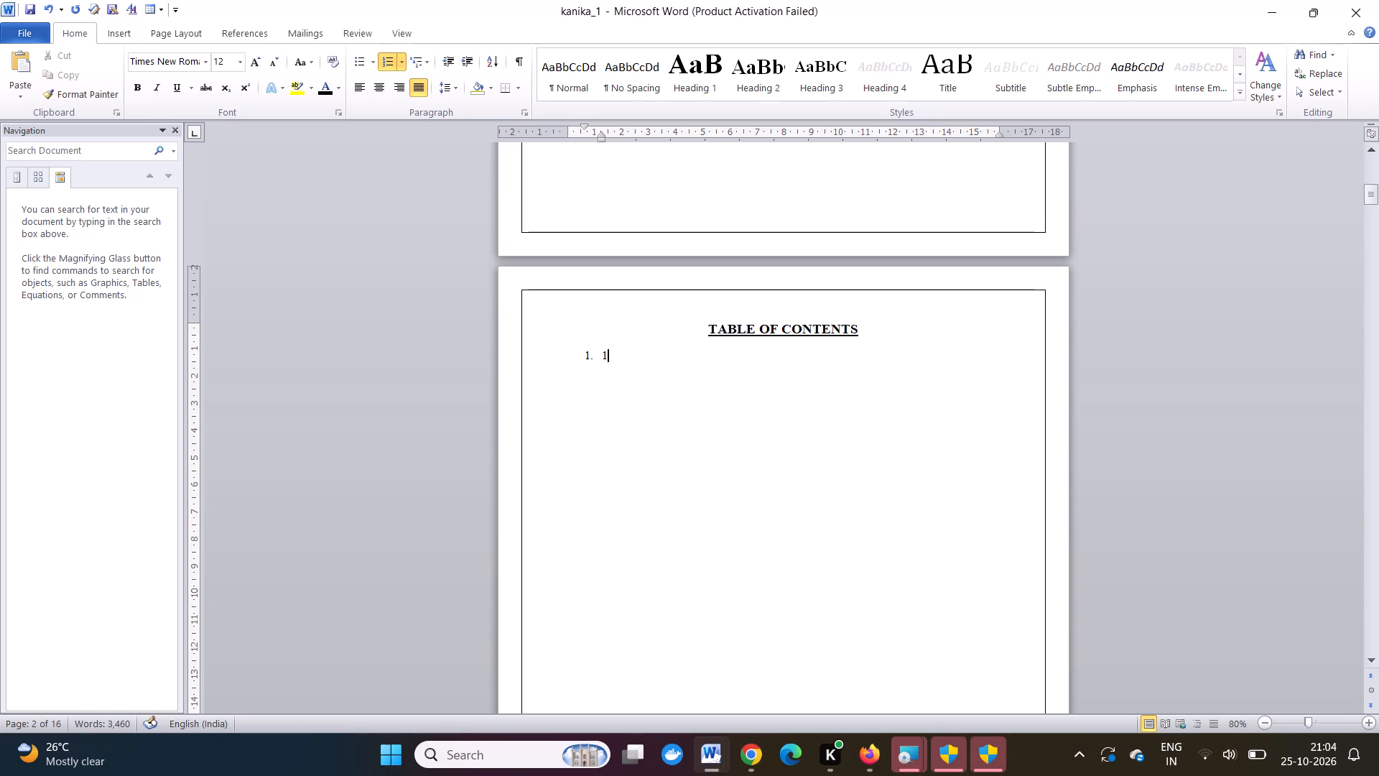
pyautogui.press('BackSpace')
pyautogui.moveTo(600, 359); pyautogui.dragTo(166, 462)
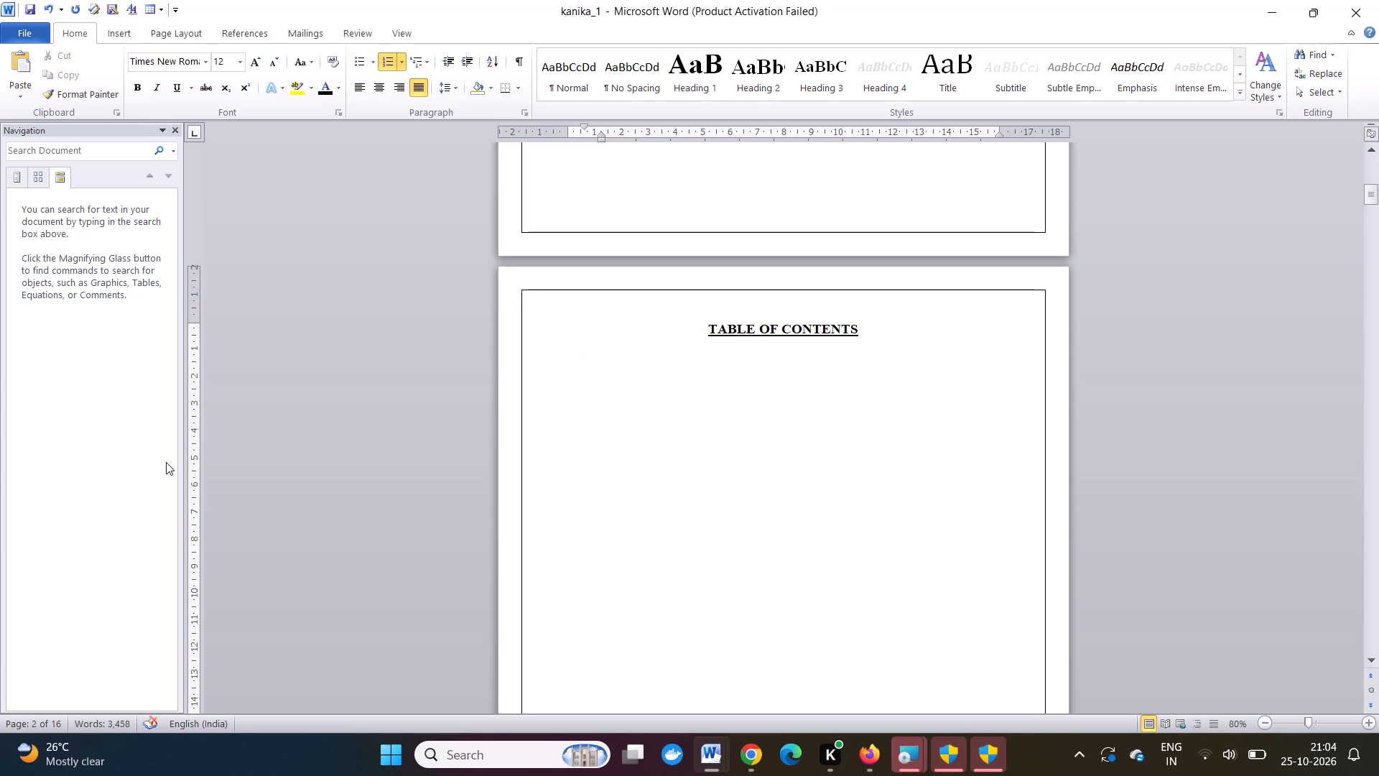
# Enter "INDEX OF AUTHORITY" as the first list entry, leaving no extra 1 before the text.
pyautogui.press('1')
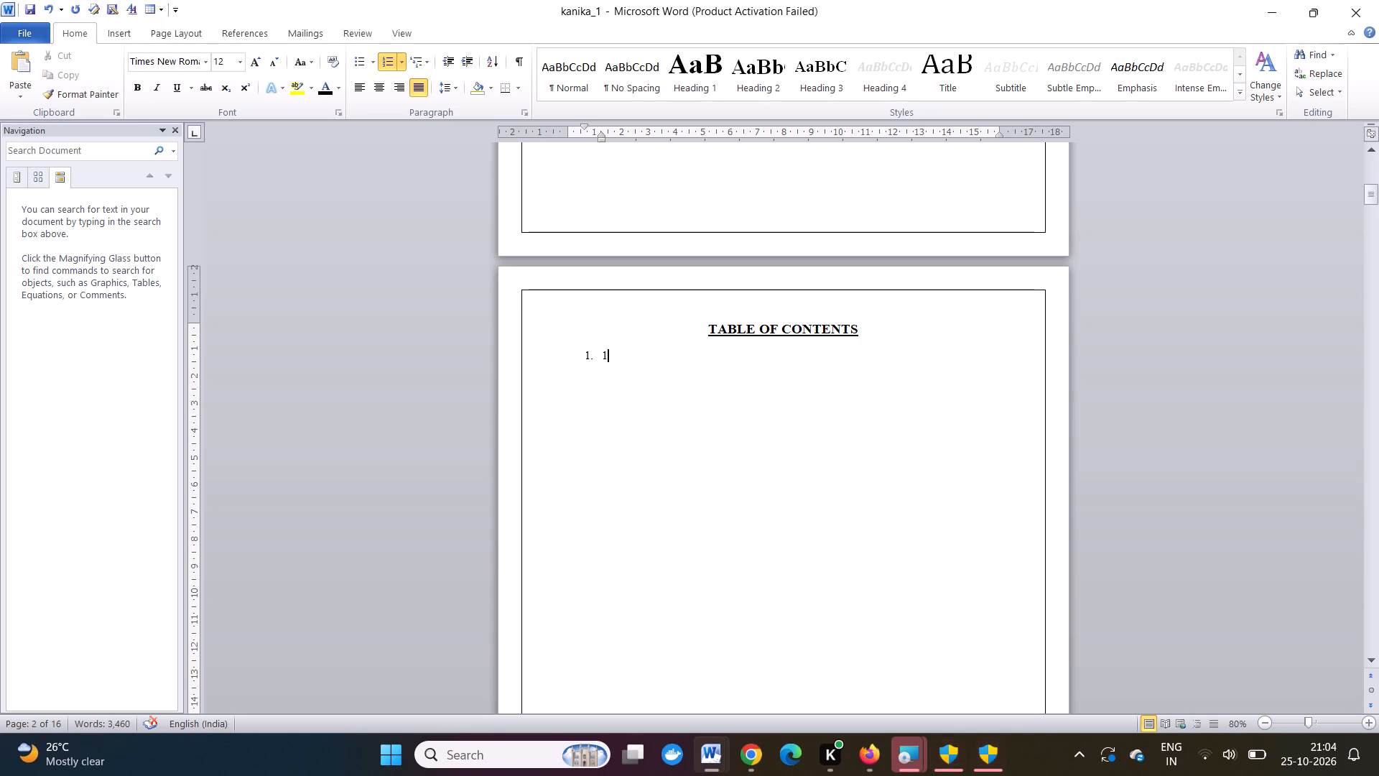
pyautogui.press('i')
pyautogui.press('m')
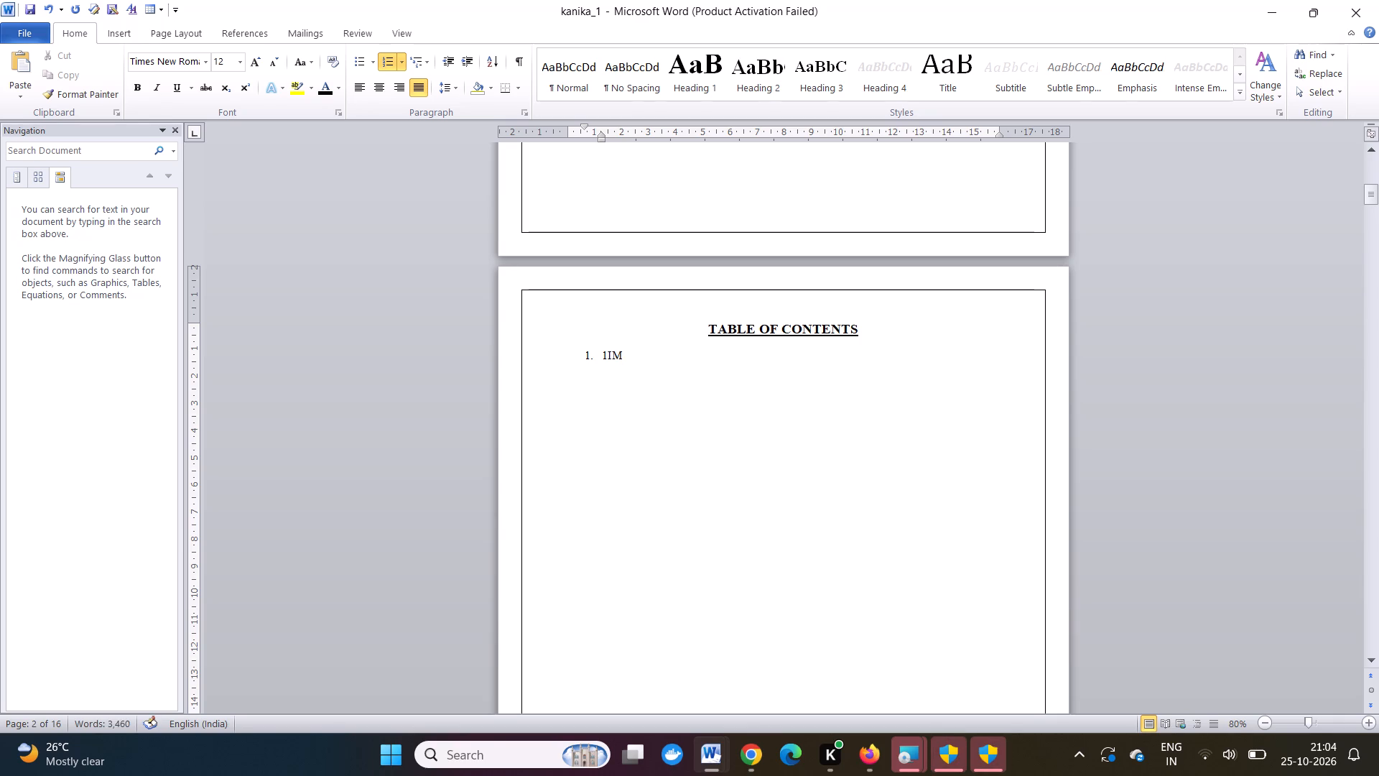
pyautogui.press('BackSpace')
pyautogui.write('NDEX')
pyautogui.click(607, 356)
pyautogui.press('BackSpace')
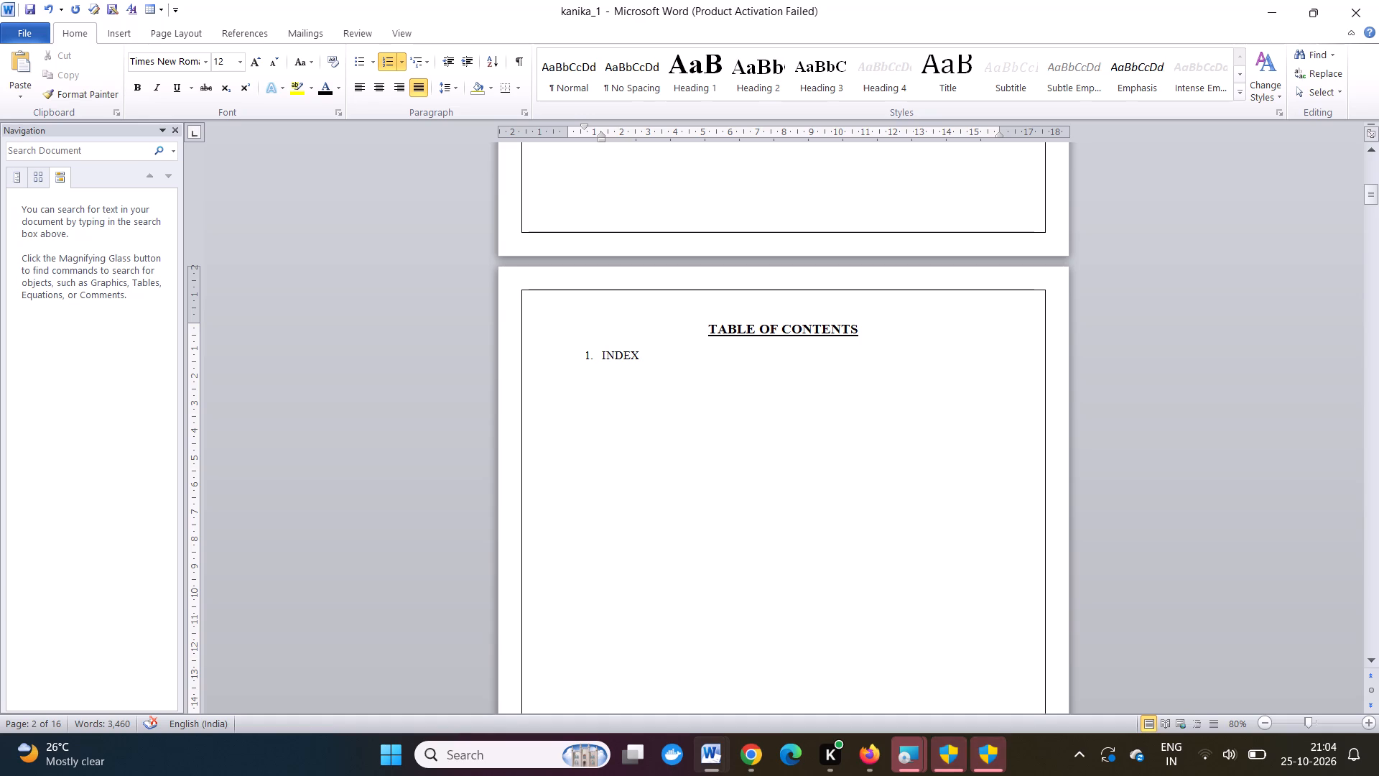
pyautogui.click(640, 354)
pyautogui.press('space')
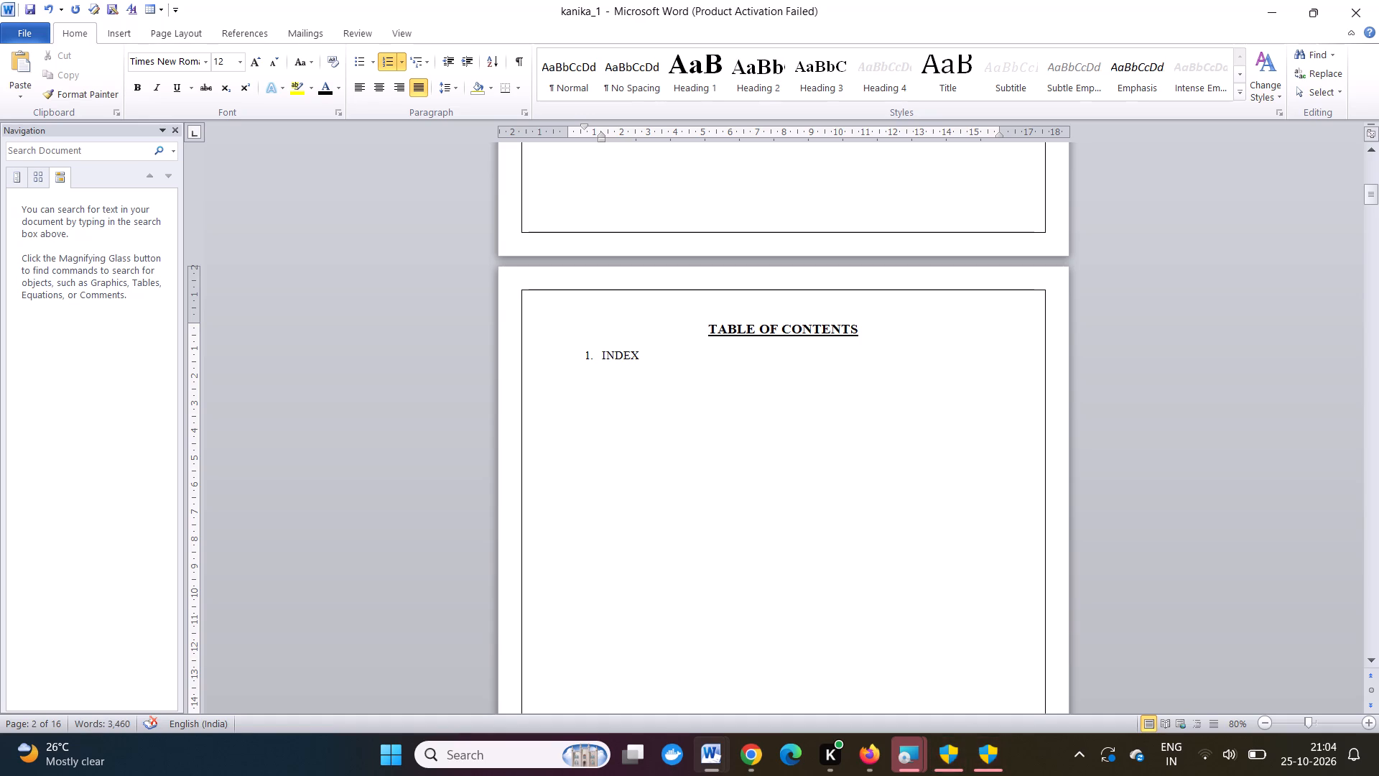
pyautogui.write('OF')
pyautogui.press('space')
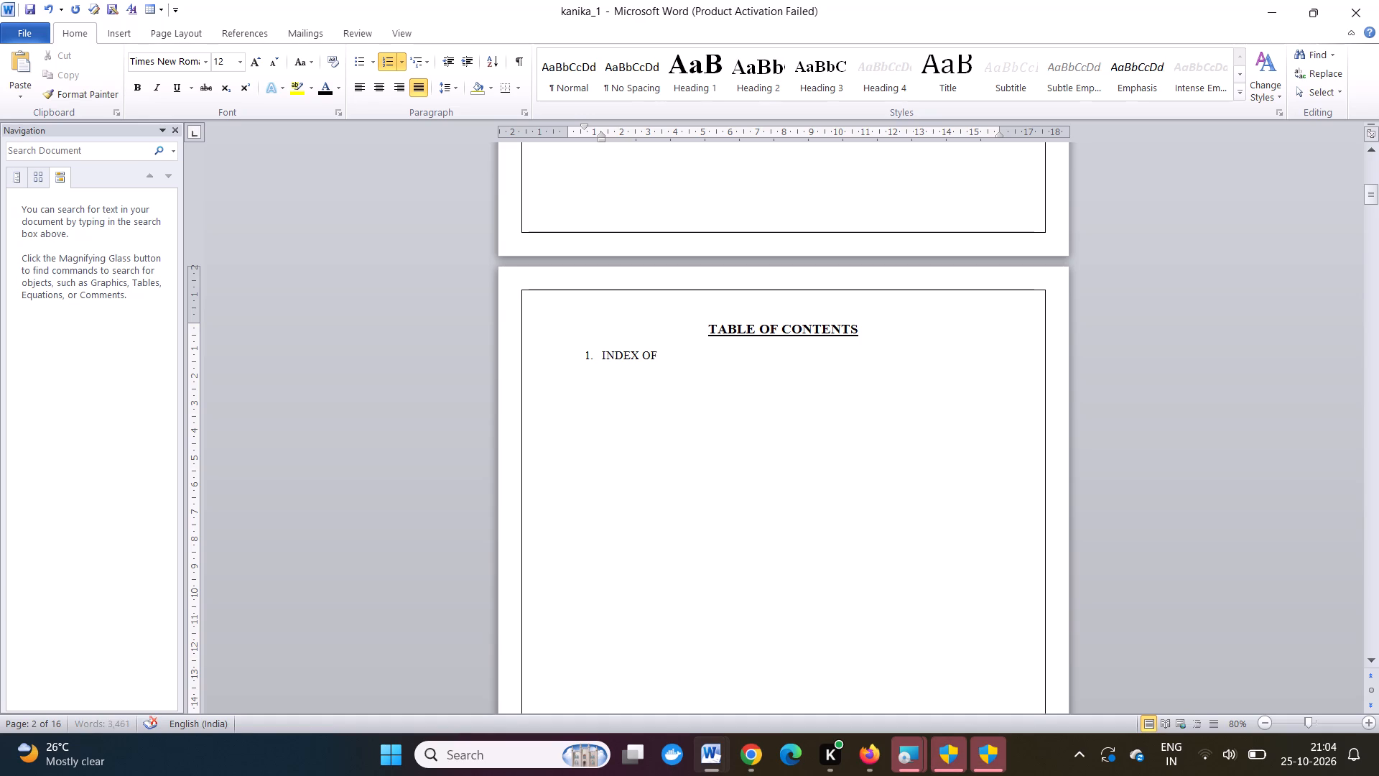
pyautogui.write('AUTHORITY')
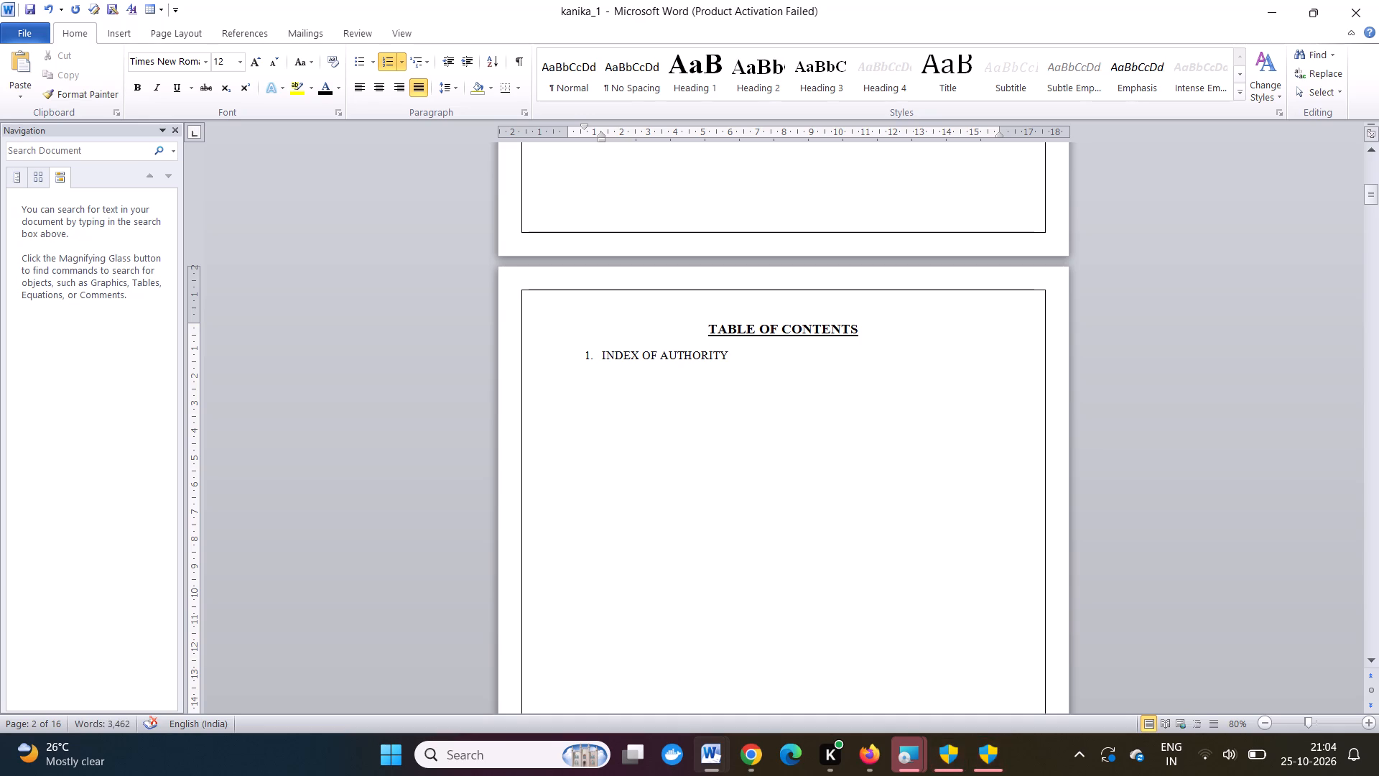
# Add a long run of spaces after INDEX OF AUTHORITY and enter the page number 3 at the end of the line.
pyautogui.press('space')
pyautogui.press('space')
pyautogui.press('space')
pyautogui.press('space')
pyautogui.press('space')
pyautogui.press('space')
pyautogui.press('space')
pyautogui.press('space')
pyautogui.press('space')
pyautogui.press('space')
pyautogui.press('space')
pyautogui.press('space')
pyautogui.press('space')
pyautogui.press('space')
pyautogui.press('space')
pyautogui.press('space')
pyautogui.press('space')
pyautogui.press('space')
pyautogui.press('space')
pyautogui.press('space')
pyautogui.press('space')
pyautogui.press('space')
pyautogui.press('space')
pyautogui.press('space')
pyautogui.press('space')
pyautogui.press('space')
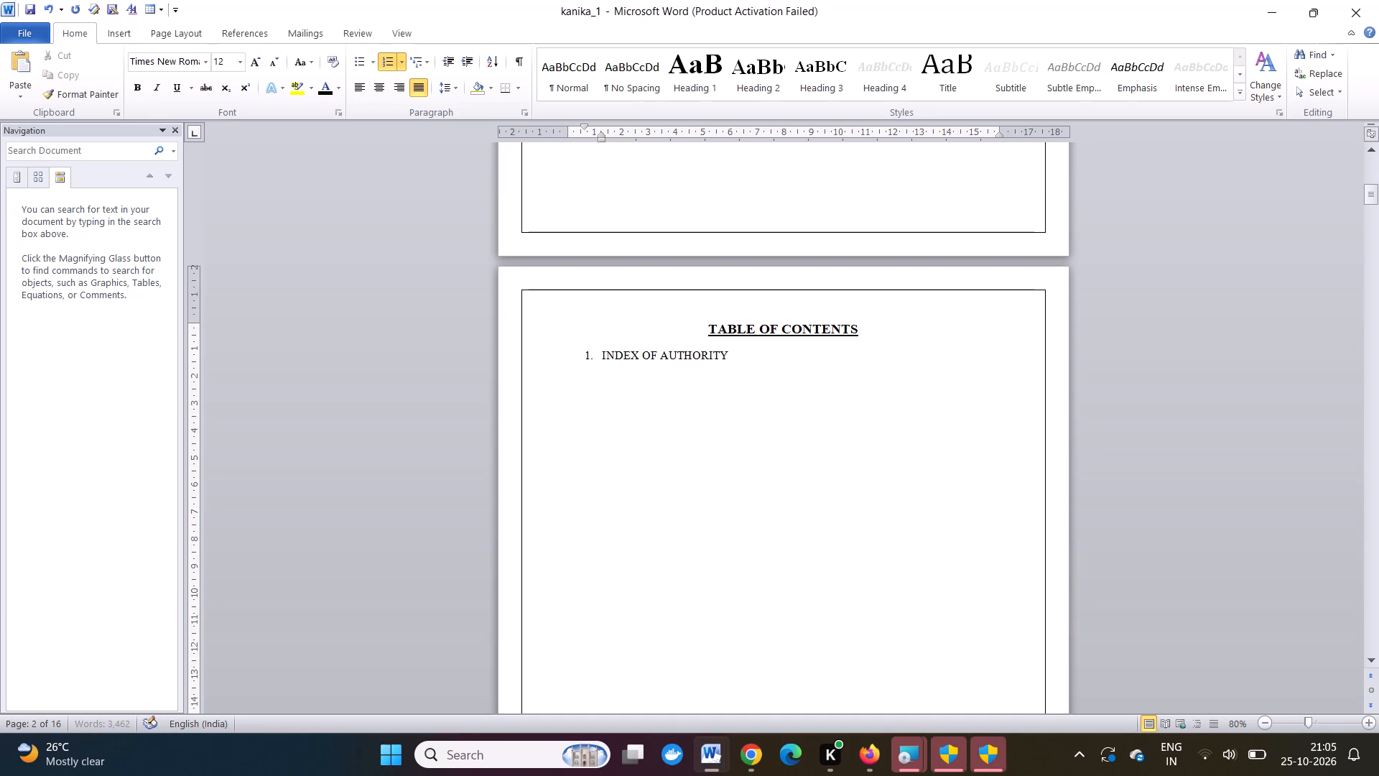
pyautogui.press('space')
pyautogui.press('space')
pyautogui.press('space')
pyautogui.press('space')
pyautogui.press('space')
pyautogui.press('space')
pyautogui.press('space')
pyautogui.press('space')
pyautogui.press('space')
pyautogui.press('space')
pyautogui.press('3')
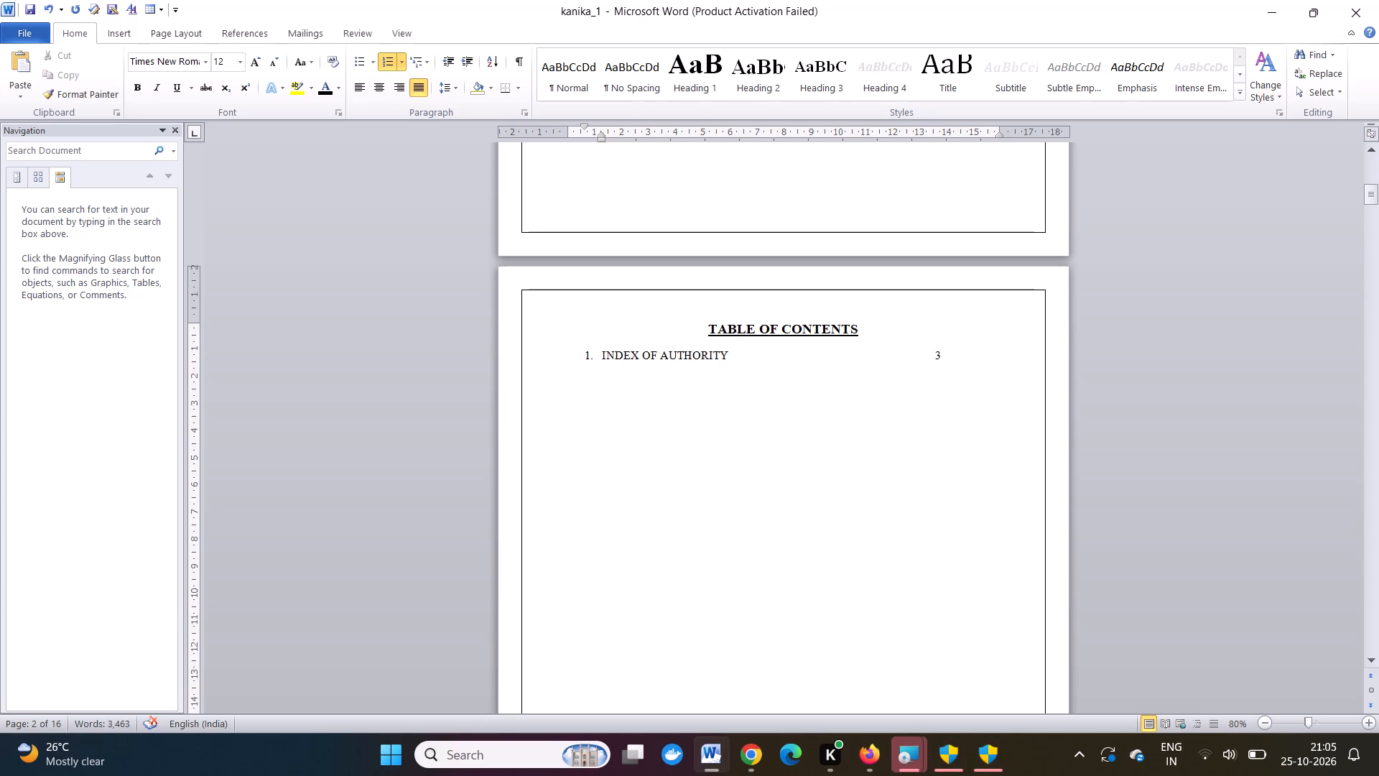
# Add a second list entry below INDEX OF AUTHORITY reading "2.CASE REFERRED".
pyautogui.press('Return')
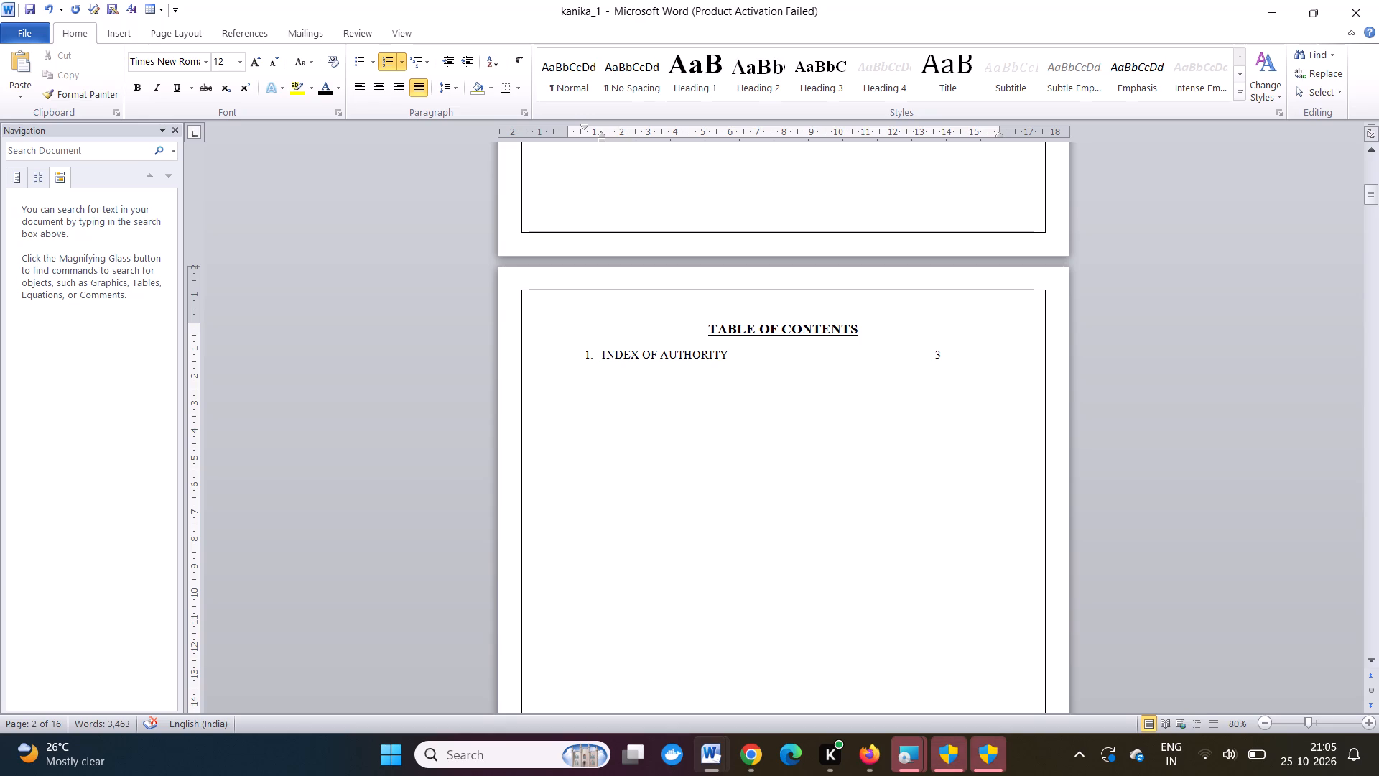
pyautogui.press('2')
pyautogui.press('.')
pyautogui.write('CASE')
pyautogui.press('space')
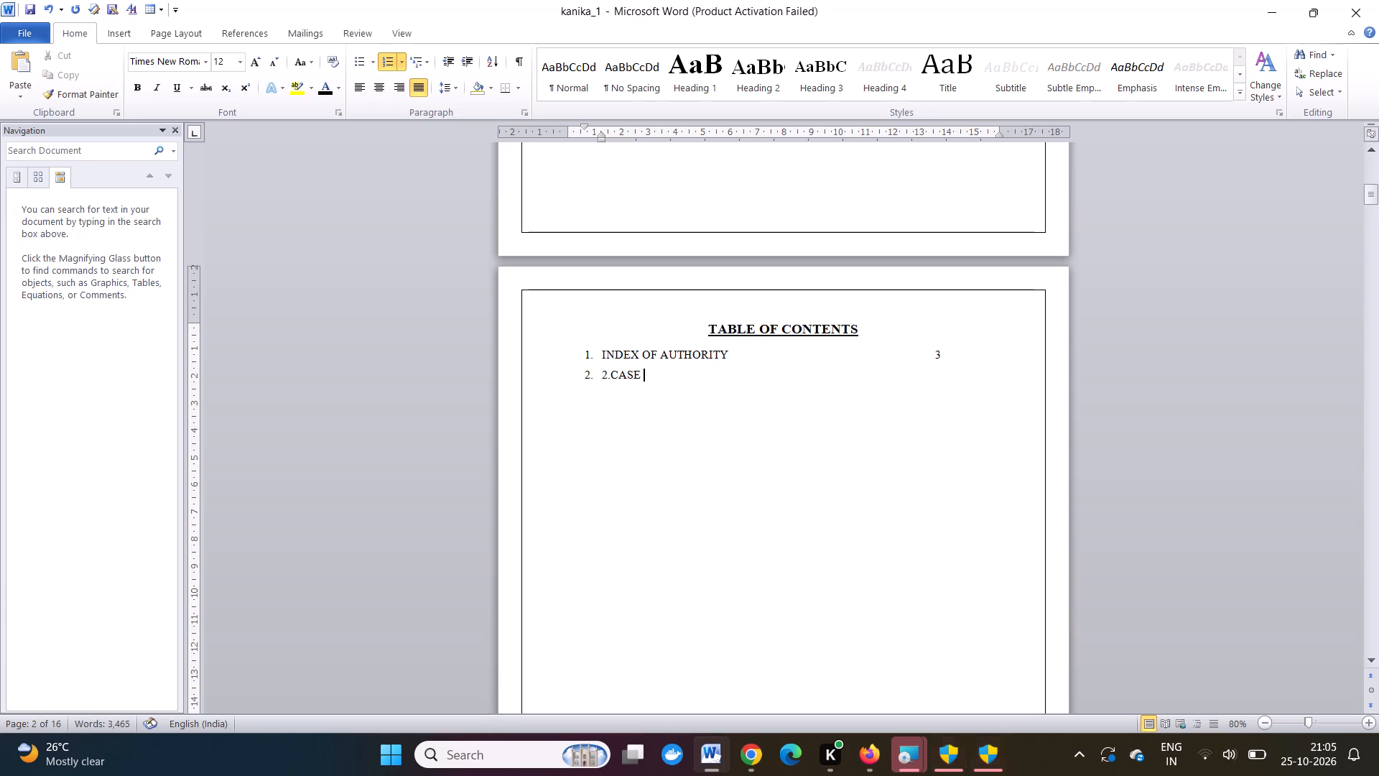
pyautogui.write('RE')
pyautogui.write('FE')
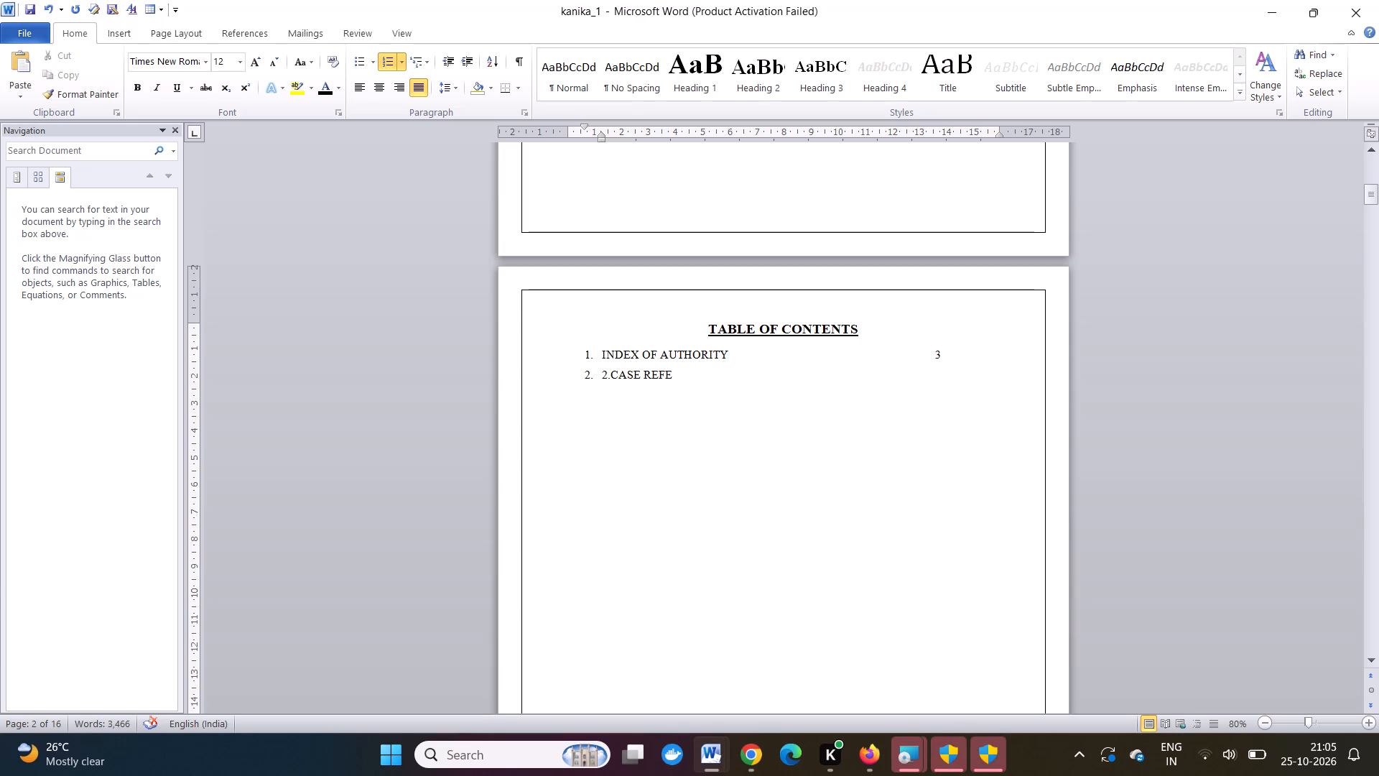
pyautogui.write('RRED')
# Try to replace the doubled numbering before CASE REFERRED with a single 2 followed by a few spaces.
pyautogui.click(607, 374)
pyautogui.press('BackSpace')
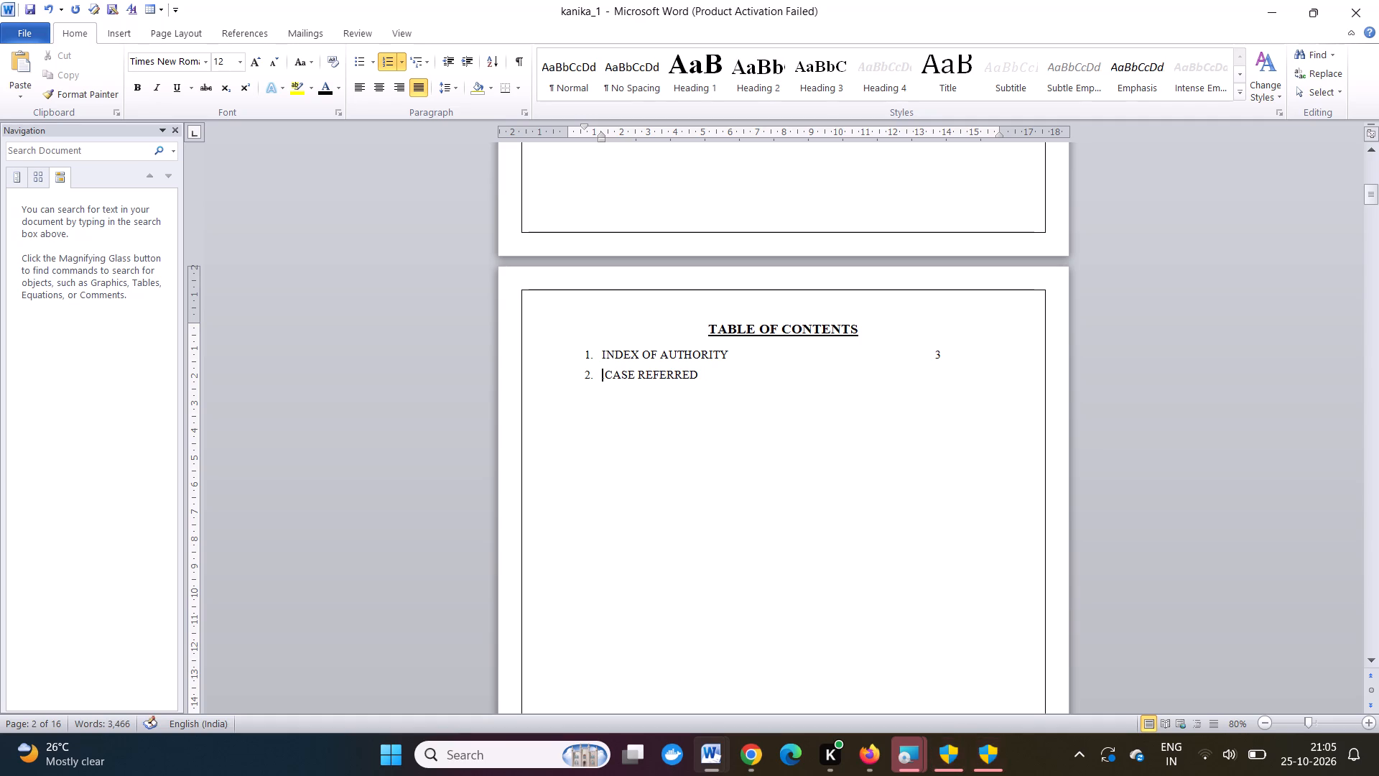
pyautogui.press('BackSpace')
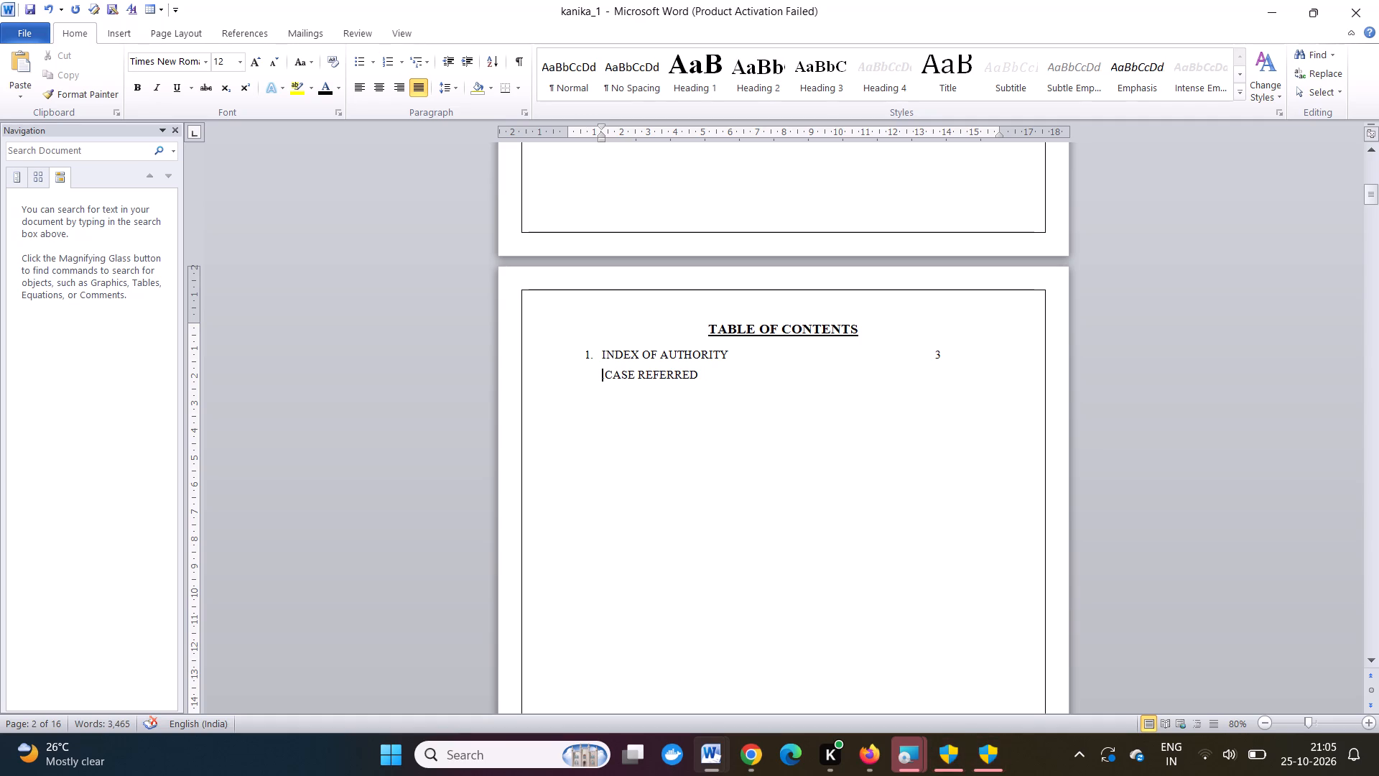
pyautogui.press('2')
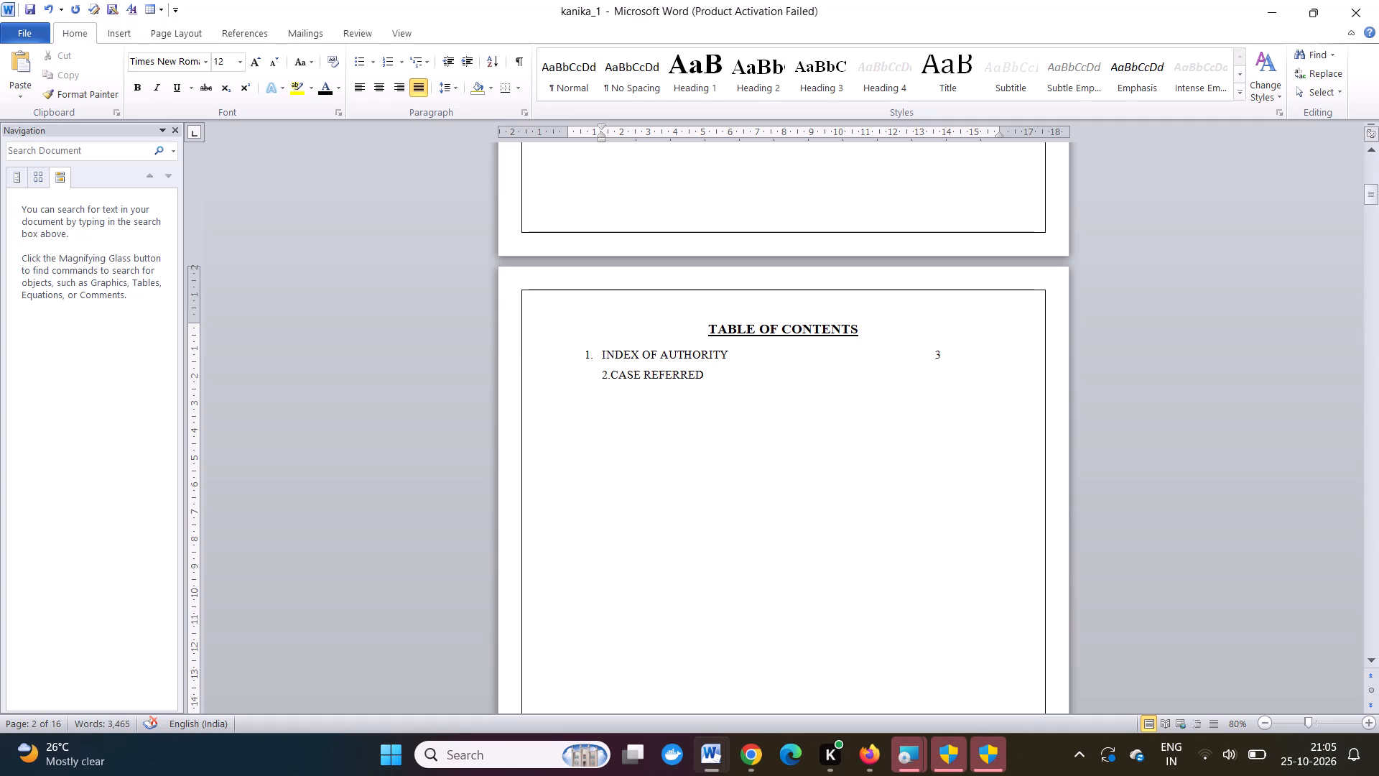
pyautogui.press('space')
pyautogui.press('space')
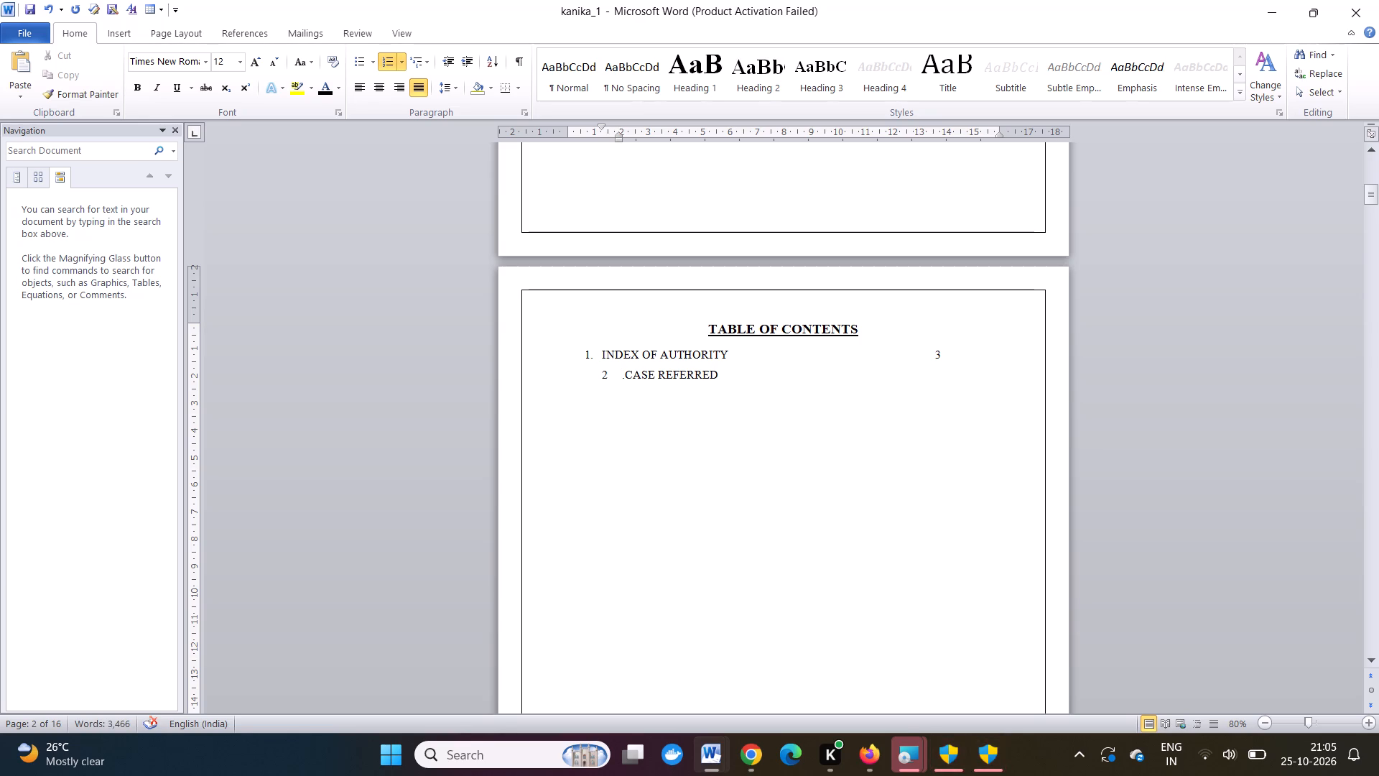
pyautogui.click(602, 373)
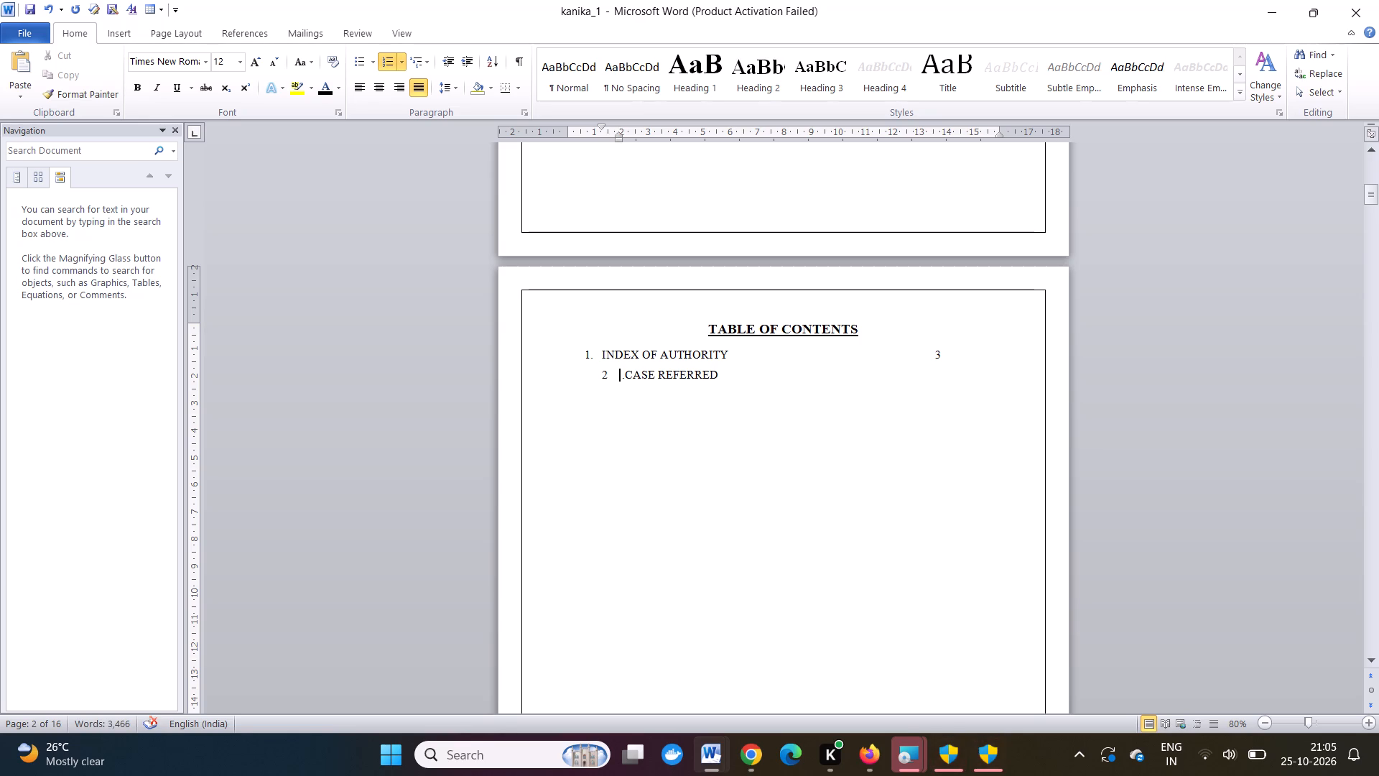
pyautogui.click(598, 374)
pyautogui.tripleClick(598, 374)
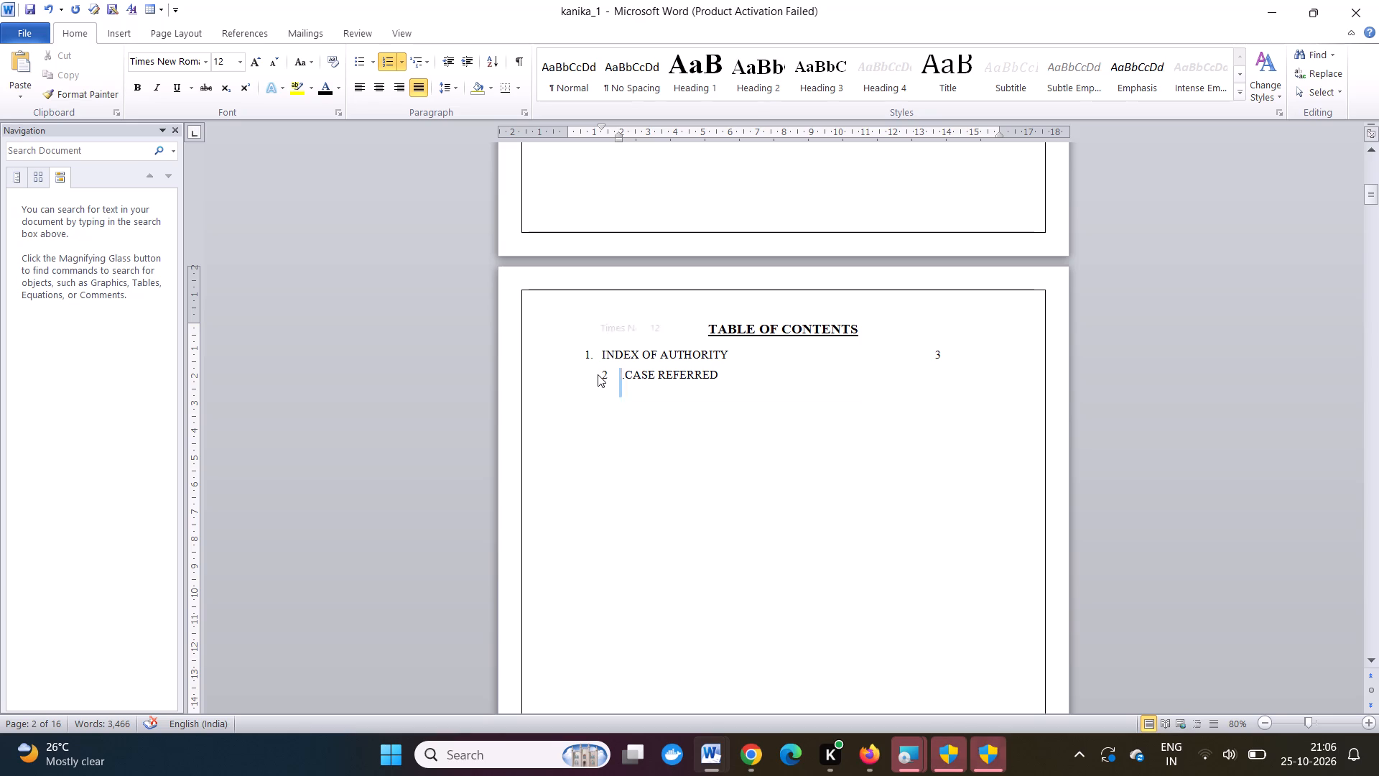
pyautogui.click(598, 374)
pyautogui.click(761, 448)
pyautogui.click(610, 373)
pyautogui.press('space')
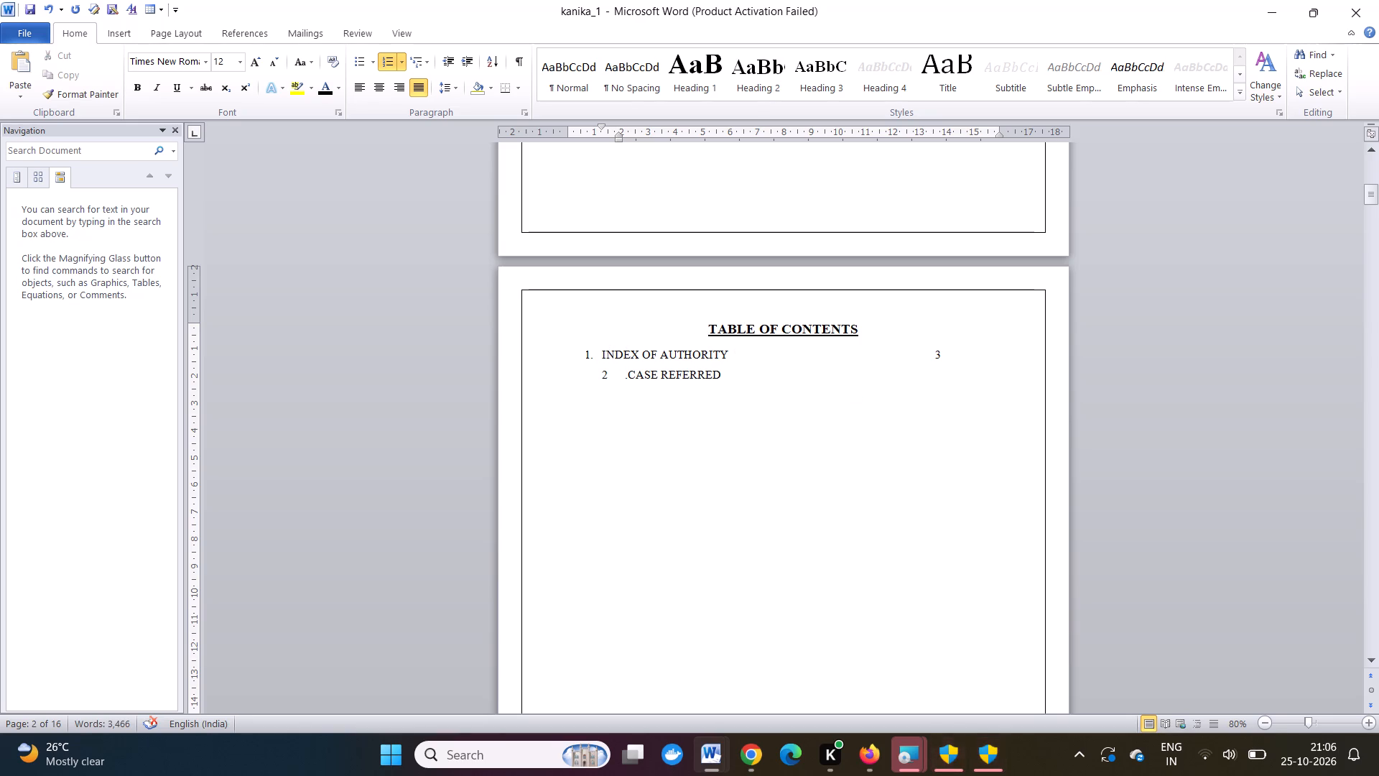
# Delete the second entry's number and the CASE REFERRED text, along with the page number after INDEX OF AUTHORITY.
pyautogui.press('BackSpace')
pyautogui.press('BackSpace')
pyautogui.press('BackSpace')
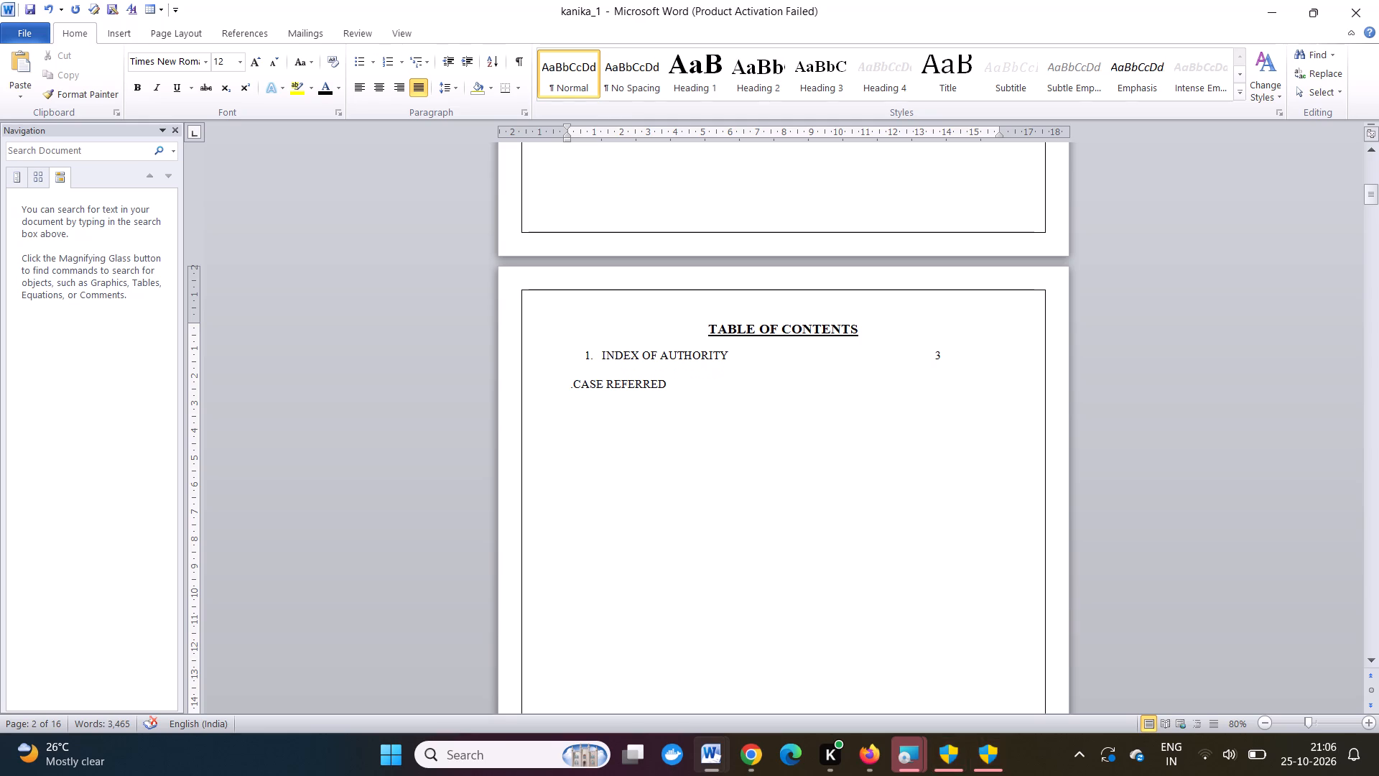
pyautogui.press('BackSpace')
pyautogui.press('BackSpace')
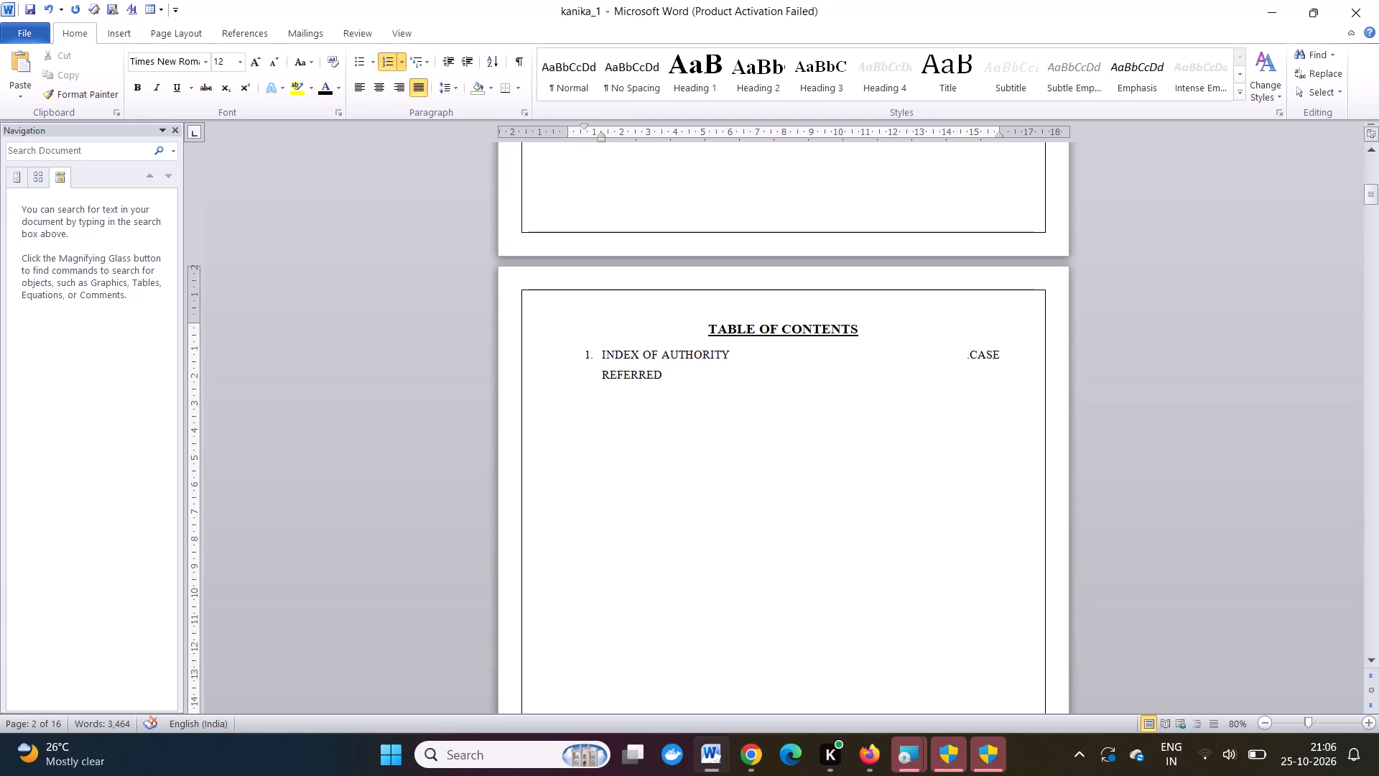
pyautogui.click(664, 375)
pyautogui.press('BackSpace')
pyautogui.press('BackSpace')
pyautogui.press('BackSpace')
pyautogui.press('BackSpace')
pyautogui.press('BackSpace')
pyautogui.press('BackSpace')
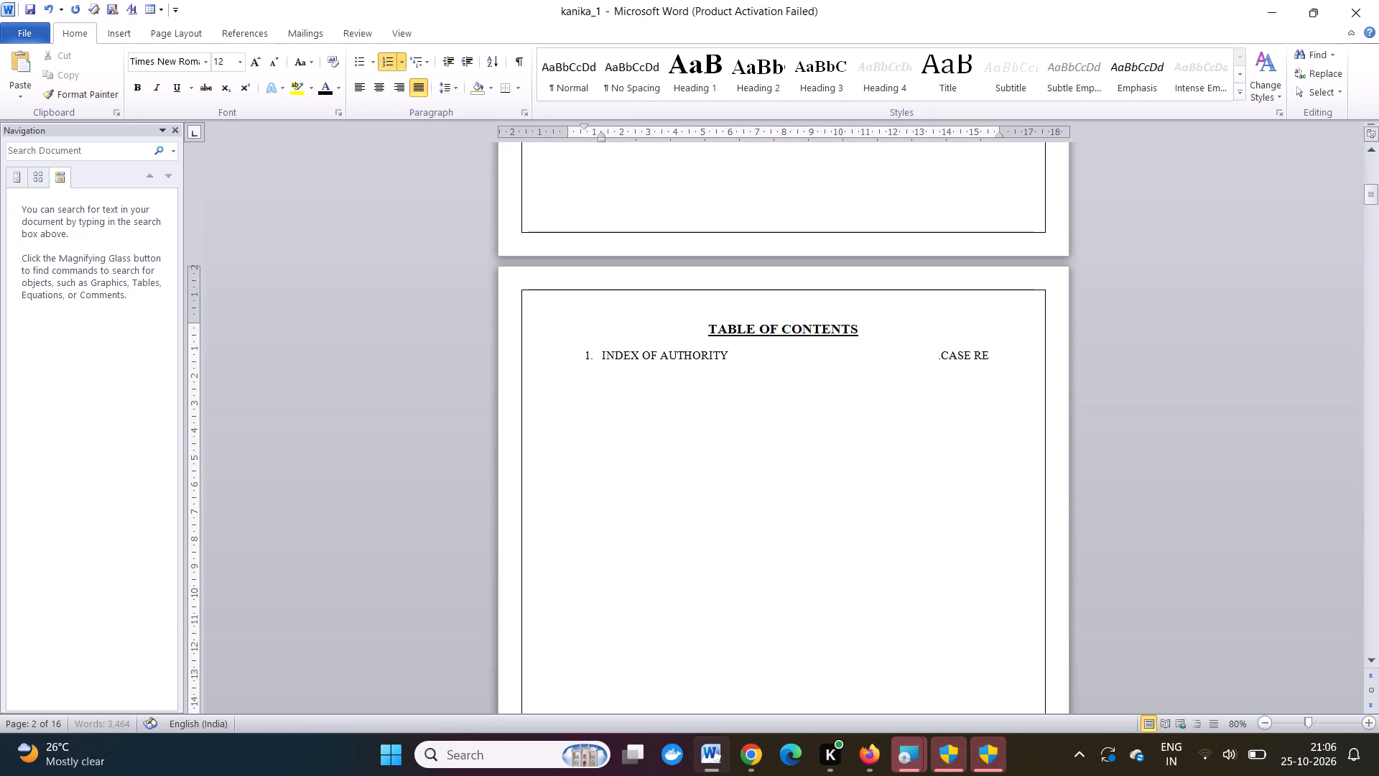
pyautogui.press('BackSpace')
pyautogui.press('BackSpace')
pyautogui.press('BackSpace')
pyautogui.press('BackSpace')
pyautogui.press('BackSpace')
pyautogui.press('BackSpace')
pyautogui.press('BackSpace')
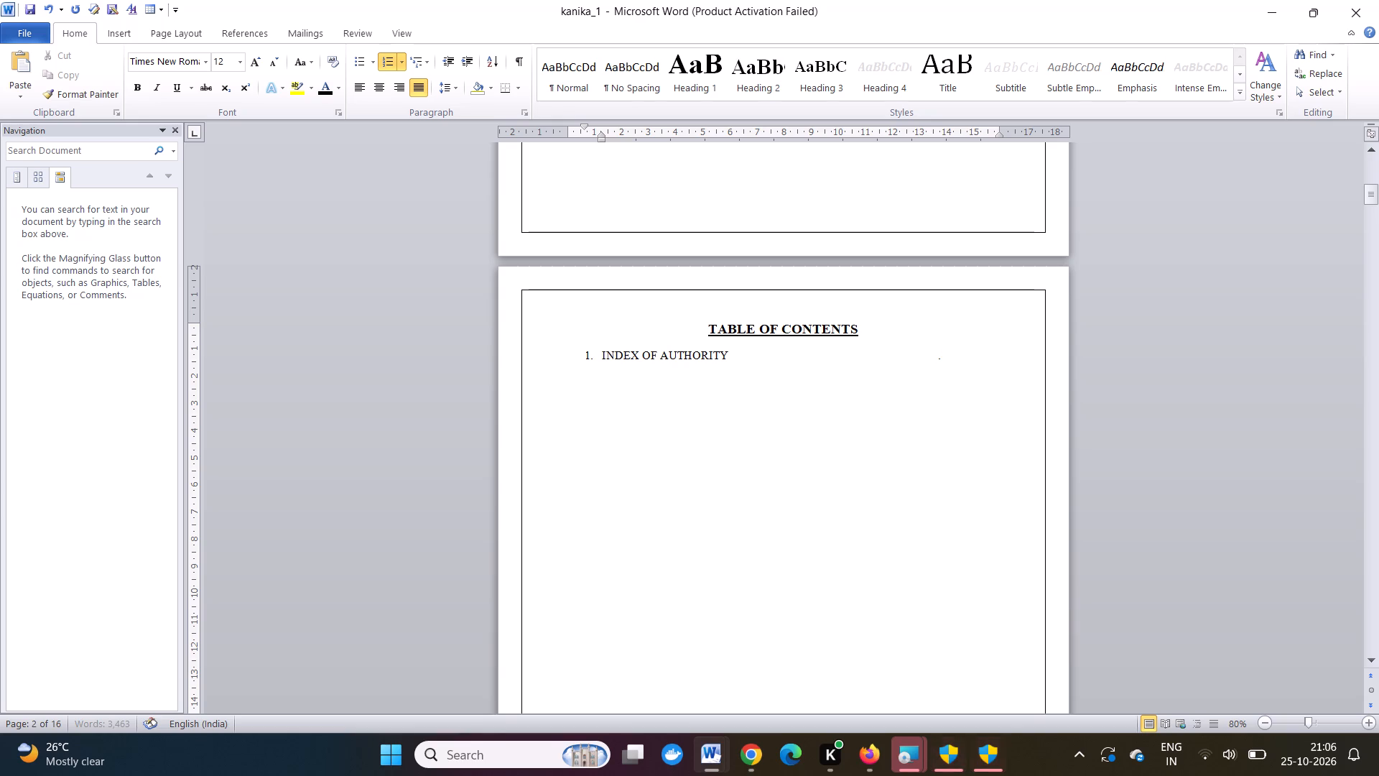
# Add several spaces at the end of the INDEX OF AUTHORITY line and enter the page number 3.
pyautogui.press('space')
pyautogui.press('space')
pyautogui.press('BackSpace')
pyautogui.press('BackSpace')
pyautogui.press('space')
pyautogui.press('space')
pyautogui.press('space')
pyautogui.press('space')
pyautogui.press('space')
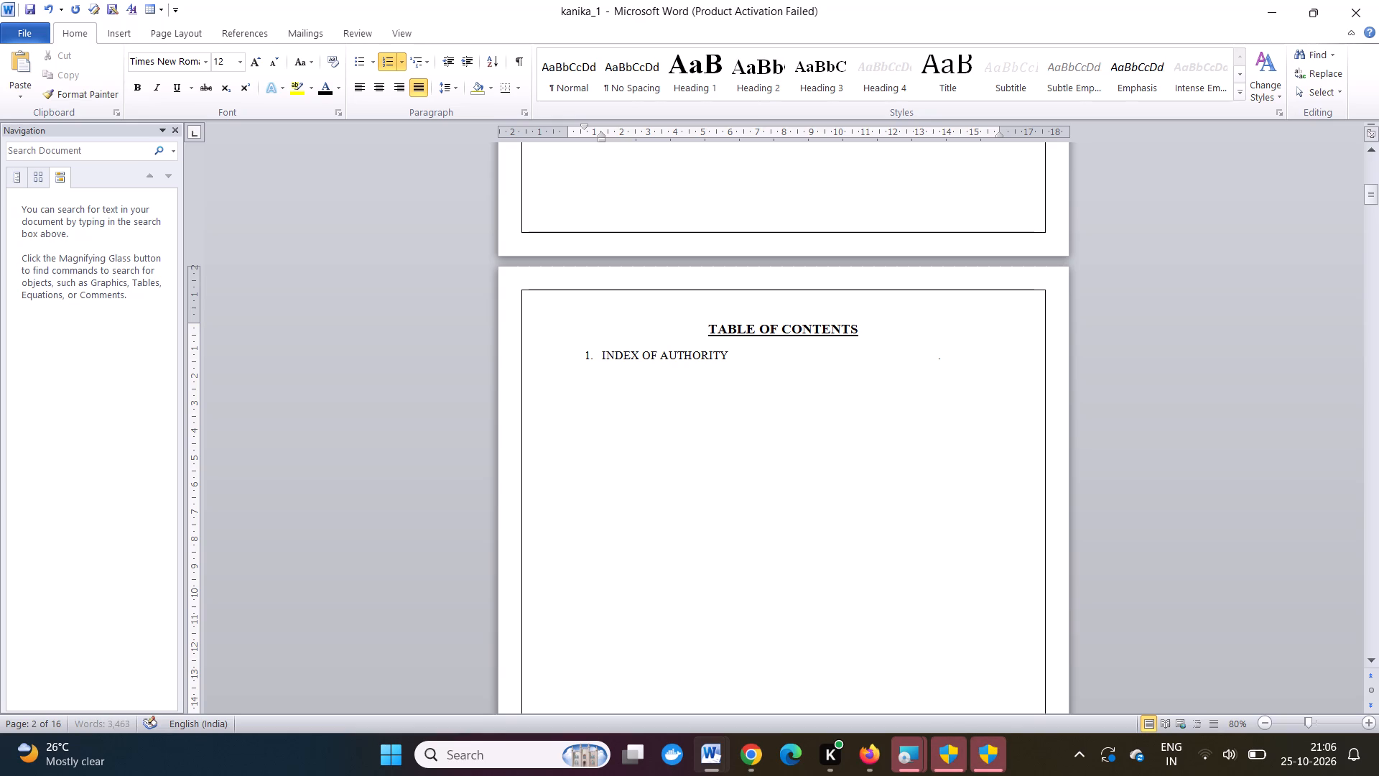
pyautogui.press('space')
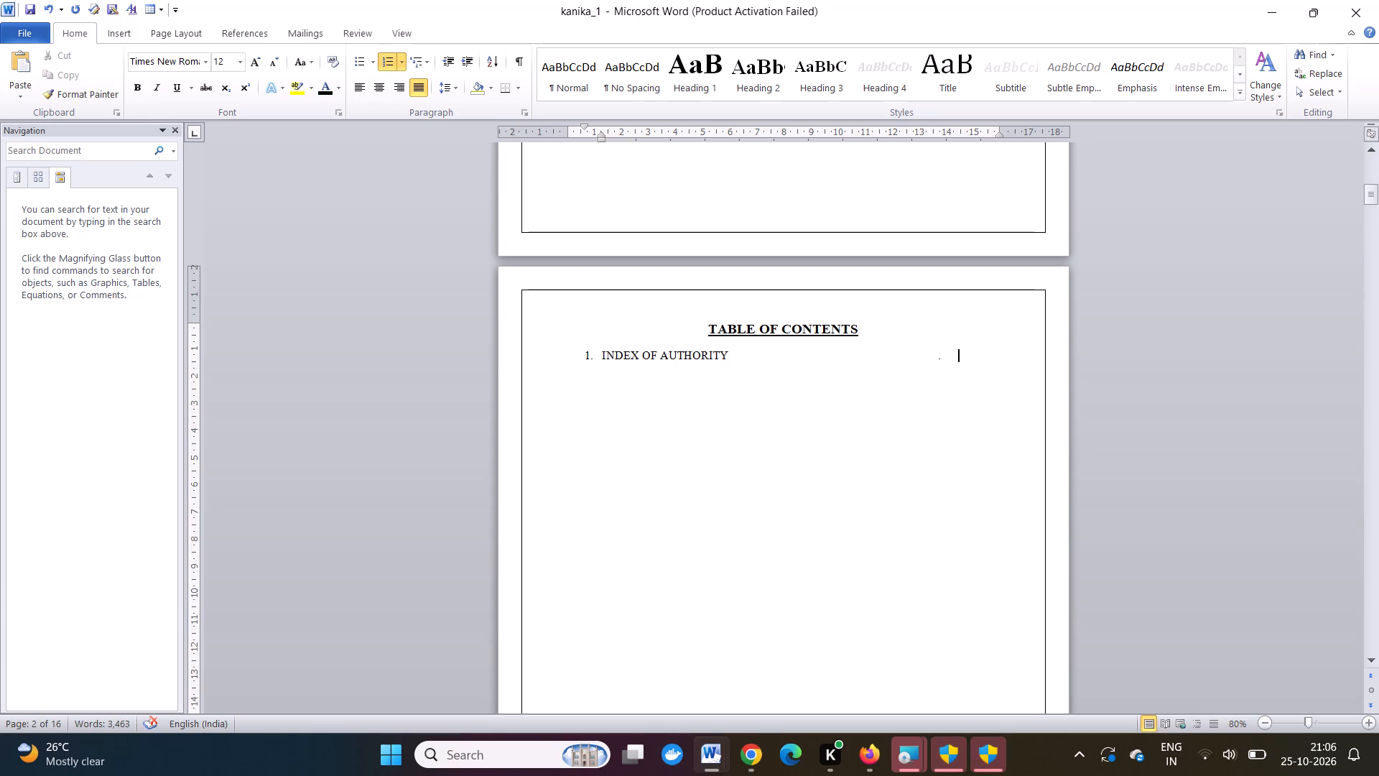
pyautogui.press('3')
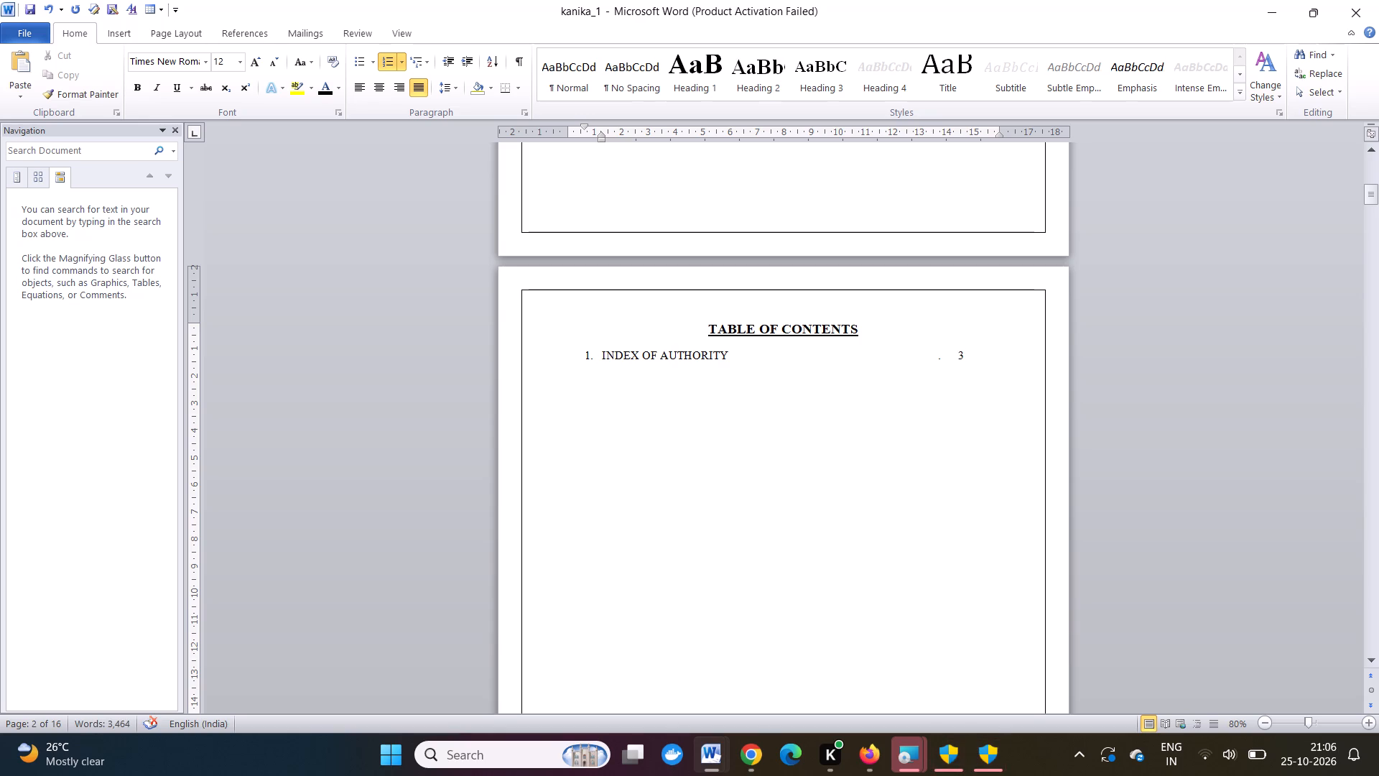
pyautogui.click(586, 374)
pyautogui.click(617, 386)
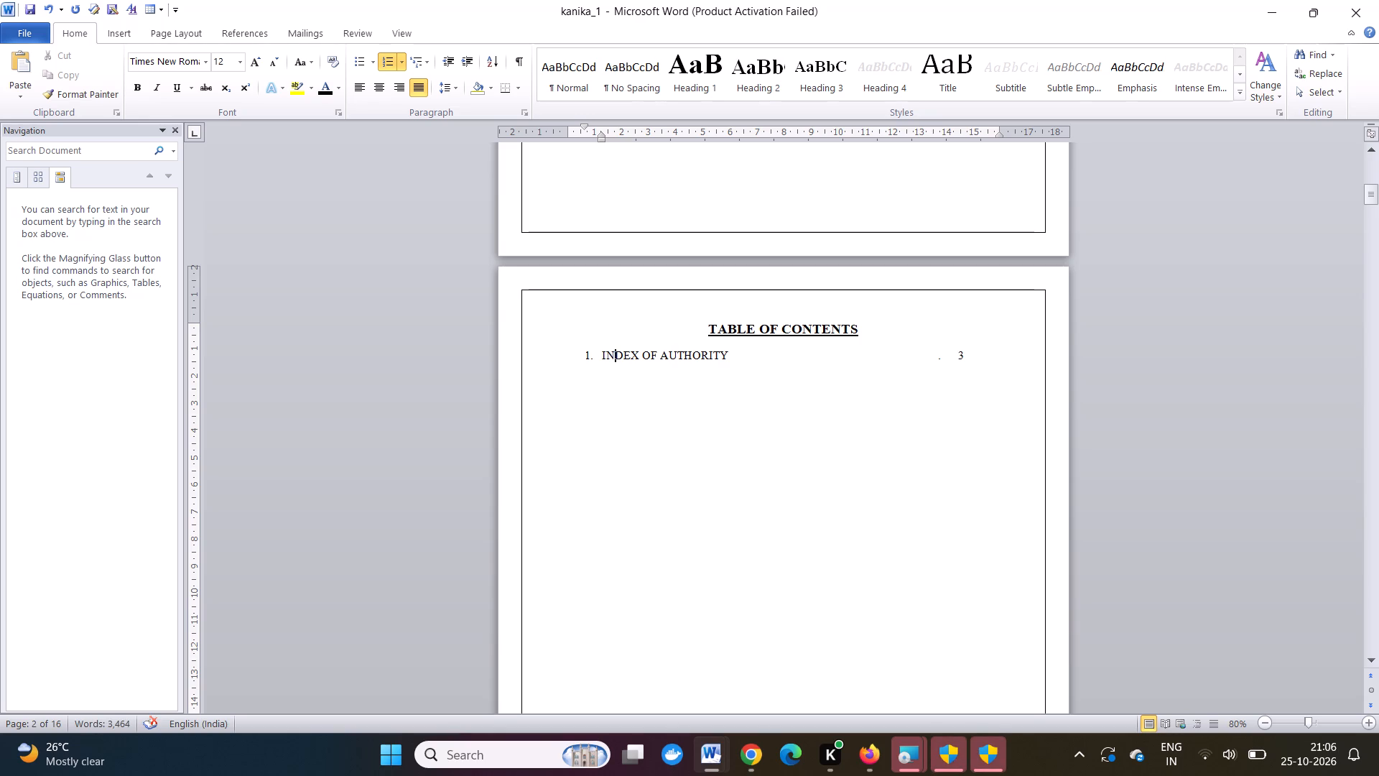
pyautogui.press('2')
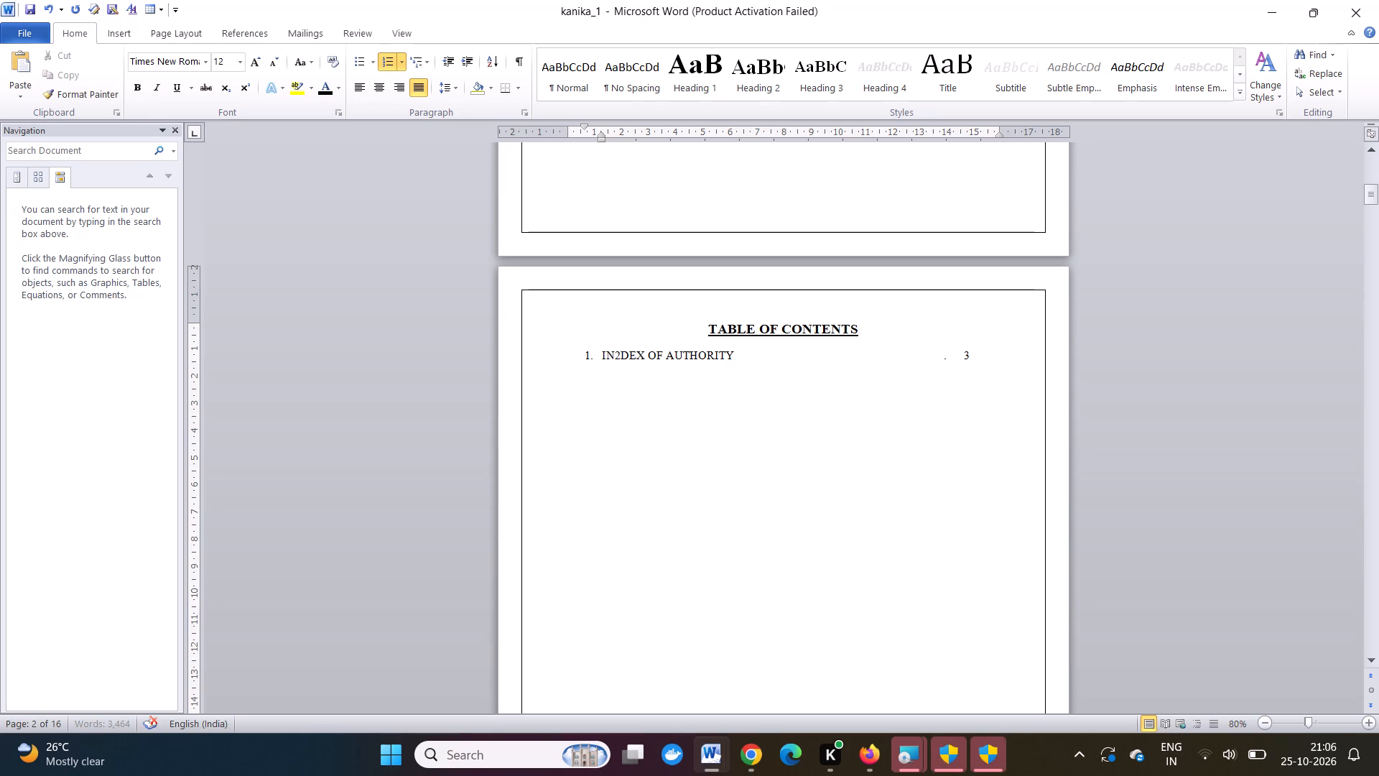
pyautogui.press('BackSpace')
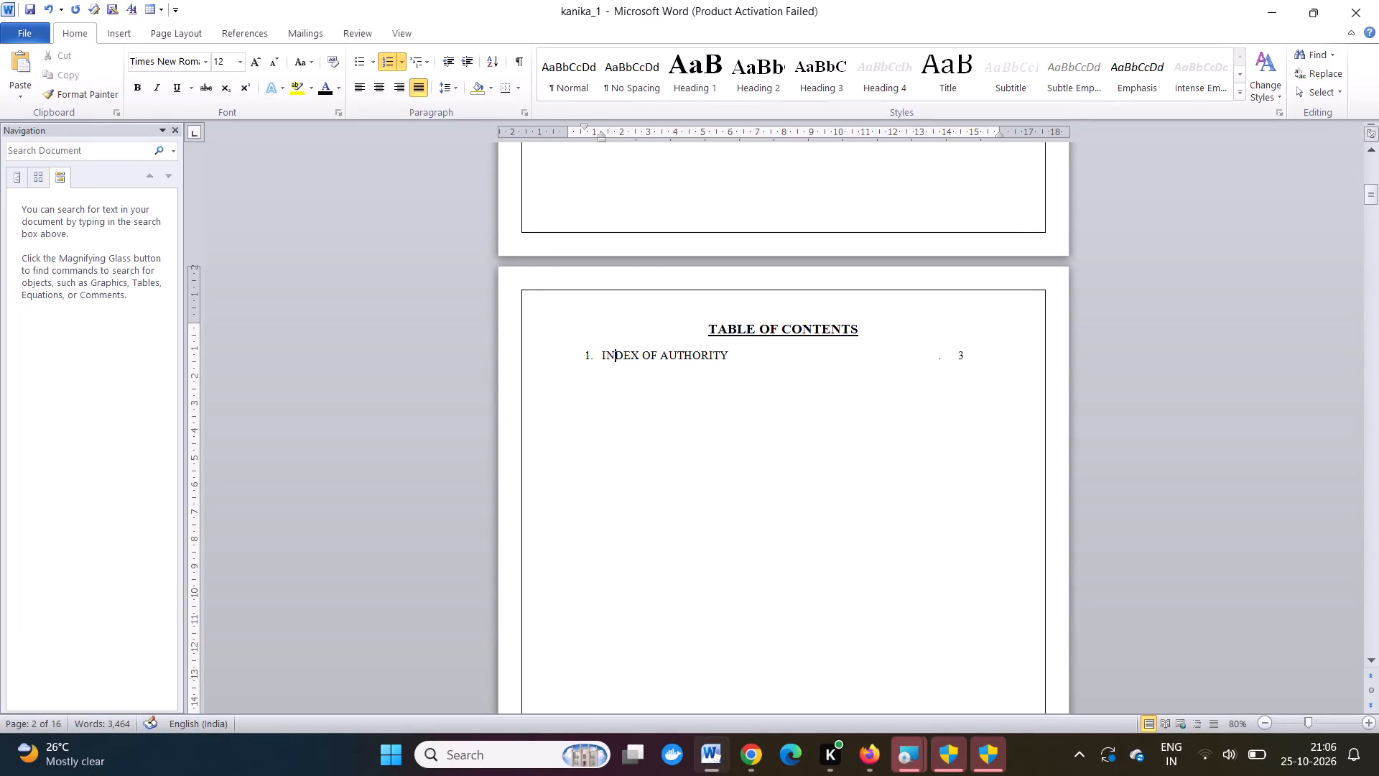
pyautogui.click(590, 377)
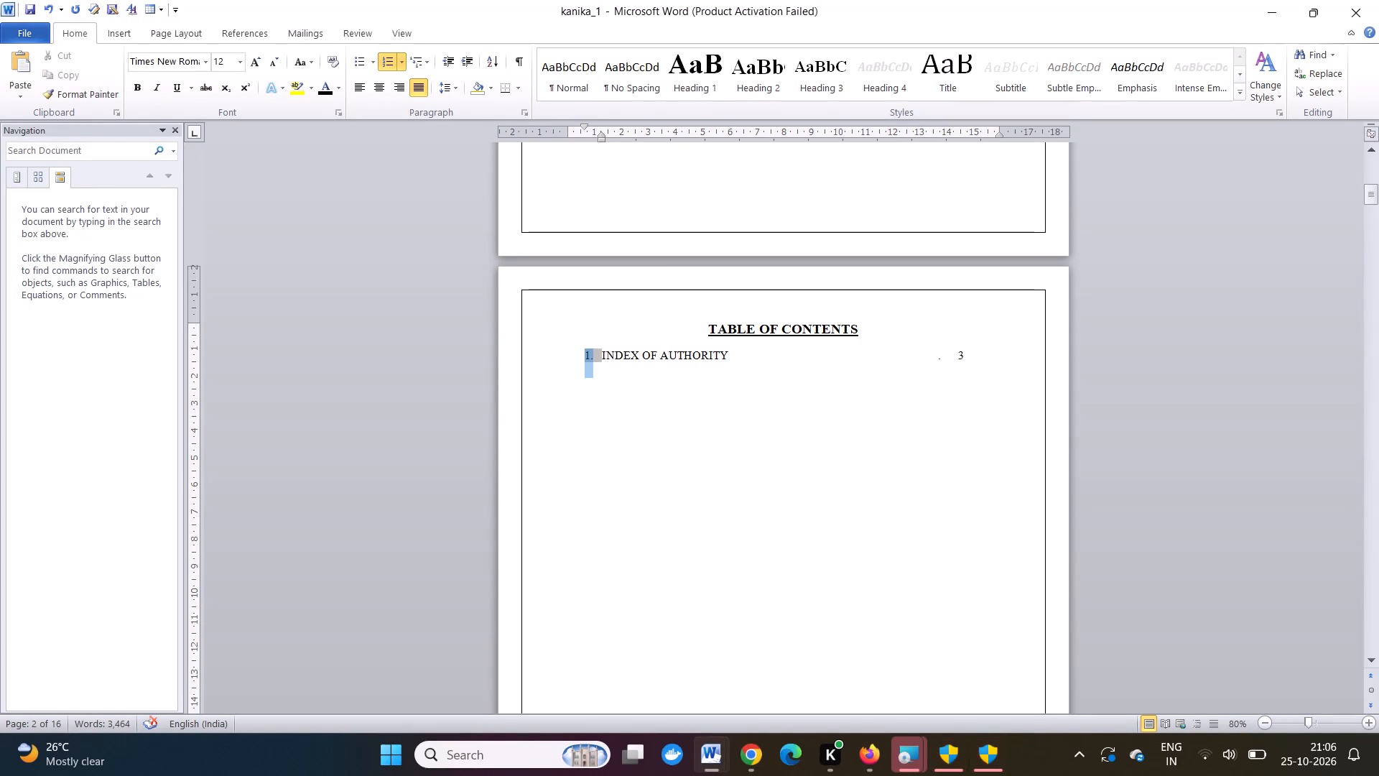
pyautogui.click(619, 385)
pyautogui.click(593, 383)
# Start a second numbered entry below INDEX OF AUTHORITY containing only the letter Z.
pyautogui.click(965, 356)
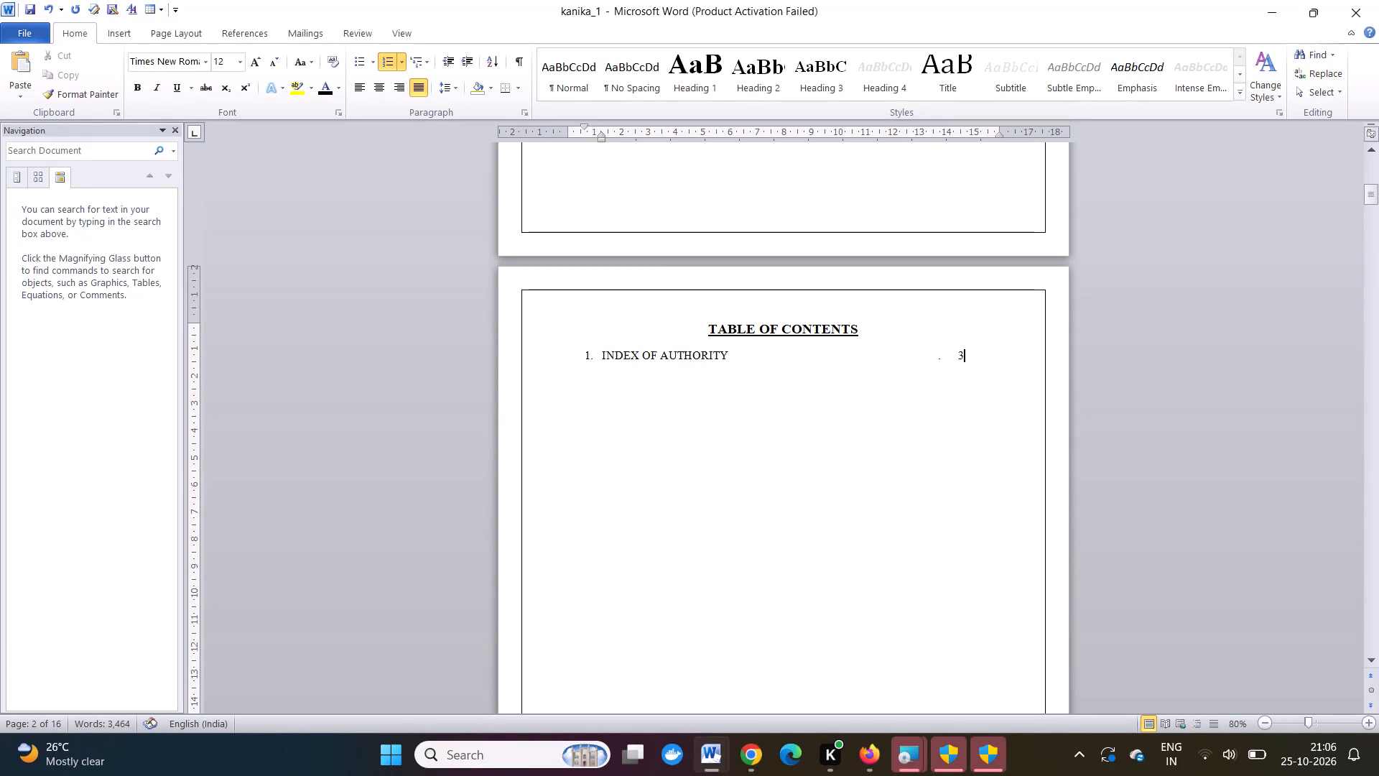
pyautogui.press('Return')
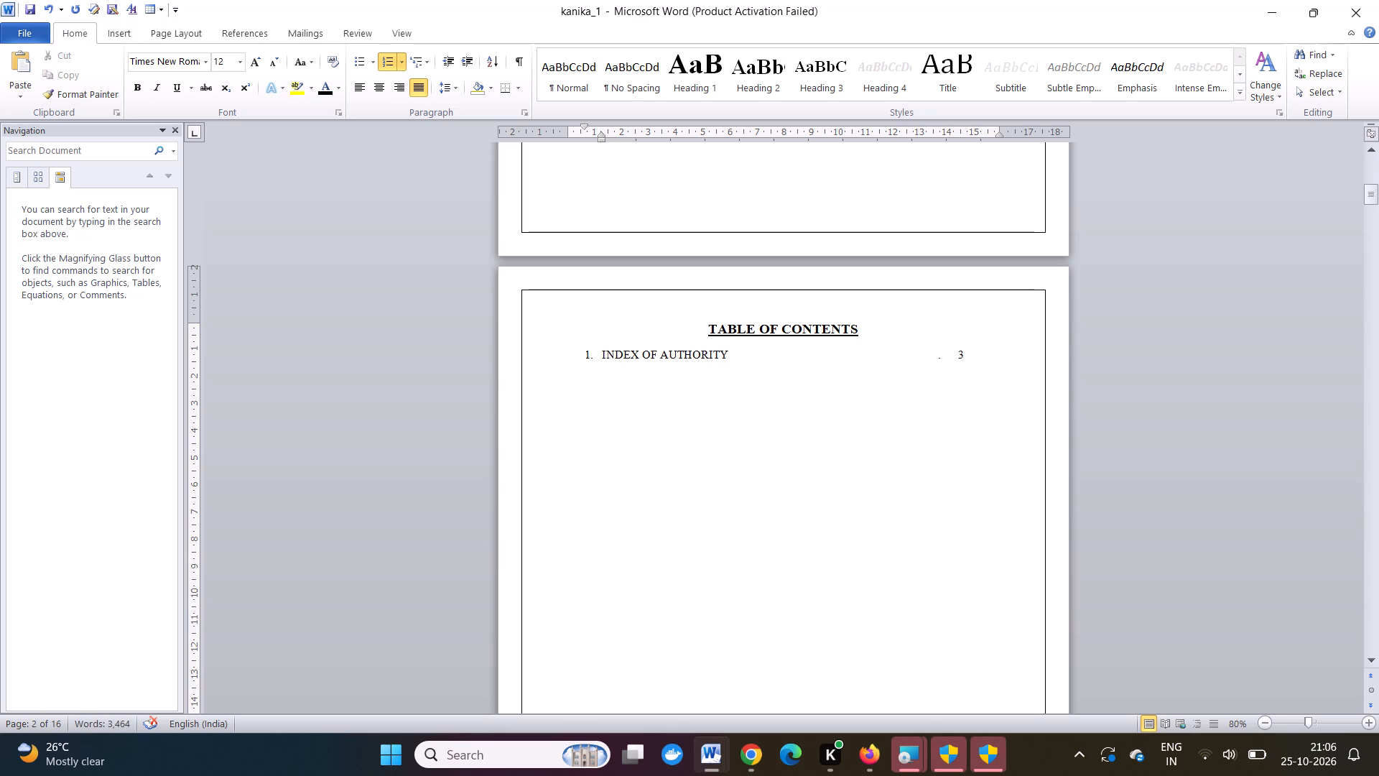
pyautogui.press('2')
pyautogui.press('BackSpace')
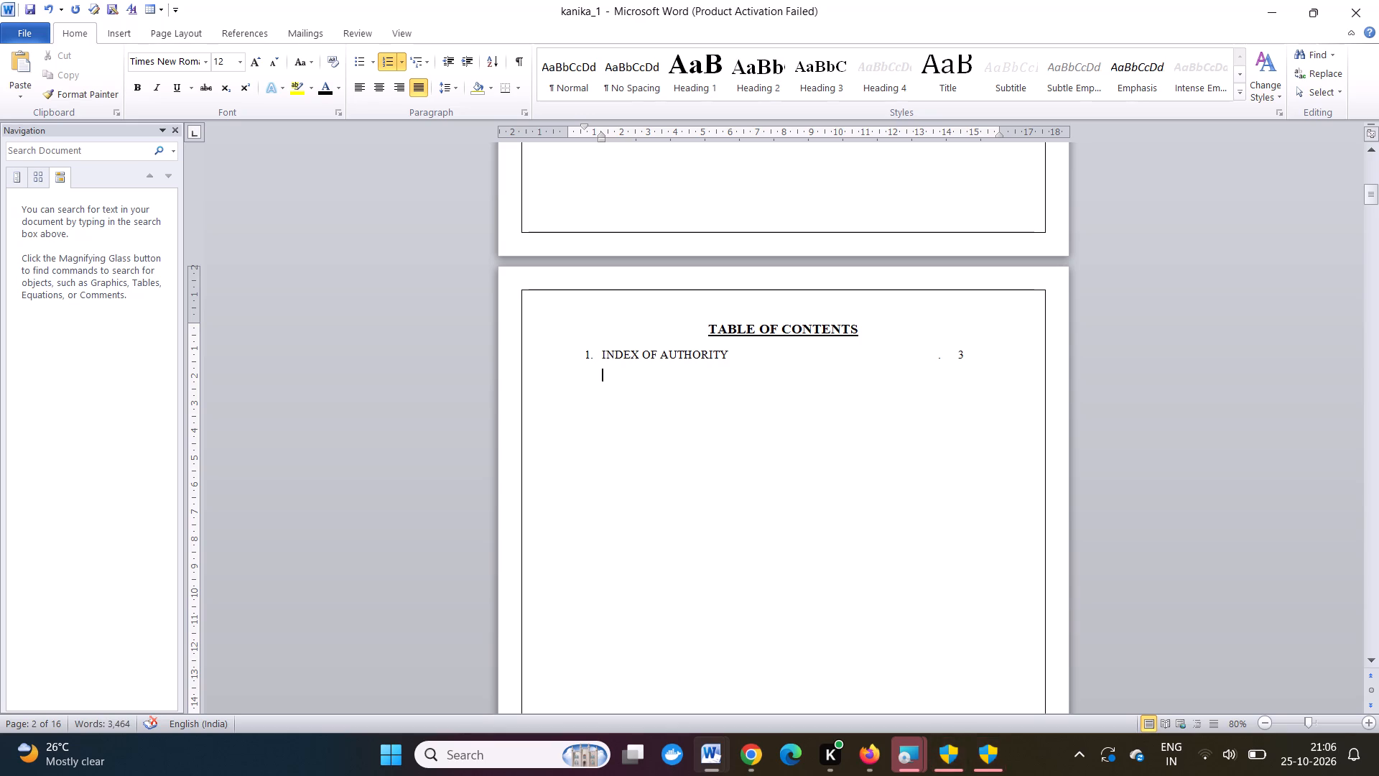
pyautogui.press('2')
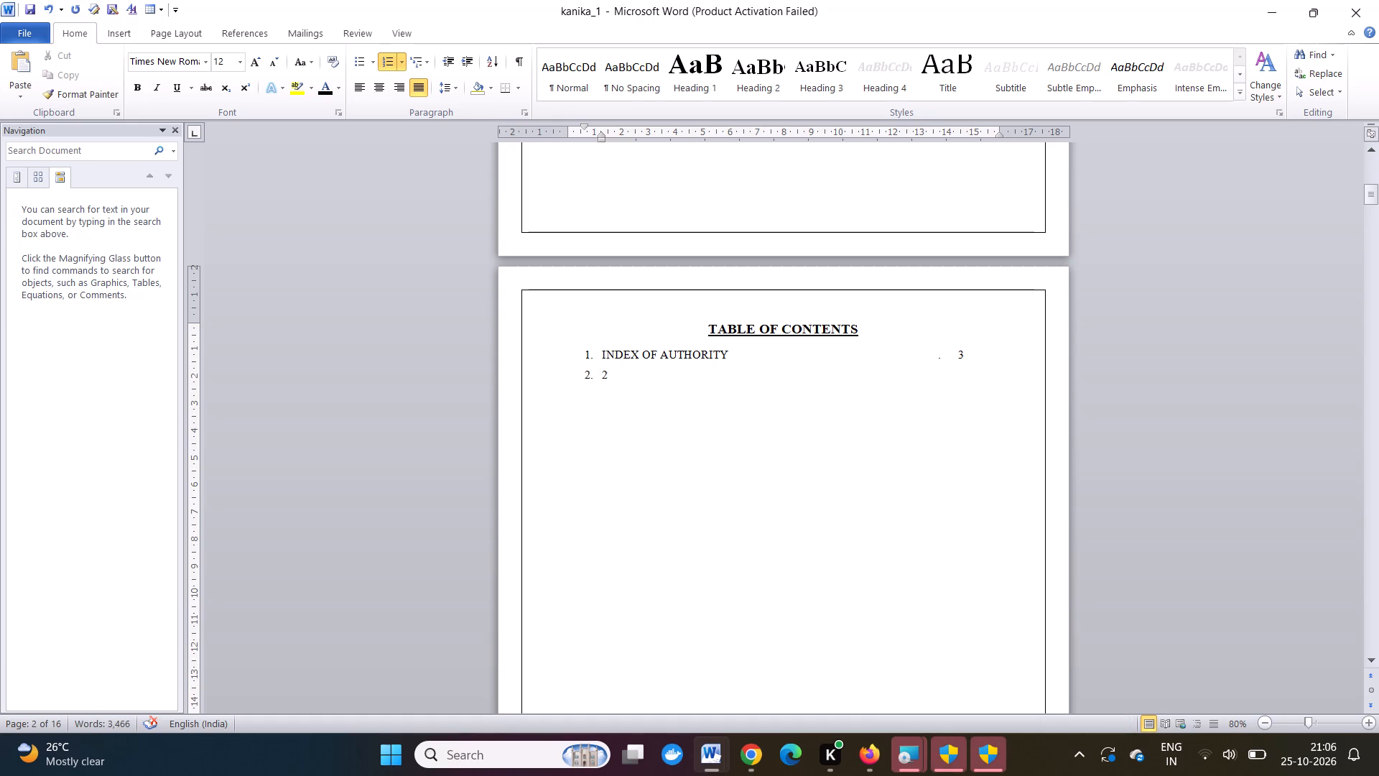
pyautogui.press('BackSpace')
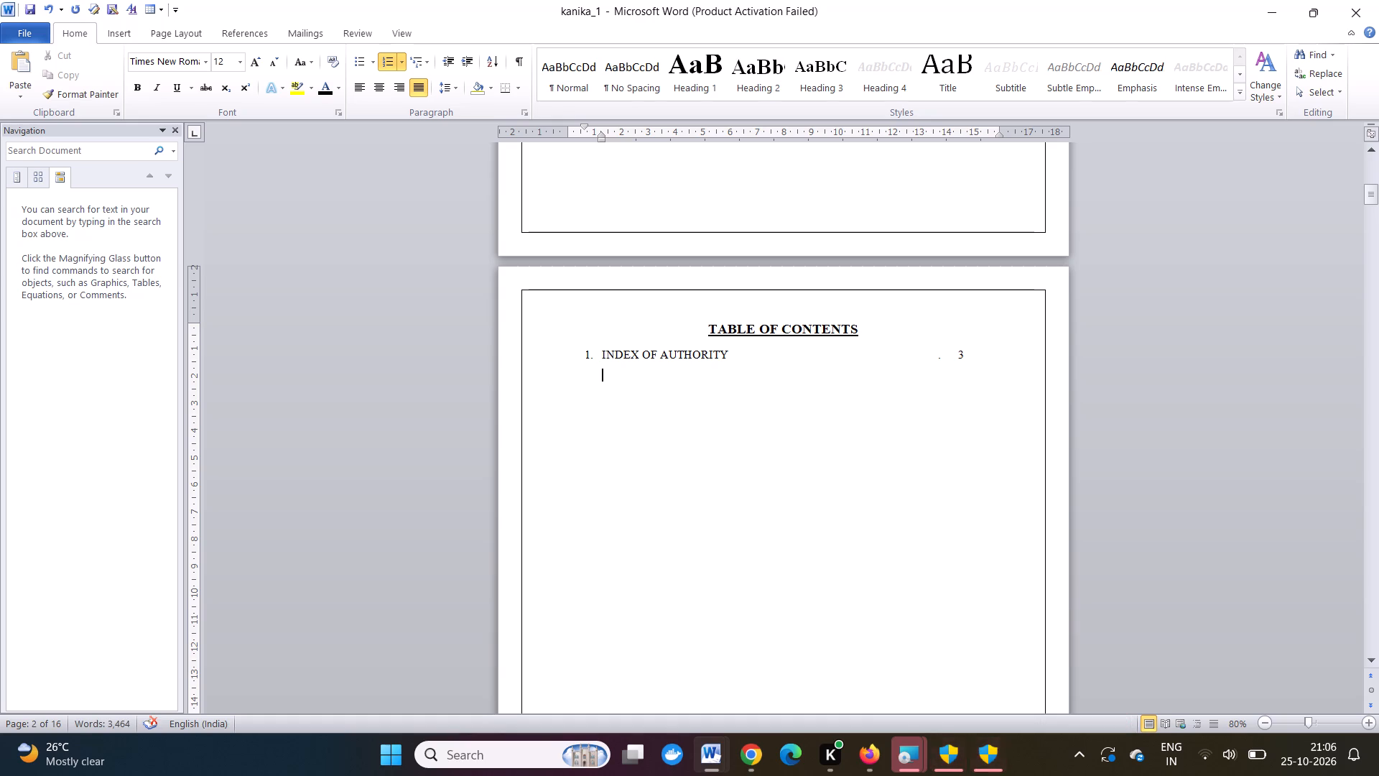
pyautogui.press('z')
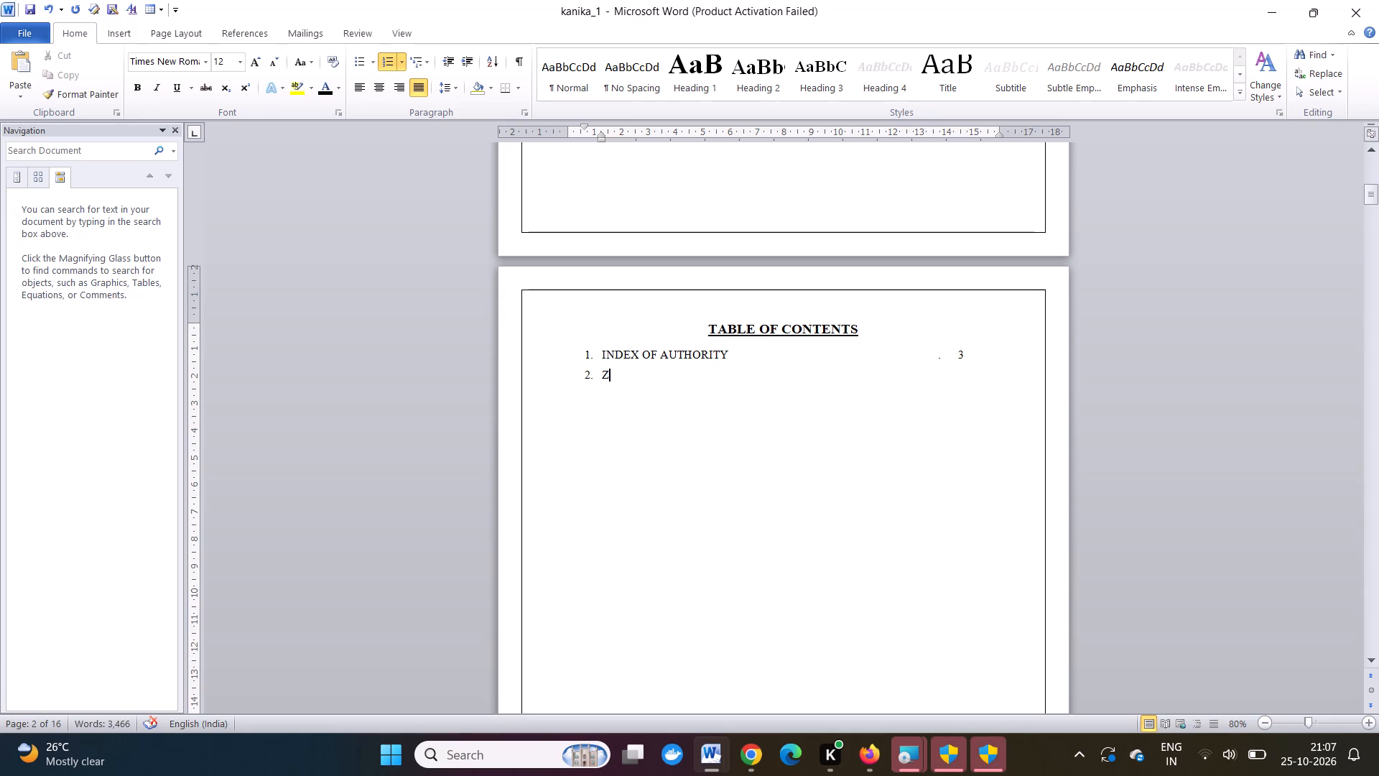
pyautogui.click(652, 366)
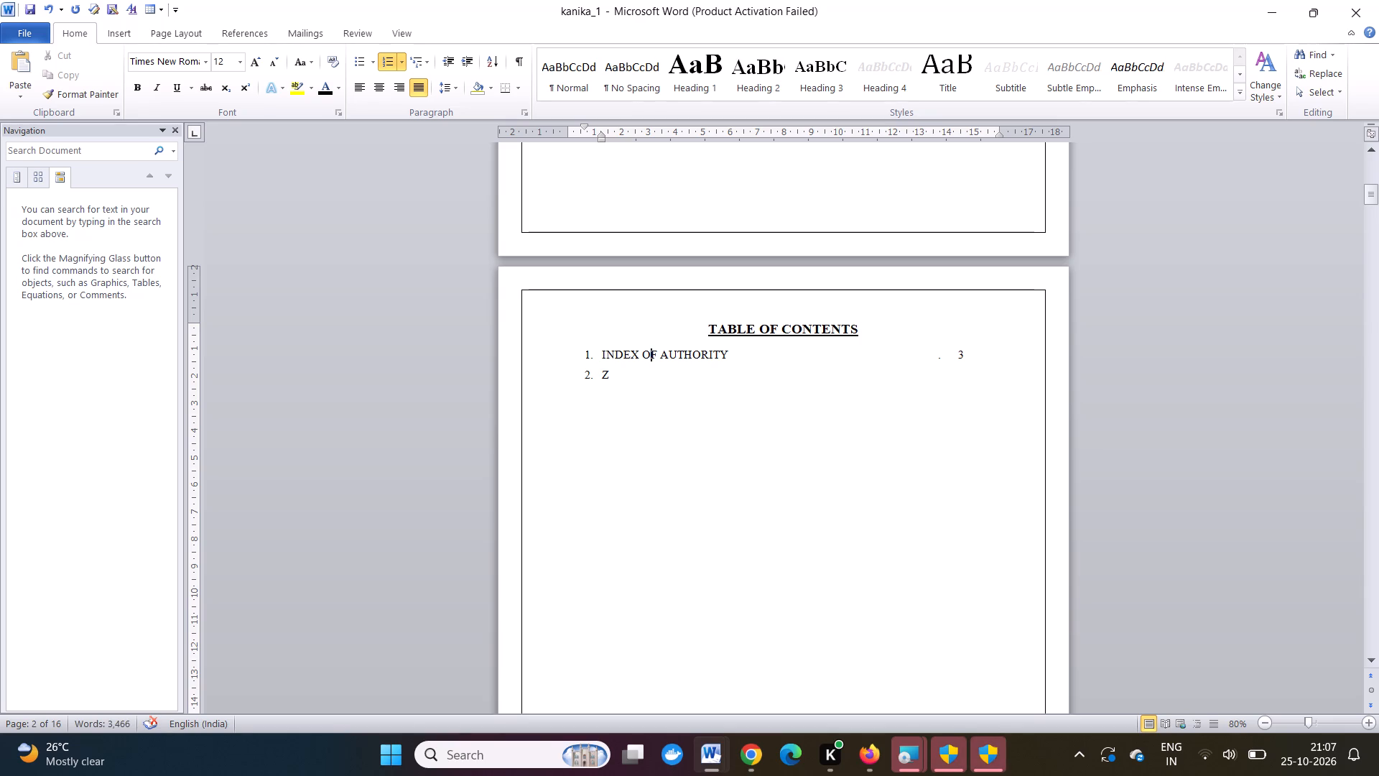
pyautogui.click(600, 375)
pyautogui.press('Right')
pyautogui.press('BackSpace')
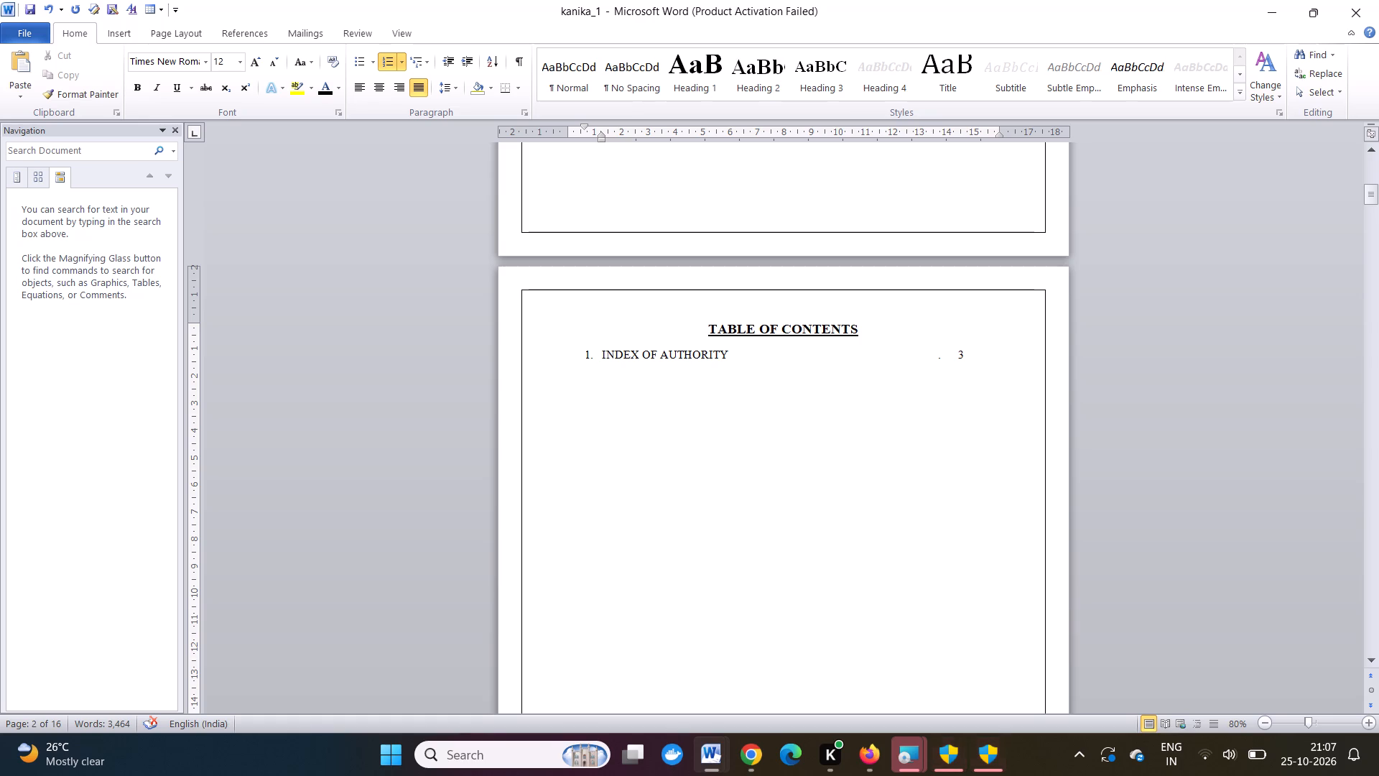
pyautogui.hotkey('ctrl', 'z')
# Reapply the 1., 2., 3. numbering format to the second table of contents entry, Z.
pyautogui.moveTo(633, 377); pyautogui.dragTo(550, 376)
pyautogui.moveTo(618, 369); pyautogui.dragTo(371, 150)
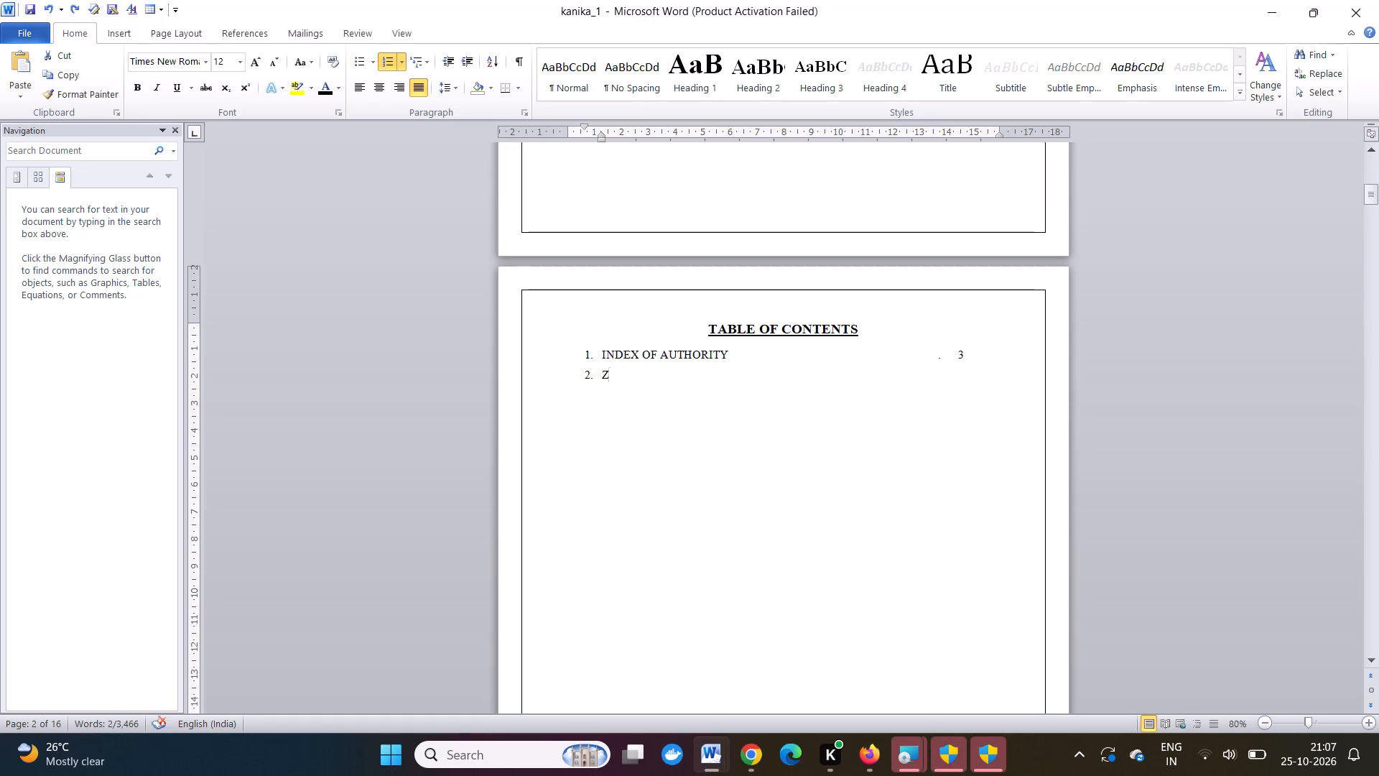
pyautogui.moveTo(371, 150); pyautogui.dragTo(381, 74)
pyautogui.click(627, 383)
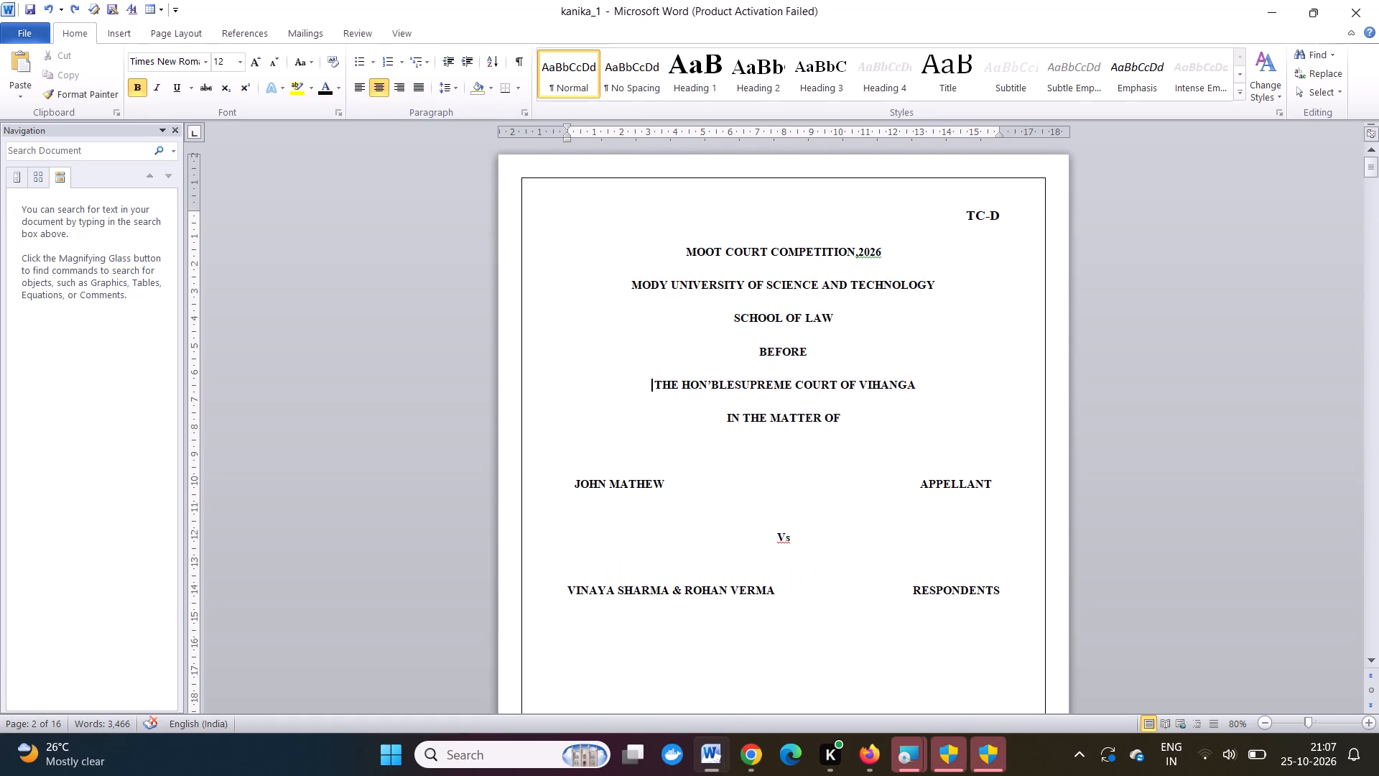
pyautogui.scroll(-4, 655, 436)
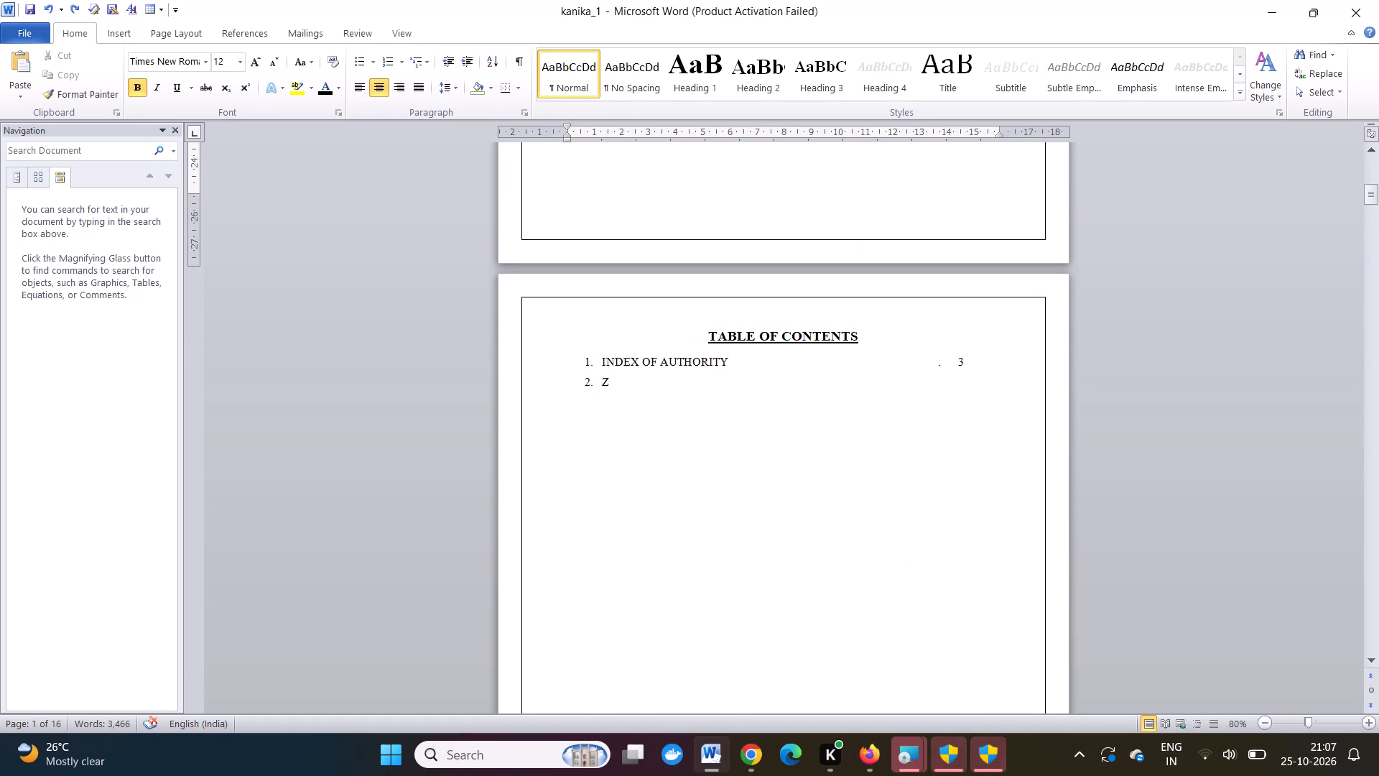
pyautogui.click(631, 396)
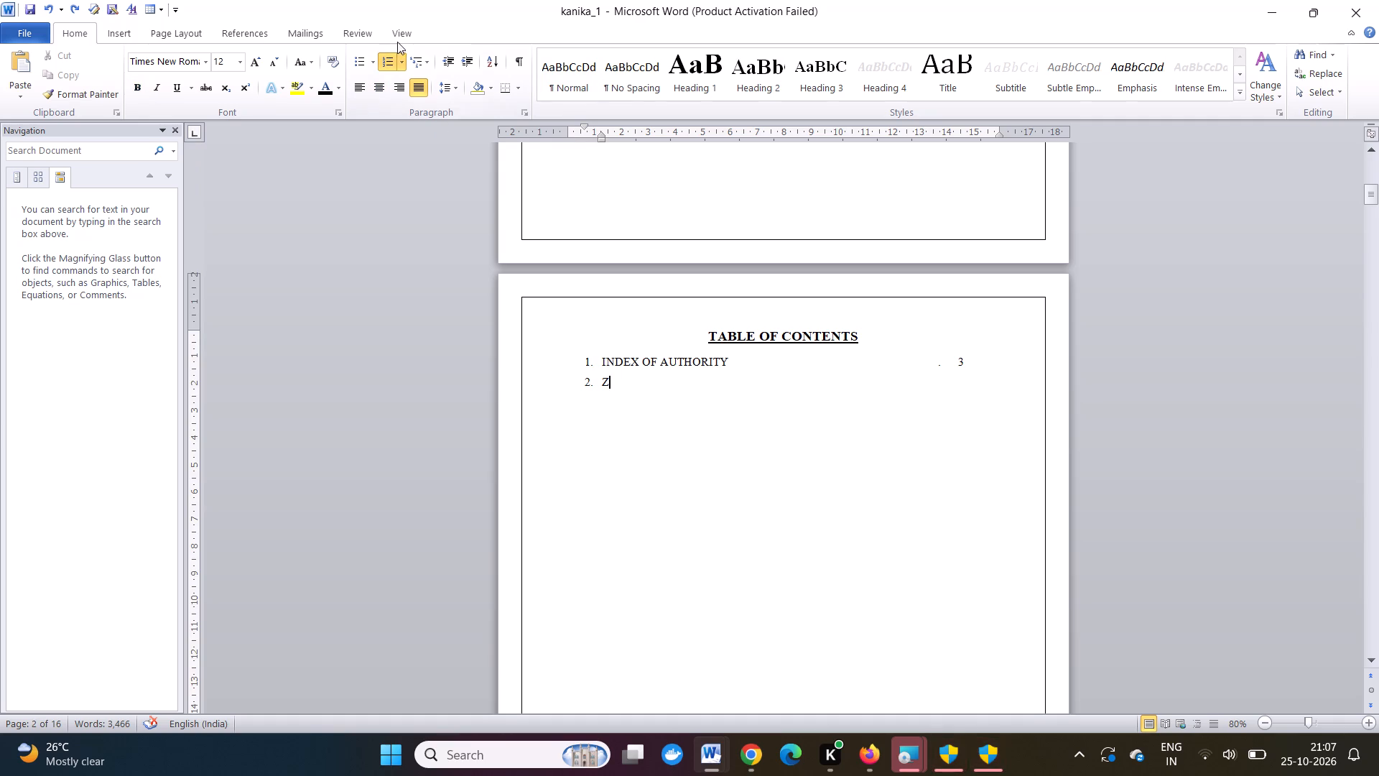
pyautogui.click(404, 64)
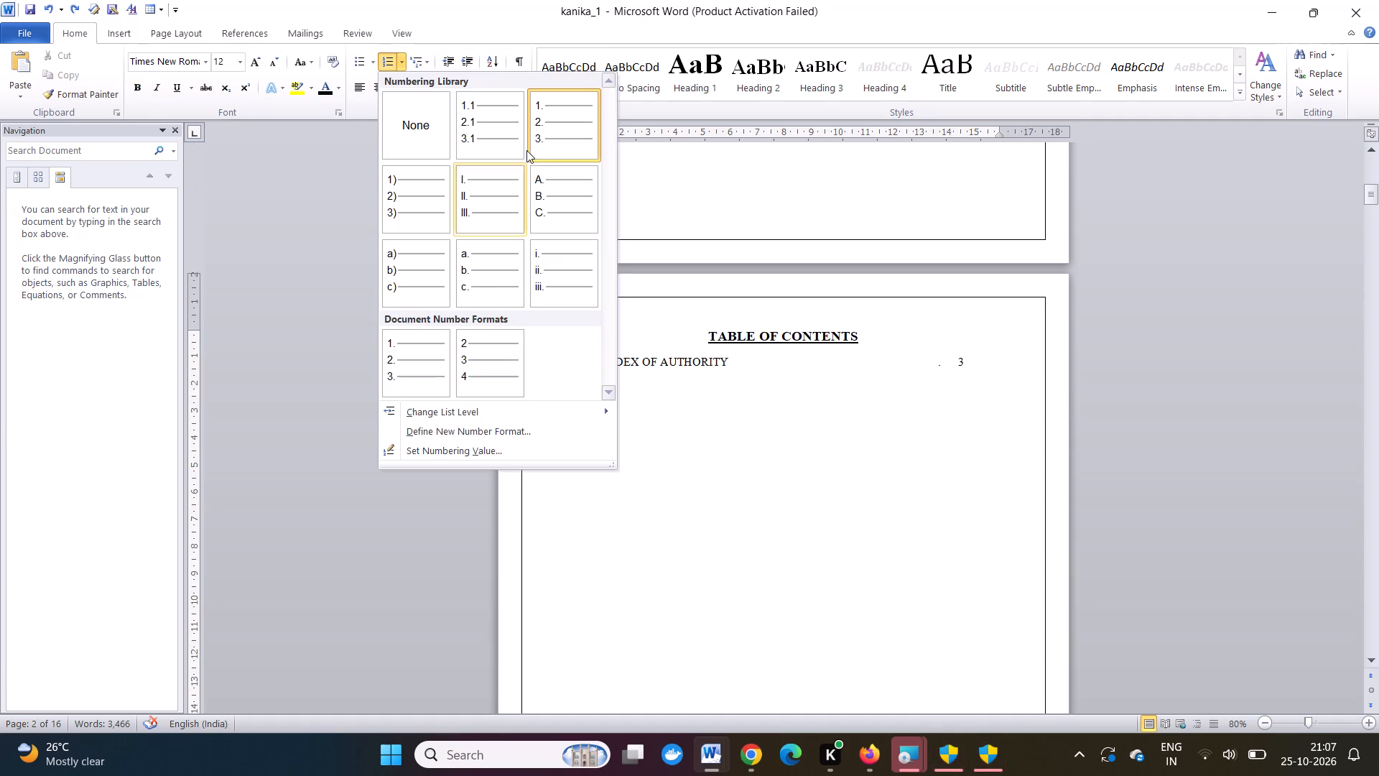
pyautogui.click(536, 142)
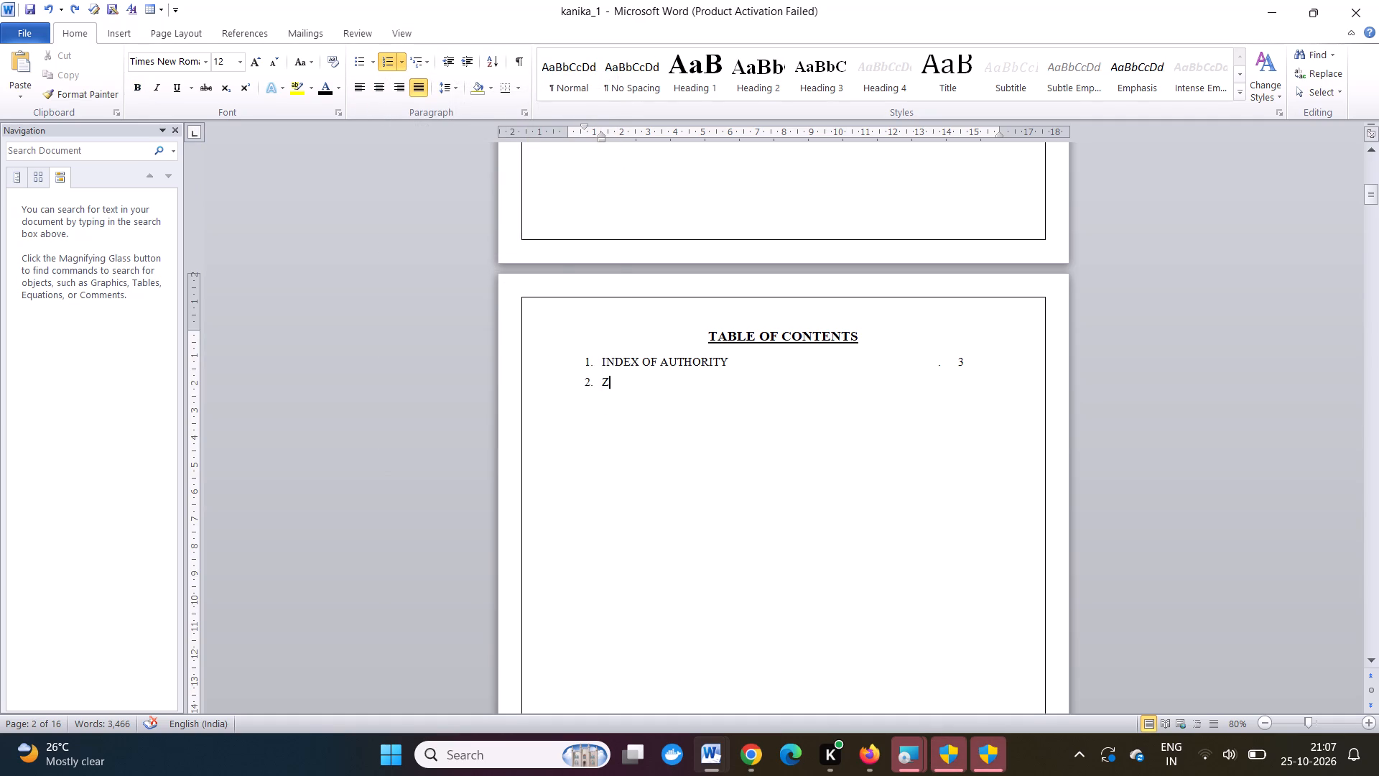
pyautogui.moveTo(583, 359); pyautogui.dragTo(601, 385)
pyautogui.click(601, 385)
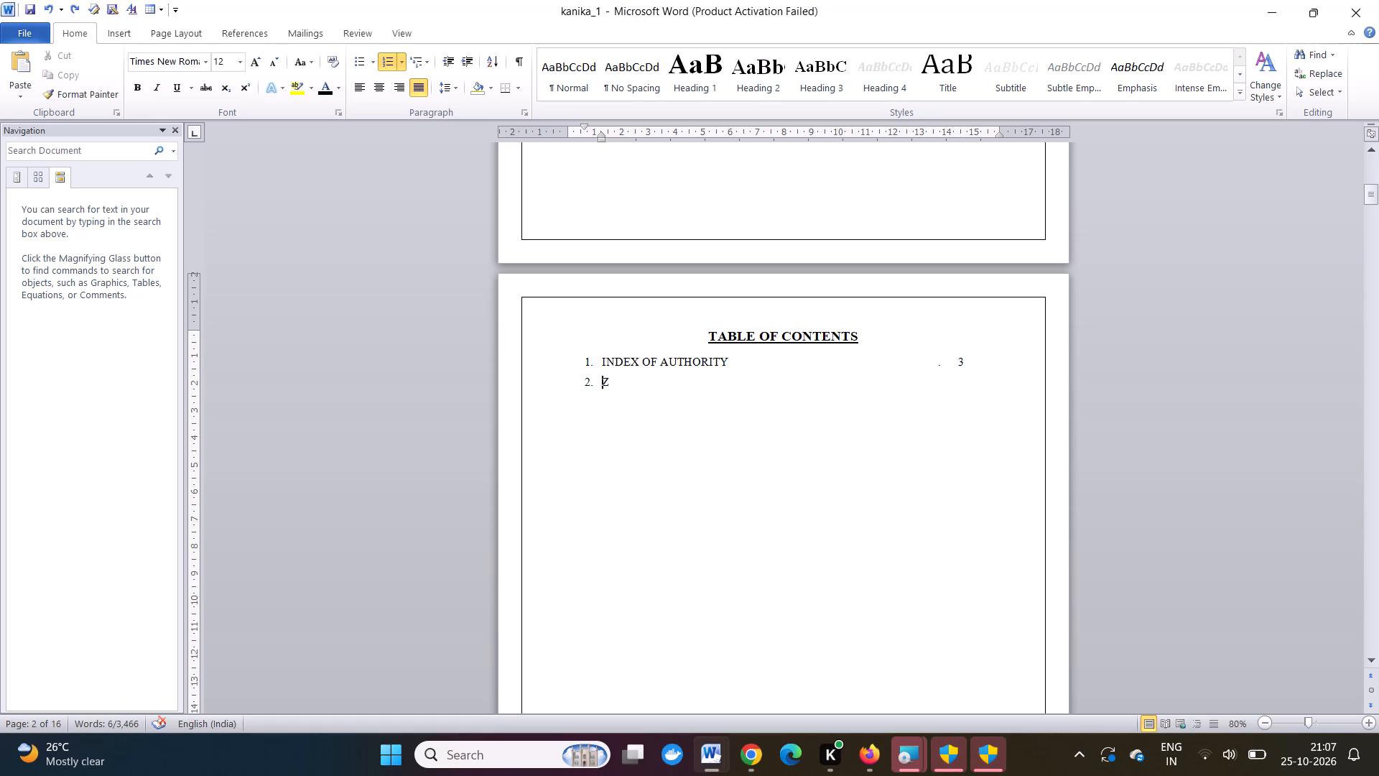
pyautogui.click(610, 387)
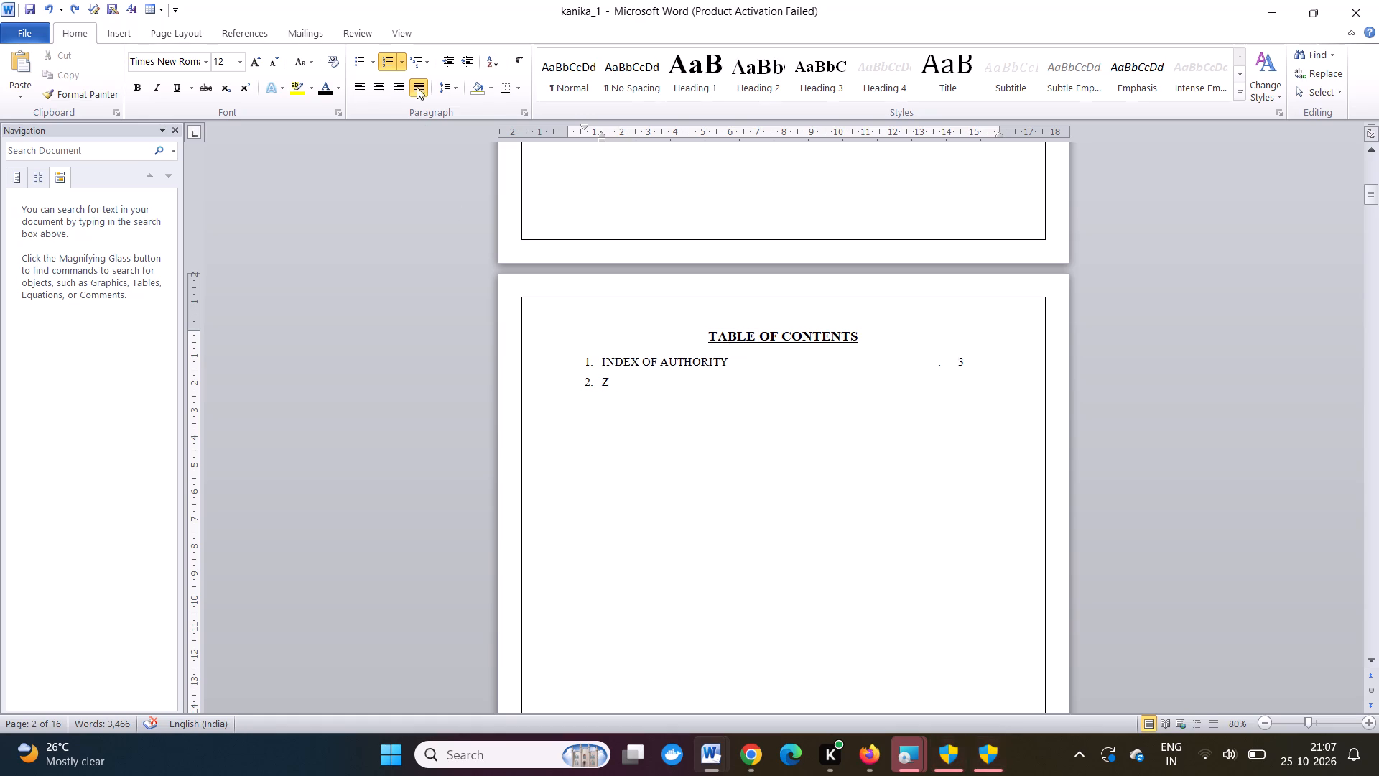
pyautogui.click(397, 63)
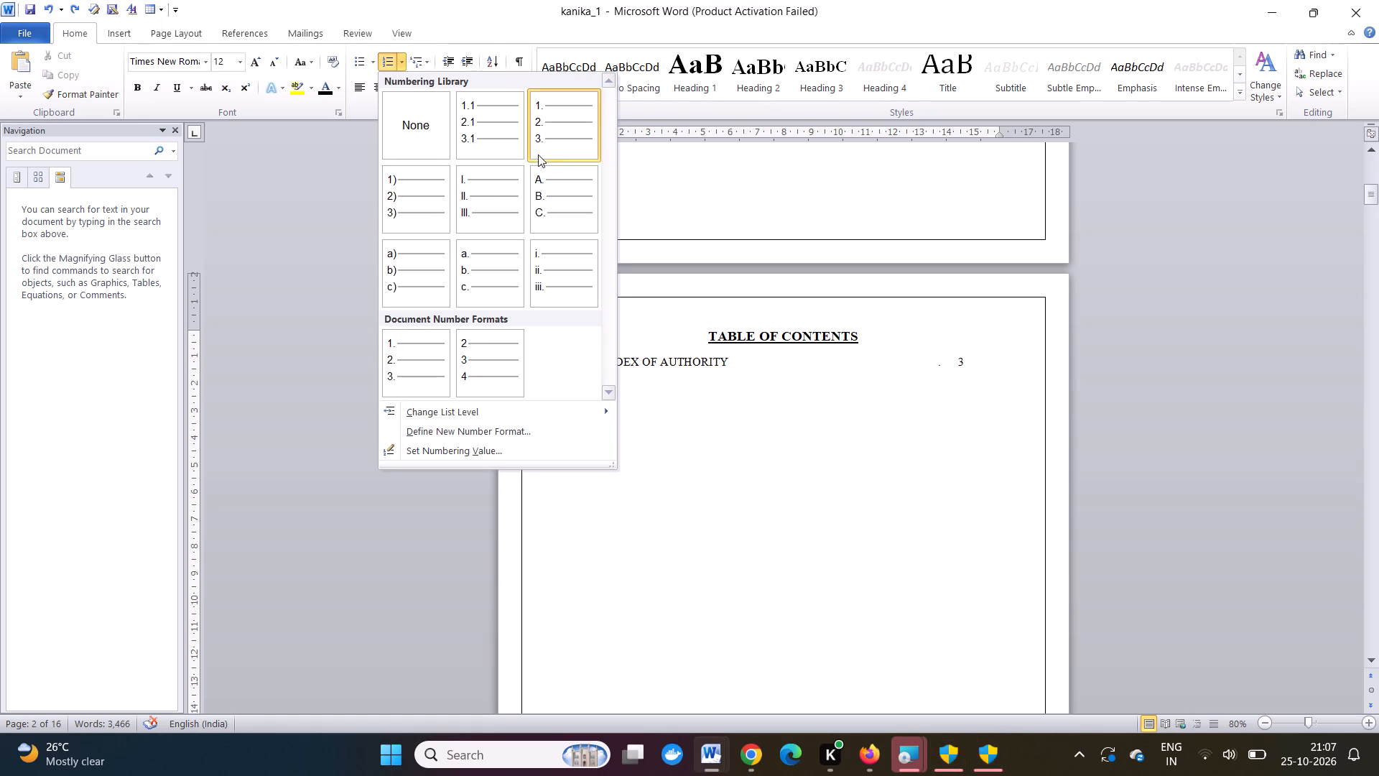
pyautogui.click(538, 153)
# Try adding another line below the Z entry, and delete the second numbered entry so only INDEX OF AUTHORITY is left.
pyautogui.press('Return')
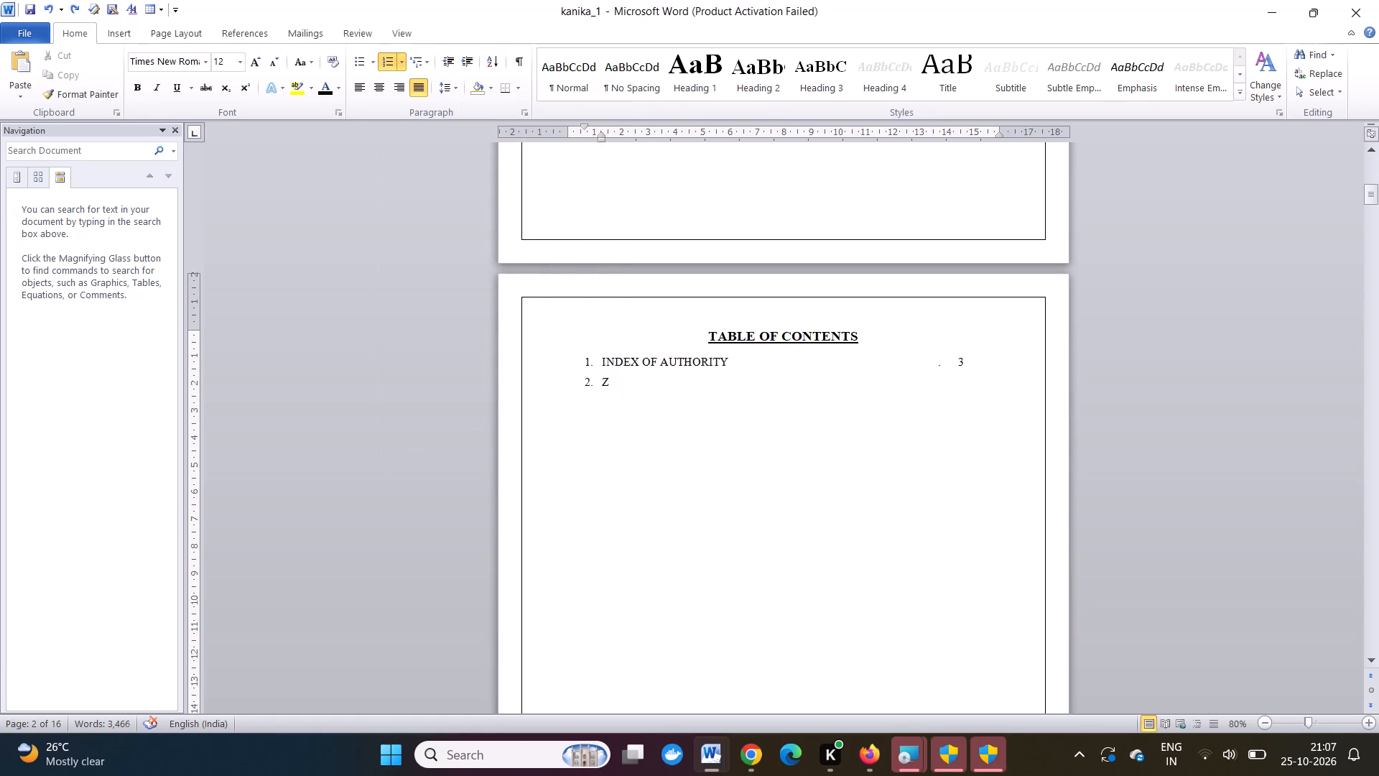
pyautogui.press('Return')
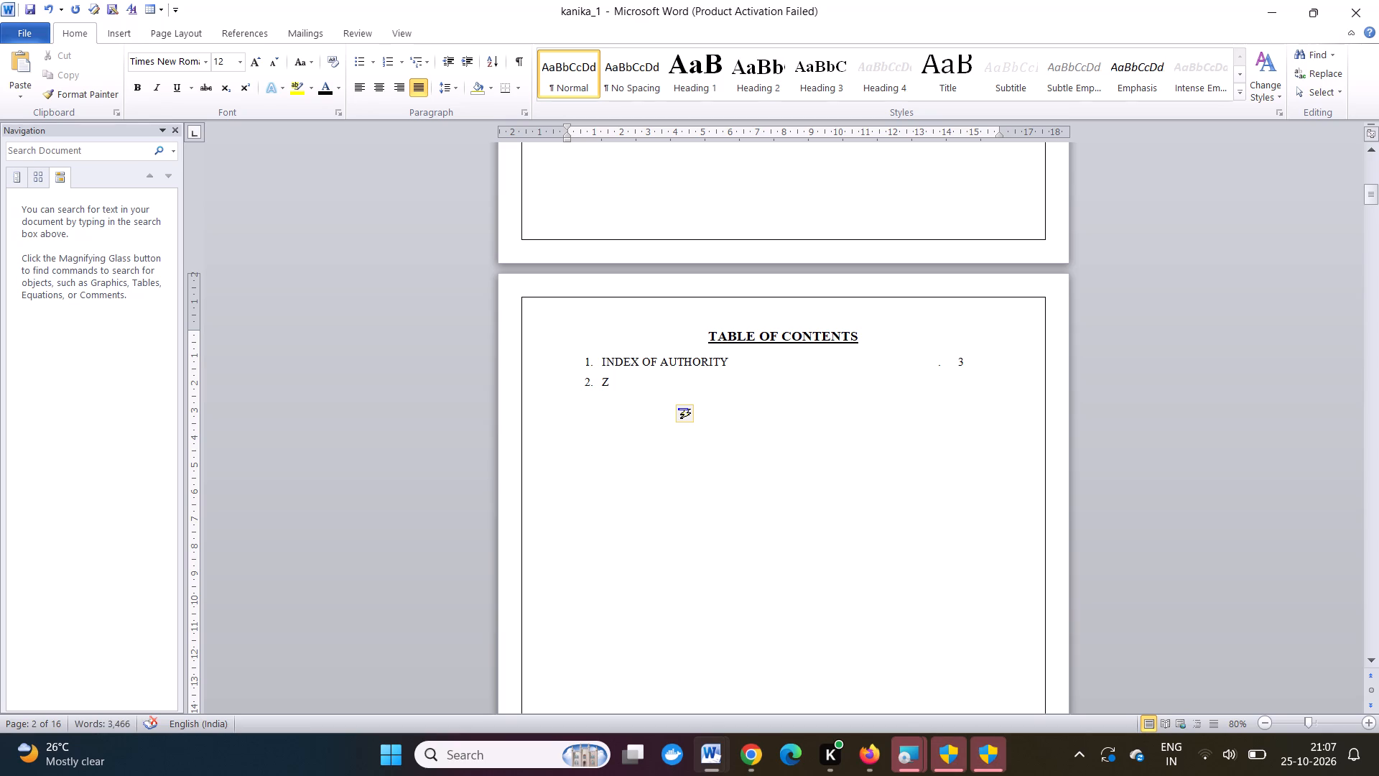
pyautogui.press('BackSpace')
pyautogui.press('BackSpace')
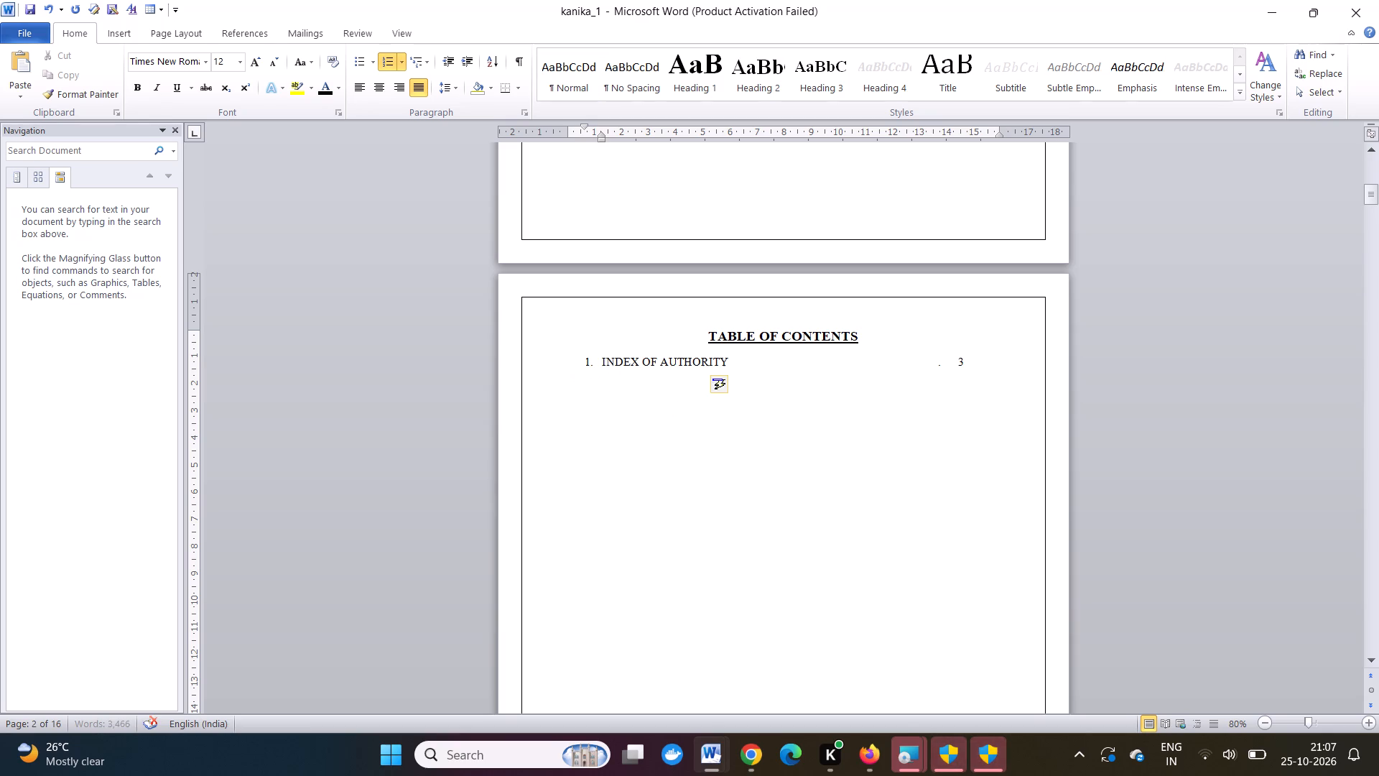
# Delete the page number 3, the stray dot and the excess trailing spaces after INDEX OF AUTHORITY.
pyautogui.click(744, 360)
pyautogui.press('BackSpace')
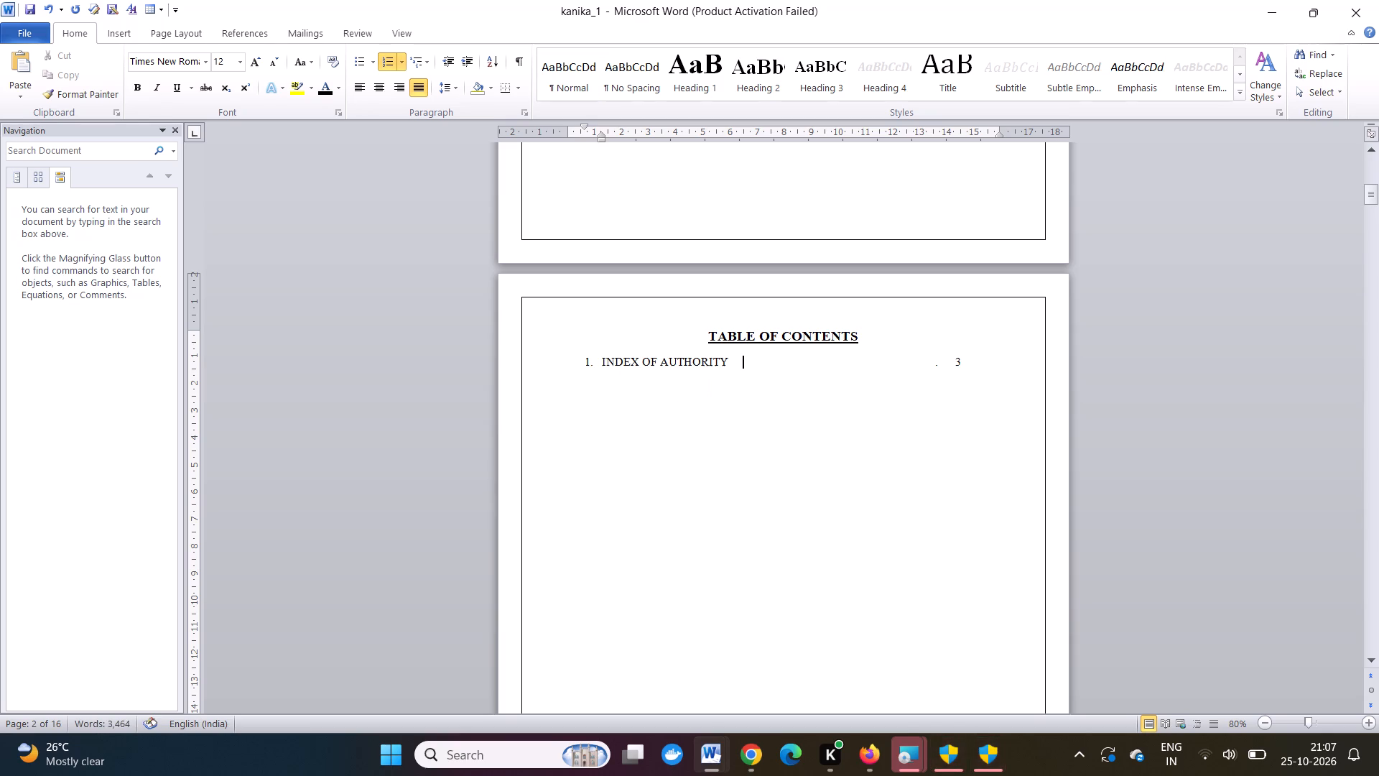
pyautogui.click(969, 361)
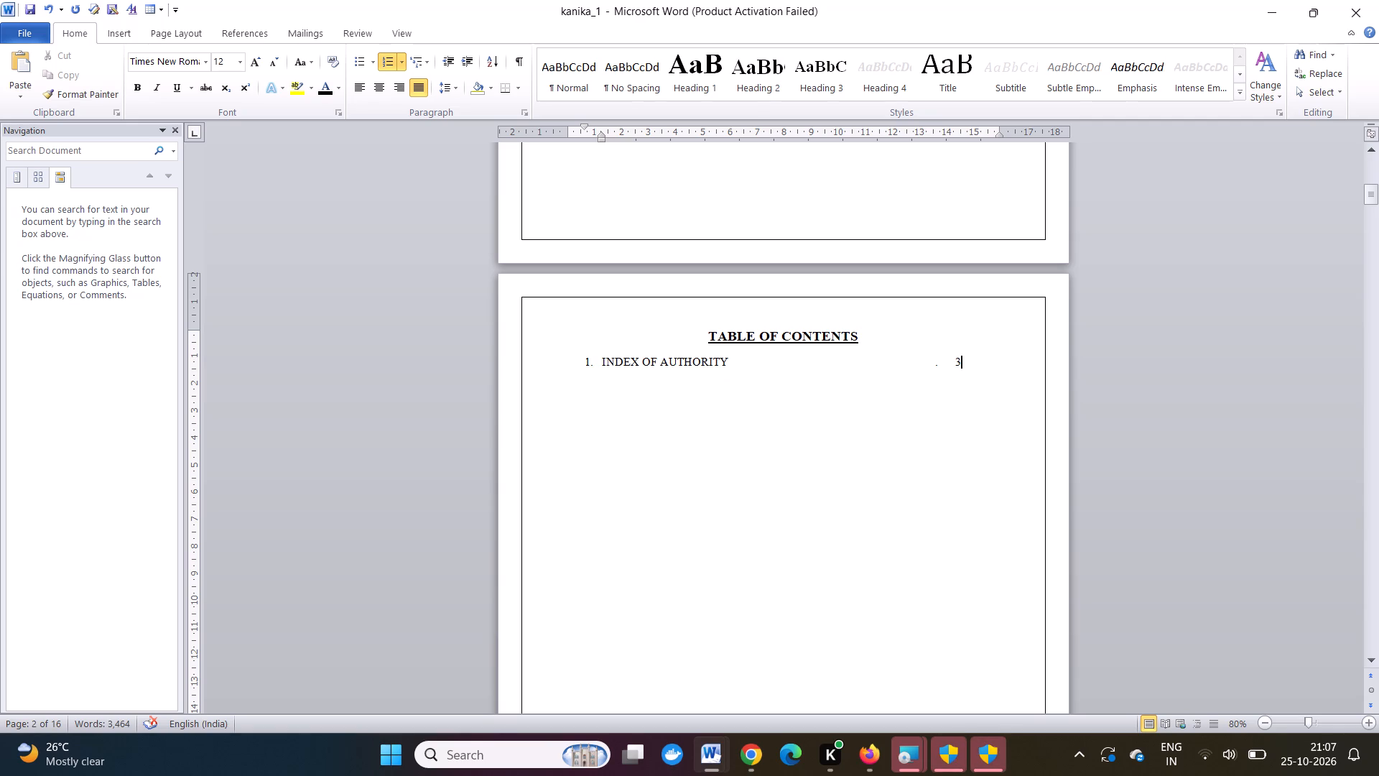
pyautogui.press('BackSpace')
pyautogui.press('BackSpace')
pyautogui.press('BackSpace')
pyautogui.press('BackSpace')
pyautogui.press('BackSpace')
pyautogui.press('BackSpace')
pyautogui.press('BackSpace')
pyautogui.press('BackSpace')
pyautogui.press('BackSpace')
pyautogui.press('BackSpace')
pyautogui.press('BackSpace')
pyautogui.press('BackSpace')
pyautogui.press('BackSpace')
pyautogui.press('BackSpace')
pyautogui.press('BackSpace')
pyautogui.press('BackSpace')
pyautogui.press('BackSpace')
pyautogui.press('BackSpace')
pyautogui.press('BackSpace')
pyautogui.press('BackSpace')
pyautogui.press('BackSpace')
pyautogui.press('BackSpace')
pyautogui.press('BackSpace')
pyautogui.press('BackSpace')
pyautogui.press('BackSpace')
pyautogui.press('BackSpace')
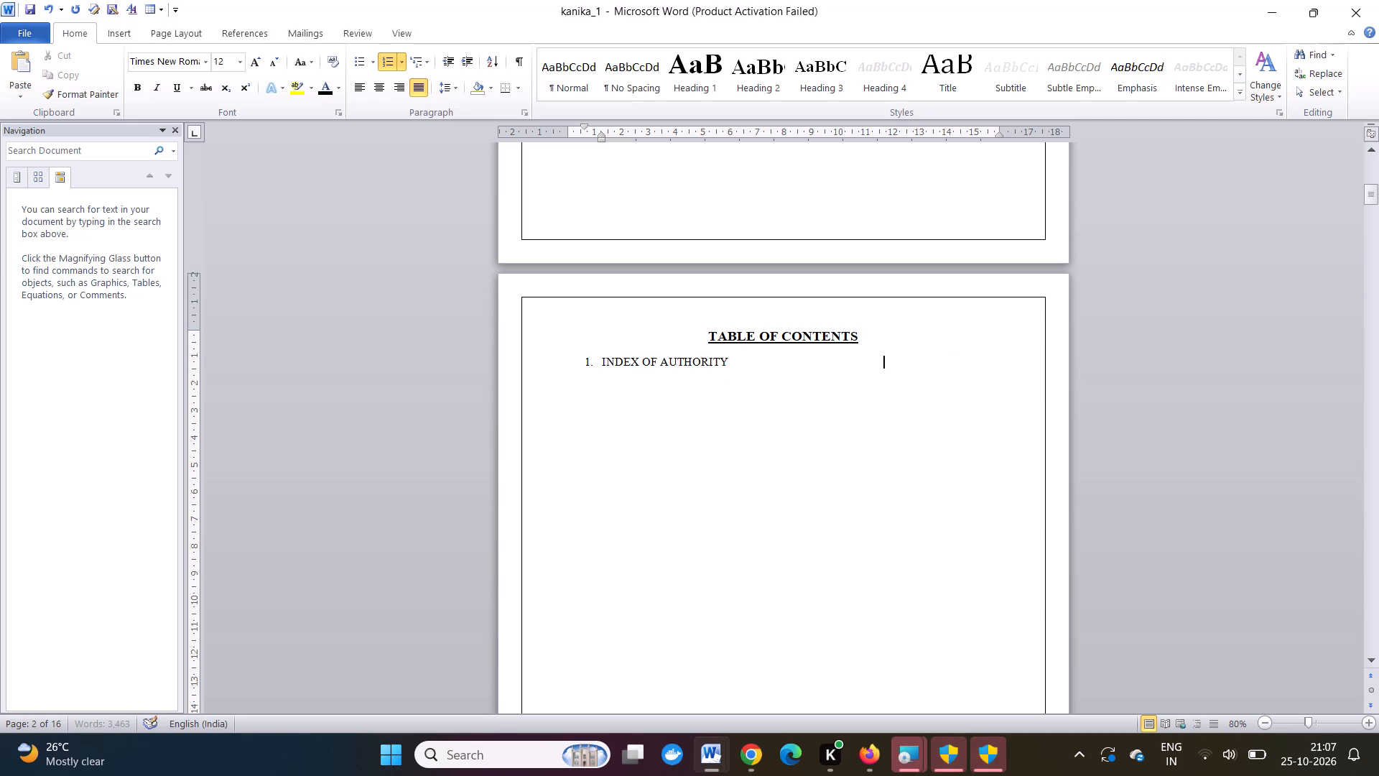
# Add a second numbered entry reading CASE REFERRED directly below INDEX OF AUTHORITY.
pyautogui.click(735, 364)
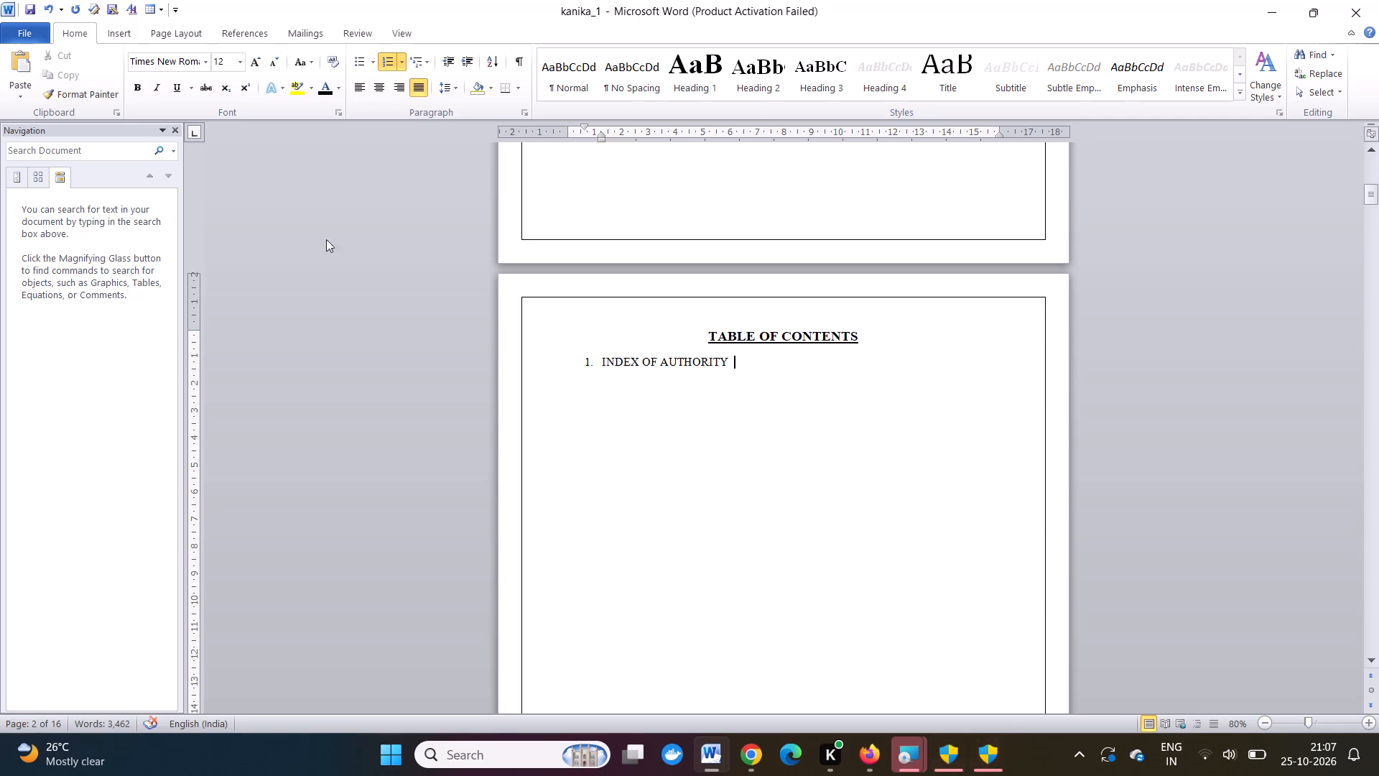
pyautogui.moveTo(583, 360); pyautogui.dragTo(801, 354)
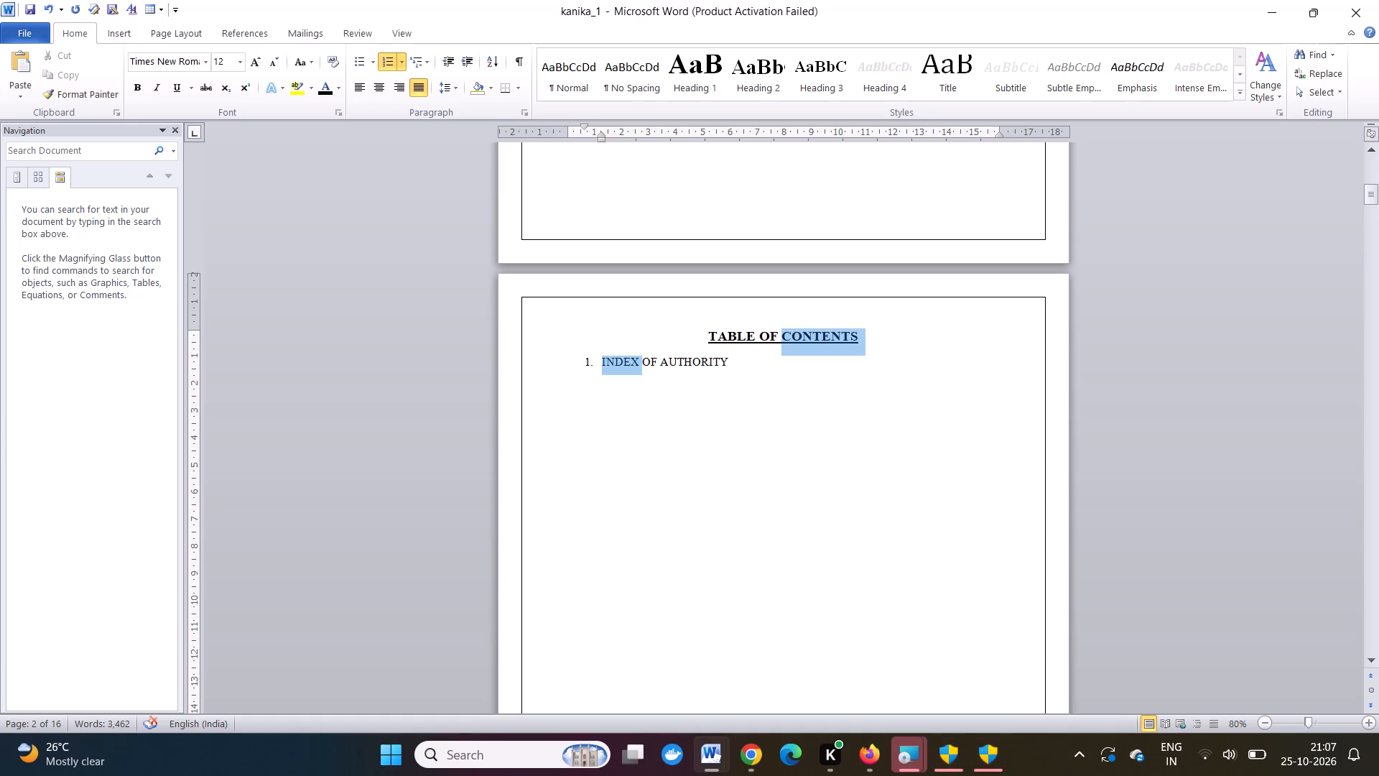
pyautogui.moveTo(801, 354); pyautogui.dragTo(731, 360)
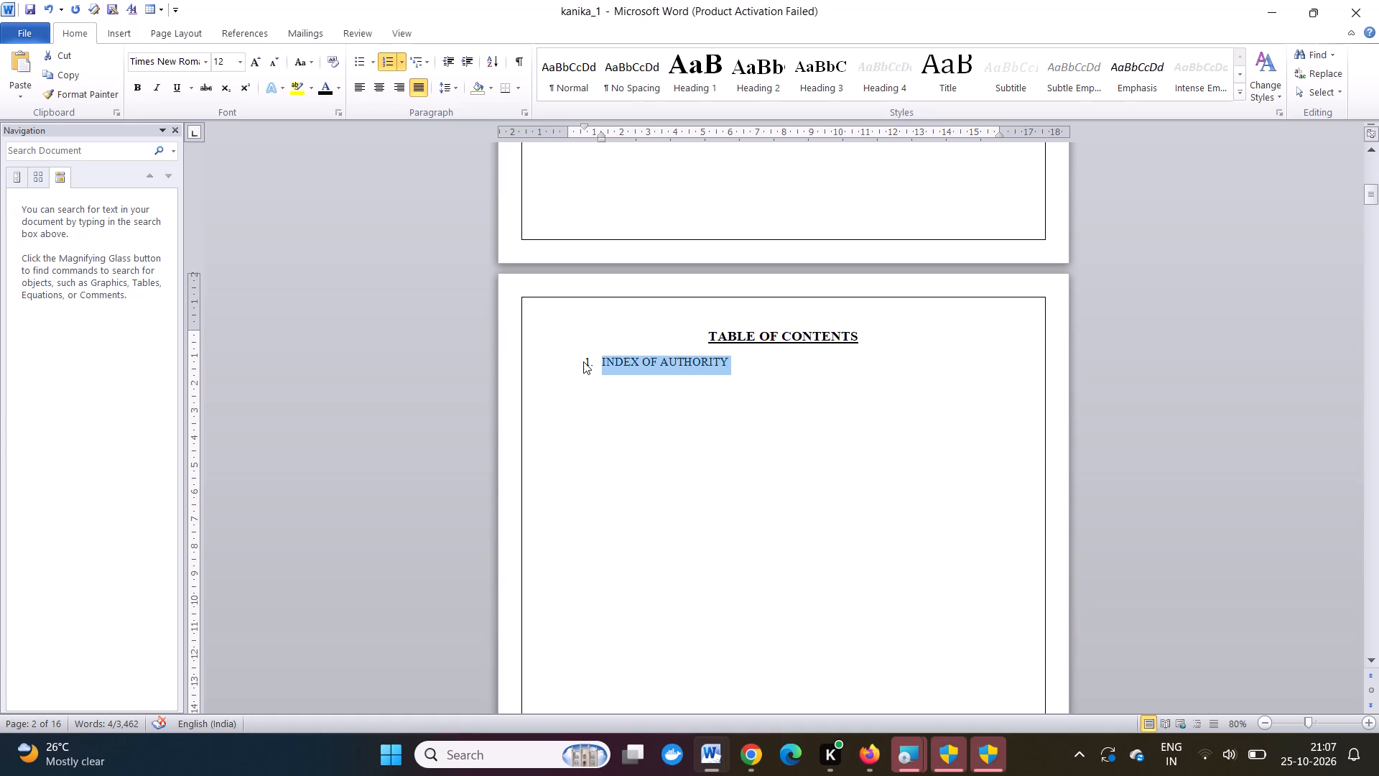
pyautogui.doubleClick(583, 362)
pyautogui.moveTo(583, 362); pyautogui.dragTo(665, 363)
pyautogui.click(729, 361)
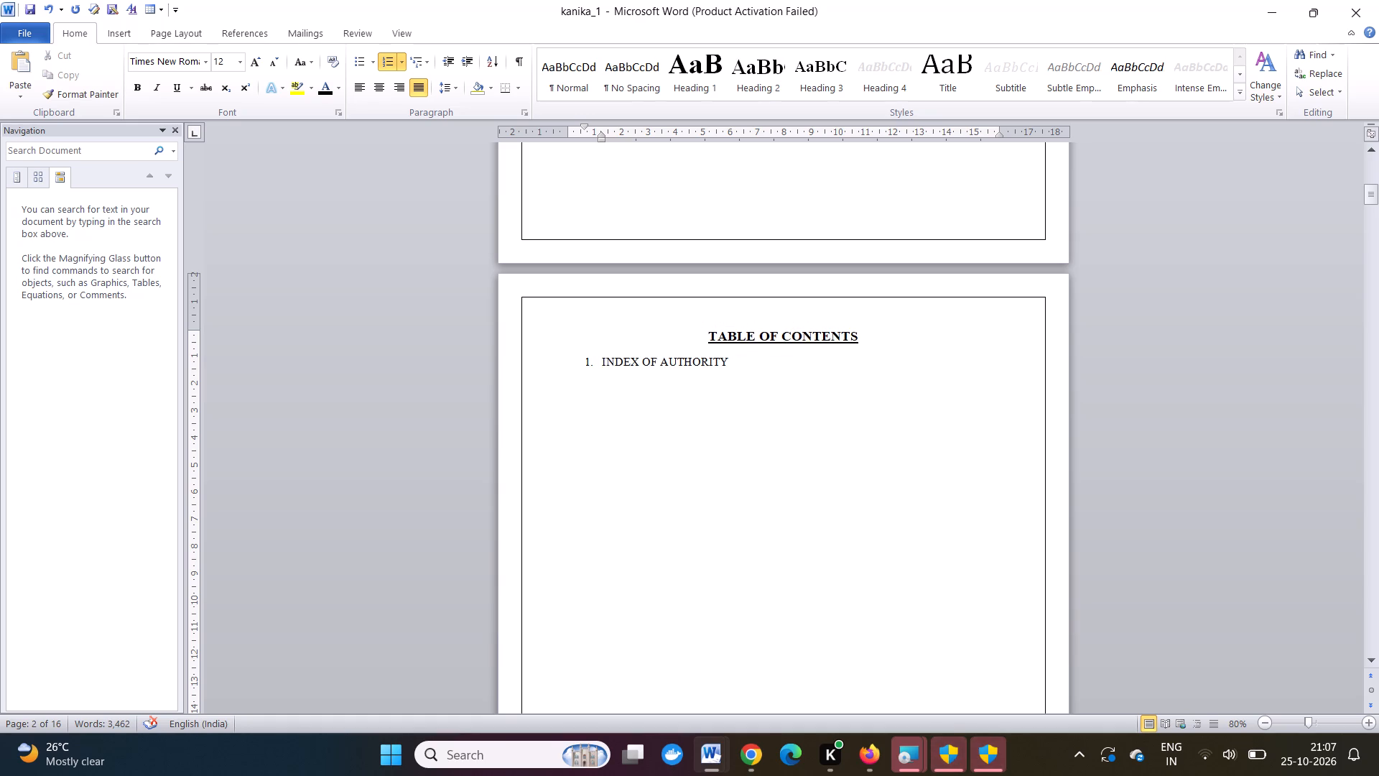
pyautogui.press('Return')
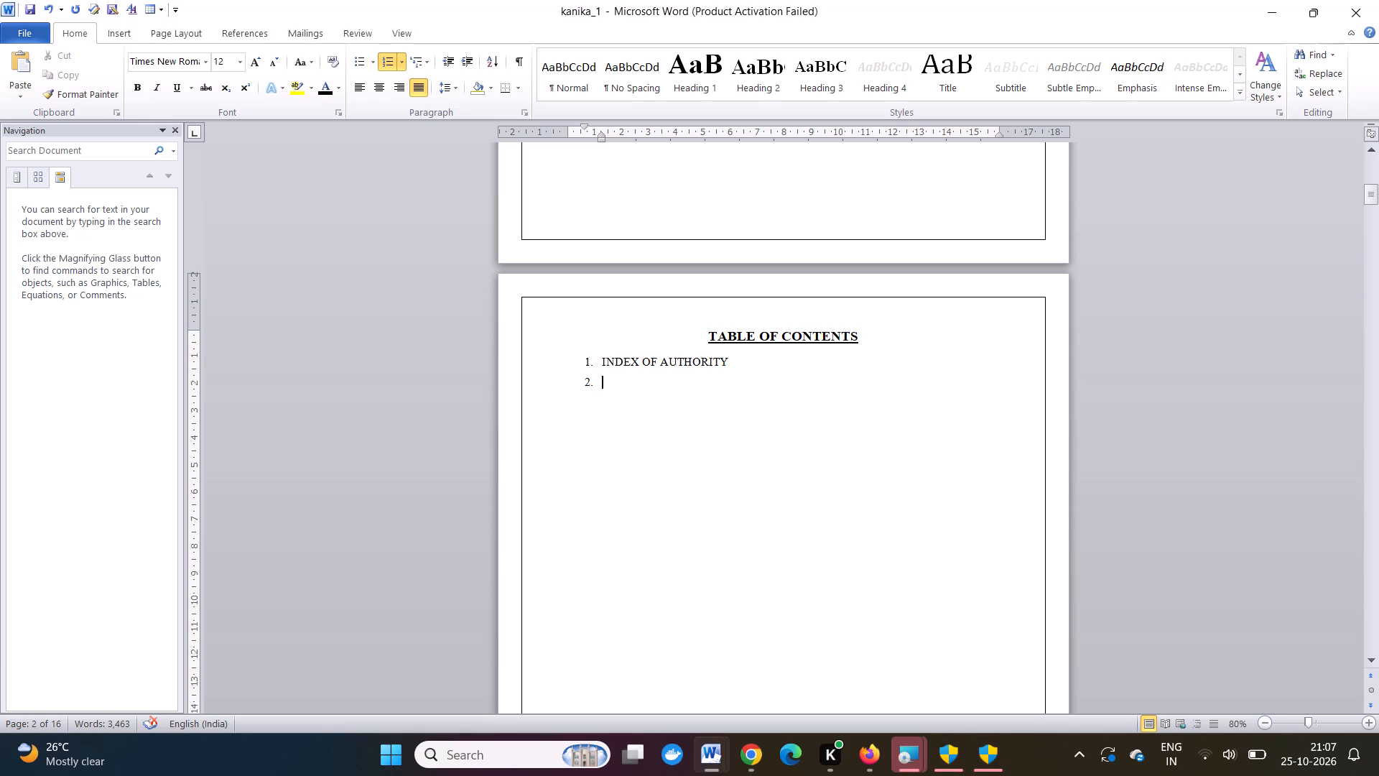
pyautogui.write('CASE')
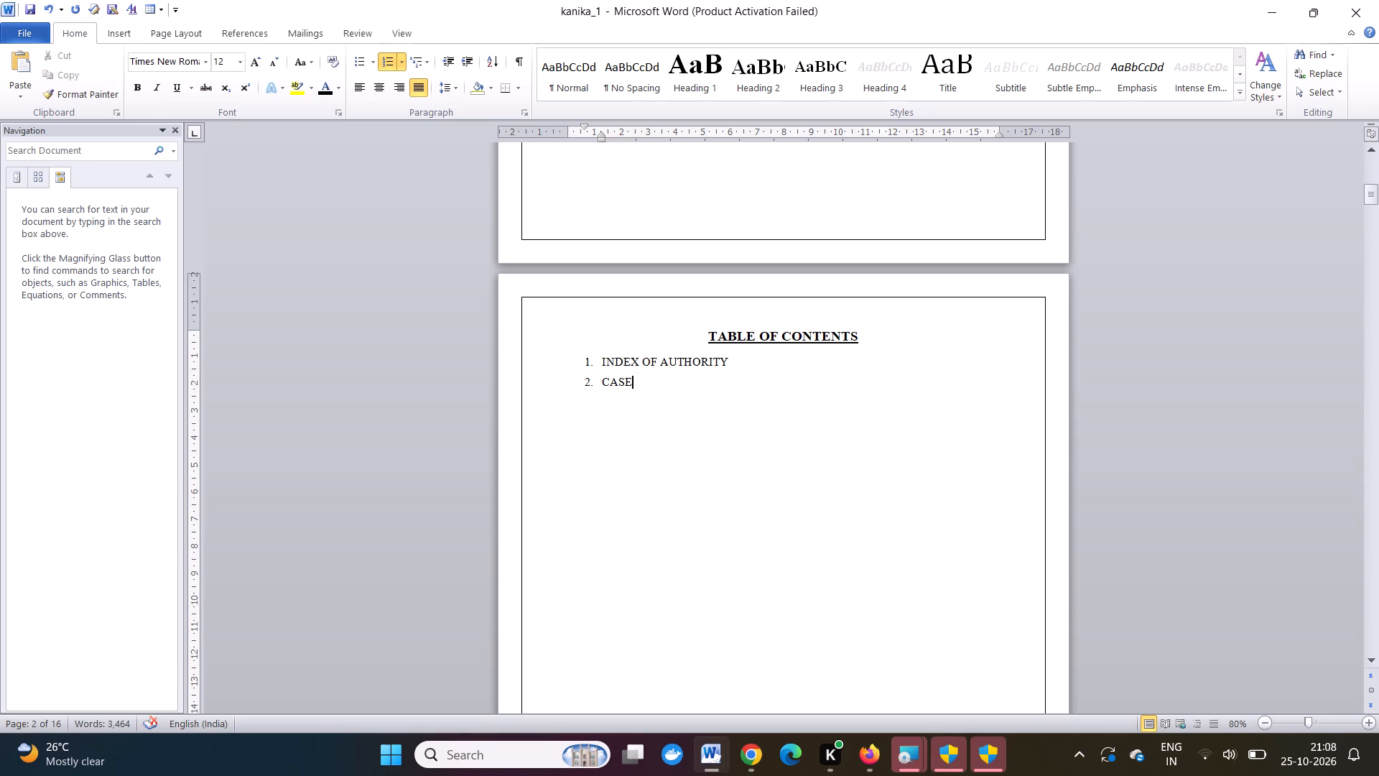
pyautogui.press('space')
pyautogui.write('RE')
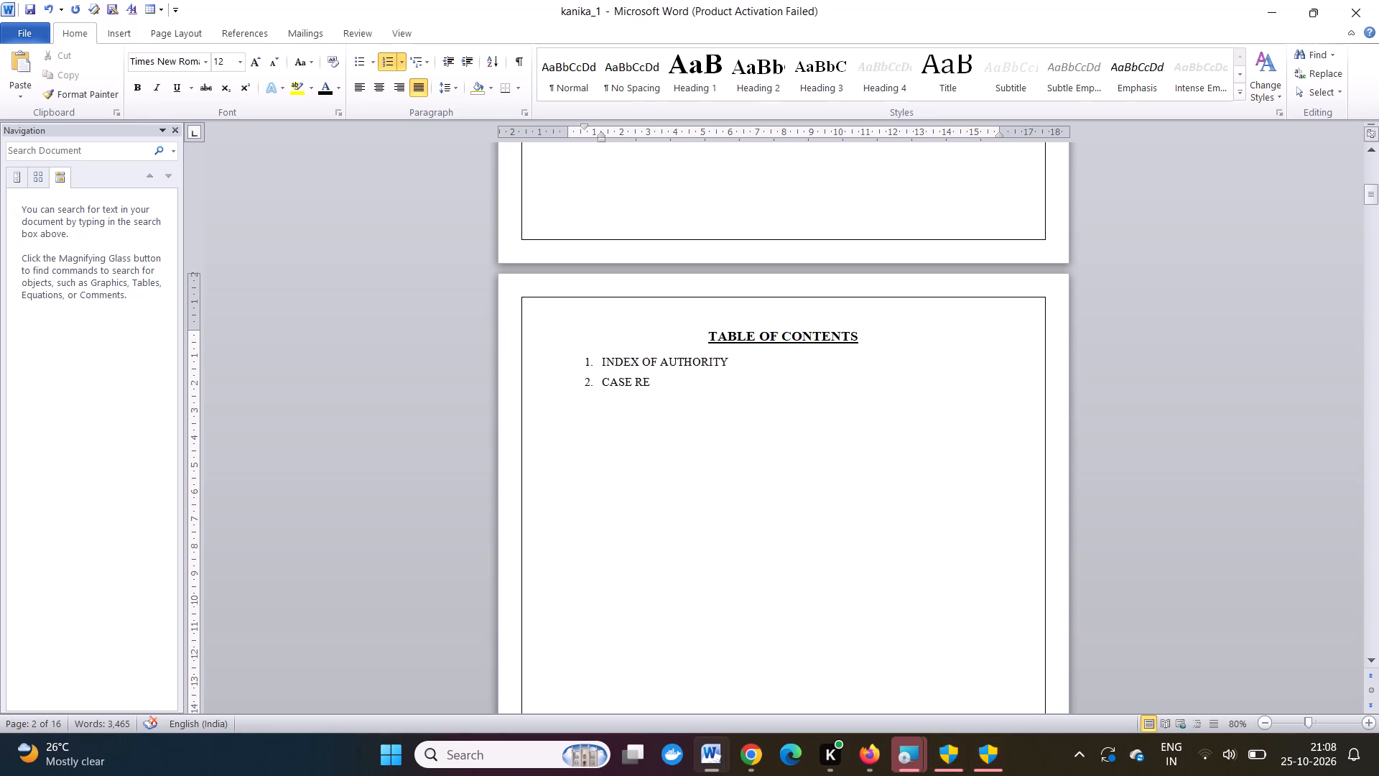
pyautogui.press('f')
pyautogui.write('ERRED')
# Add a third numbered entry reading STATUTES REFFERRED below CASE REFERRED.
pyautogui.press('Return')
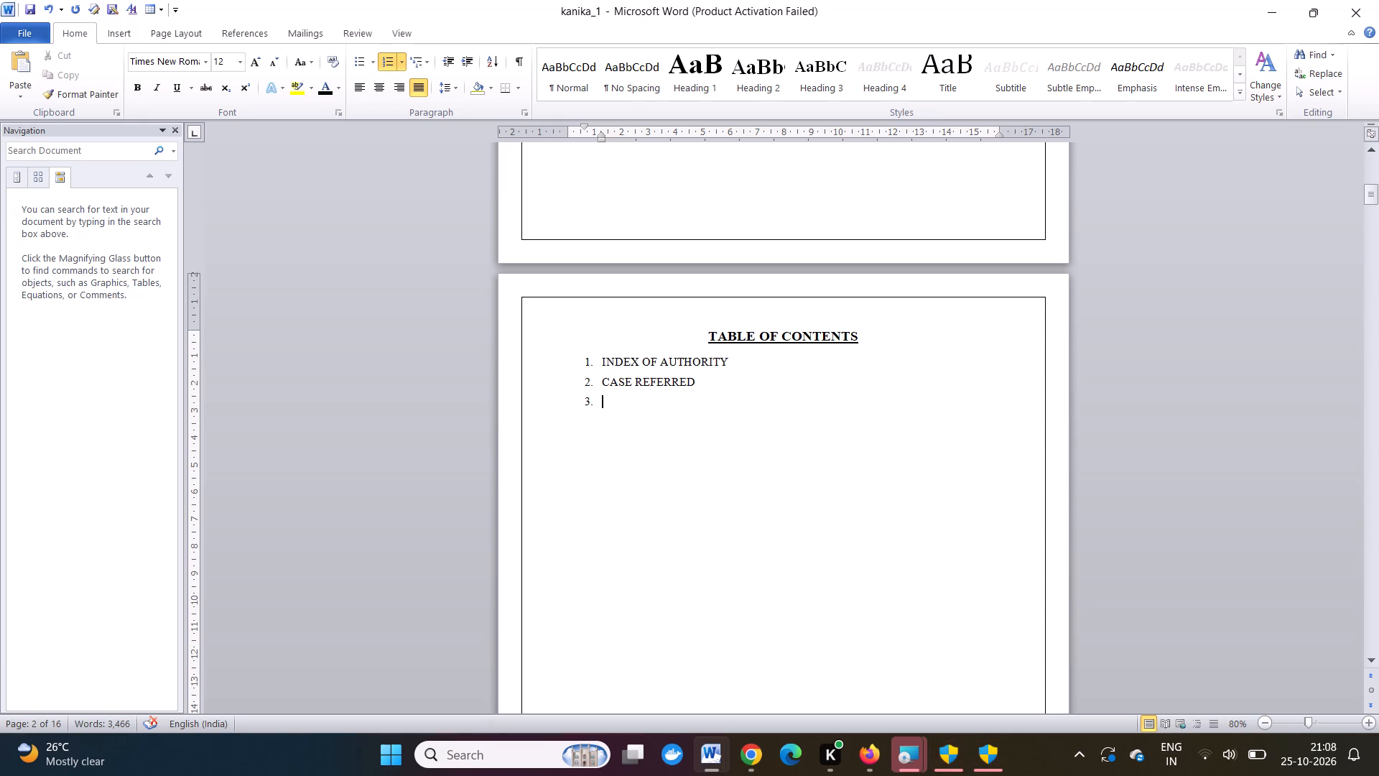
pyautogui.write('STA')
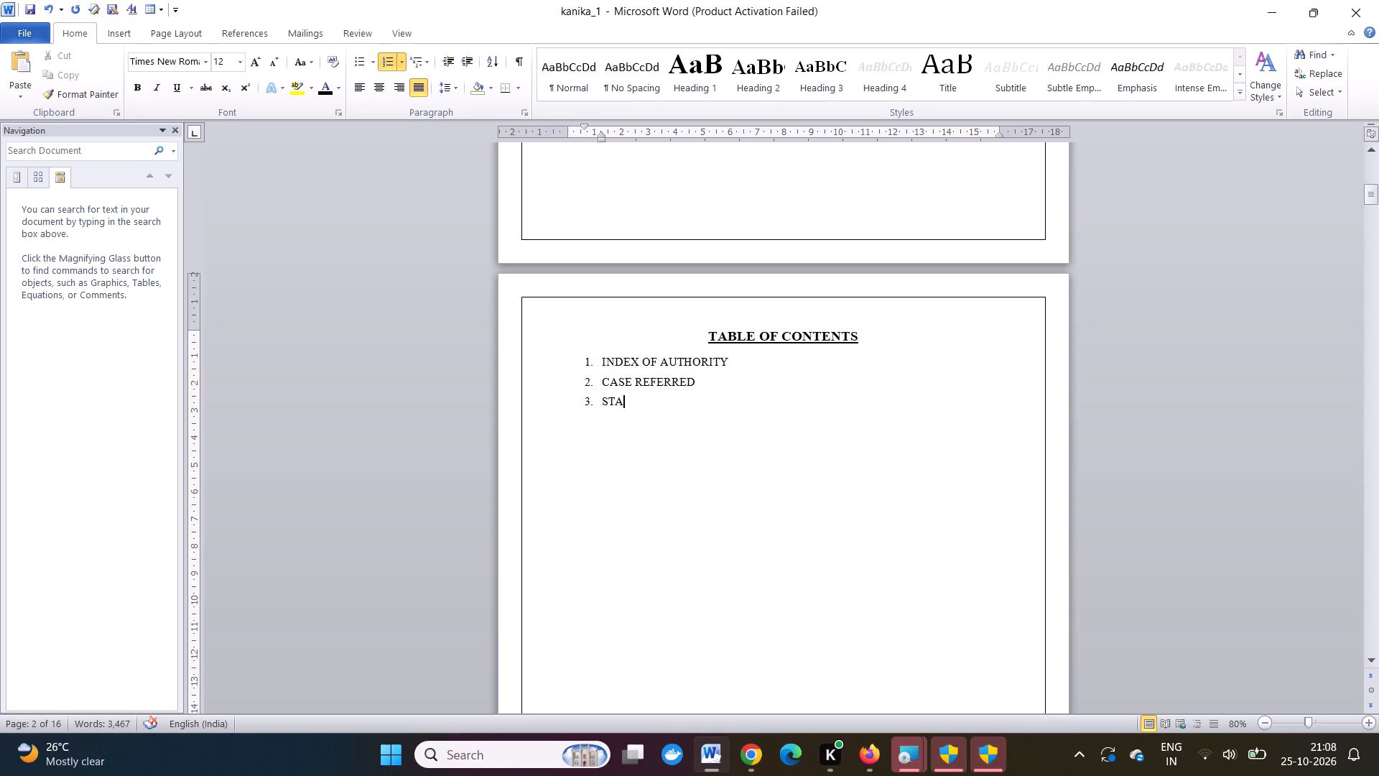
pyautogui.write('TUTES')
pyautogui.press('space')
pyautogui.write('REFFE')
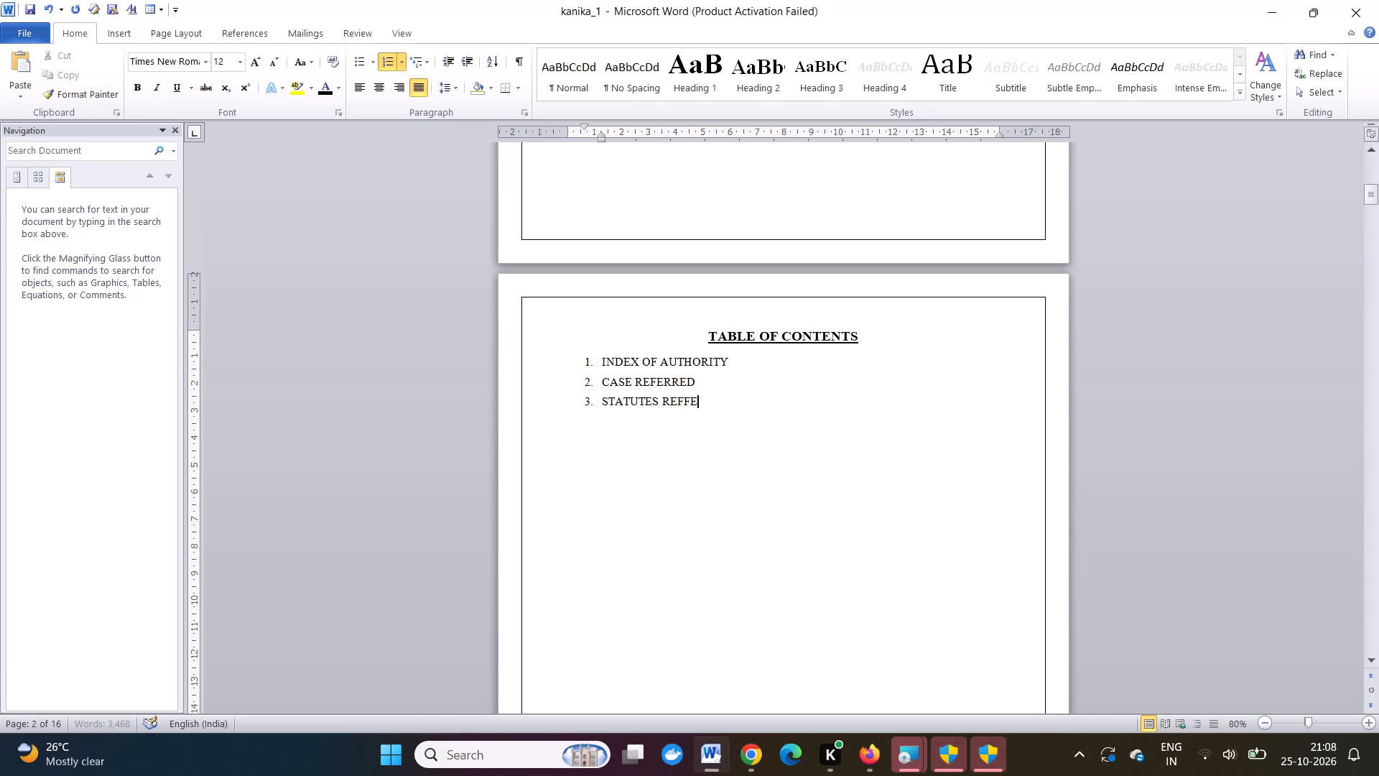
pyautogui.write('RR')
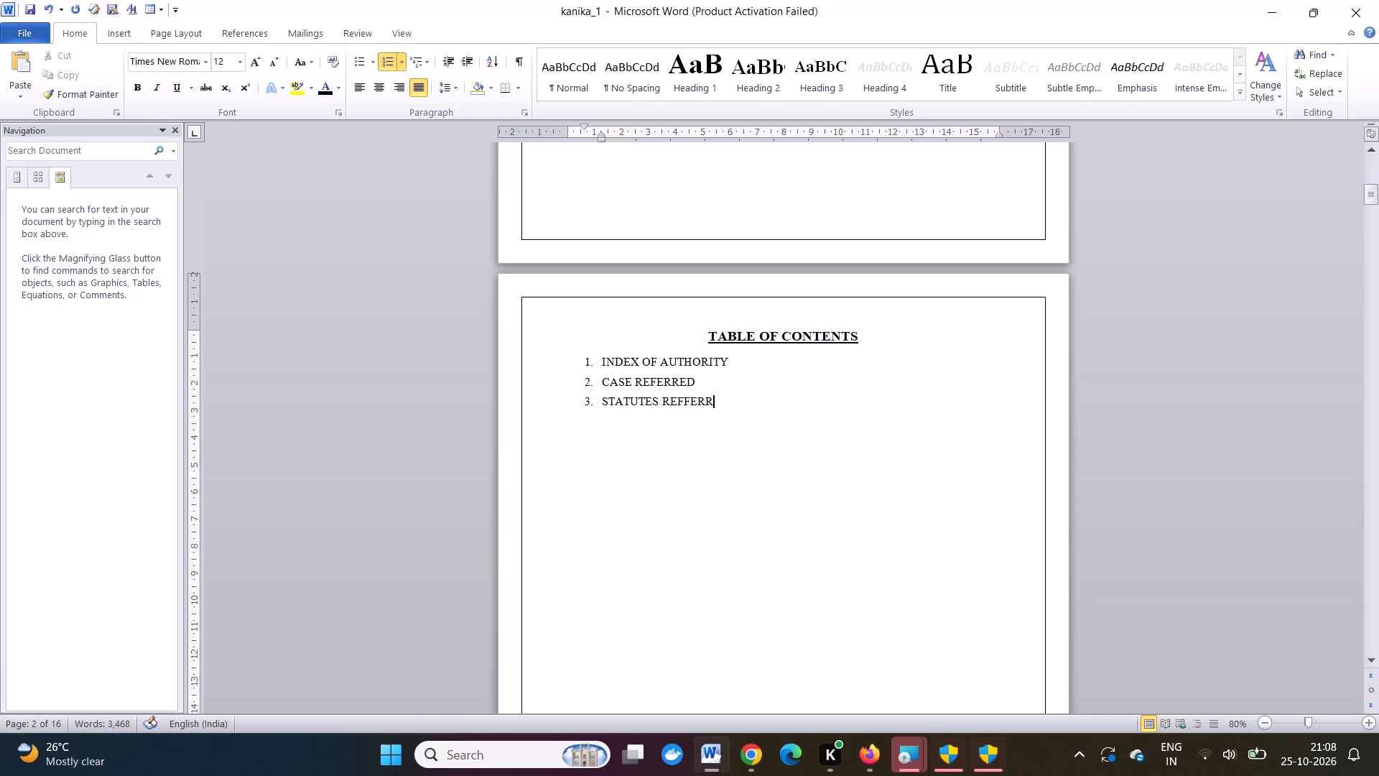
pyautogui.write('ED')
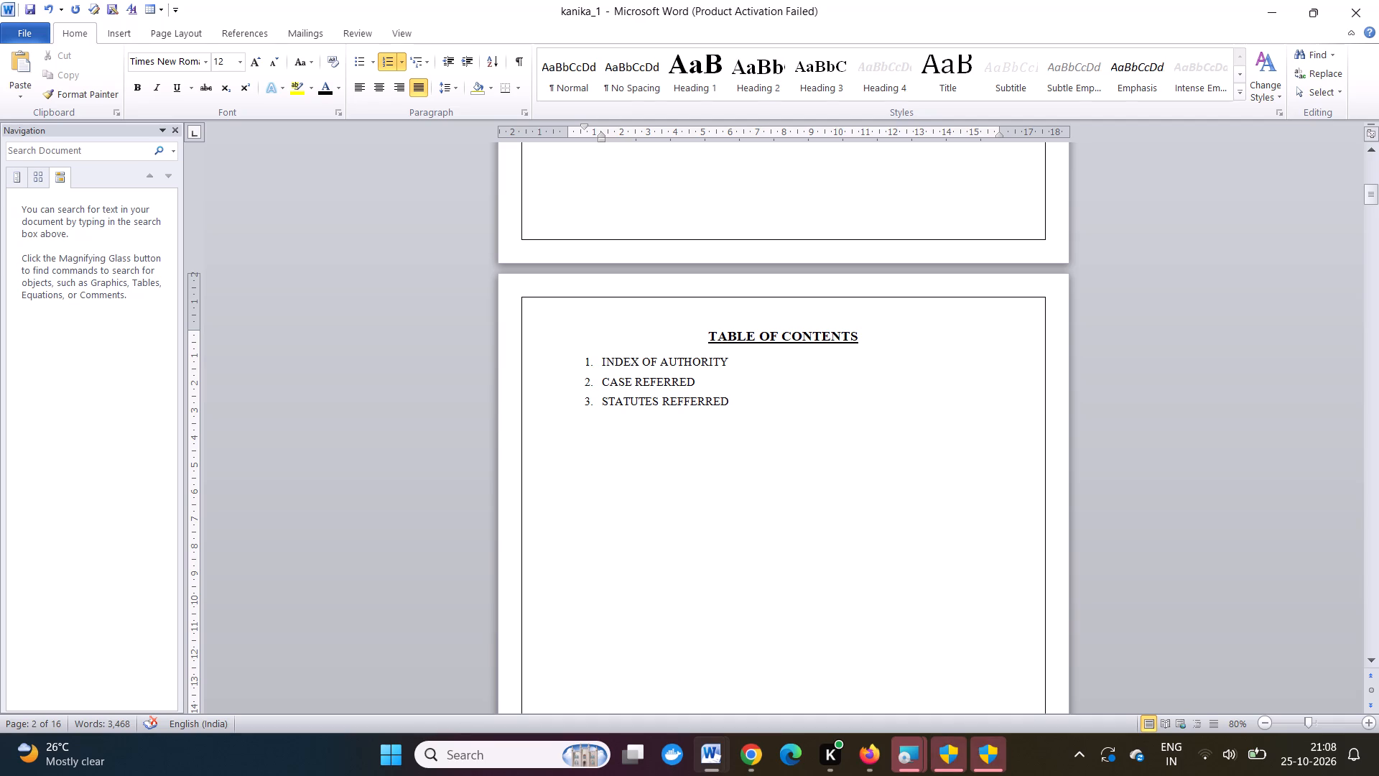
# Add a fourth numbered entry reading BOOKS AND WEBSITES REFFERRED below STATUTES REFFERRED.
pyautogui.press('Return')
pyautogui.write('BOOKS AND WE')
pyautogui.write('BS')
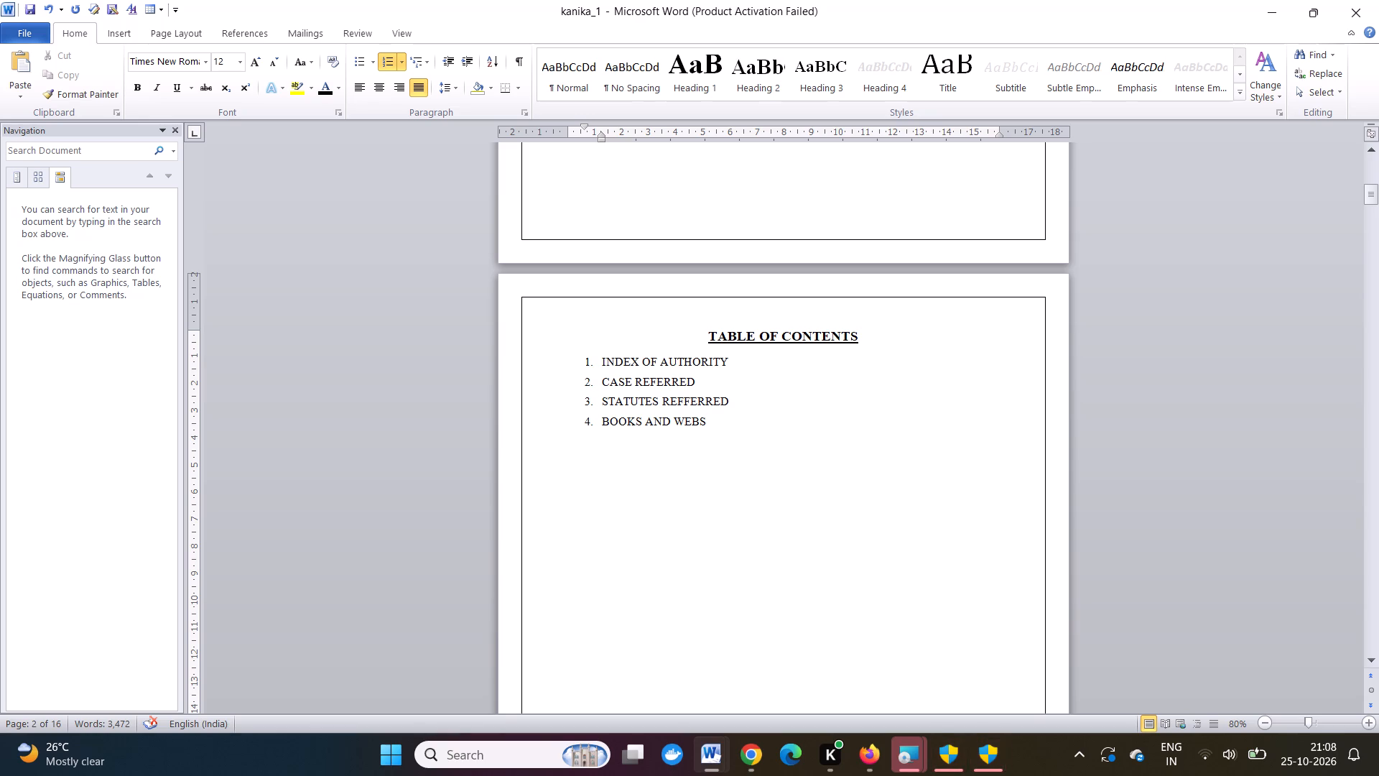
pyautogui.press('i')
pyautogui.write('TES')
pyautogui.press('space')
pyautogui.write('RE')
pyautogui.write('FF')
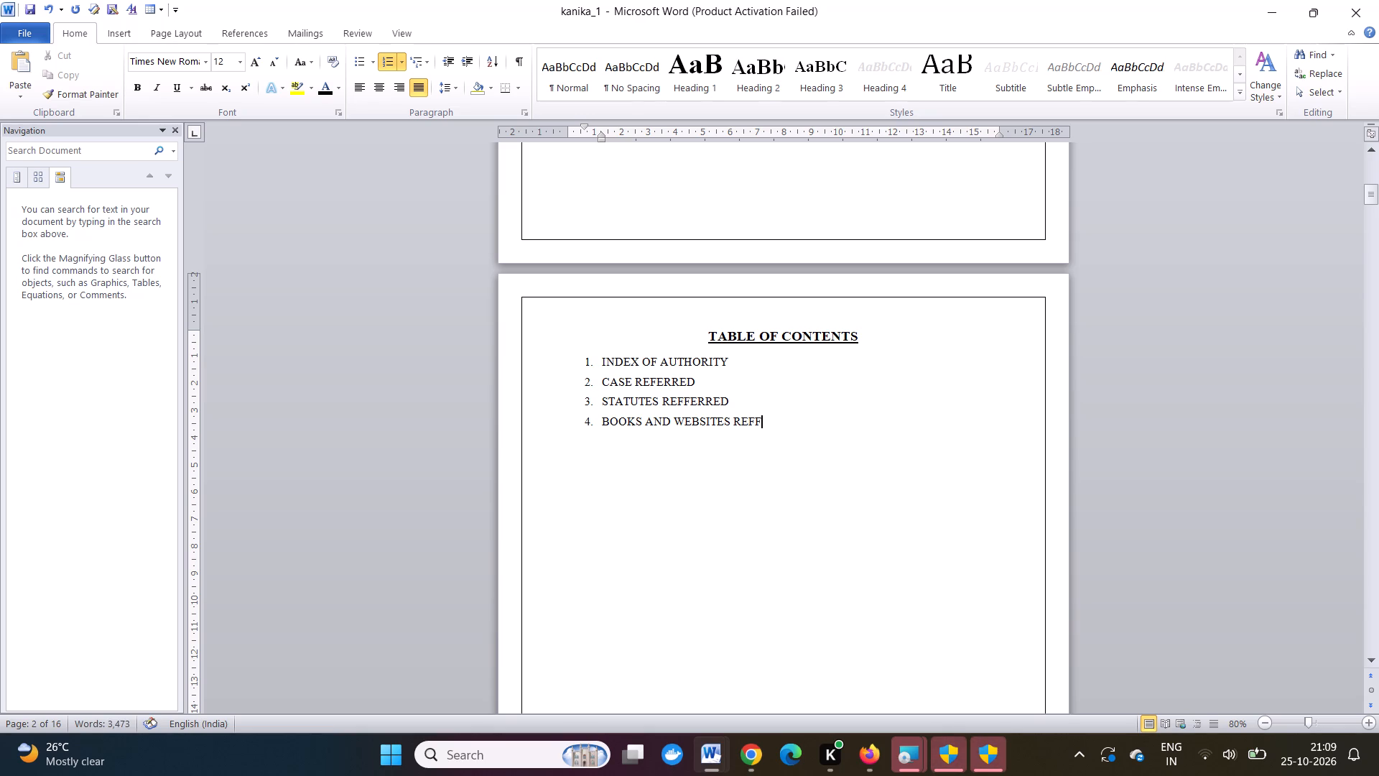
pyautogui.write('ERRED')
# Add a fifth numbered entry reading LIST OF ABREVIATIONS below BOOKS AND WEBSITES REFFERRED.
pyautogui.press('Return')
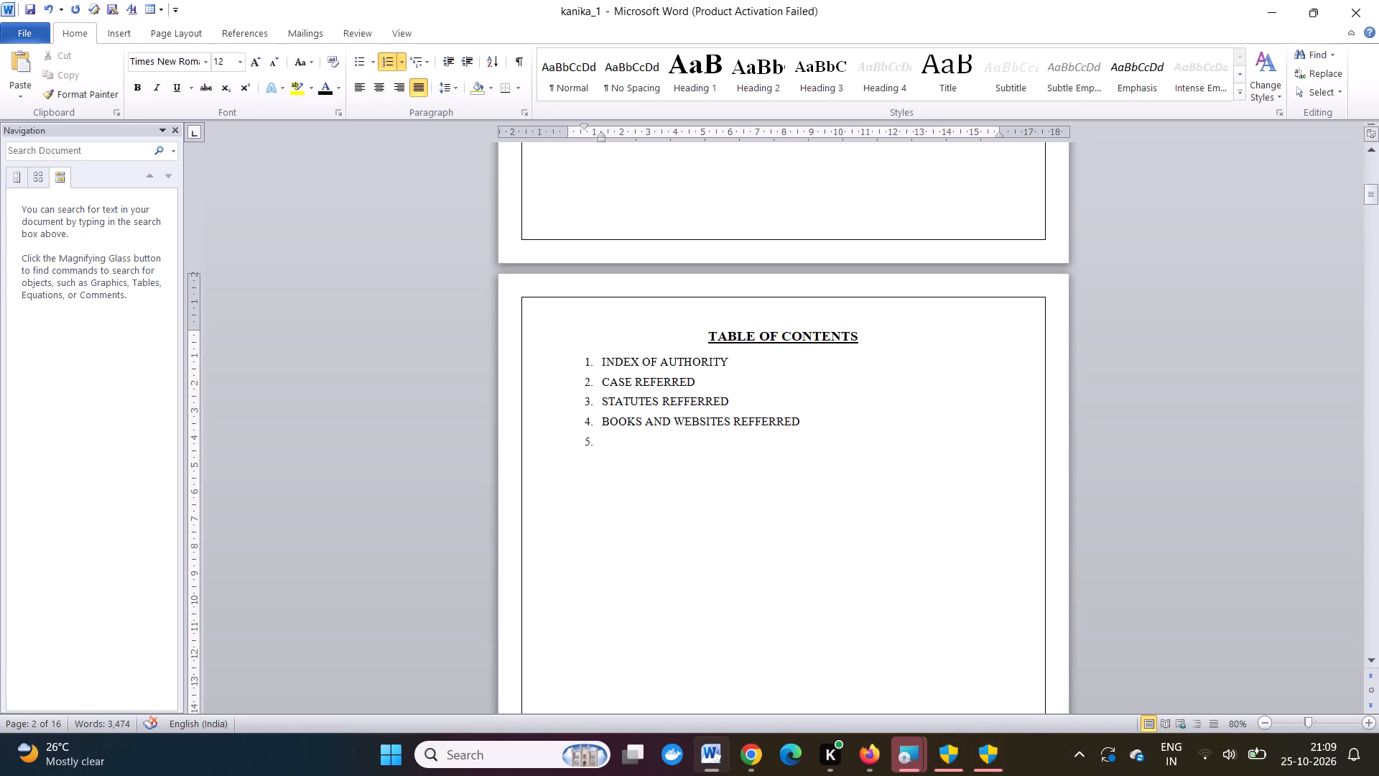
pyautogui.write('LIST OF')
pyautogui.press('space')
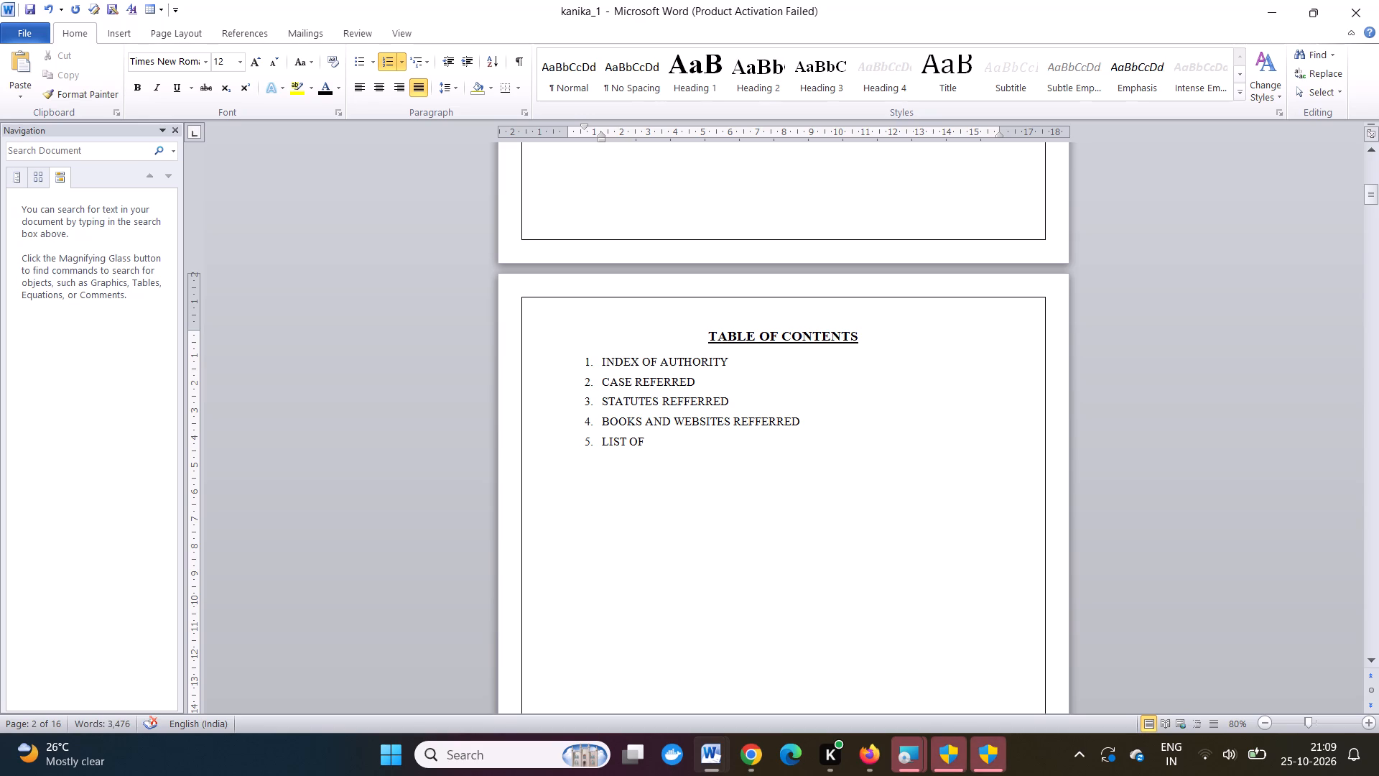
pyautogui.write('ABRE')
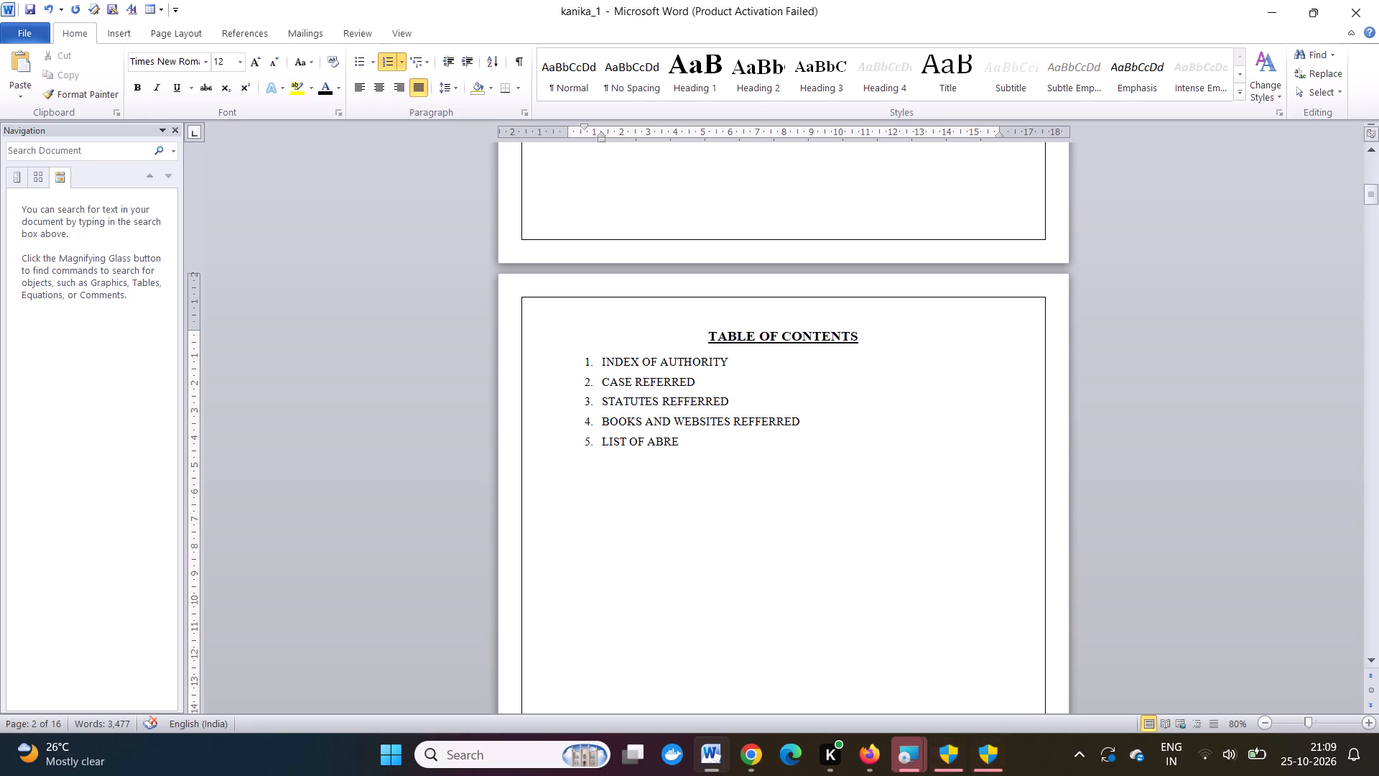
pyautogui.write('VIATIONS')
# Add a sixth numbered entry reading STATEMENT OF JURISDICTION below LIST OF ABREVIATIONS.
pyautogui.press('Return')
pyautogui.write('STATEMENT')
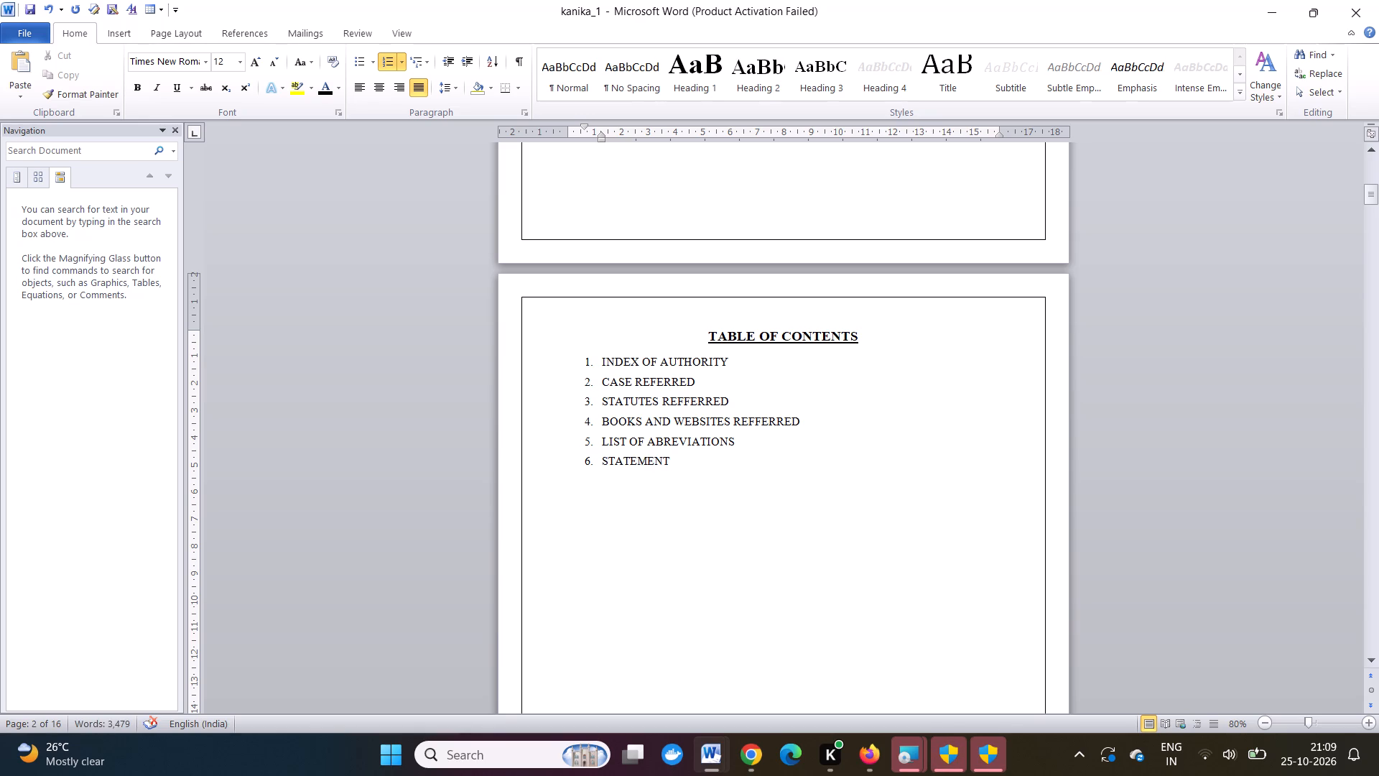
pyautogui.press('space')
pyautogui.write('OF')
pyautogui.press('space')
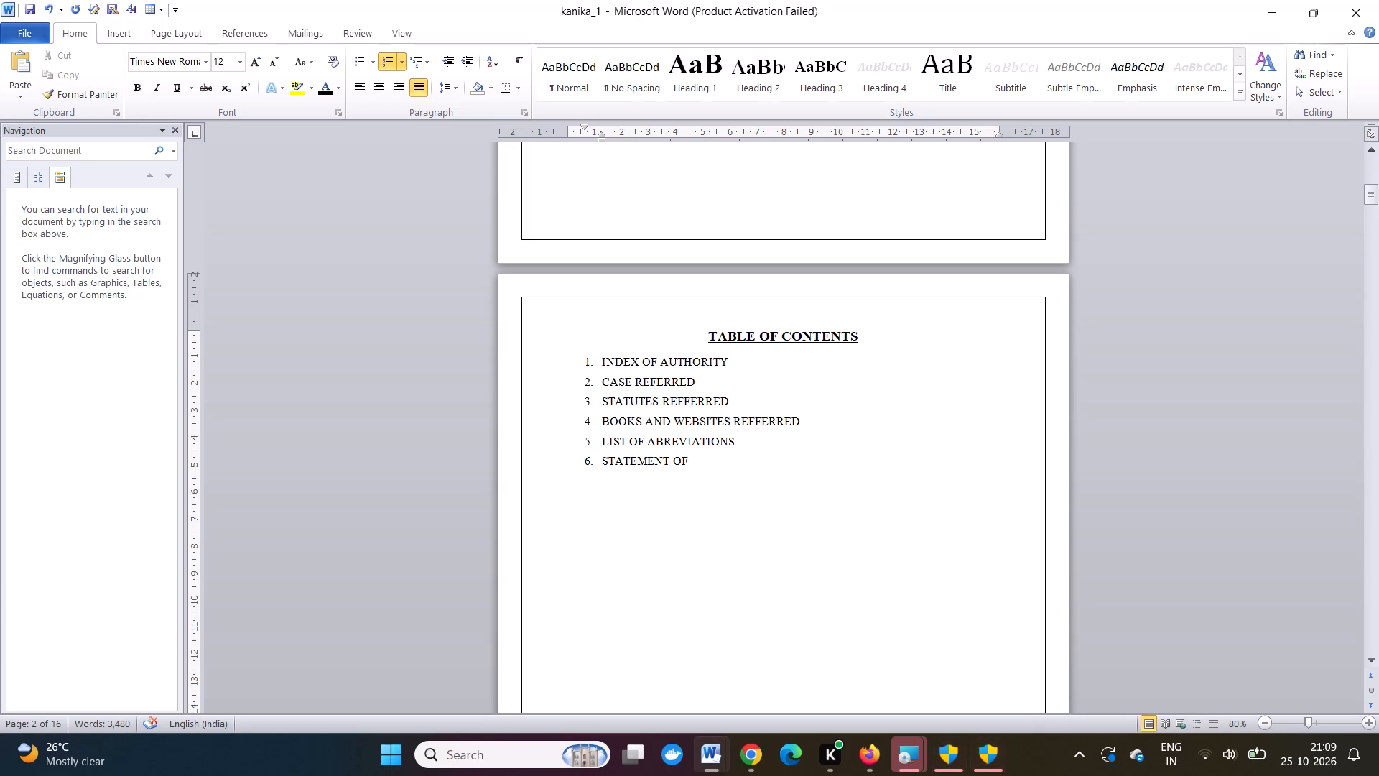
pyautogui.write('JURISDIV')
pyautogui.press('BackSpace')
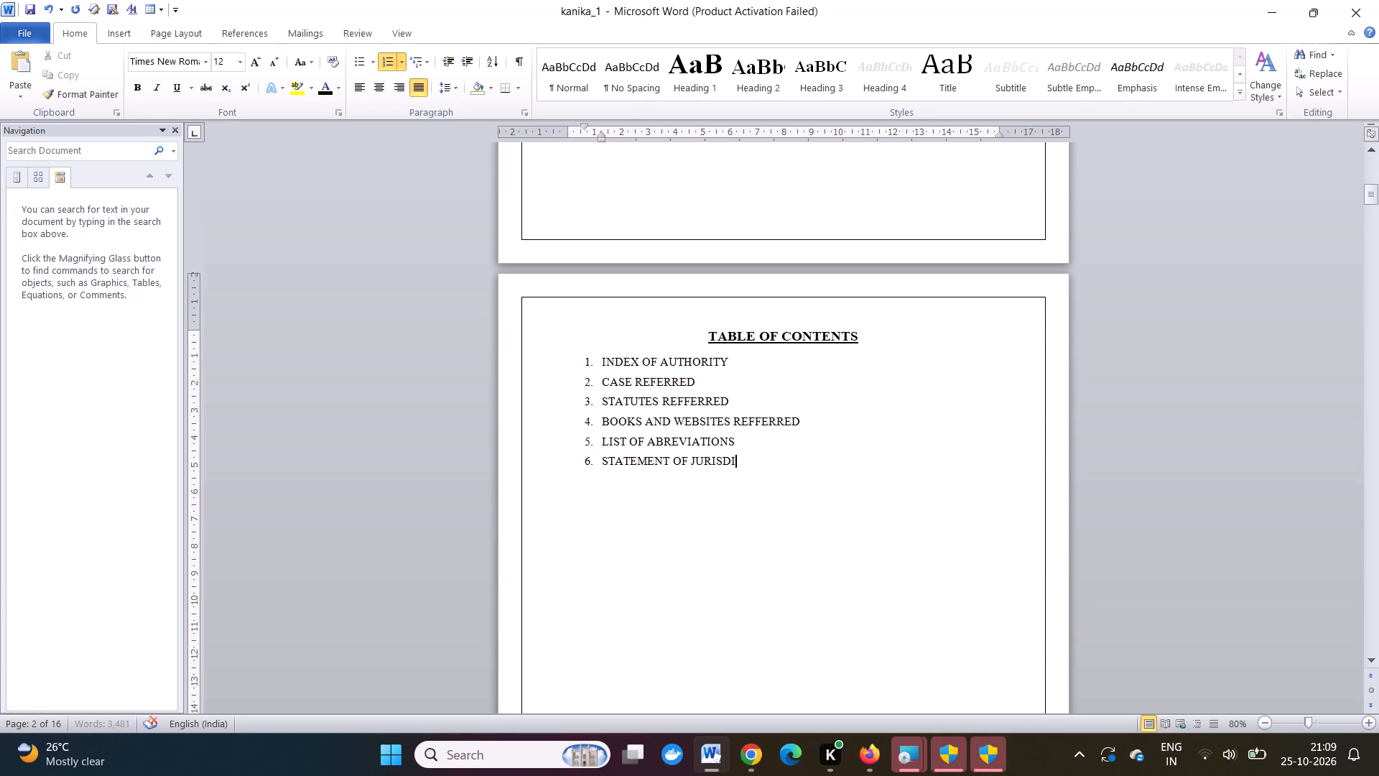
pyautogui.write('CTION')
pyautogui.press('space')
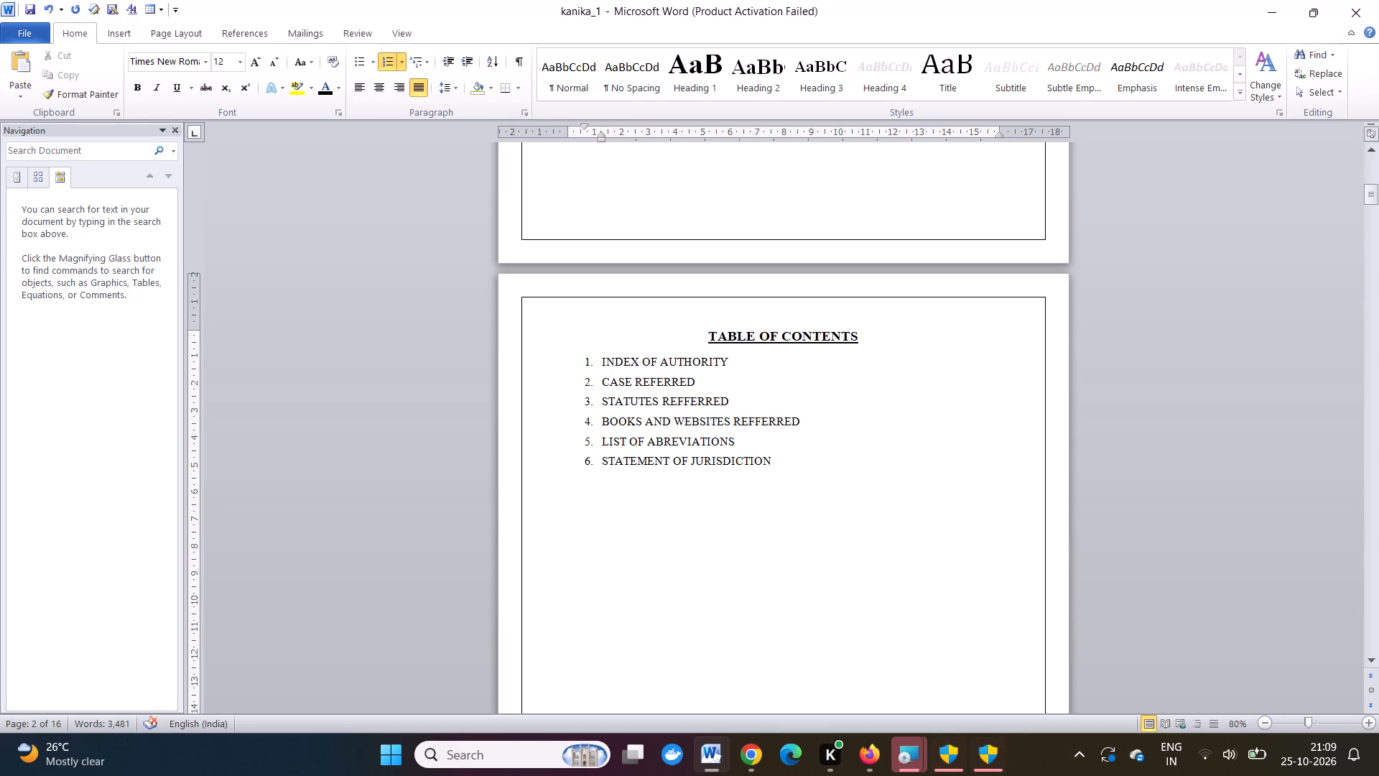
# Add the seventh and eighth numbered entries, STATEMENTS OF FACTS and ISSUE RAISED, below STATEMENT OF JURISDICTION.
pyautogui.press('Return')
pyautogui.write('STATEMENTS OF')
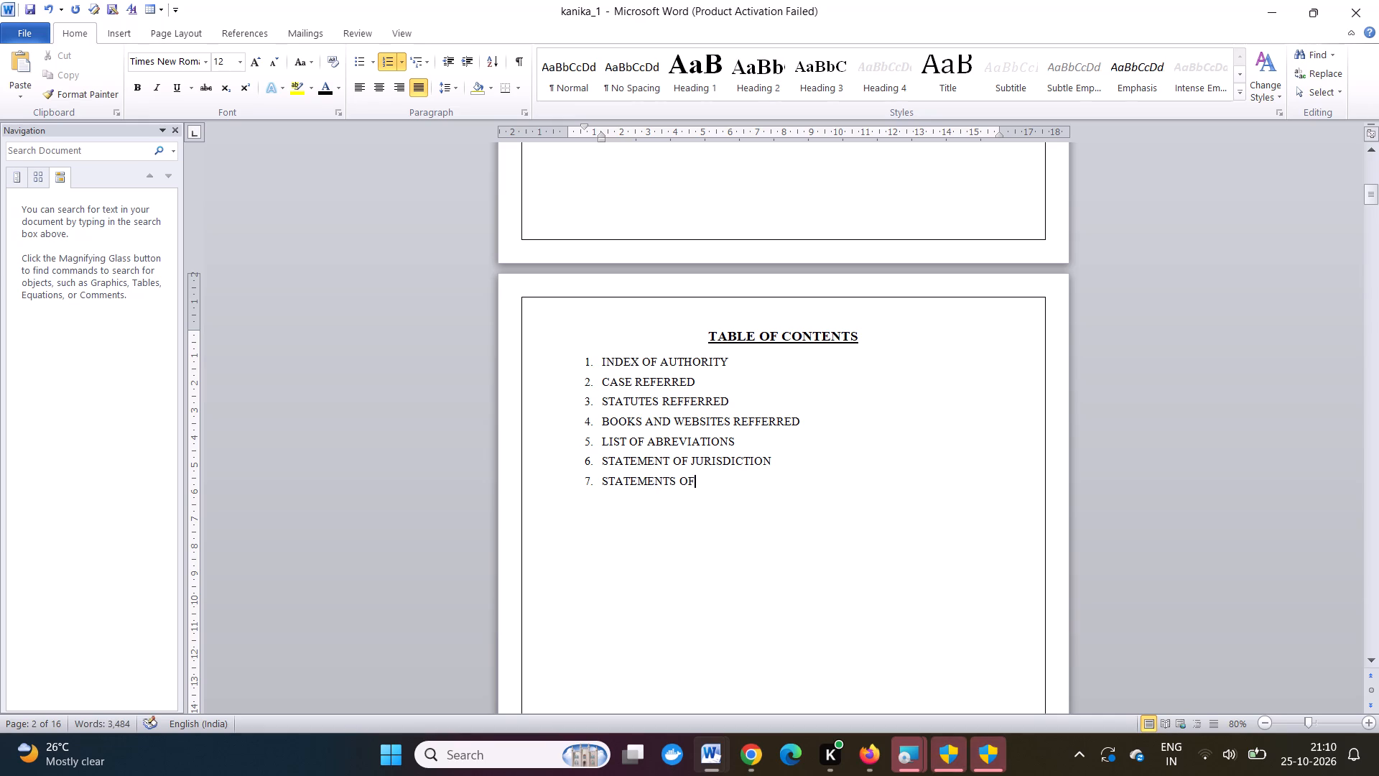
pyautogui.press('space')
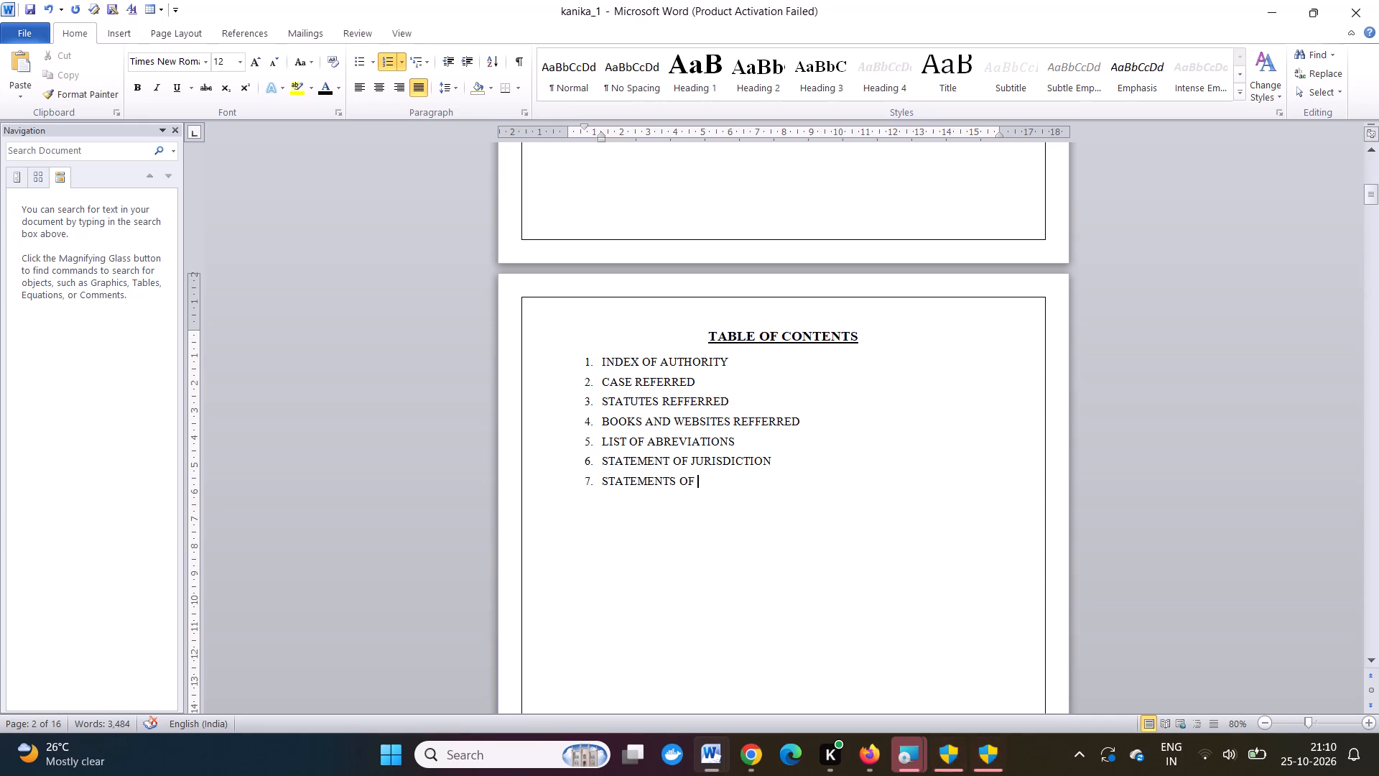
pyautogui.write('FACTS')
pyautogui.press('Return')
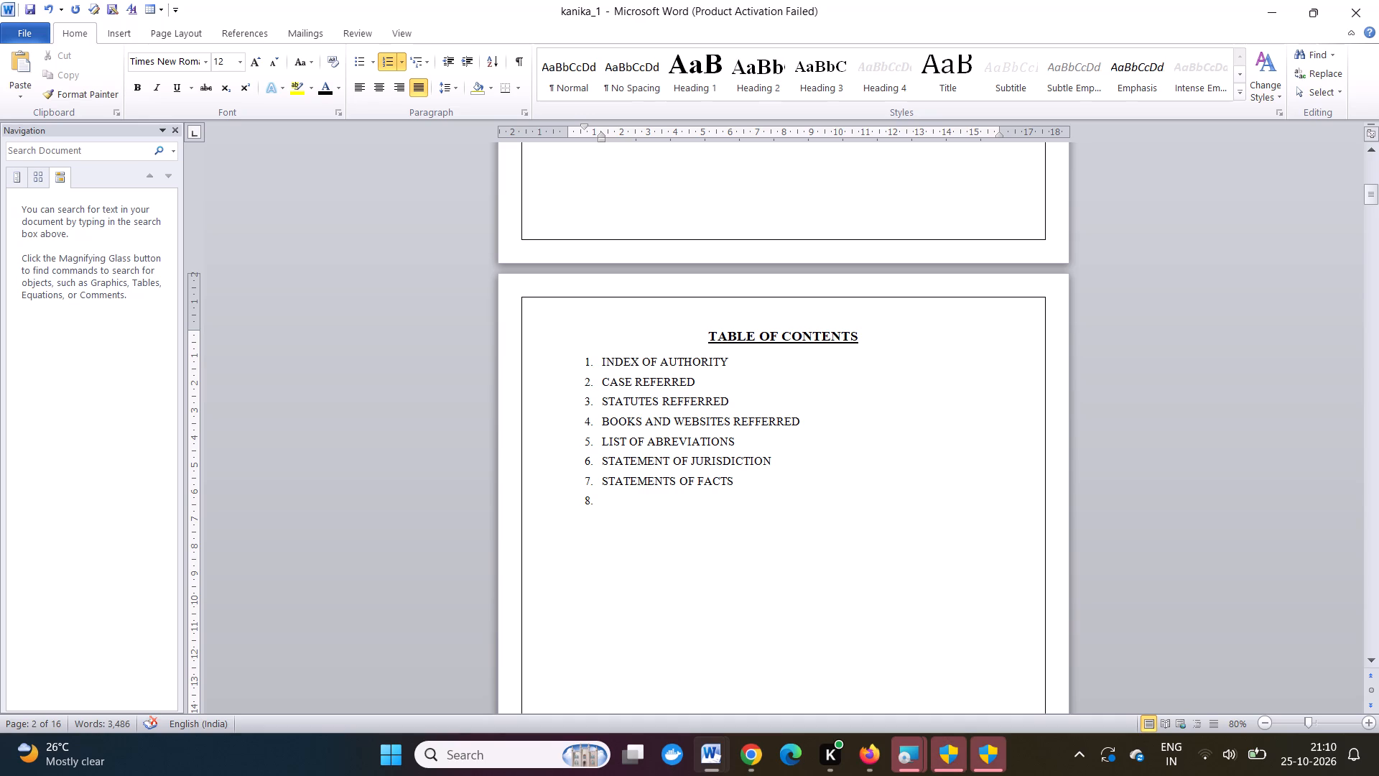
pyautogui.write('ISSUE')
pyautogui.press('space')
pyautogui.write('RAISED')
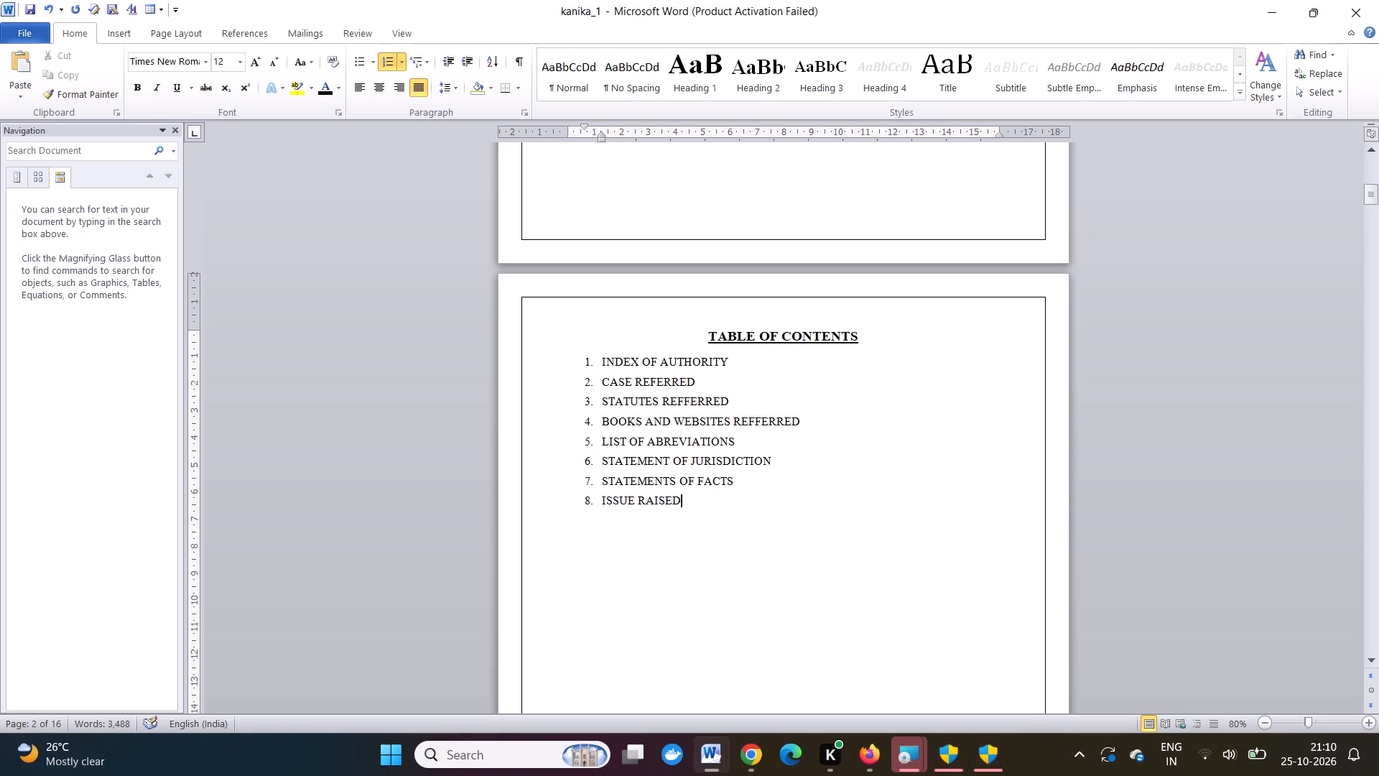
# Add a ninth numbered entry reading SUMMARY OF ARGUMENTS below ISSUE RAISED.
pyautogui.press('Return')
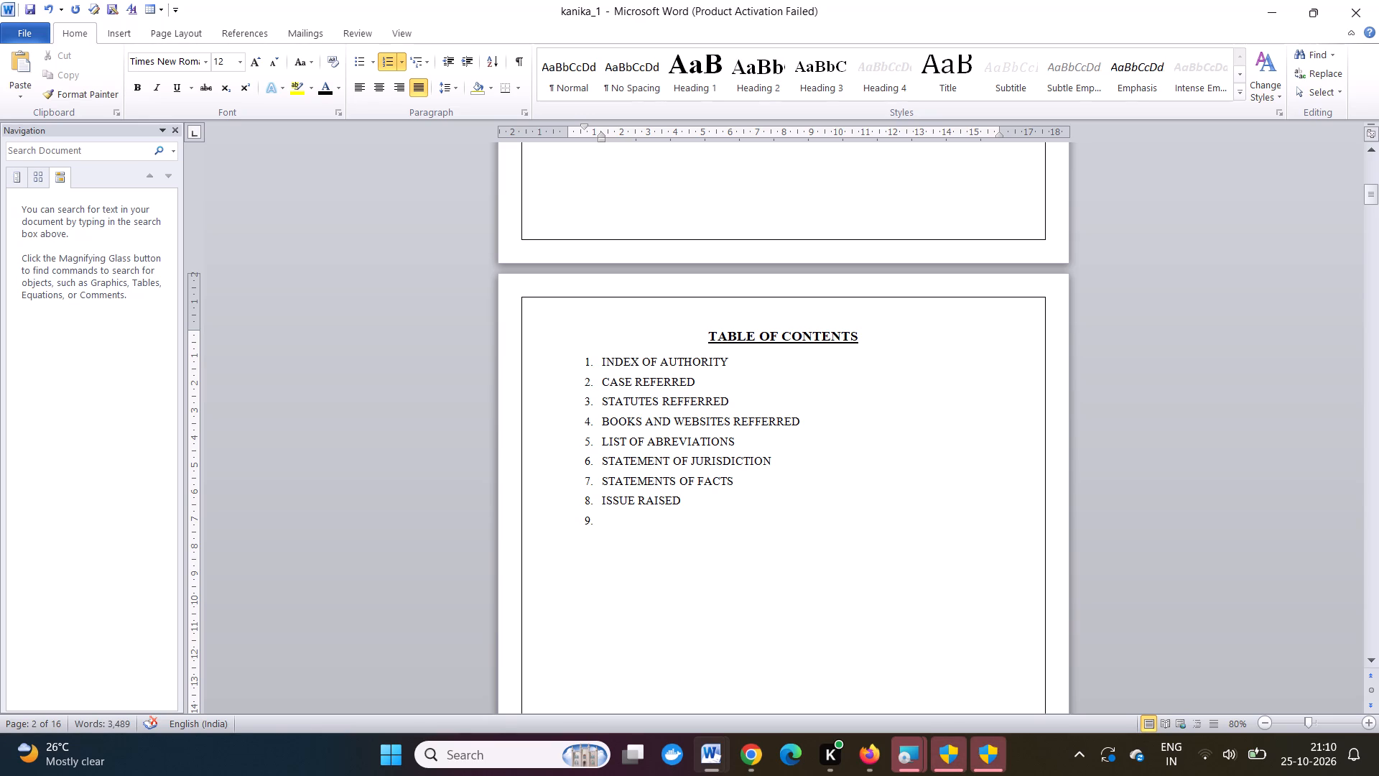
pyautogui.write('SUMMARY OF')
pyautogui.press('space')
pyautogui.press('a')
pyautogui.write('RGUMENTS')
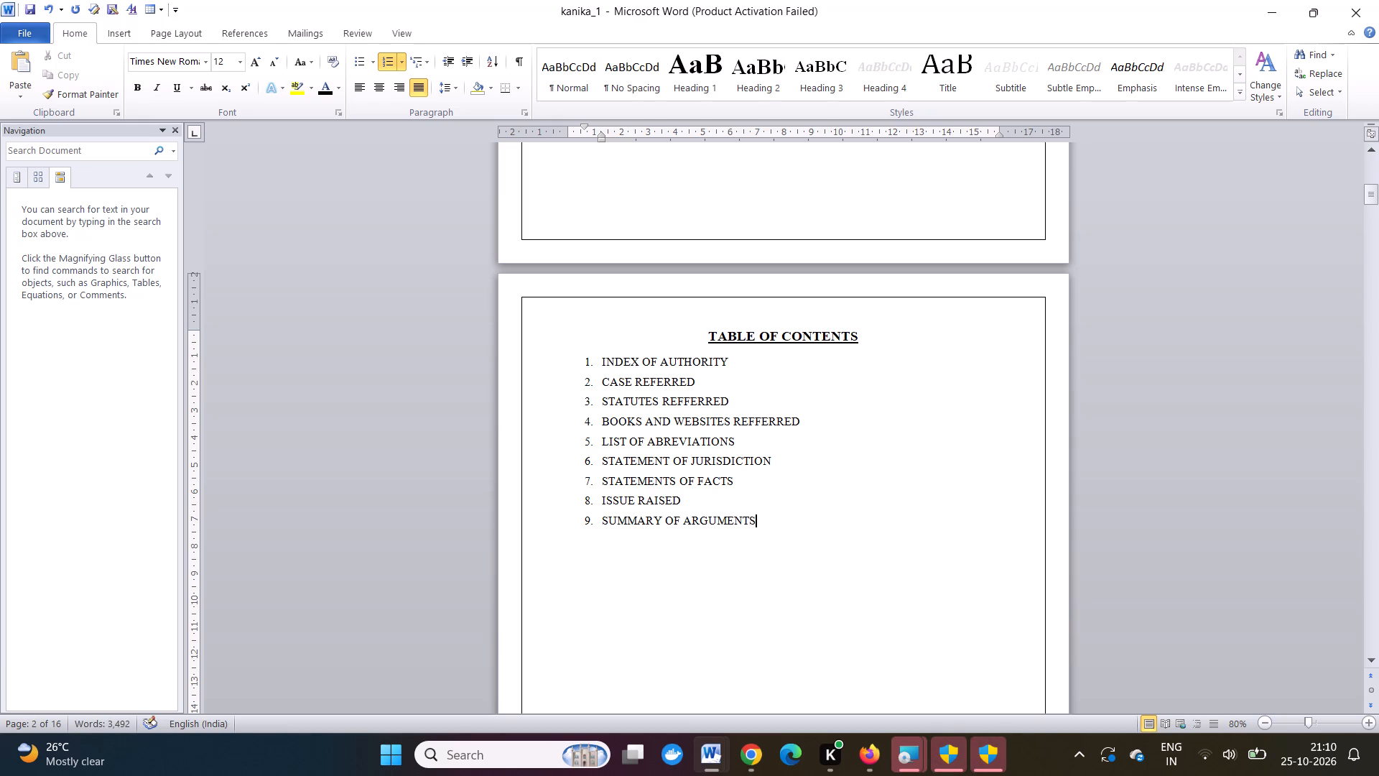
# Add the tenth and eleventh numbered entries, ARGUMENTS ADVANCED and PRAYERS, below SUMMARY OF ARGUMENTS.
pyautogui.press('Return')
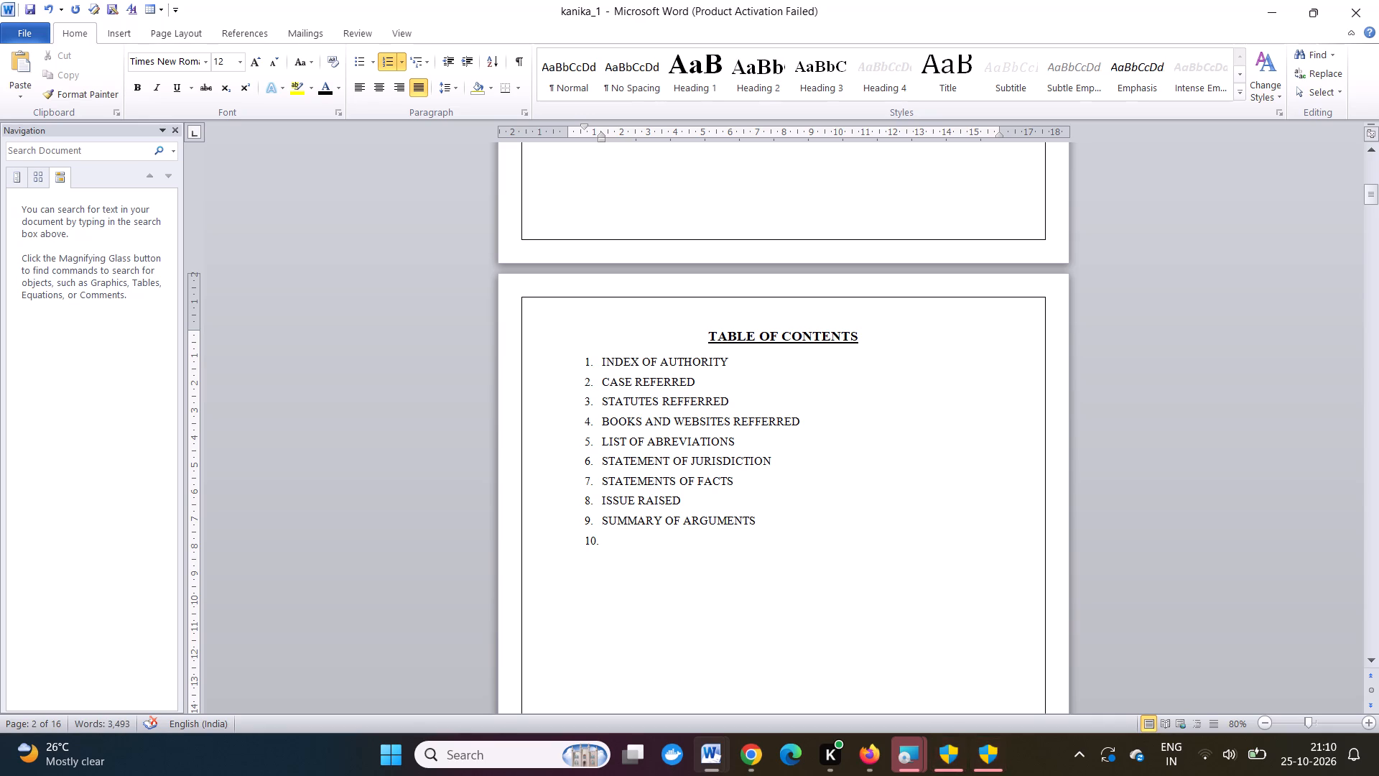
pyautogui.write('AR')
pyautogui.write('GUMENTS')
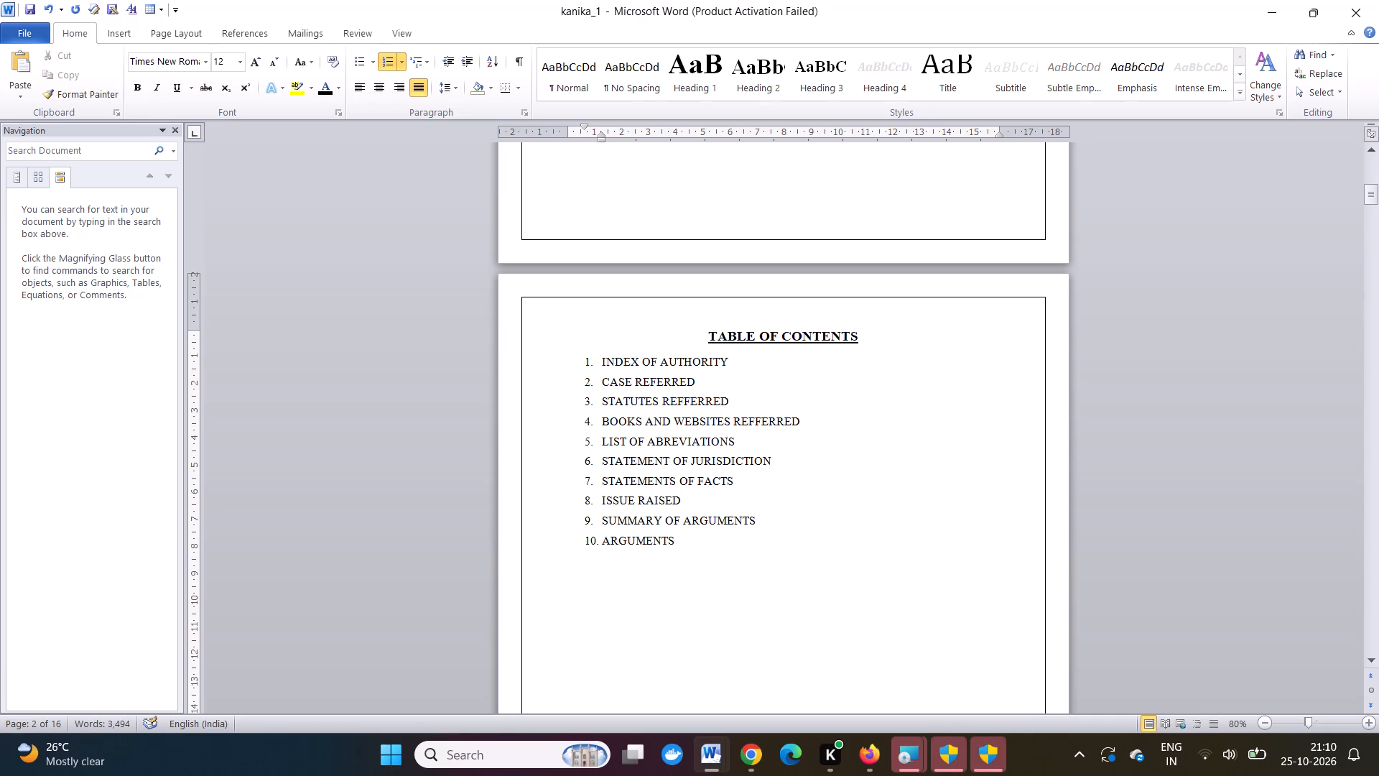
pyautogui.press('space')
pyautogui.write('ADVANCED')
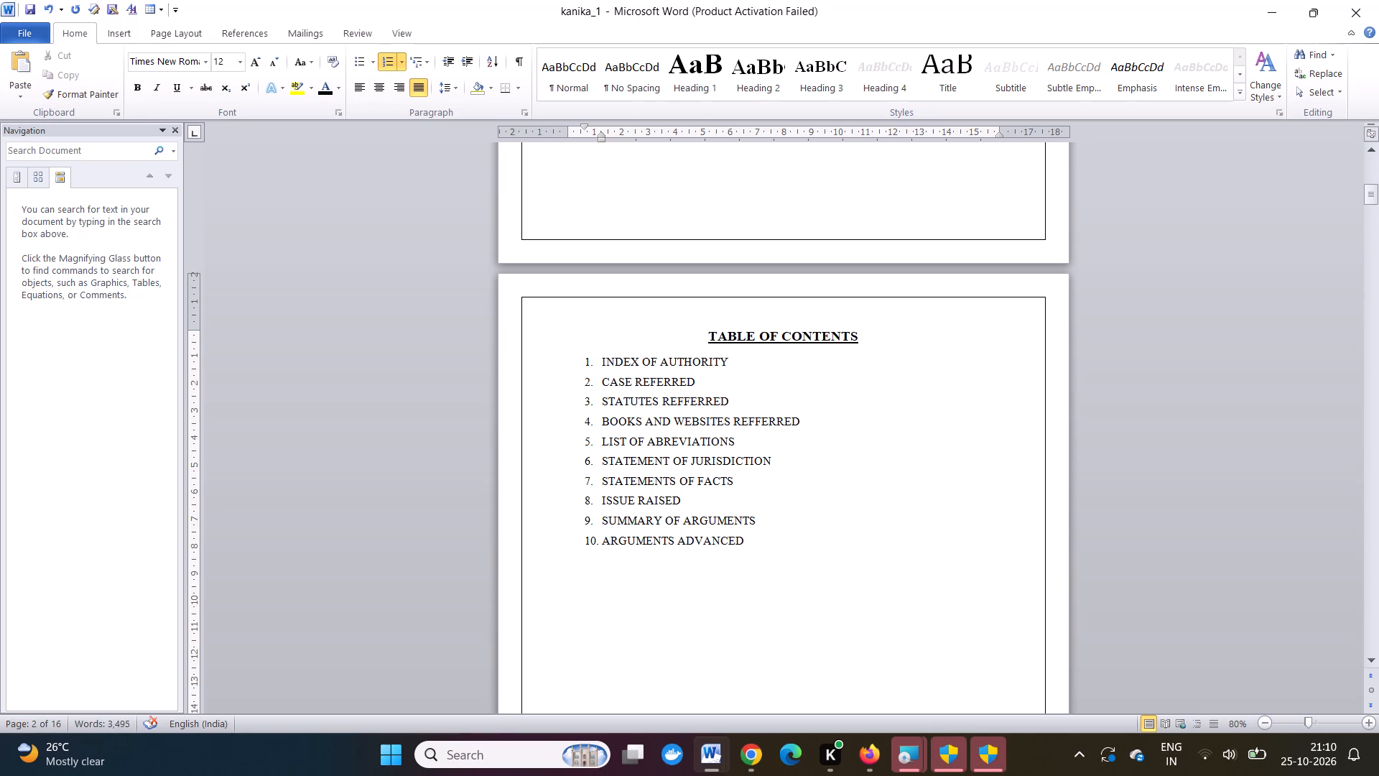
pyautogui.press('Return')
pyautogui.write('PRAYERS')
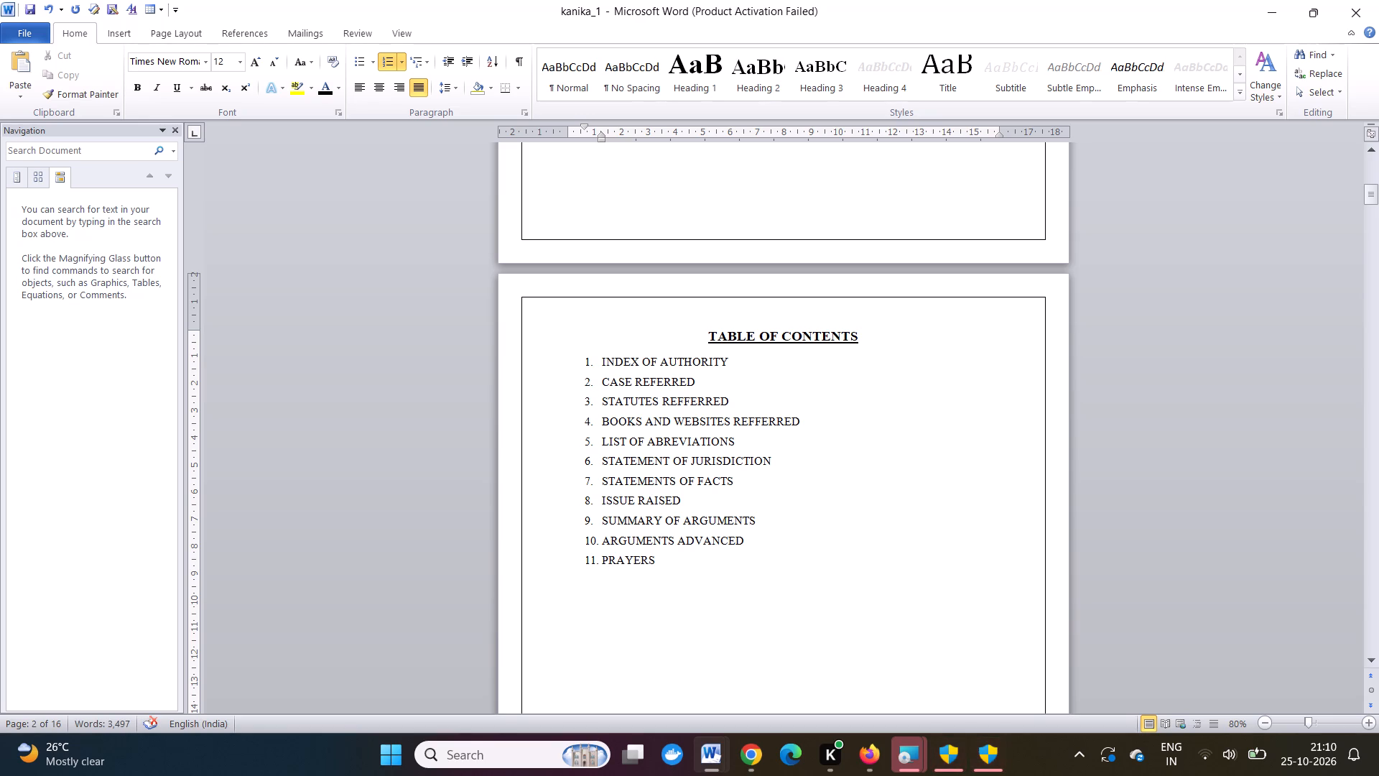
# Add page number 3 to the INDEX OF AUTHORITY entry, spaced well over toward the end of the line.
pyautogui.click(797, 361)
pyautogui.press('space')
pyautogui.press('space')
pyautogui.press('space')
pyautogui.press('space')
pyautogui.press('space')
pyautogui.press('space')
pyautogui.press('space')
pyautogui.press('space')
pyautogui.press('space')
pyautogui.press('space')
pyautogui.press('space')
pyautogui.press('space')
pyautogui.press('space')
pyautogui.press('space')
pyautogui.press('space')
pyautogui.press('space')
pyautogui.press('space')
pyautogui.press('space')
pyautogui.press('space')
pyautogui.press('space')
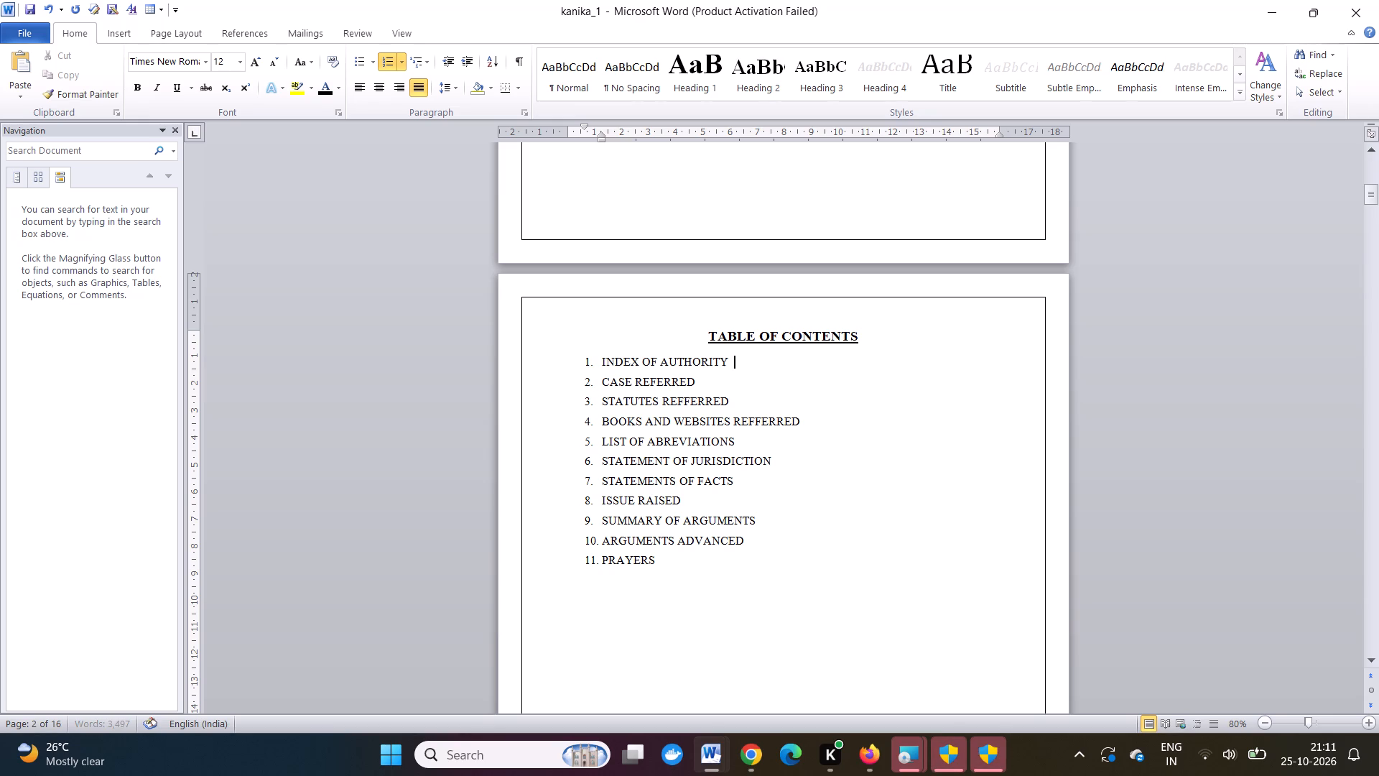
pyautogui.press('space')
pyautogui.press('space')
pyautogui.press('space')
pyautogui.press('space')
pyautogui.press('space')
pyautogui.press('space')
pyautogui.press('space')
pyautogui.press('space')
pyautogui.press('space')
pyautogui.press('space')
pyautogui.press('space')
pyautogui.press('space')
pyautogui.press('space')
pyautogui.press('space')
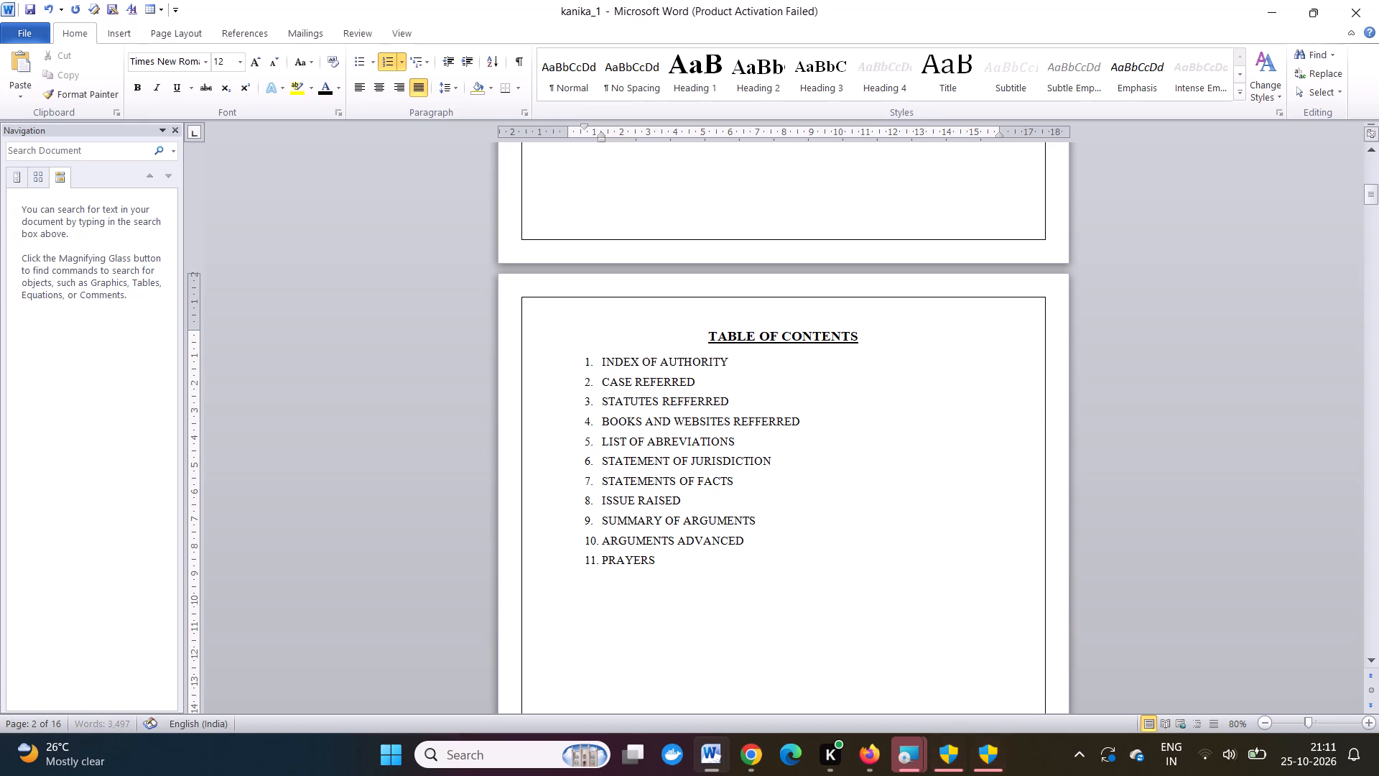
pyautogui.press('space')
pyautogui.press('space')
pyautogui.press('space')
pyautogui.press('space')
pyautogui.press('space')
pyautogui.press('space')
pyautogui.press('space')
pyautogui.press('space')
pyautogui.press('space')
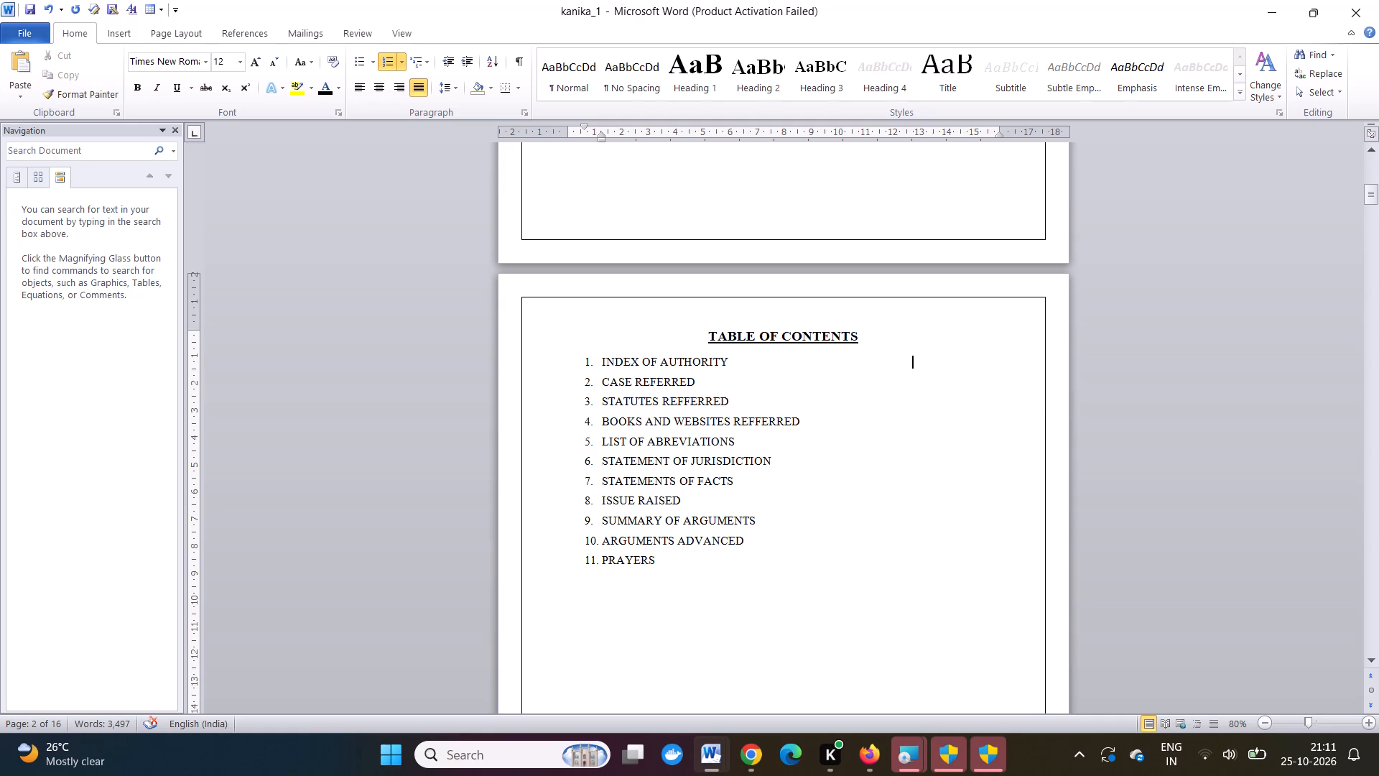
pyautogui.press('space')
pyautogui.press('3')
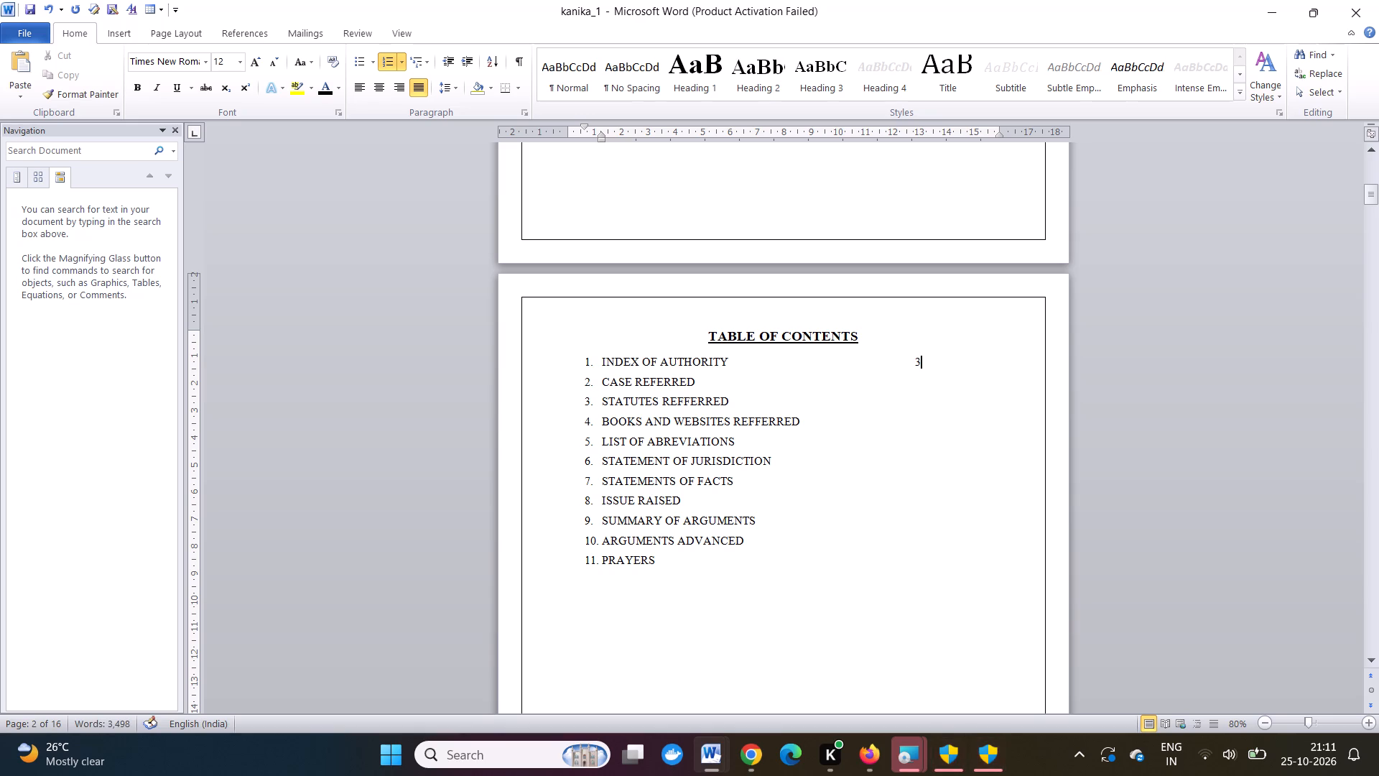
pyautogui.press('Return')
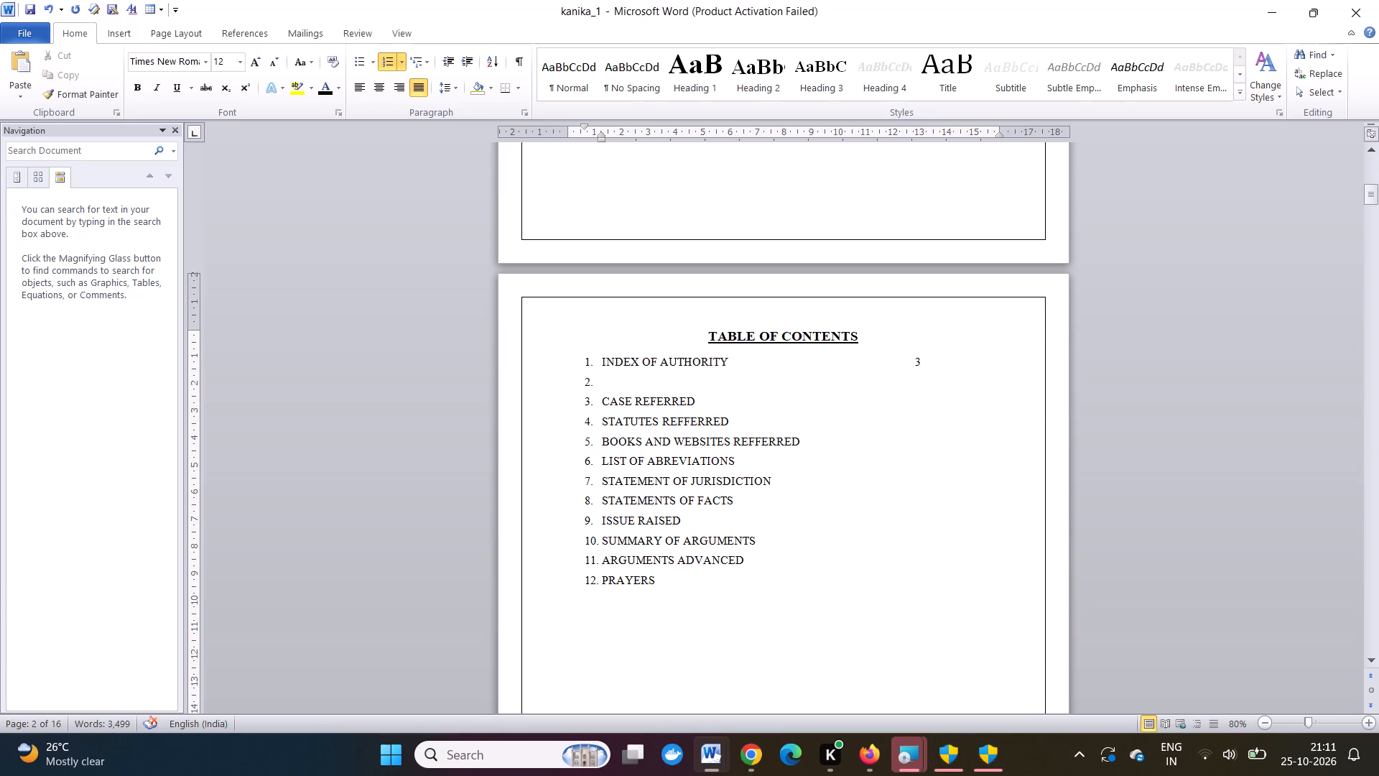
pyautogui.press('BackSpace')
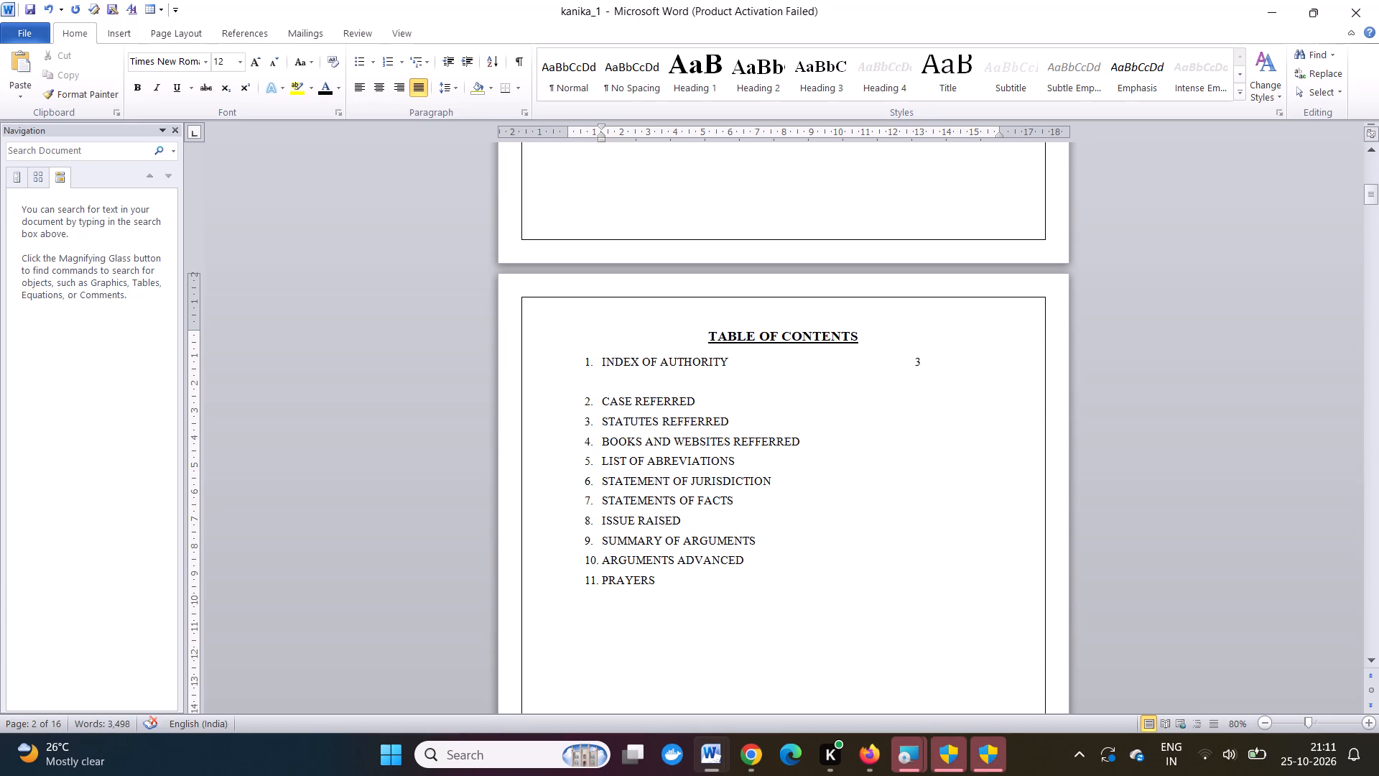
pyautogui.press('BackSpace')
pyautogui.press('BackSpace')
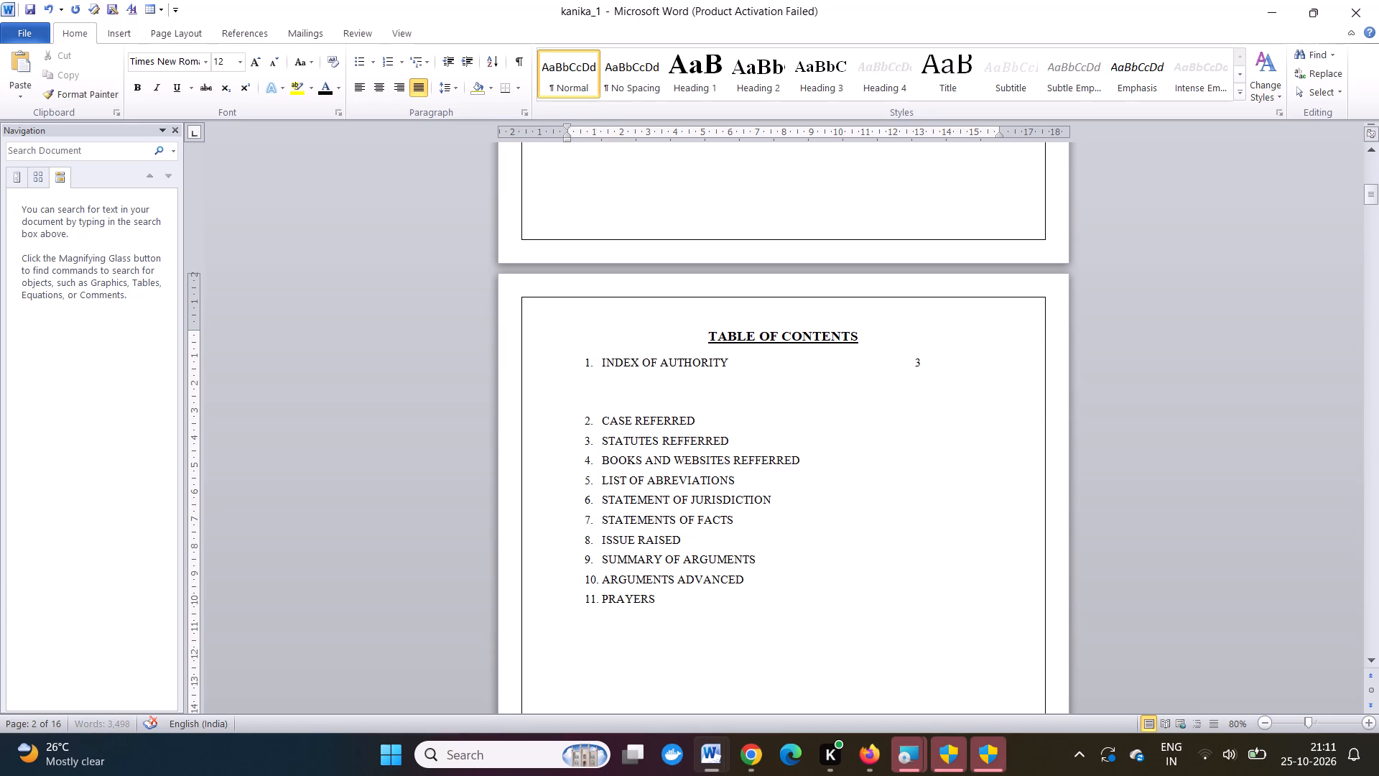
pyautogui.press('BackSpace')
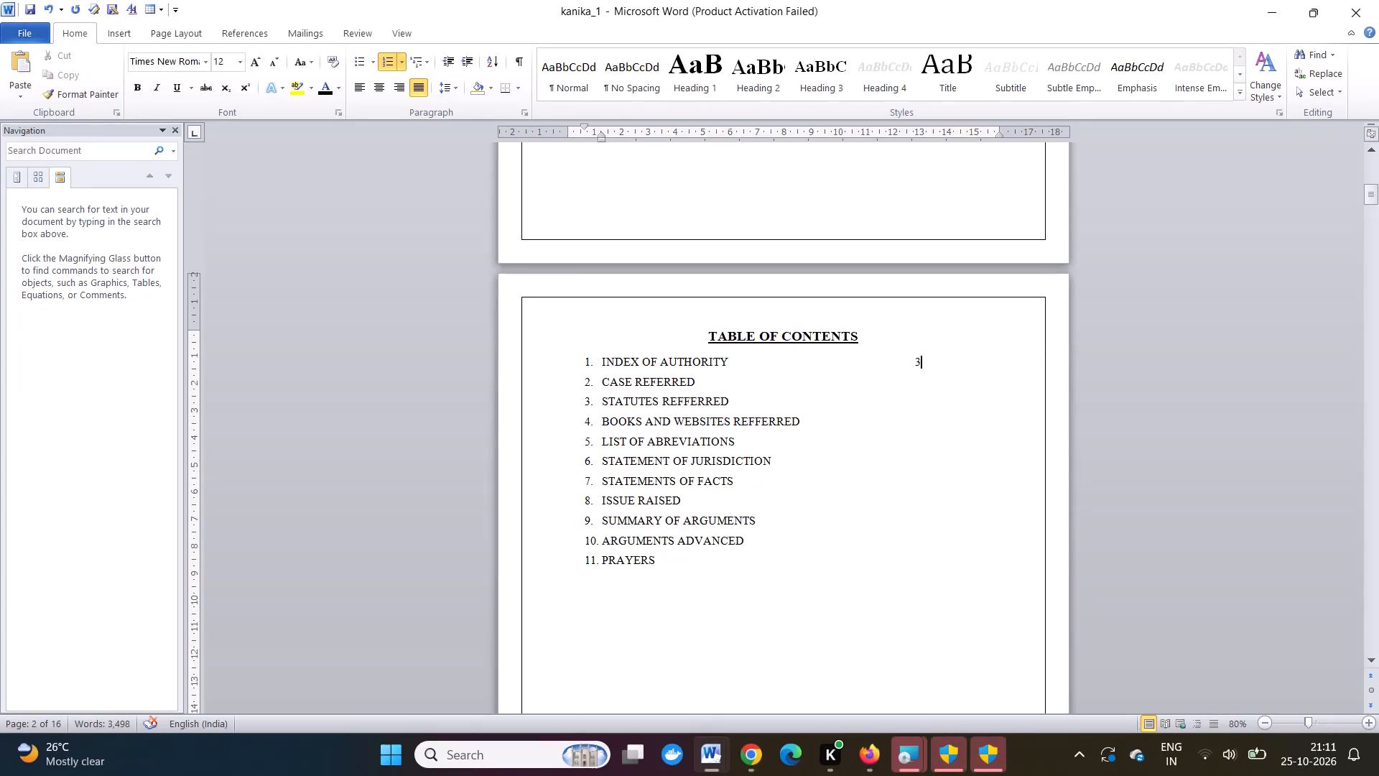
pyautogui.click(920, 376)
# Enter the case name "Khenyeiv.New India Assurance" in row 4 of the INDEX OF AUTHORITIES table.
pyautogui.scroll(-6, 1029, 480)
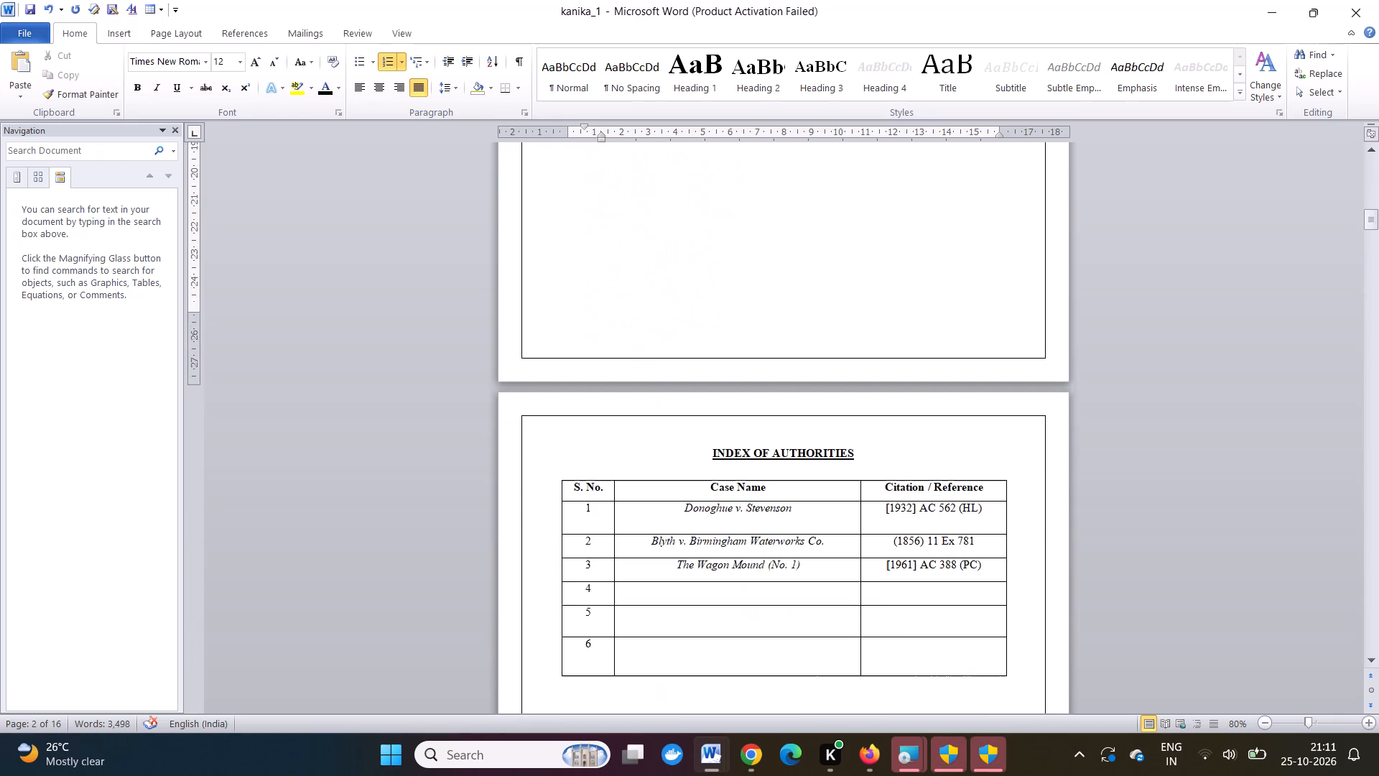
pyautogui.scroll(-3, 1029, 480)
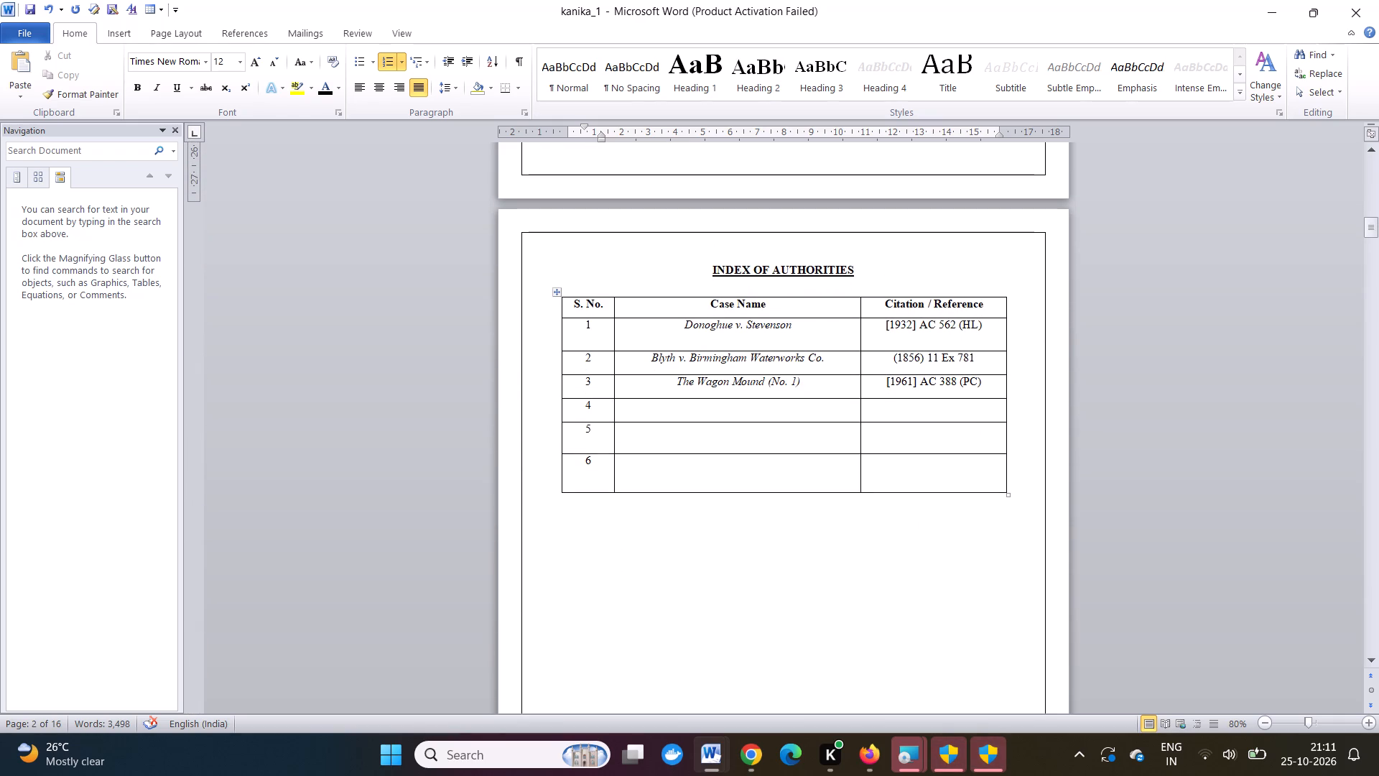
pyautogui.click(687, 410)
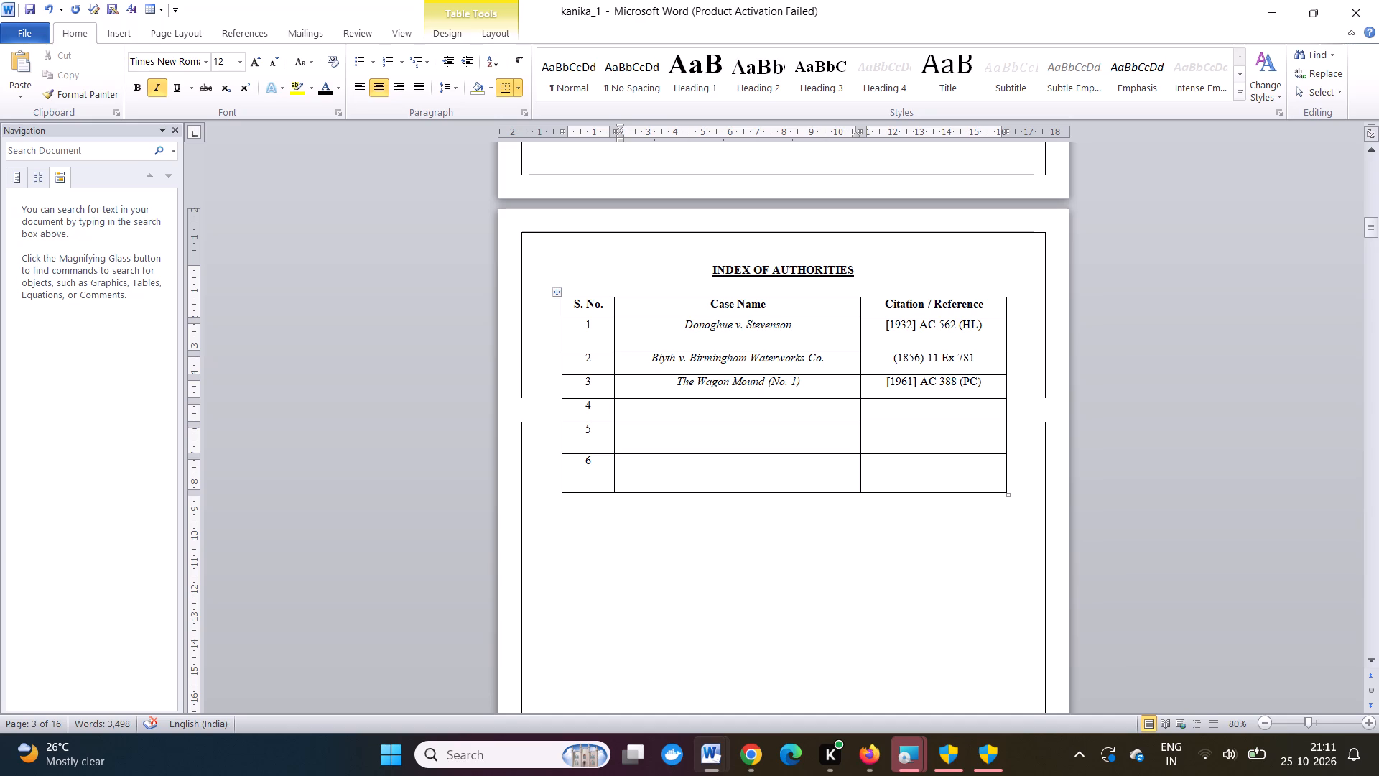
pyautogui.scroll(-3, 746, 432)
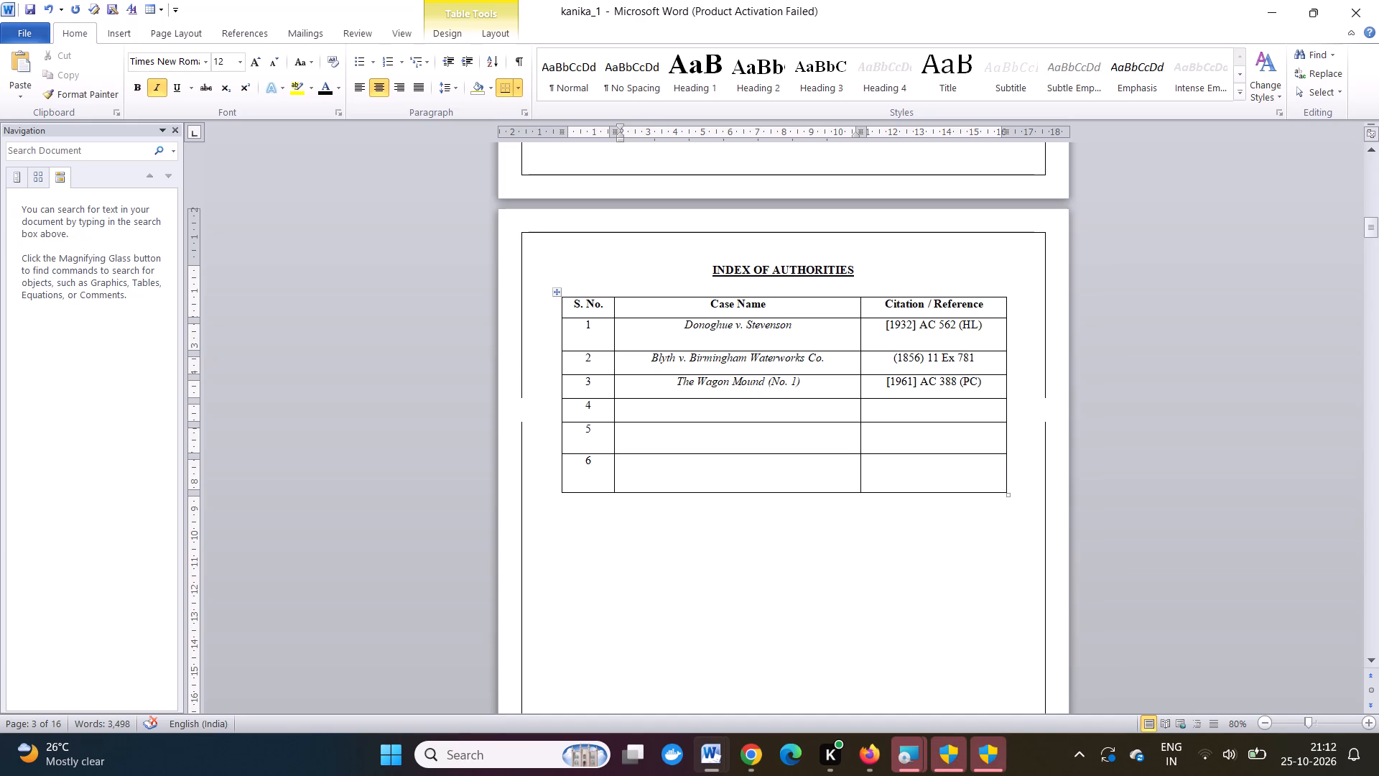
pyautogui.scroll(-1, 832, 514)
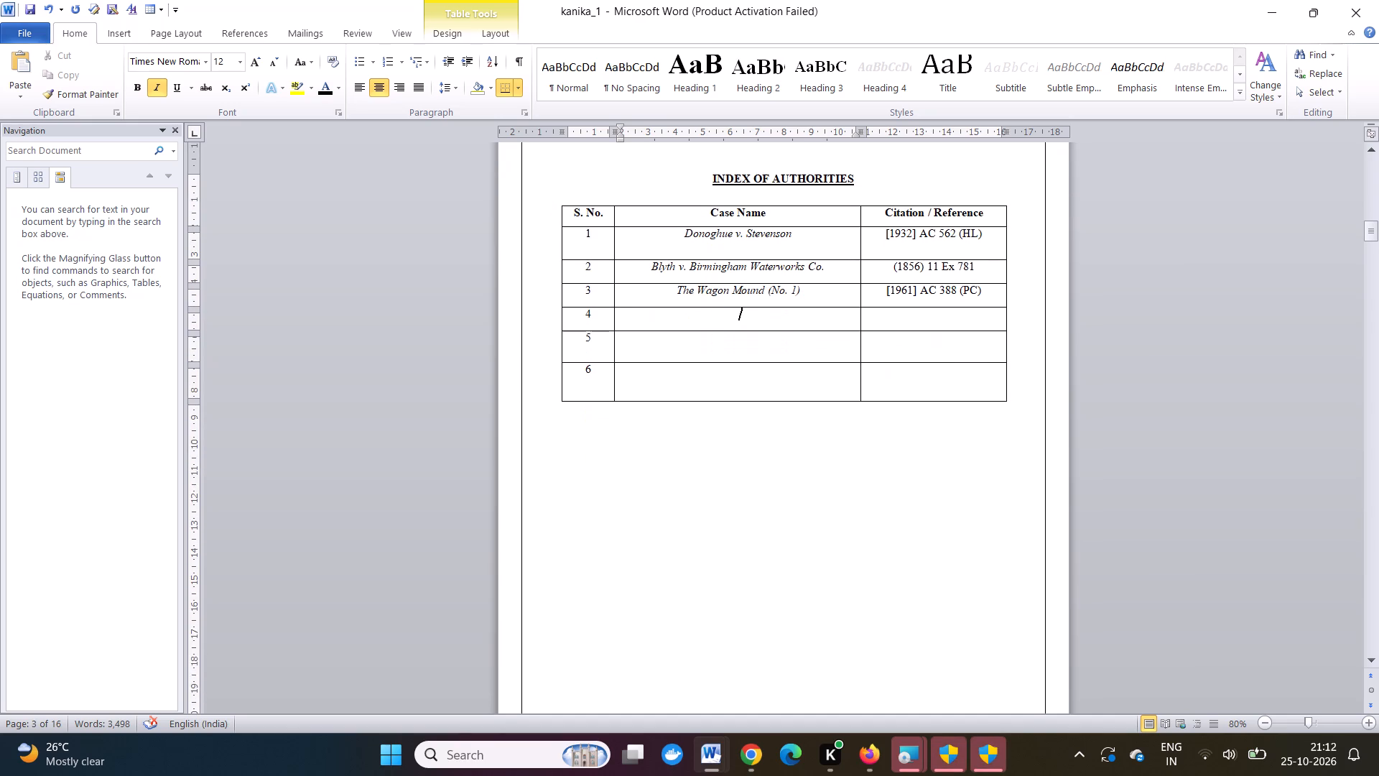
pyautogui.click(689, 314)
pyautogui.write('KES')
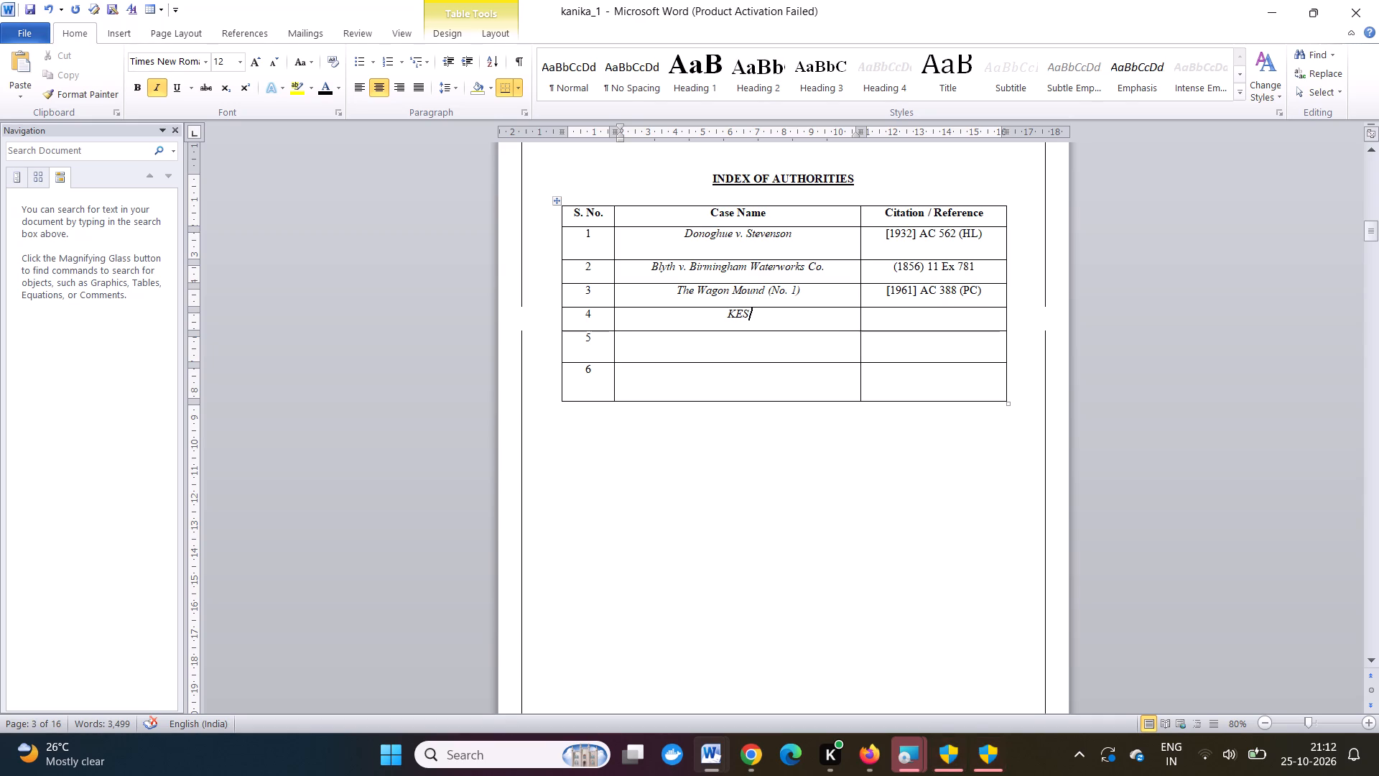
pyautogui.press('BackSpace')
pyautogui.press('BackSpace')
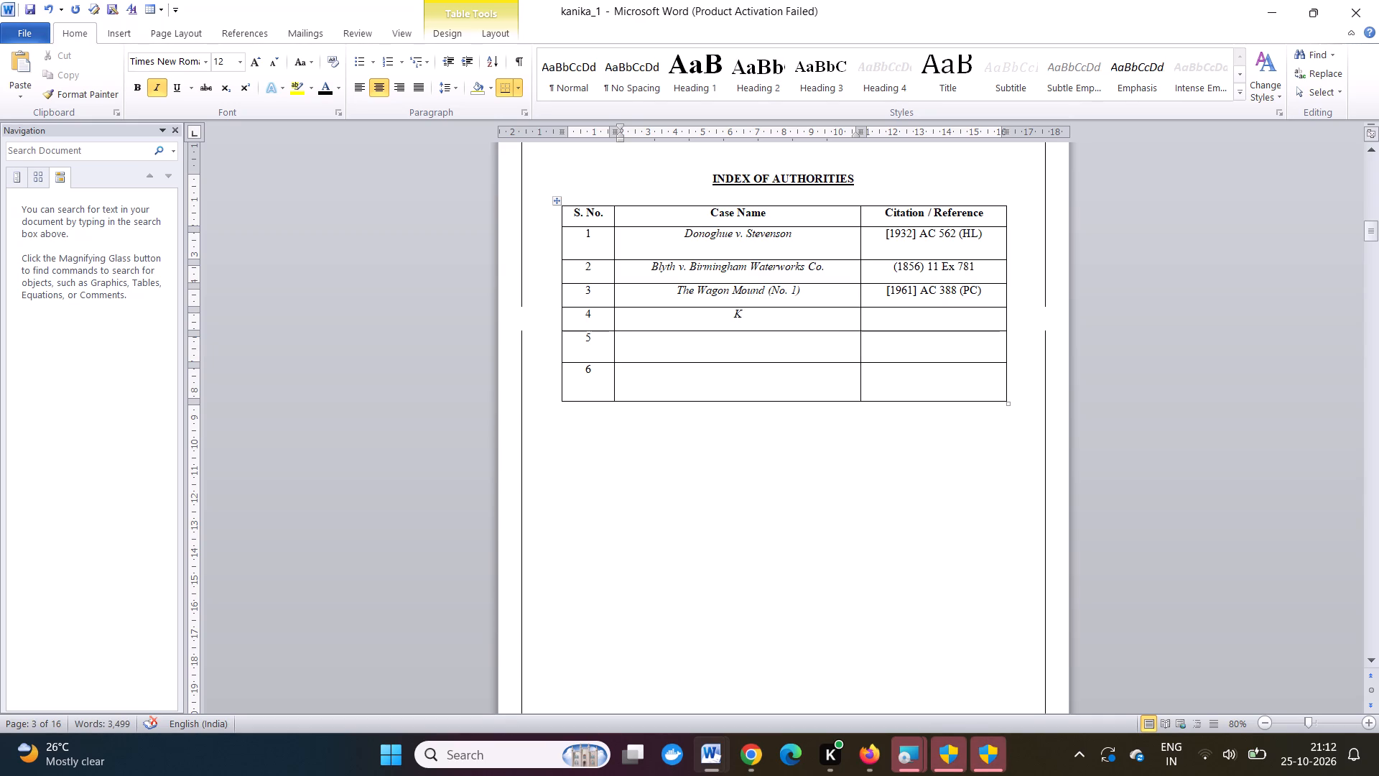
pyautogui.press('BackSpace')
pyautogui.press('k')
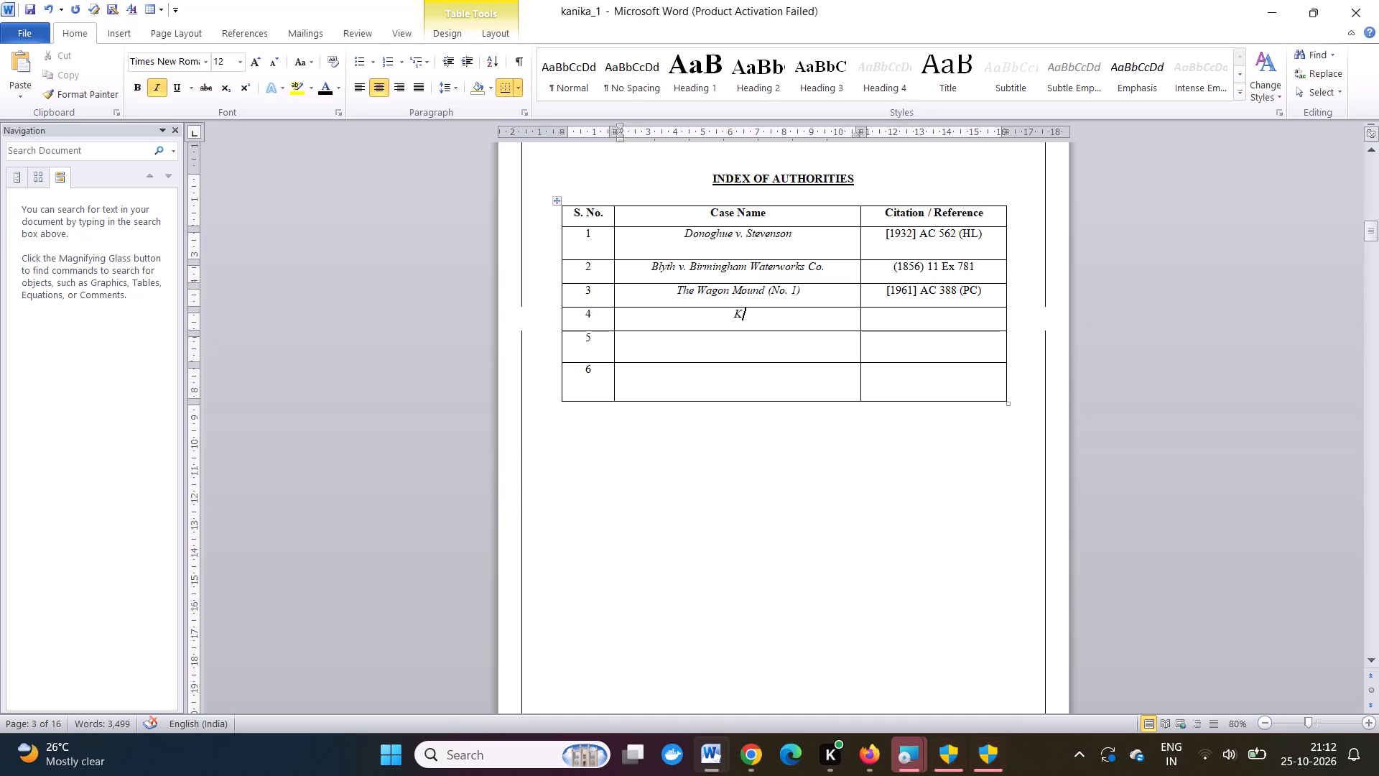
pyautogui.write('hen')
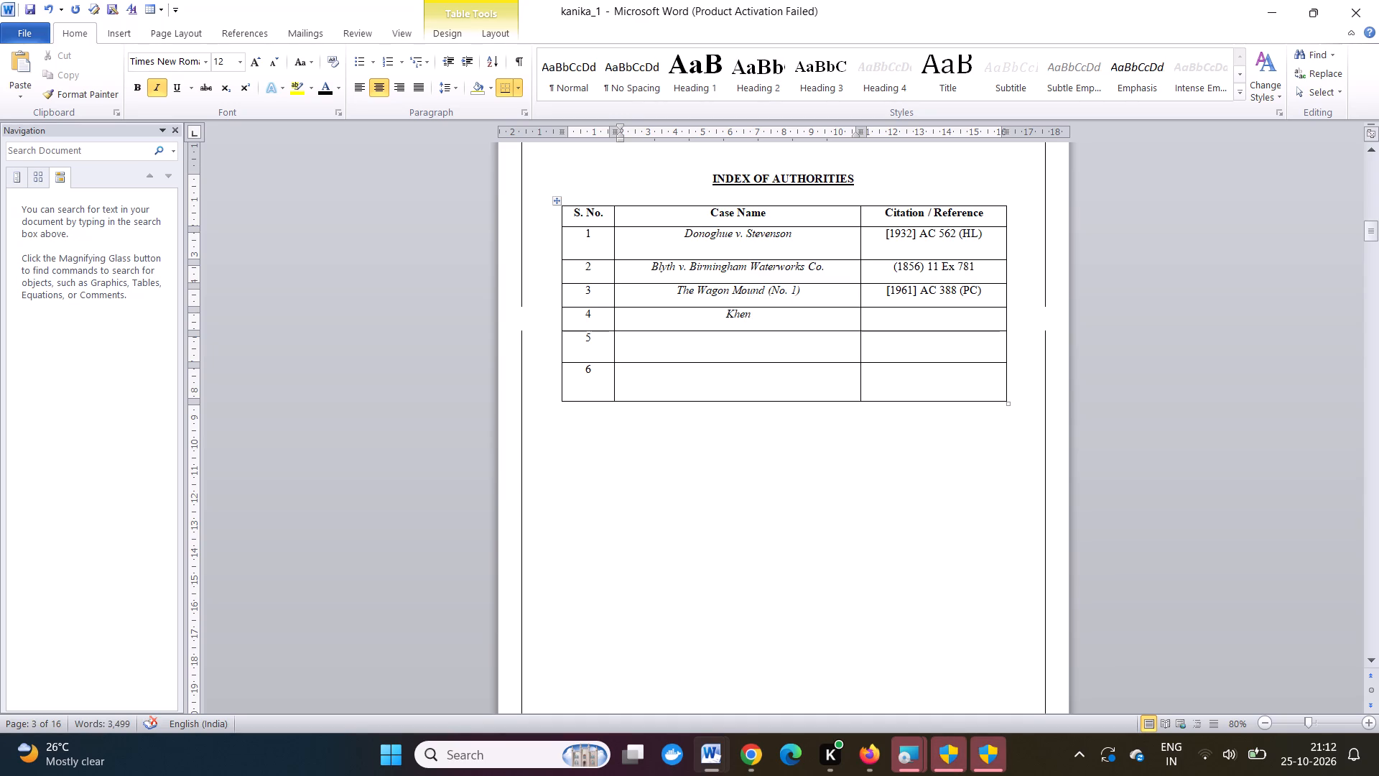
pyautogui.write('ye')
pyautogui.press('i')
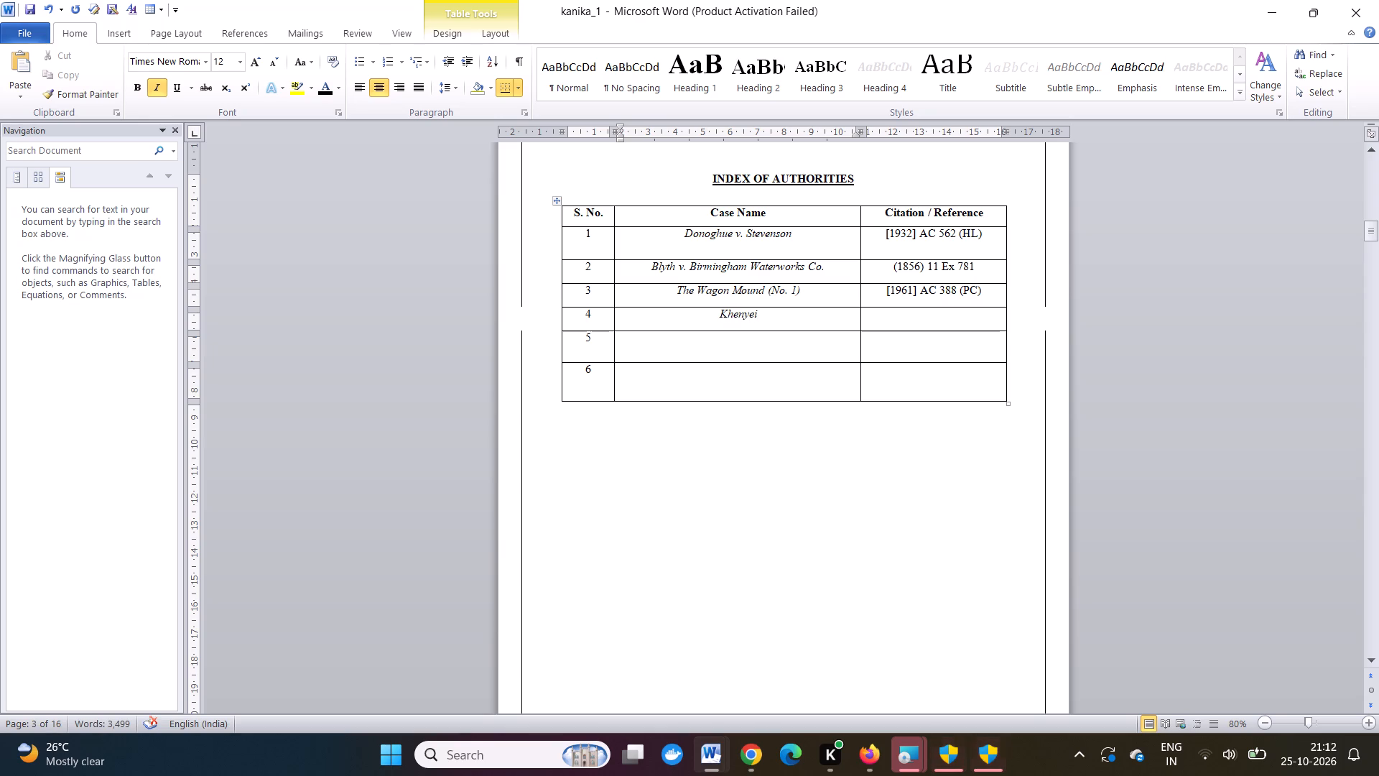
pyautogui.press('v')
pyautogui.write('.new')
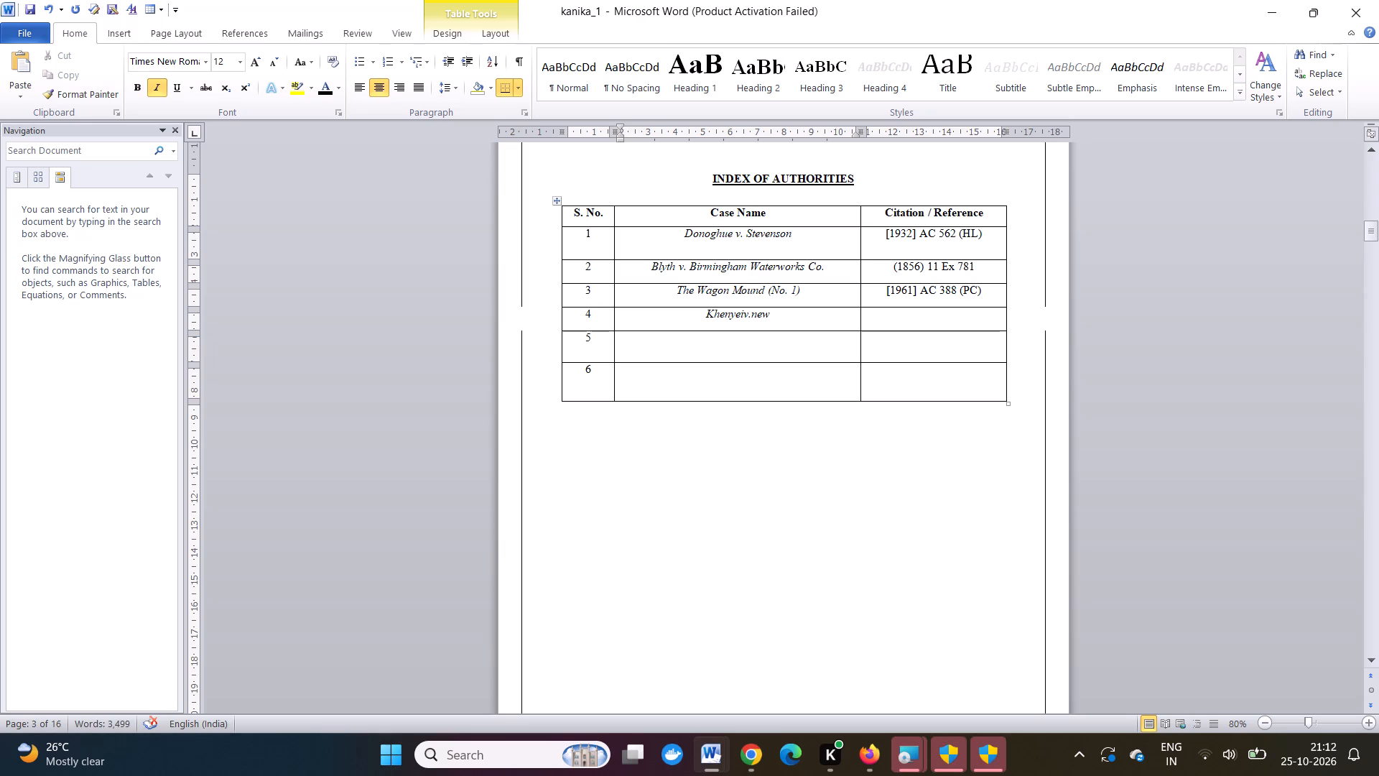
pyautogui.press('BackSpace')
pyautogui.press('BackSpace')
pyautogui.press('BackSpace')
pyautogui.press('n')
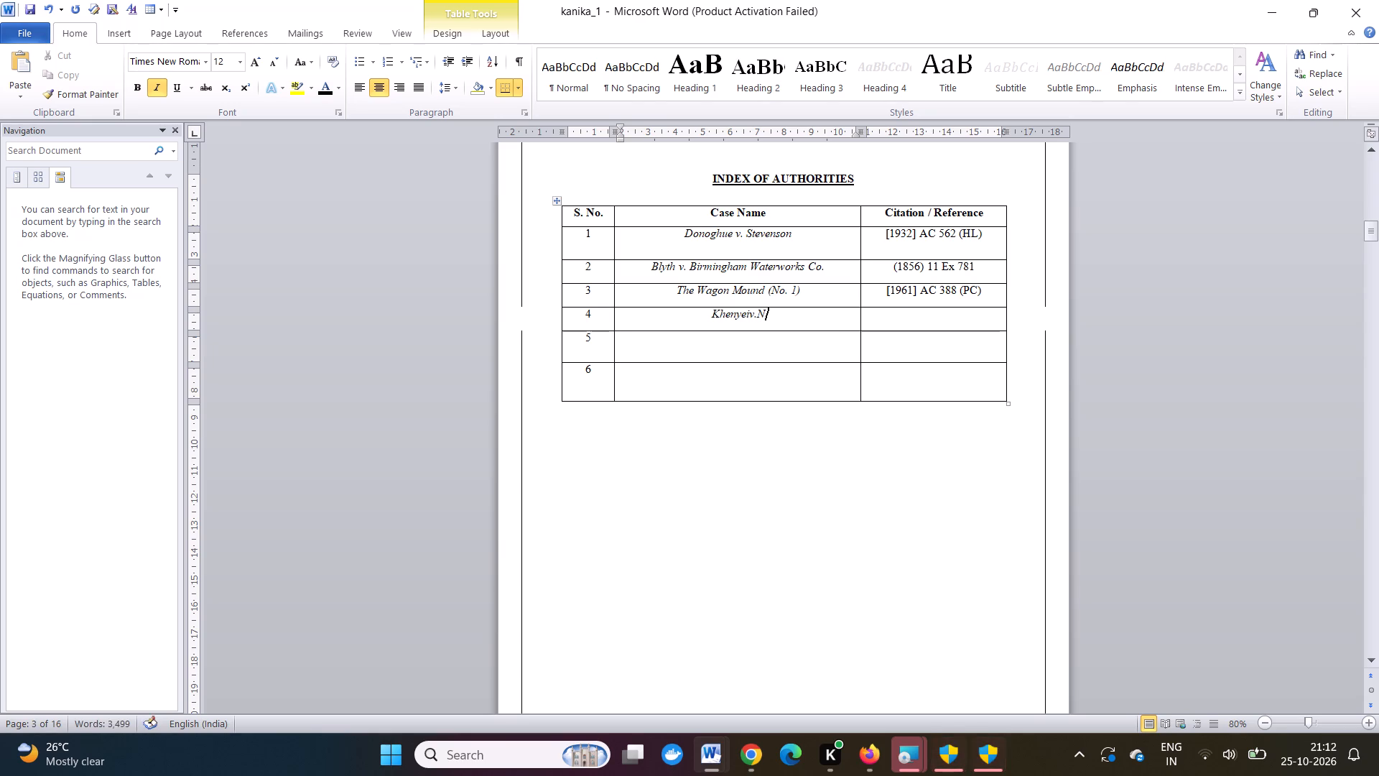
pyautogui.write('ew')
pyautogui.press('space')
pyautogui.press('i')
pyautogui.write('ndia')
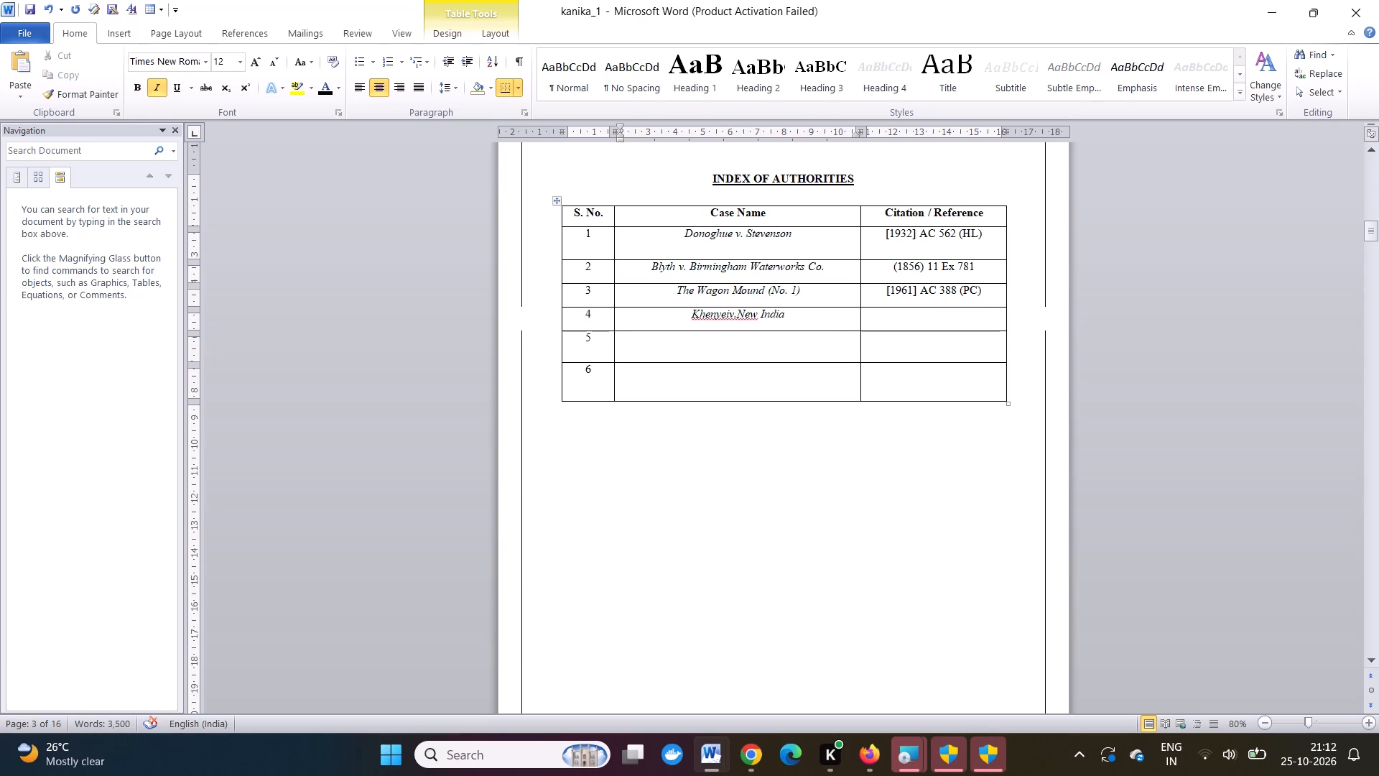
pyautogui.press('space')
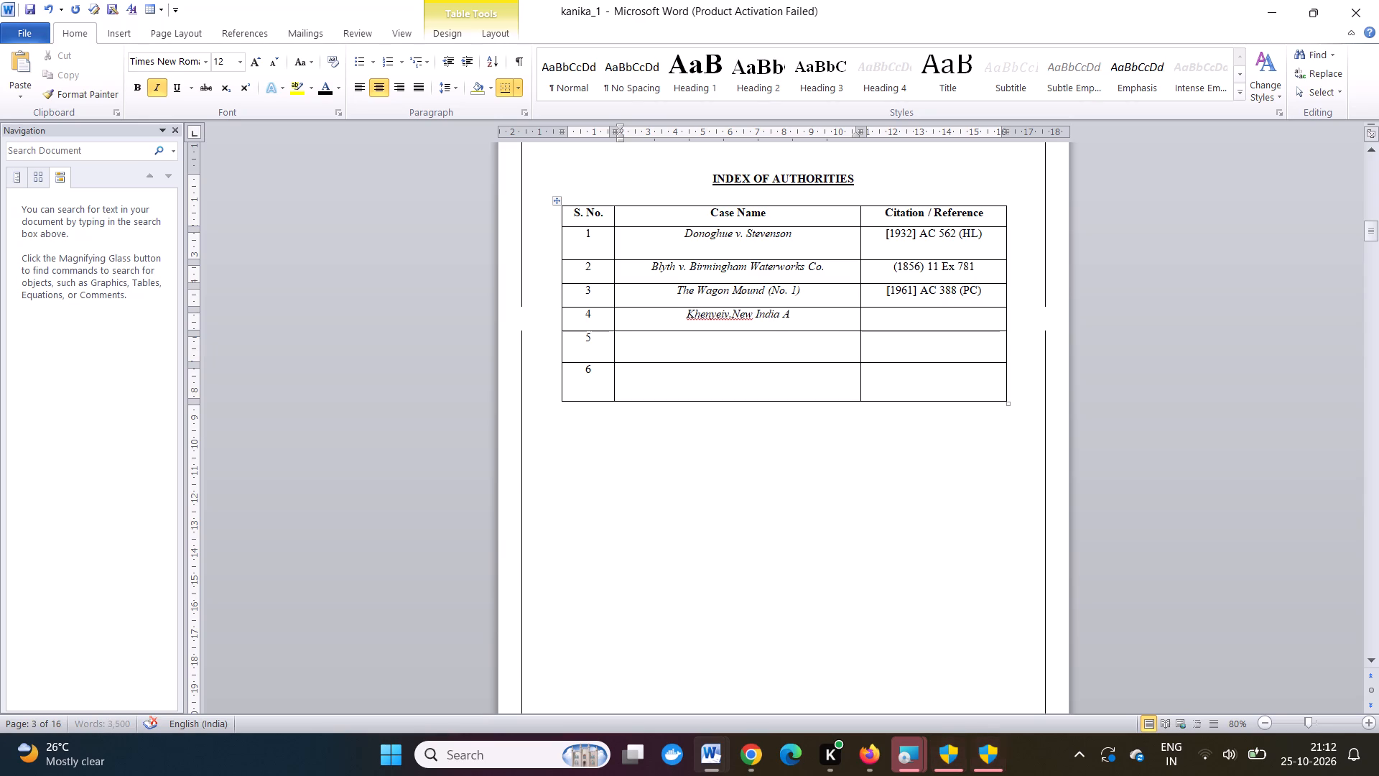
pyautogui.write('ss')
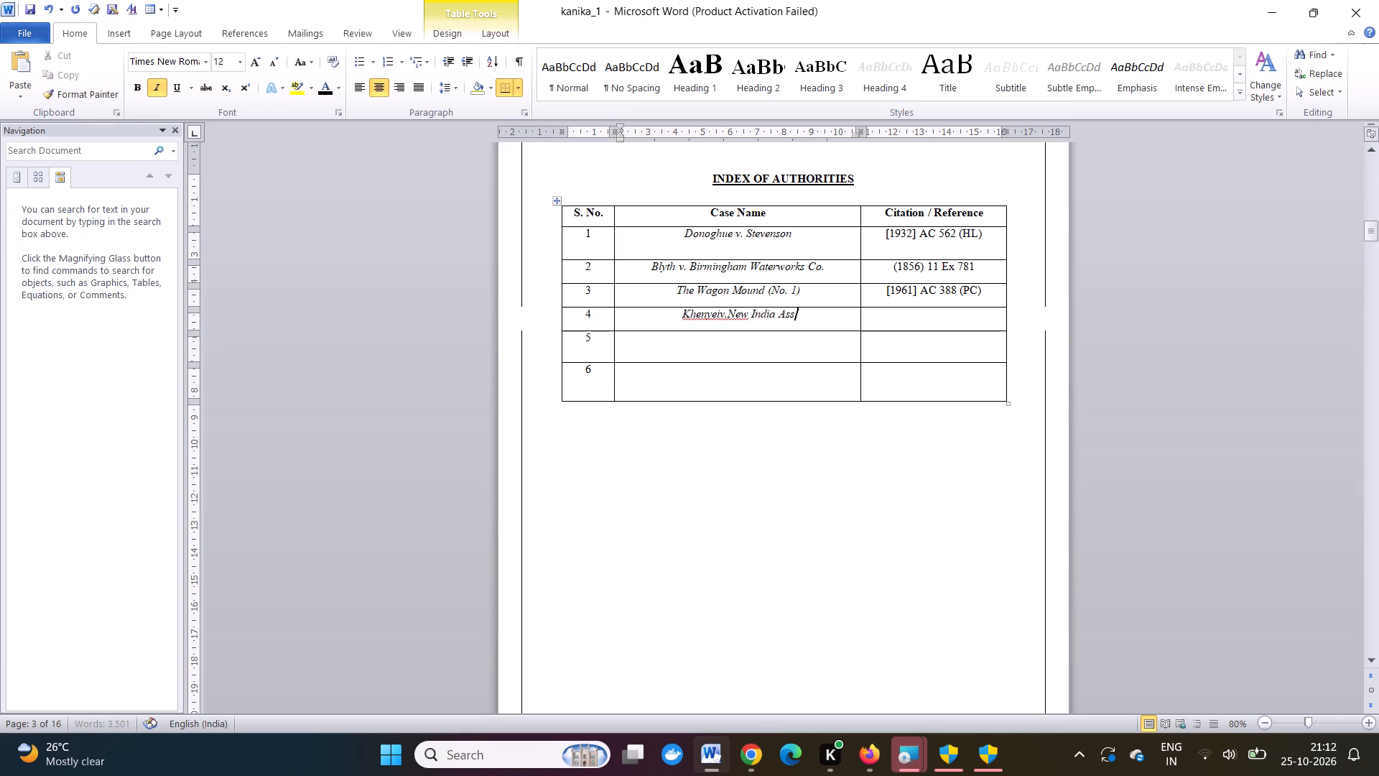
pyautogui.press('u')
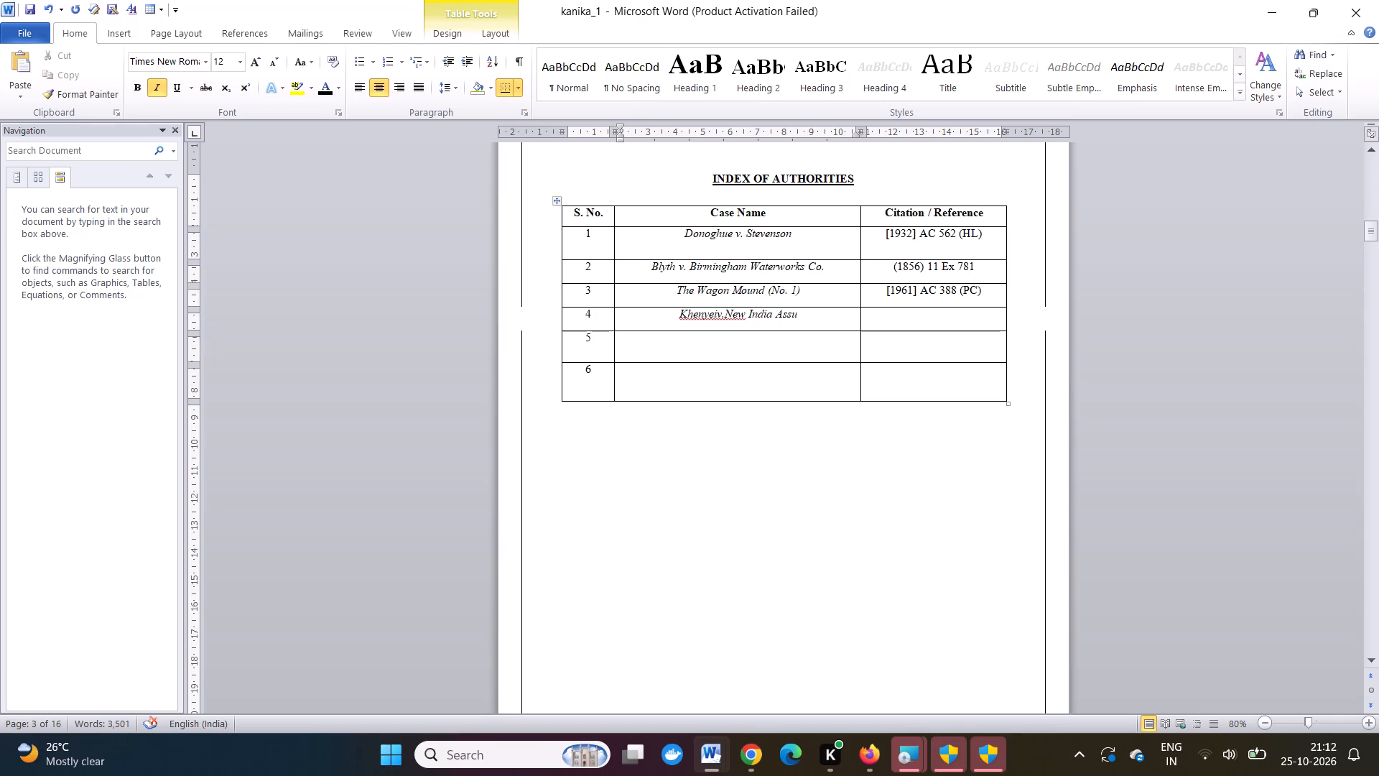
pyautogui.write('rance')
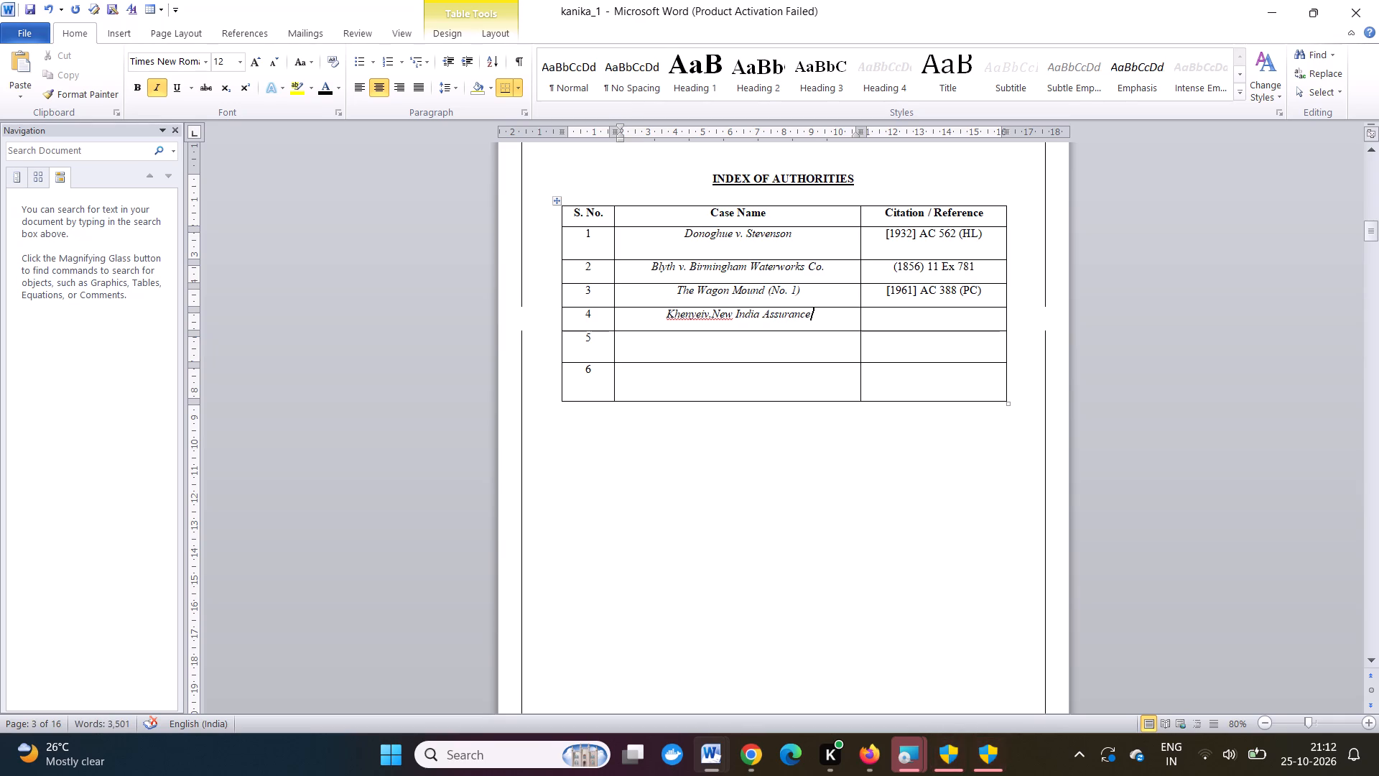
# Complete the row 4 case name in the INDEX OF AUTHORITIES table by adding "Co.Ltd" after Assurance.
pyautogui.press('space')
pyautogui.press('c')
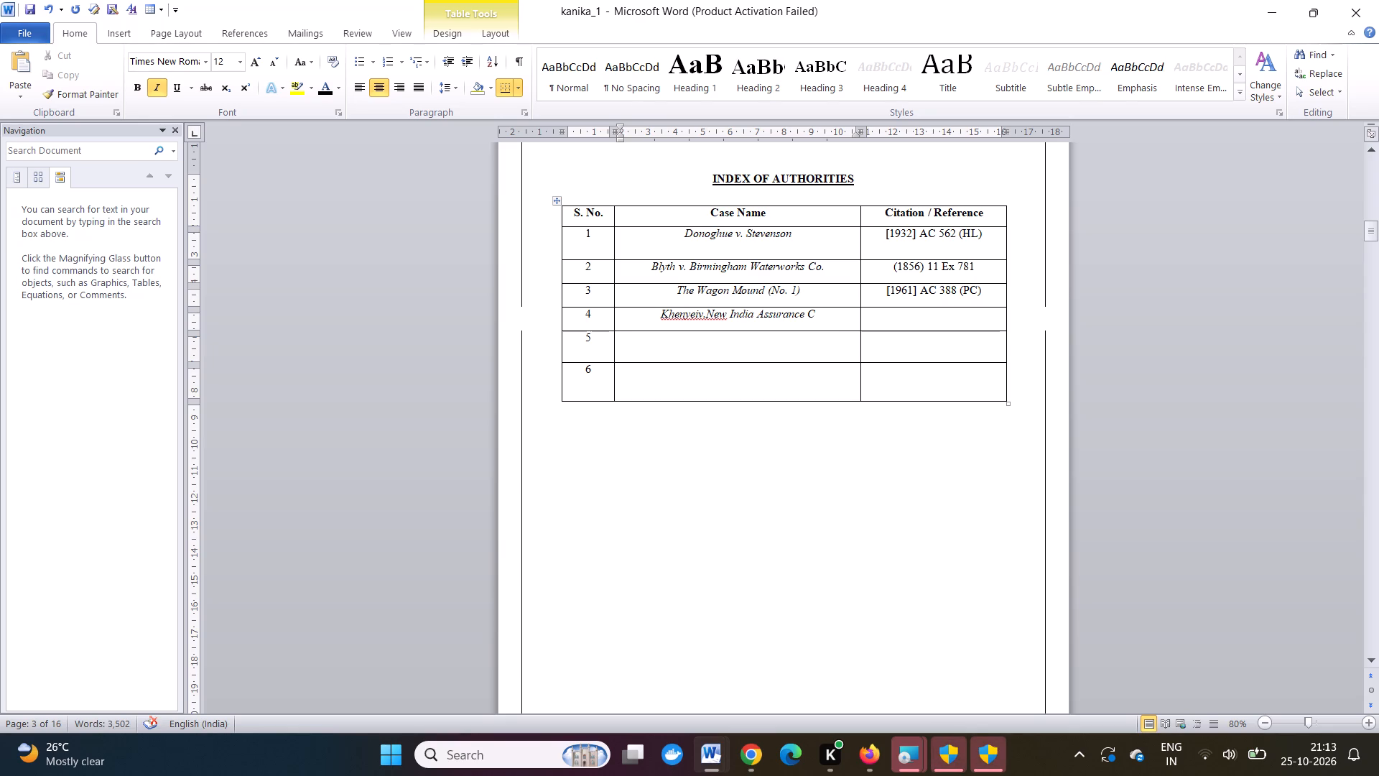
pyautogui.press('o')
pyautogui.press('.')
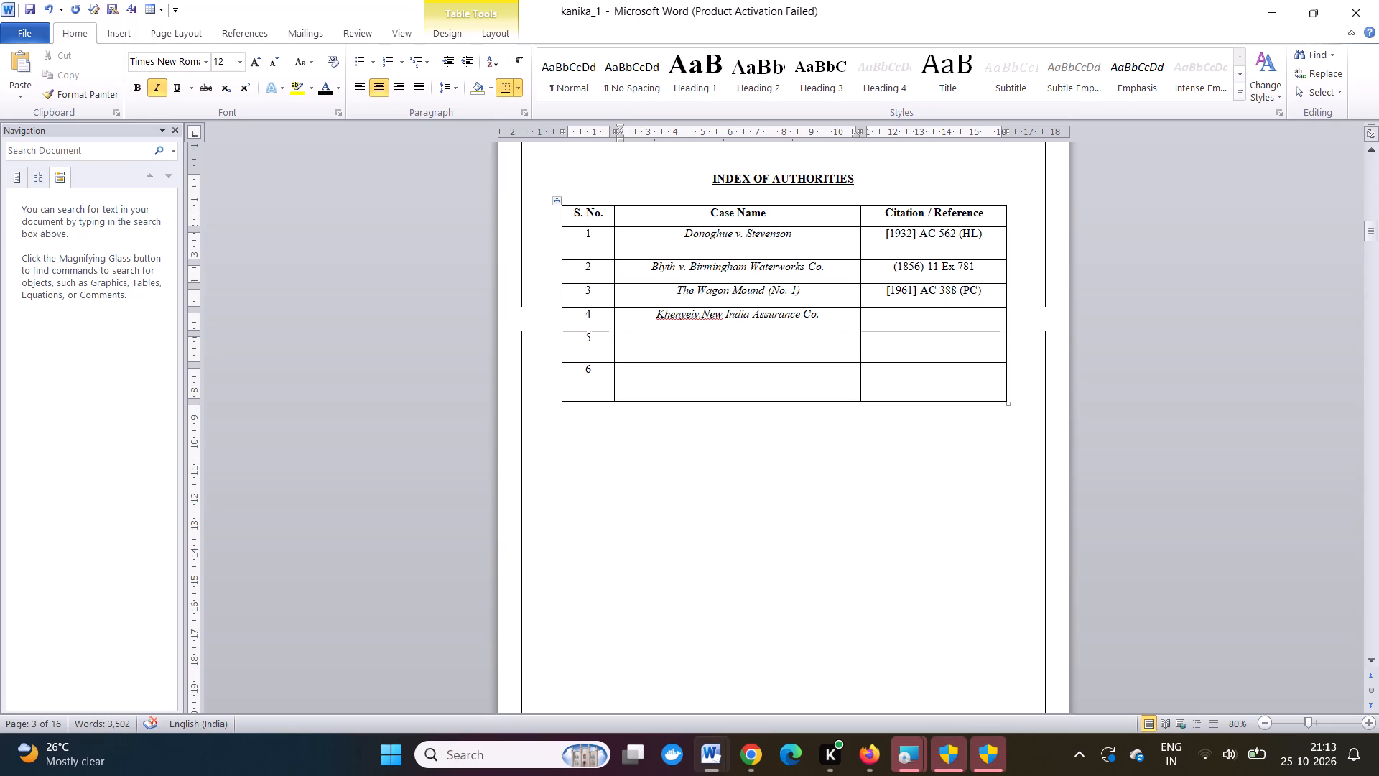
pyautogui.press('l')
pyautogui.write('td')
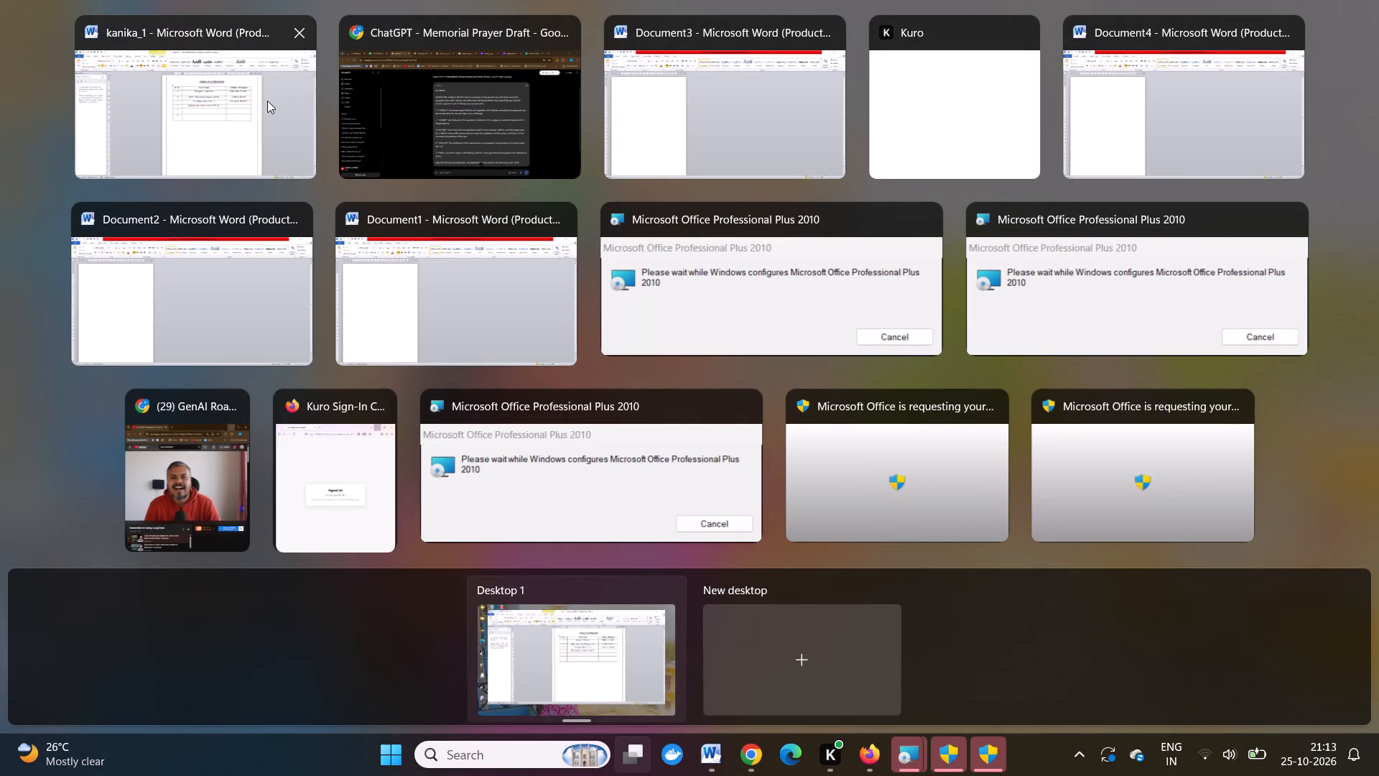
pyautogui.click(259, 103)
# Search the document for "khenyei" to find the citation of the row 4 case.
pyautogui.scroll(-1, 317, 170)
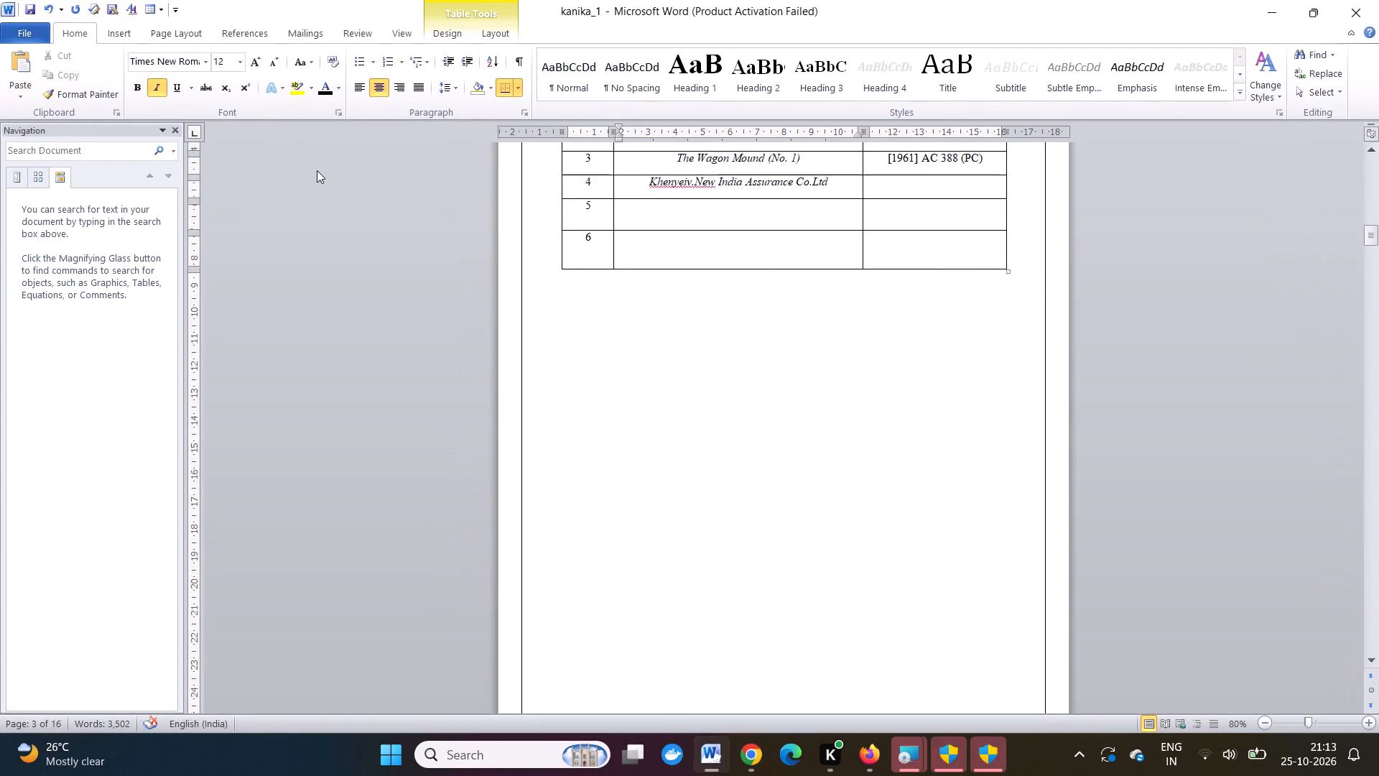
pyautogui.scroll(-3, 317, 170)
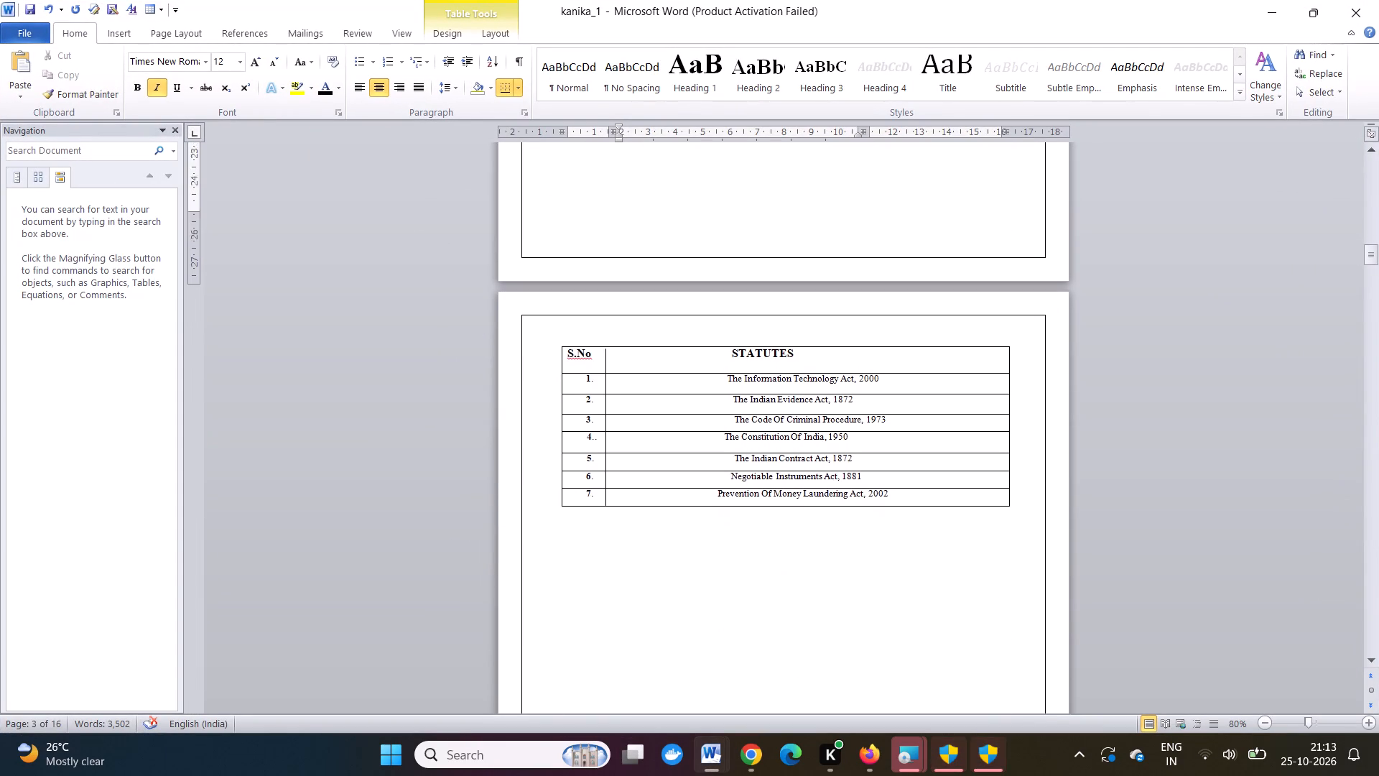
pyautogui.scroll(6, 521, 397)
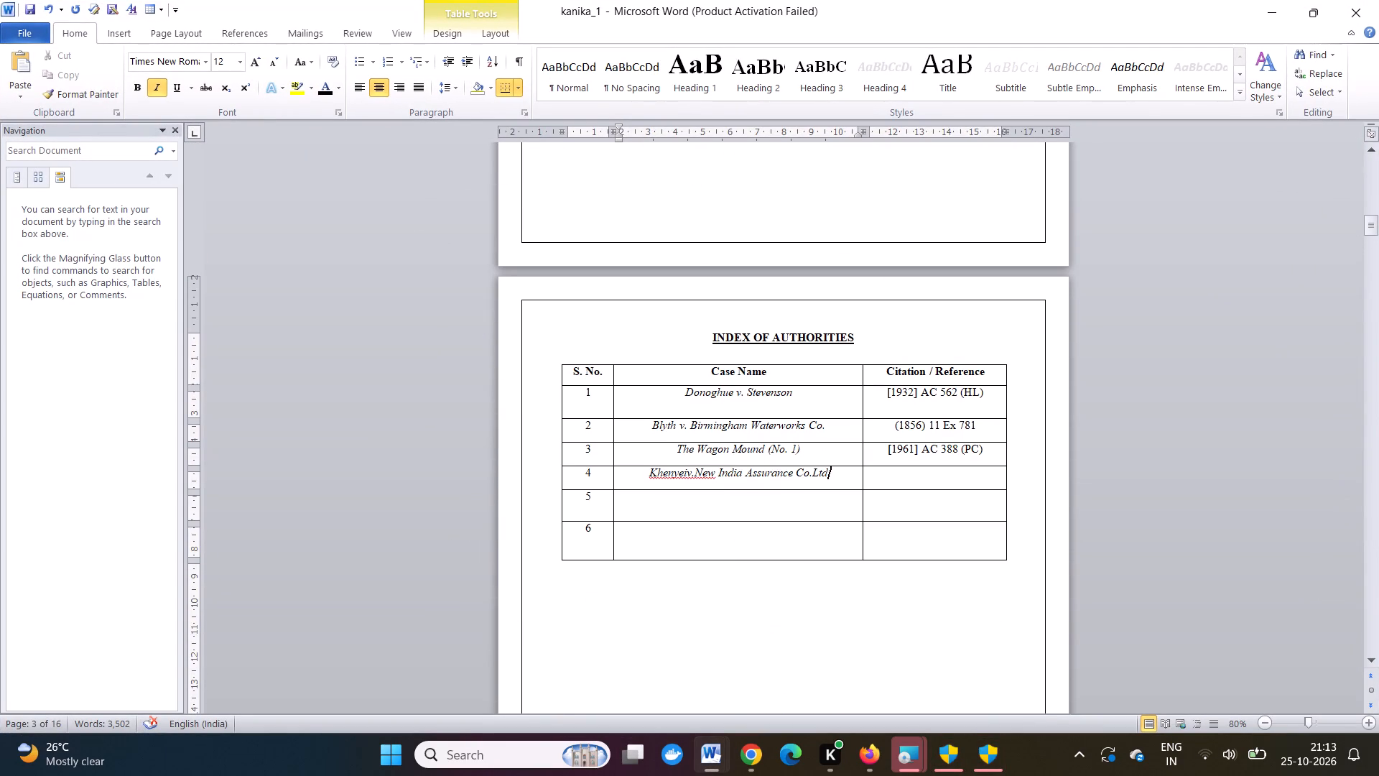
pyautogui.click(93, 151)
pyautogui.press('k')
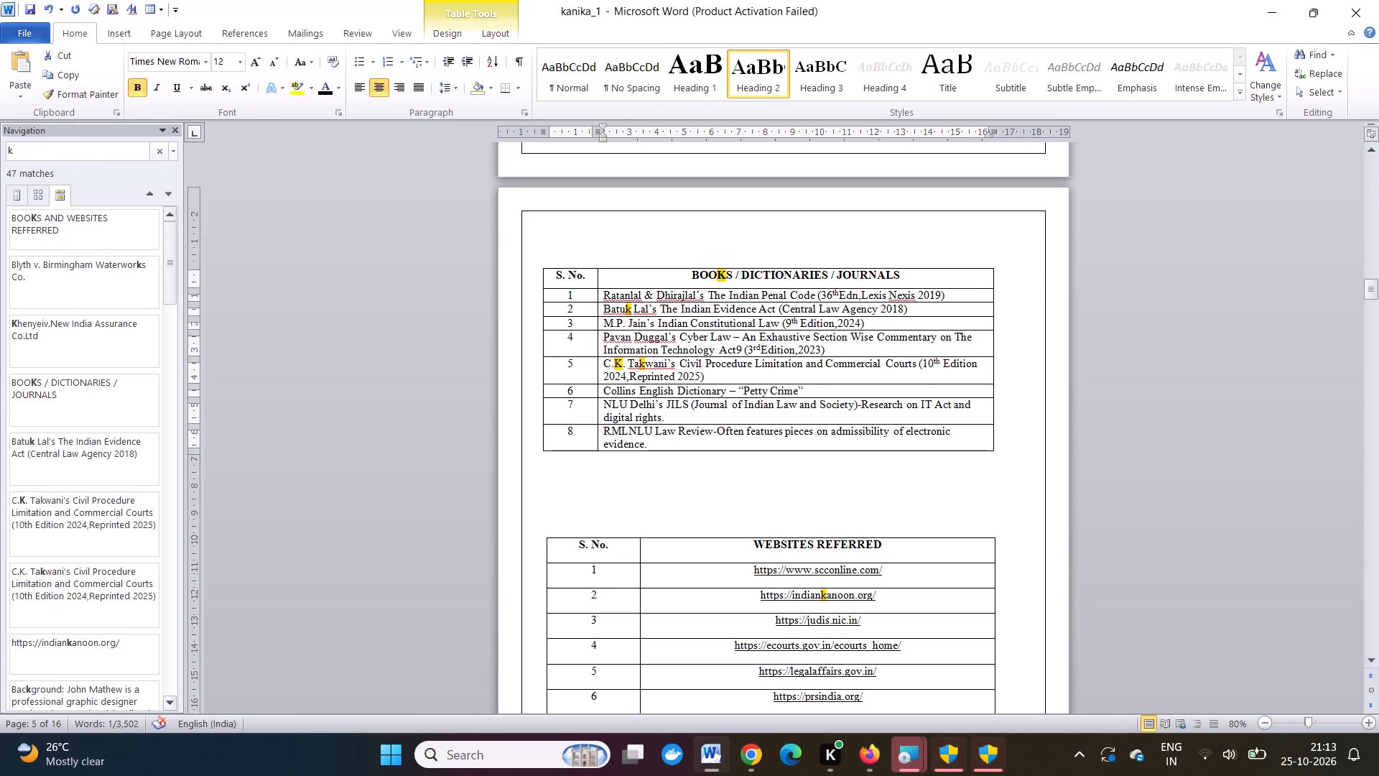
pyautogui.write('he')
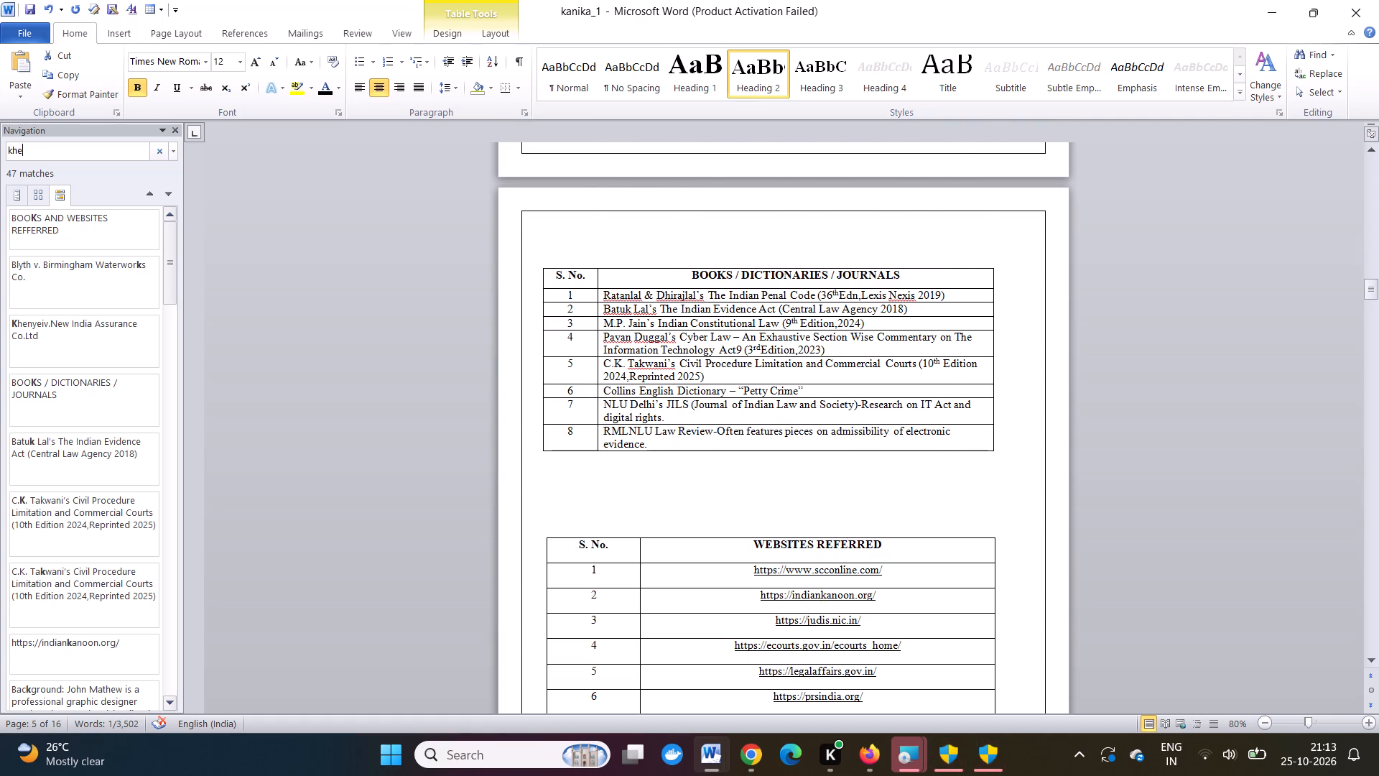
pyautogui.write('nyei')
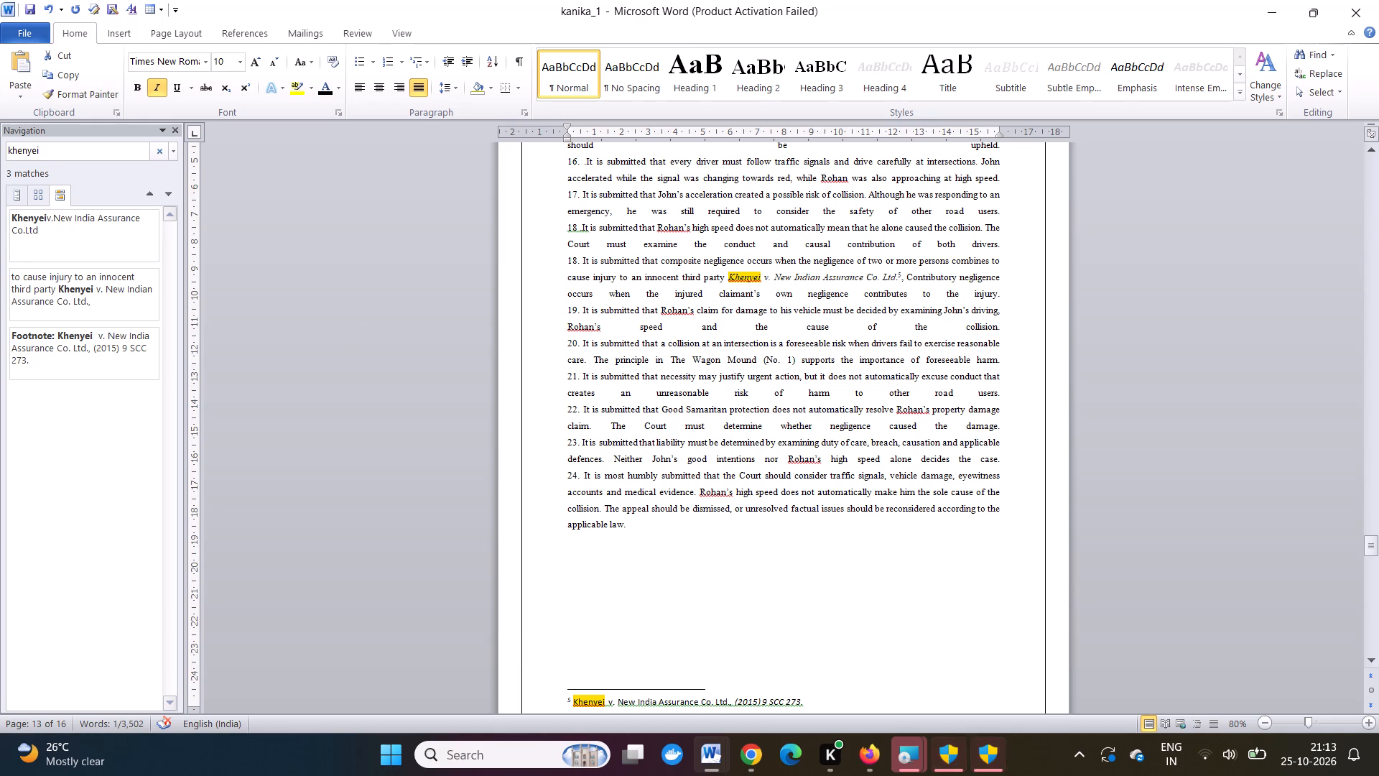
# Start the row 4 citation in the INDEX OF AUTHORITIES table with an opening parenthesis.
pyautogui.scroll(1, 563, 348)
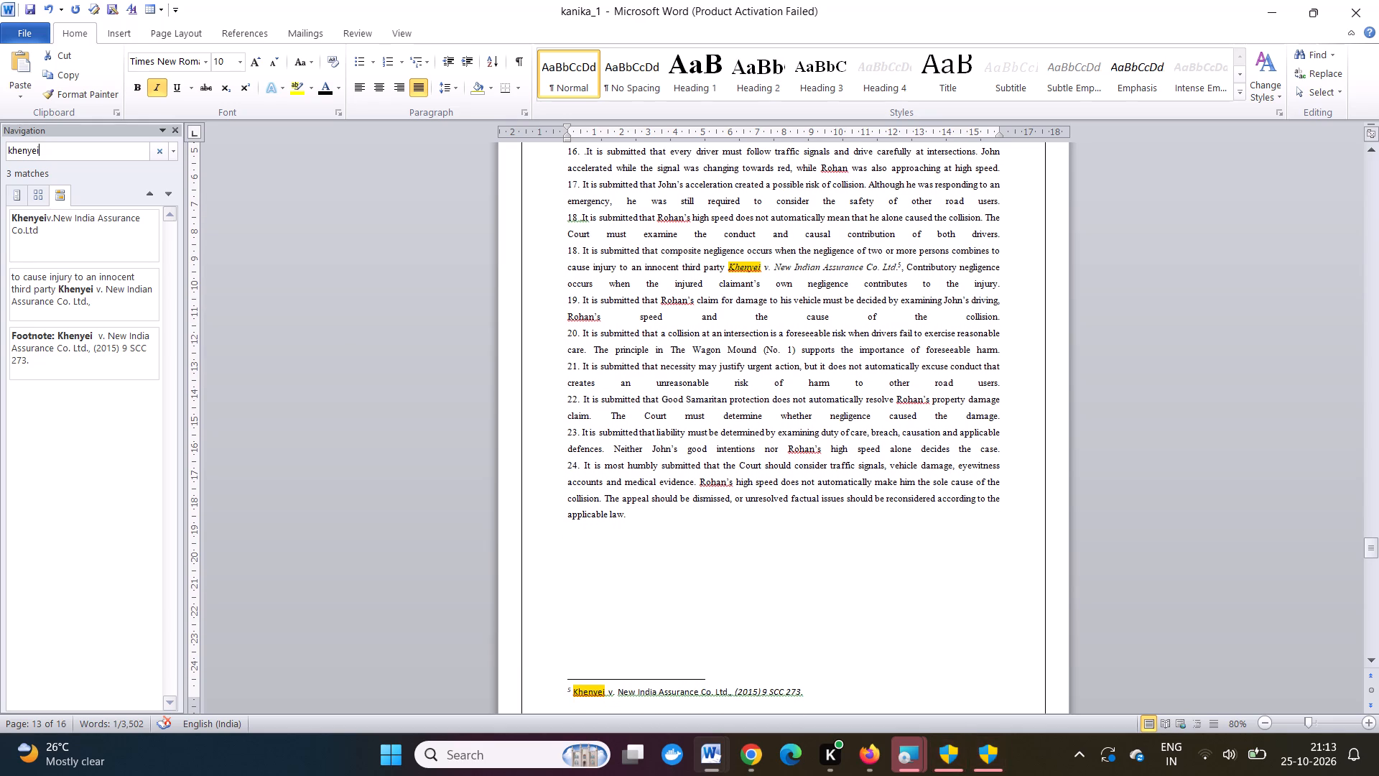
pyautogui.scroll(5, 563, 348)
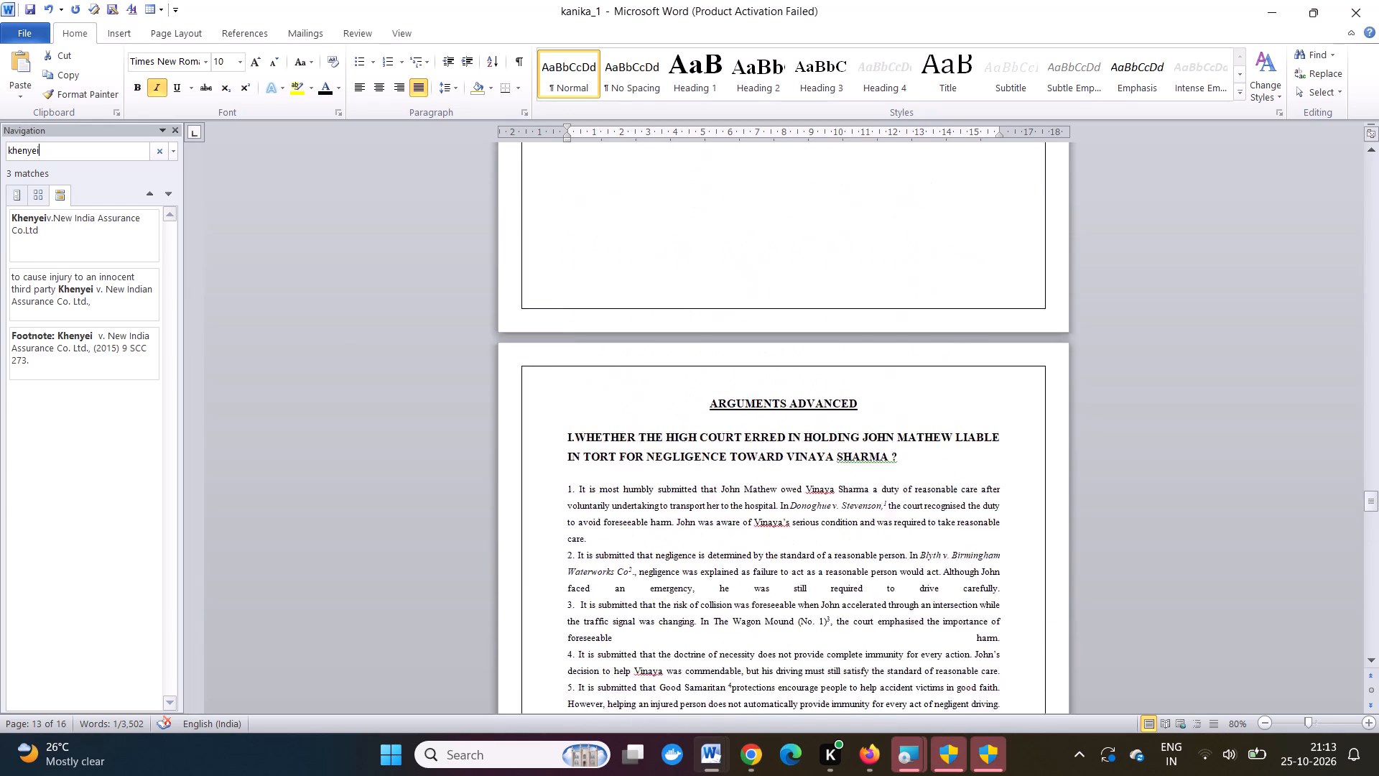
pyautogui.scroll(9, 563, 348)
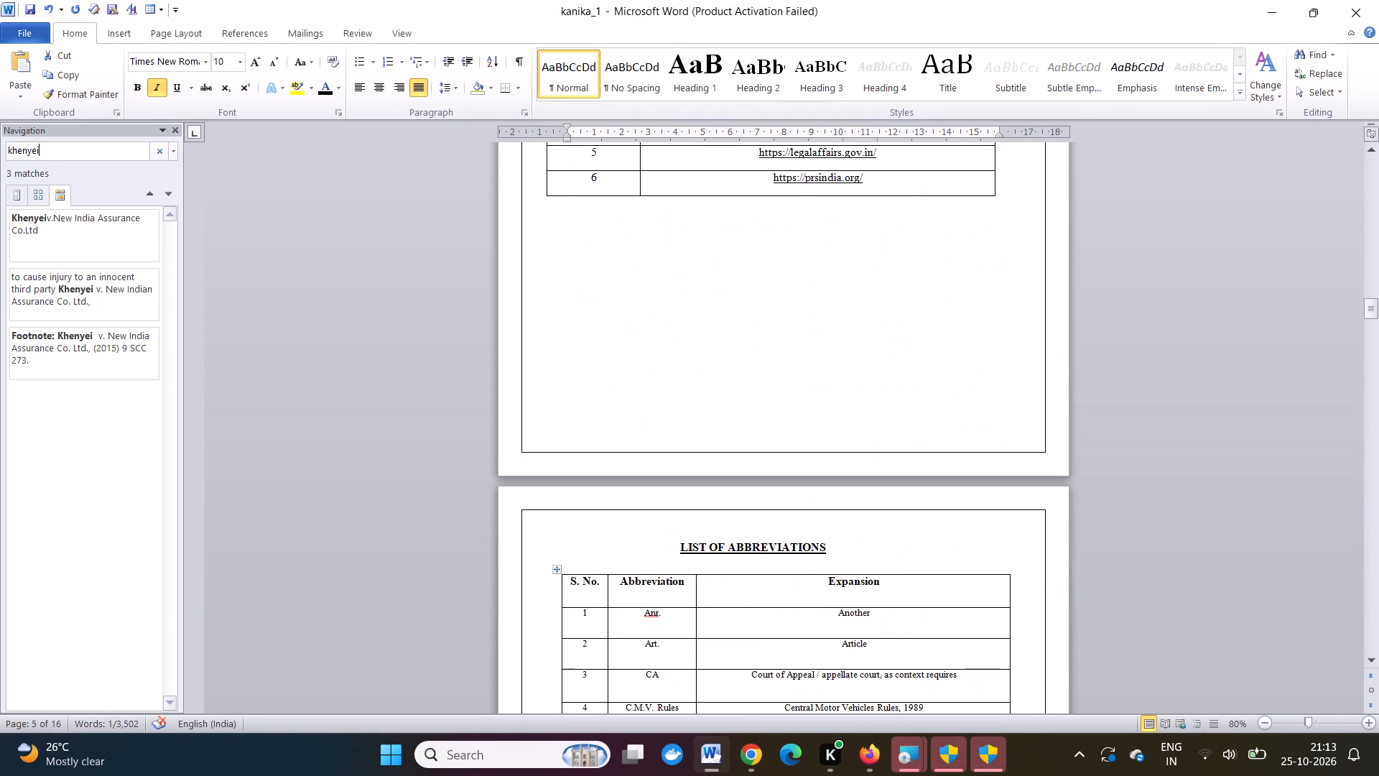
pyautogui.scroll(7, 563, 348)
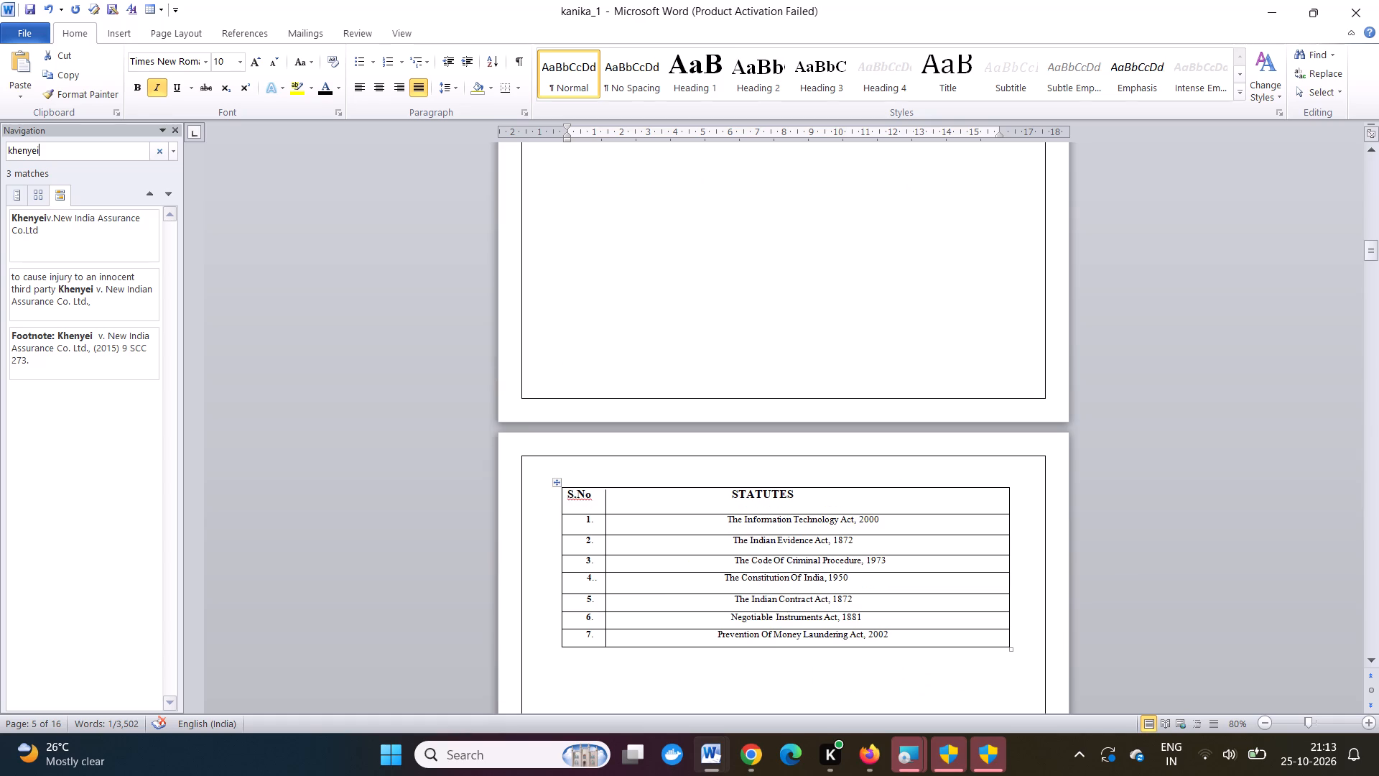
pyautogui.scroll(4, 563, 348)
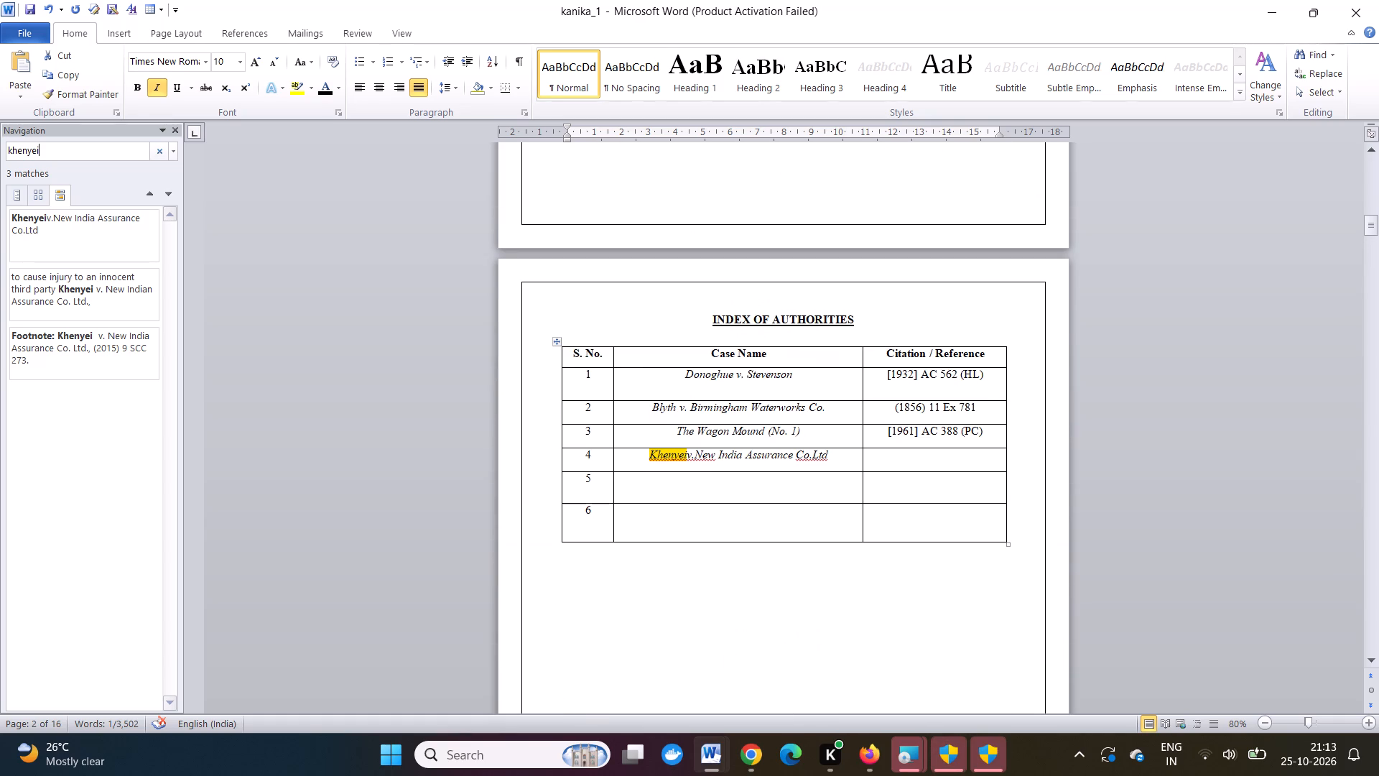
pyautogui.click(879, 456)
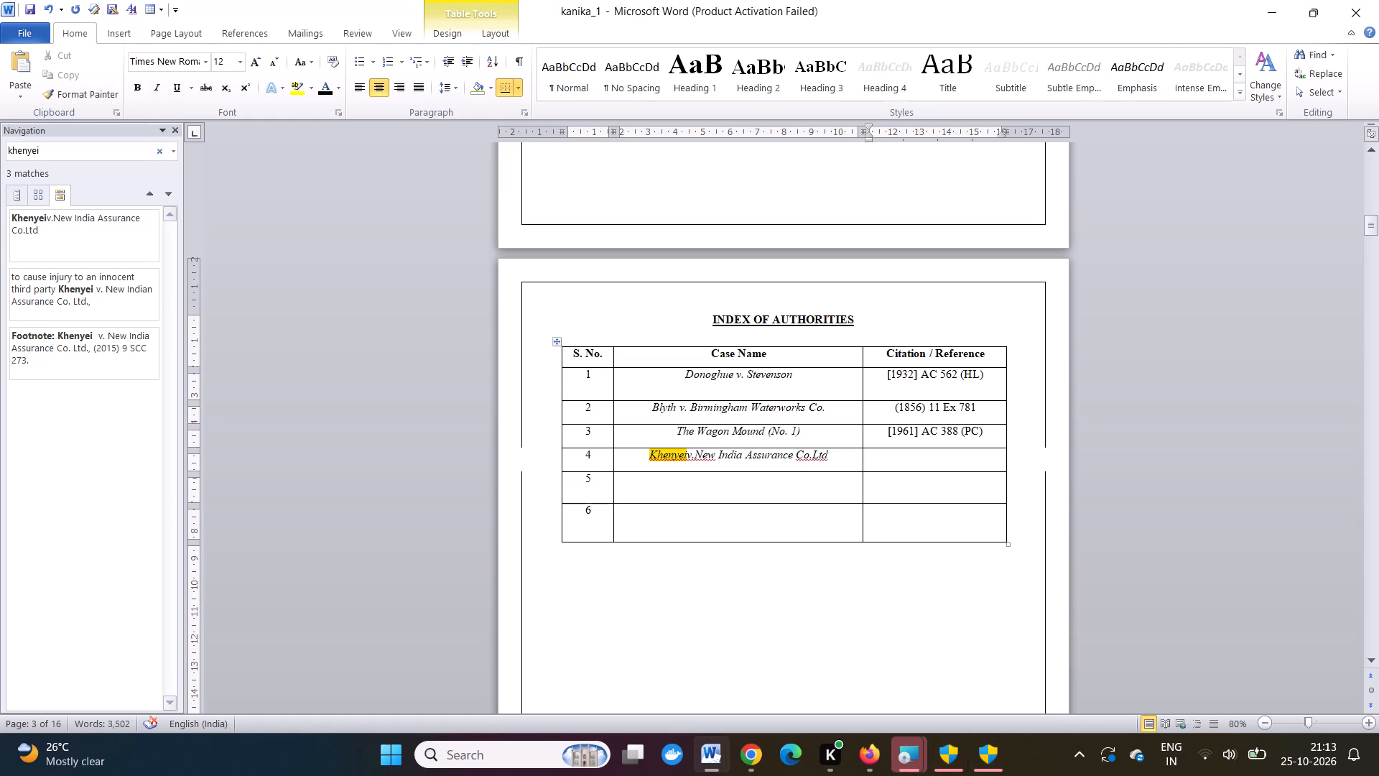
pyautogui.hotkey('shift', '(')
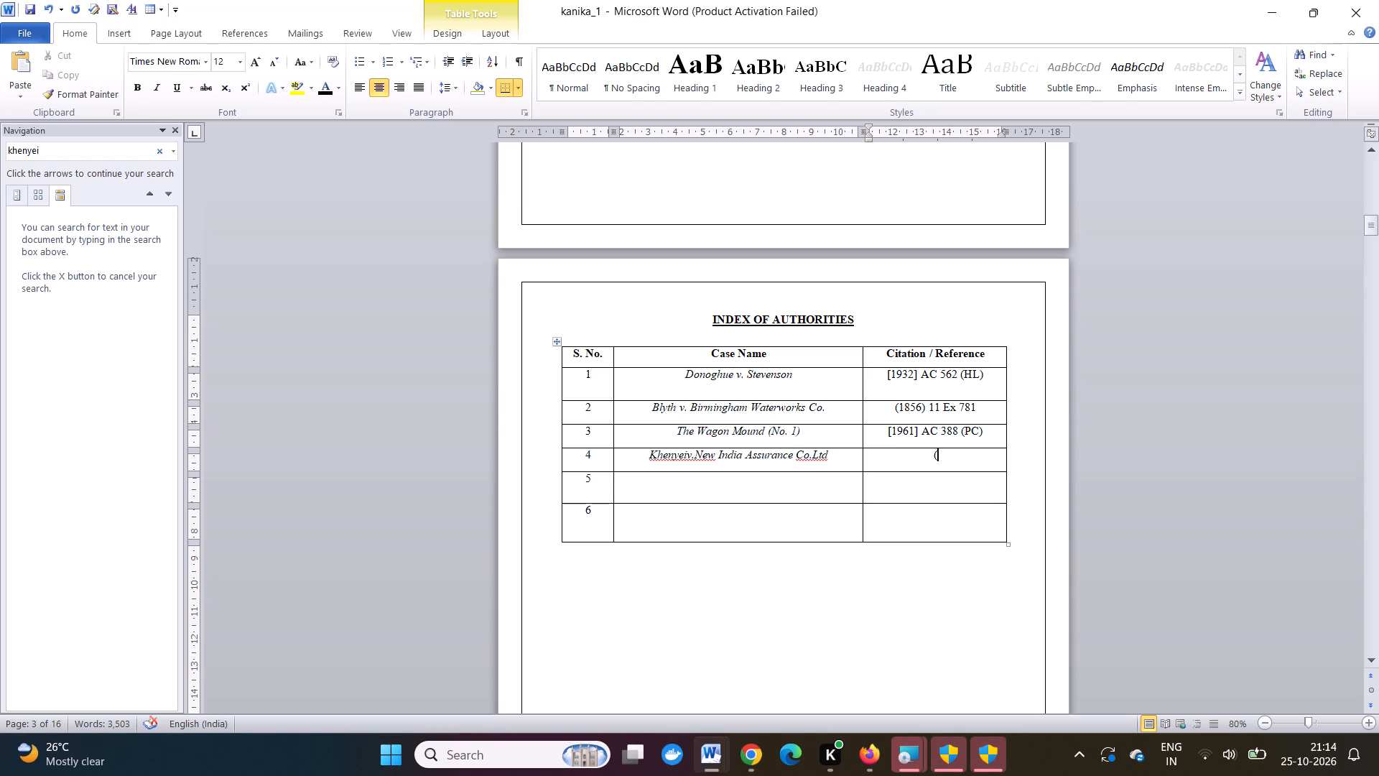
# Repeat the search for "khenyei" to recheck the case's citation in the footnote.
pyautogui.click(75, 149)
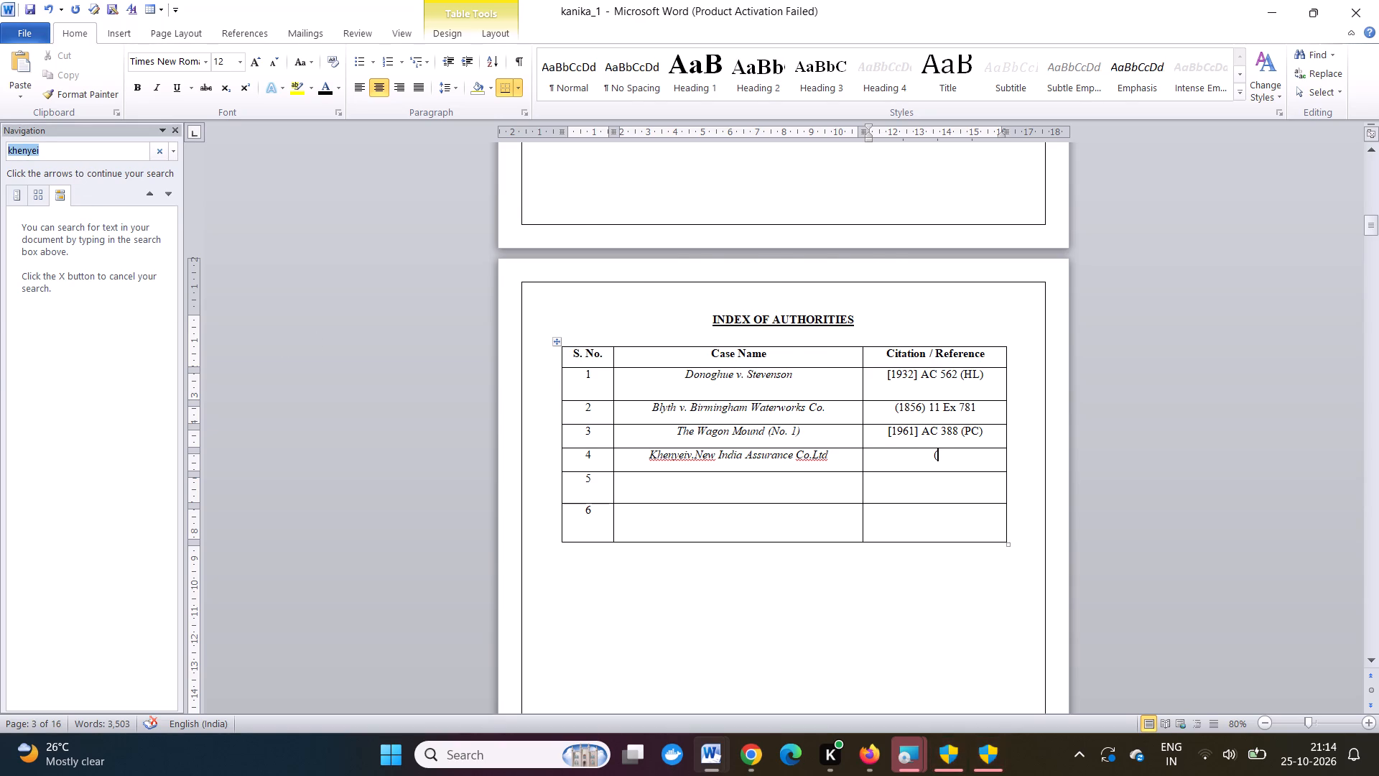
pyautogui.press('Return')
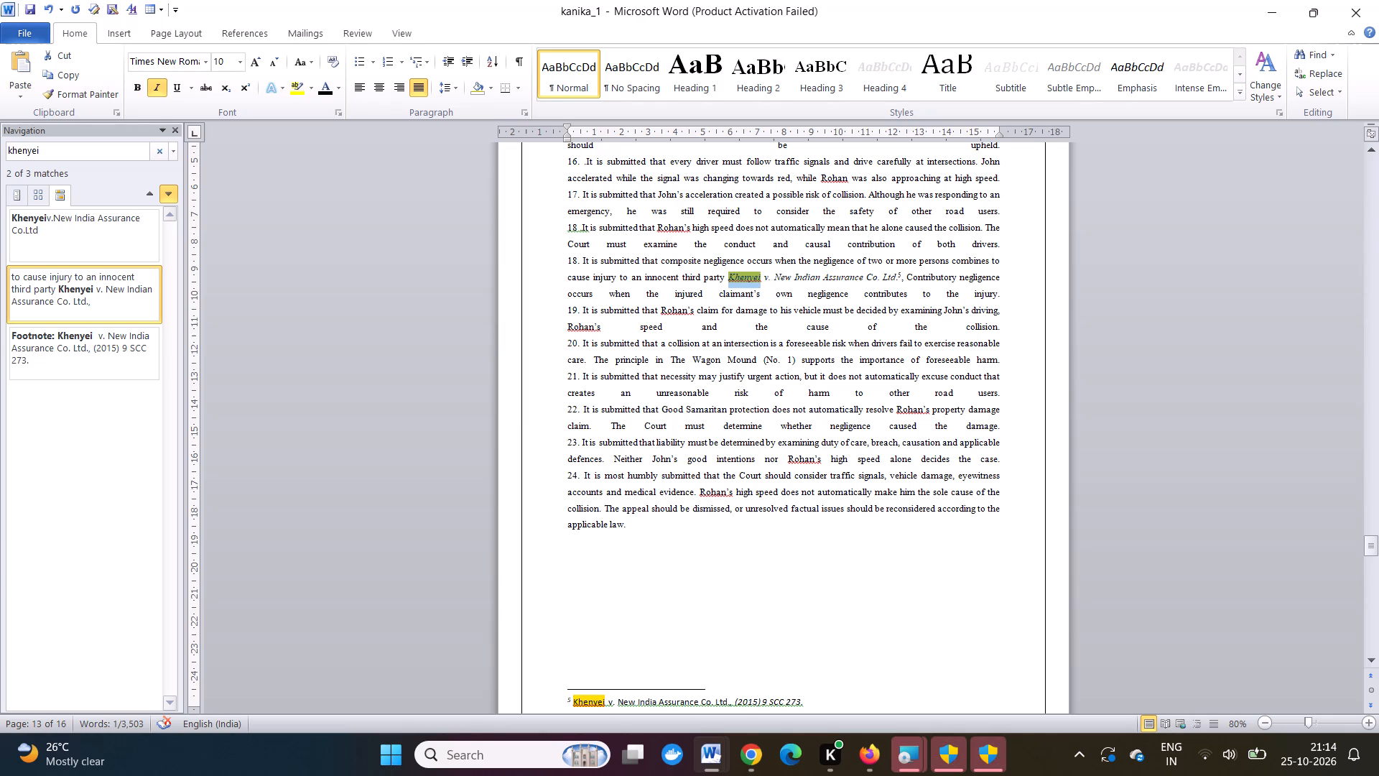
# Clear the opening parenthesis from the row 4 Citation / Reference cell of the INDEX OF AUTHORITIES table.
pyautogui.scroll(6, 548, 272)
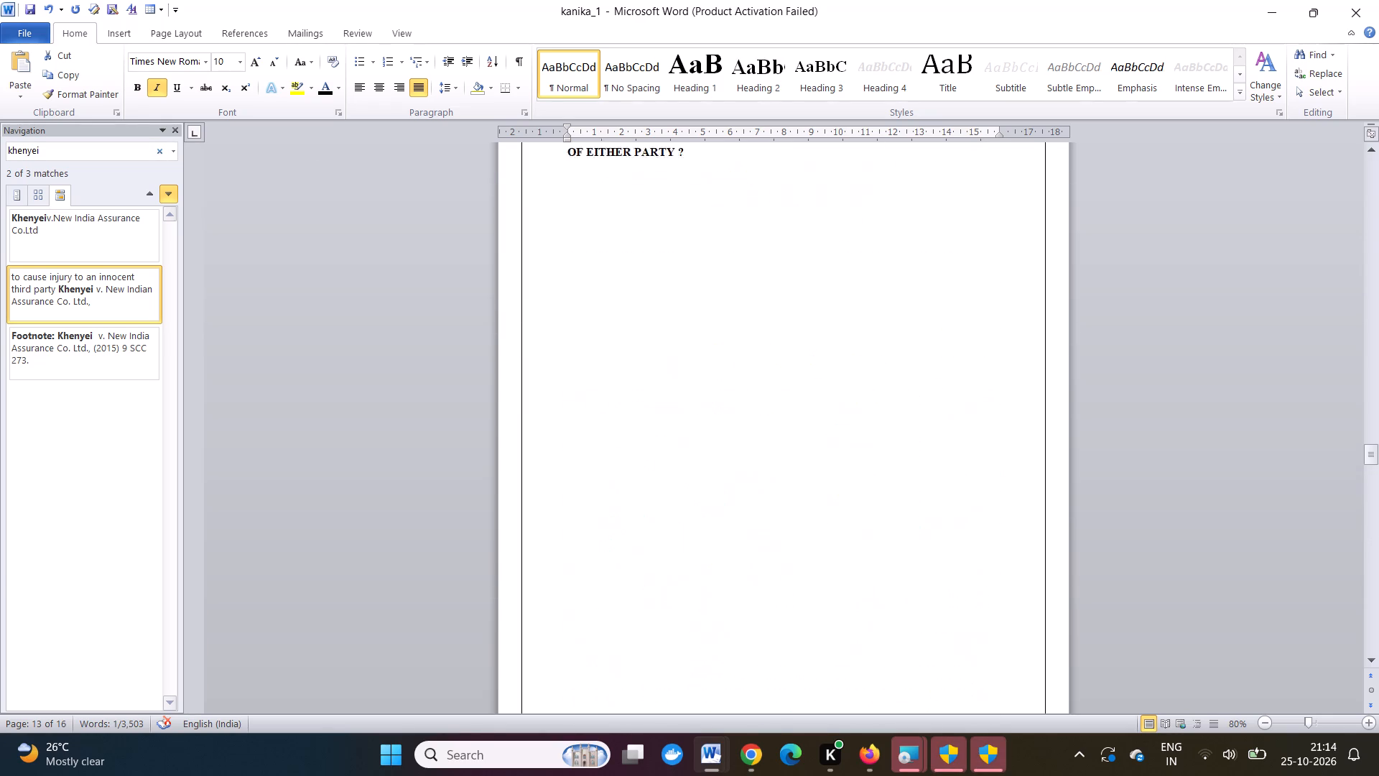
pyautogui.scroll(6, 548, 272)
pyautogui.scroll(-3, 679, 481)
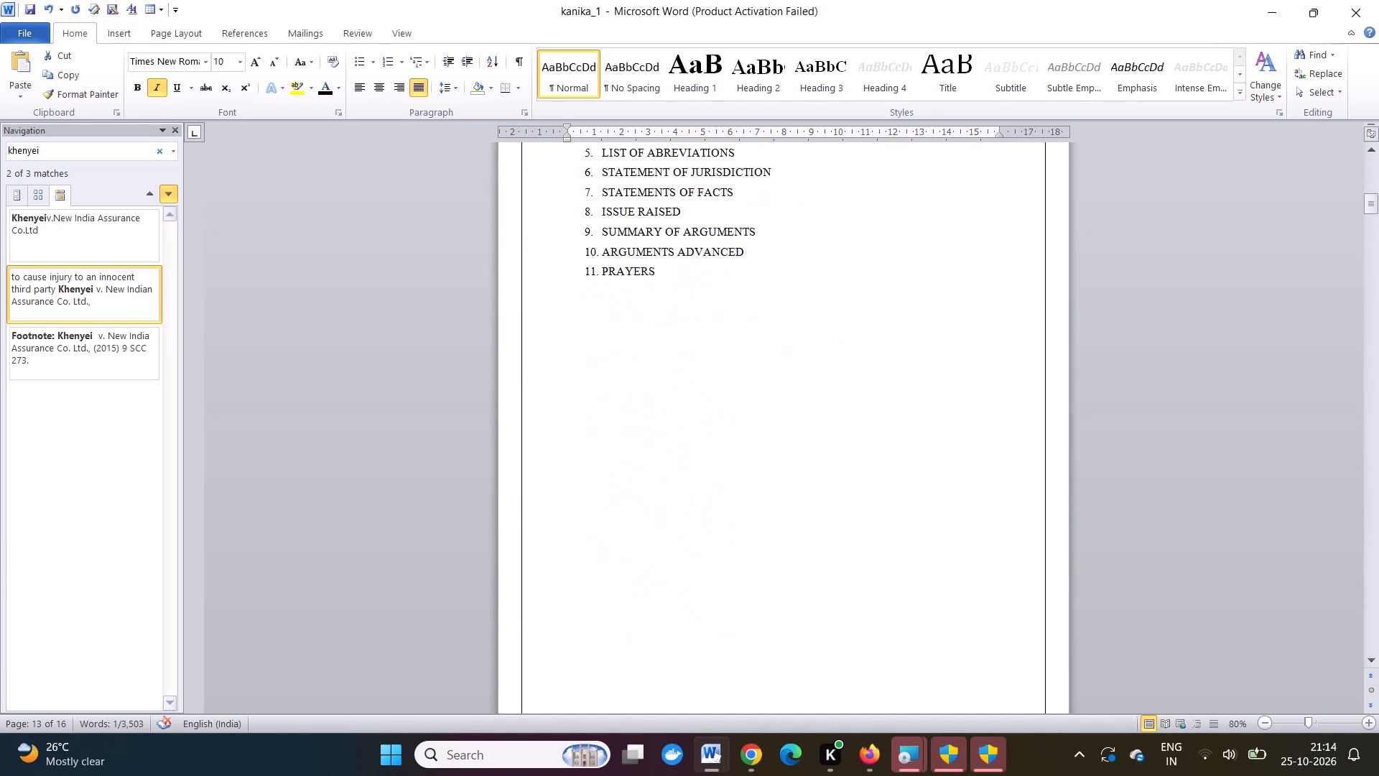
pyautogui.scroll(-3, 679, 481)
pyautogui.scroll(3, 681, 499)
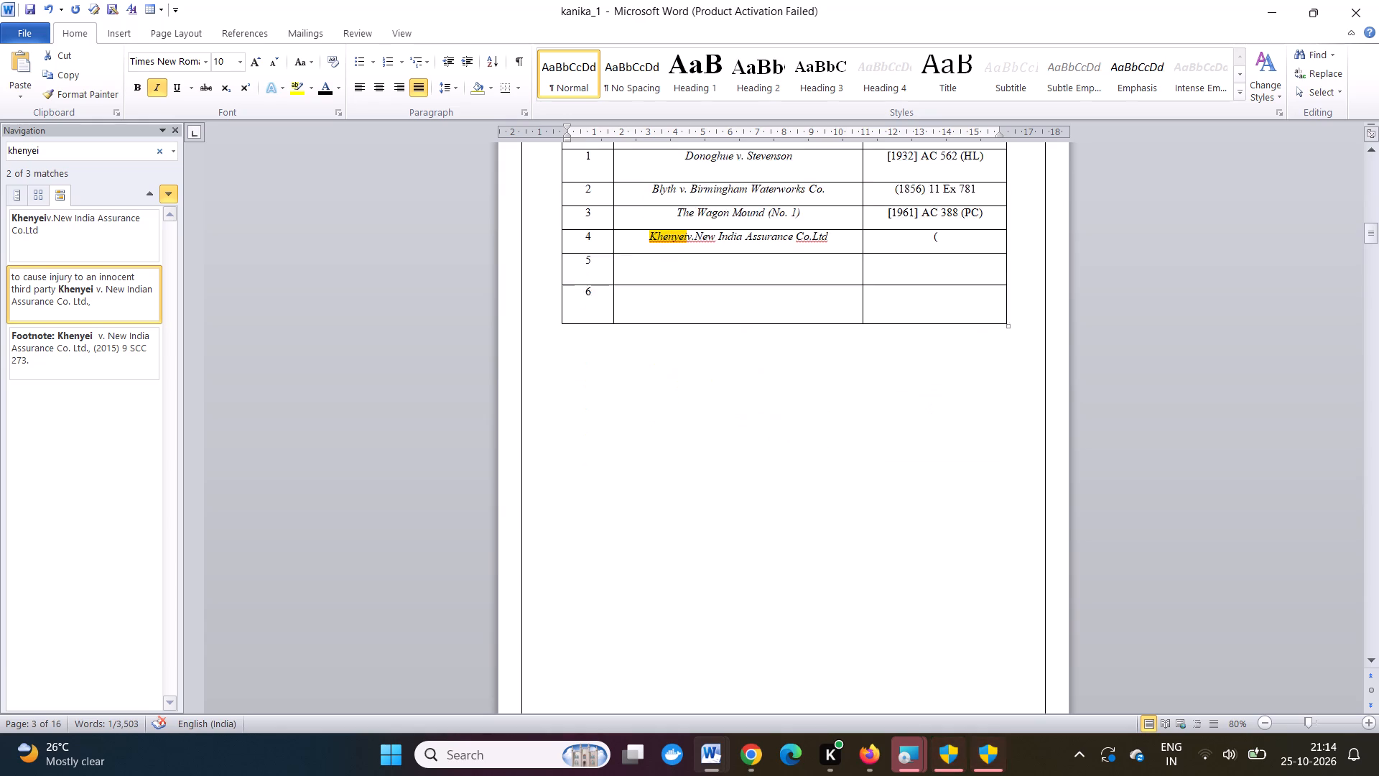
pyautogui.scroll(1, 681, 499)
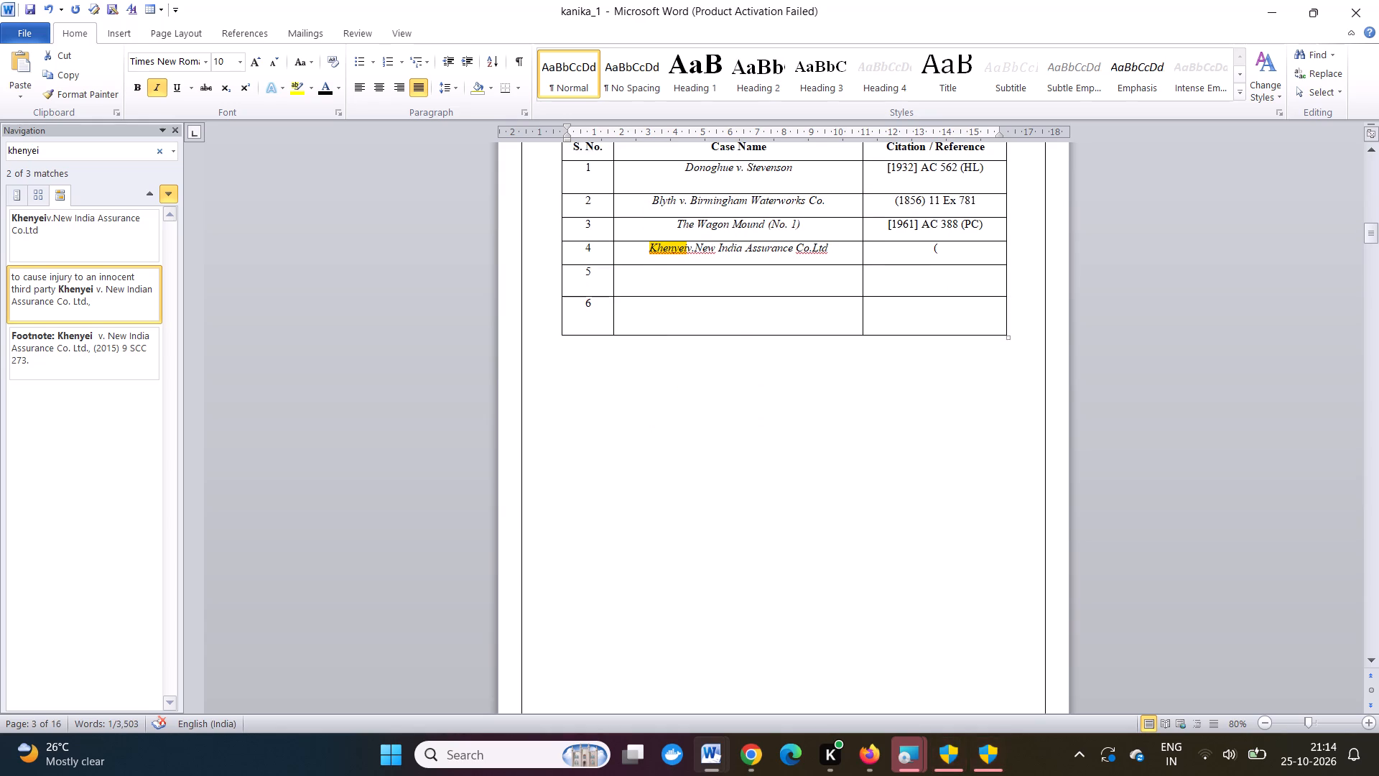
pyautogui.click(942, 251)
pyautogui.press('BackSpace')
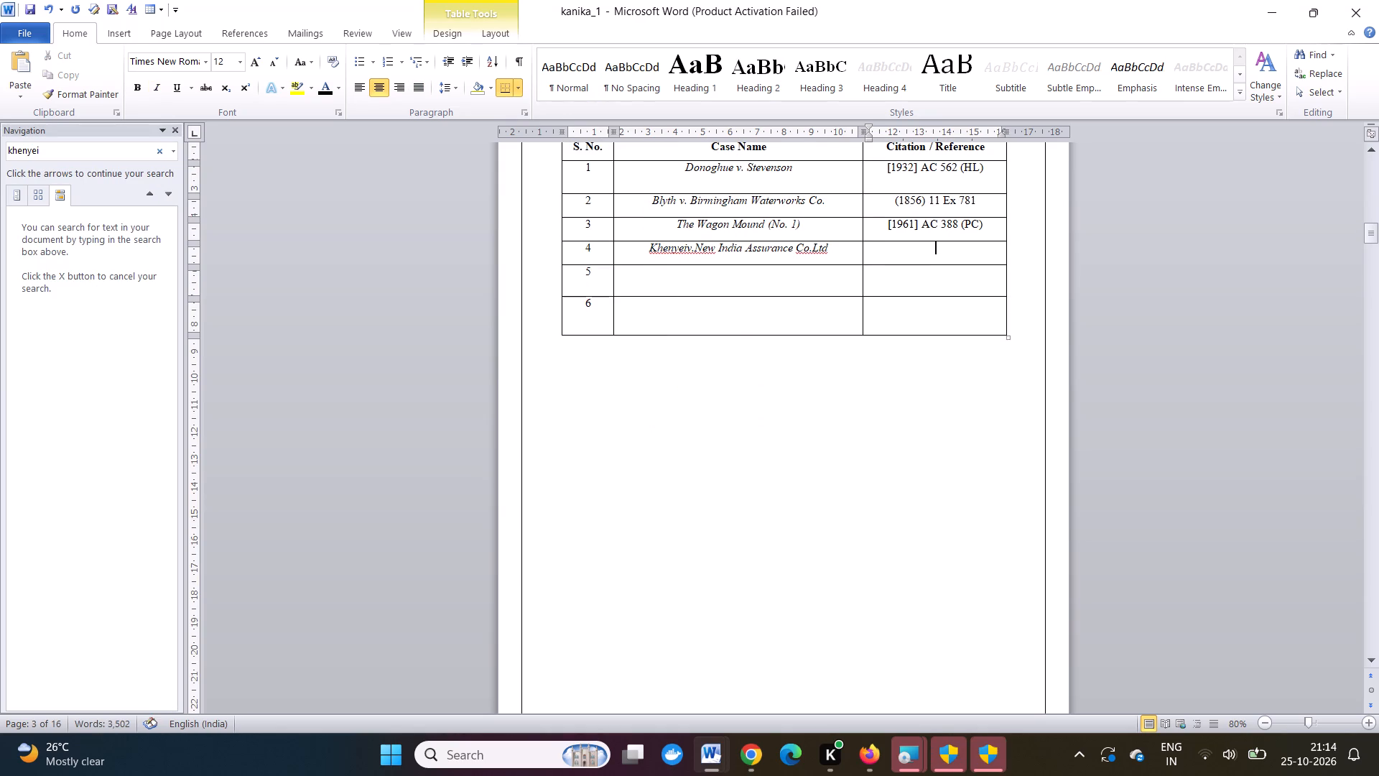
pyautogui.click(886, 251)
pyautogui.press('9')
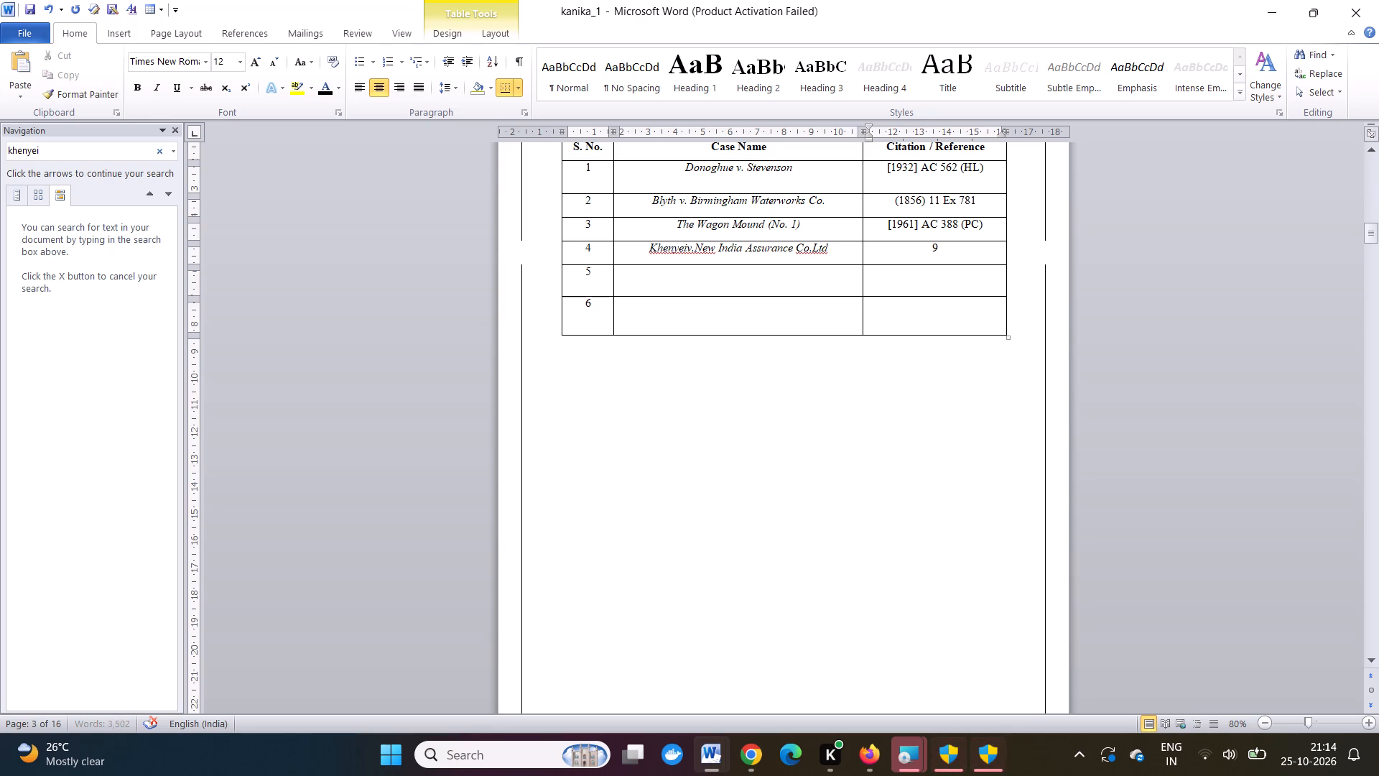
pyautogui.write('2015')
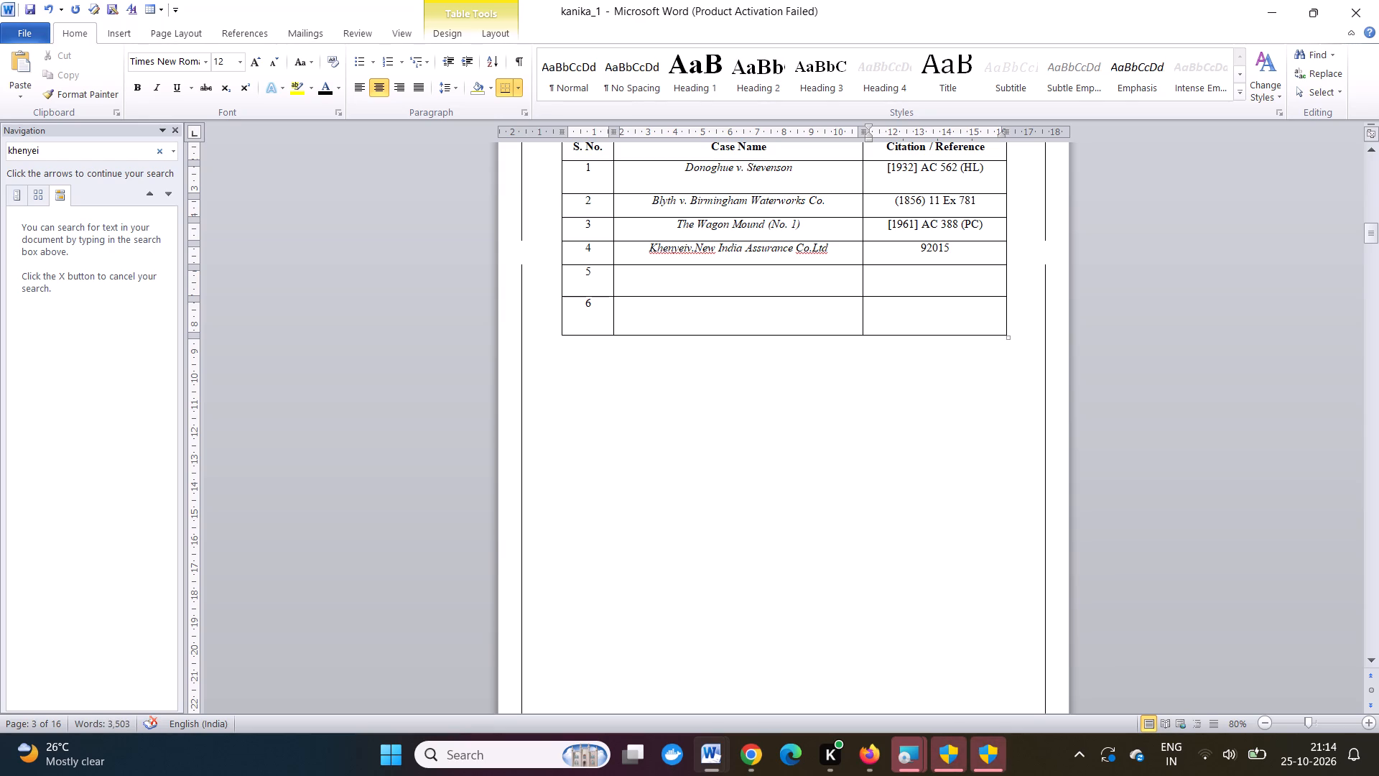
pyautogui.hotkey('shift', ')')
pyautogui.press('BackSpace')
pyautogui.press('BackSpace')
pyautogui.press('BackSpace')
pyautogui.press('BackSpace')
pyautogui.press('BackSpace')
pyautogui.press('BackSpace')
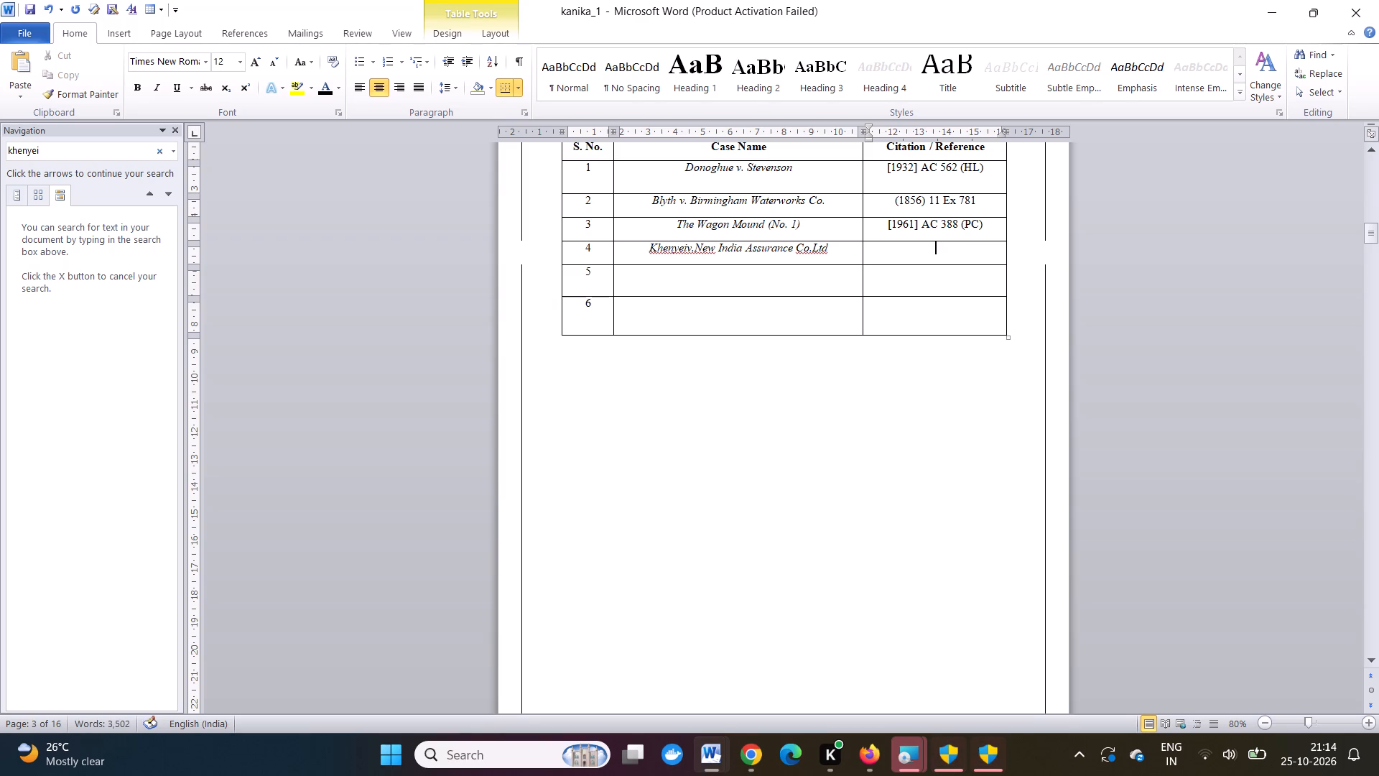
# Enter "(2015) 9 SCC 273" in the row 4 Citation / Reference cell of the INDEX OF AUTHORITIES table.
pyautogui.hotkey('shift', '(')
pyautogui.write('2015')
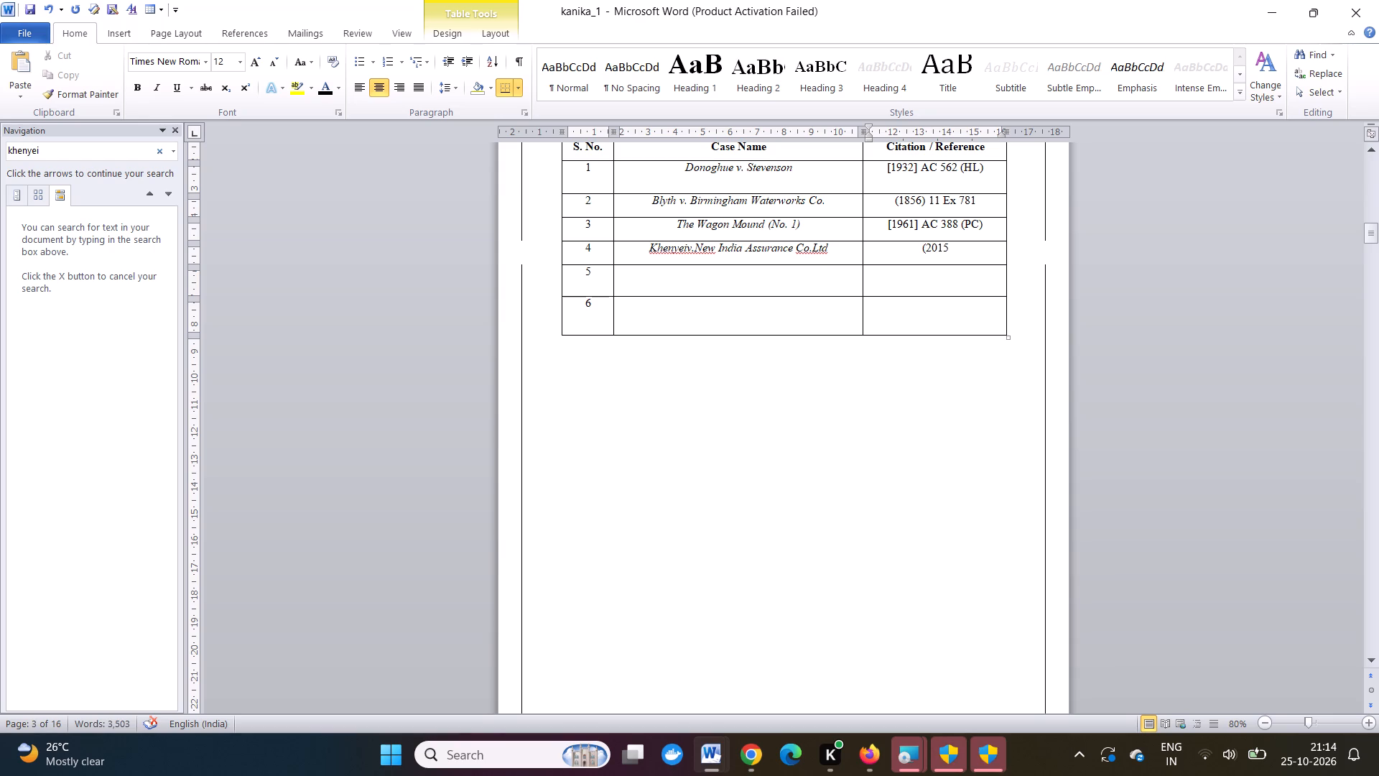
pyautogui.hotkey('shift', ')')
pyautogui.press('space')
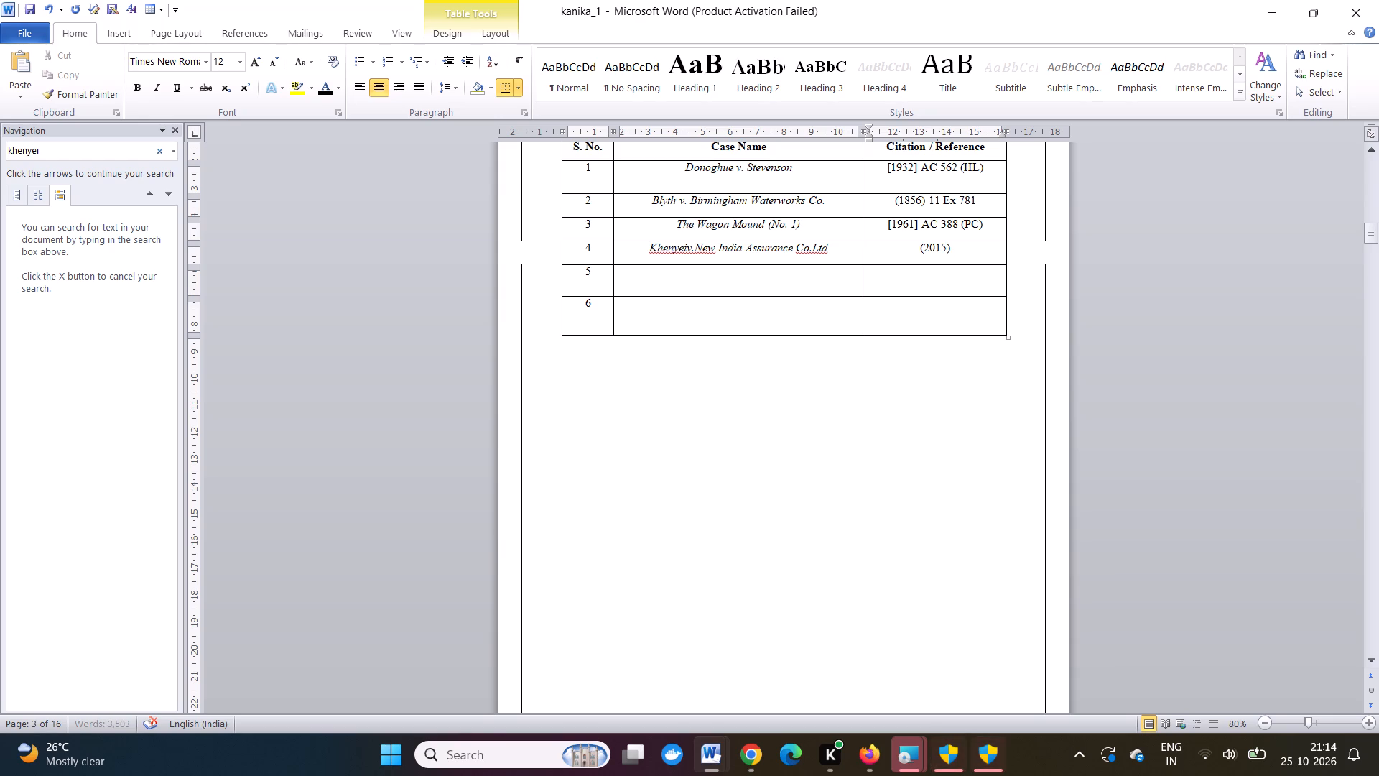
pyautogui.write('9')
pyautogui.press('space')
pyautogui.write('SCC')
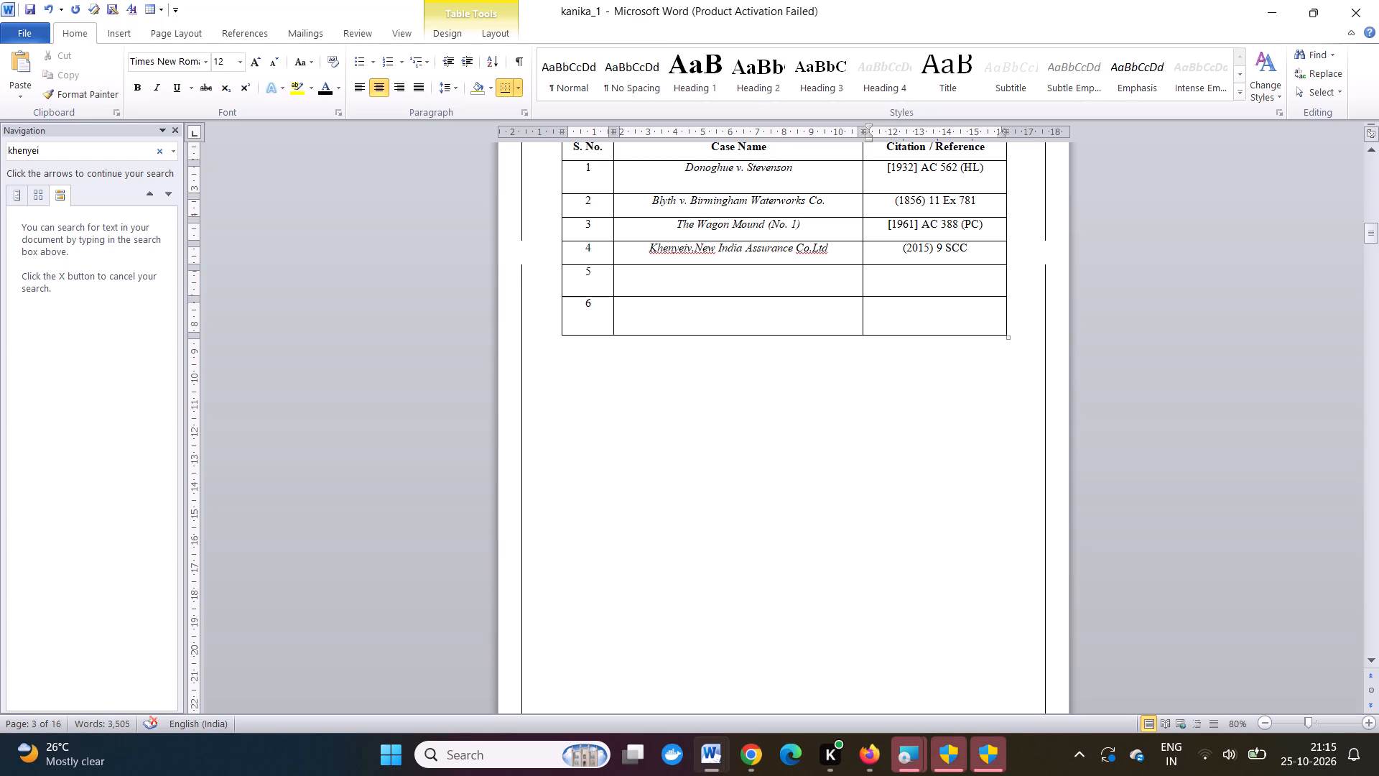
pyautogui.press('space')
pyautogui.write('27')
pyautogui.press('3')
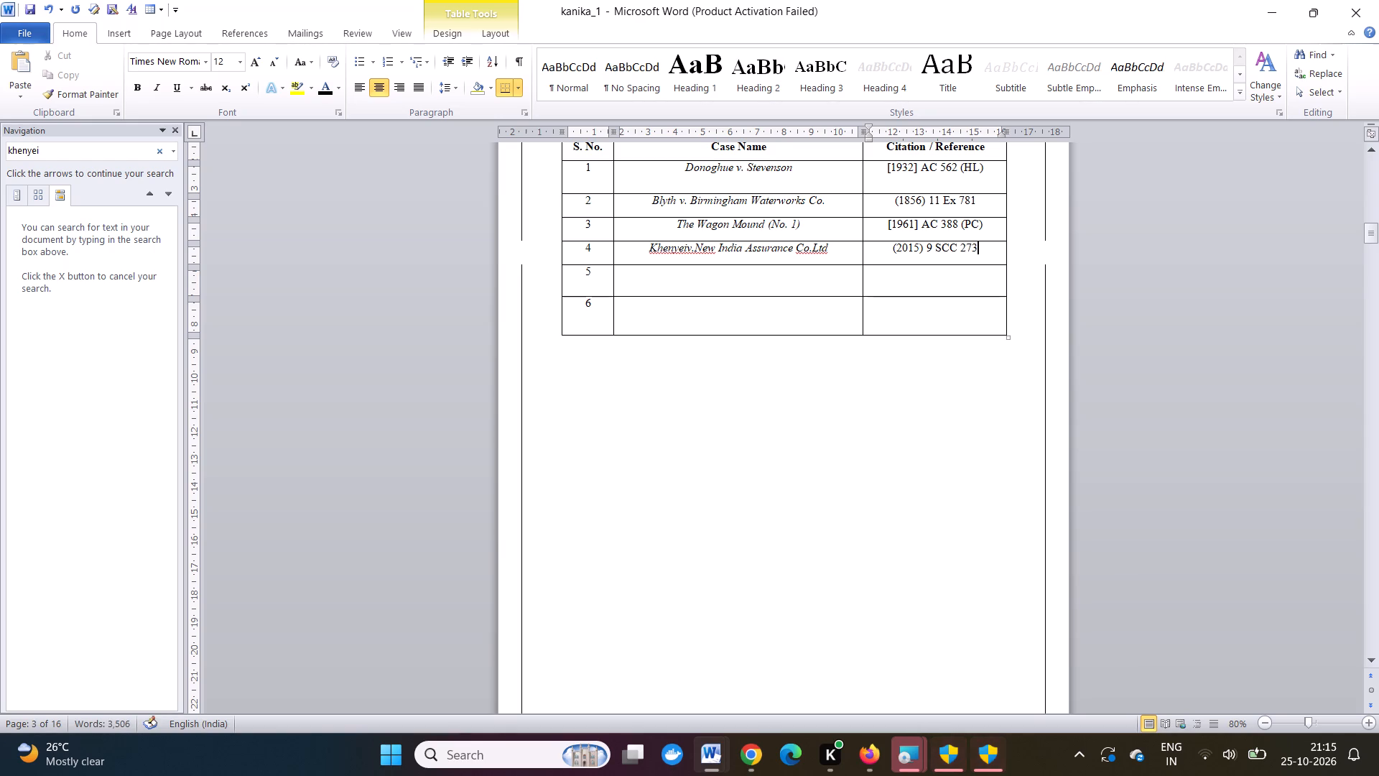
# Enter "Ravi Kapurv. State of Raj" in the row 5 Case Name cell of the INDEX OF AUTHORITIES table.
pyautogui.click(628, 273)
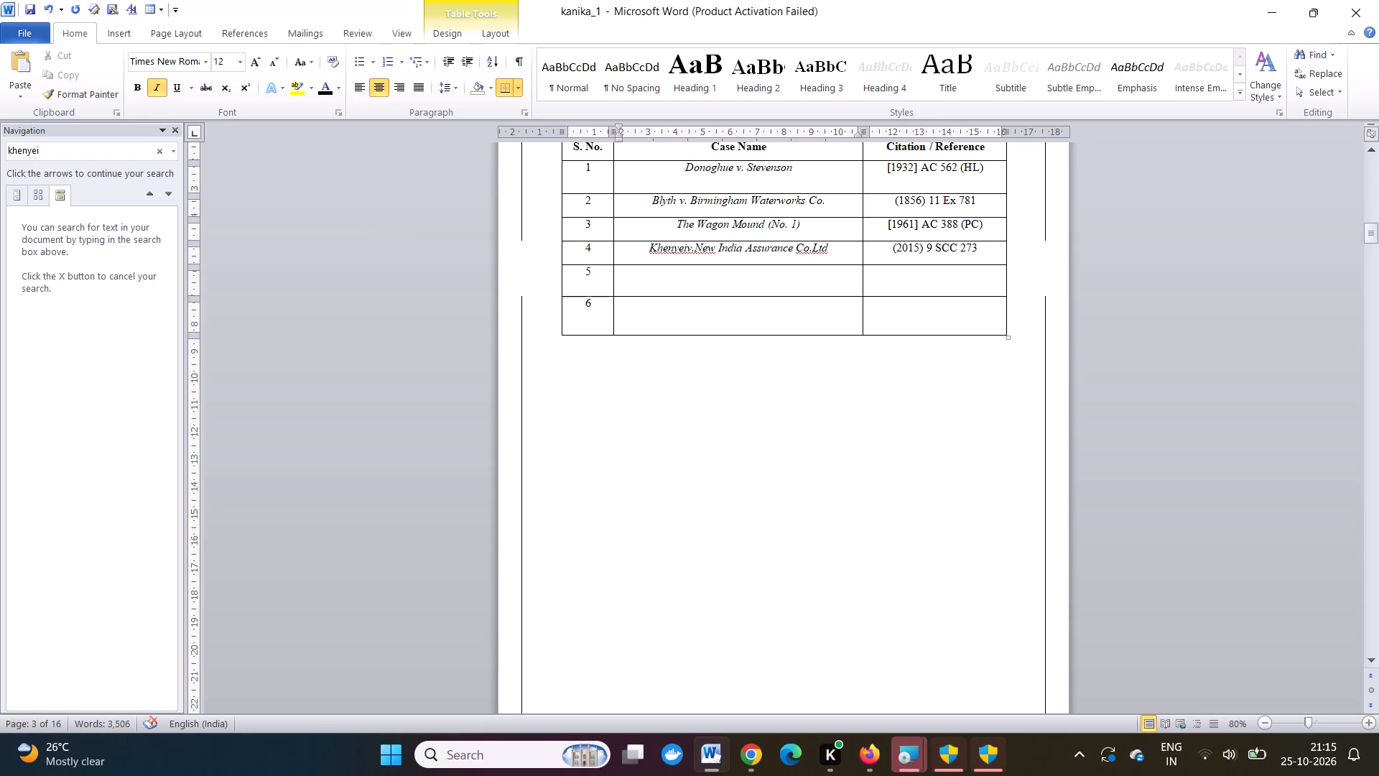
pyautogui.click(640, 283)
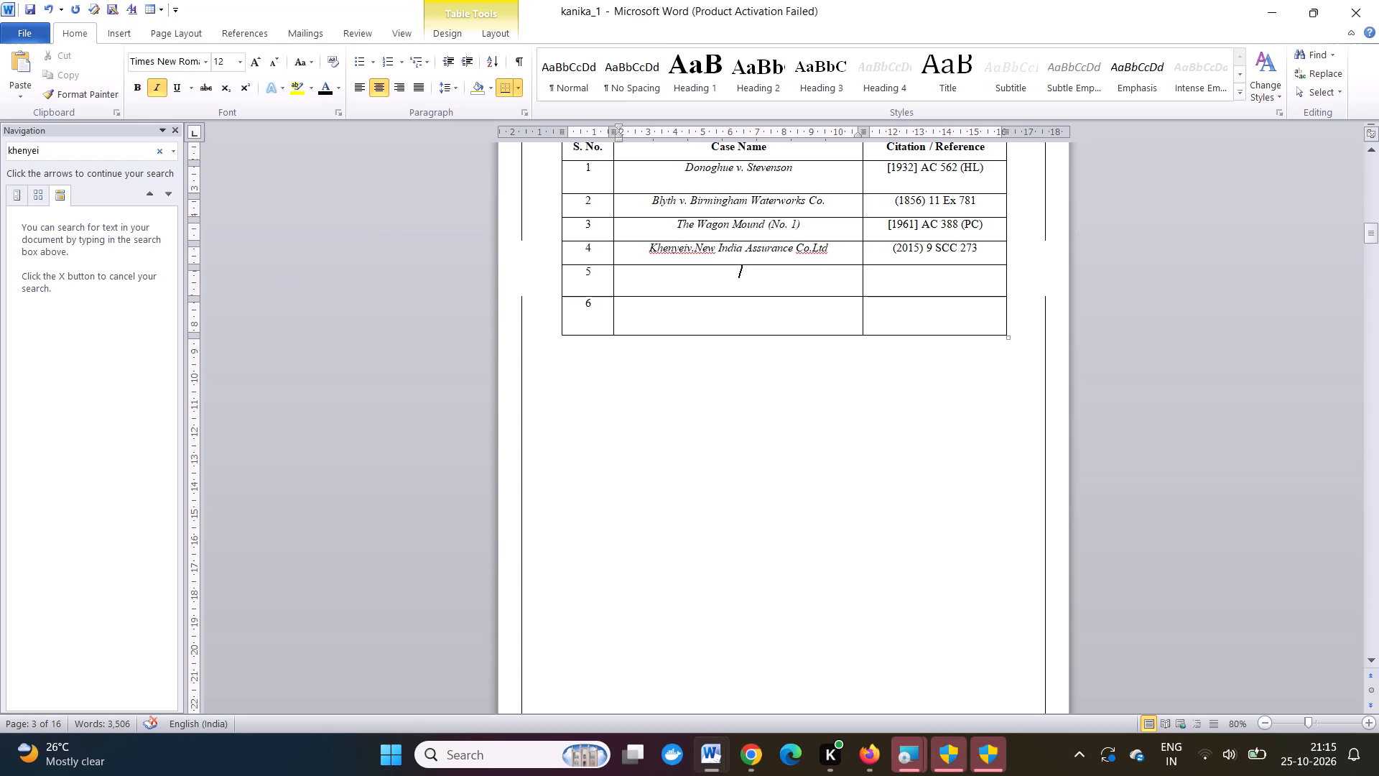
pyautogui.press('r')
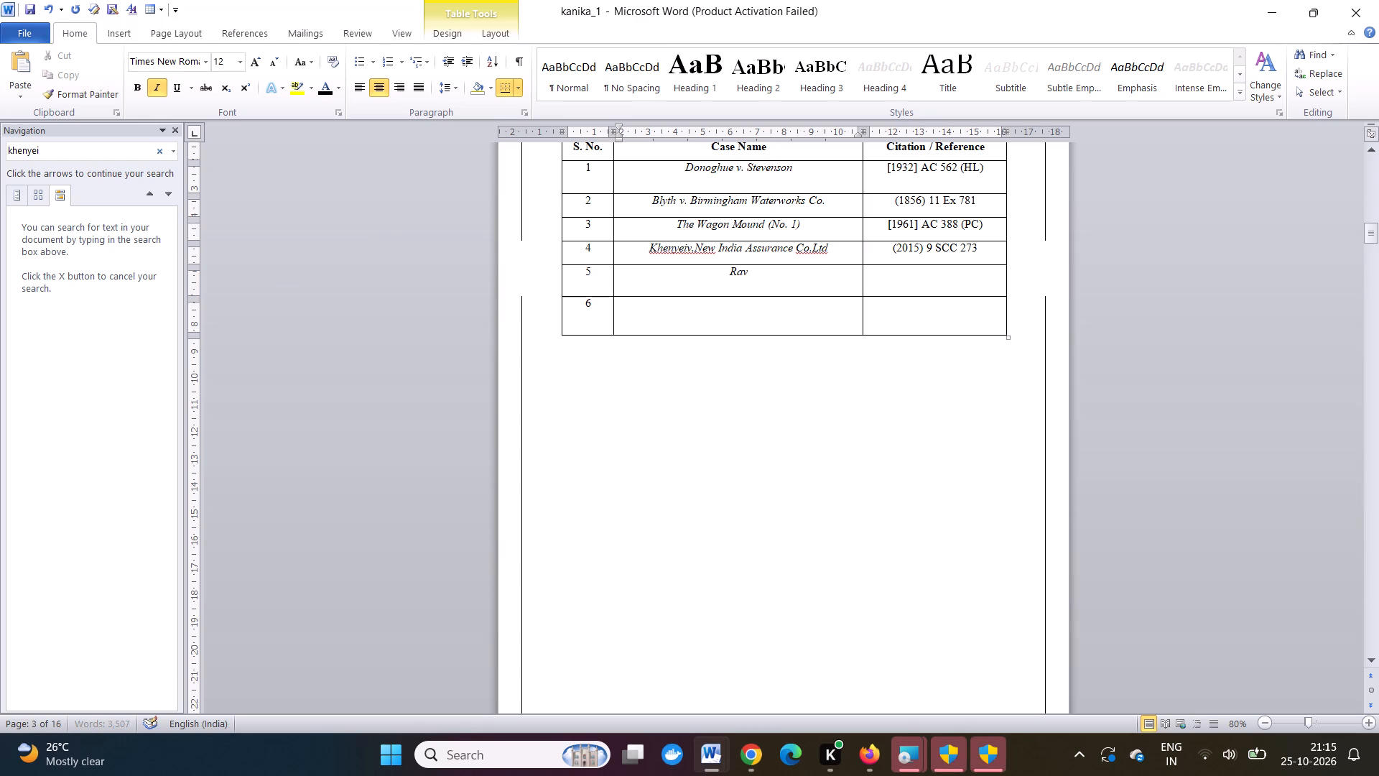
pyautogui.press('i')
pyautogui.press('space')
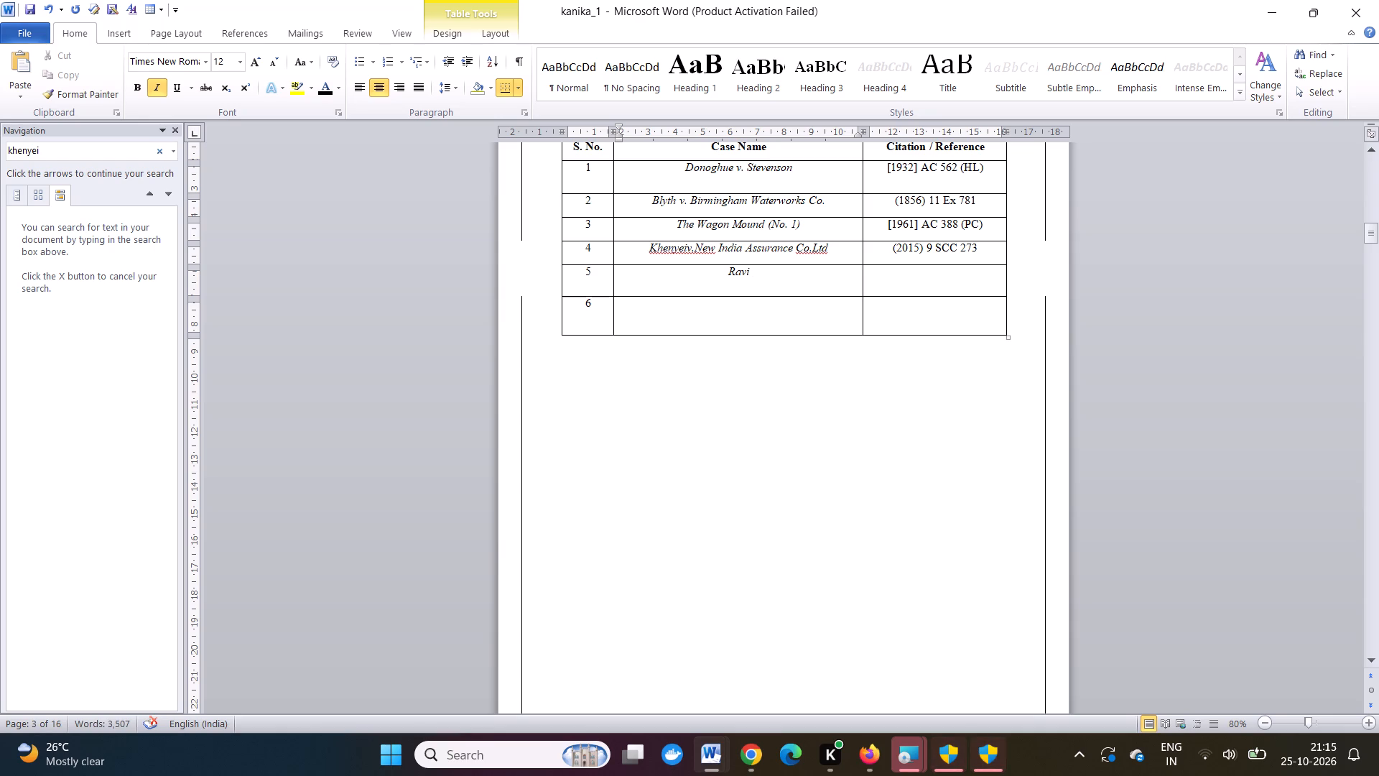
pyautogui.press('k')
pyautogui.press('a')
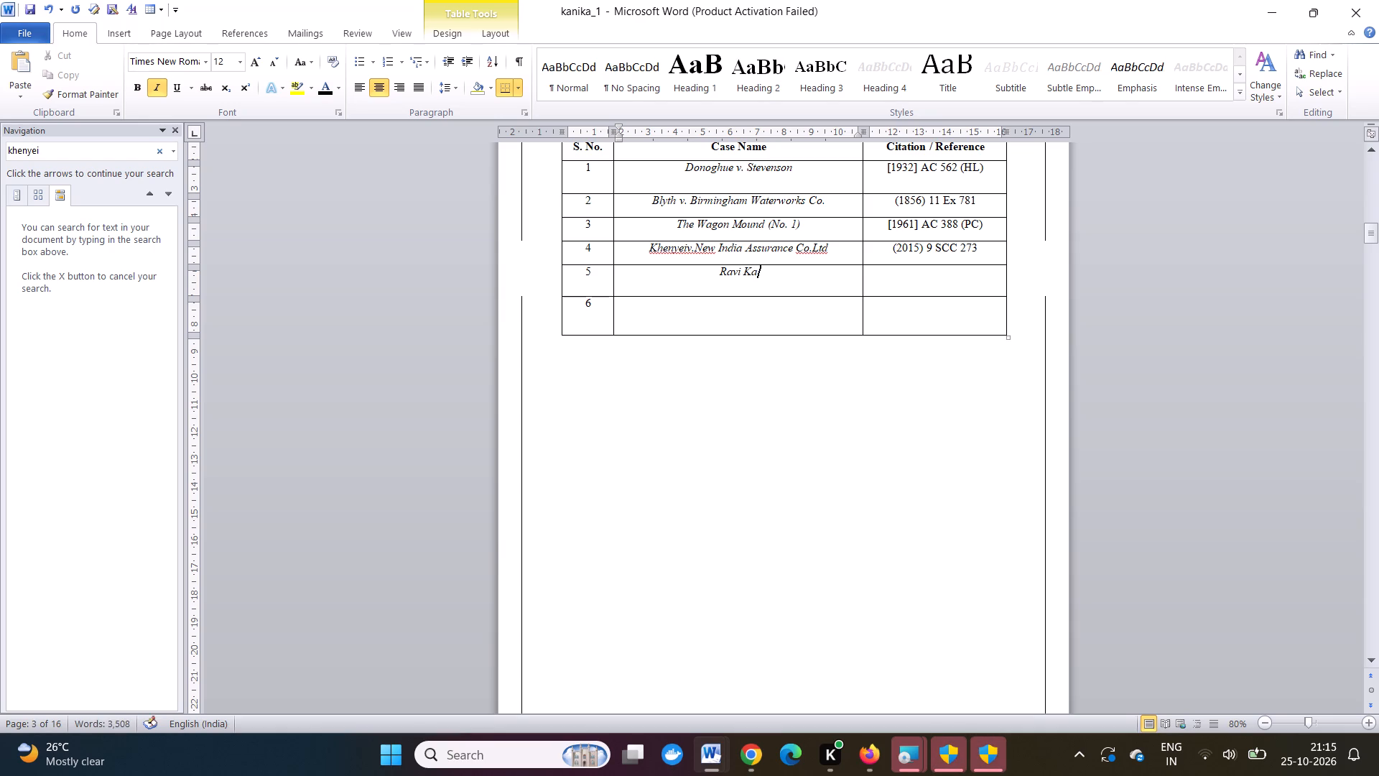
pyautogui.write('pur')
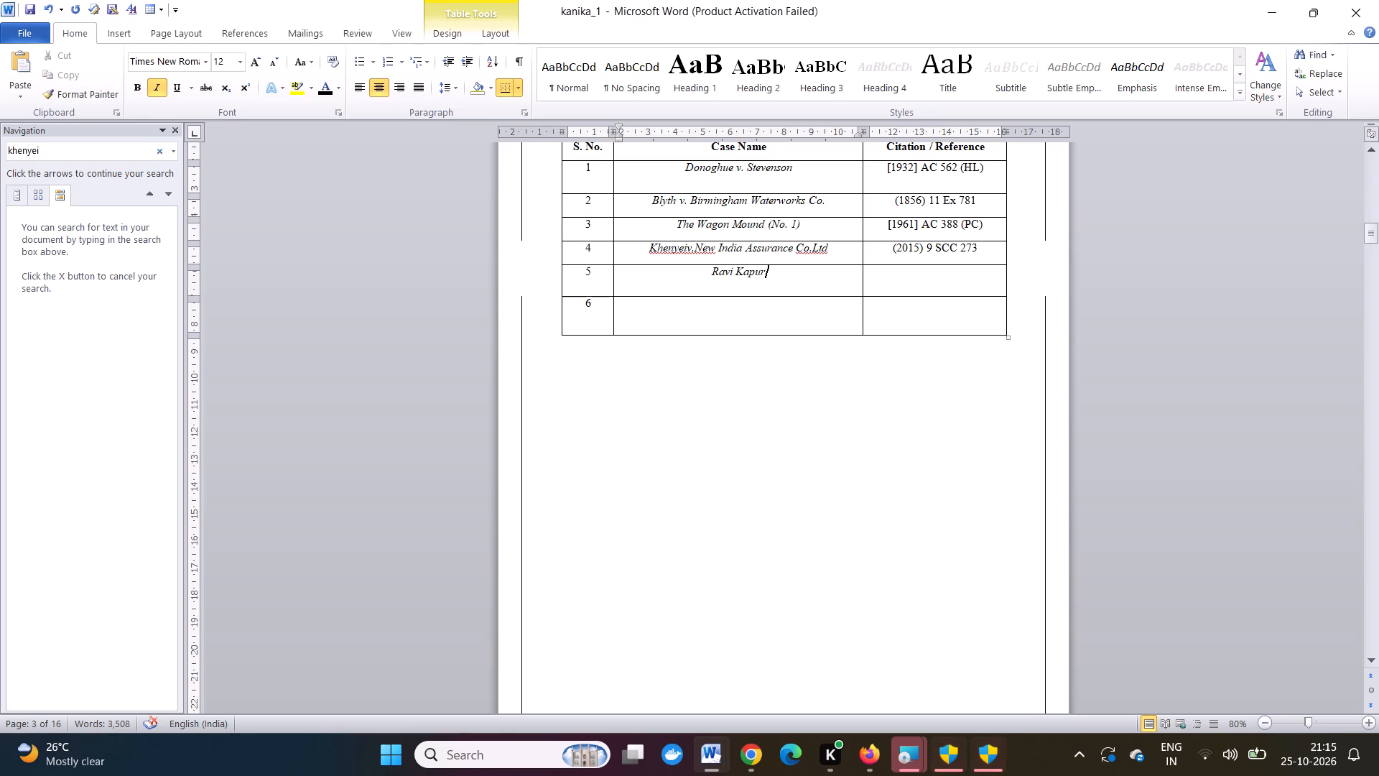
pyautogui.press('v')
pyautogui.press('.')
pyautogui.press('space')
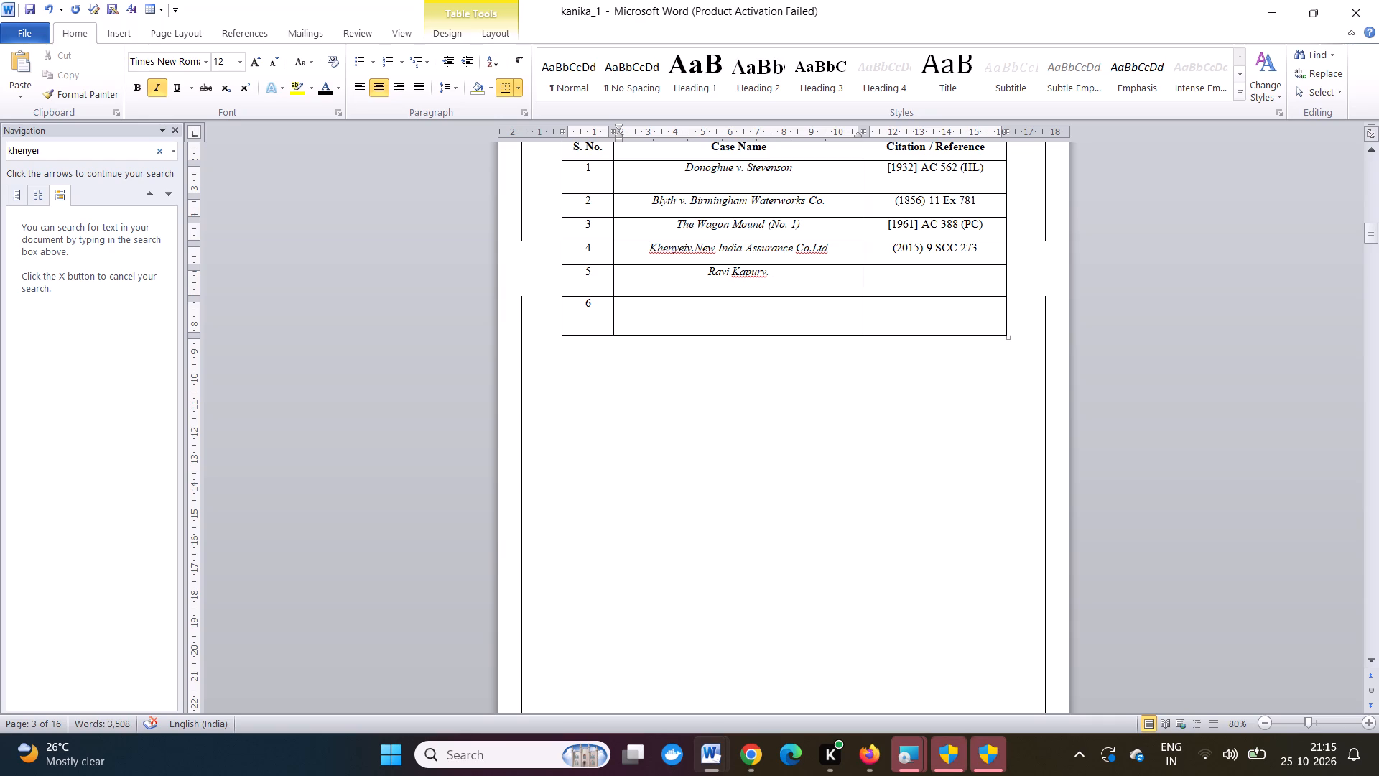
pyautogui.press('s')
pyautogui.write('tat')
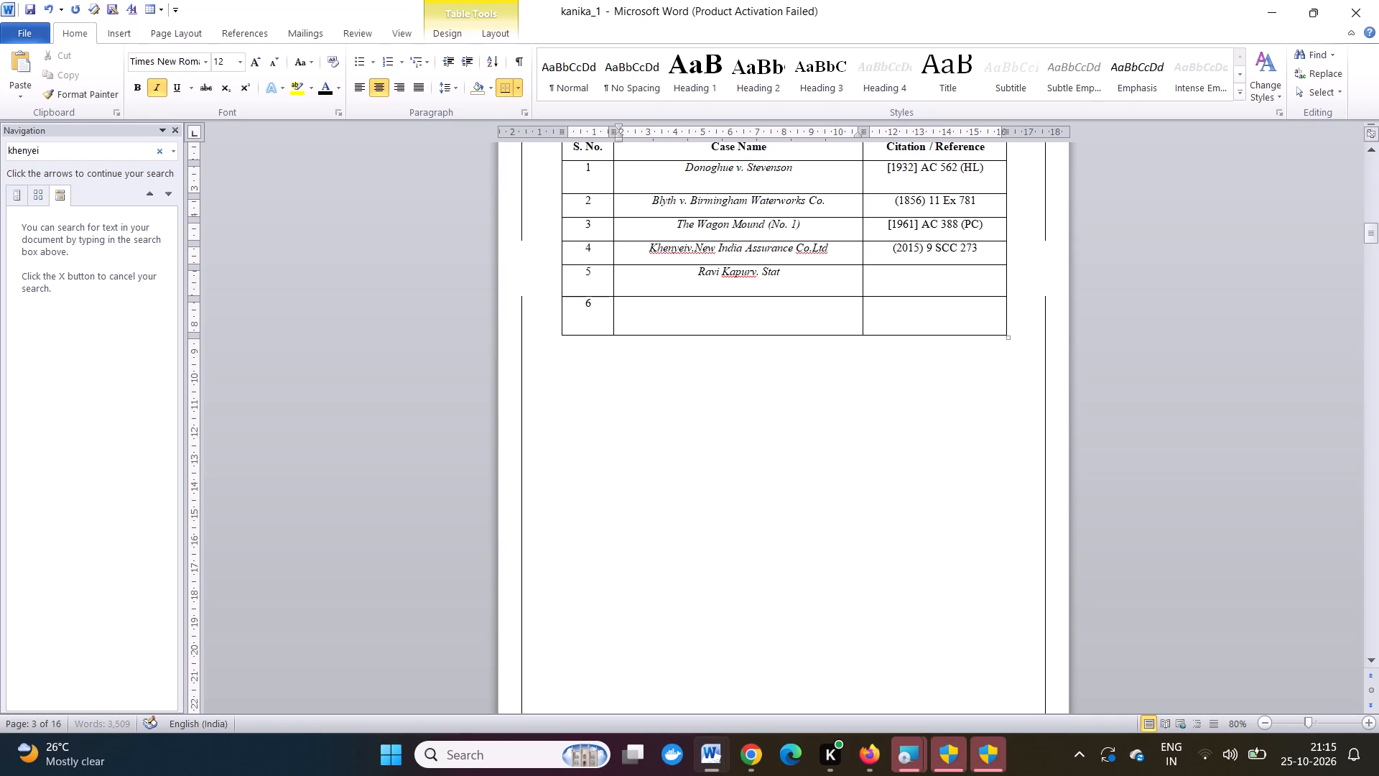
pyautogui.write('e of')
pyautogui.press('space')
pyautogui.write('ra')
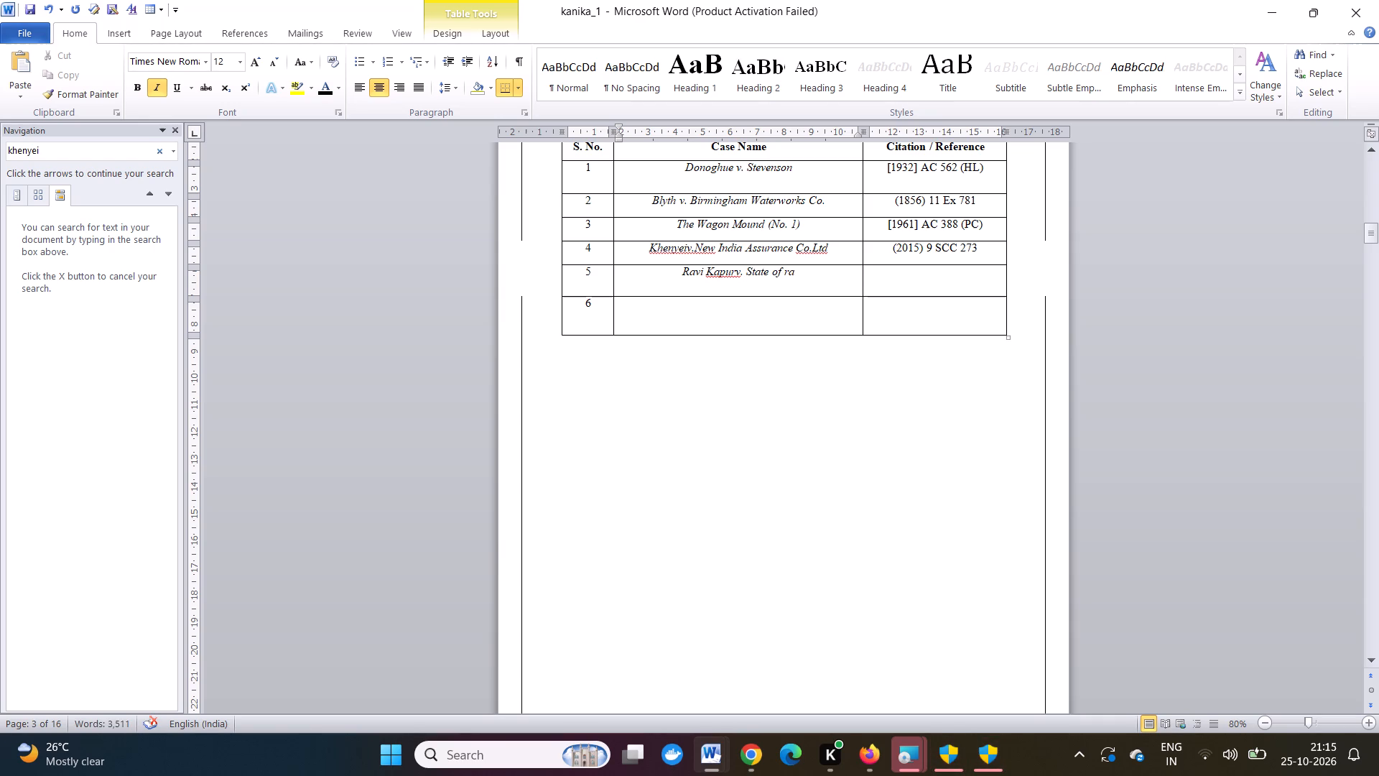
pyautogui.press('BackSpace')
pyautogui.press('BackSpace')
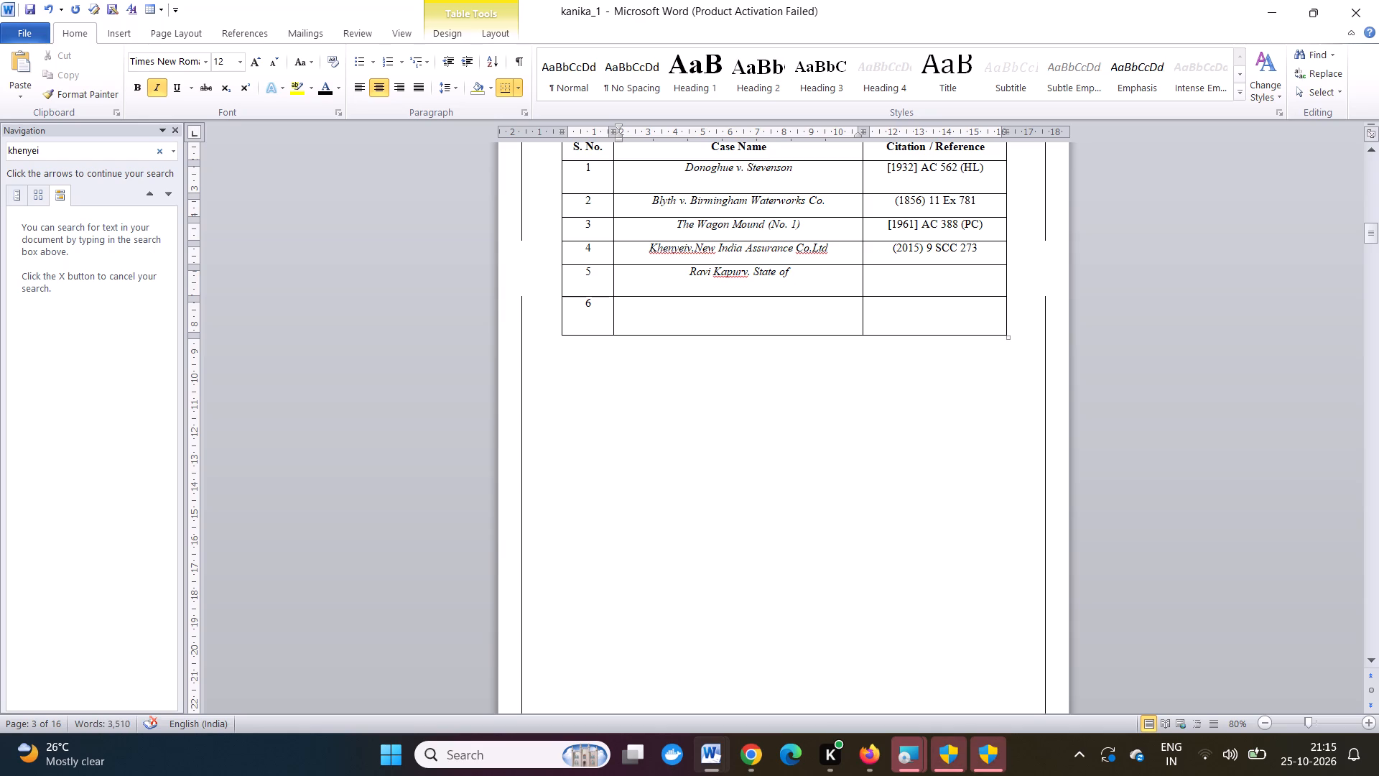
pyautogui.press('r')
pyautogui.write('aj')
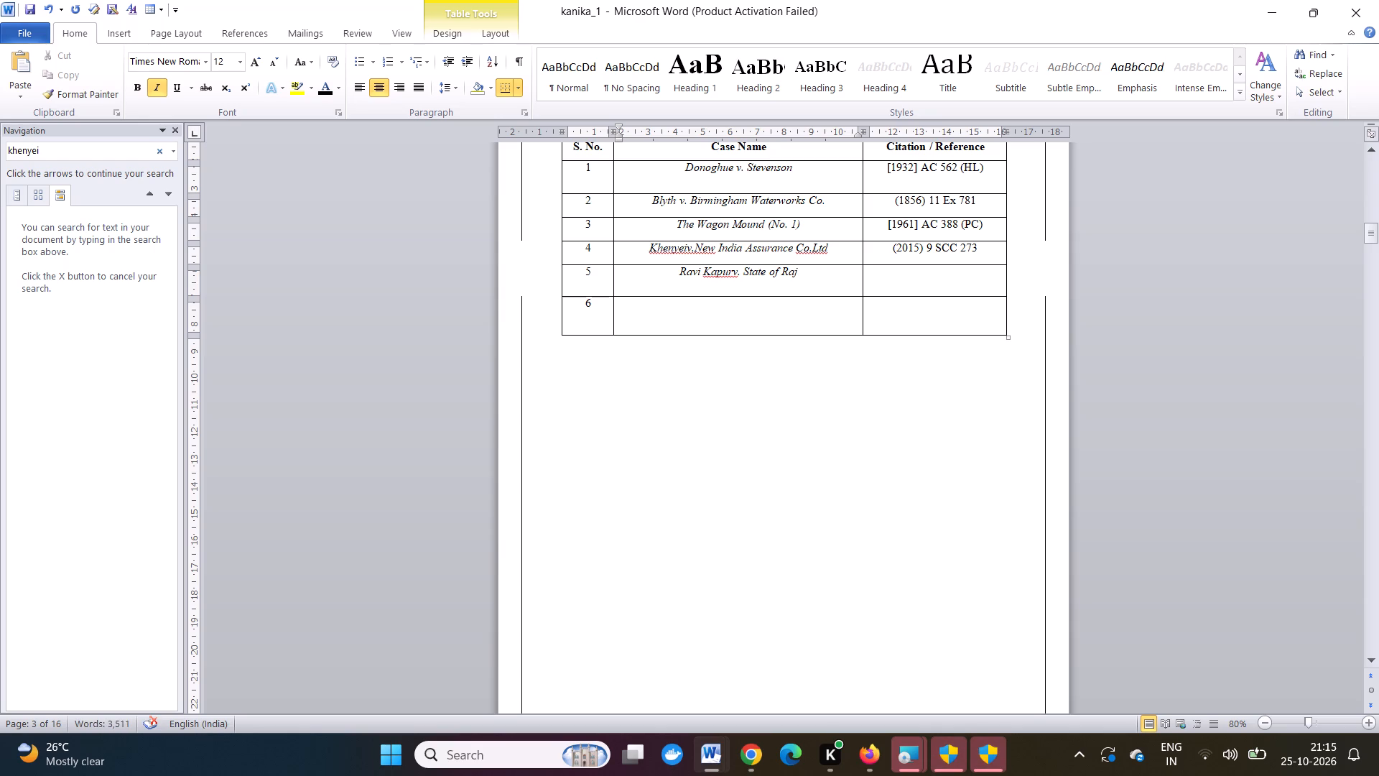
pyautogui.press('space')
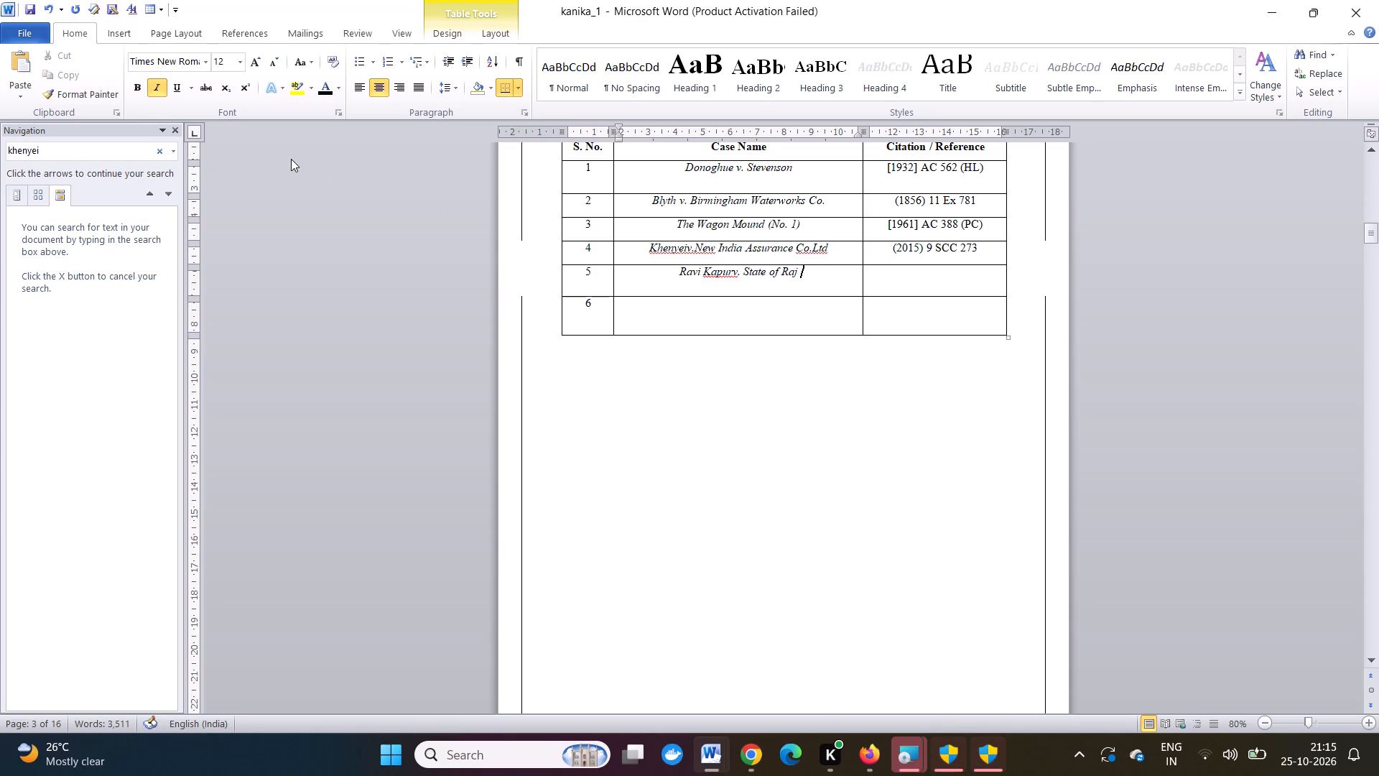
# Search the document for "ravi" to find the full name and citation of the row 5 case.
pyautogui.click(157, 151)
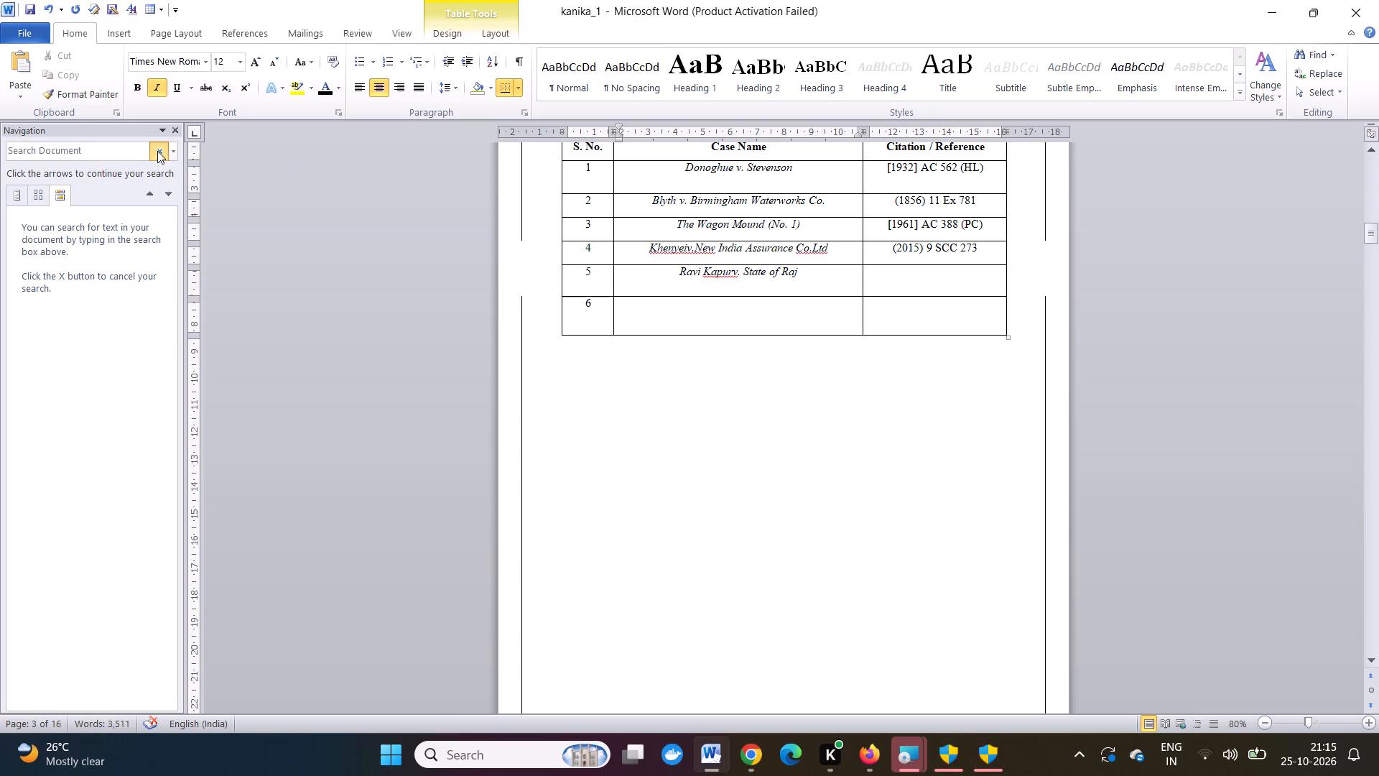
pyautogui.click(99, 152)
pyautogui.write('ra')
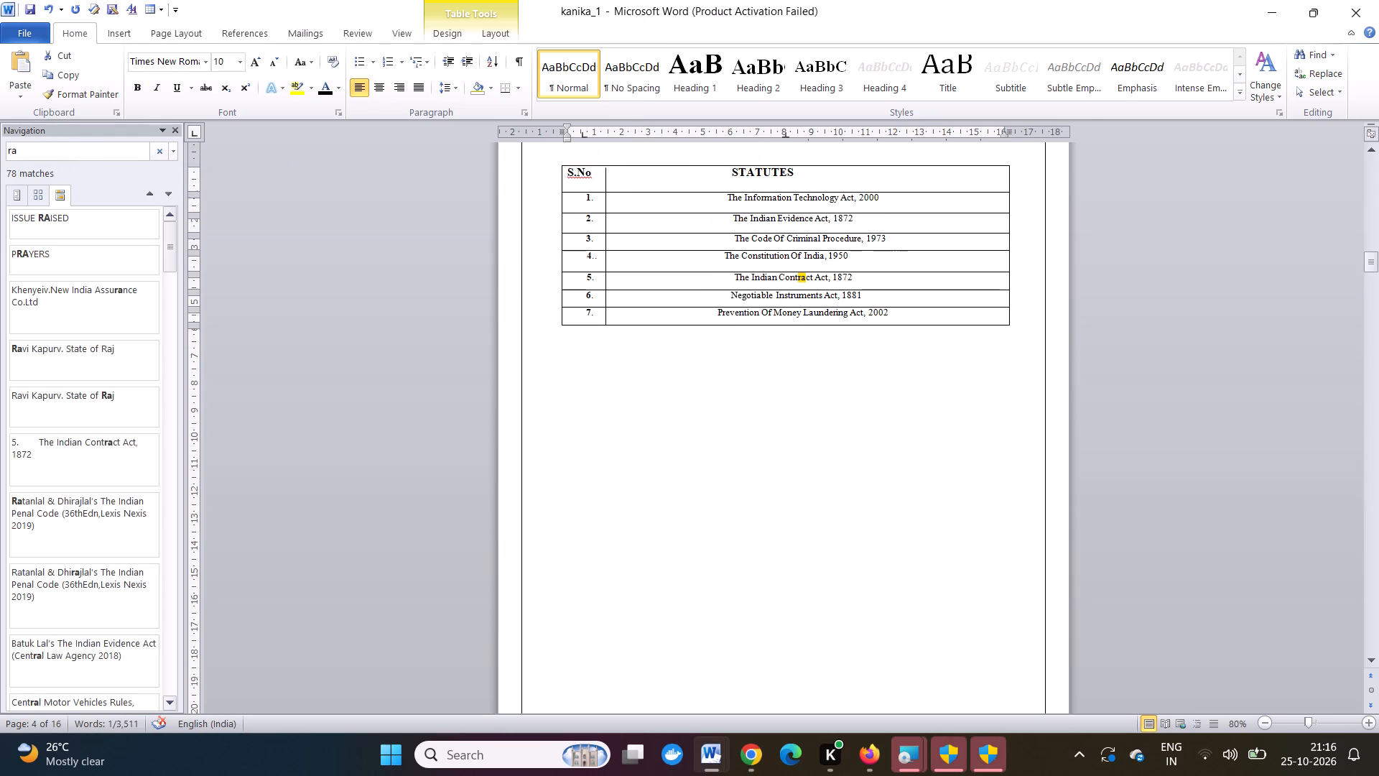
pyautogui.write('vi')
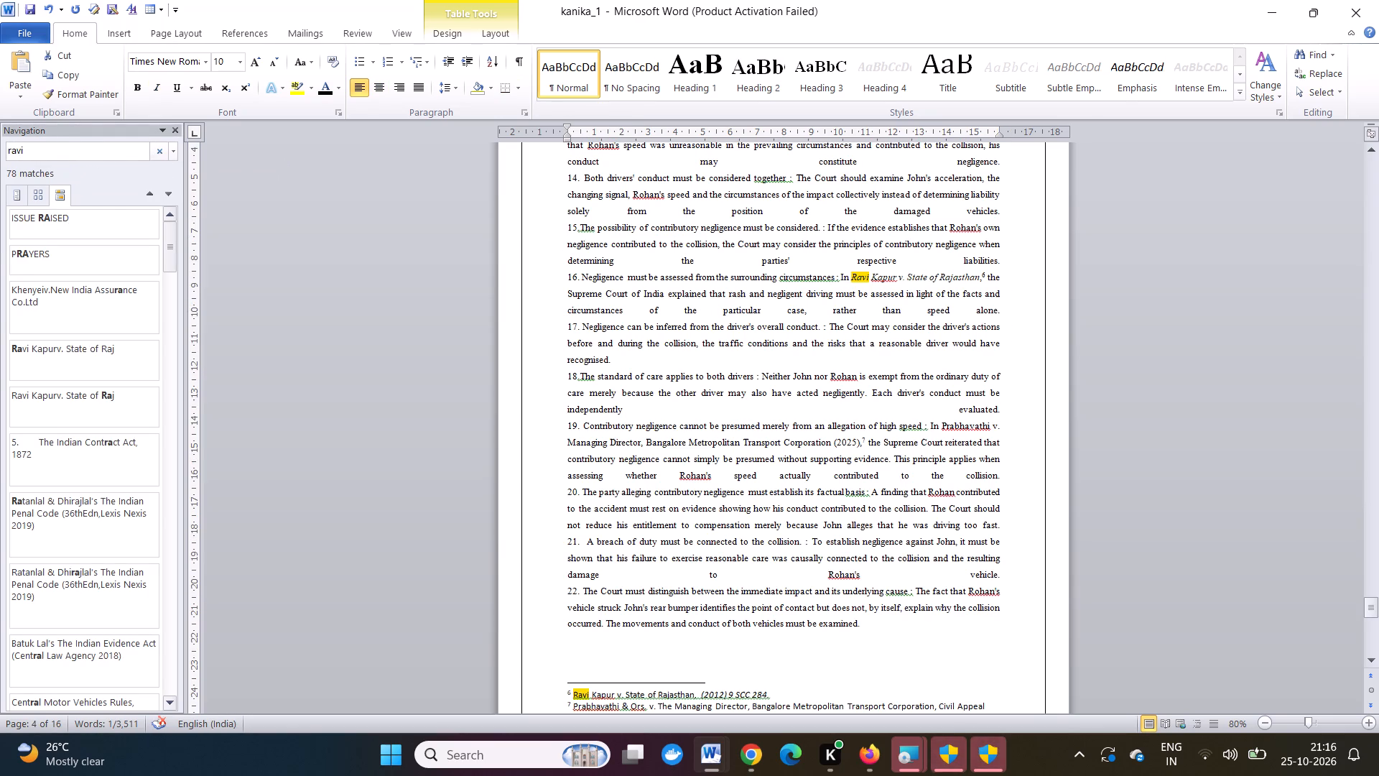
pyautogui.press('space')
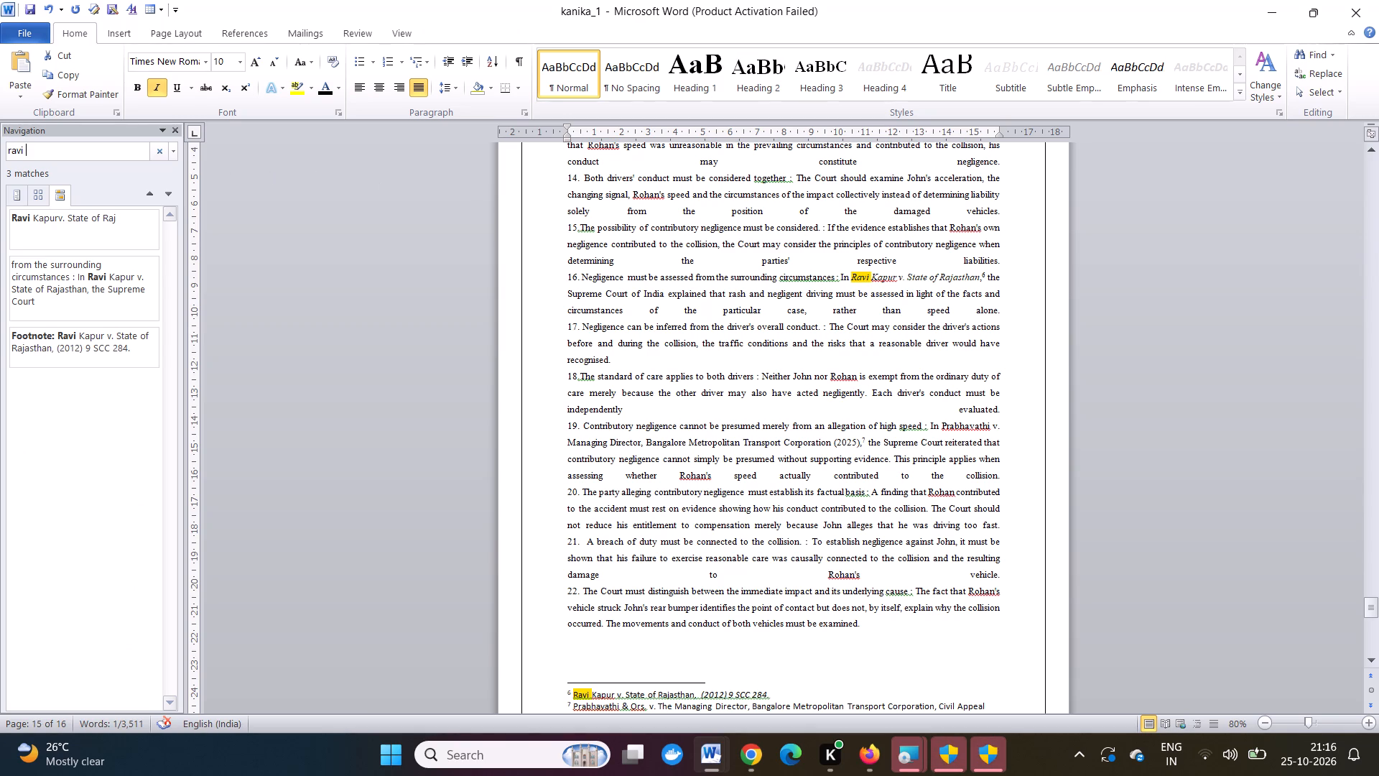
# Enter "(2012) 9 SCC 284" in the row 5 Citation / Reference cell of the INDEX OF AUTHORITIES table.
pyautogui.scroll(10, 700, 223)
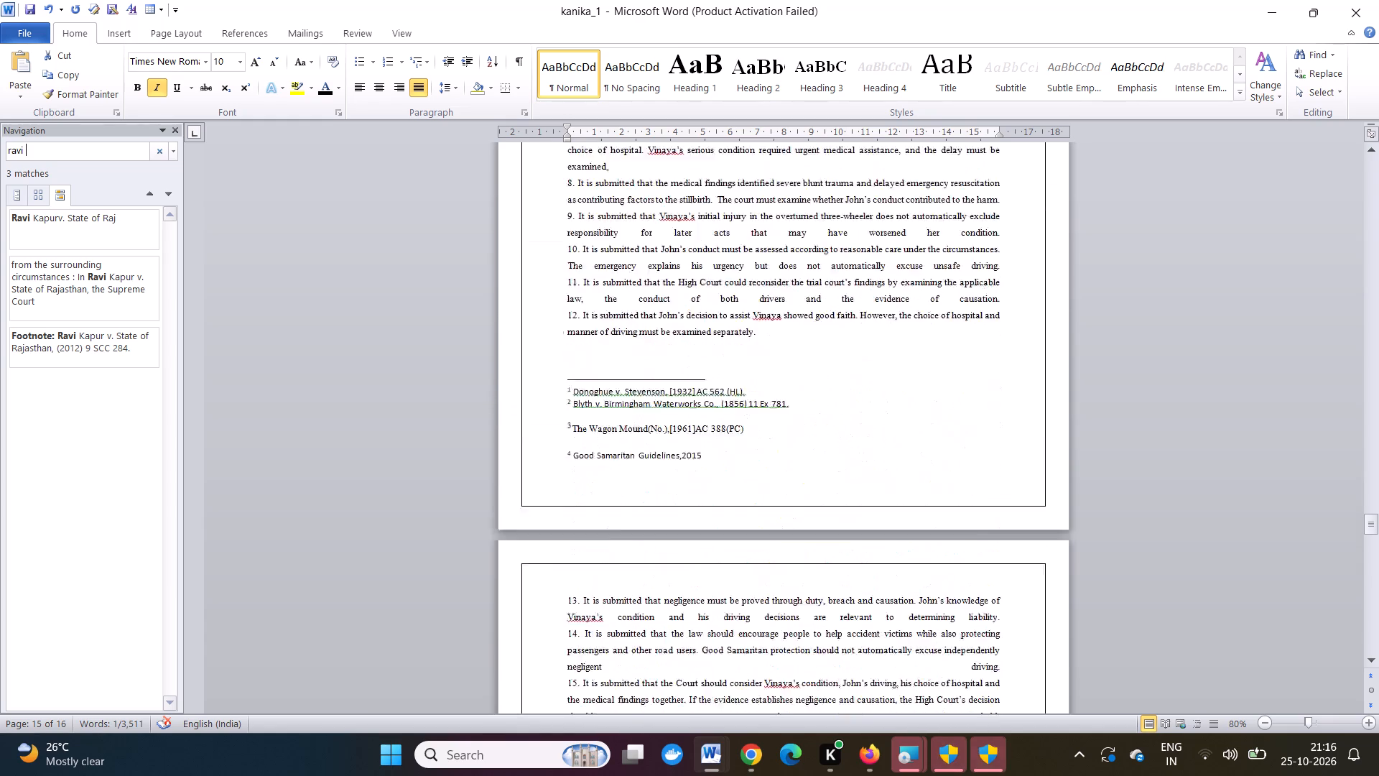
pyautogui.scroll(11, 700, 223)
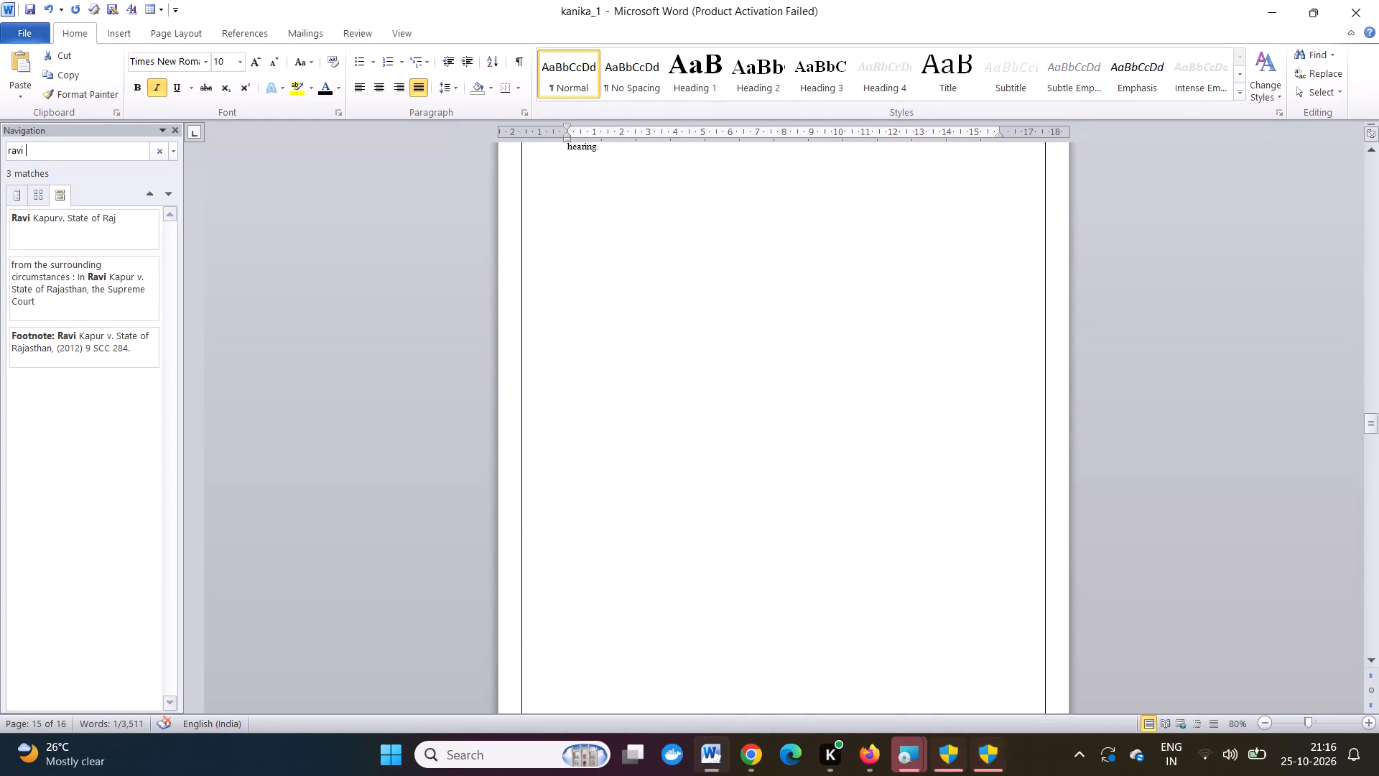
pyautogui.scroll(14, 700, 223)
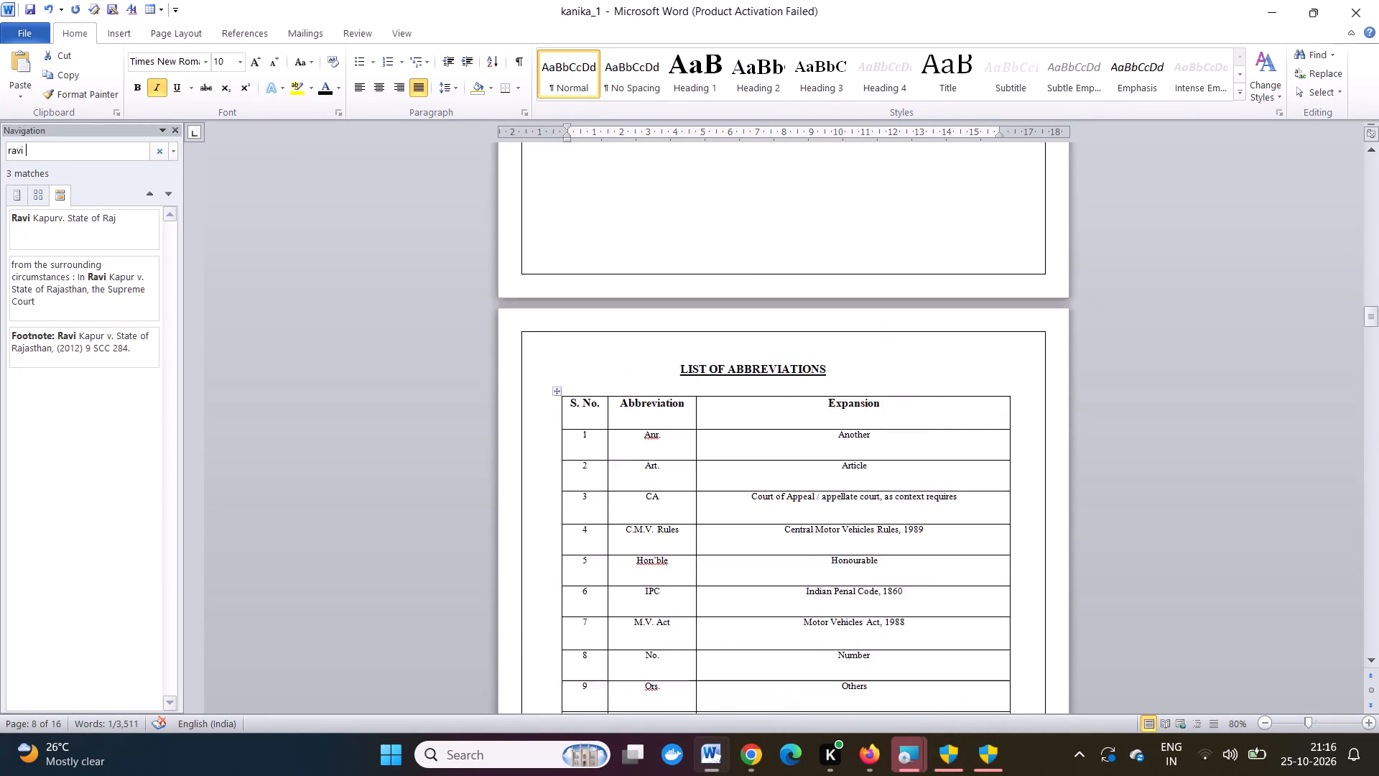
pyautogui.scroll(8, 700, 223)
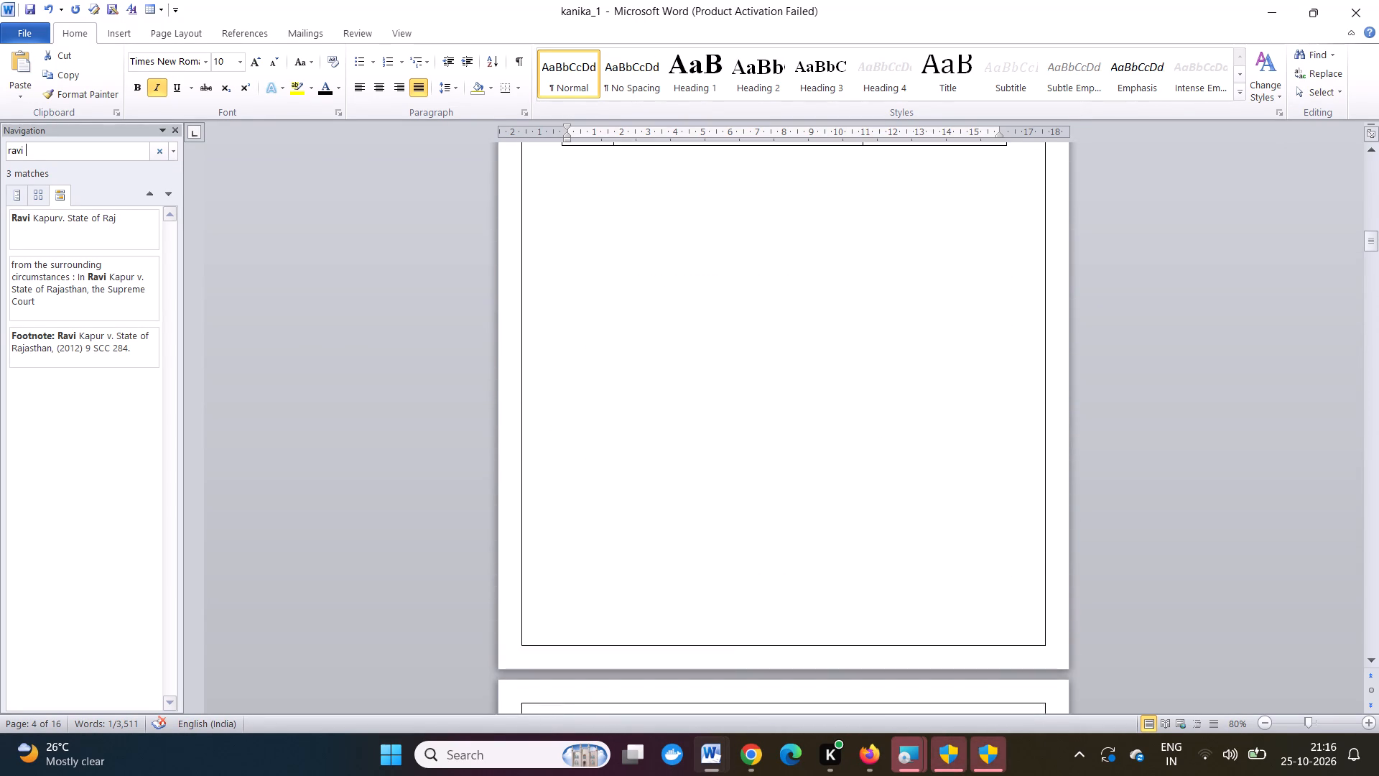
pyautogui.scroll(-2, 700, 223)
pyautogui.scroll(5, 700, 223)
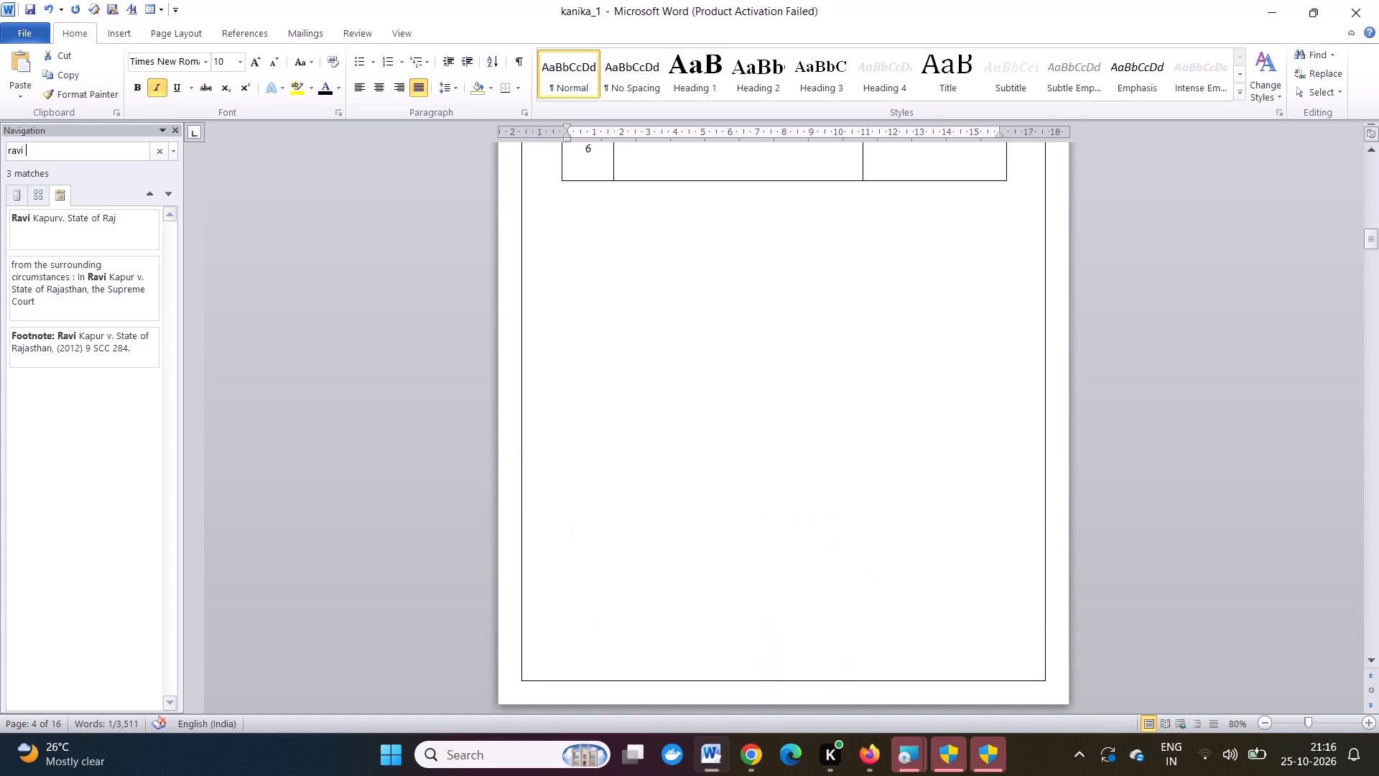
pyautogui.scroll(2, 700, 223)
pyautogui.doubleClick(898, 318)
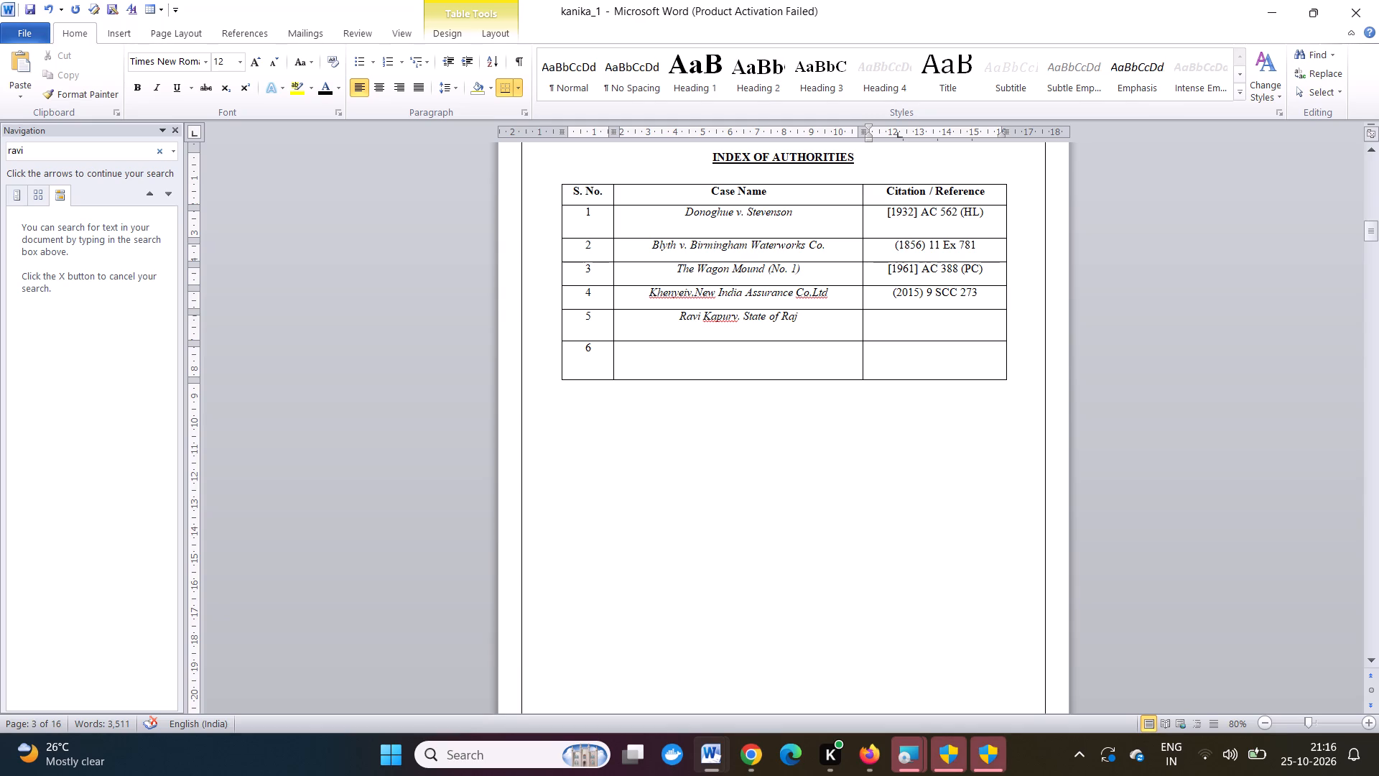
pyautogui.hotkey('ctrl', '9')
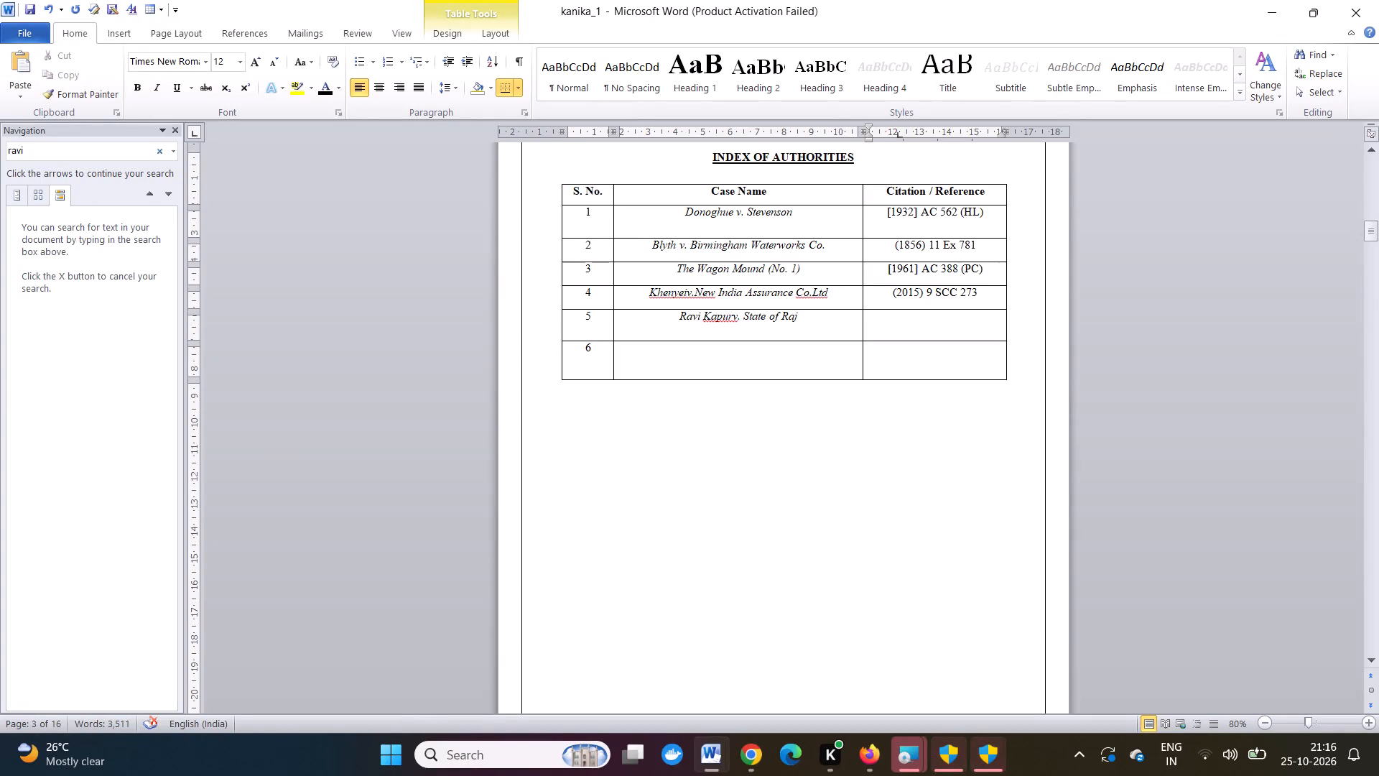
pyautogui.hotkey('ctrl', '9')
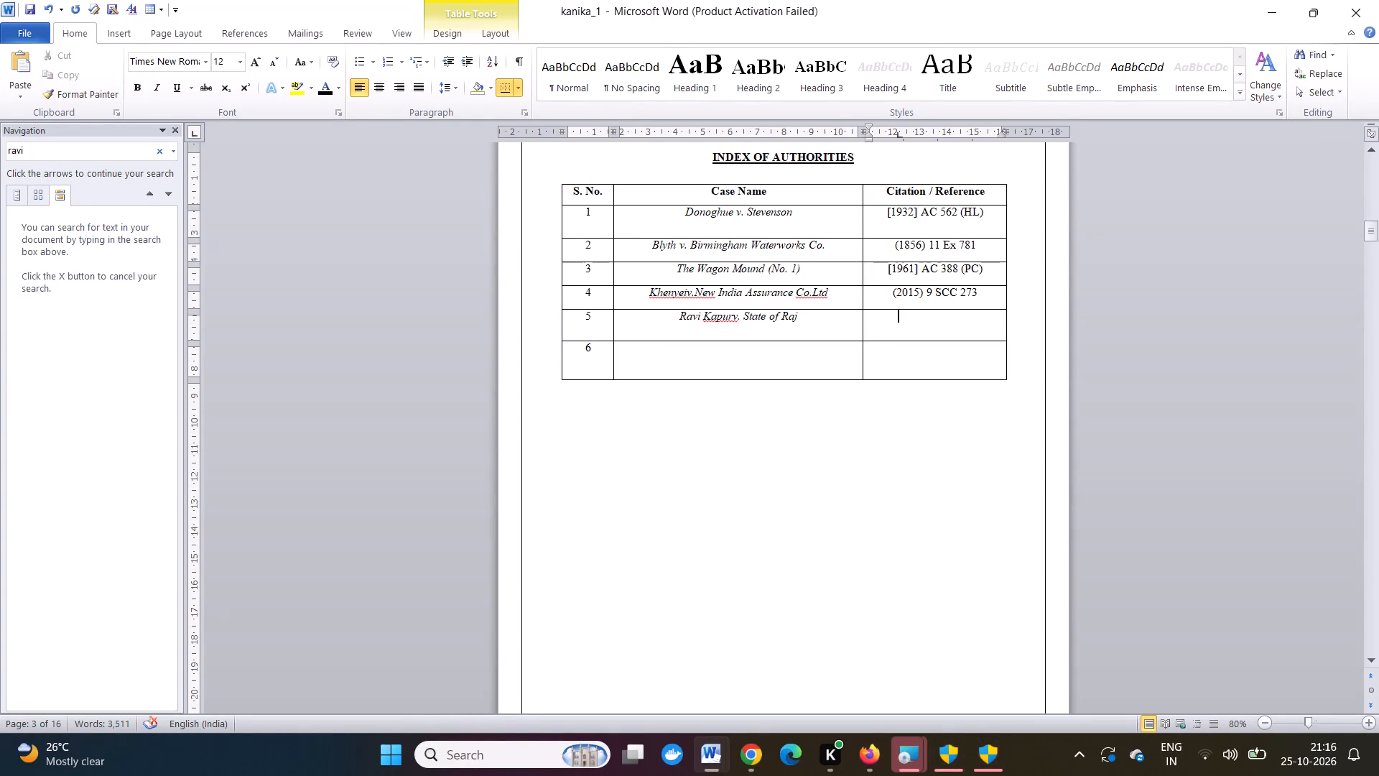
pyautogui.click(898, 318)
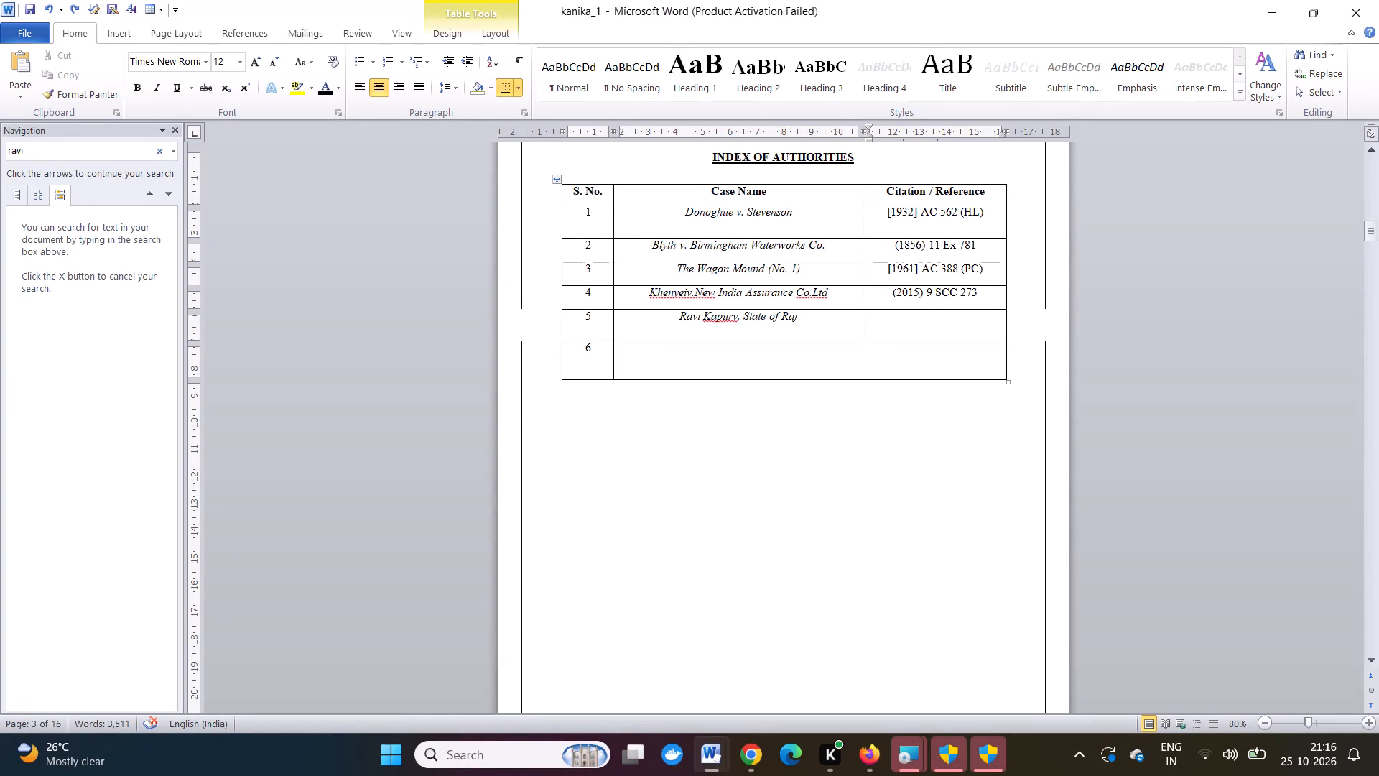
pyautogui.hotkey('shift', '(')
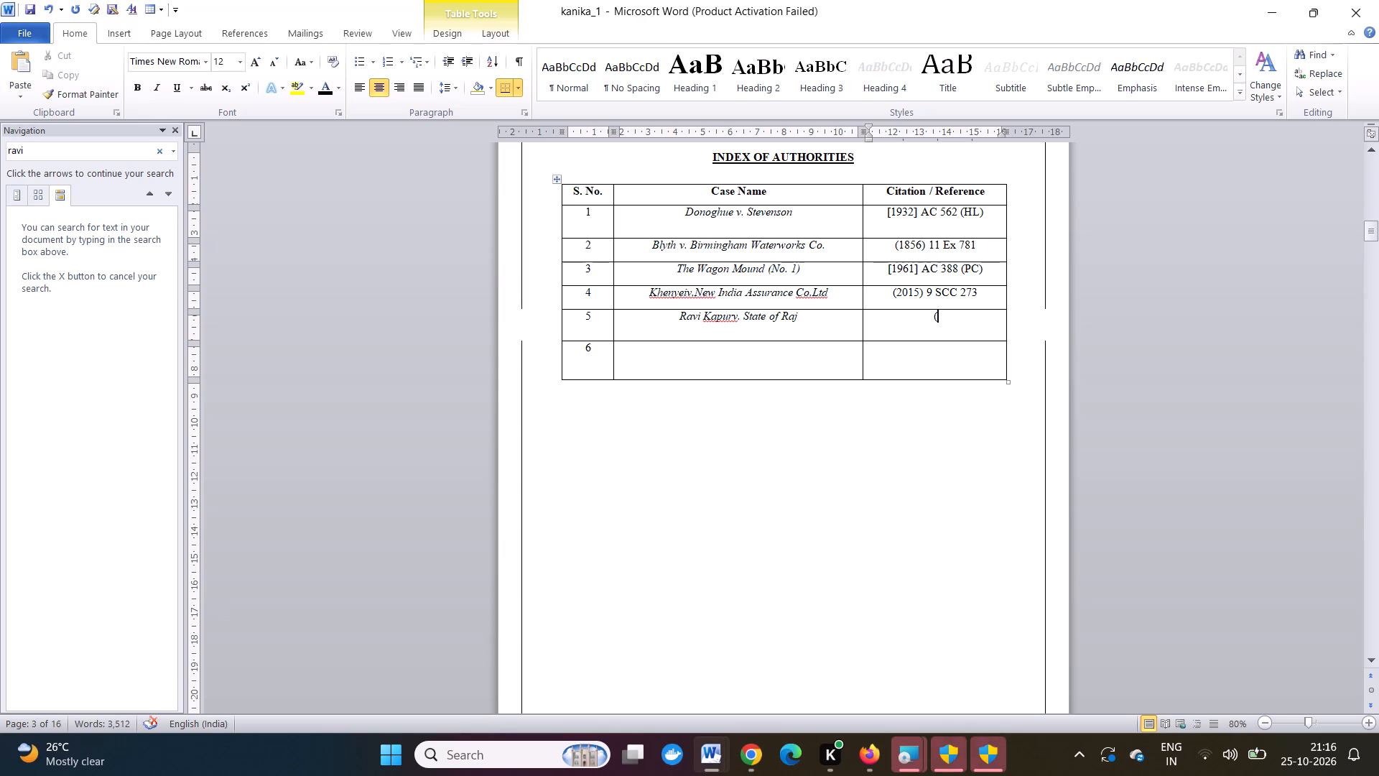
pyautogui.write('2012')
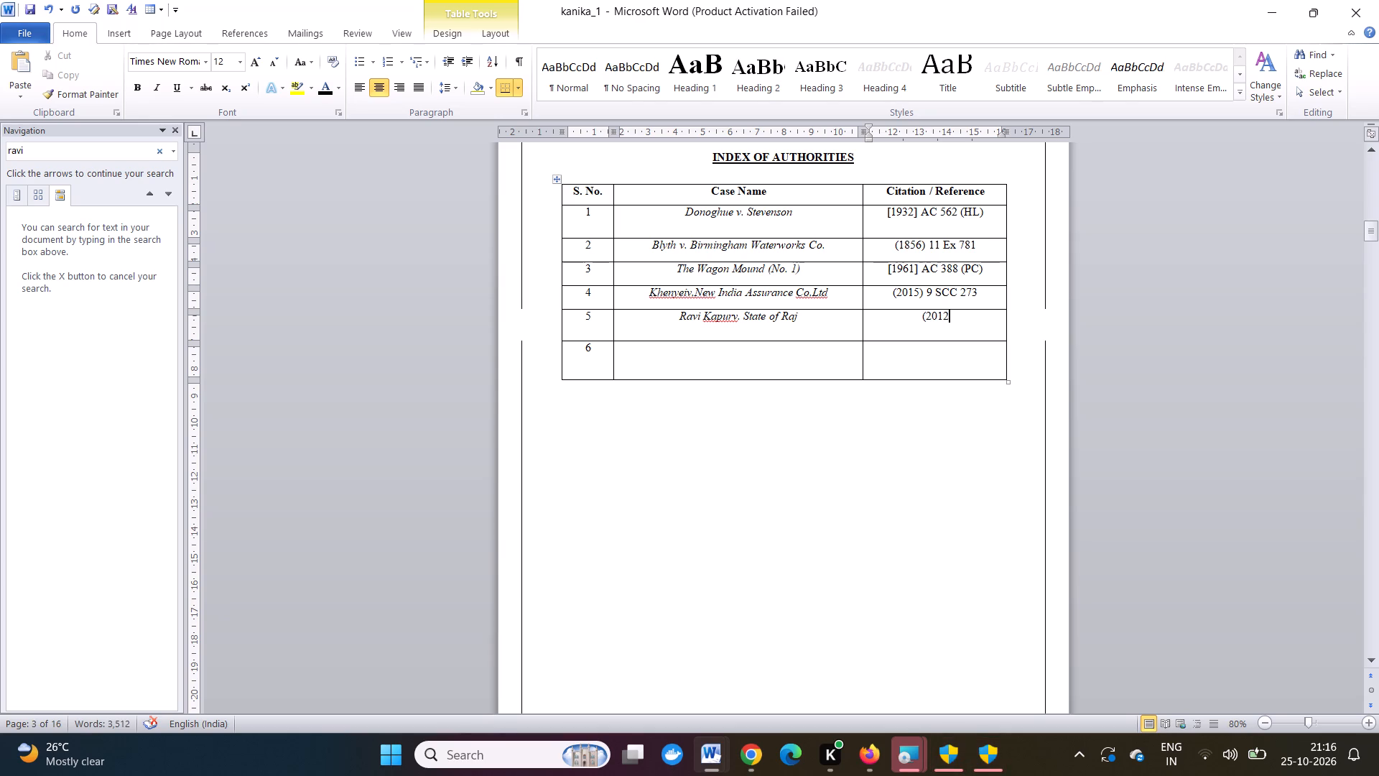
pyautogui.hotkey('shift', ')')
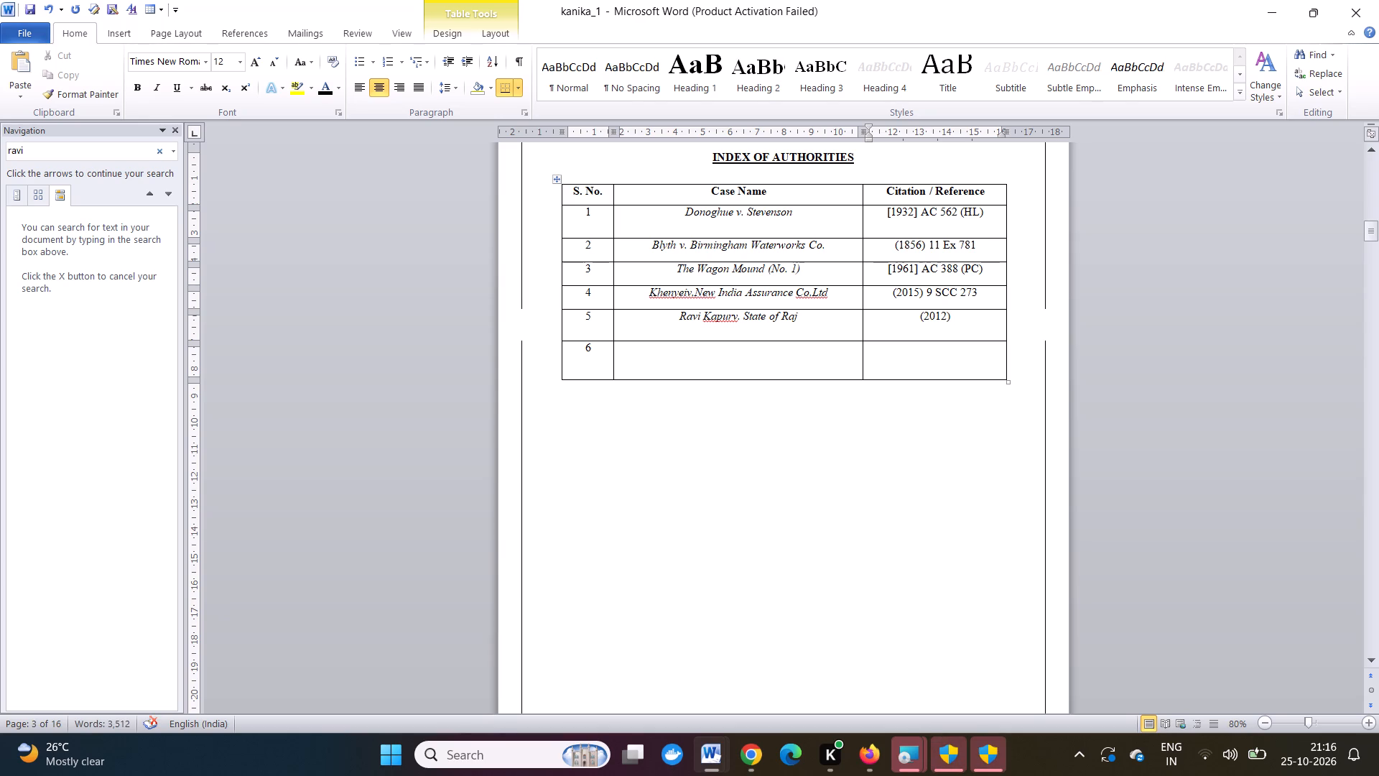
pyautogui.press('space')
pyautogui.write('9')
pyautogui.press('space')
pyautogui.press('x')
pyautogui.press('BackSpace')
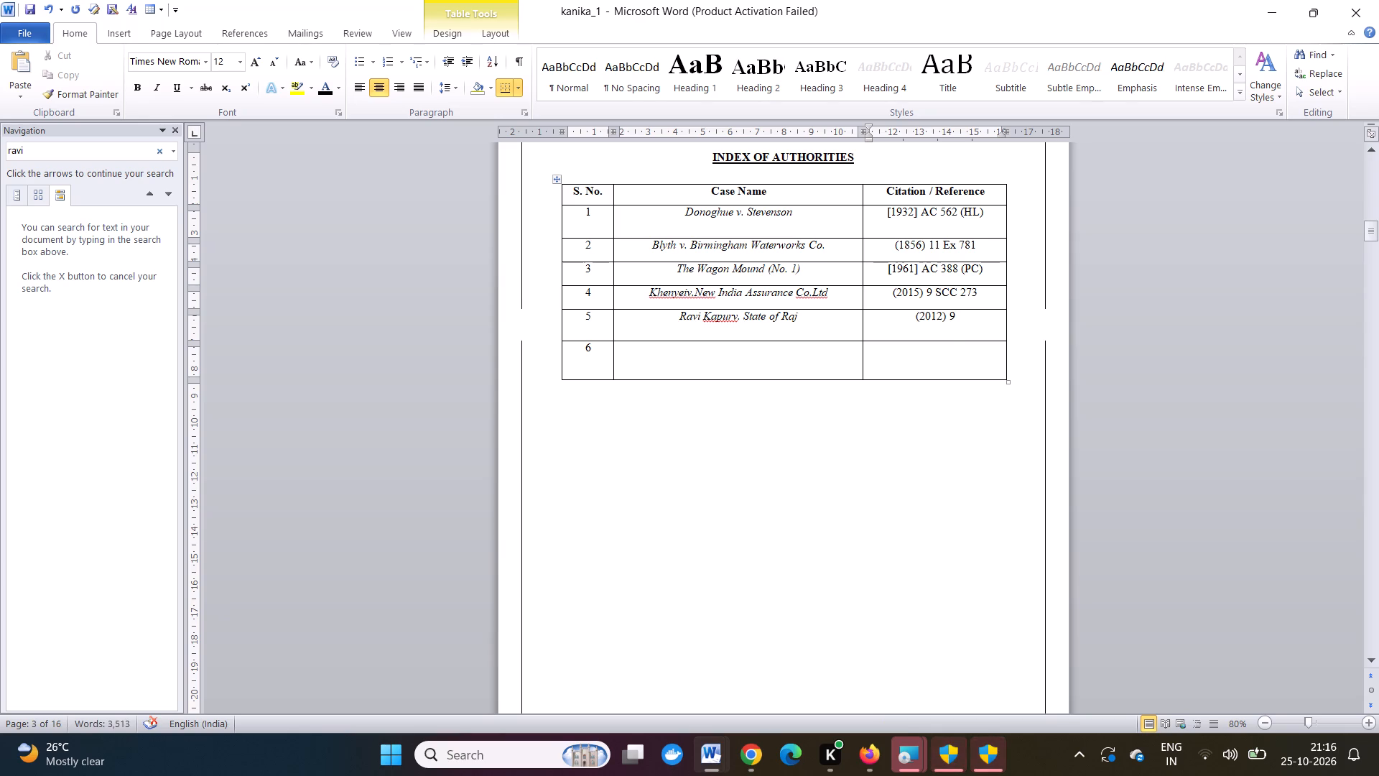
pyautogui.write('SCC')
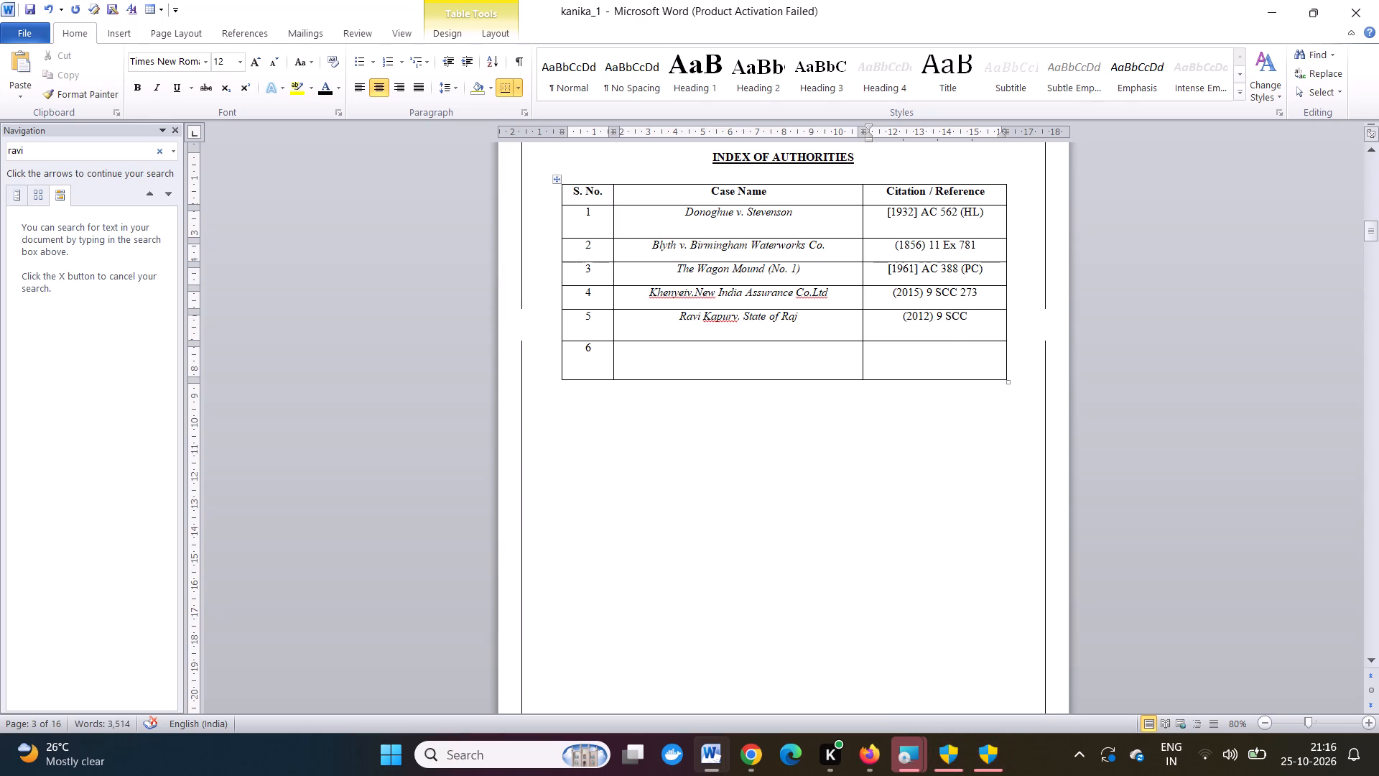
pyautogui.press('space')
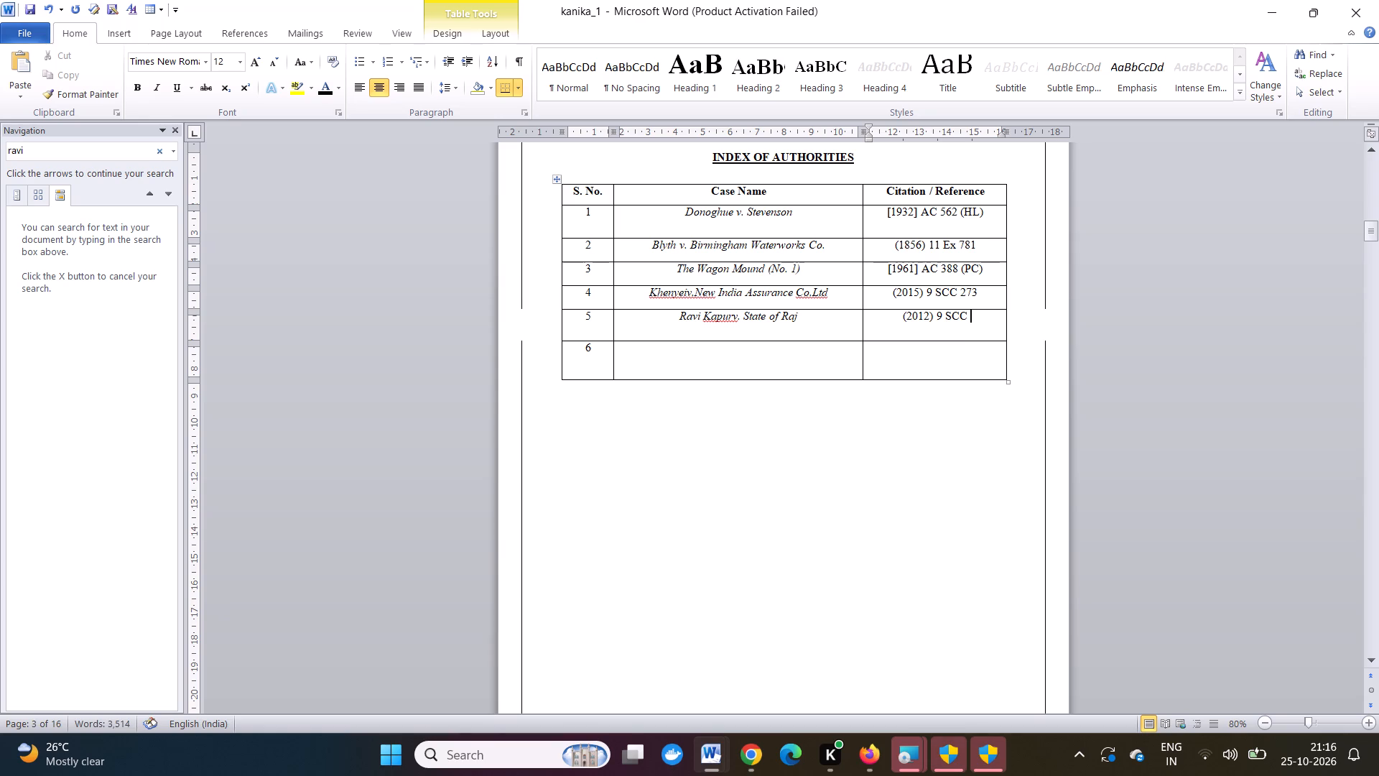
pyautogui.write('28')
pyautogui.press('4')
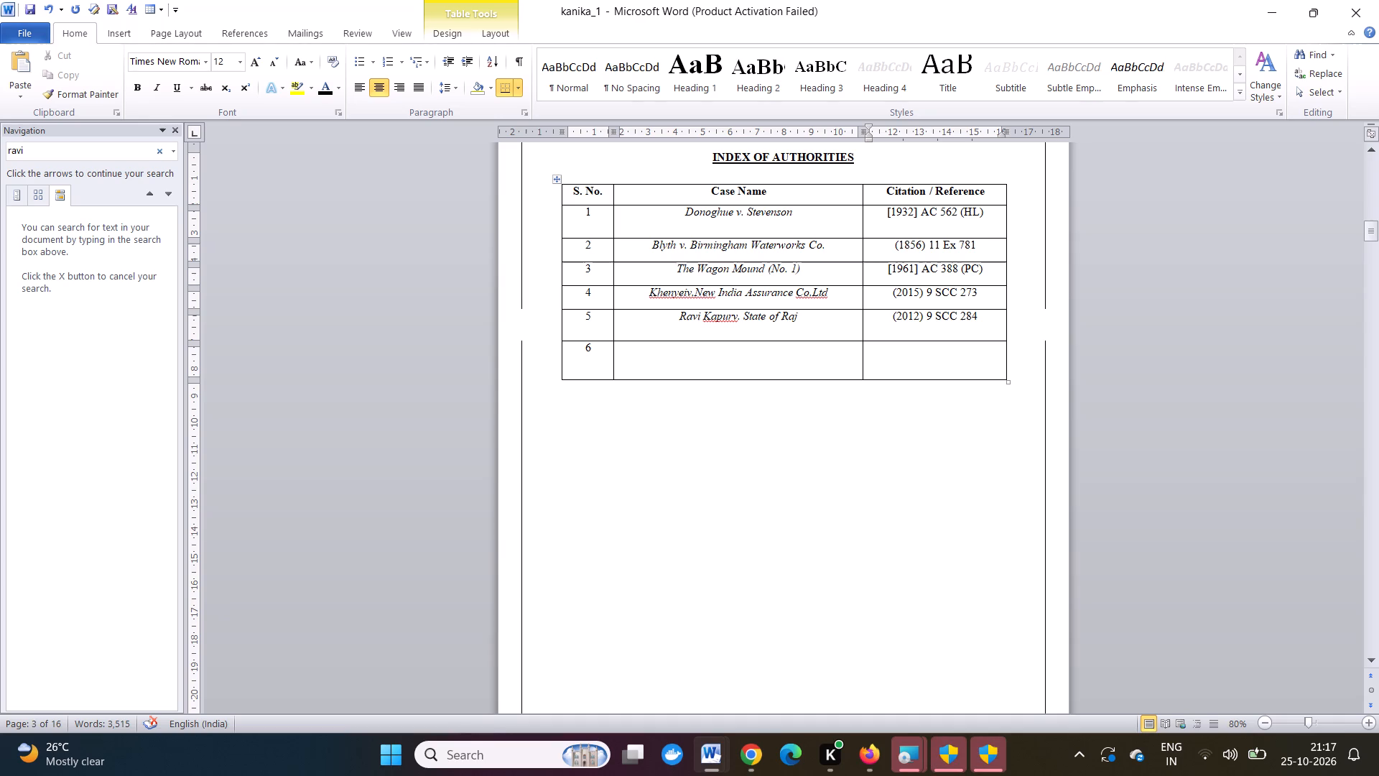
# Enter the first party as "Parbhayathi And Ors v." in the row 6 Case Name cell of the INDEX OF AUTHORITIES table.
pyautogui.click(667, 357)
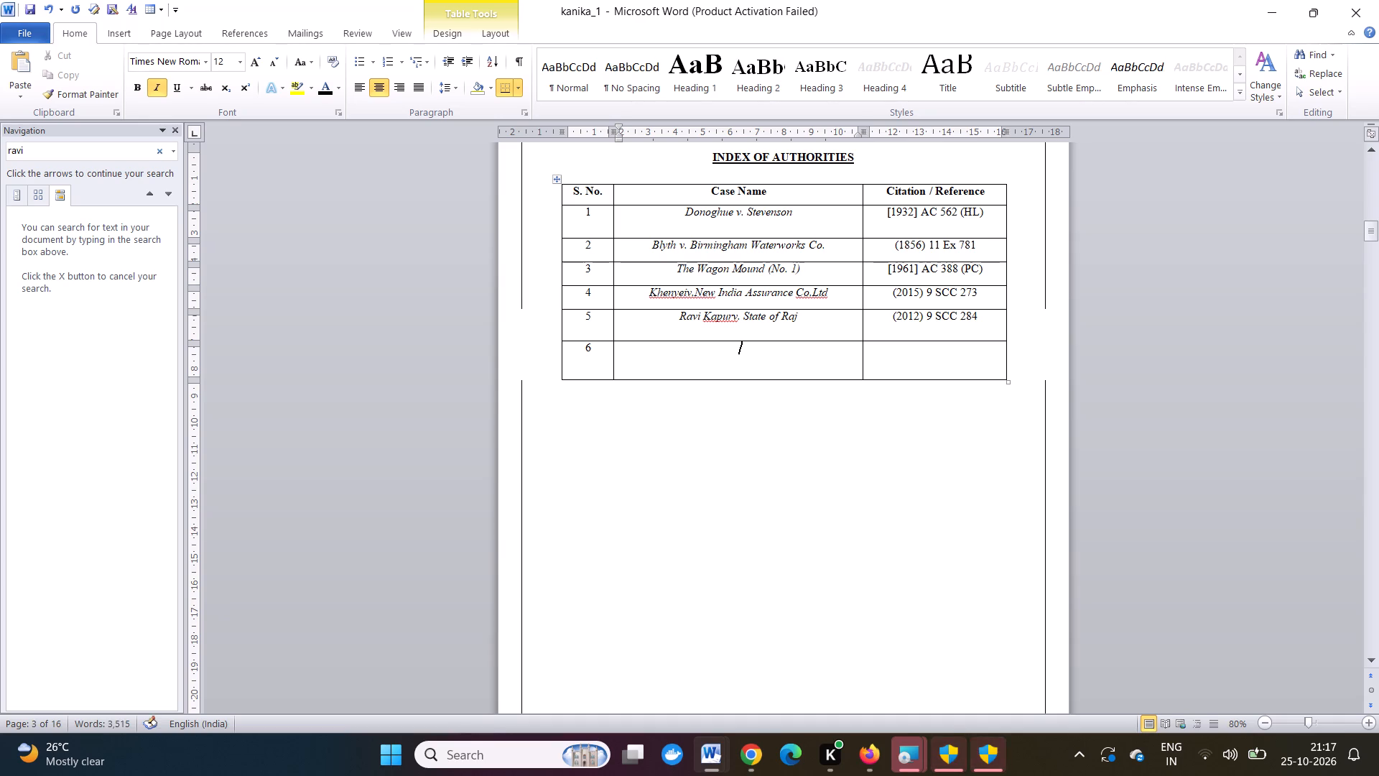
pyautogui.write('pra')
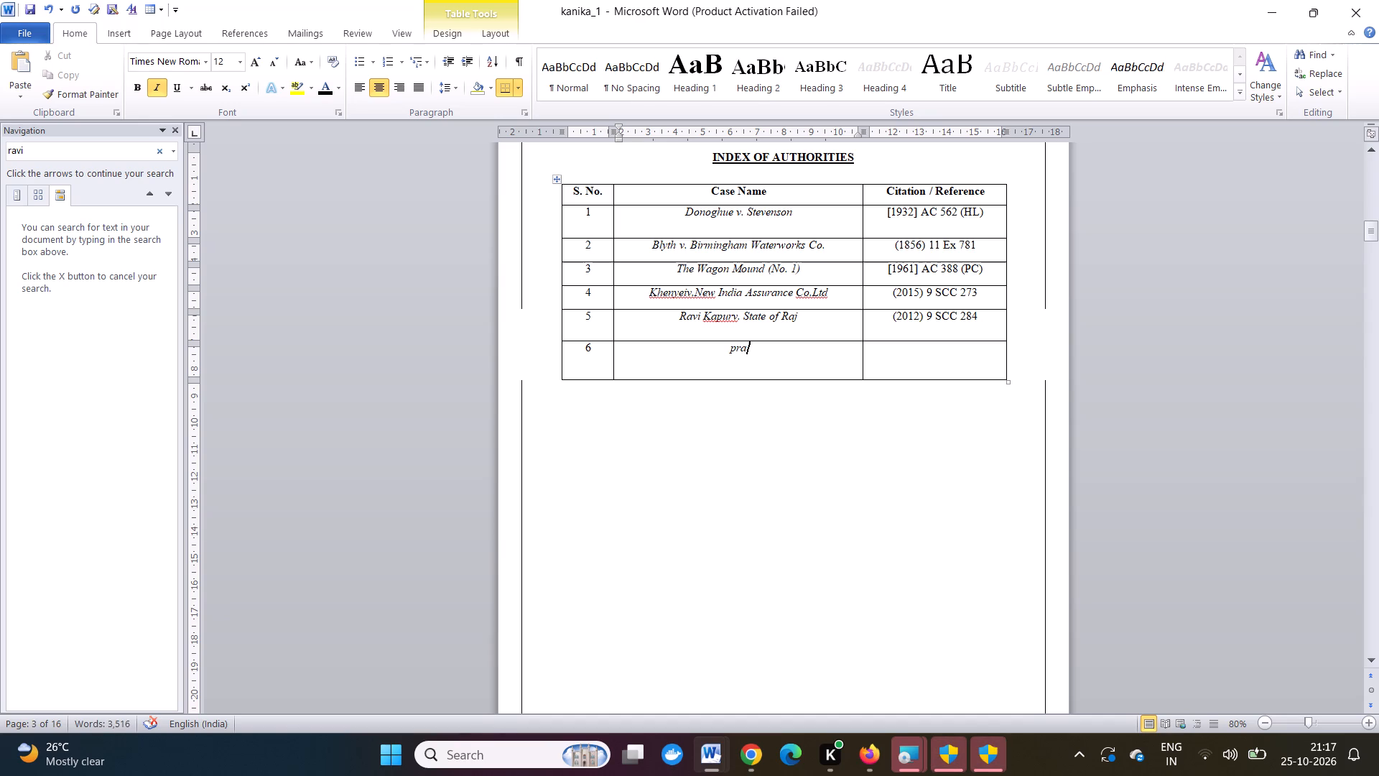
pyautogui.press('BackSpace')
pyautogui.press('BackSpace')
pyautogui.press('a')
pyautogui.press('r')
pyautogui.write('bh')
pyautogui.press('a')
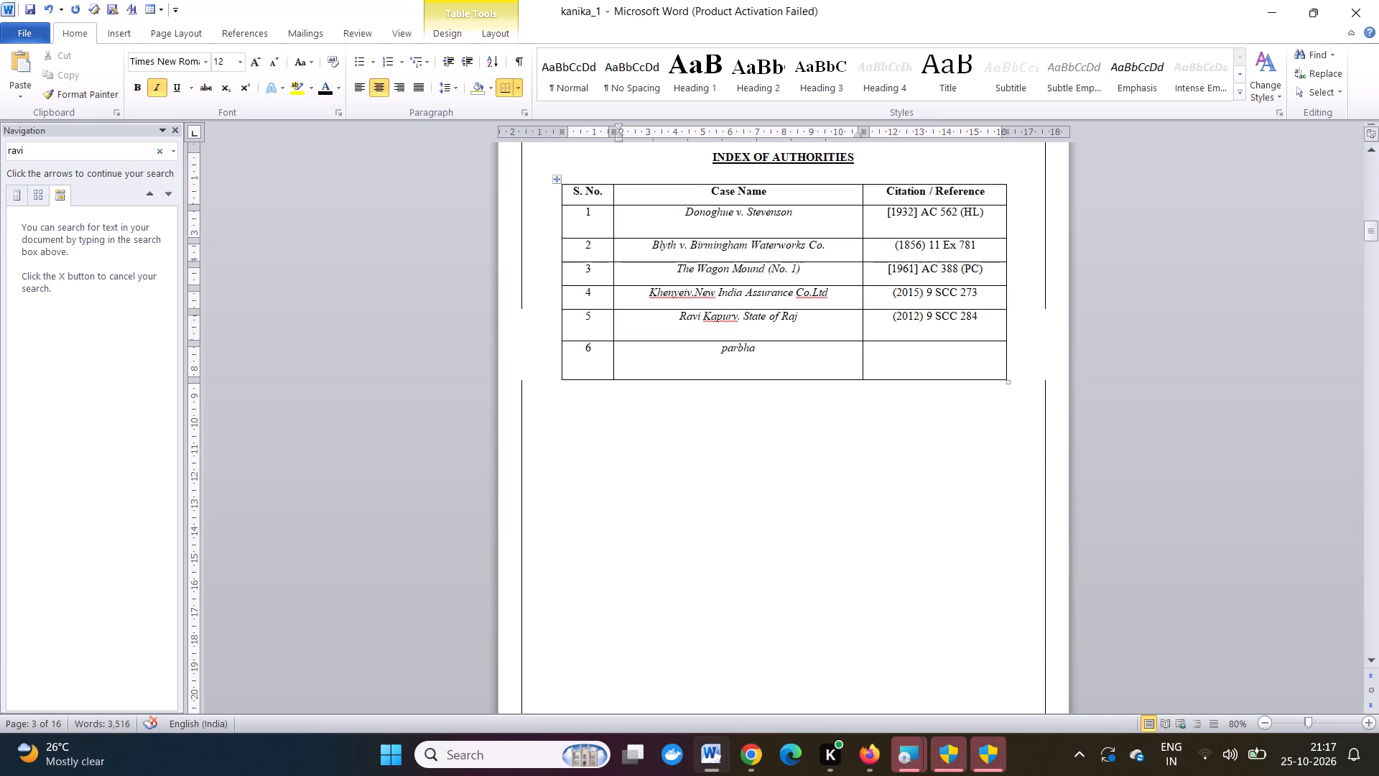
pyautogui.press('BackSpace')
pyautogui.press('BackSpace')
pyautogui.press('BackSpace')
pyautogui.press('BackSpace')
pyautogui.press('BackSpace')
pyautogui.press('BackSpace')
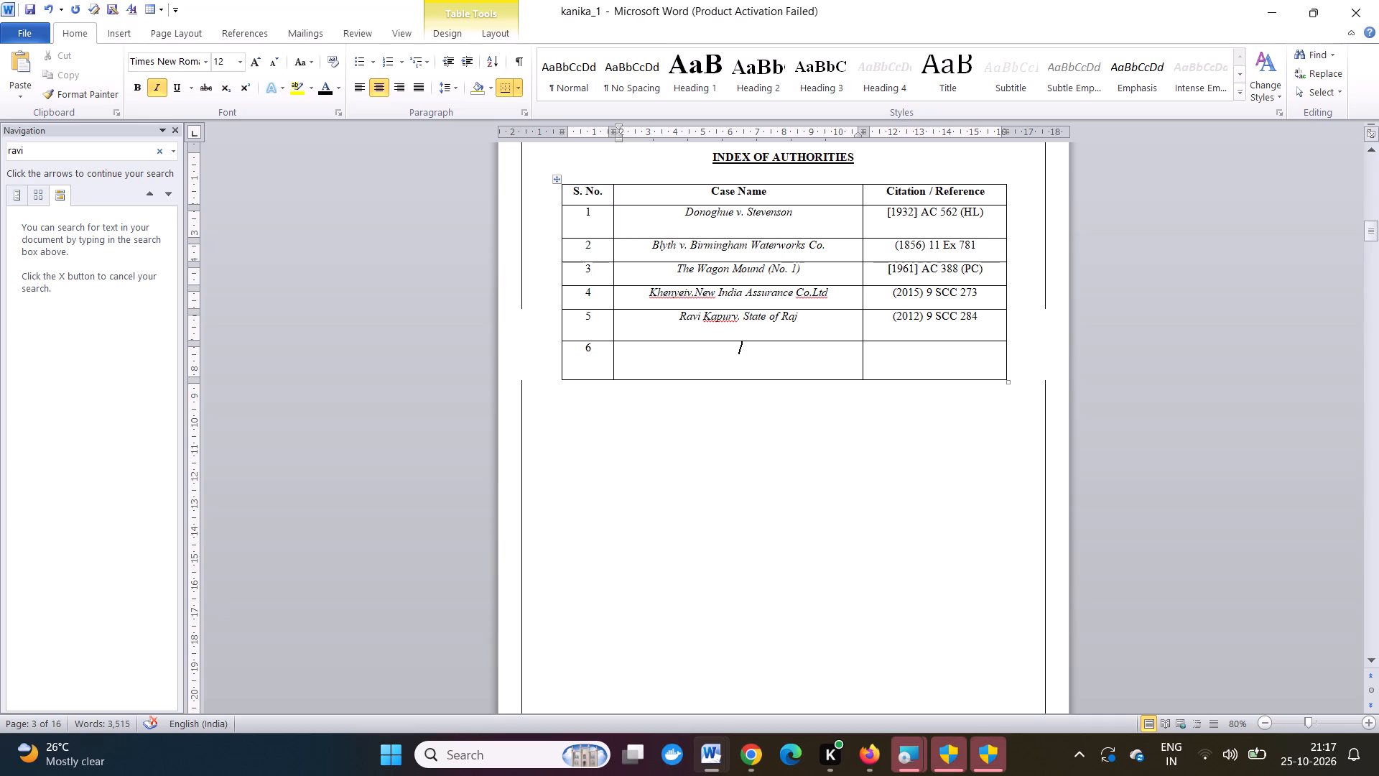
pyautogui.press('p')
pyautogui.press('r')
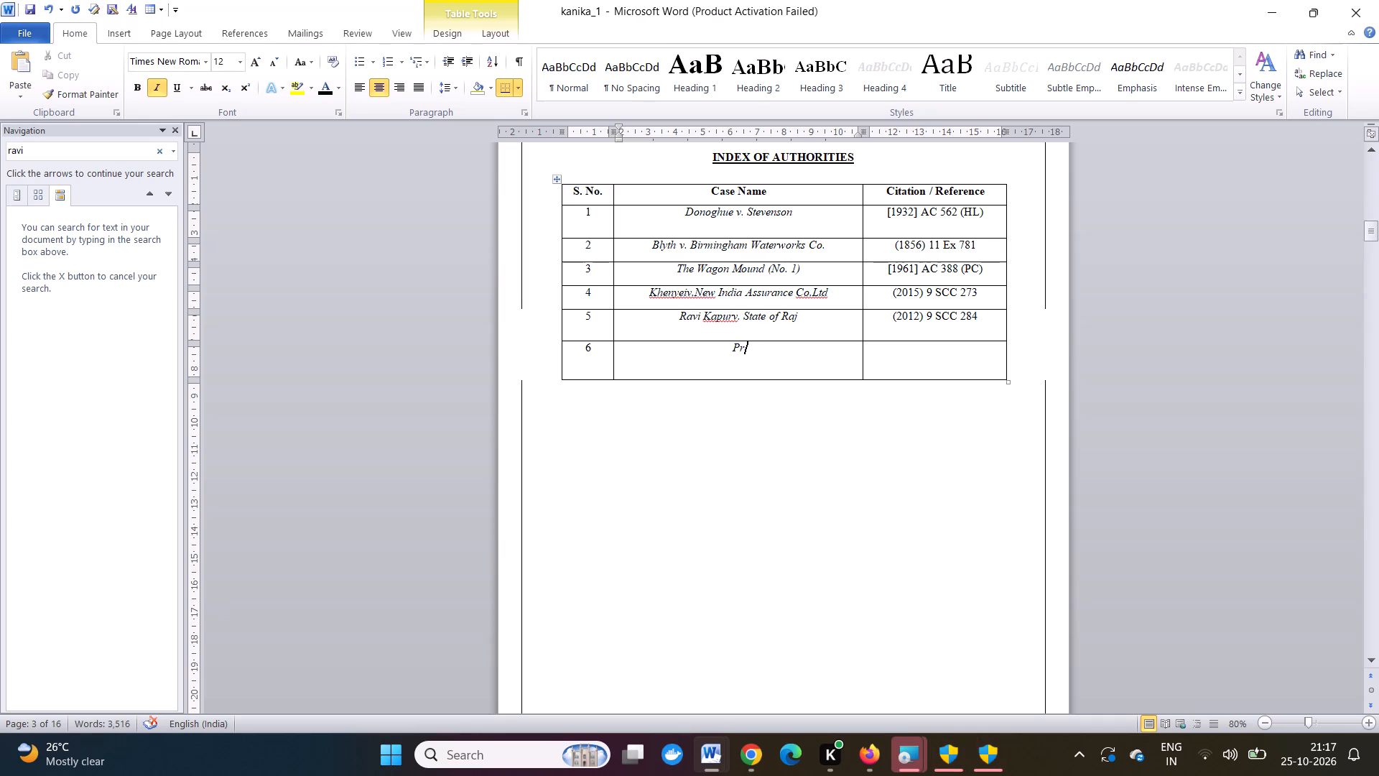
pyautogui.press('BackSpace')
pyautogui.press('a')
pyautogui.press('r')
pyautogui.write('bh')
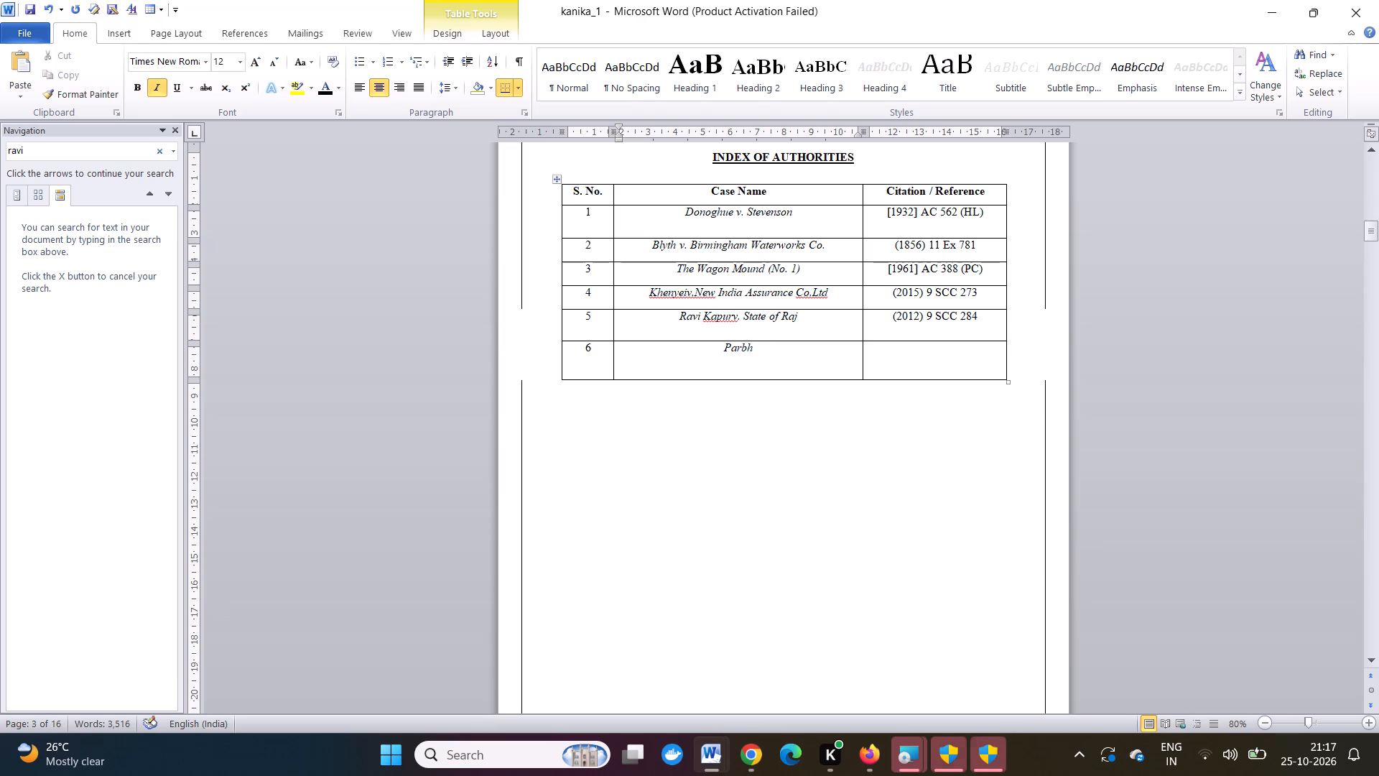
pyautogui.write('ay')
pyautogui.write('ath')
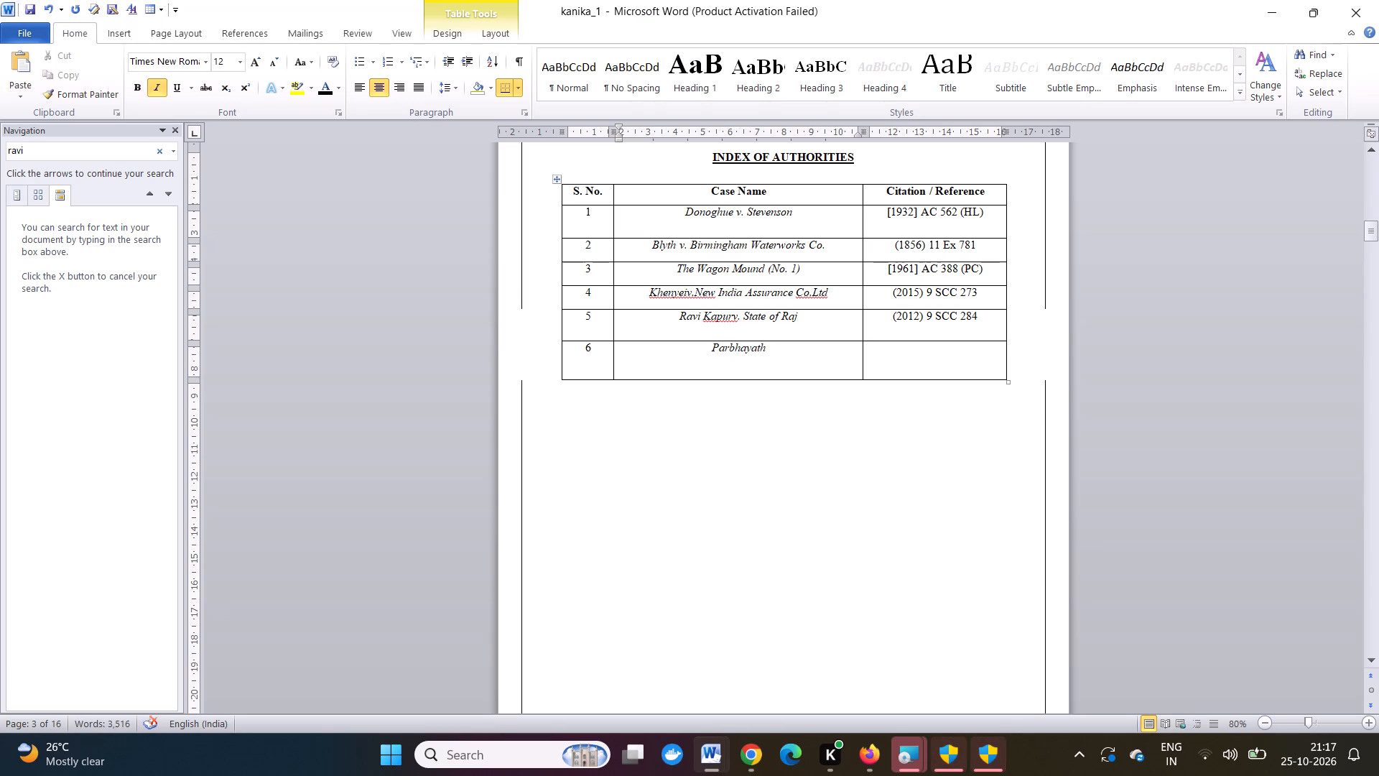
pyautogui.press('i')
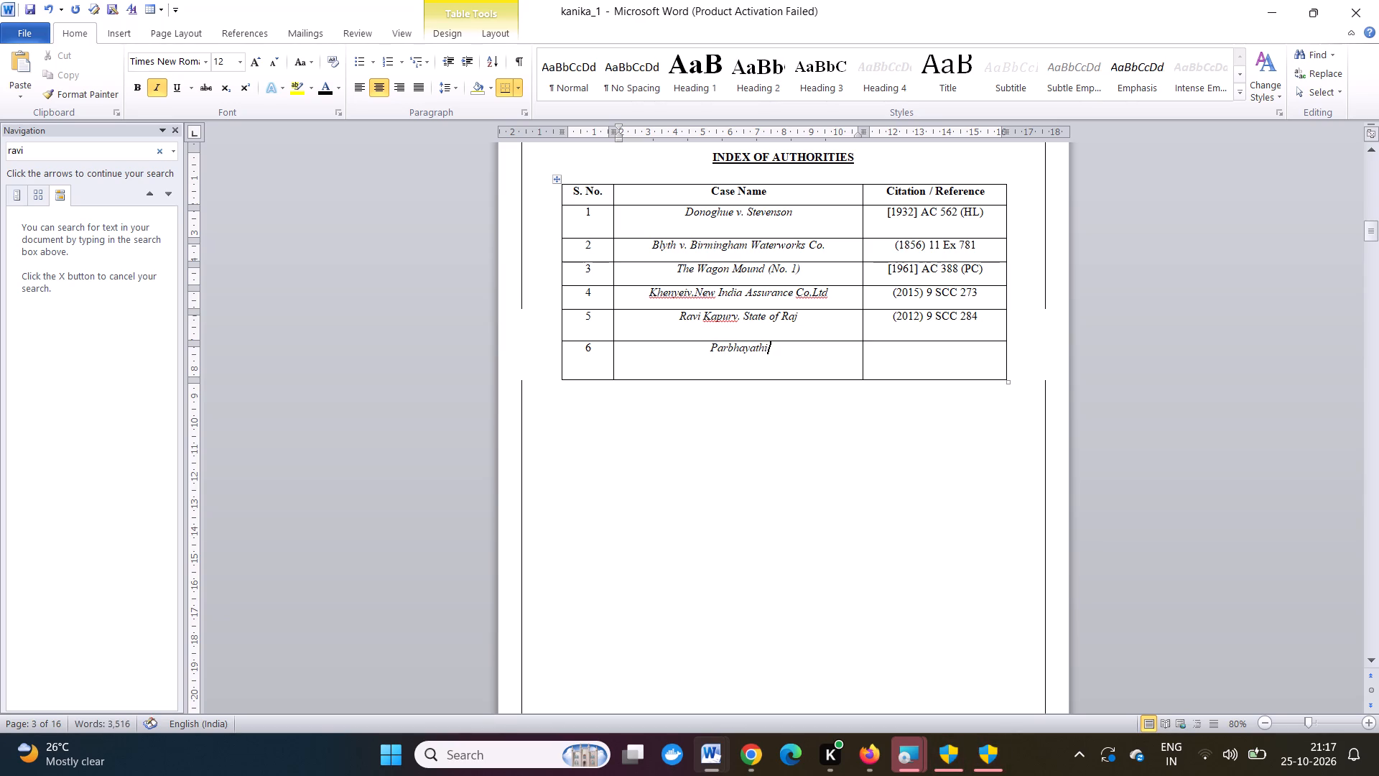
pyautogui.press('n')
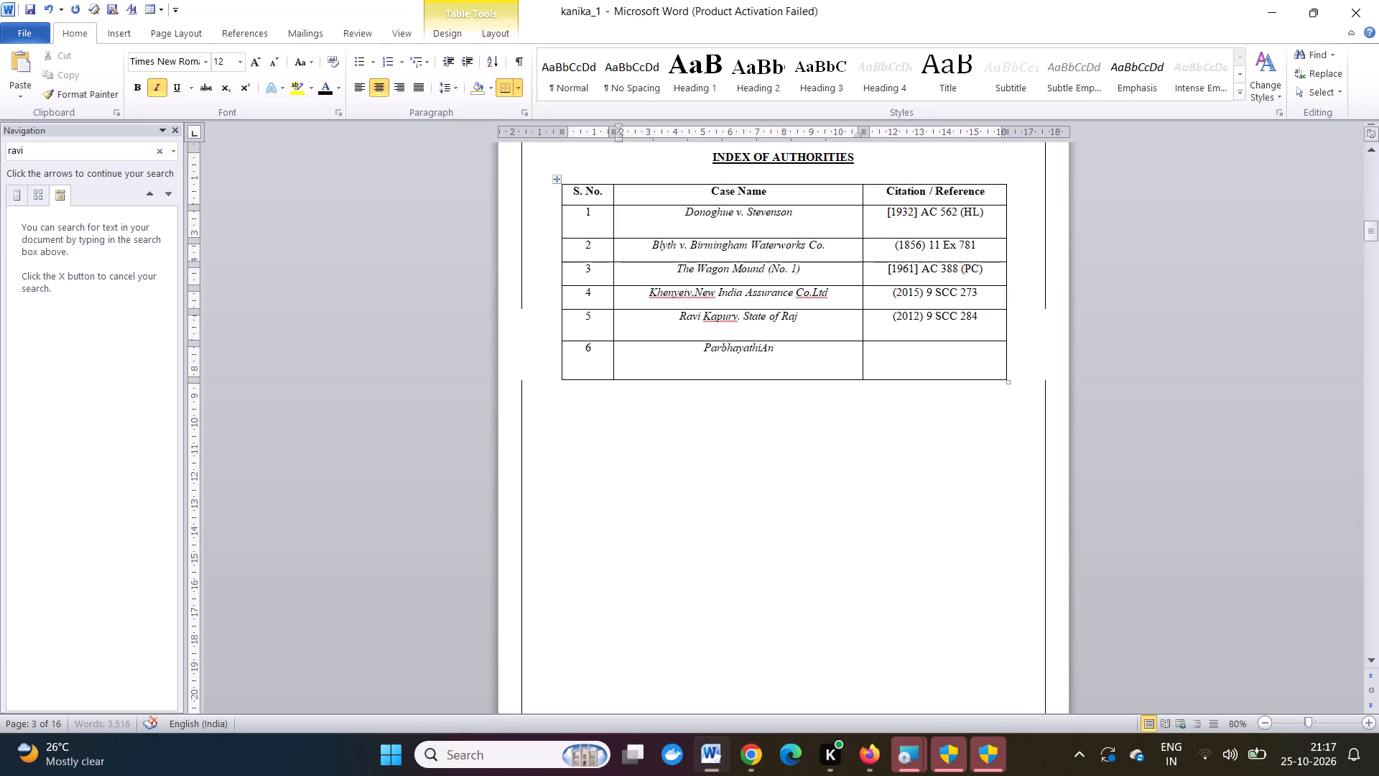
pyautogui.press('BackSpace')
pyautogui.press('BackSpace')
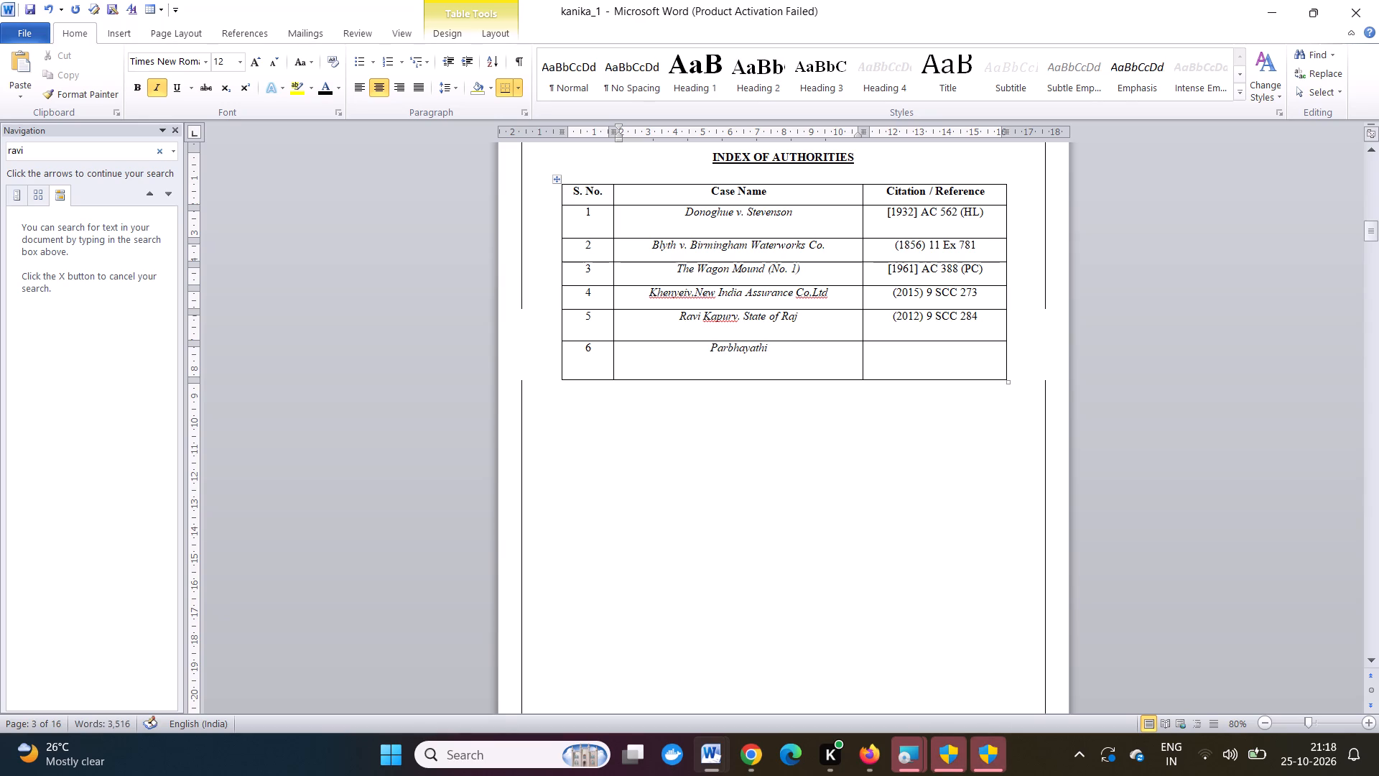
pyautogui.press('space')
pyautogui.press('a')
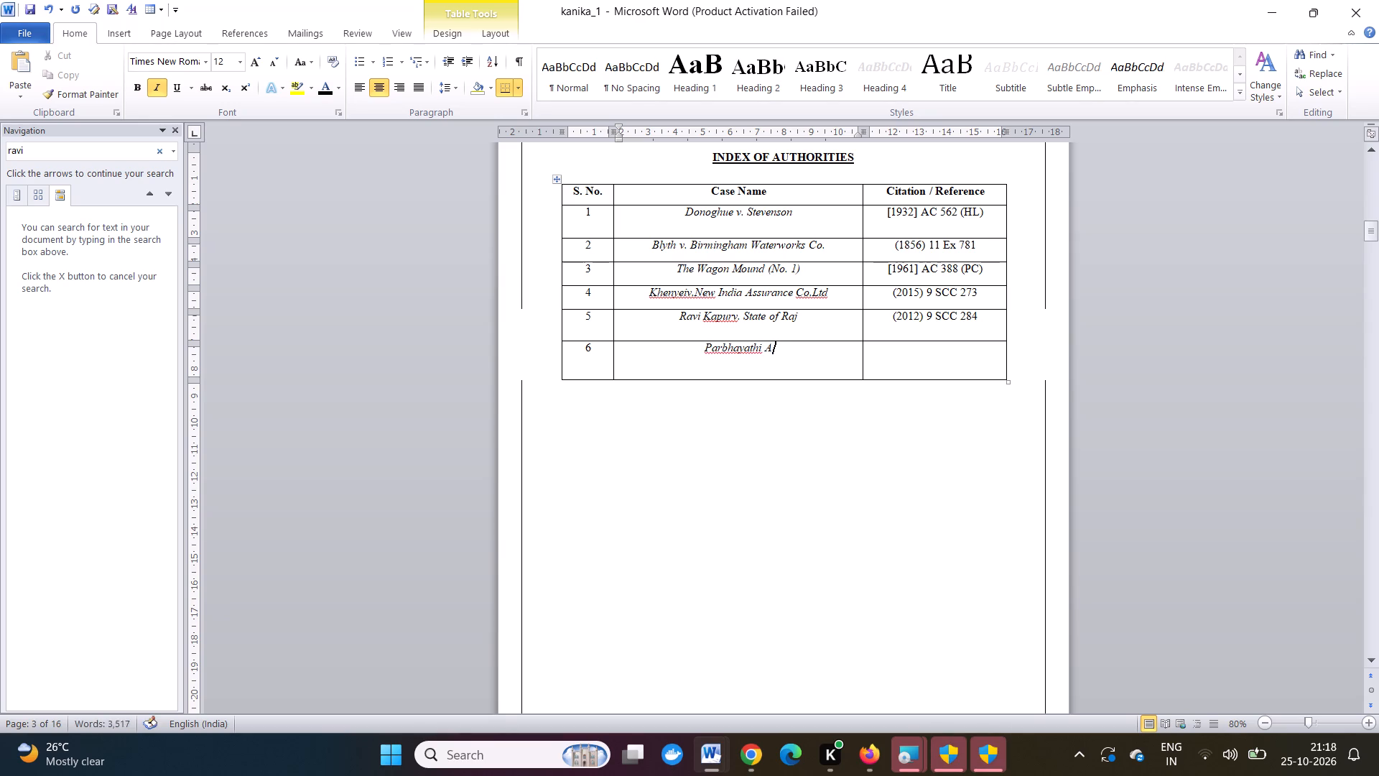
pyautogui.write('nd')
pyautogui.press('space')
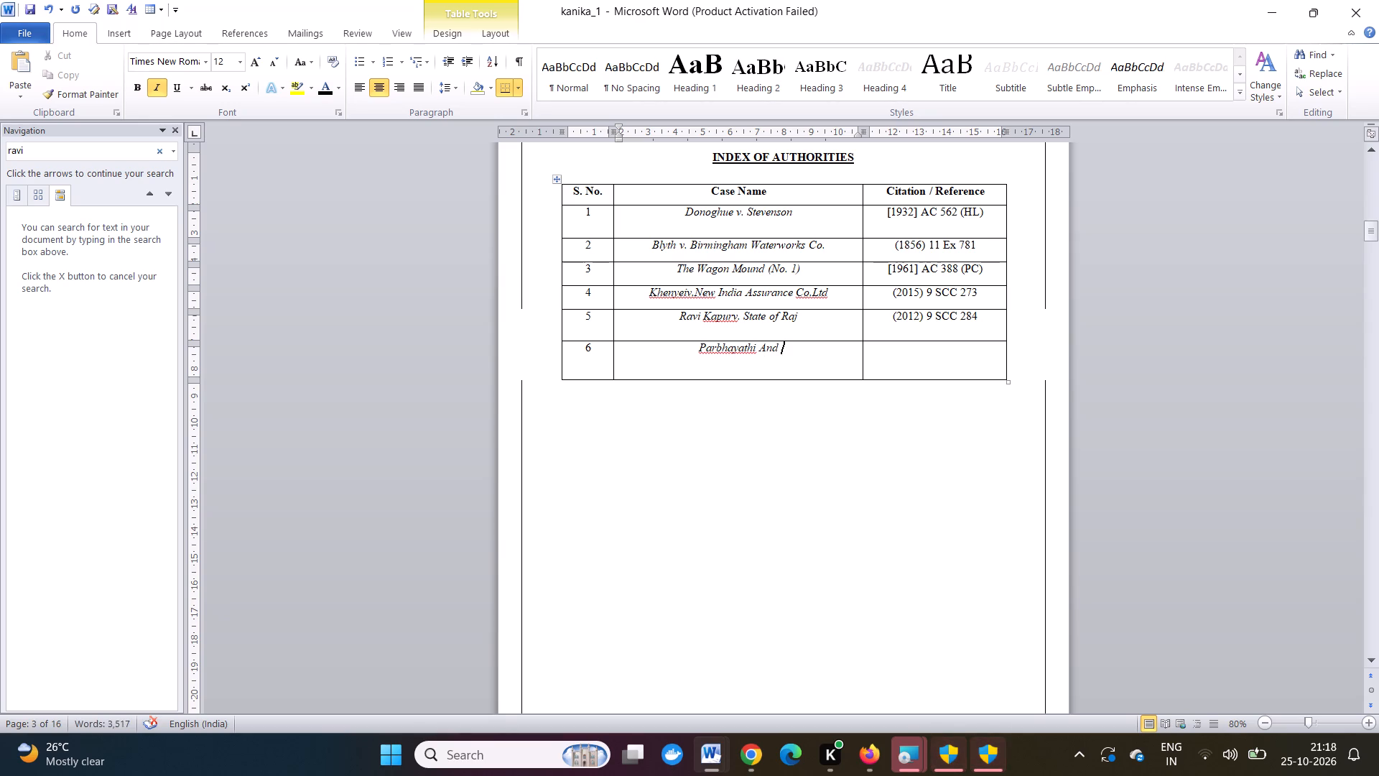
pyautogui.press('o')
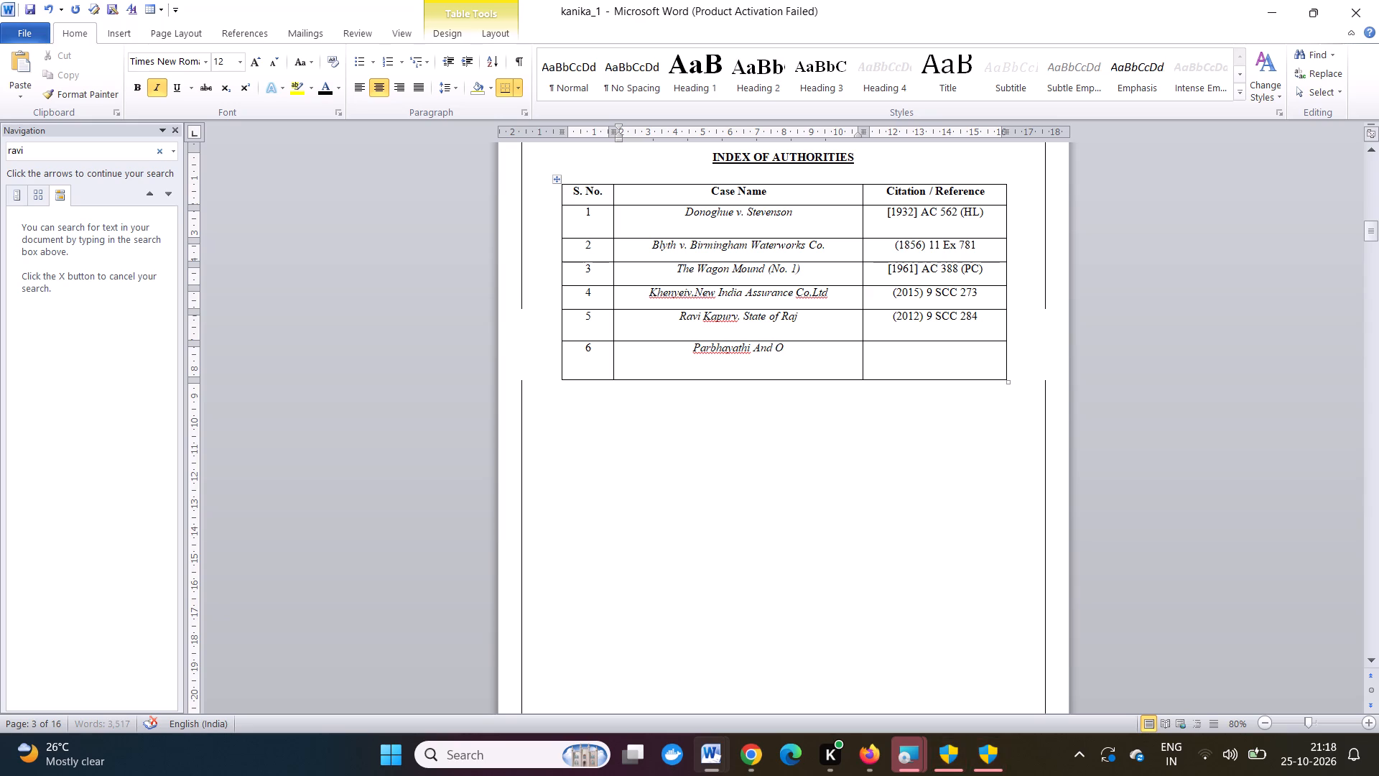
pyautogui.write('rs')
pyautogui.press('space')
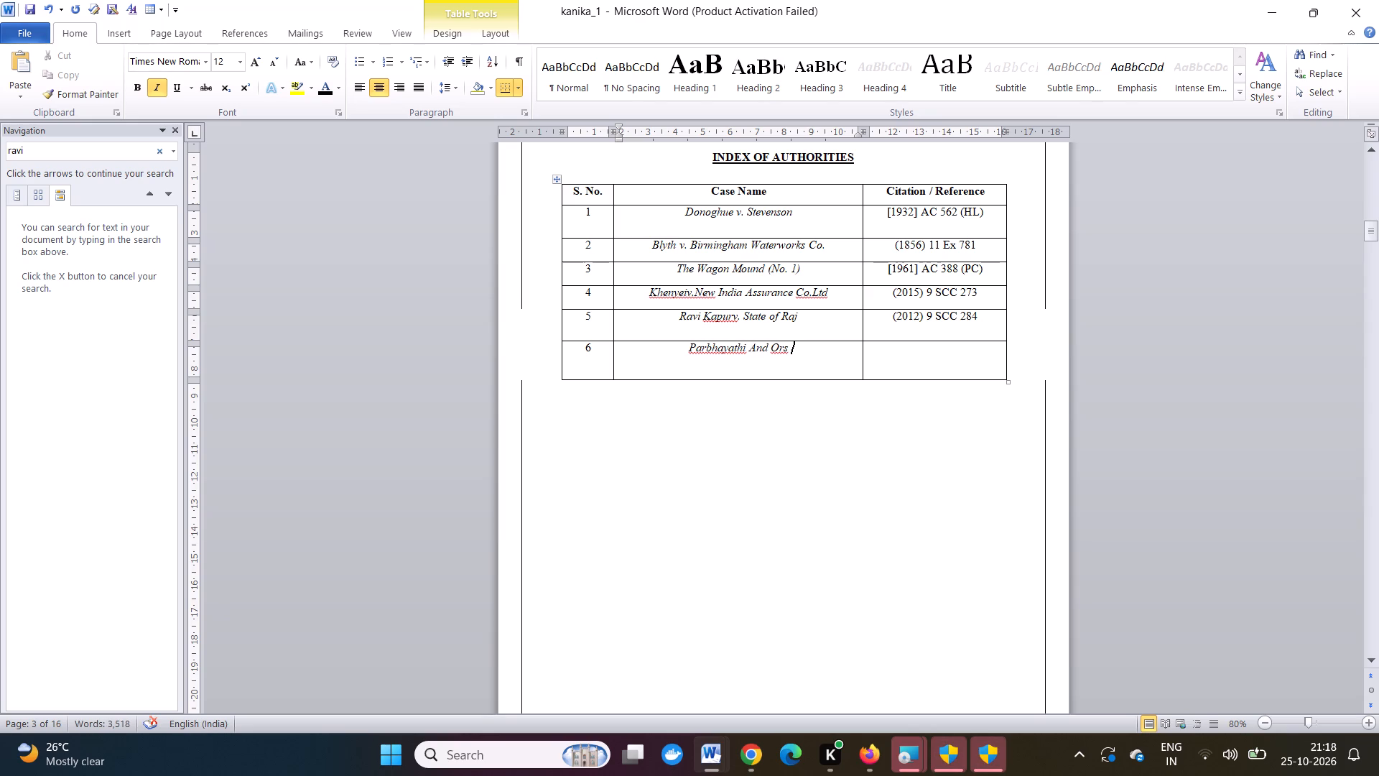
pyautogui.write('v.')
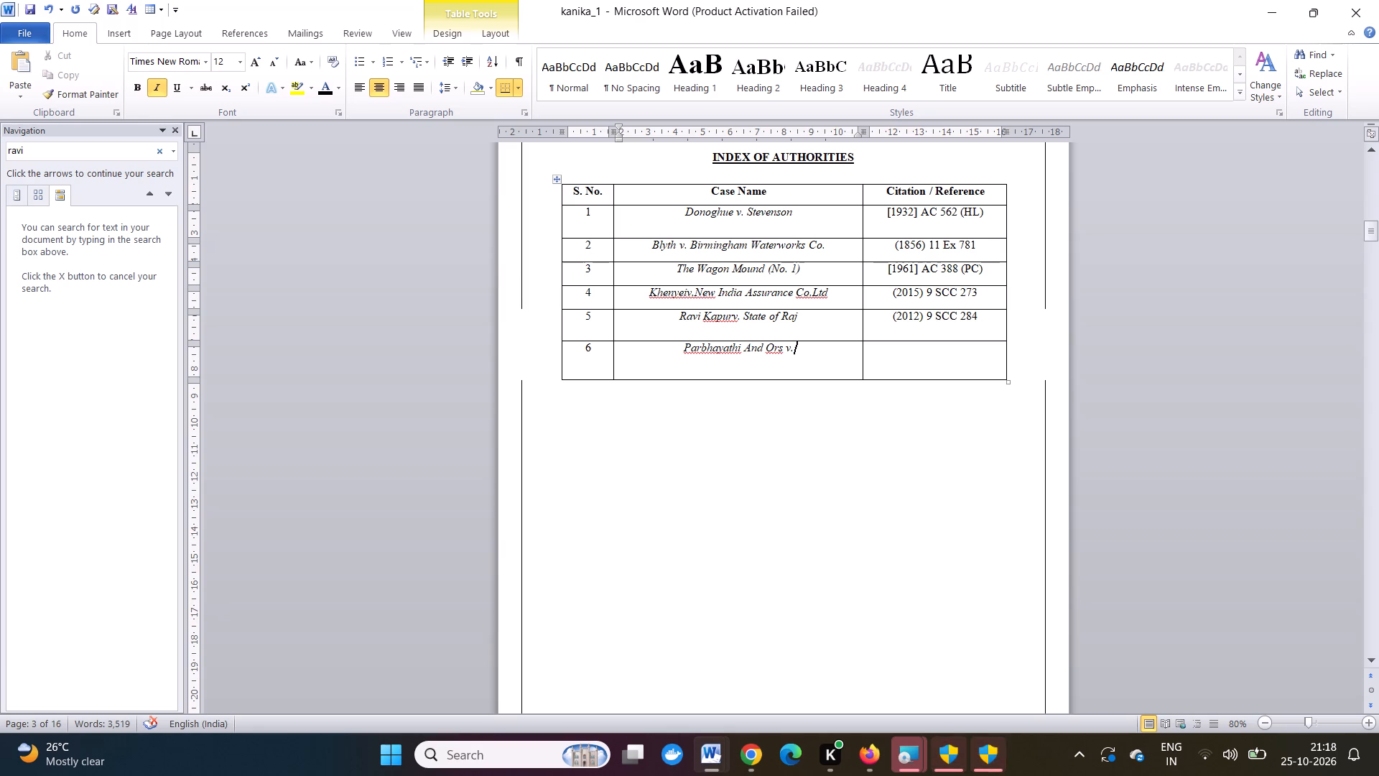
# Complete the row 6 Case Name in the INDEX OF AUTHORITIES table with "The managing director,banglore metropolitan transport corporation" after "v.".
pyautogui.press('t')
pyautogui.write('he')
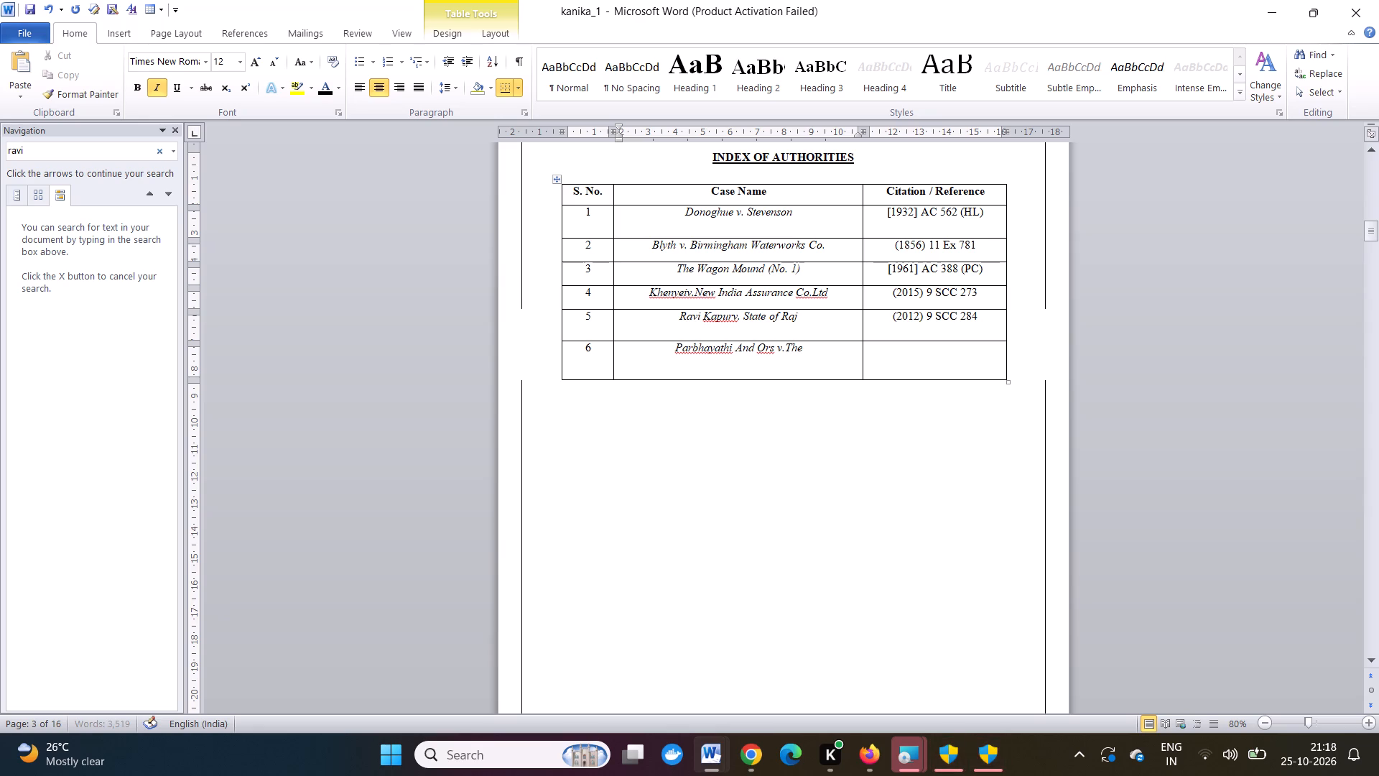
pyautogui.press('space')
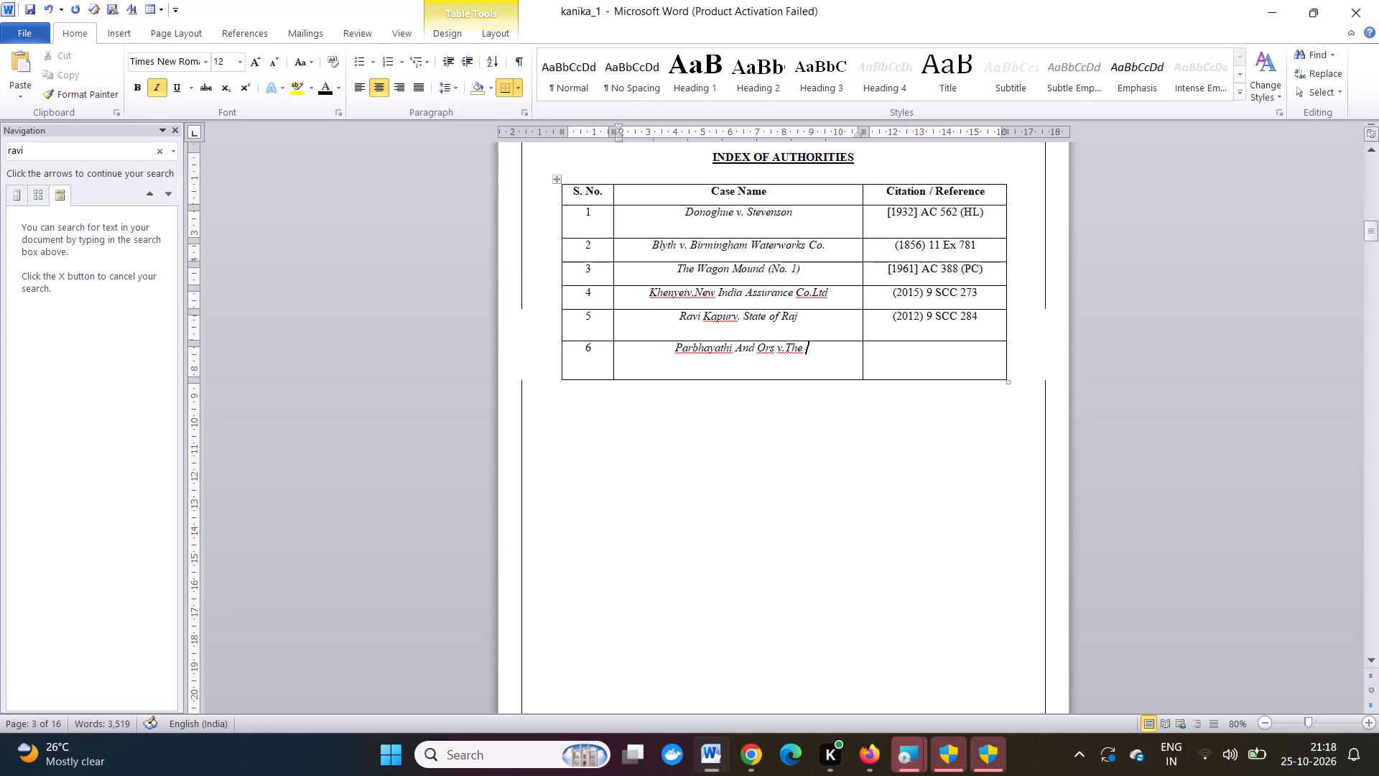
pyautogui.write('managin')
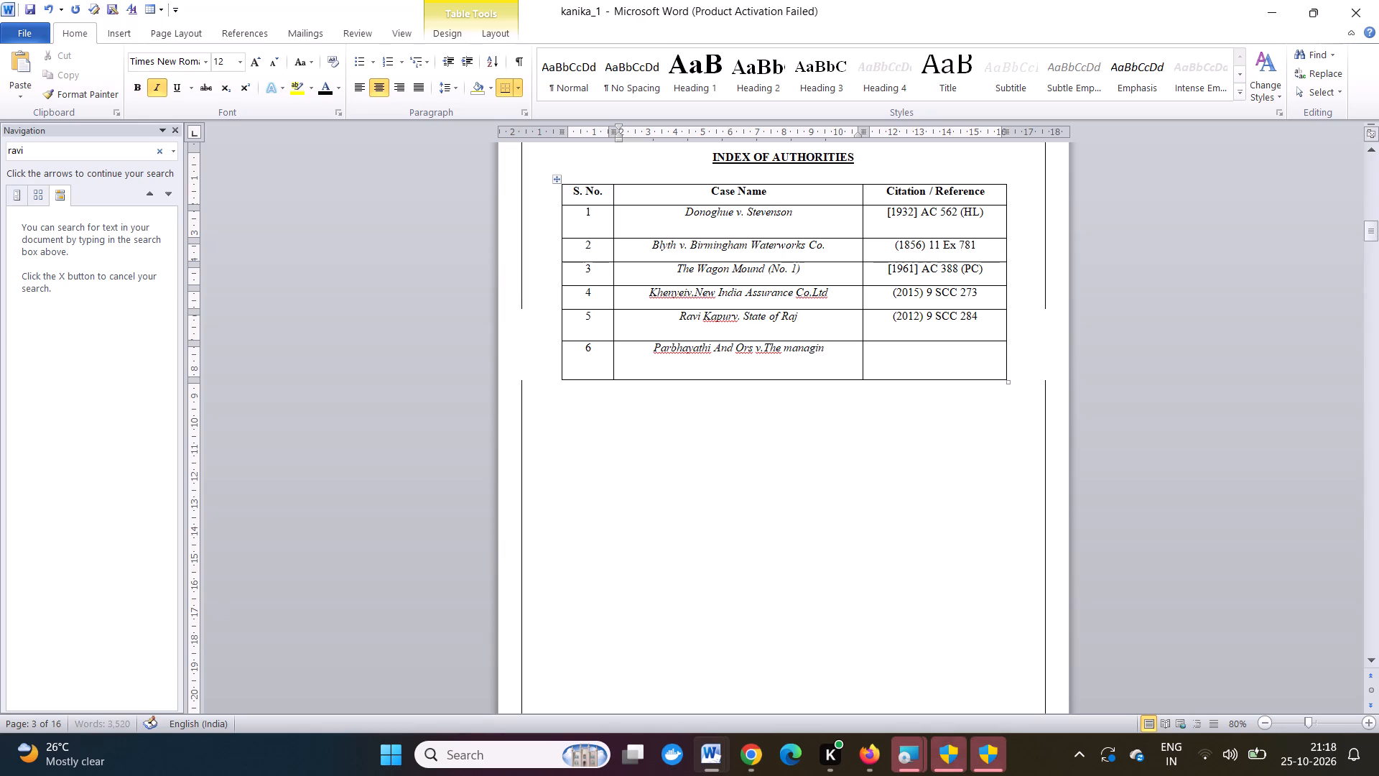
pyautogui.write('g dire')
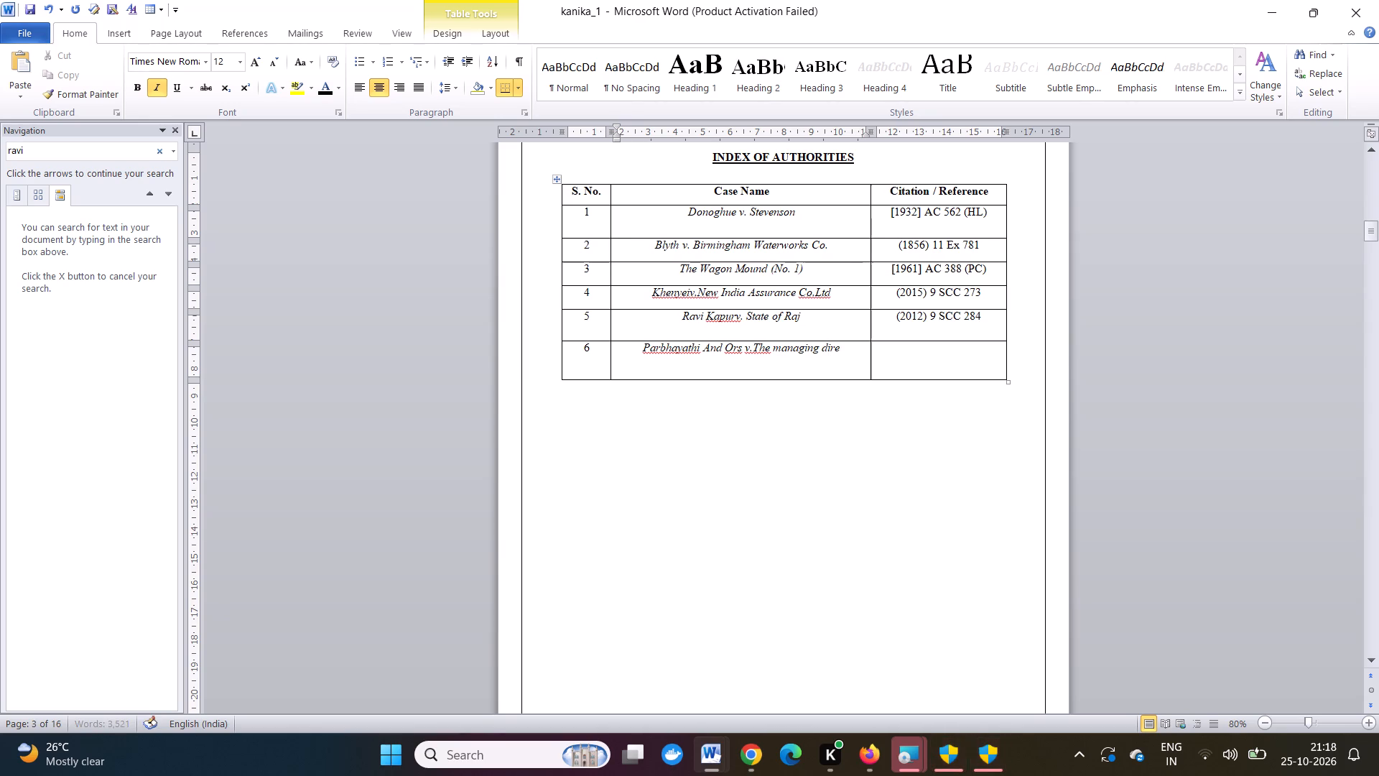
pyautogui.write('ctor')
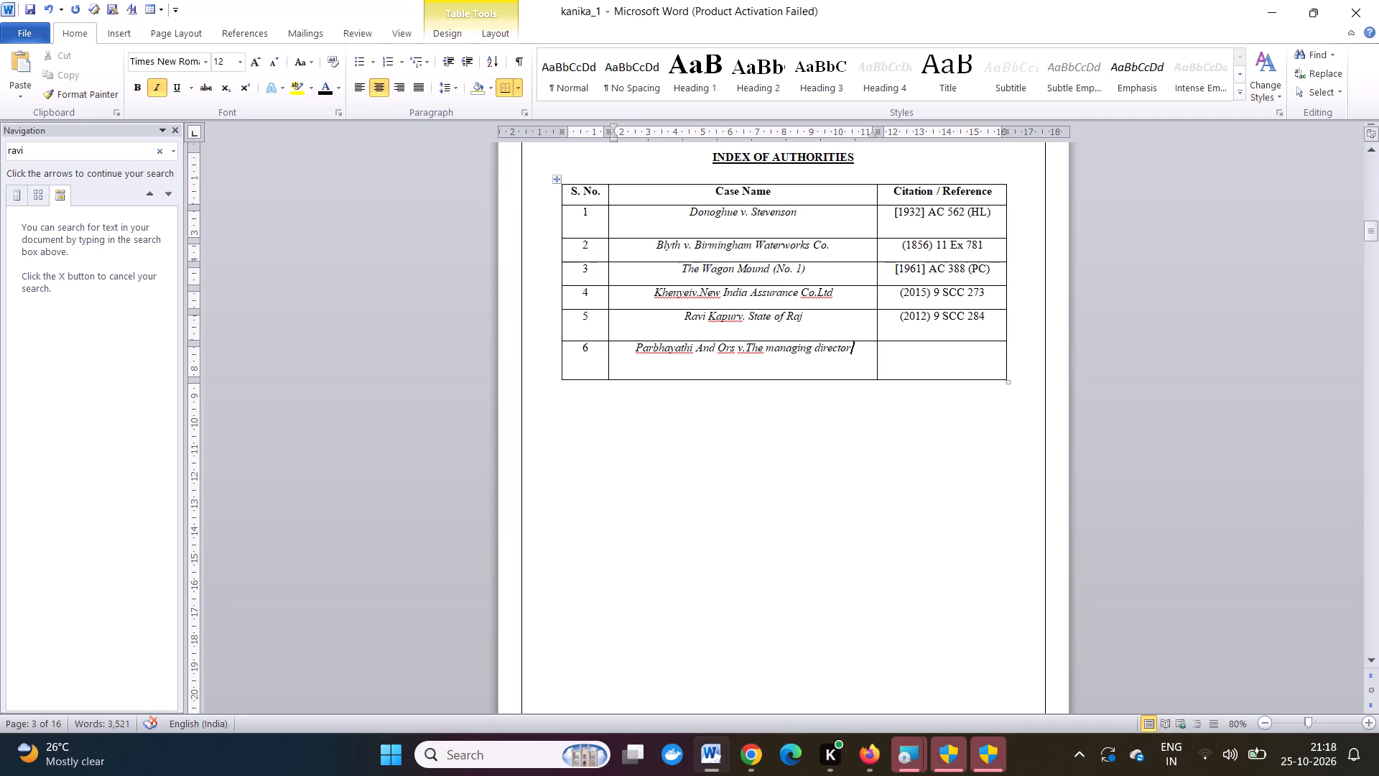
pyautogui.press('BackSpace')
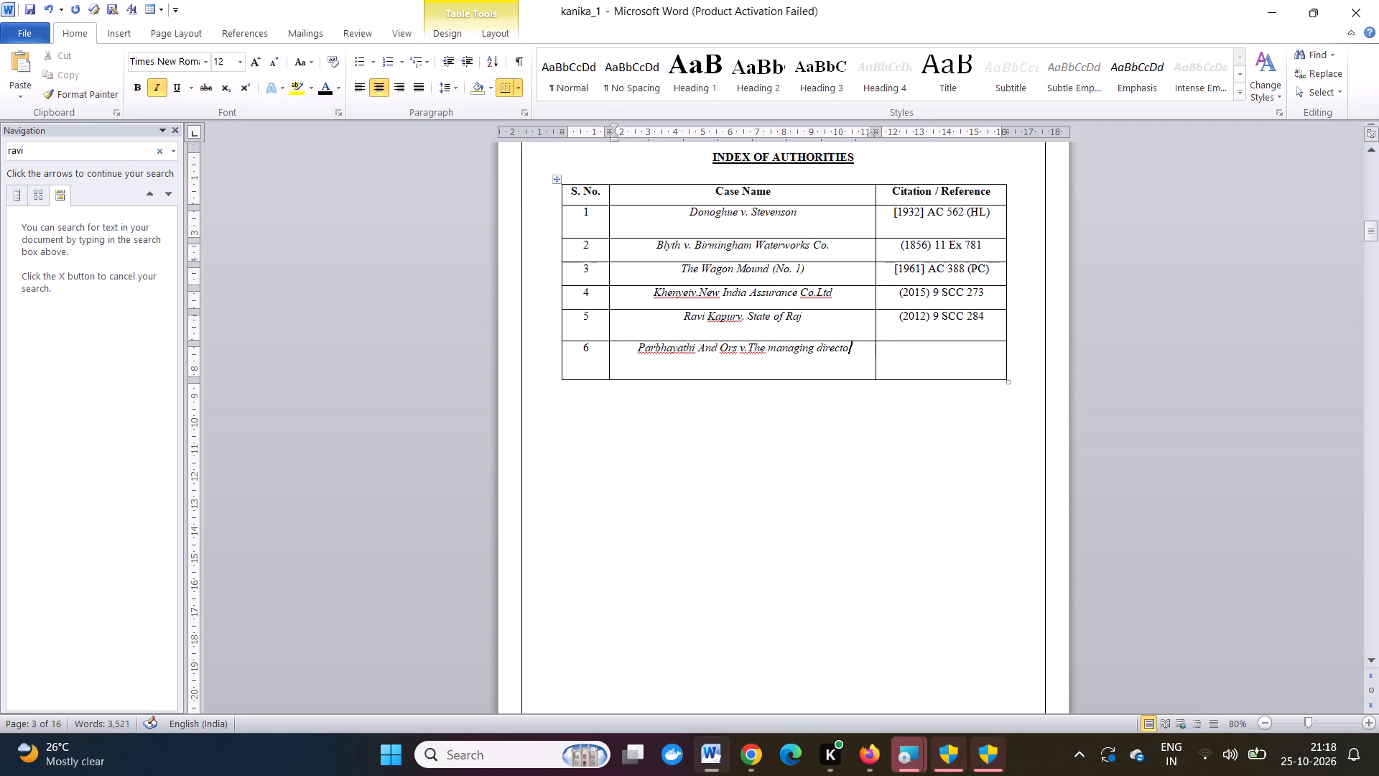
pyautogui.press('r')
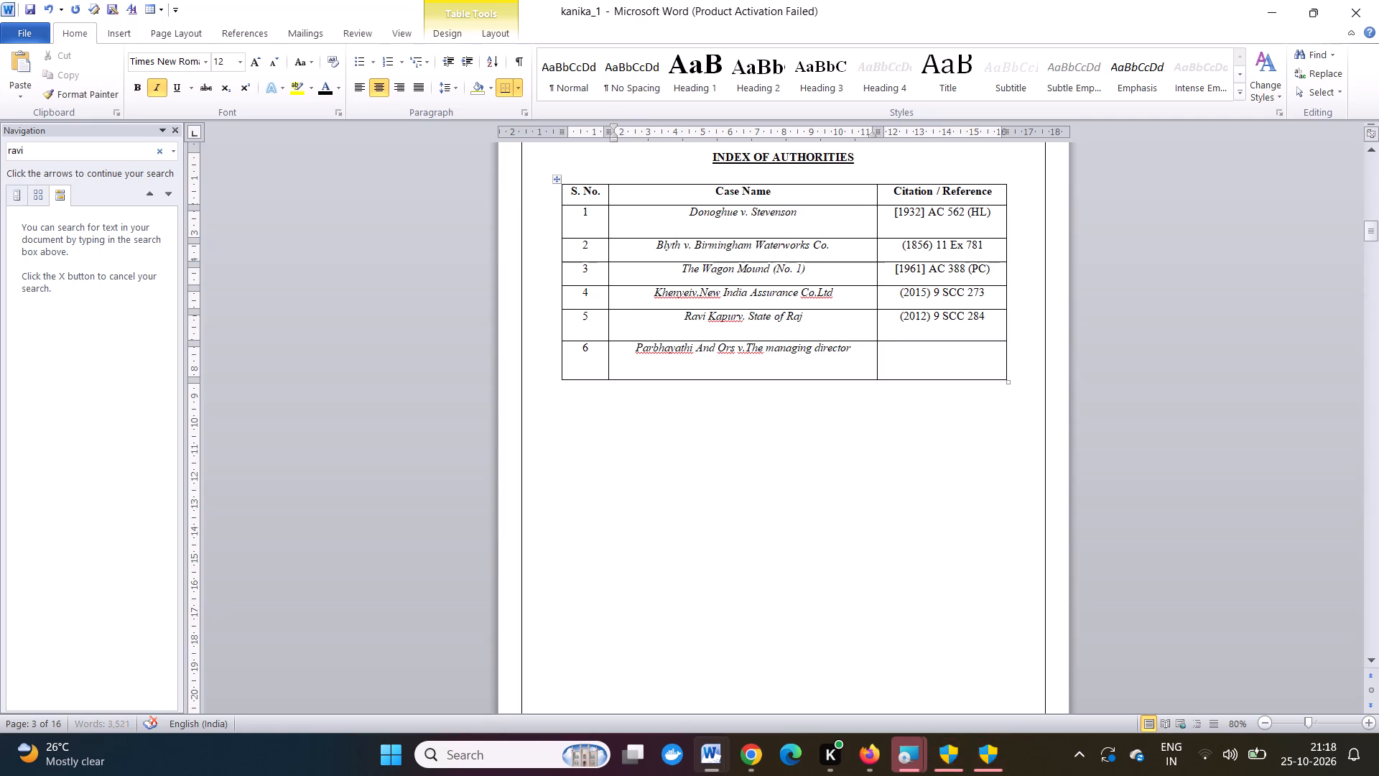
pyautogui.press(',')
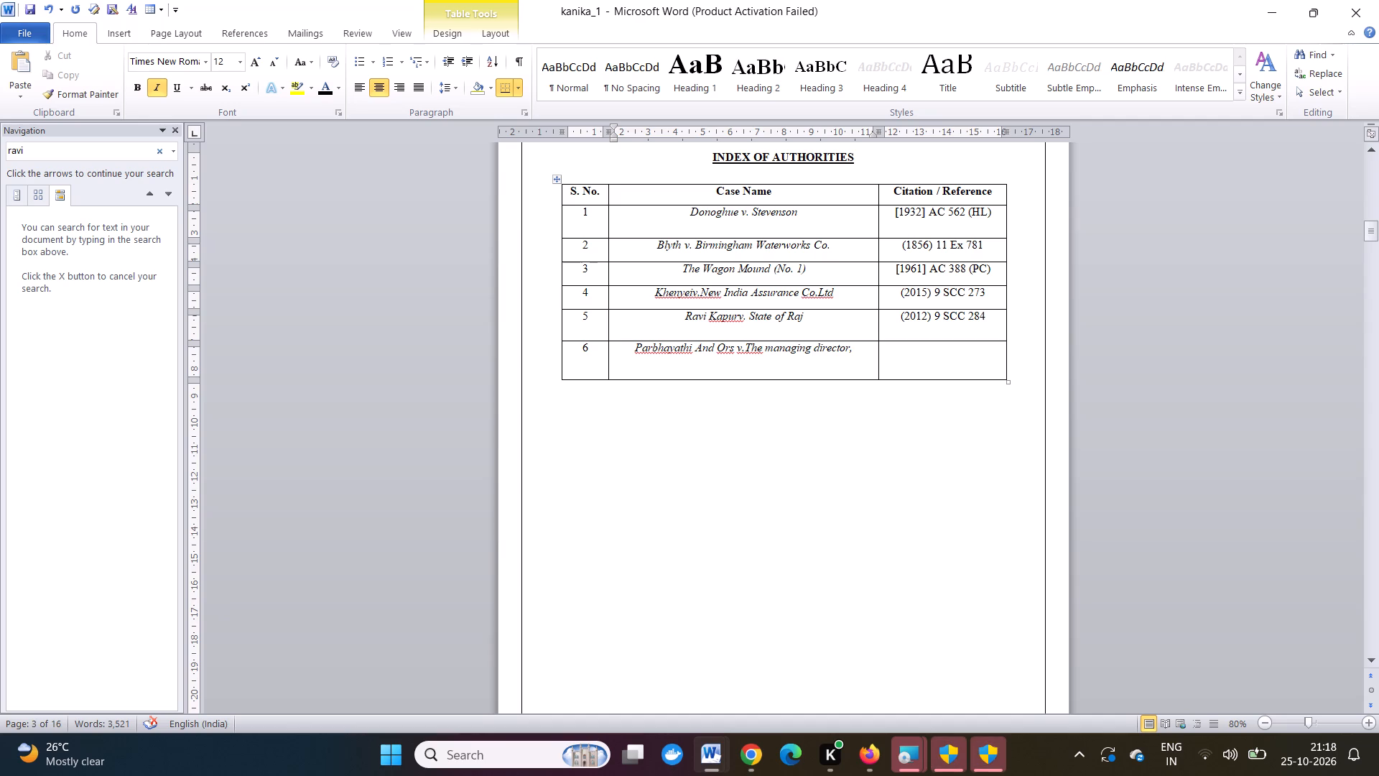
pyautogui.write('ban')
pyautogui.press('g')
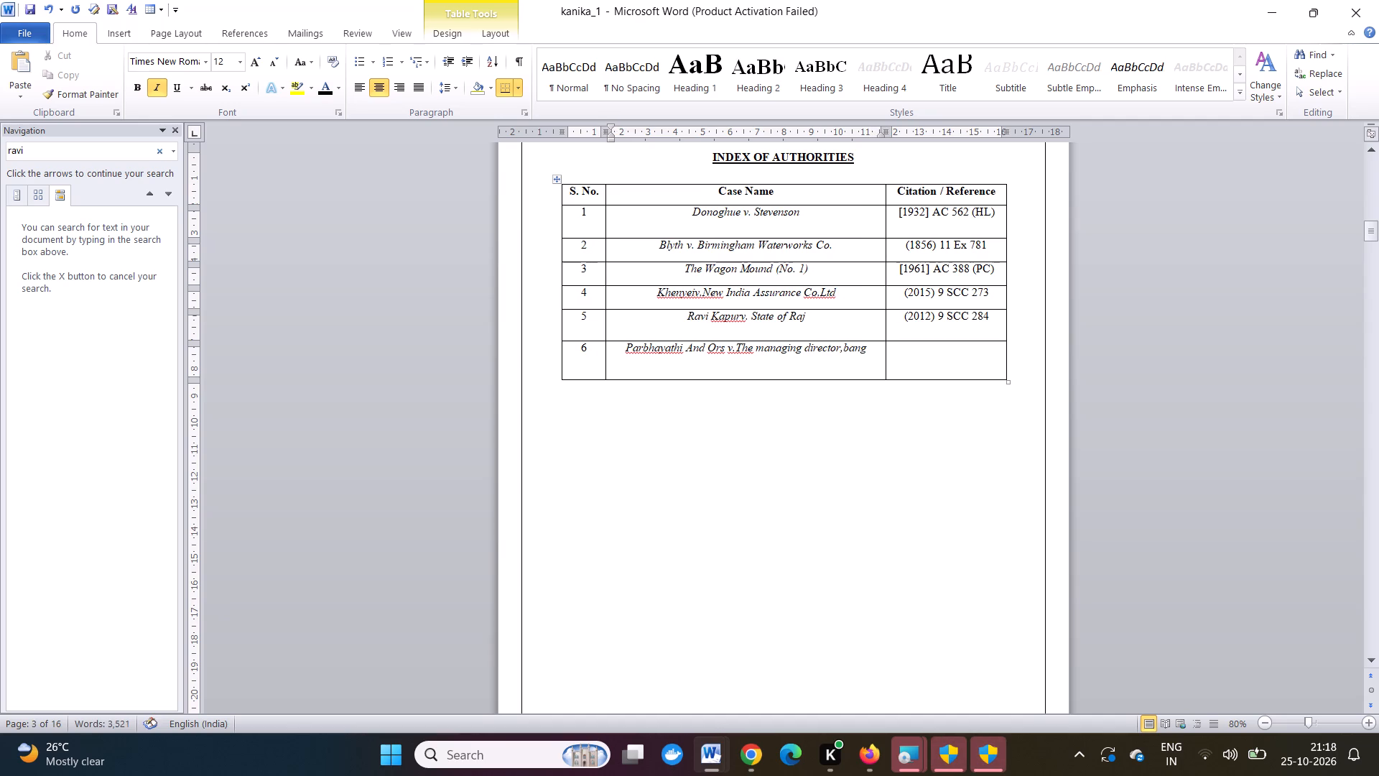
pyautogui.write('lore')
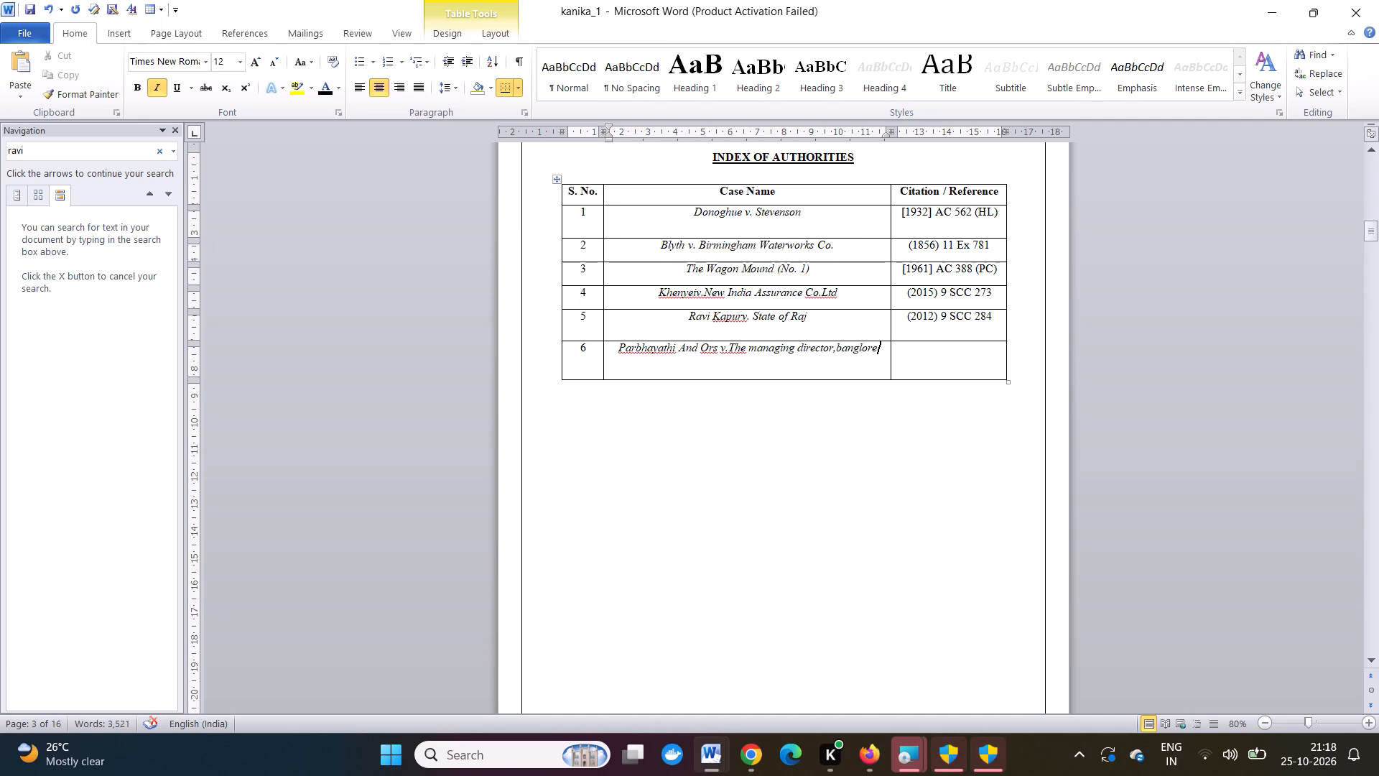
pyautogui.press('space')
pyautogui.write('m')
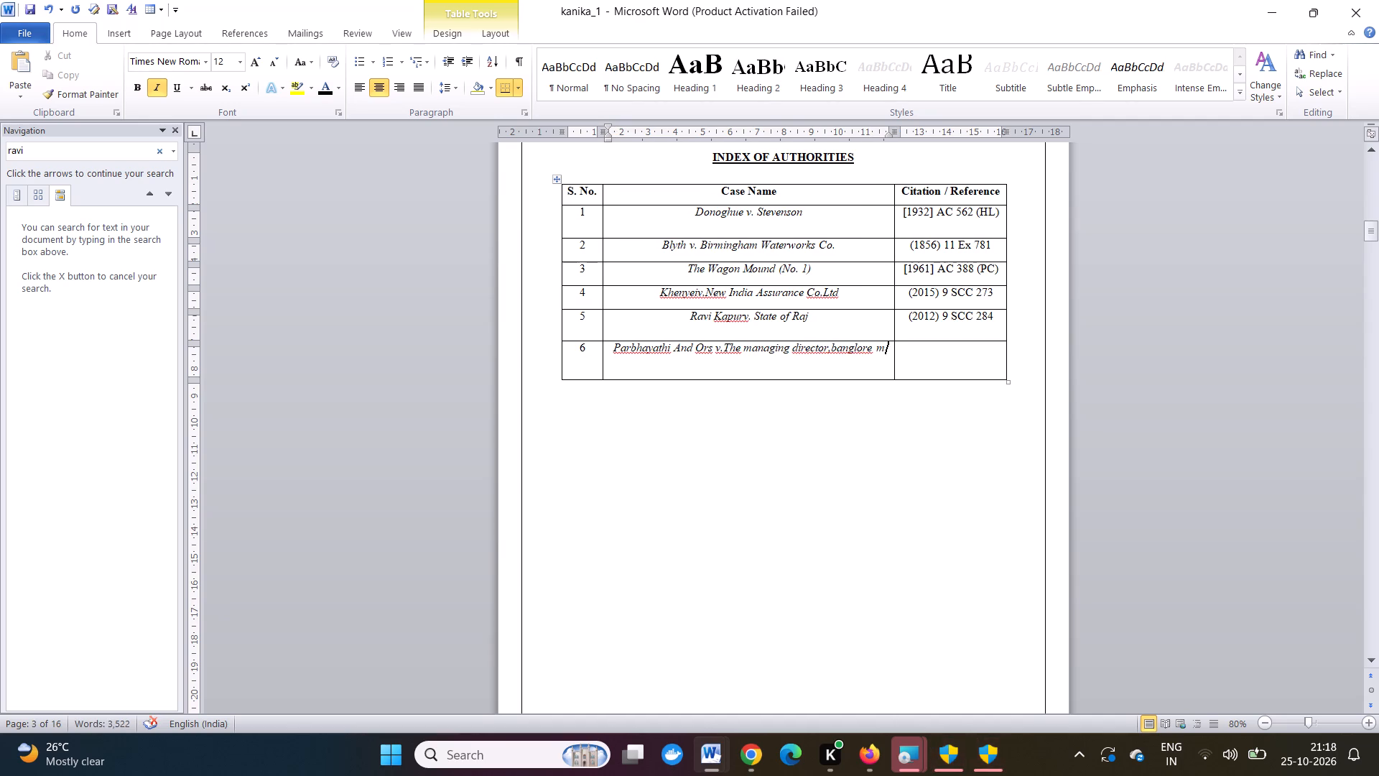
pyautogui.write('etr')
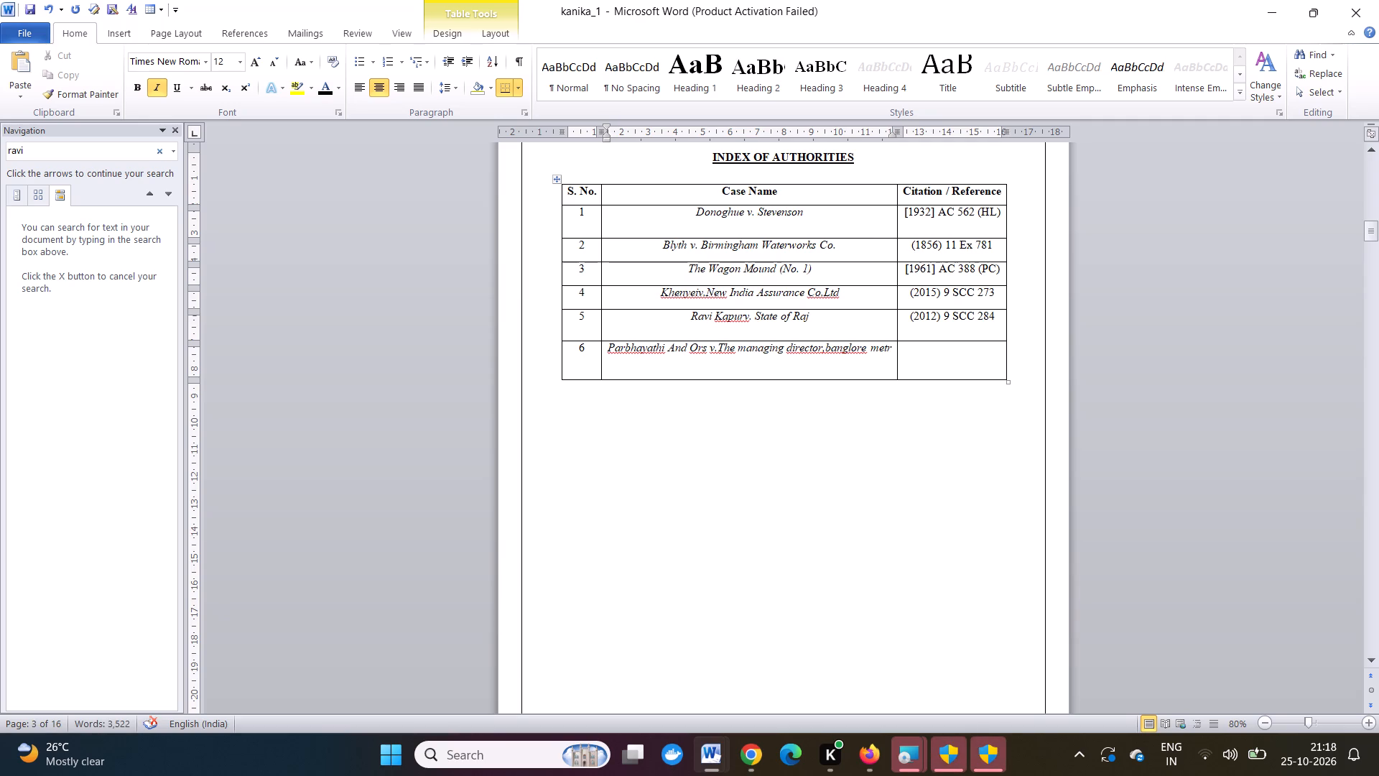
pyautogui.press('o')
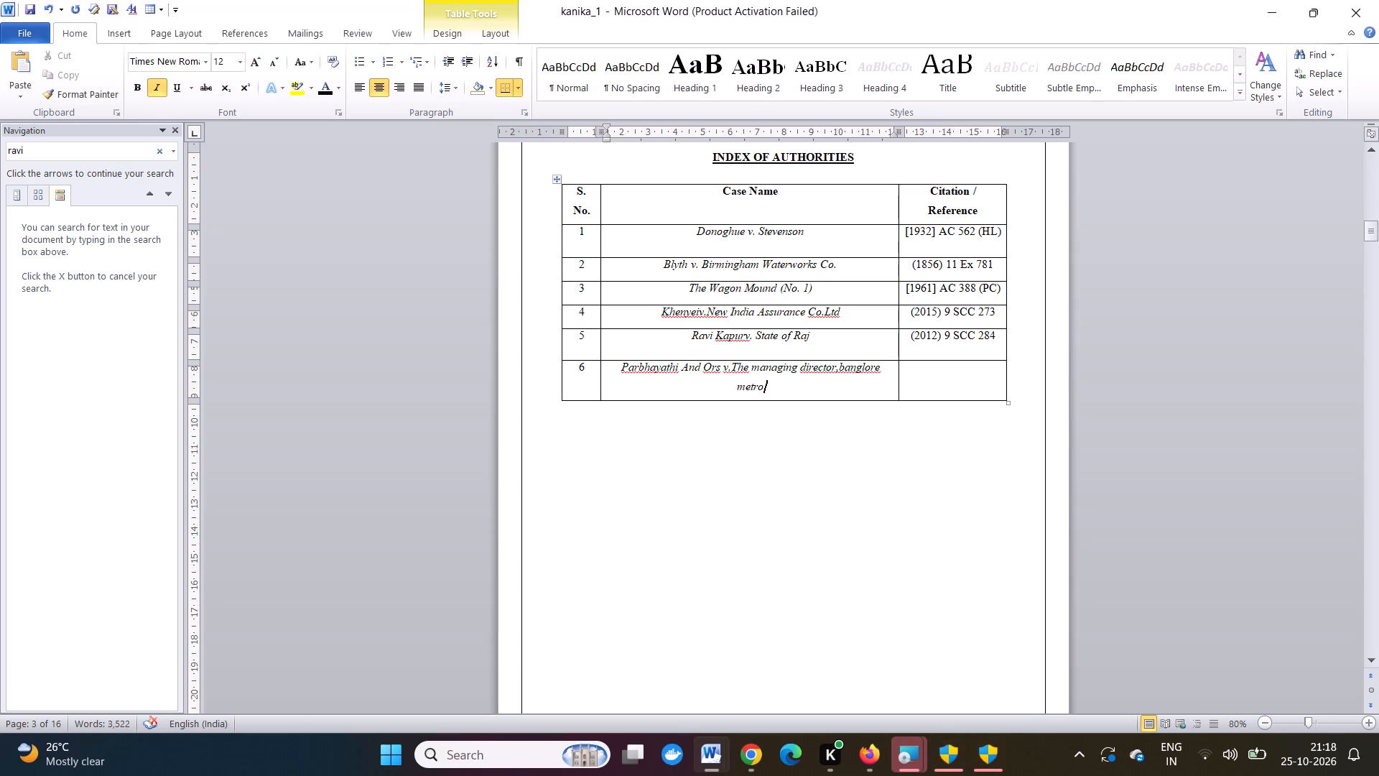
pyautogui.write('po')
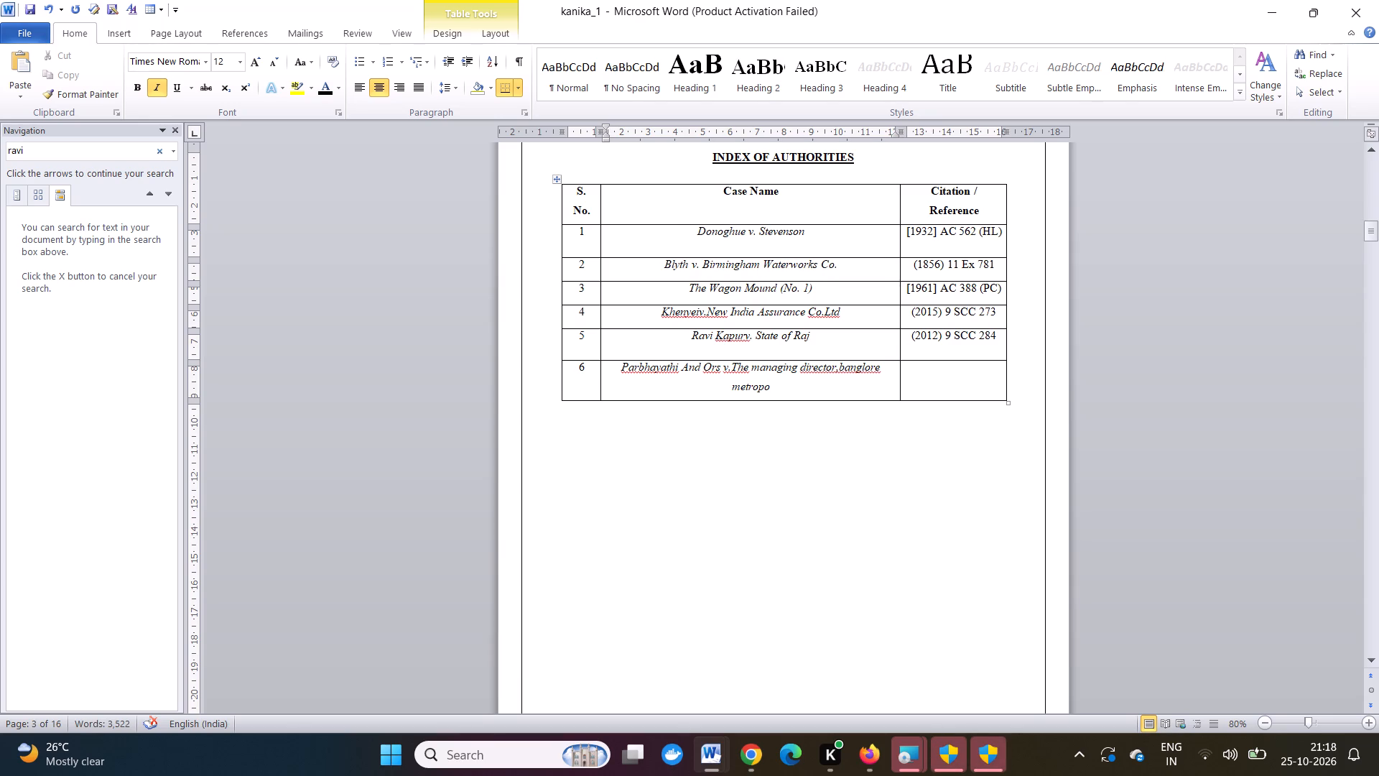
pyautogui.press('l')
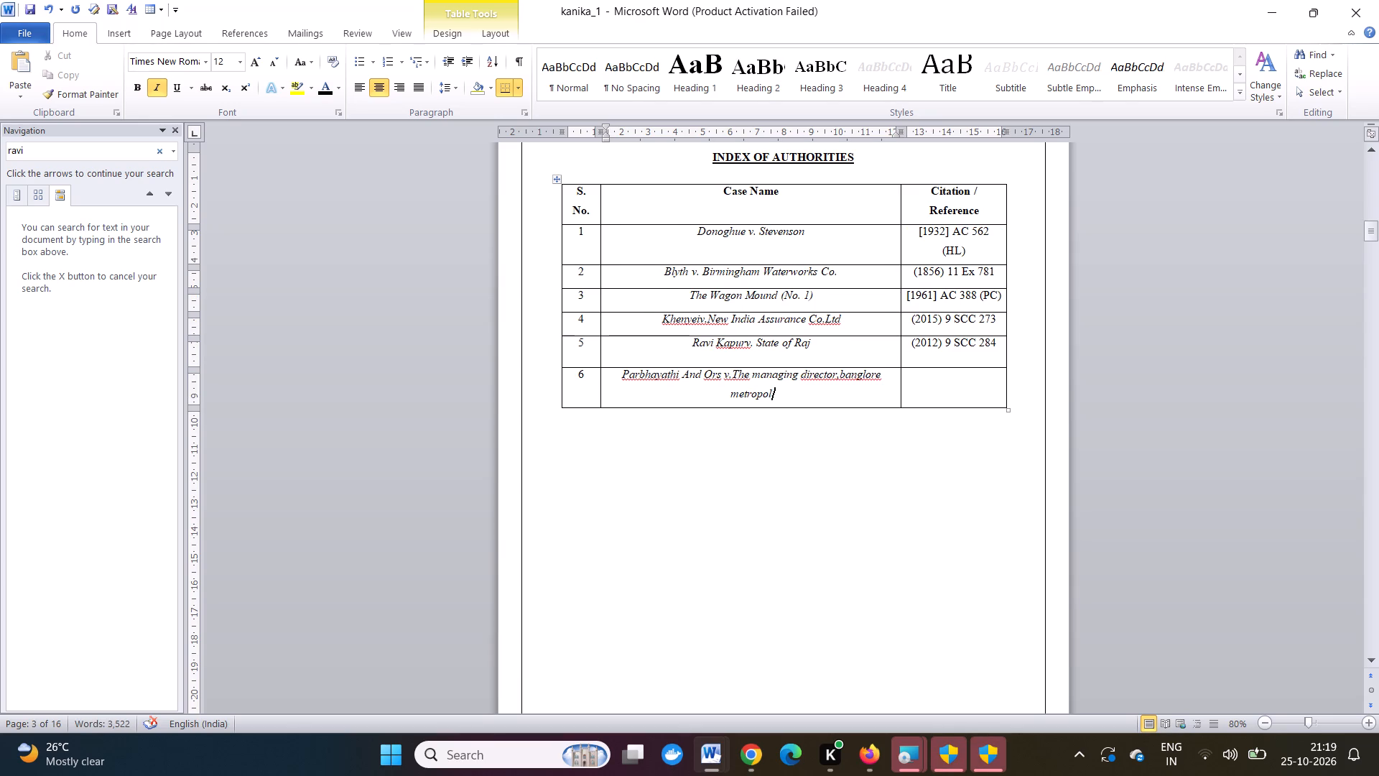
pyautogui.write('ita')
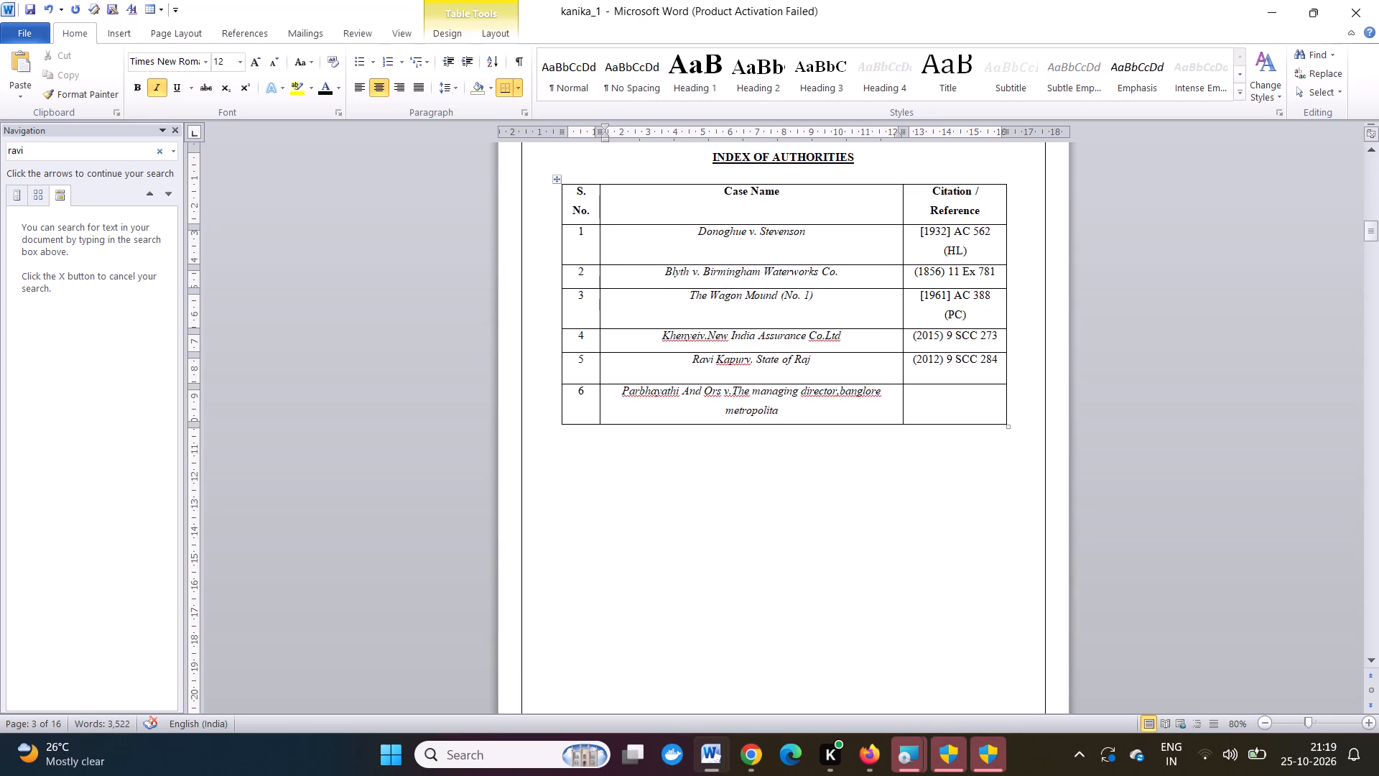
pyautogui.press('n')
pyautogui.press('space')
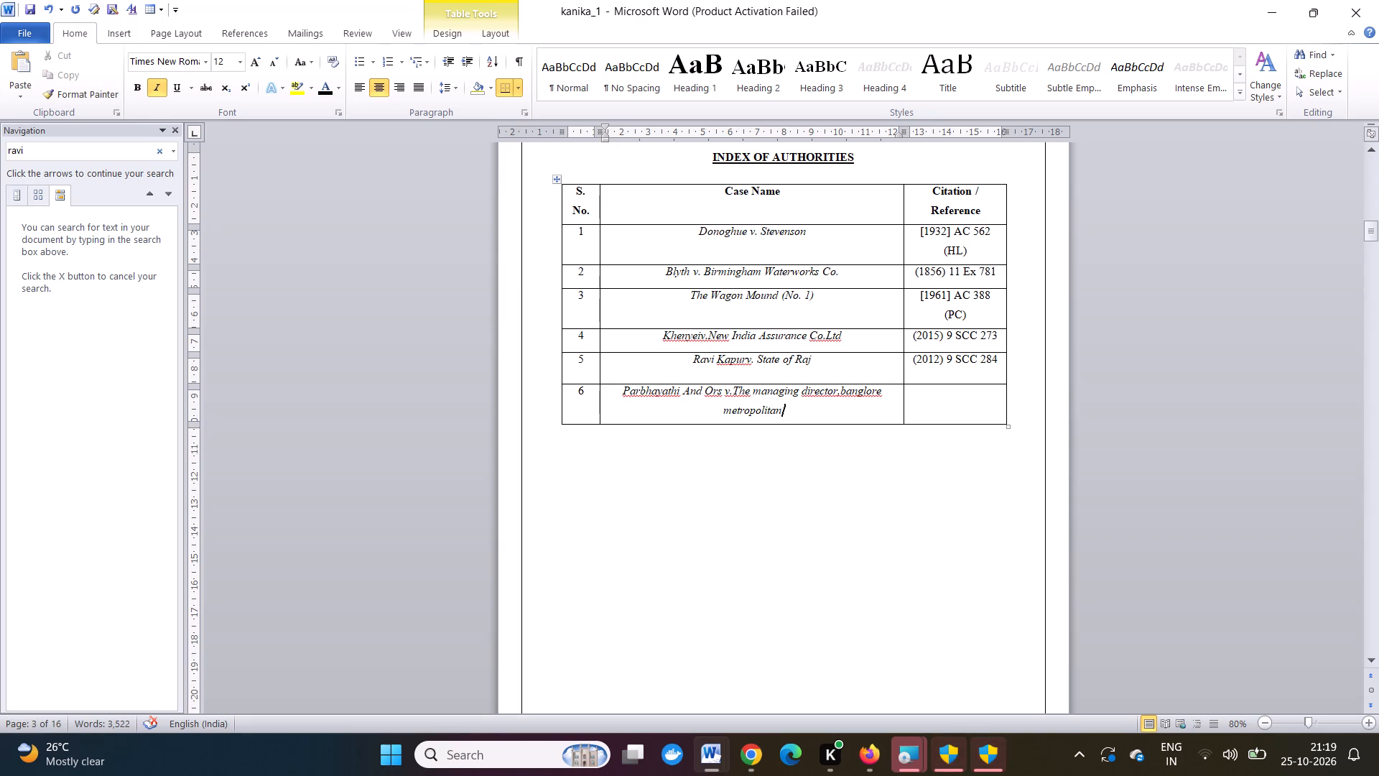
pyautogui.write('tr')
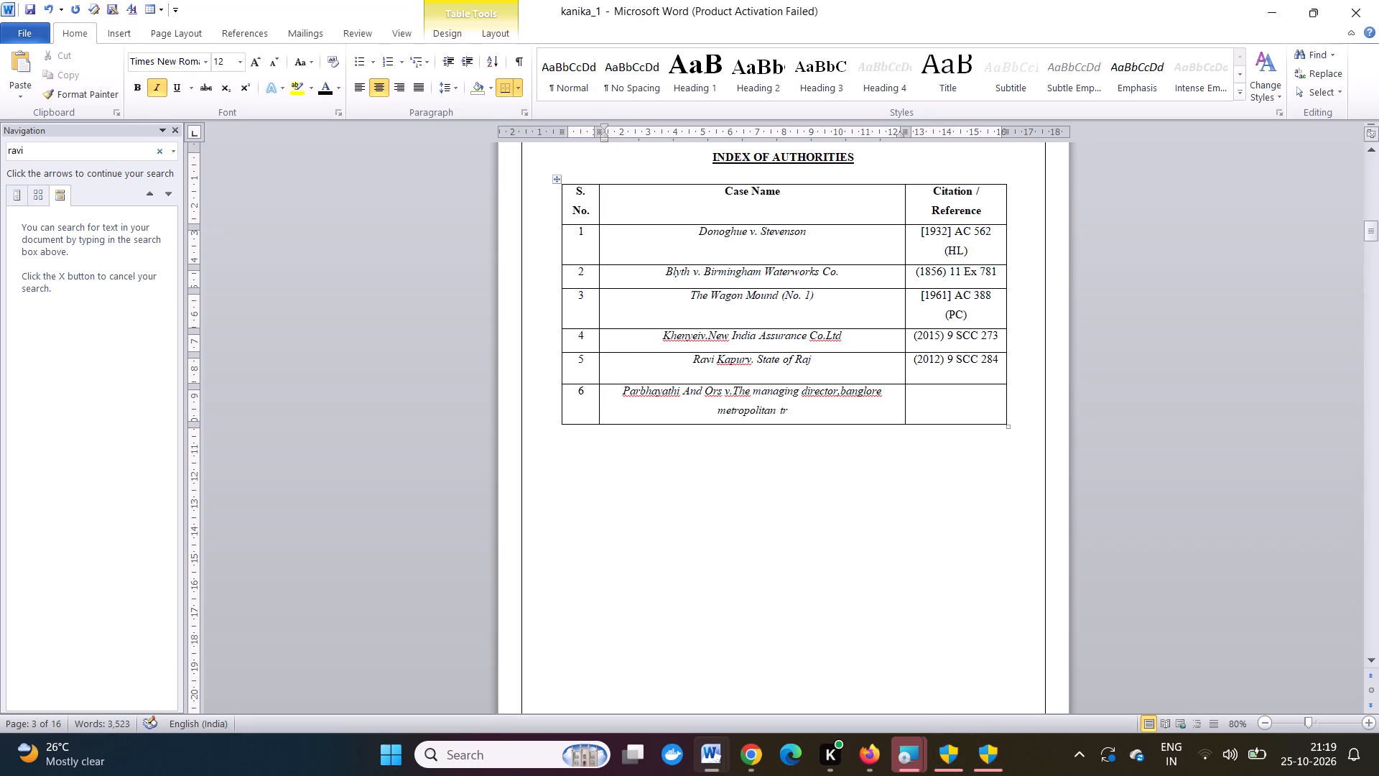
pyautogui.press('a')
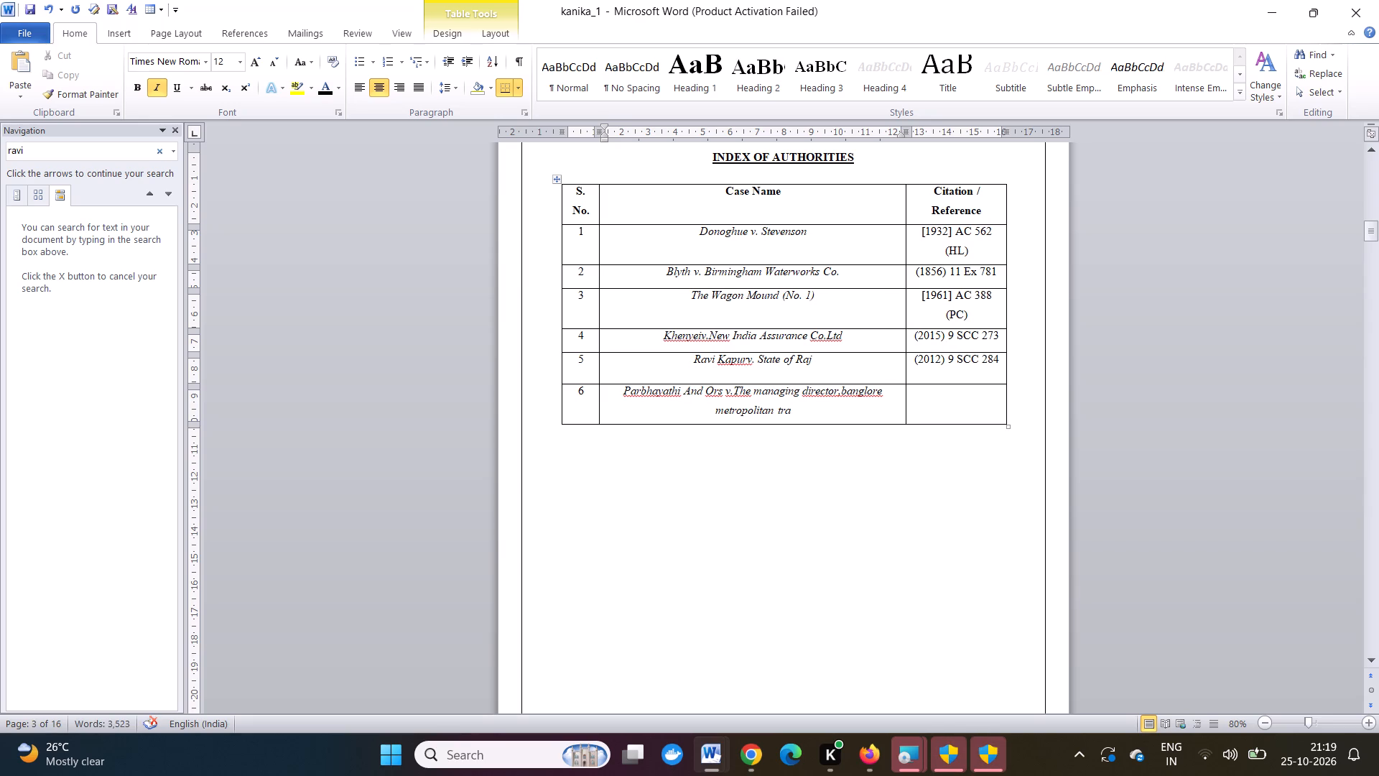
pyautogui.write('sport')
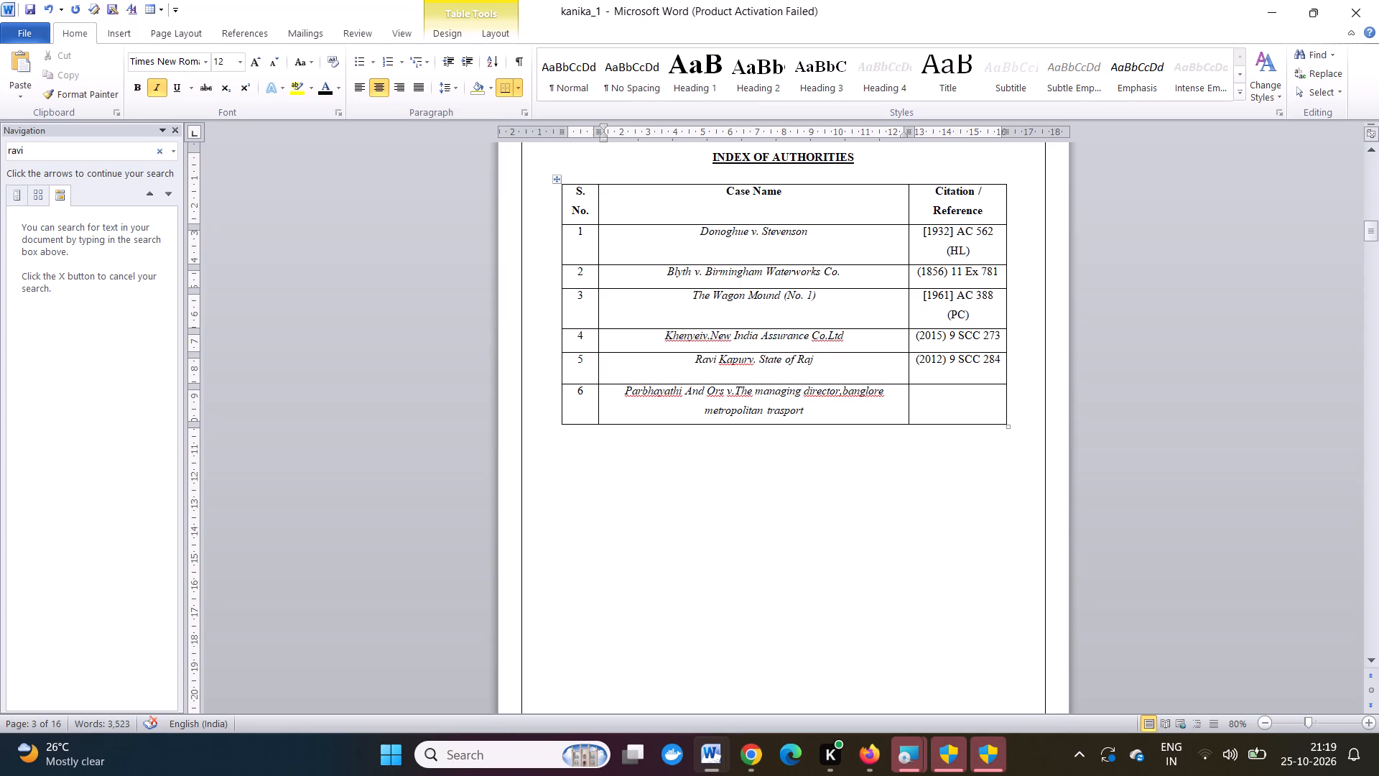
pyautogui.press('space')
pyautogui.write('co')
pyautogui.write('rpo')
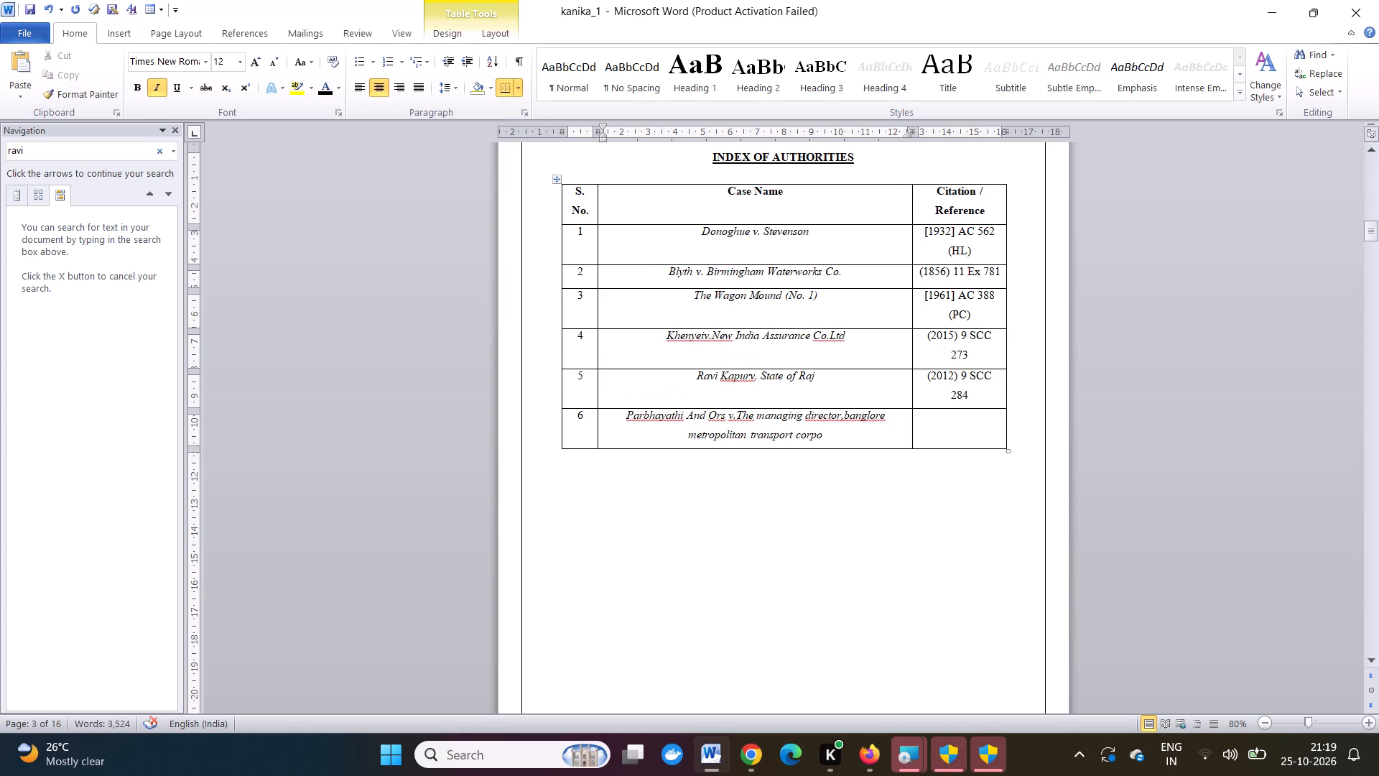
pyautogui.press('r')
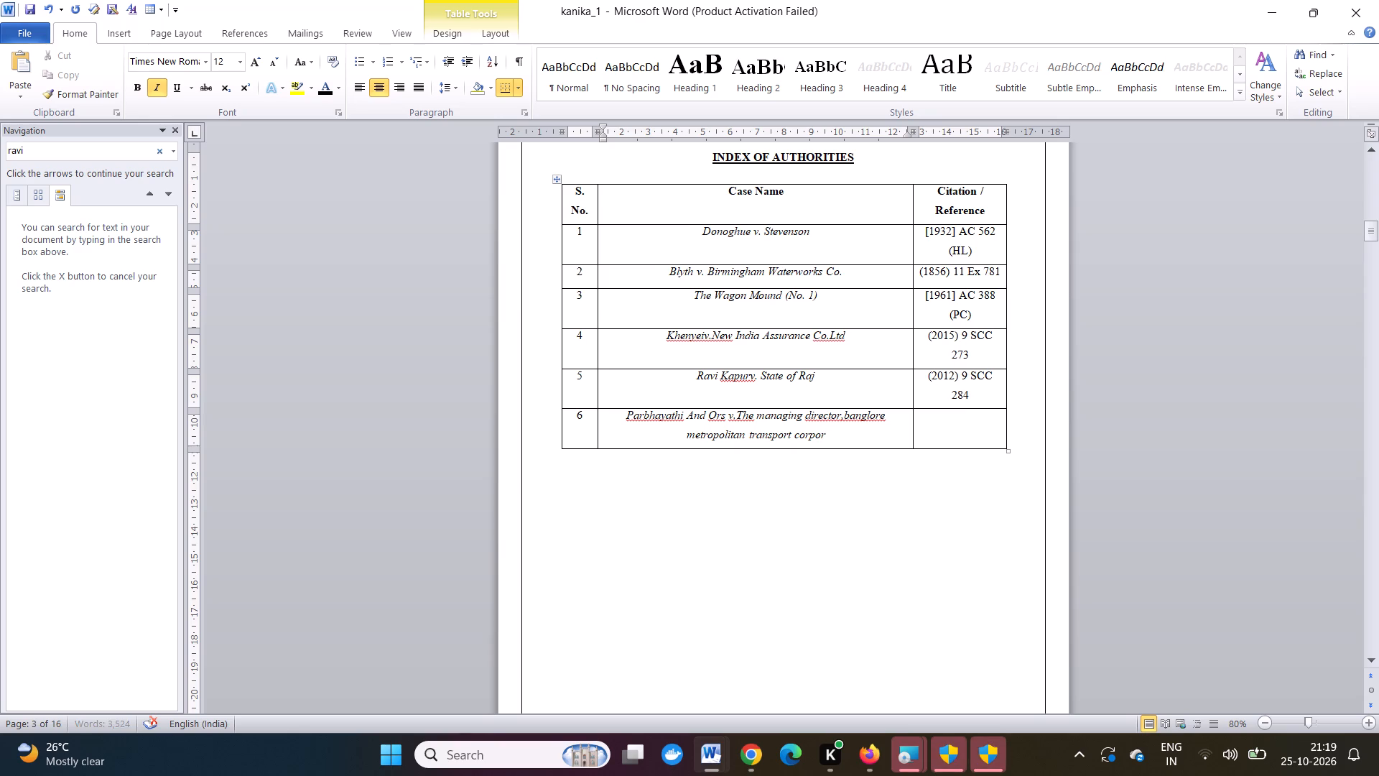
pyautogui.write('atio')
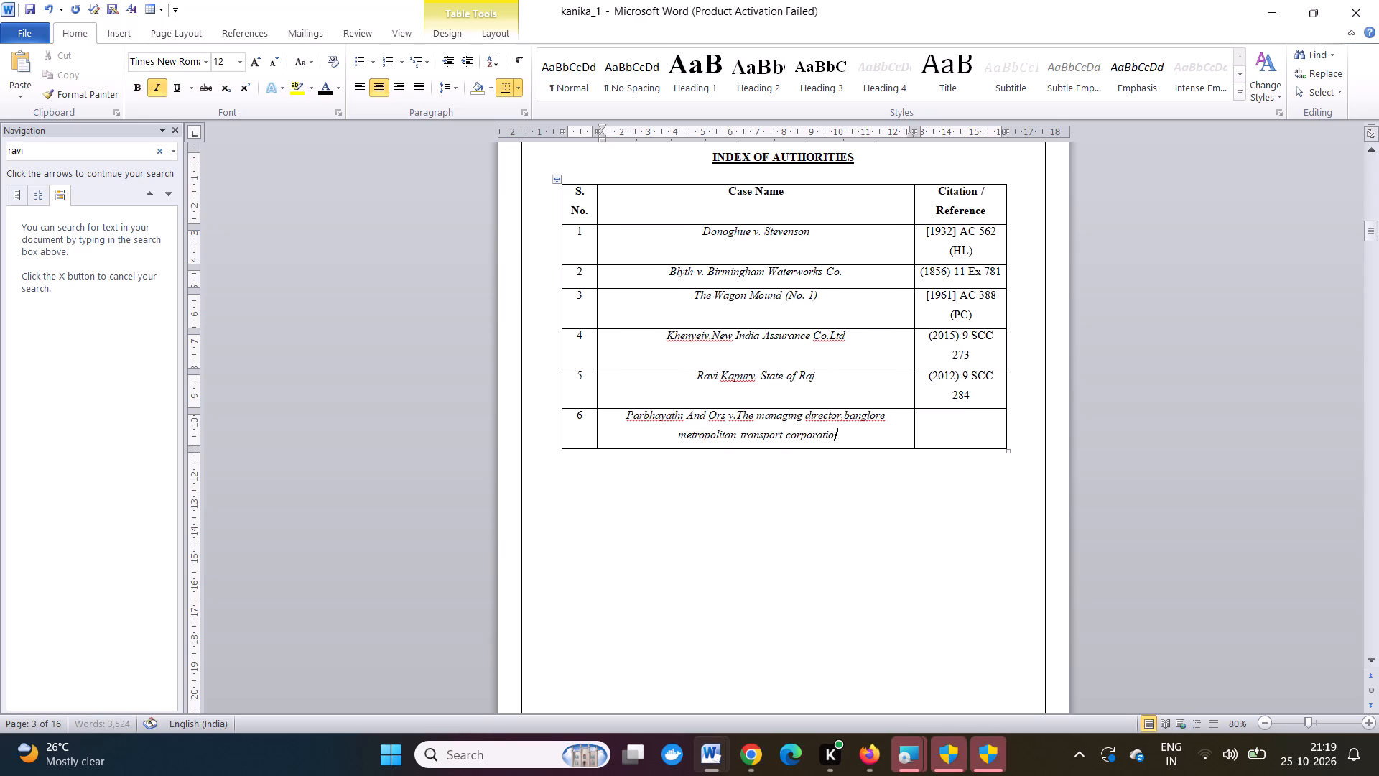
pyautogui.press('n')
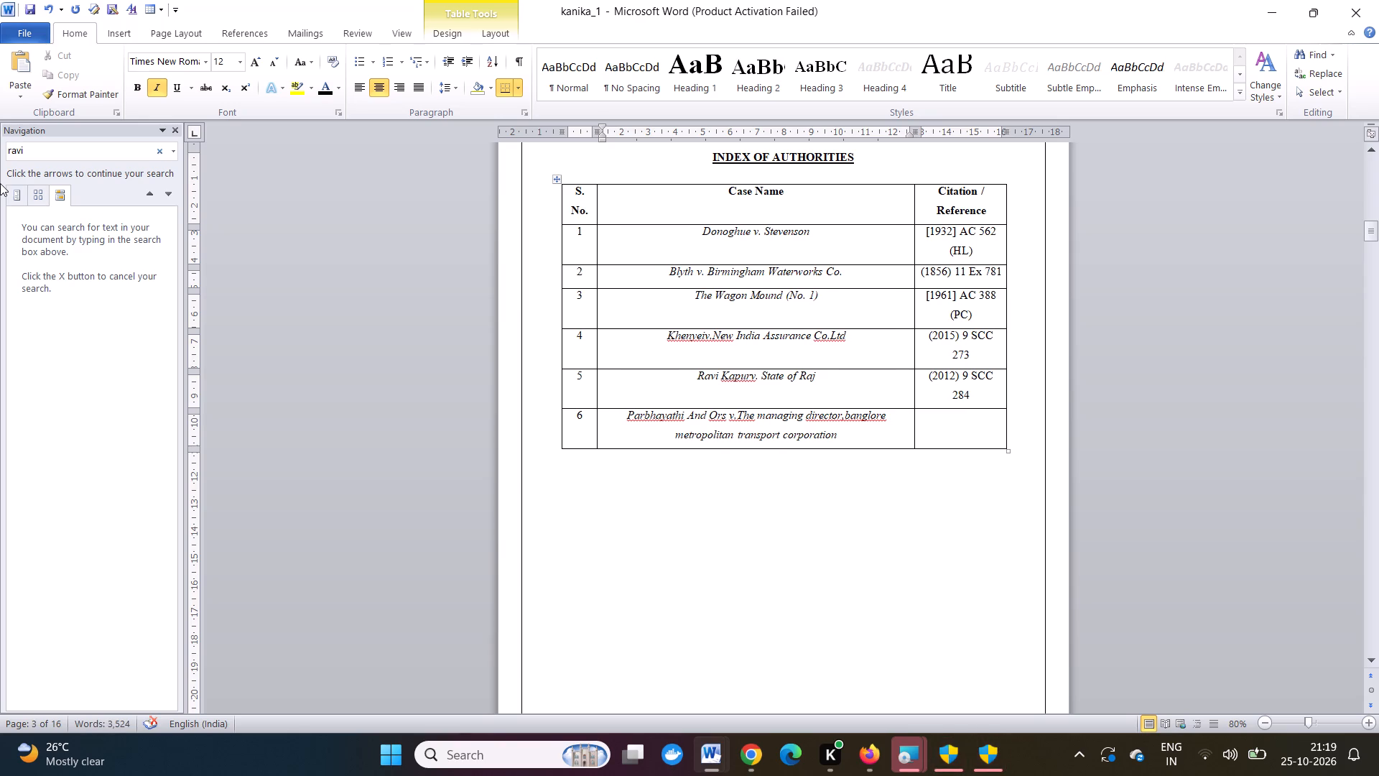
# Search the document for "pra" and "parbhayathi" to locate the row 6 case and its citation.
pyautogui.click(61, 152)
pyautogui.press('BackSpace')
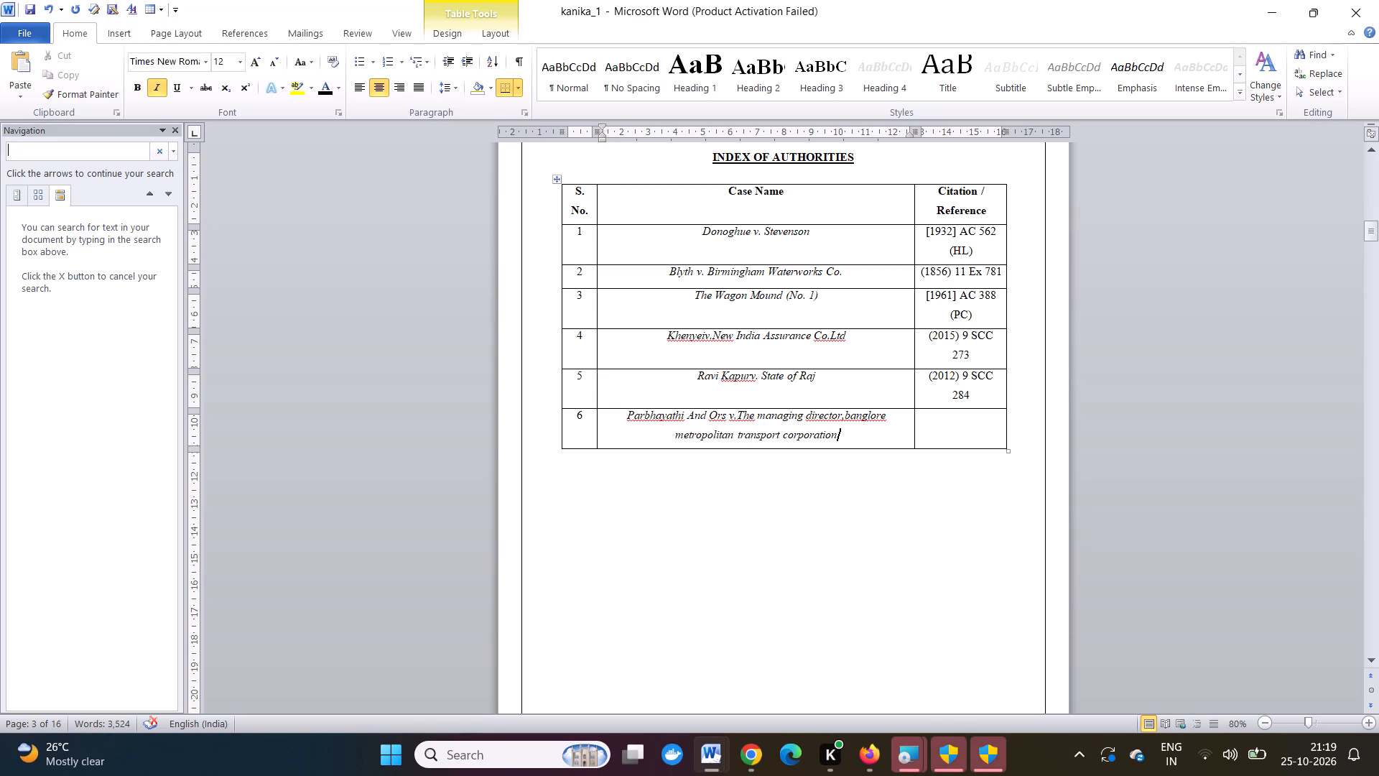
pyautogui.write('pra')
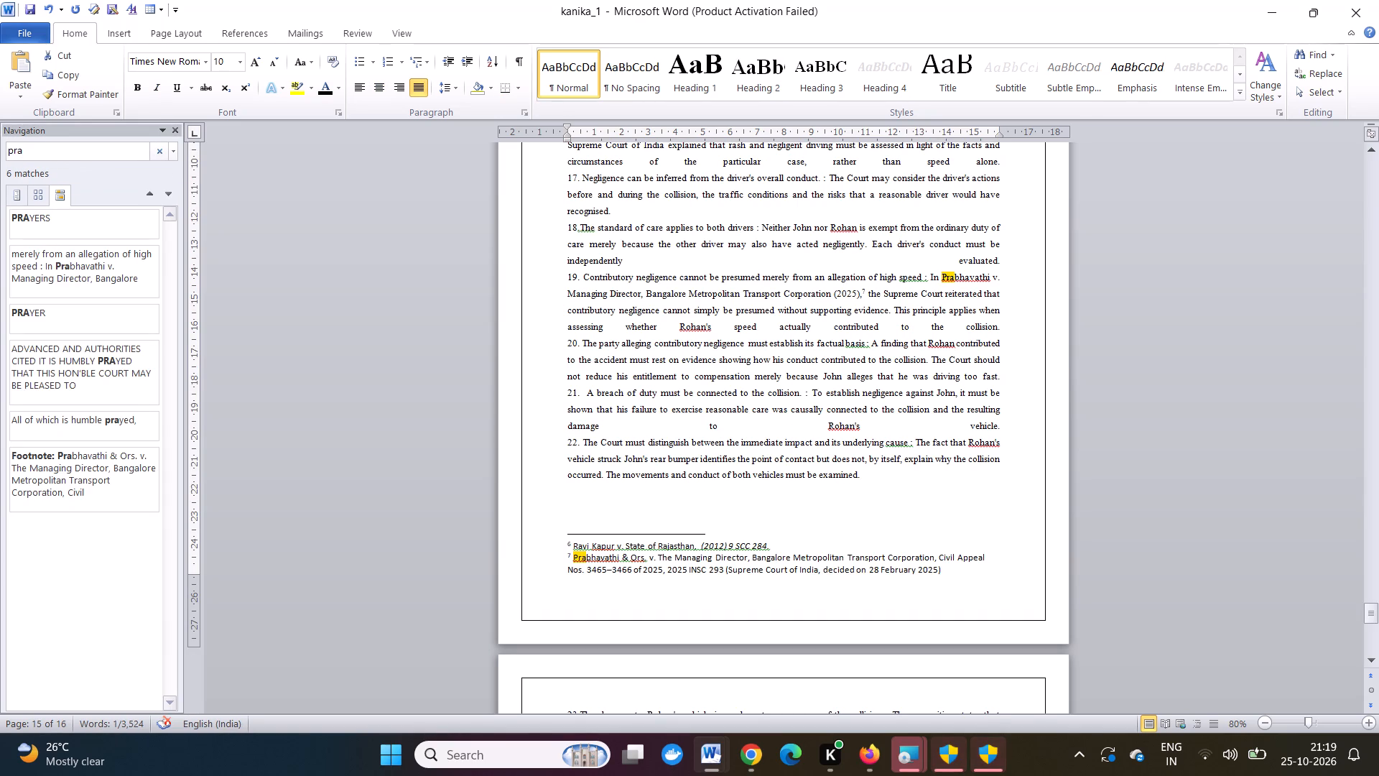
pyautogui.press('BackSpace')
pyautogui.press('BackSpace')
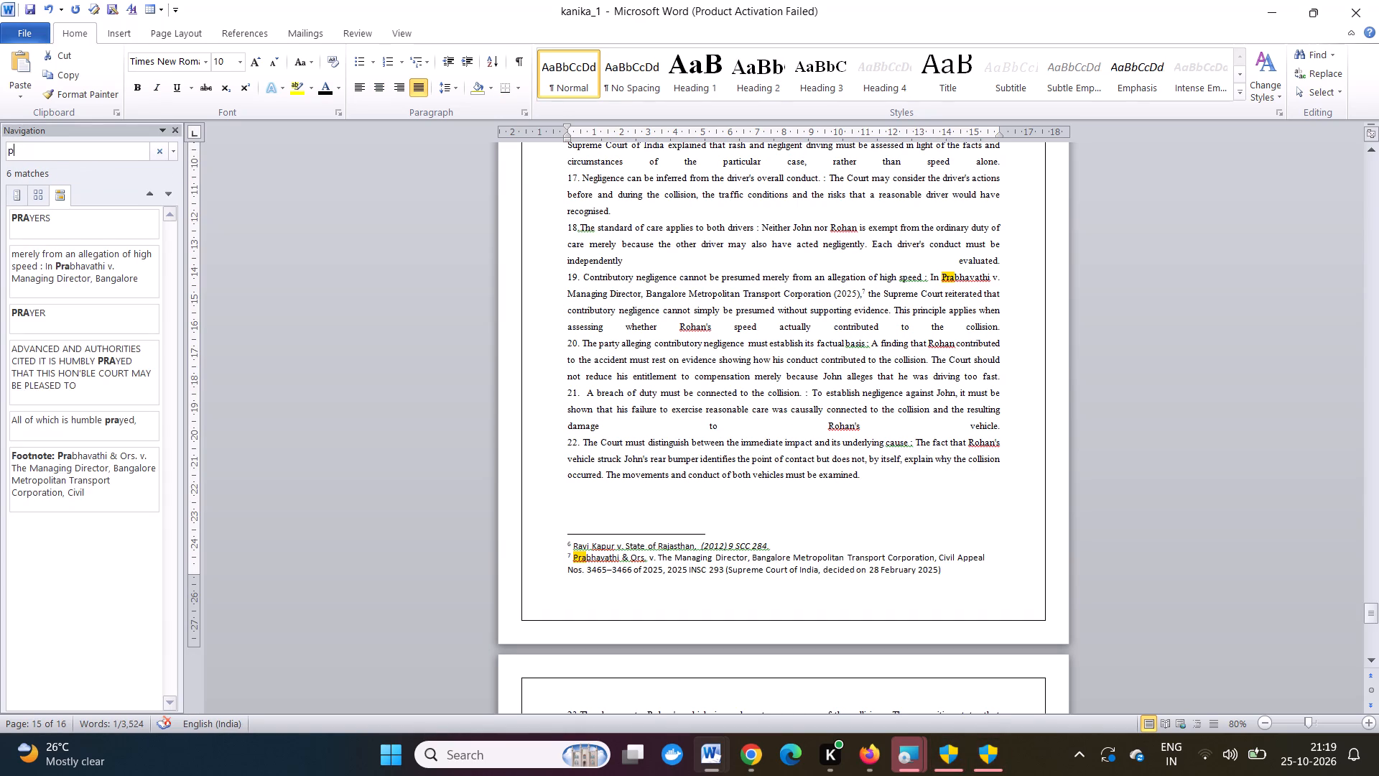
pyautogui.write('ar')
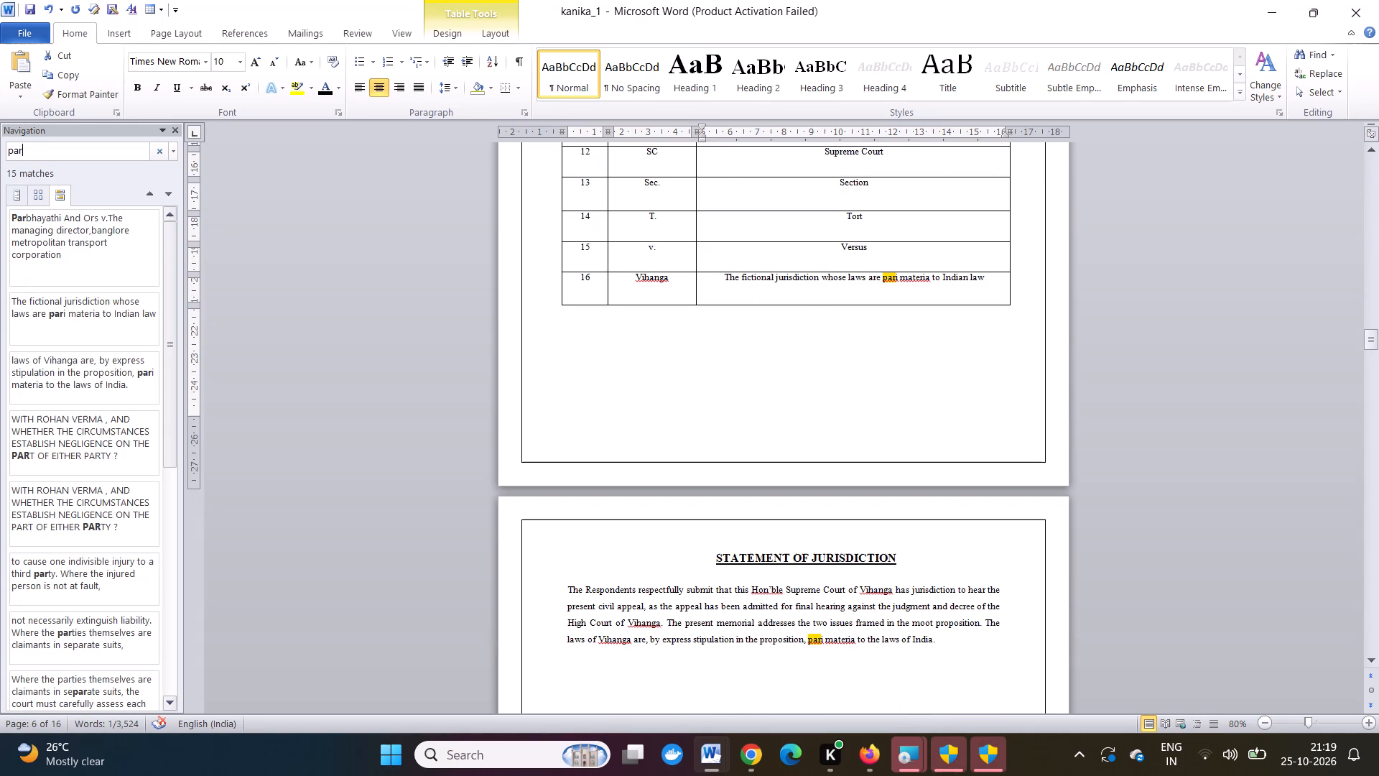
pyautogui.write('bh')
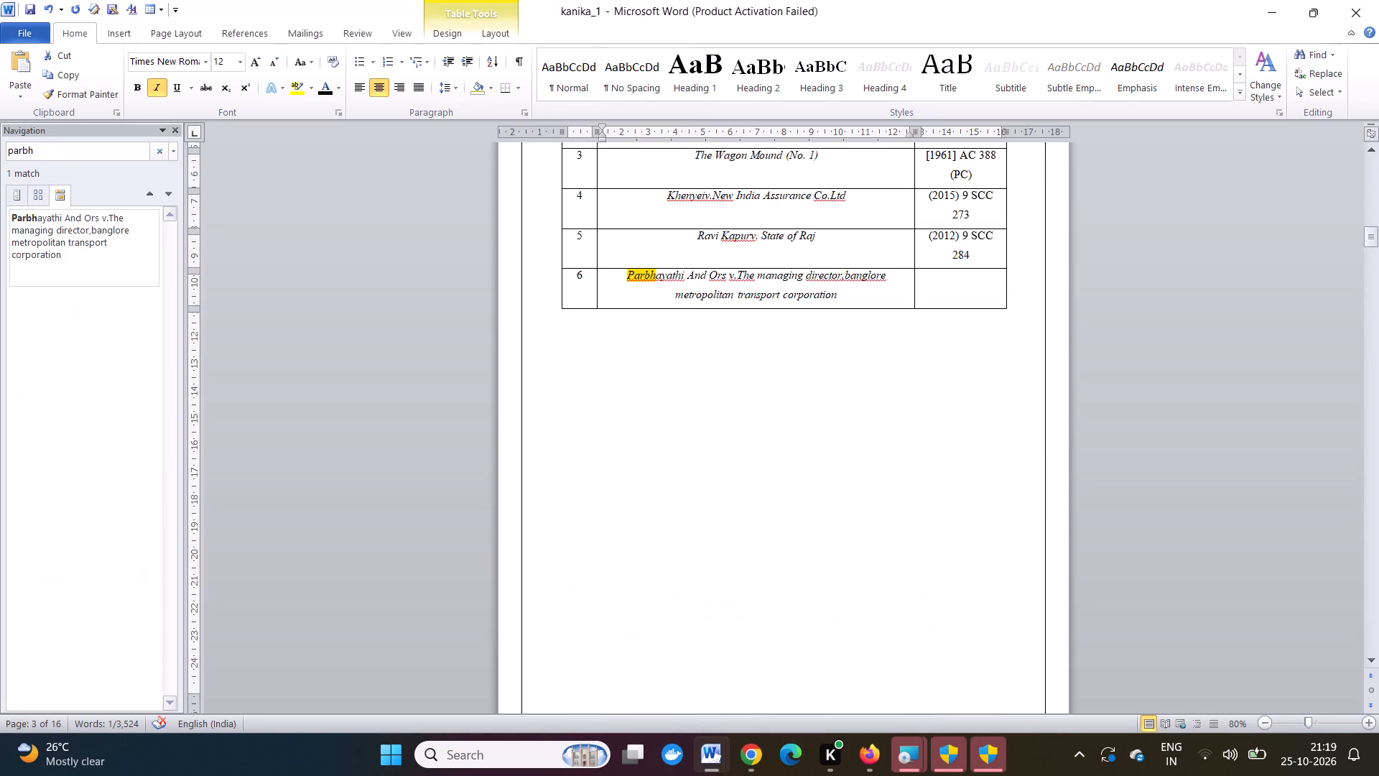
pyautogui.press('a')
pyautogui.press('y')
pyautogui.write('ati')
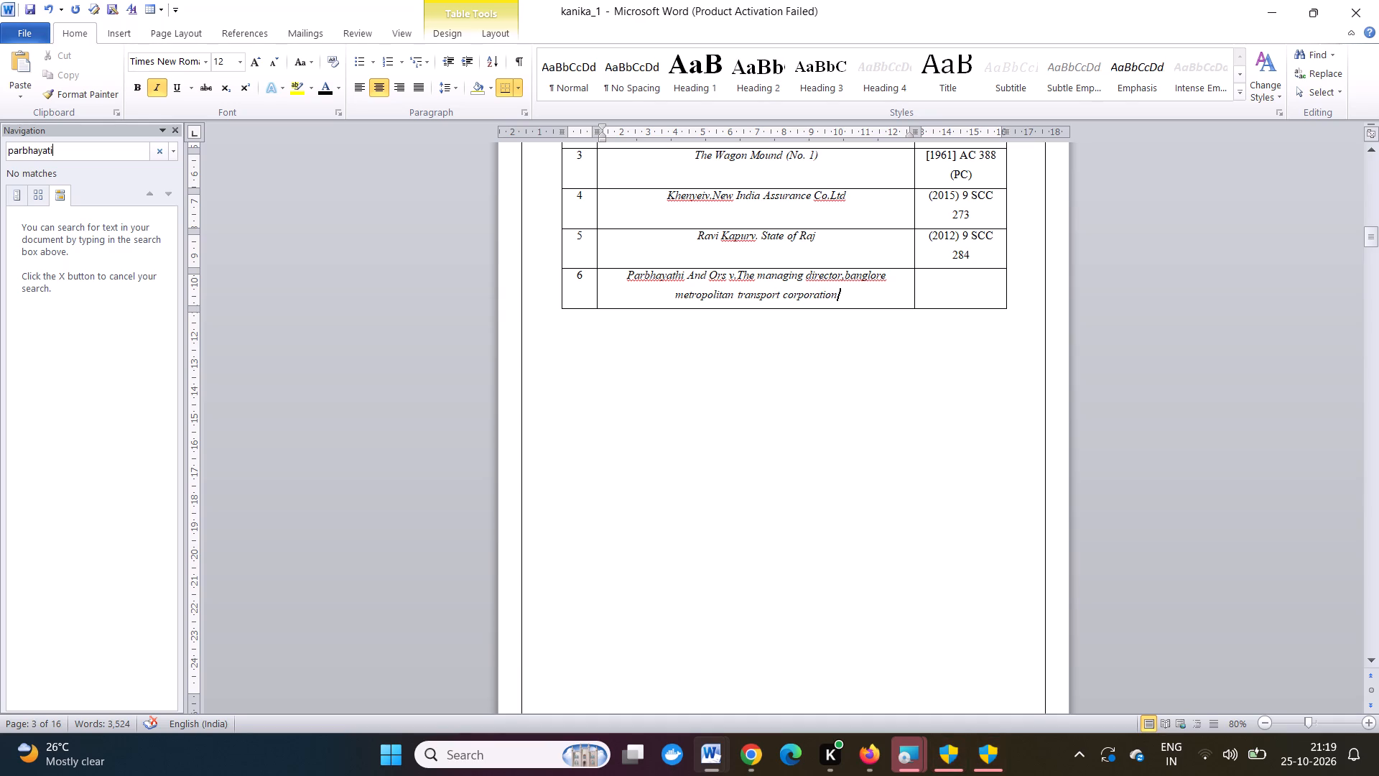
pyautogui.press('BackSpace')
pyautogui.write('hi')
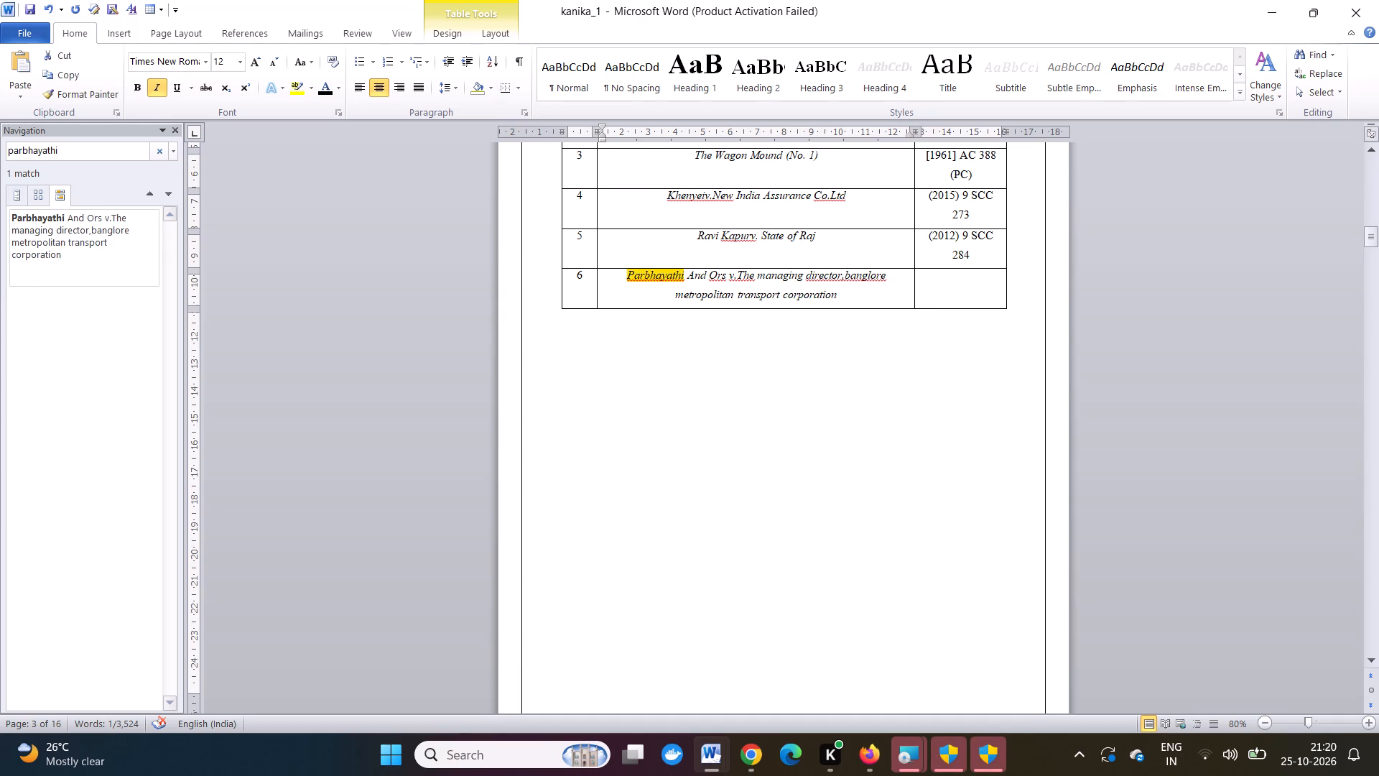
pyautogui.click(75, 221)
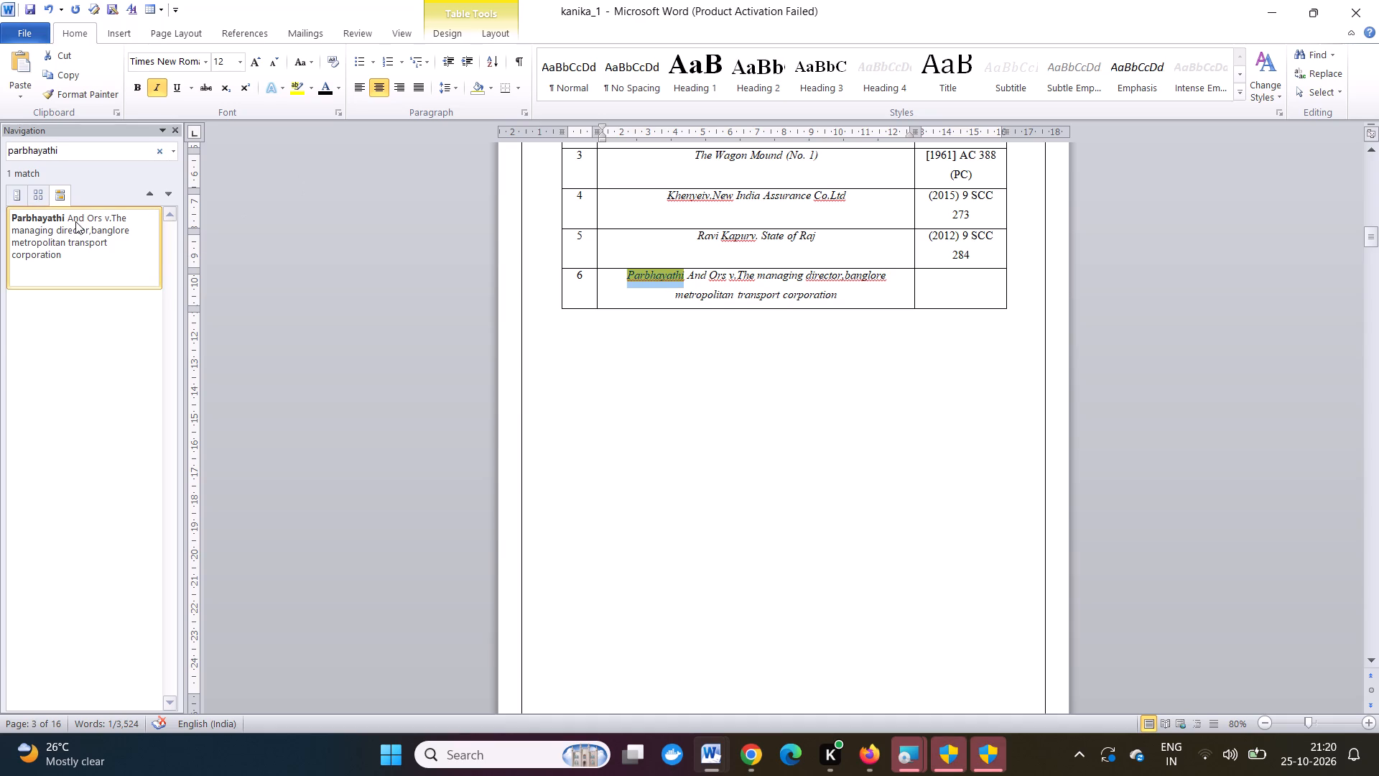
pyautogui.scroll(1, 75, 221)
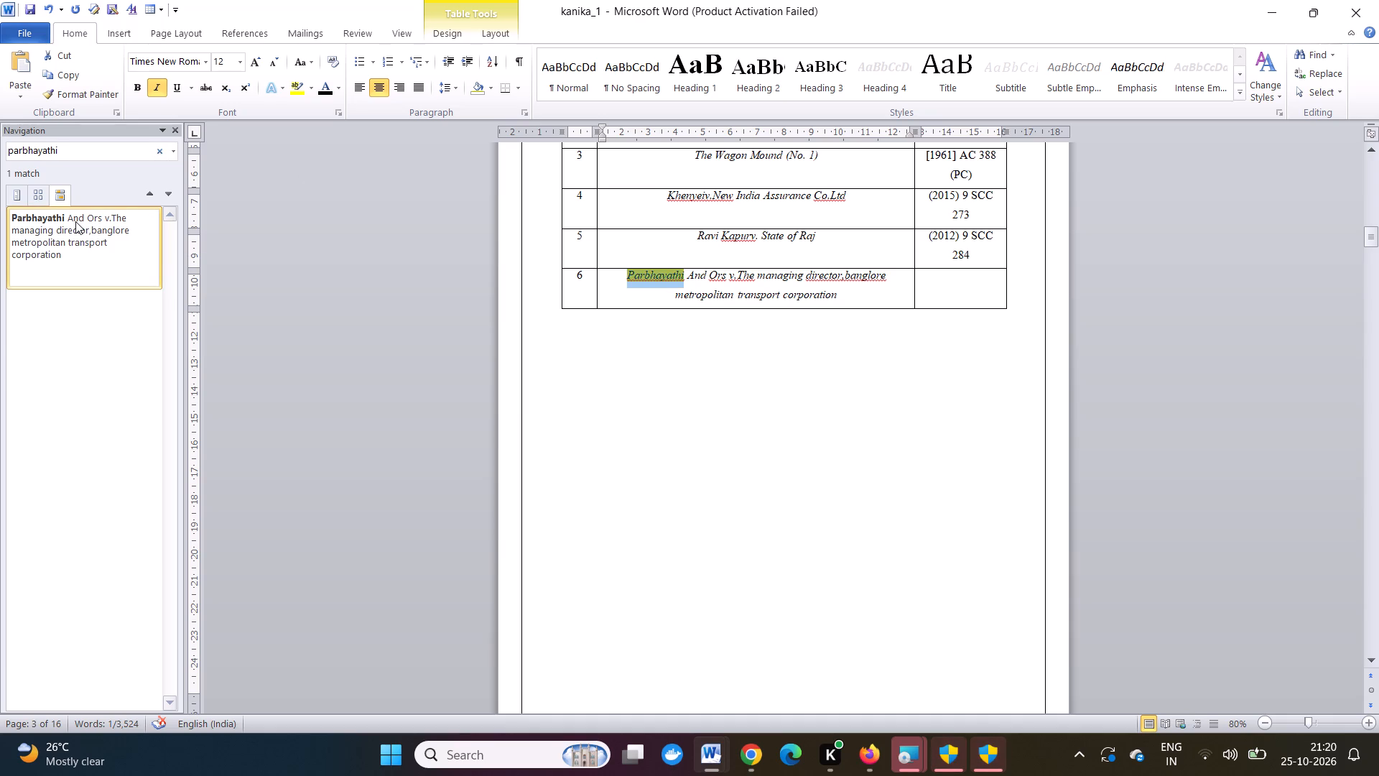
pyautogui.scroll(3, 75, 221)
pyautogui.scroll(-1, 75, 221)
# Delete the whole row 6 case name in the INDEX OF AUTHORITIES table, leaving only the serial number 6.
pyautogui.scroll(3, 661, 341)
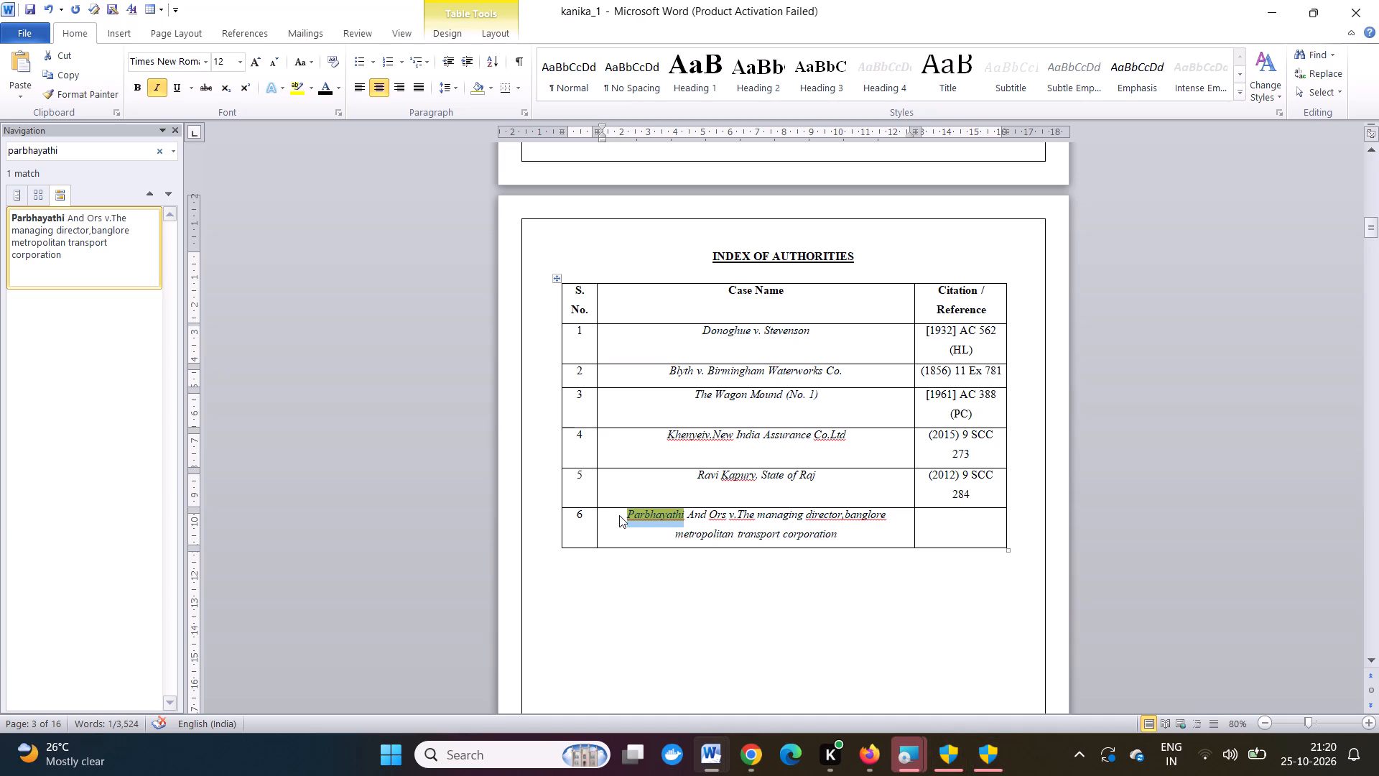
pyautogui.moveTo(619, 515); pyautogui.dragTo(605, 515)
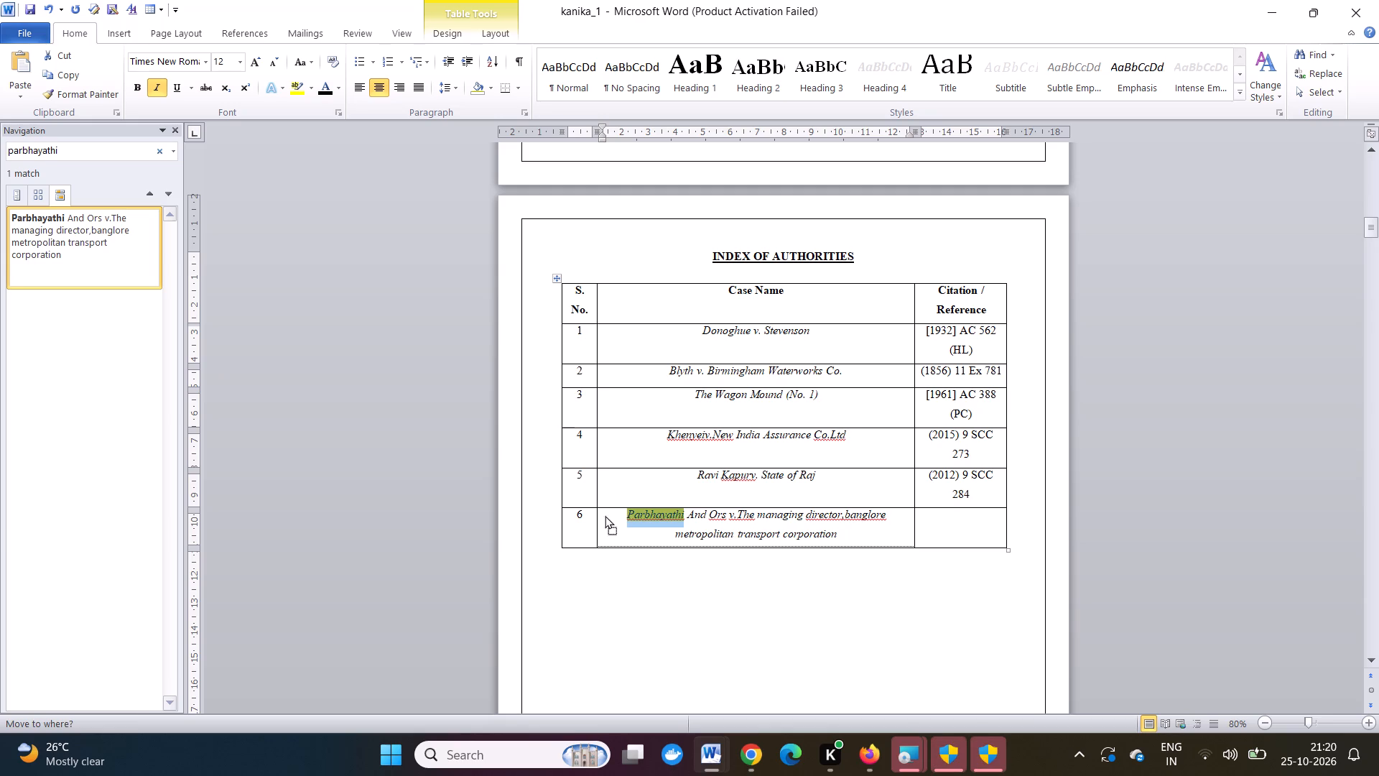
pyautogui.moveTo(605, 515); pyautogui.dragTo(592, 515)
pyautogui.click(696, 511)
pyautogui.moveTo(696, 511); pyautogui.dragTo(643, 524)
pyautogui.doubleClick(643, 524)
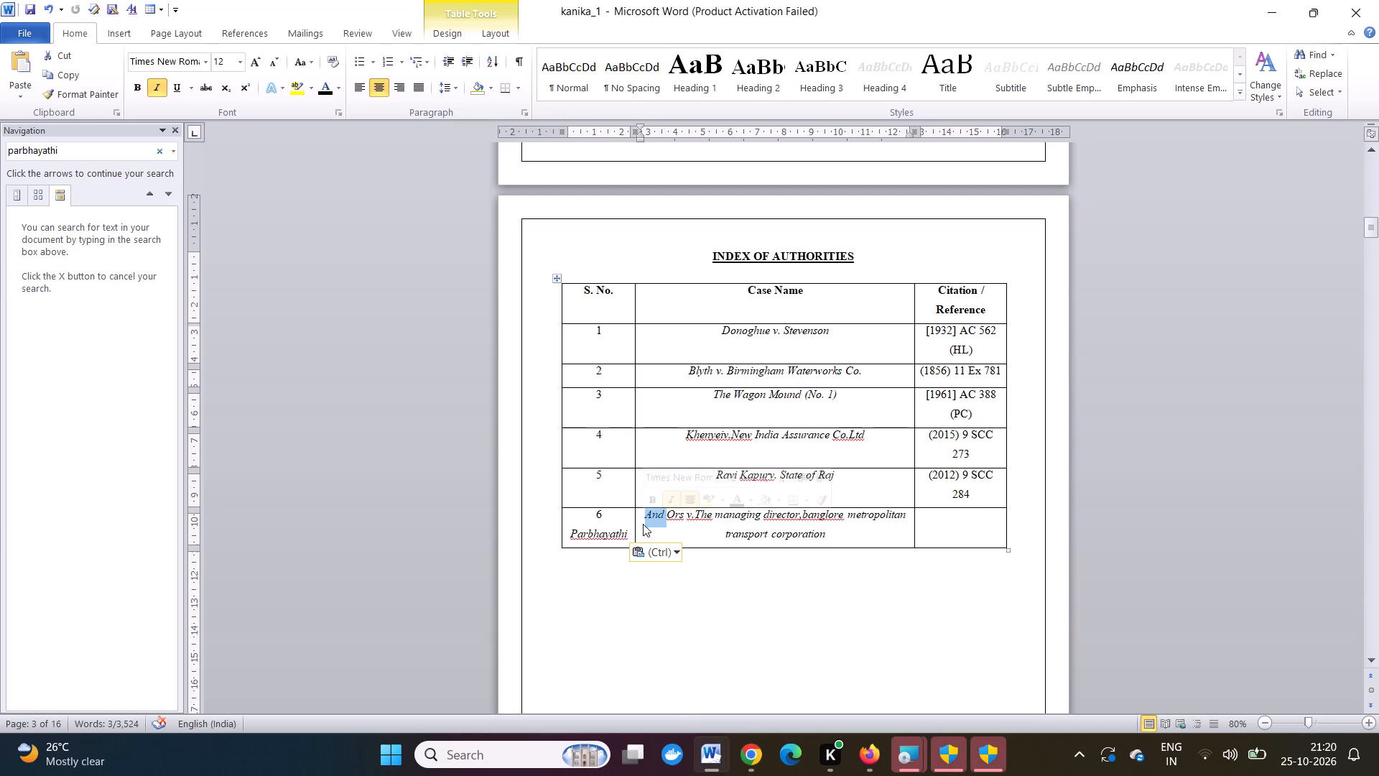
pyautogui.moveTo(643, 524); pyautogui.dragTo(755, 520)
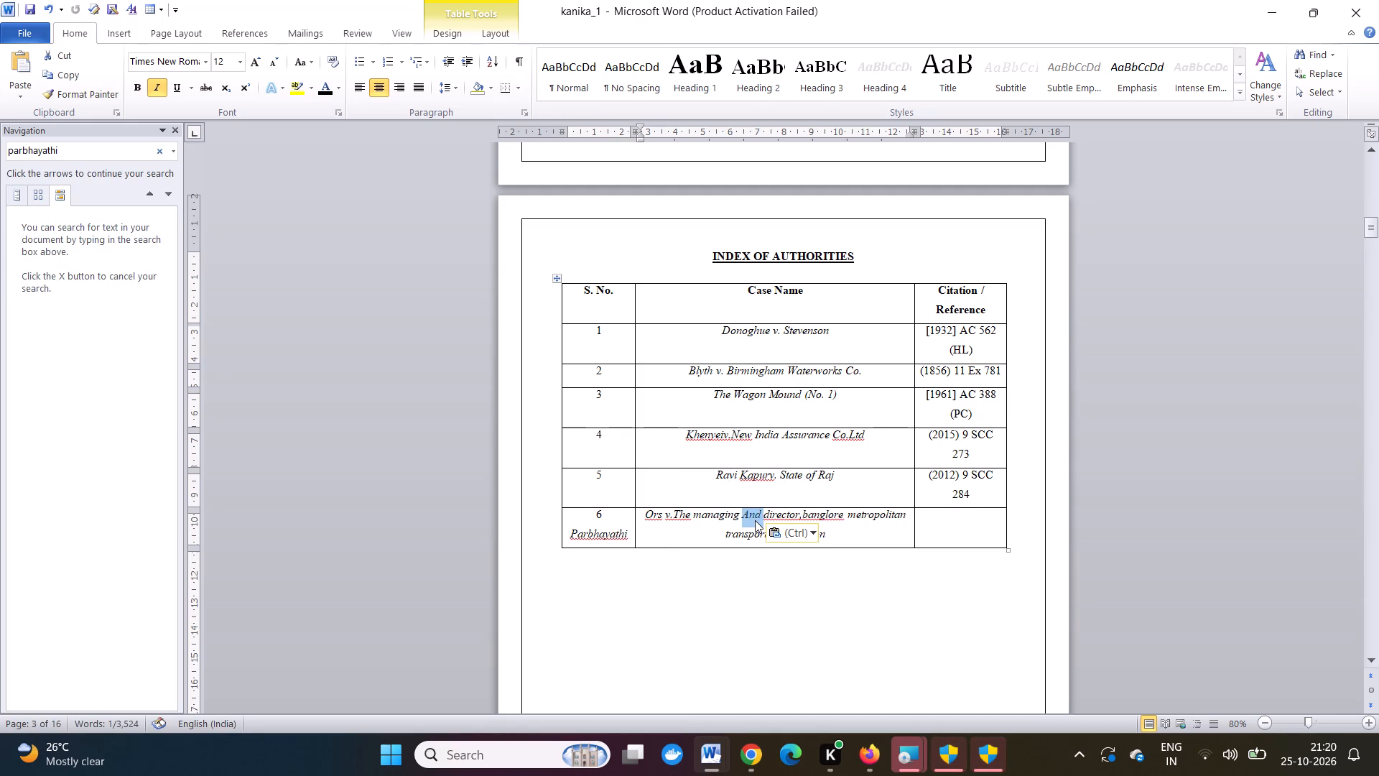
pyautogui.click(649, 522)
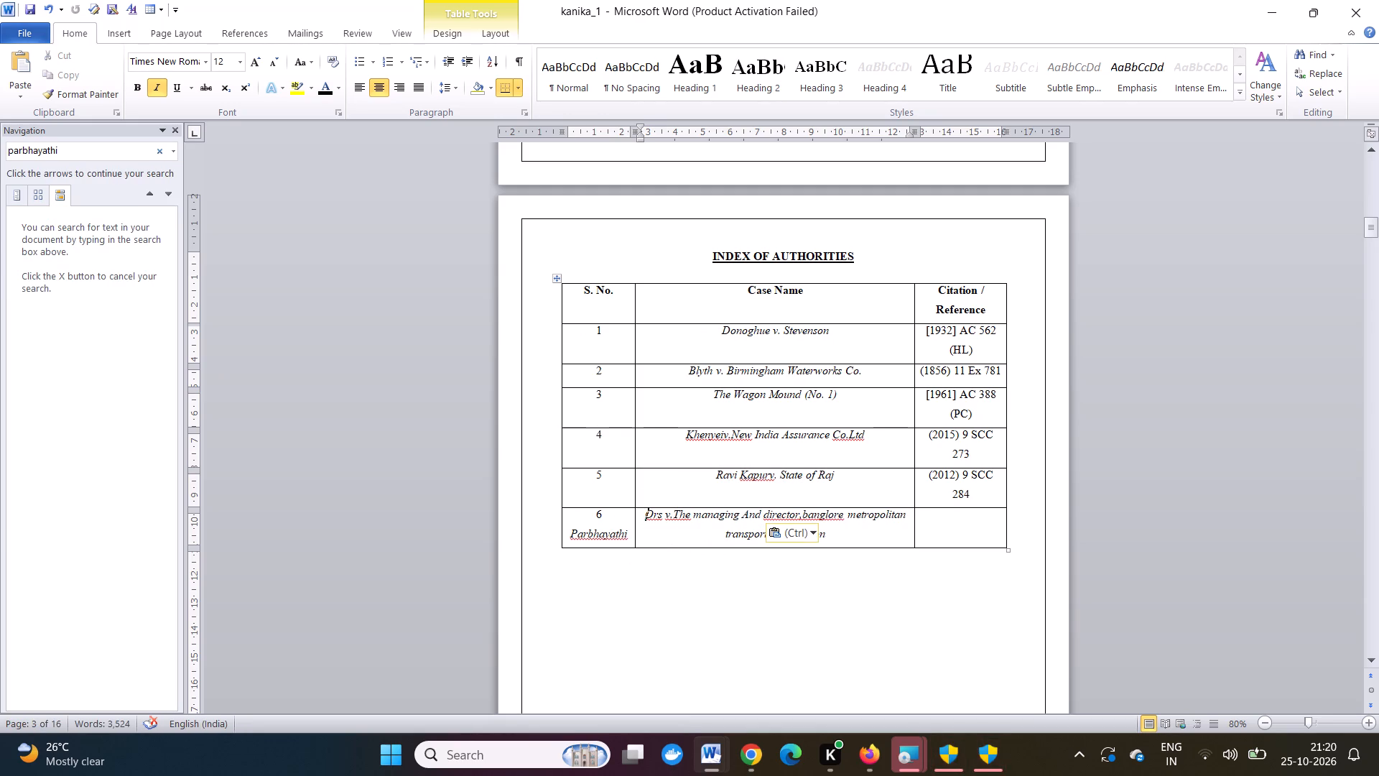
pyautogui.click(649, 522)
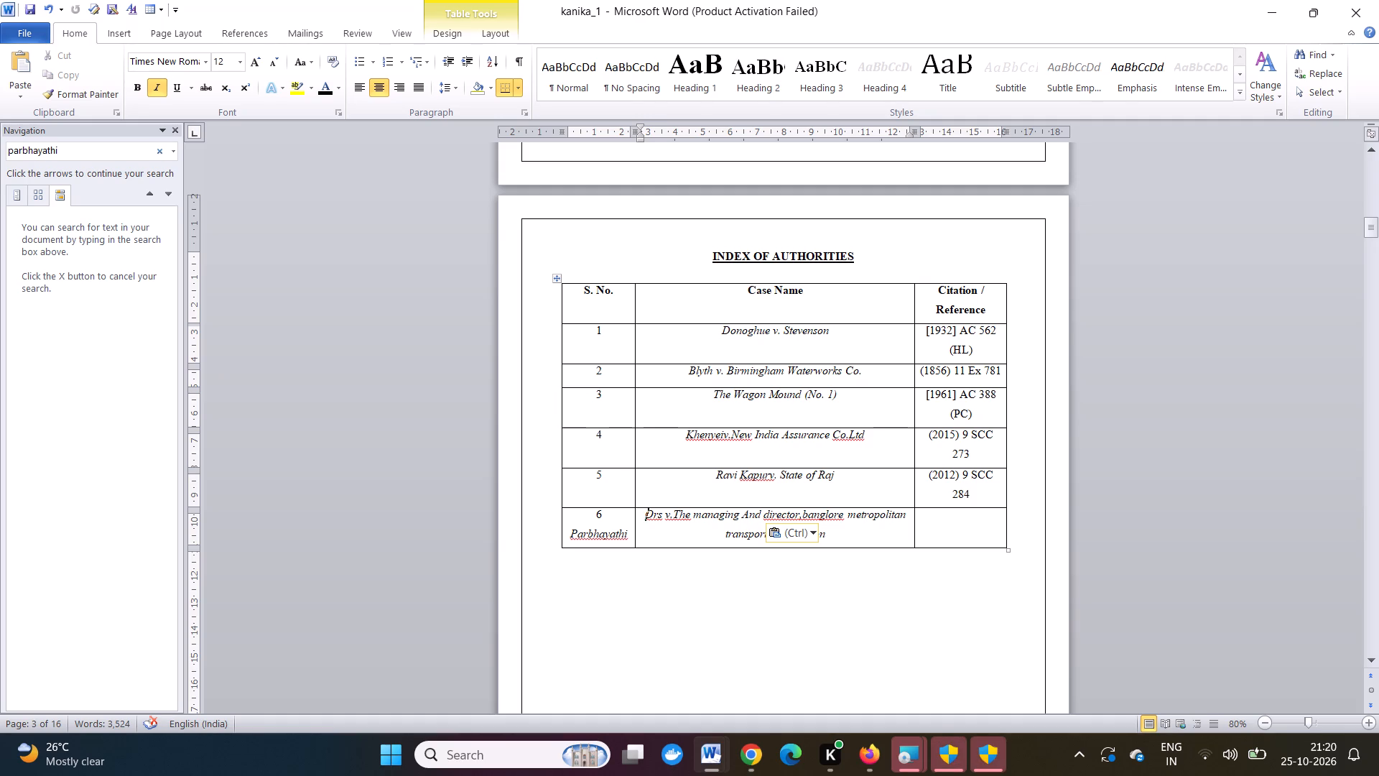
pyautogui.moveTo(648, 517); pyautogui.dragTo(816, 532)
pyautogui.press('BackSpace')
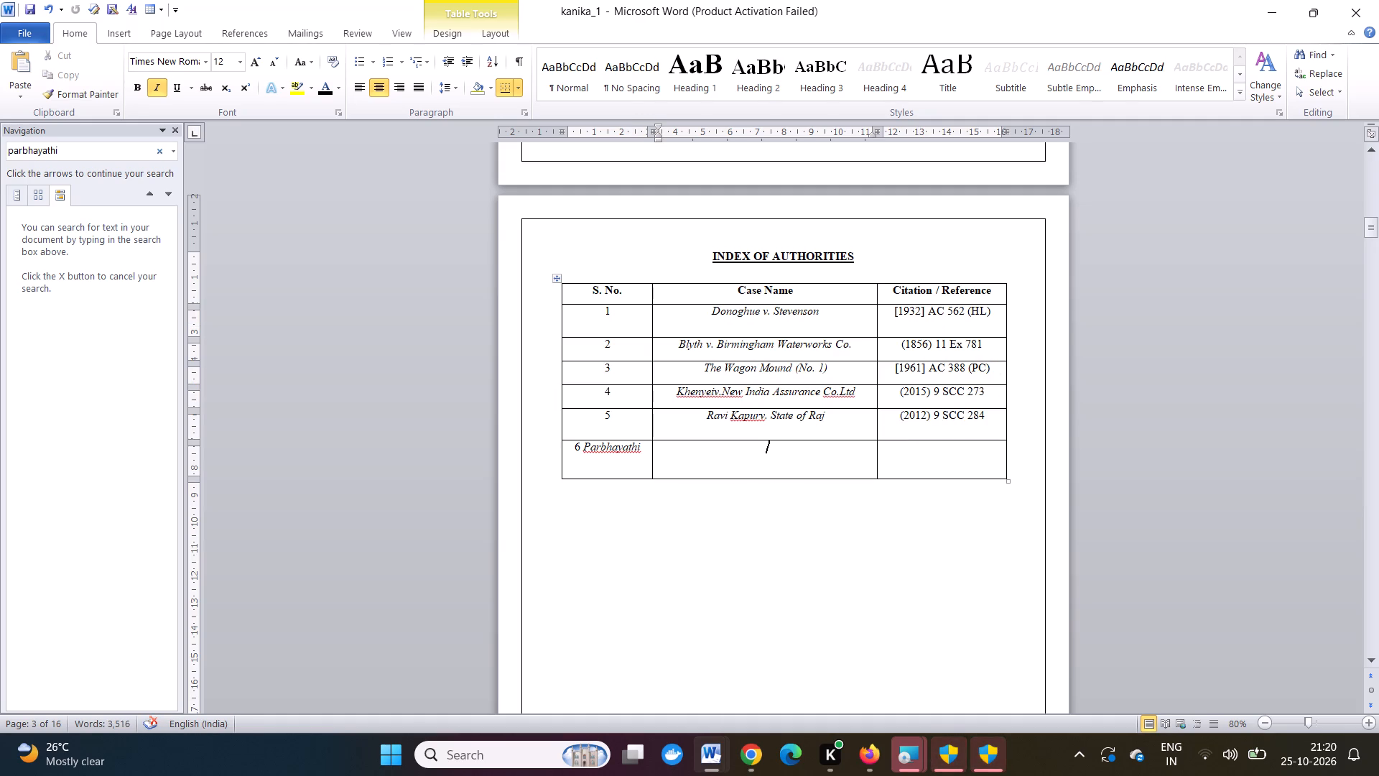
pyautogui.moveTo(585, 446); pyautogui.dragTo(644, 449)
pyautogui.press('BackSpace')
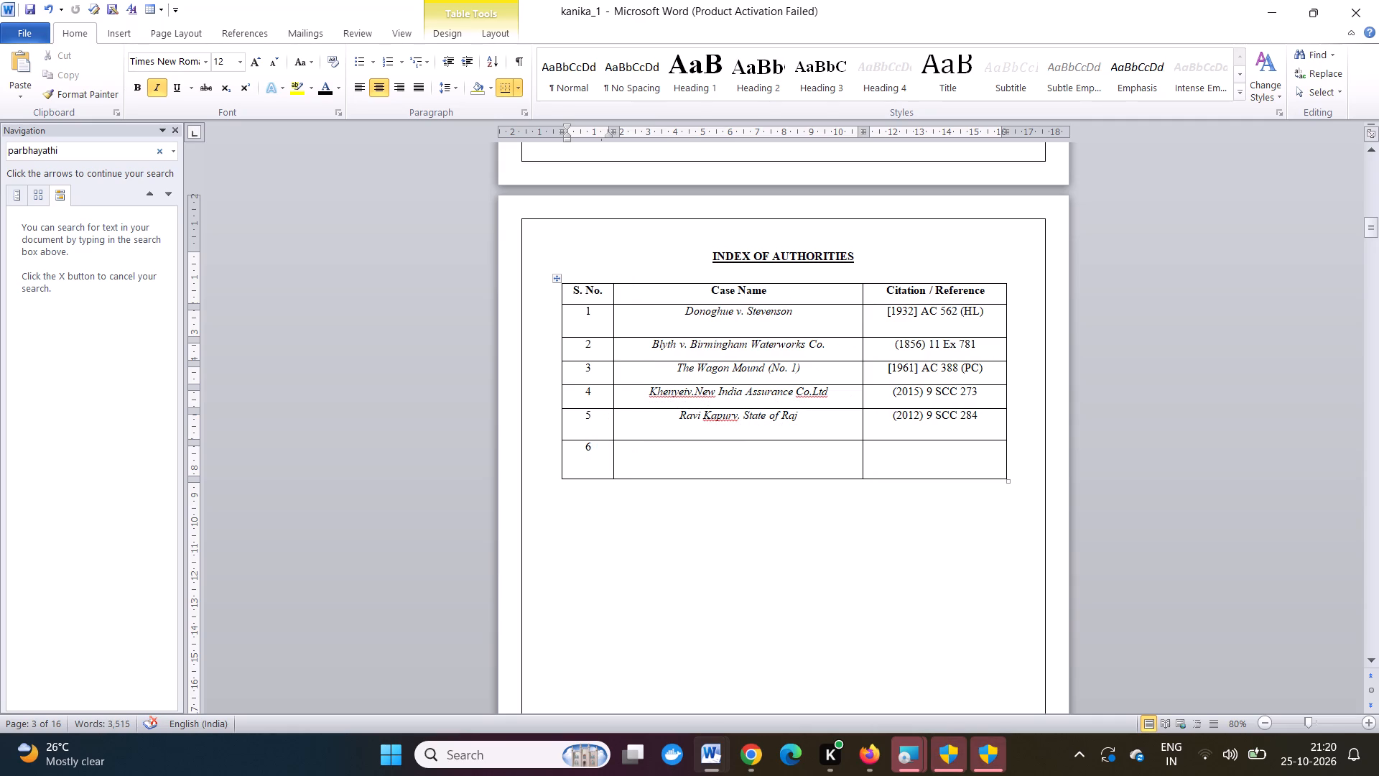
# Look through the memorial's arguments and footnotes for the correct name and citation of the row 6 case.
pyautogui.click(648, 463)
pyautogui.scroll(-2, 684, 530)
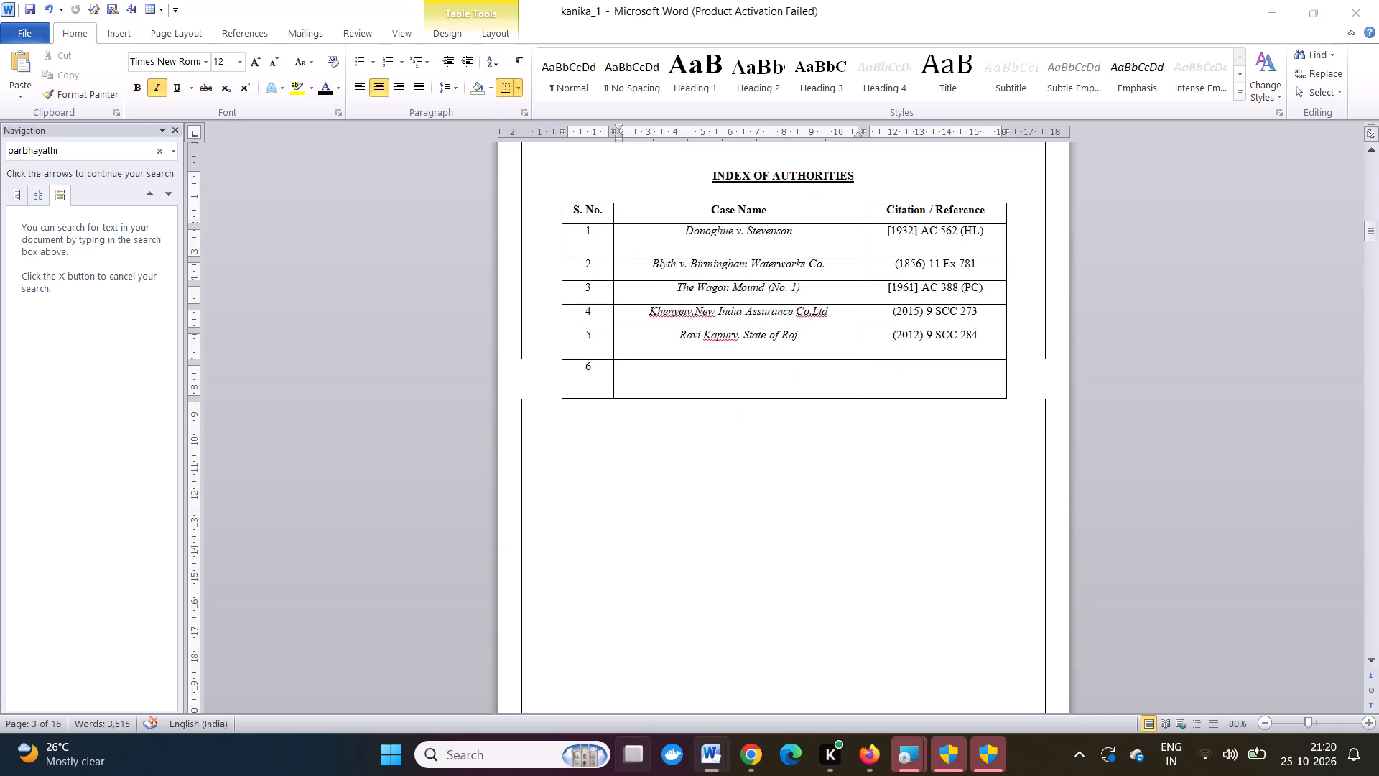
pyautogui.scroll(-4, 684, 530)
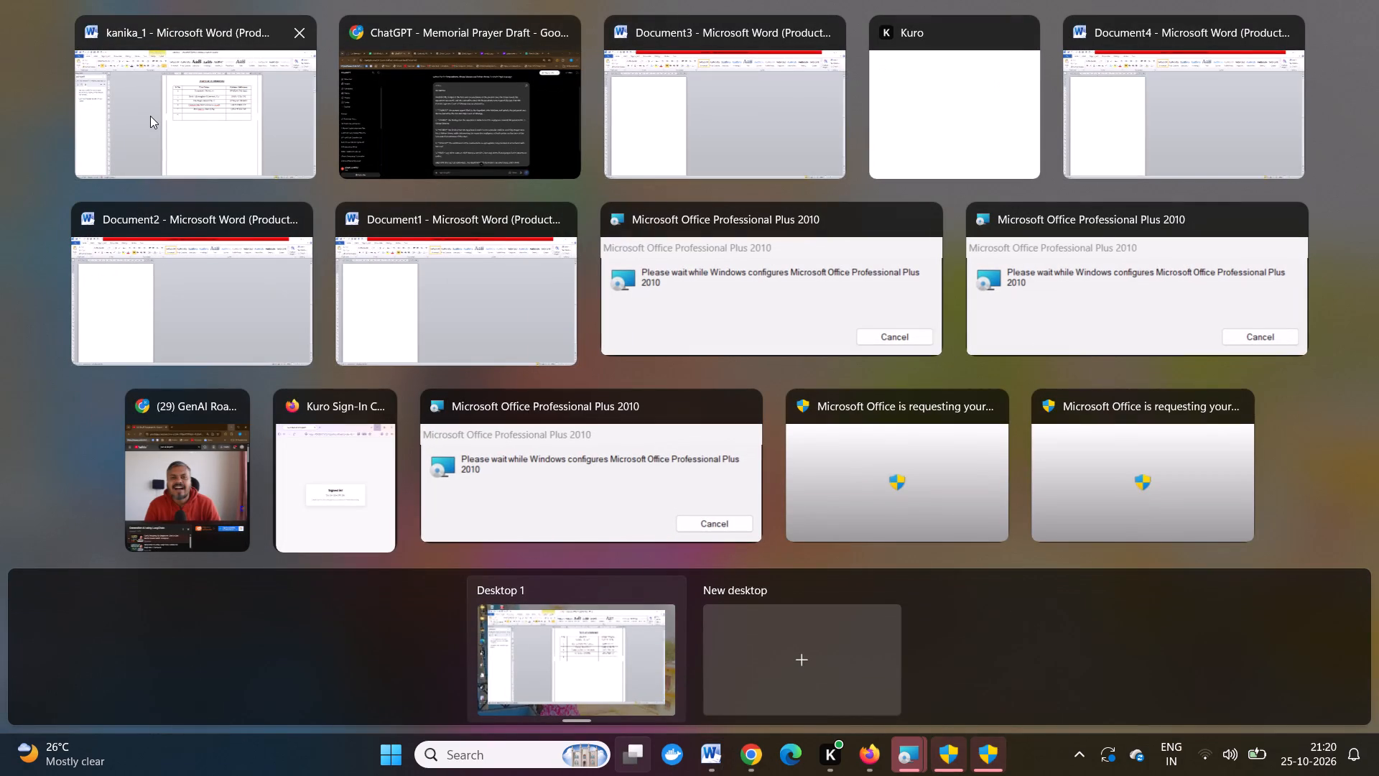
pyautogui.click(150, 116)
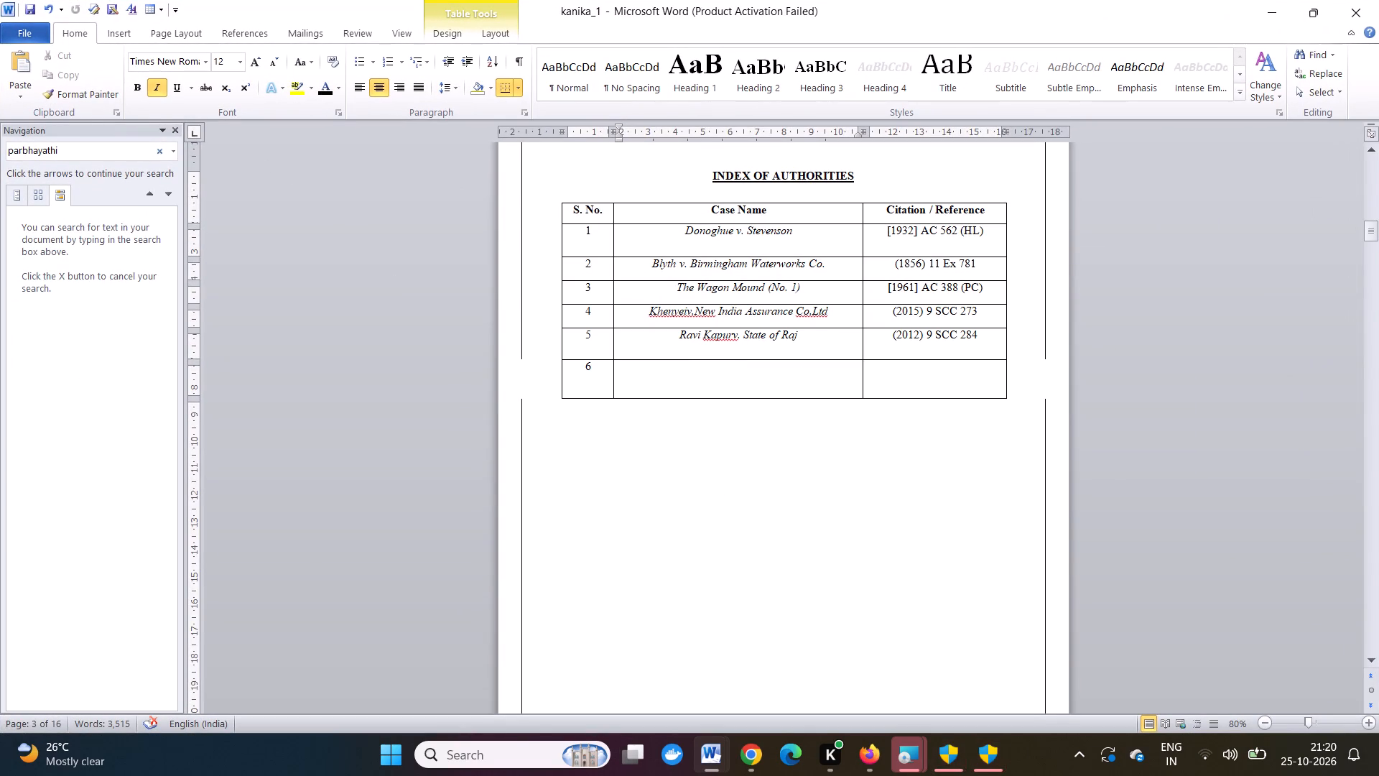
pyautogui.scroll(-14, 576, 436)
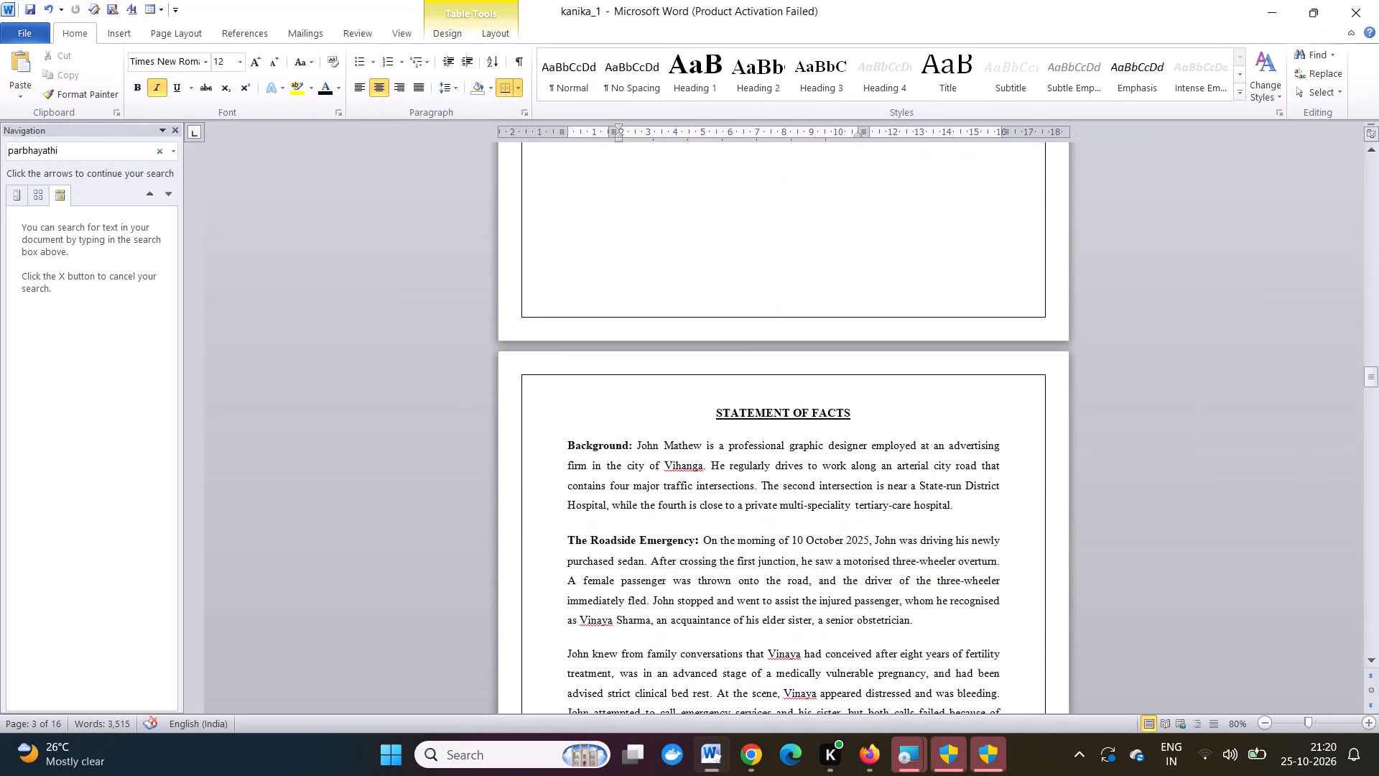
pyautogui.scroll(-8, 576, 436)
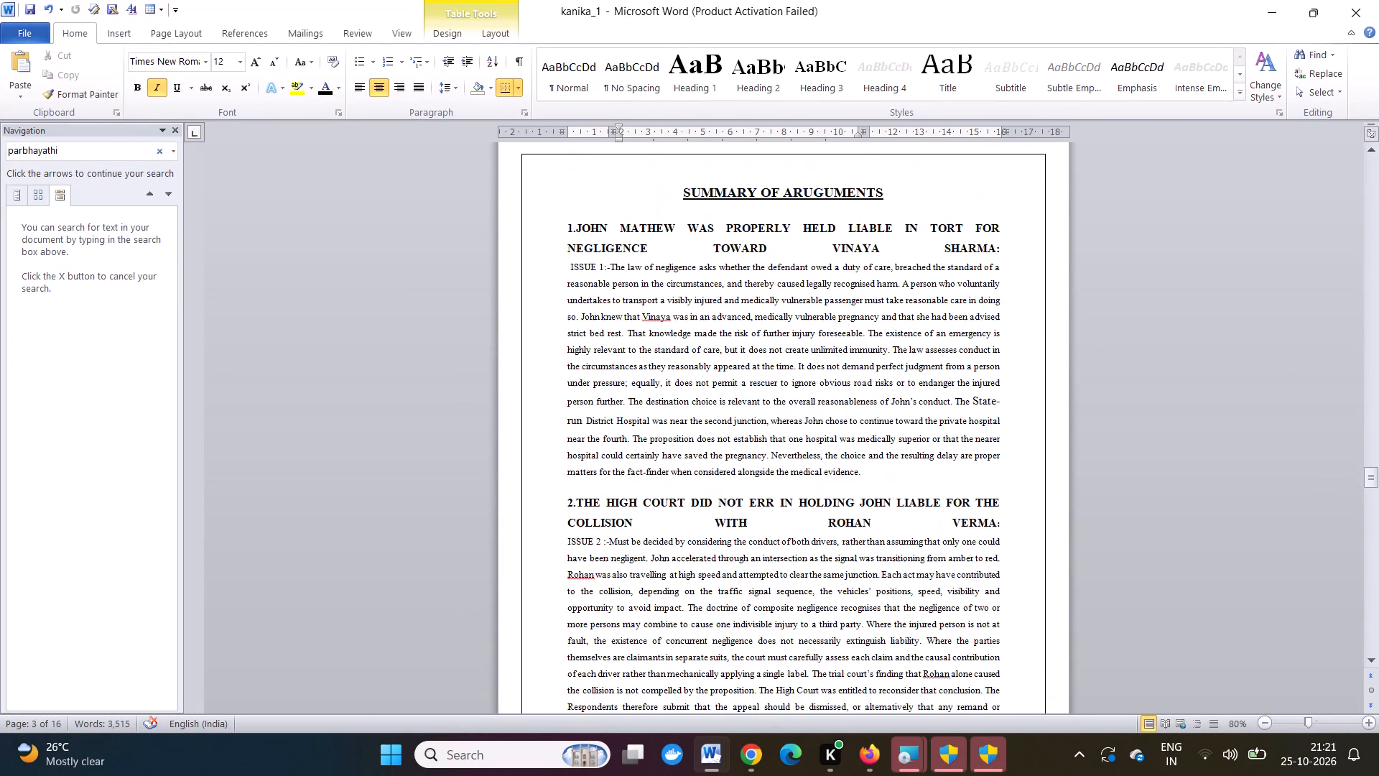
pyautogui.scroll(-5, 576, 436)
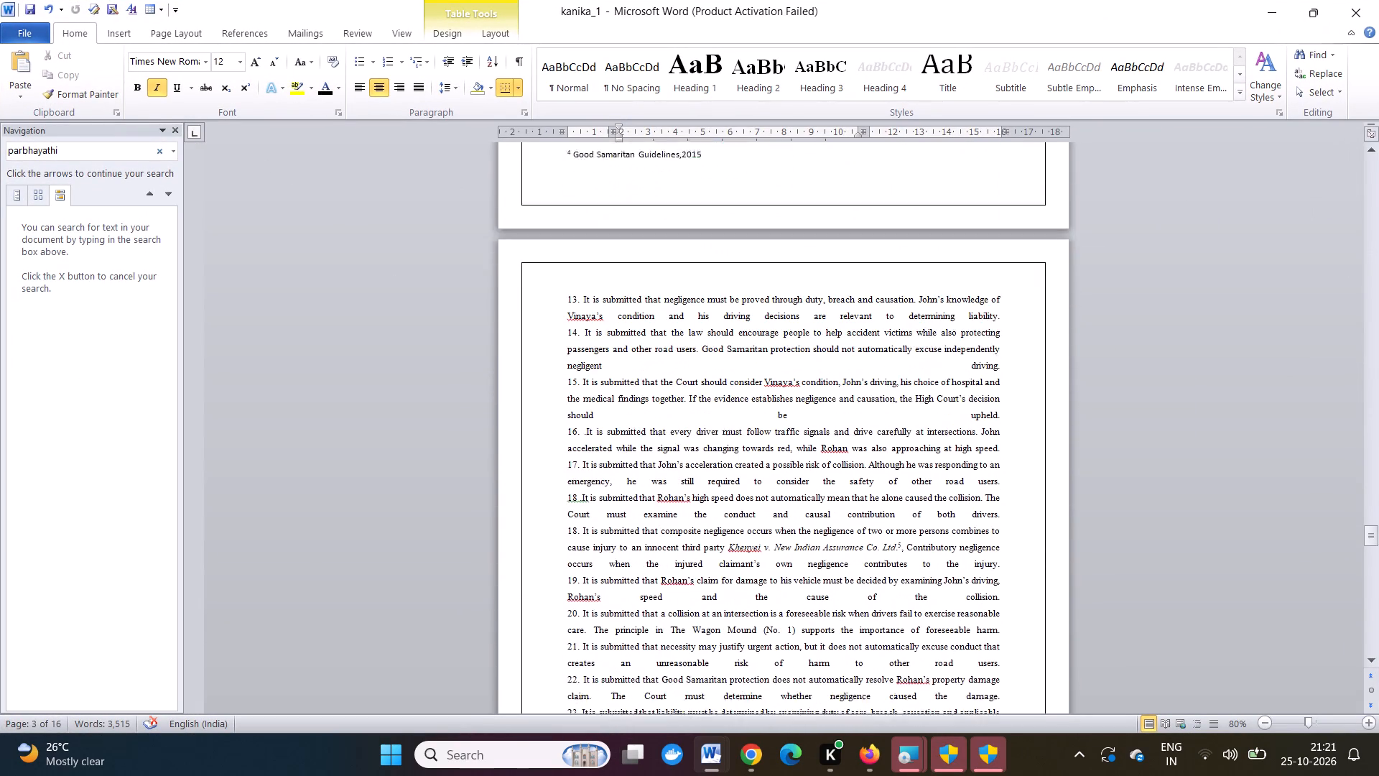
pyautogui.scroll(-4, 576, 436)
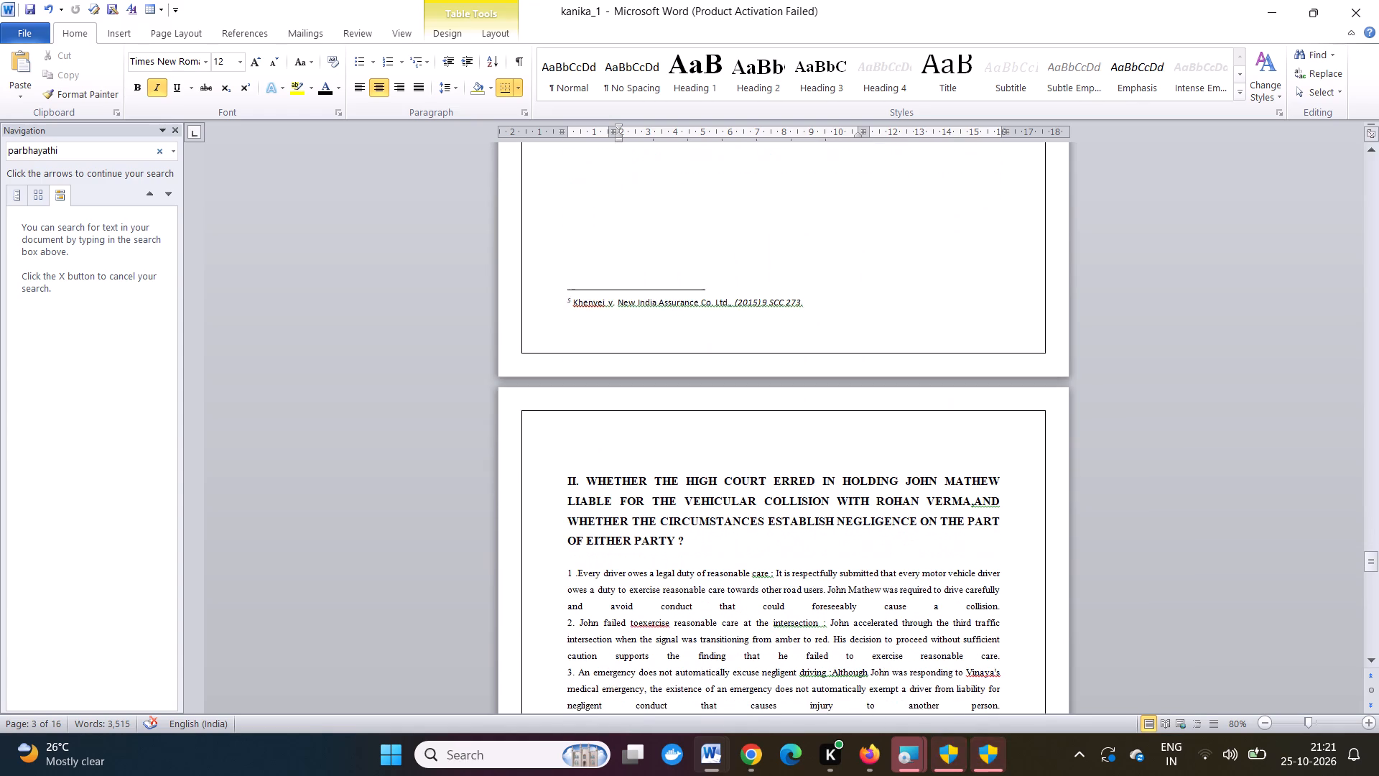
pyautogui.scroll(-6, 576, 436)
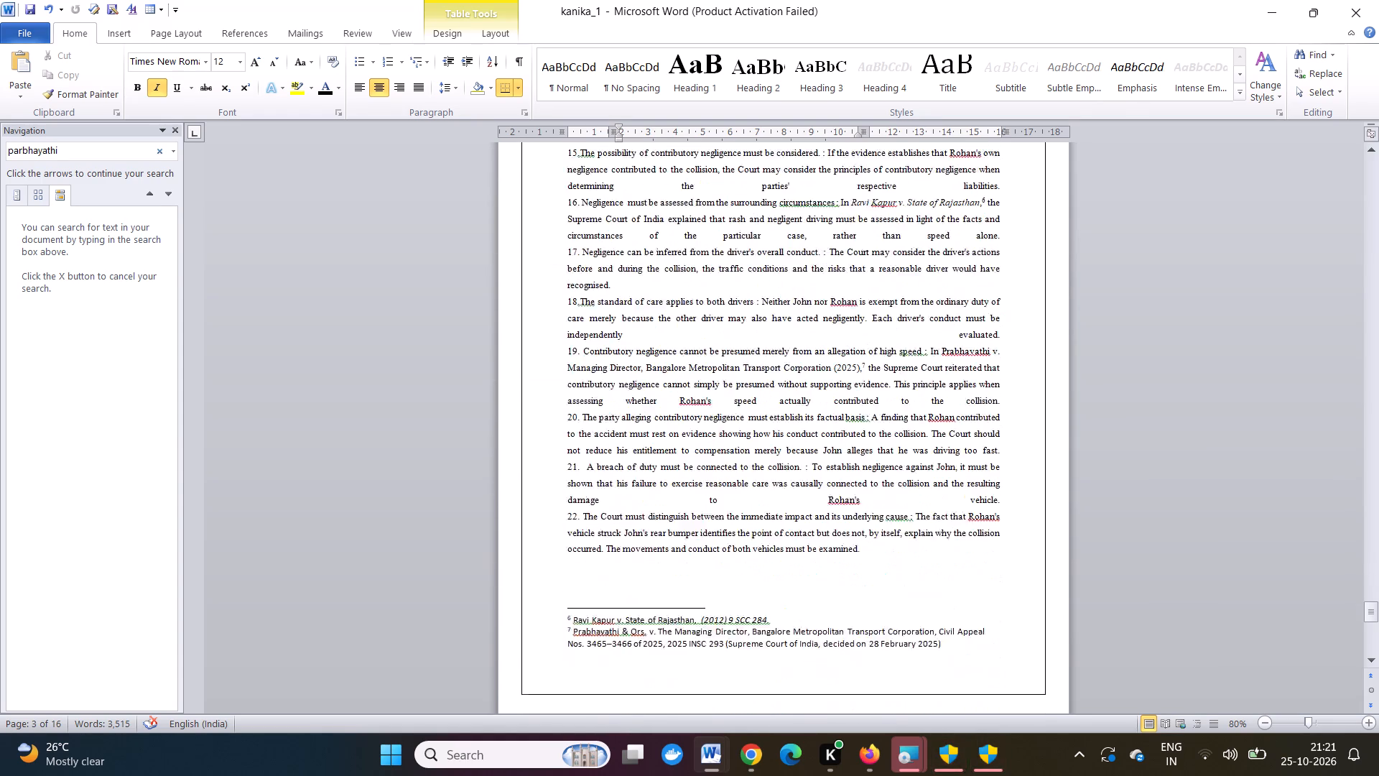
pyautogui.scroll(-1, 576, 436)
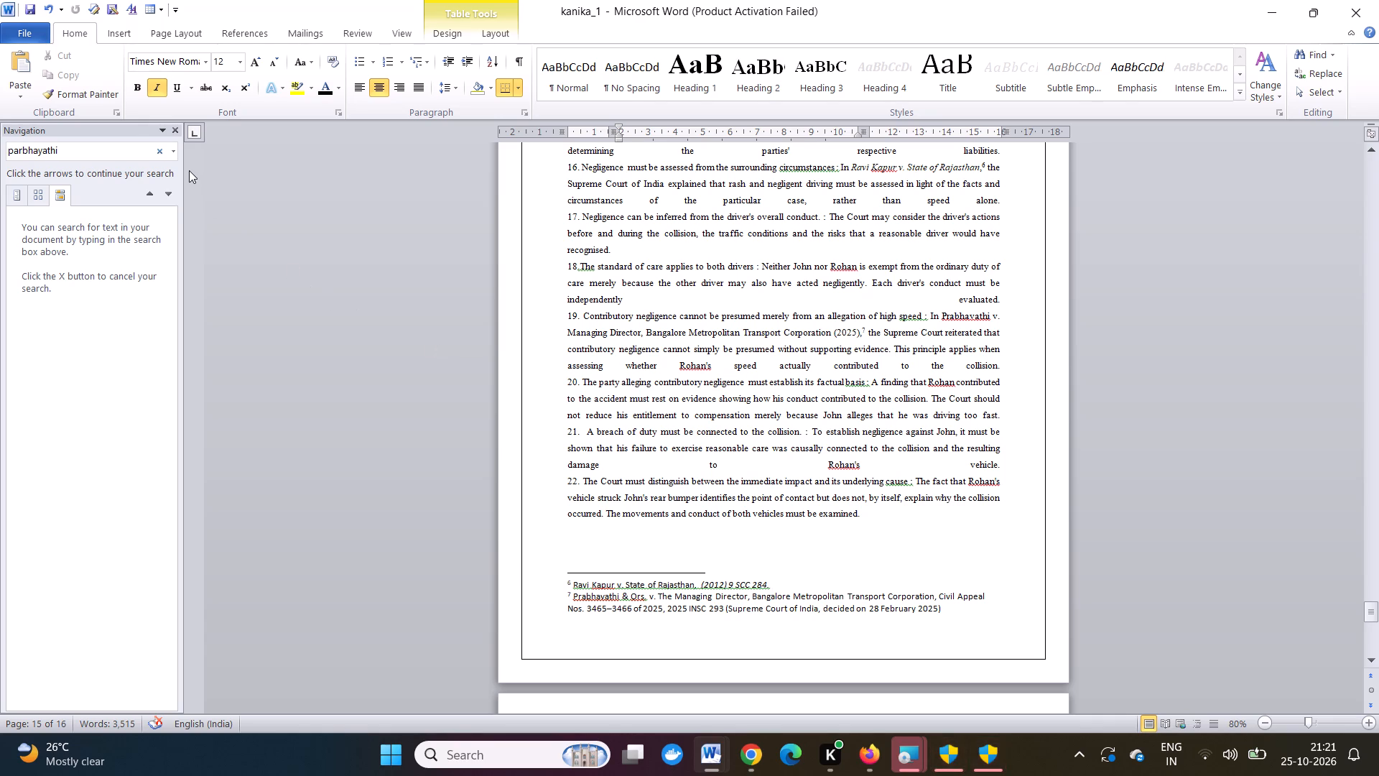
# Search the document for "ravi" and return to the INDEX OF AUTHORITIES table to check the row 5 entry.
pyautogui.click(99, 151)
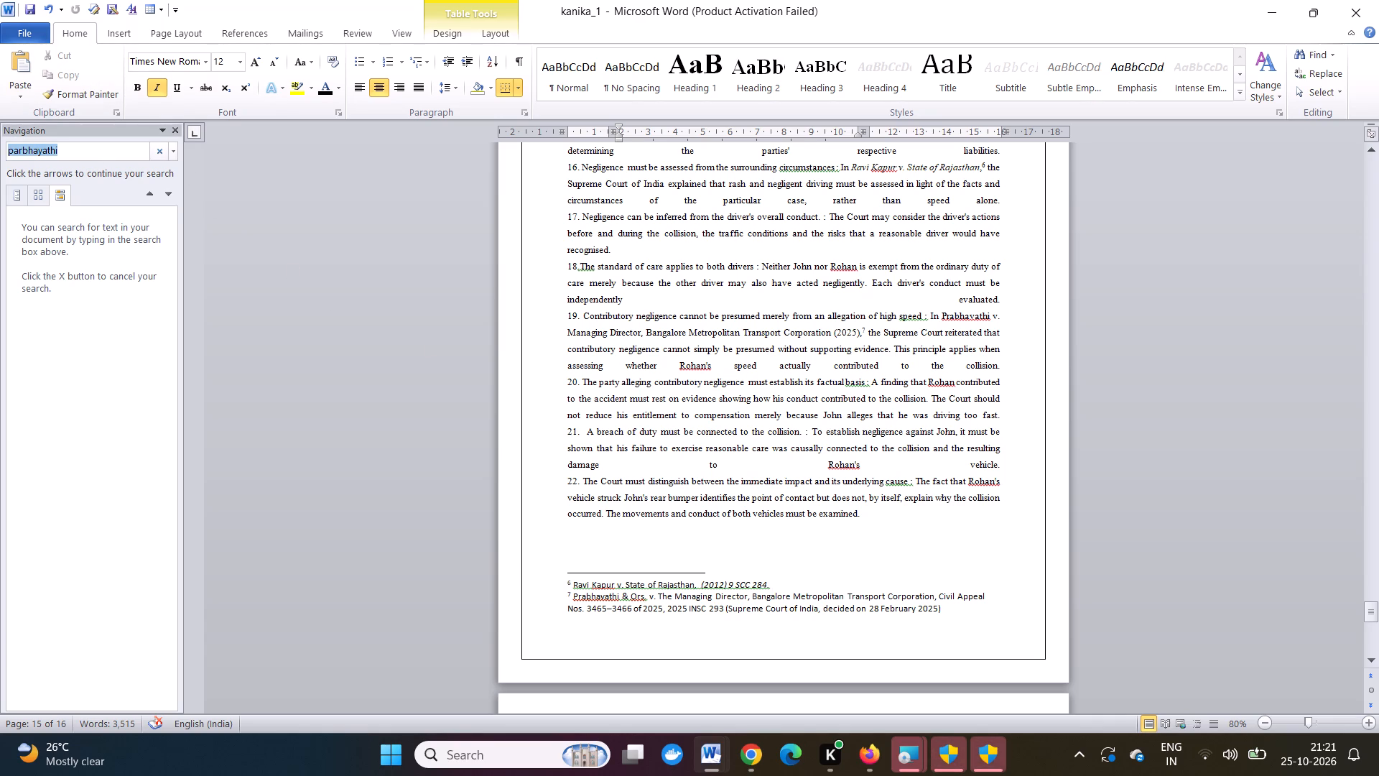
pyautogui.press('BackSpace')
pyautogui.write('ravi')
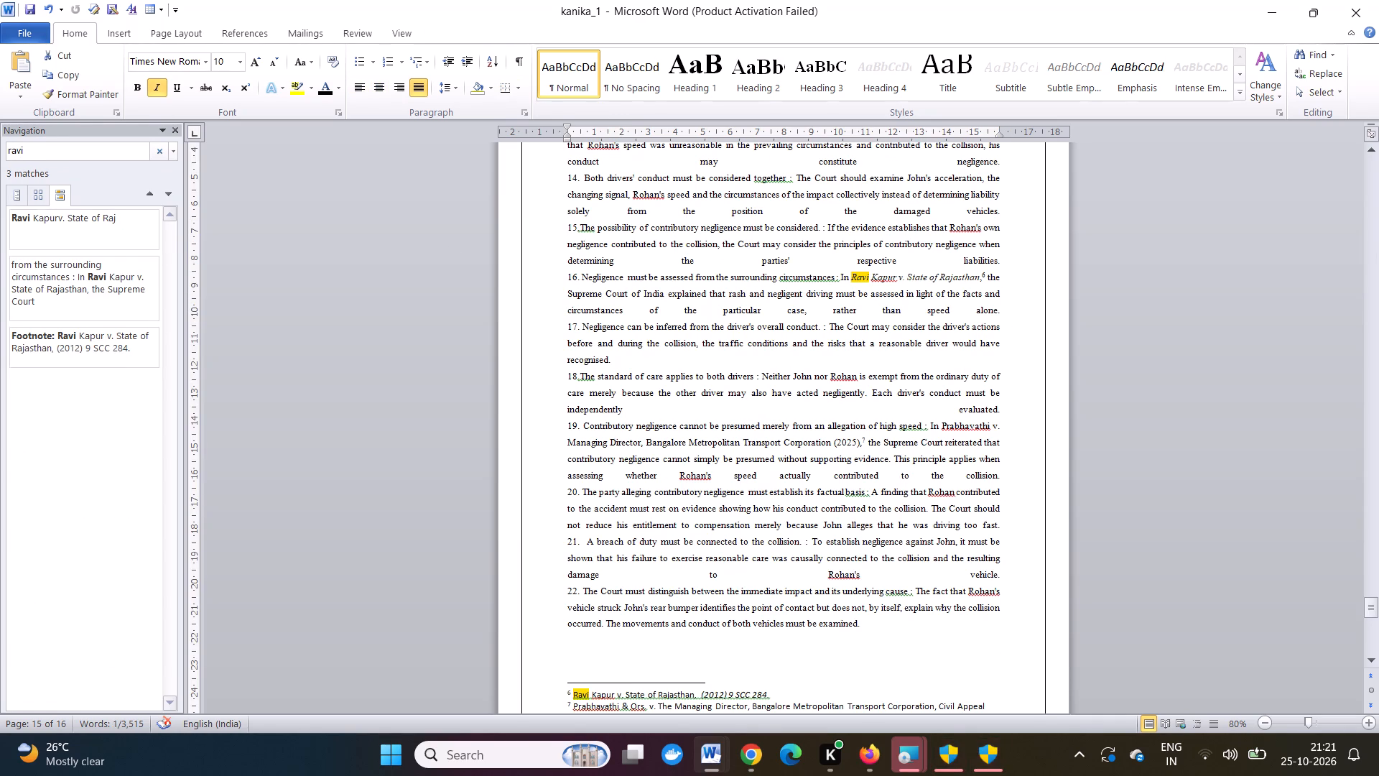
pyautogui.scroll(17, 656, 290)
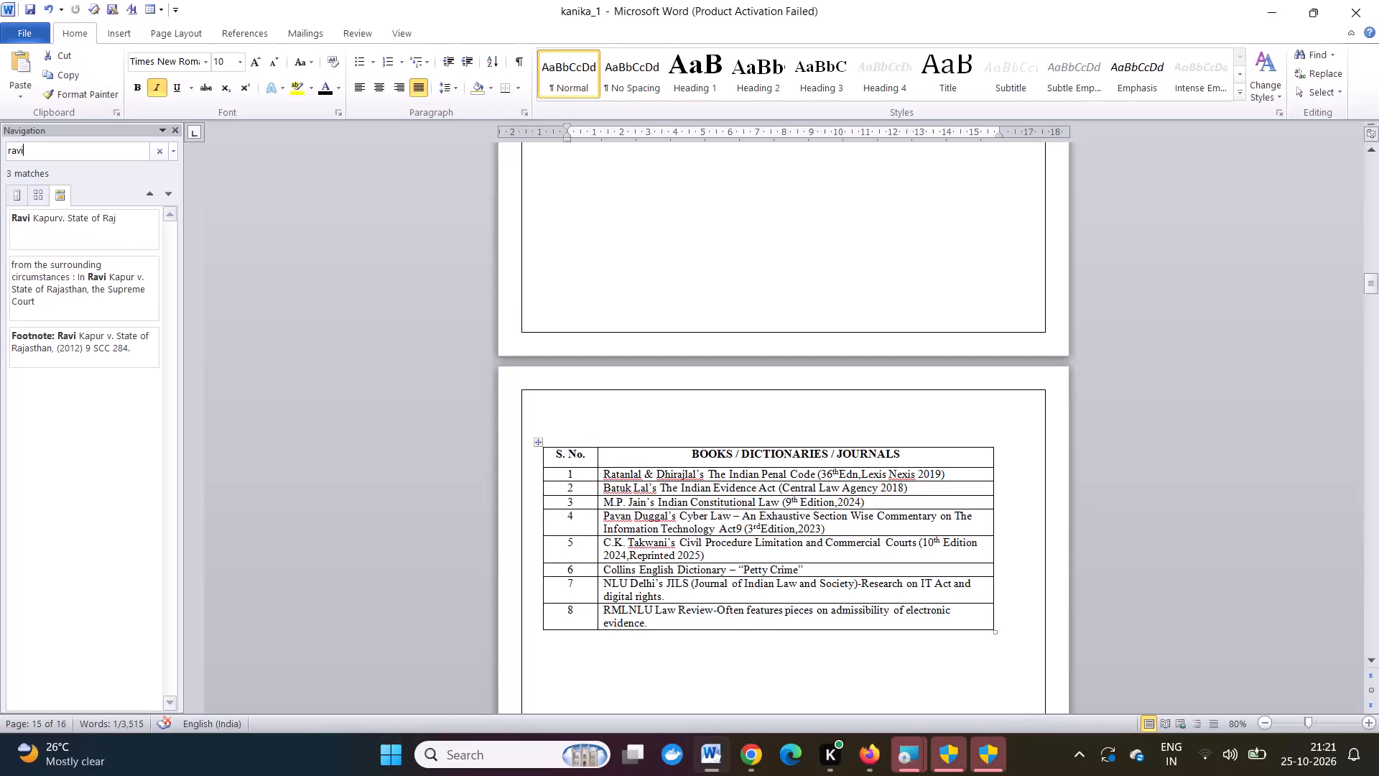
pyautogui.hscroll(1, 656, 290)
pyautogui.scroll(4, 656, 290)
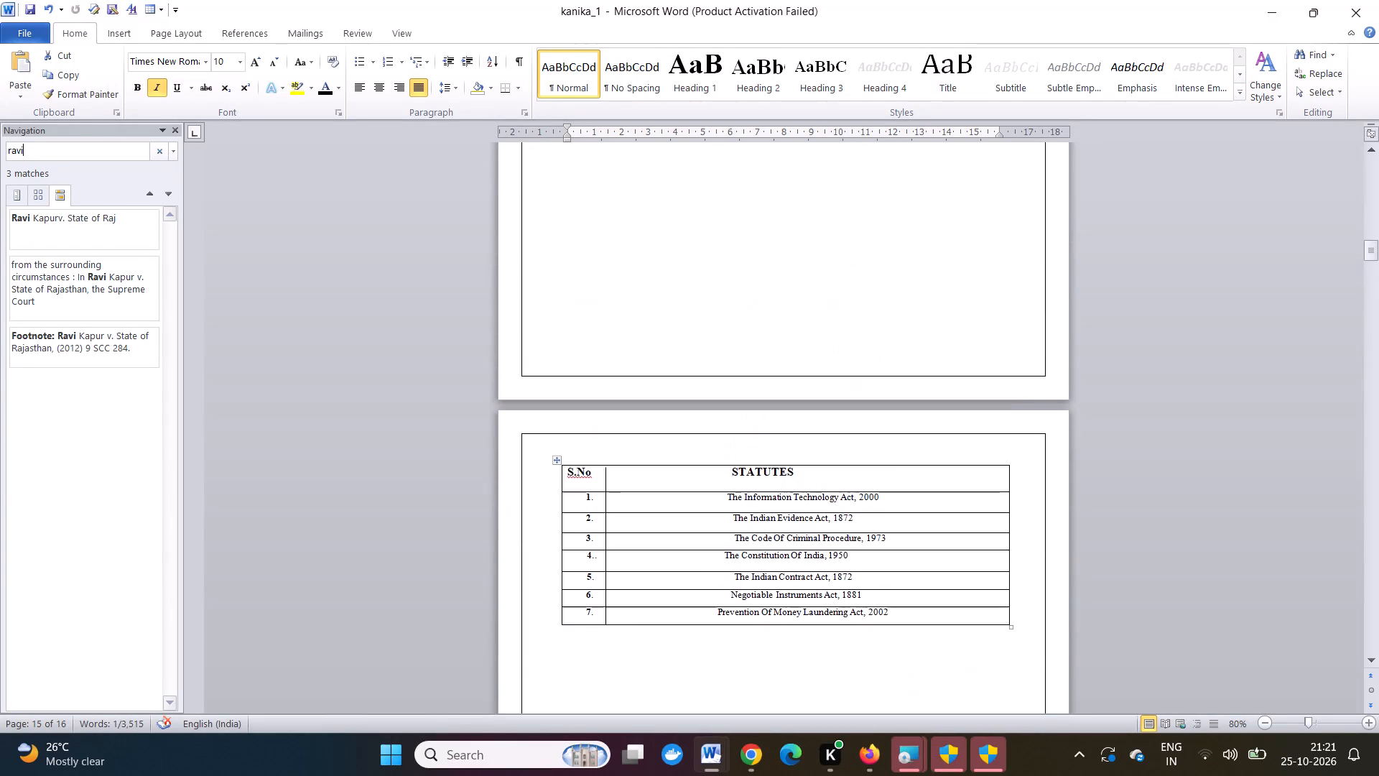
pyautogui.scroll(3, 656, 290)
pyautogui.scroll(-1, 656, 290)
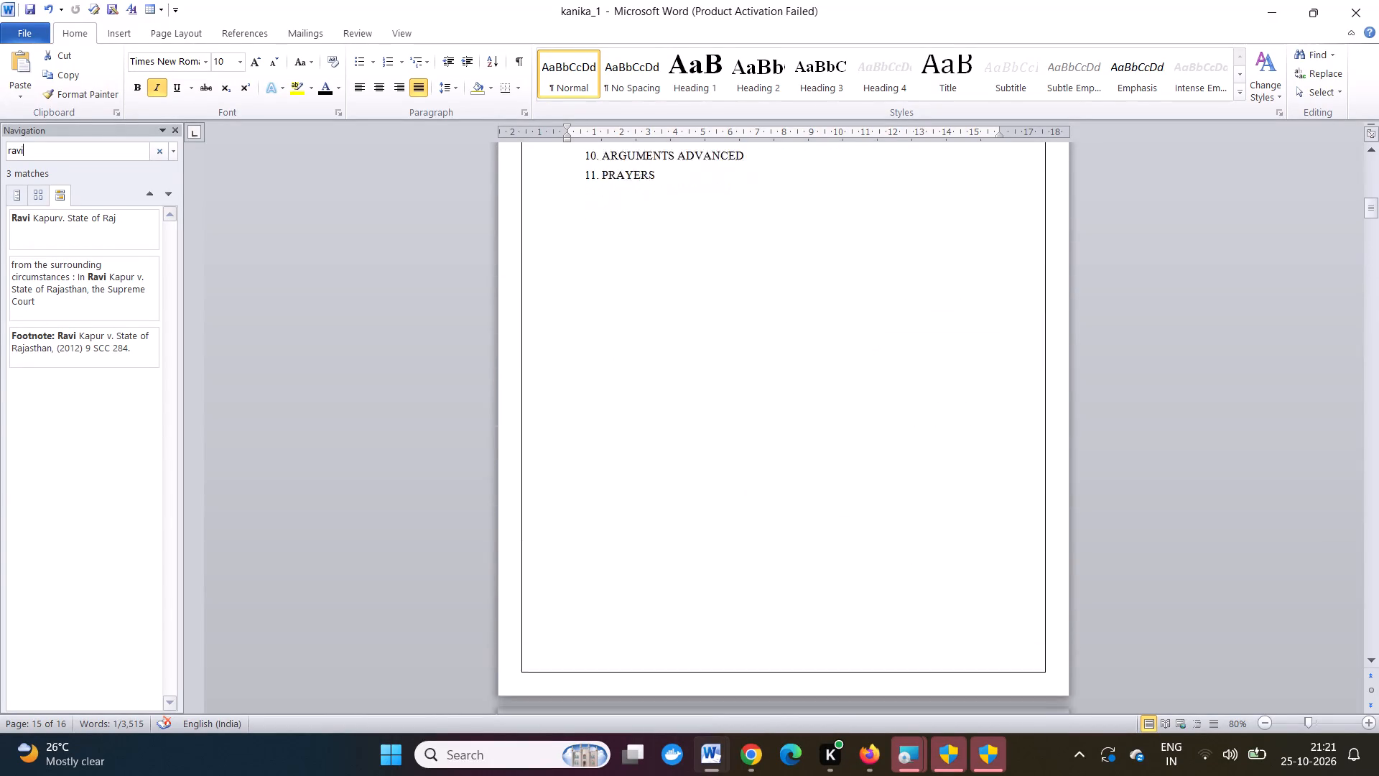
pyautogui.scroll(-2, 656, 290)
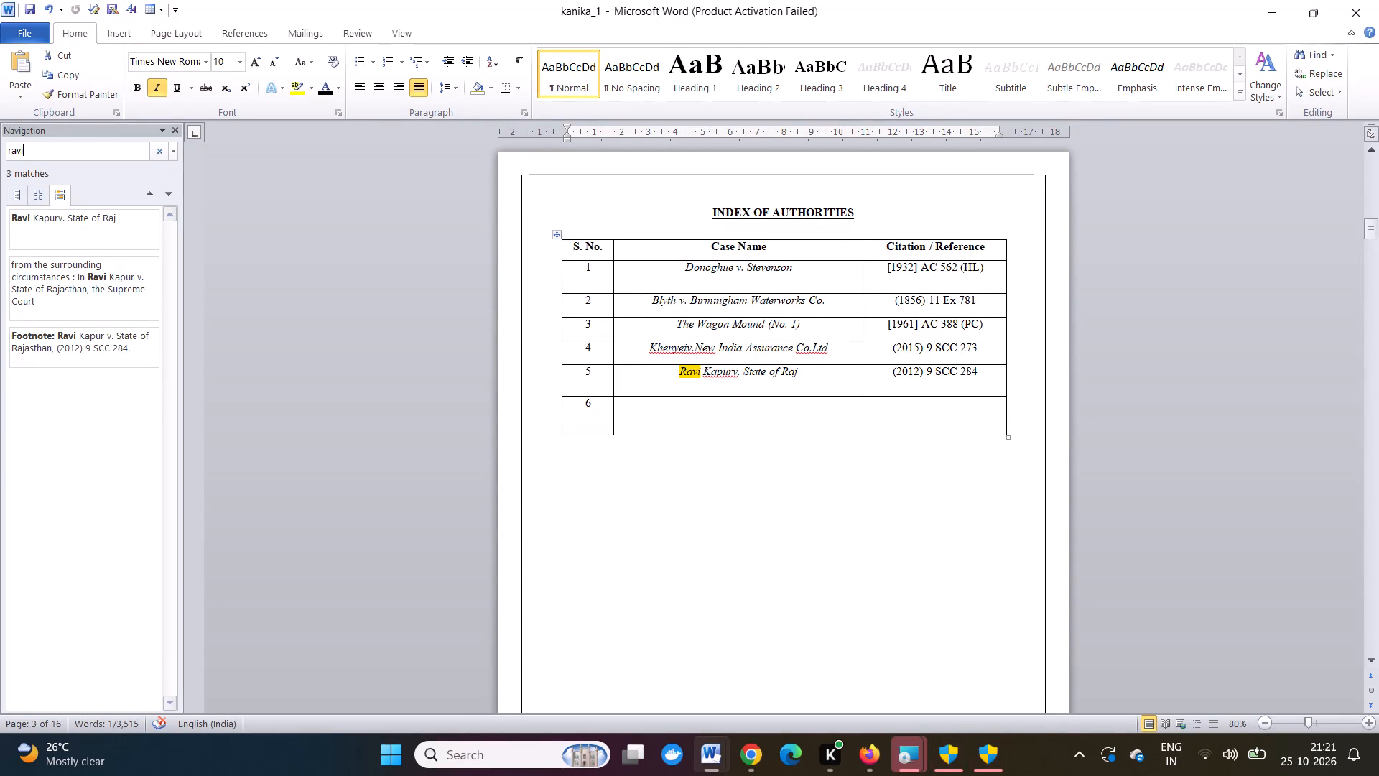
# Clear the document search and read through the arguments and footnotes for the row 6 case's party names and citation.
pyautogui.click(159, 152)
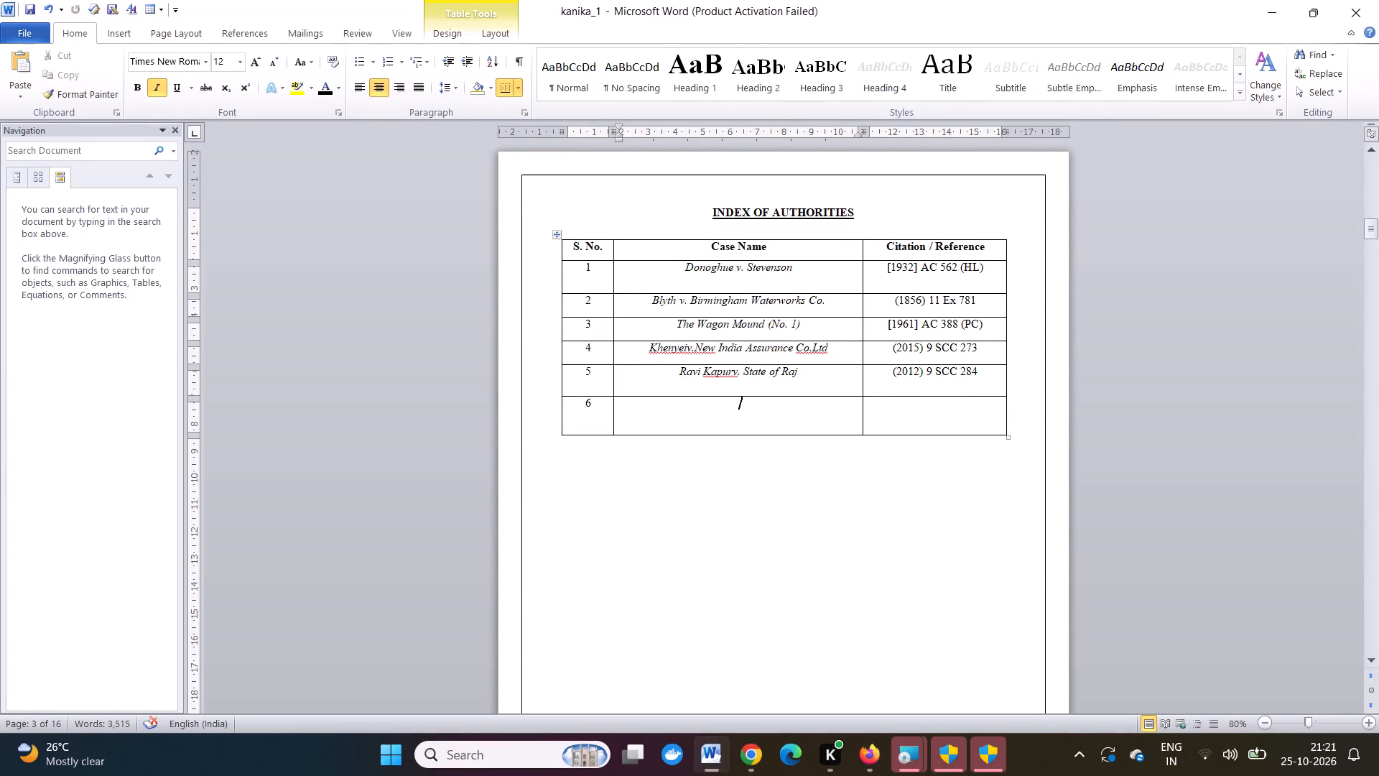
pyautogui.scroll(-13, 789, 508)
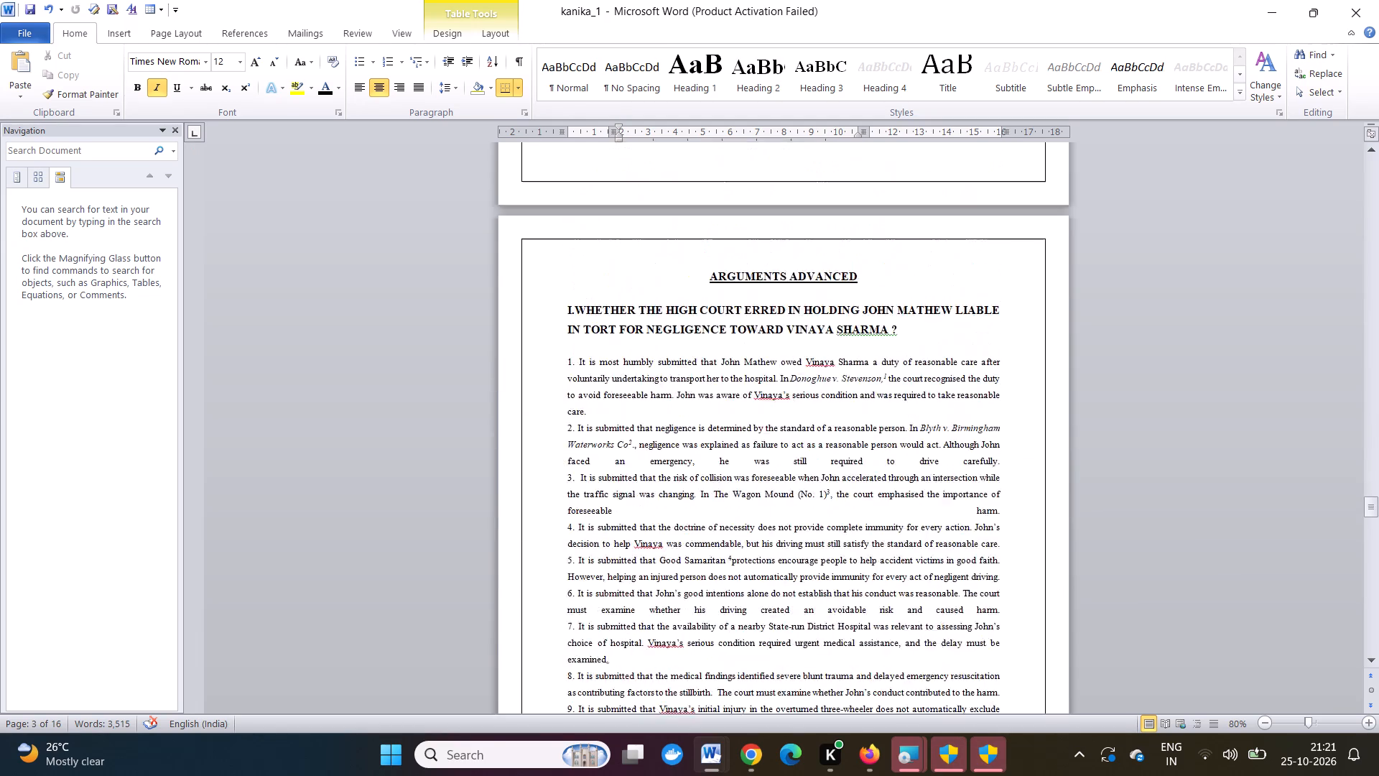
pyautogui.scroll(-8, 789, 508)
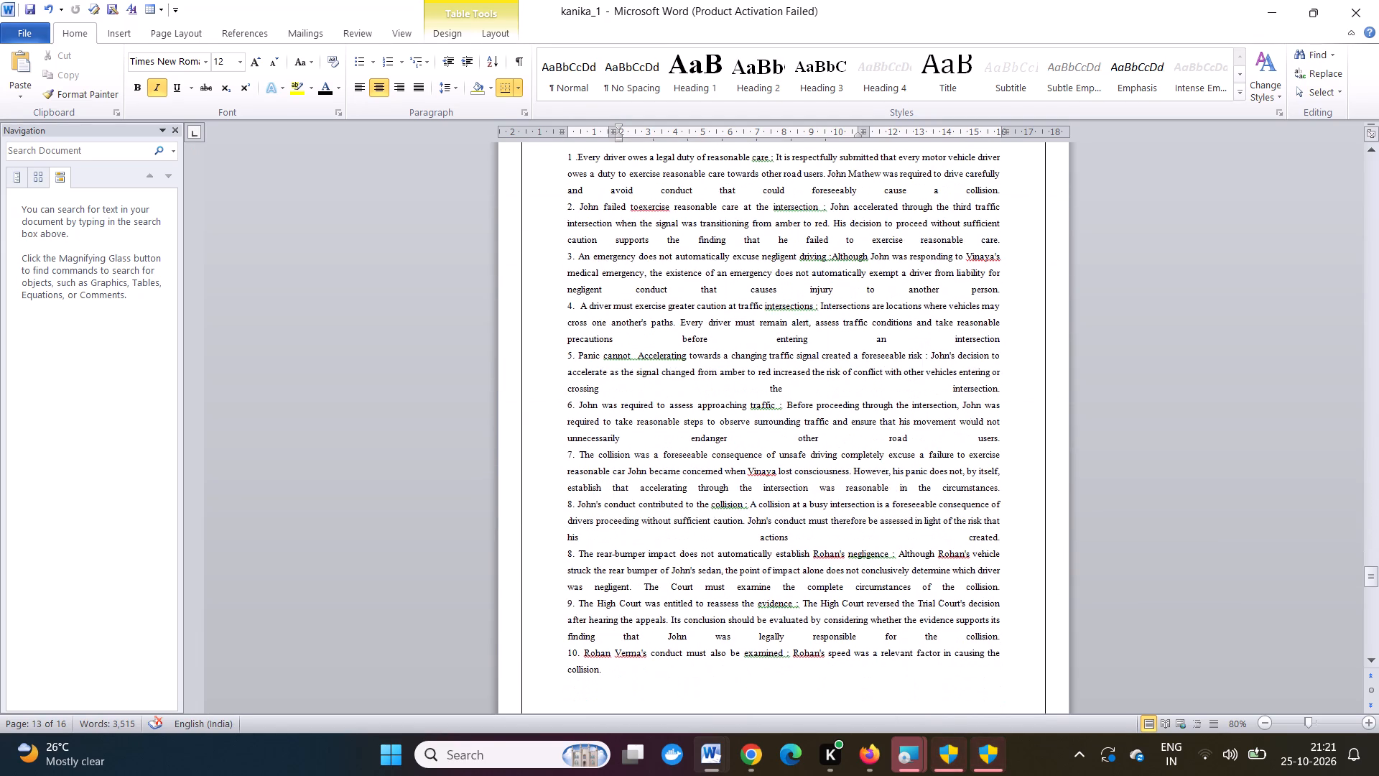
pyautogui.scroll(3, 789, 508)
pyautogui.scroll(-1, 789, 508)
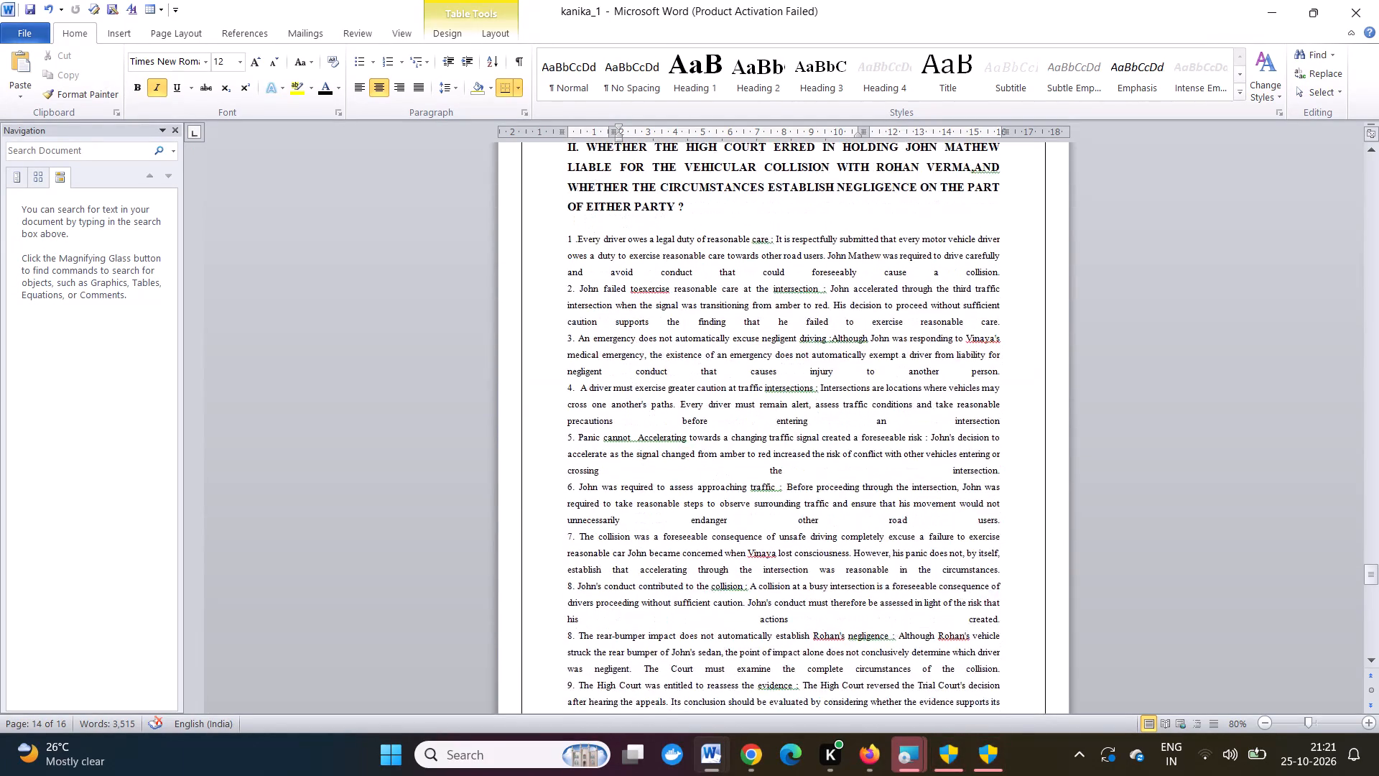
pyautogui.scroll(-6, 789, 508)
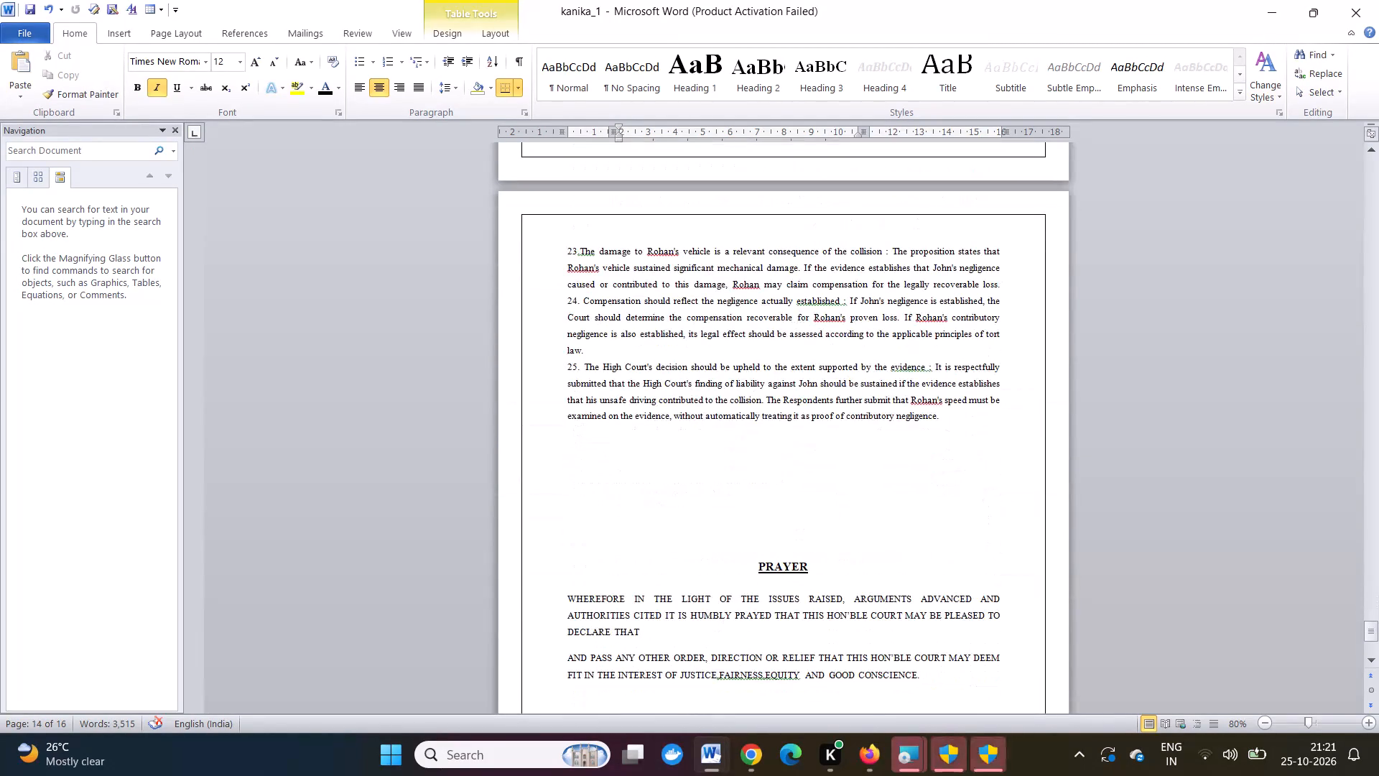
pyautogui.scroll(-9, 789, 508)
pyautogui.scroll(5, 789, 508)
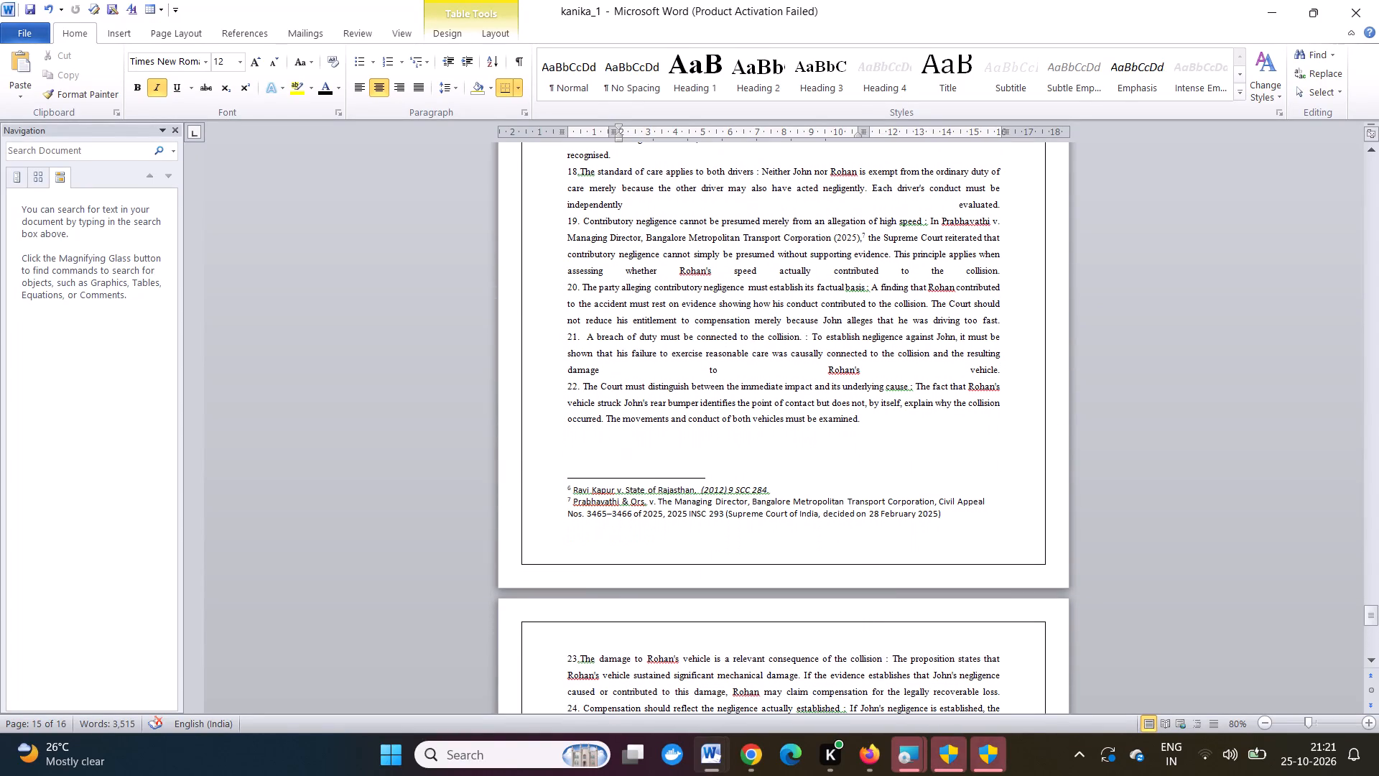
pyautogui.scroll(2, 789, 508)
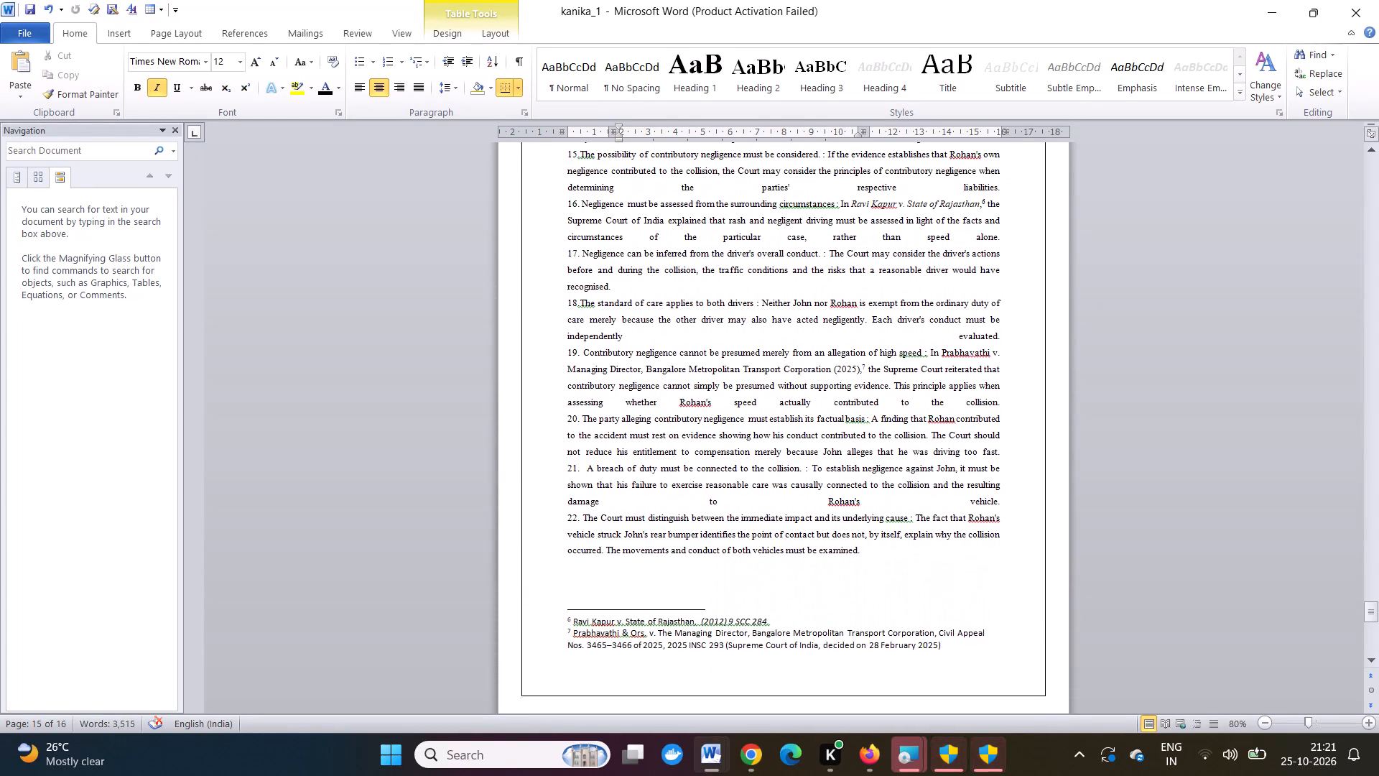
pyautogui.scroll(2, 789, 508)
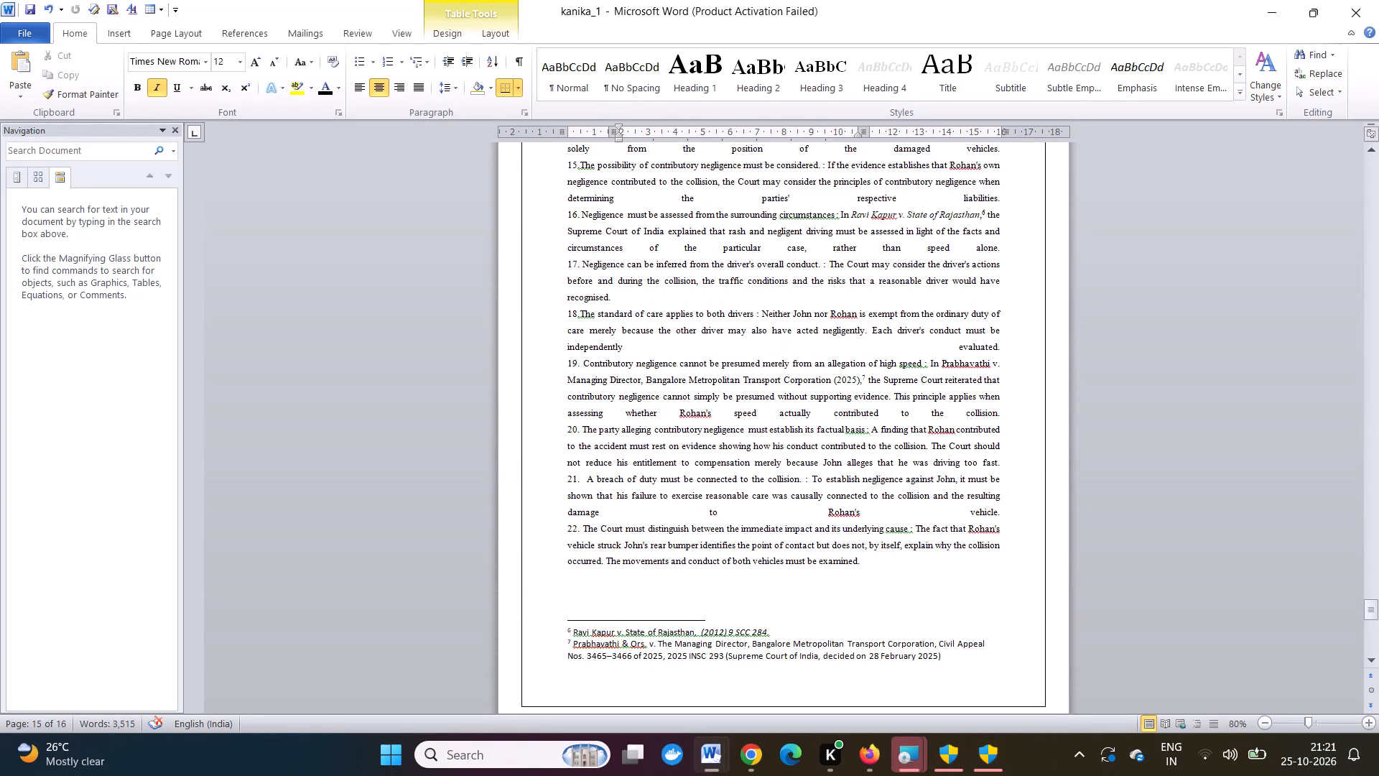
pyautogui.scroll(4, 789, 508)
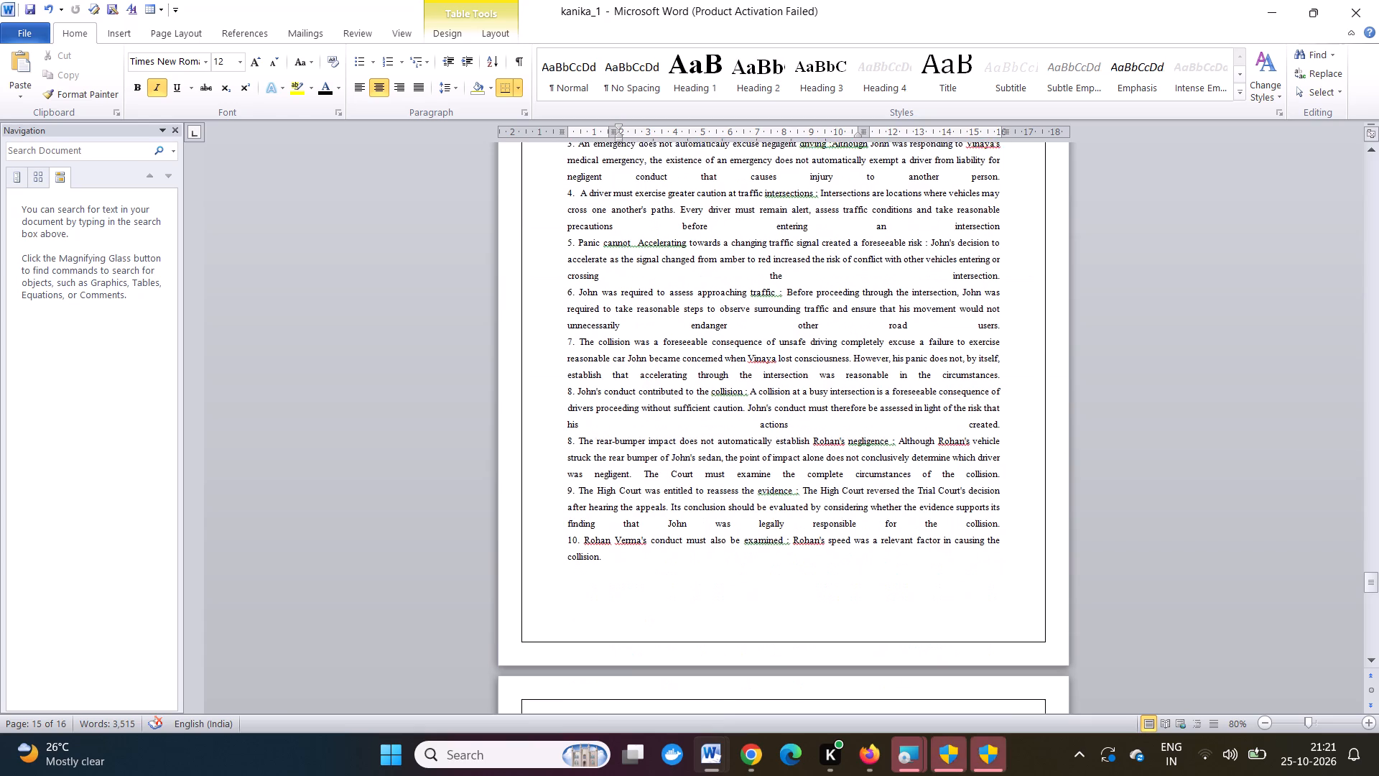
pyautogui.scroll(5, 789, 508)
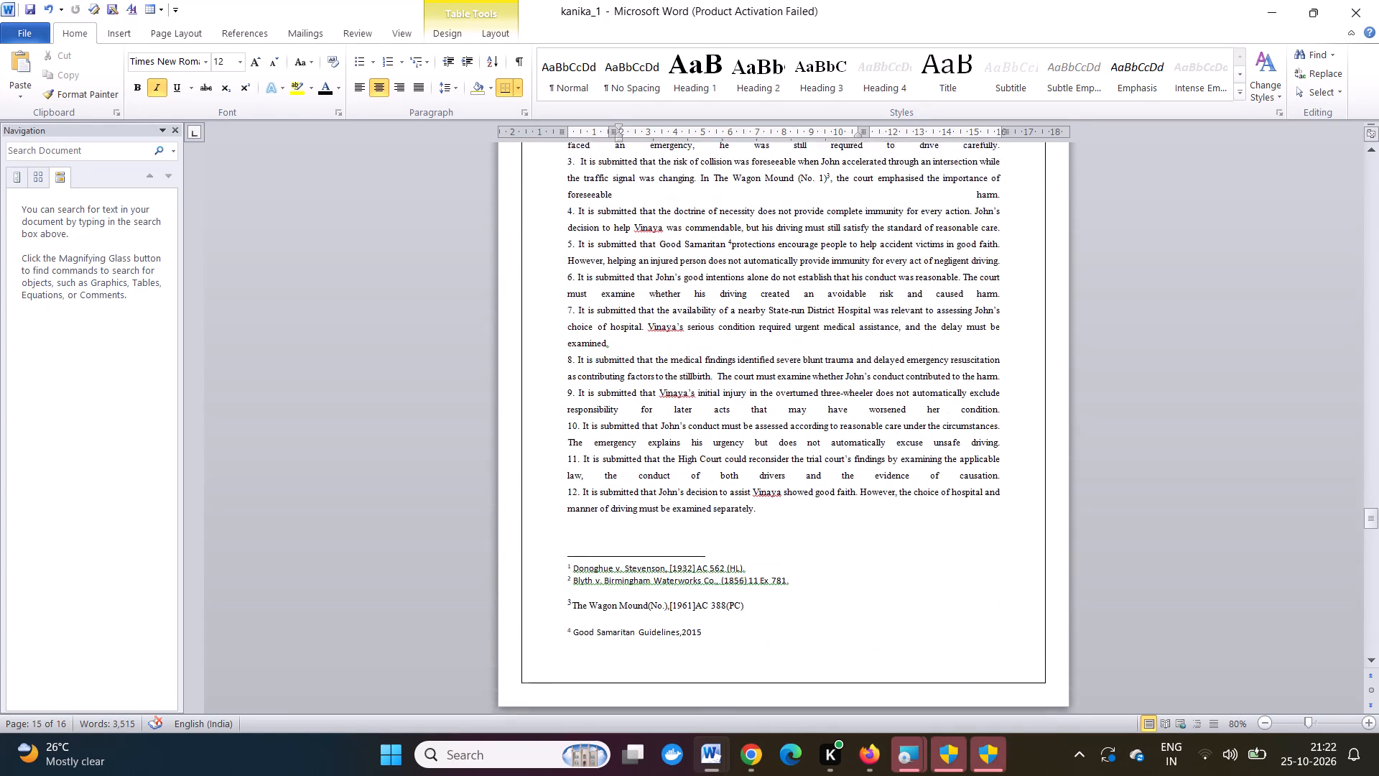
pyautogui.scroll(9, 789, 508)
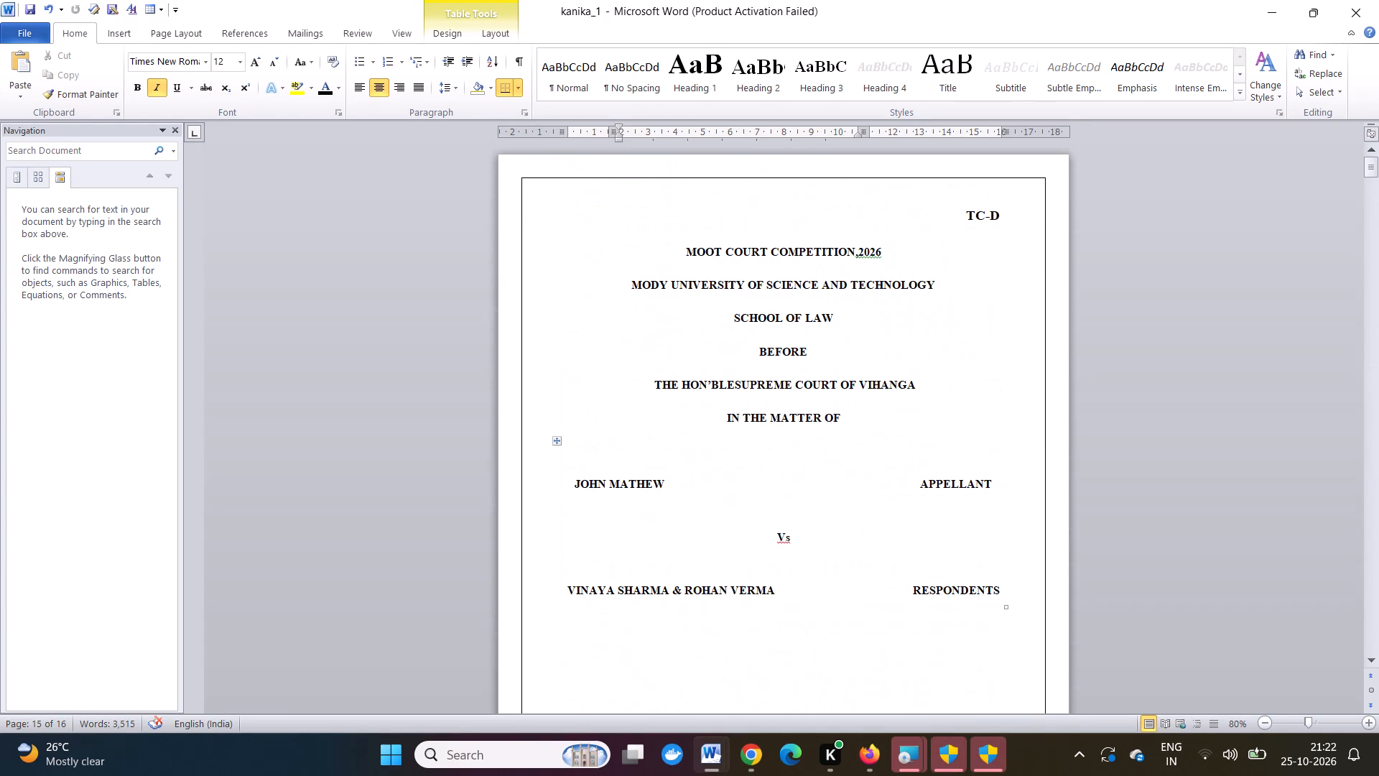
# Enter "Parbhayathi and ors v." as the start of the row 6 case name in the INDEX OF AUTHORITIES table.
pyautogui.scroll(-8, 789, 508)
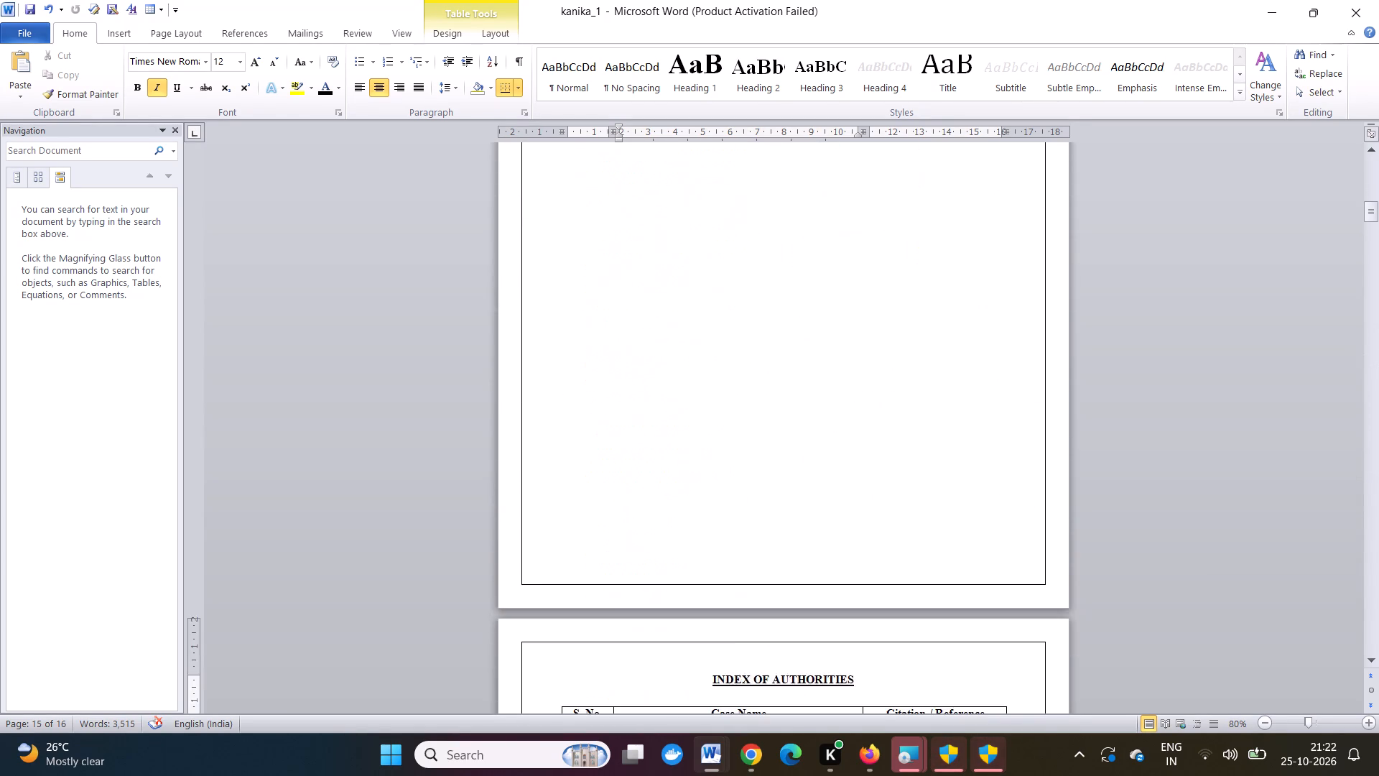
pyautogui.scroll(-2, 789, 508)
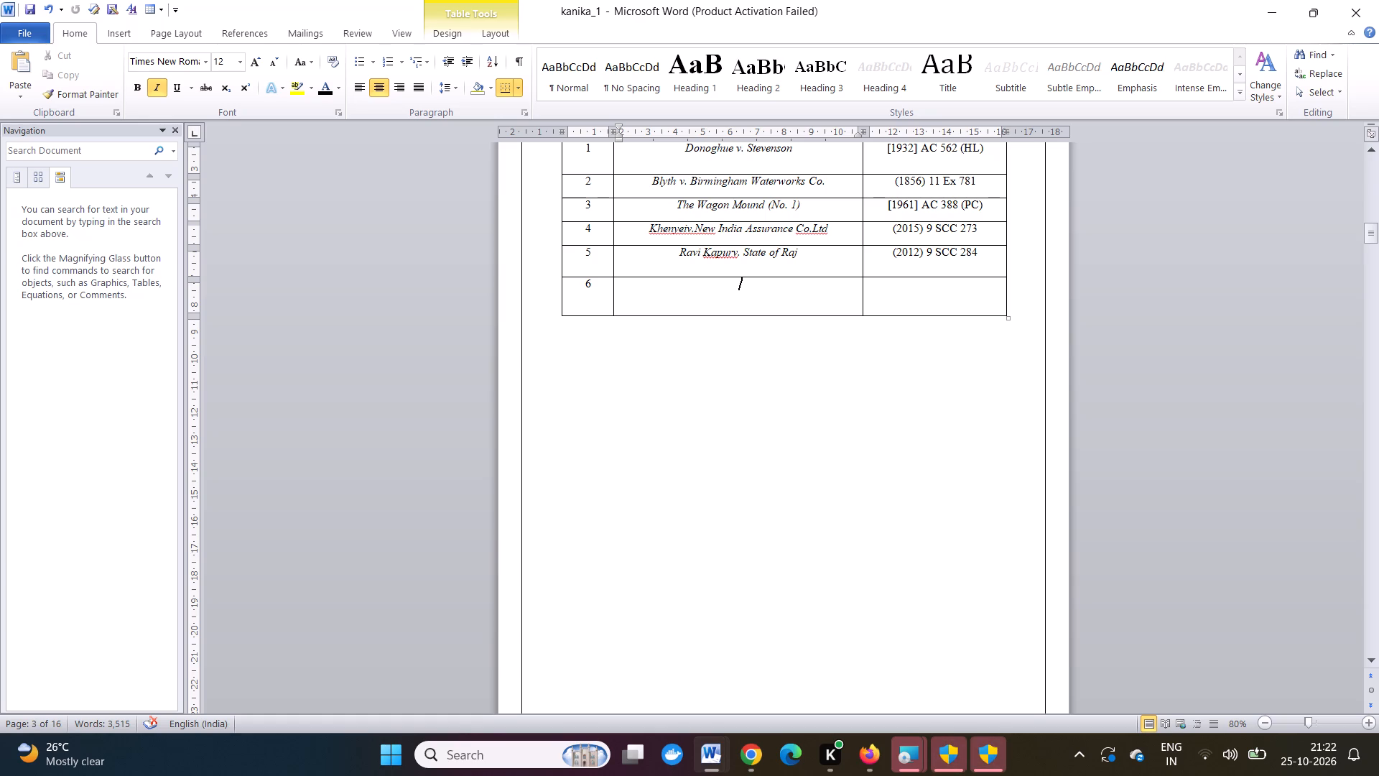
pyautogui.press('p')
pyautogui.press('a')
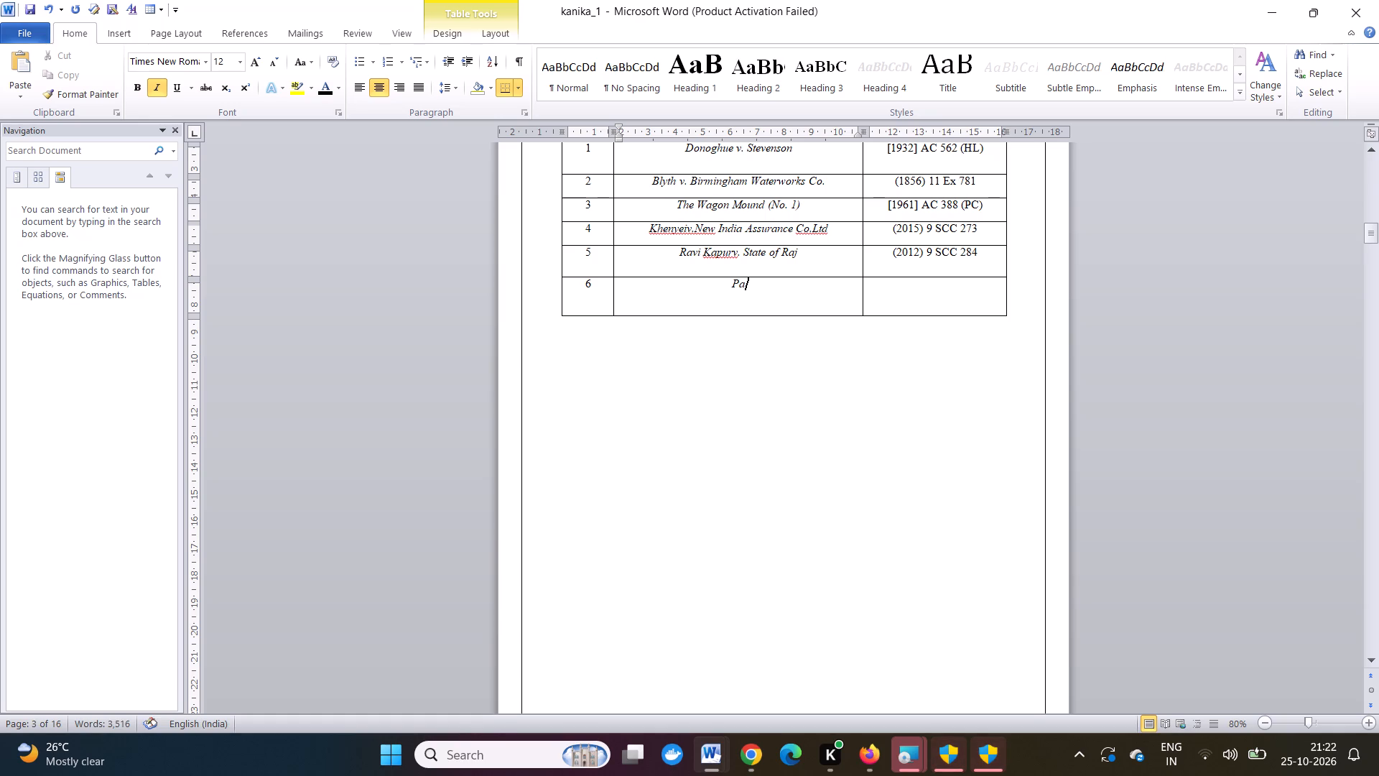
pyautogui.press('r')
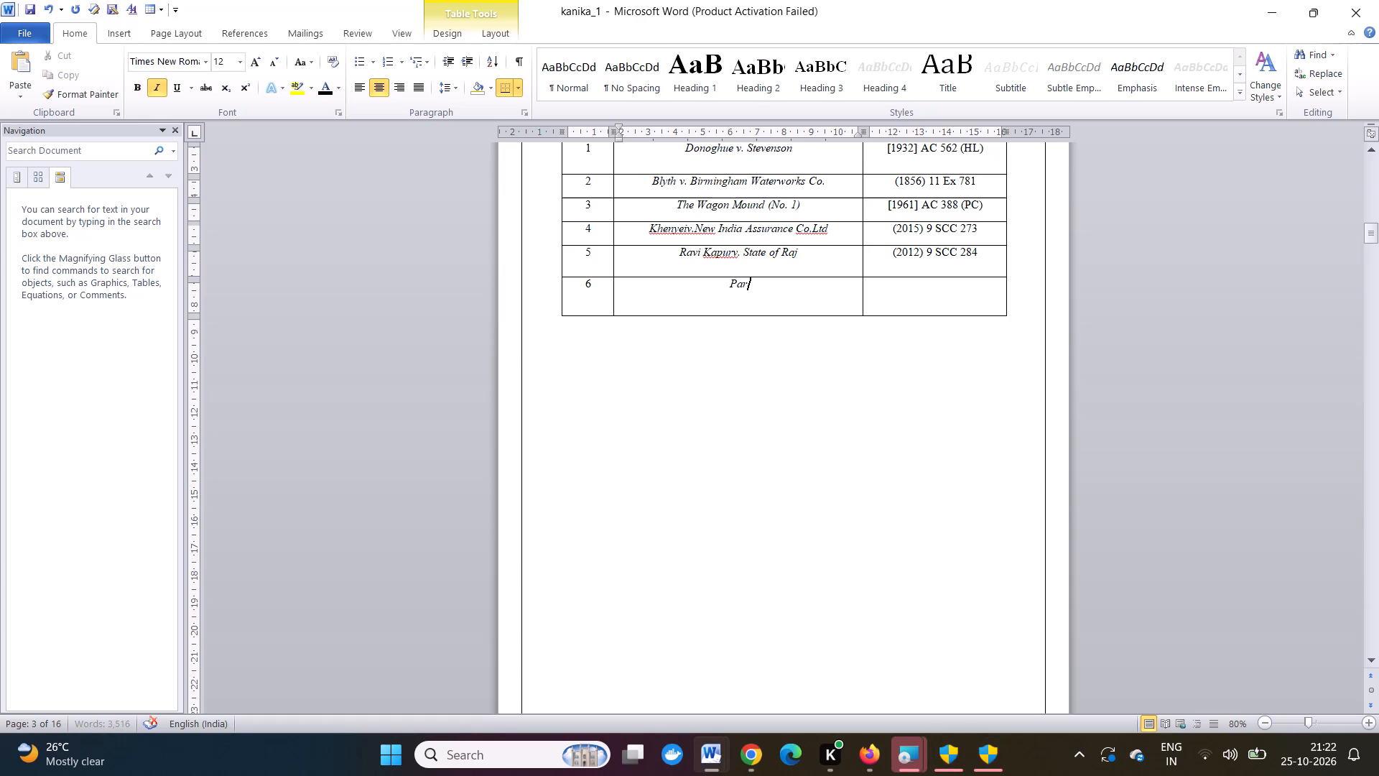
pyautogui.write('bh')
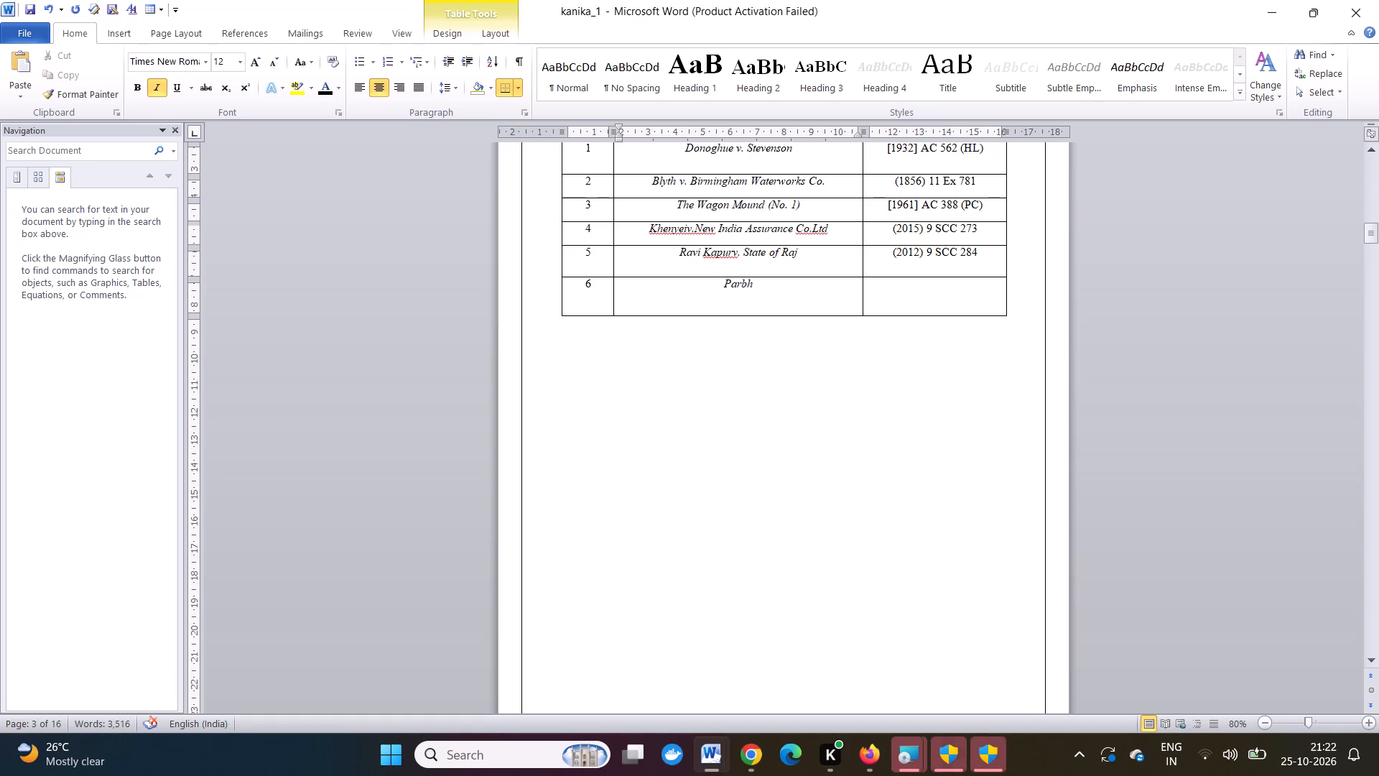
pyautogui.press('a')
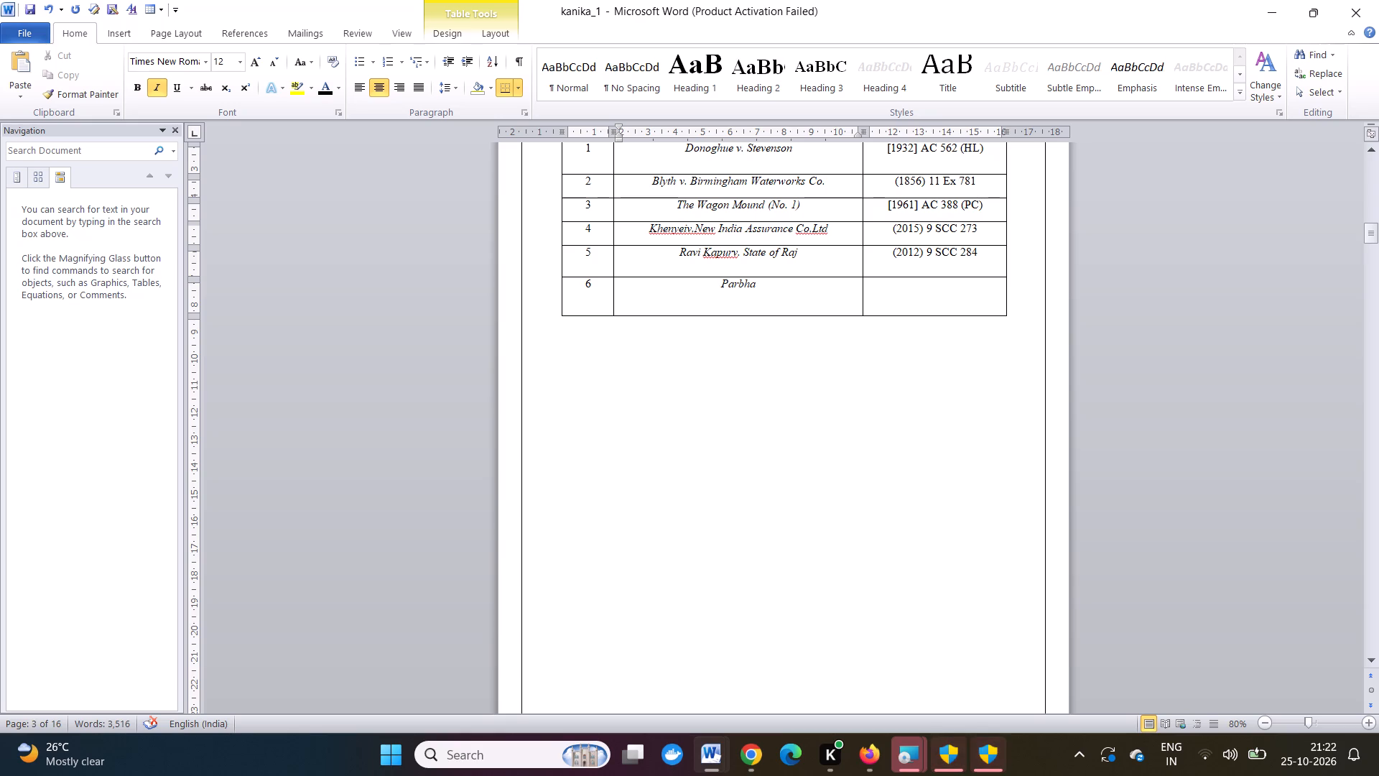
pyautogui.write('yathi')
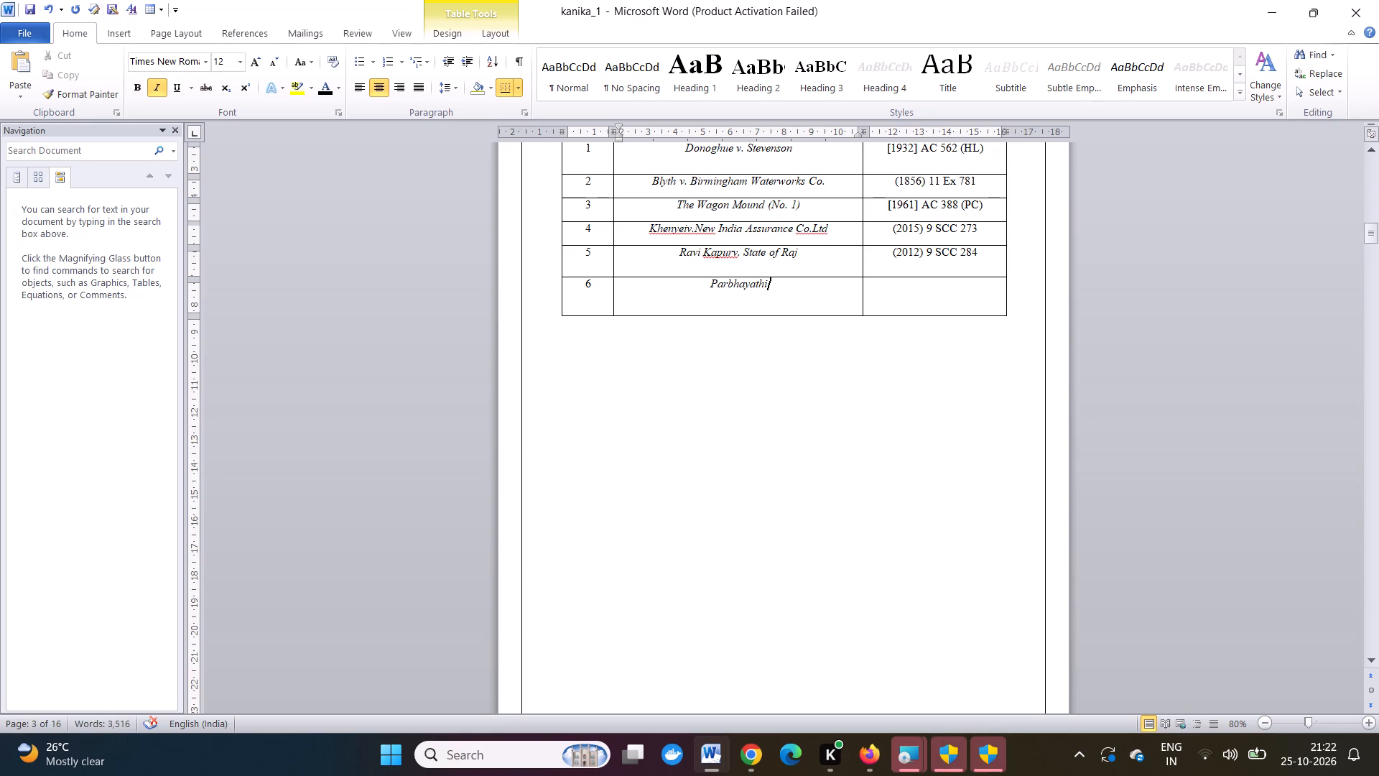
pyautogui.press('space')
pyautogui.write('and')
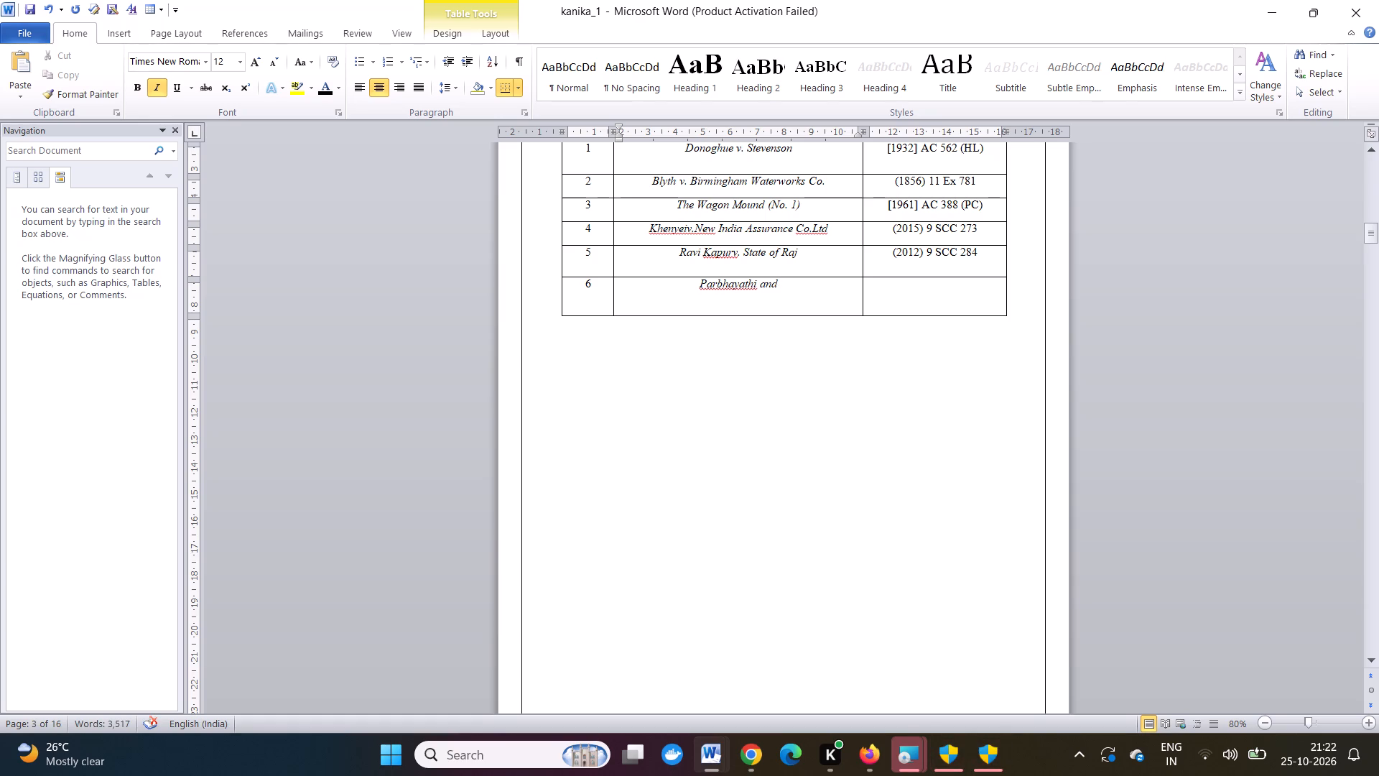
pyautogui.press('space')
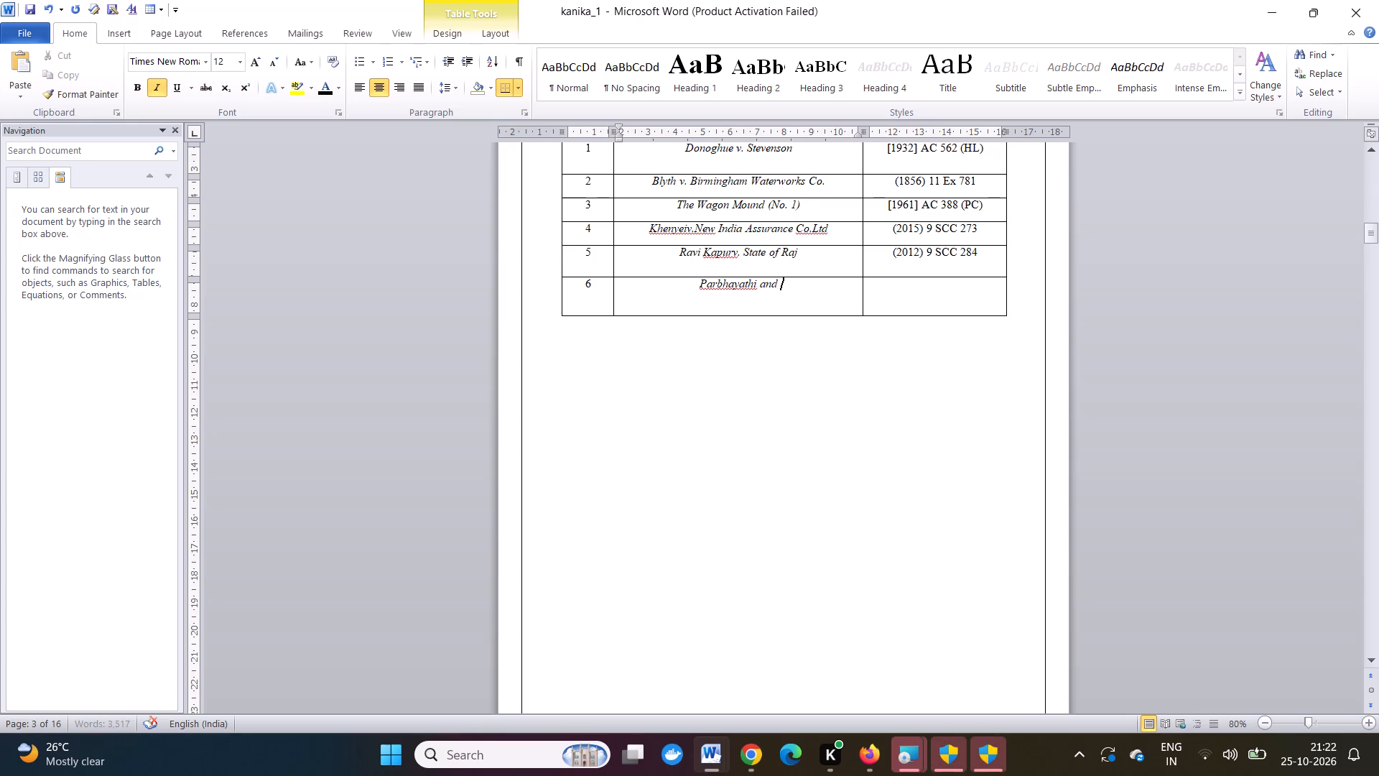
pyautogui.write('ors')
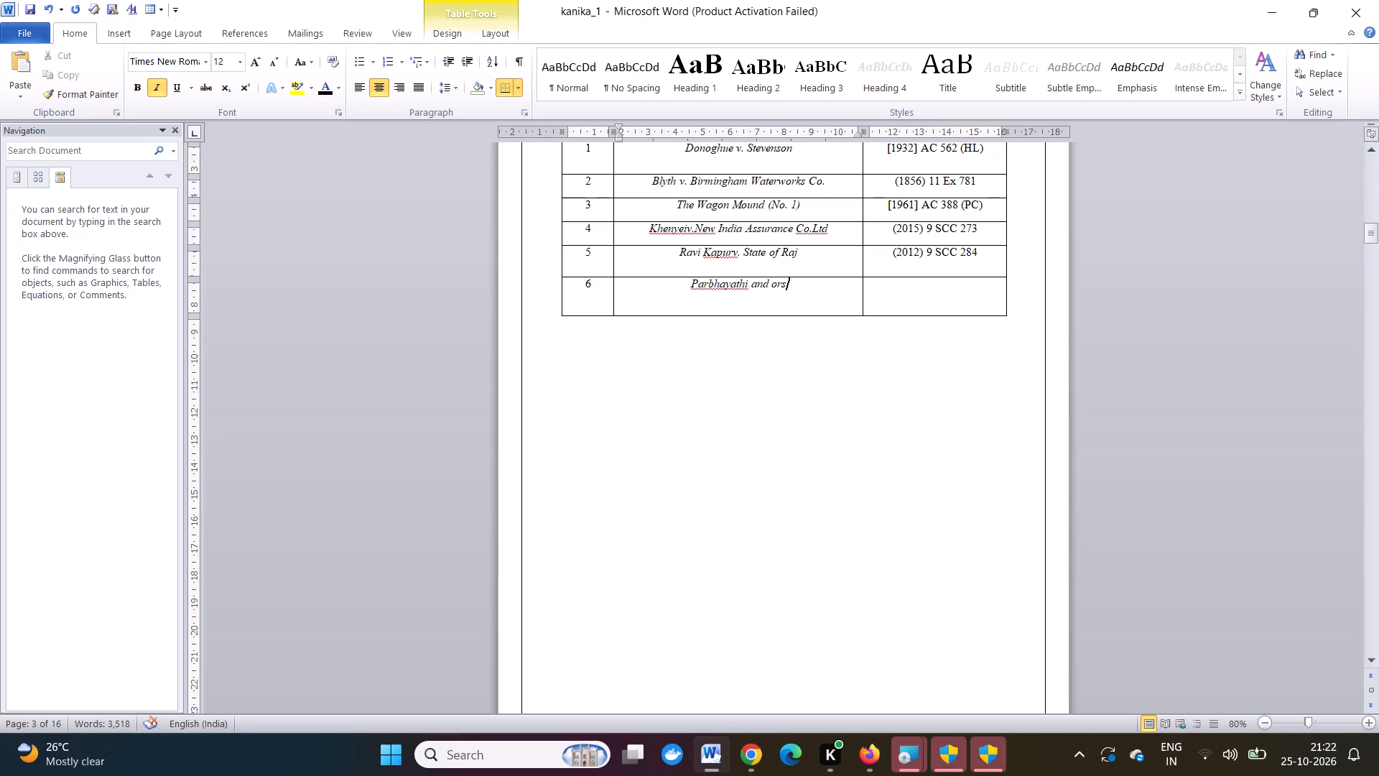
pyautogui.write('v.')
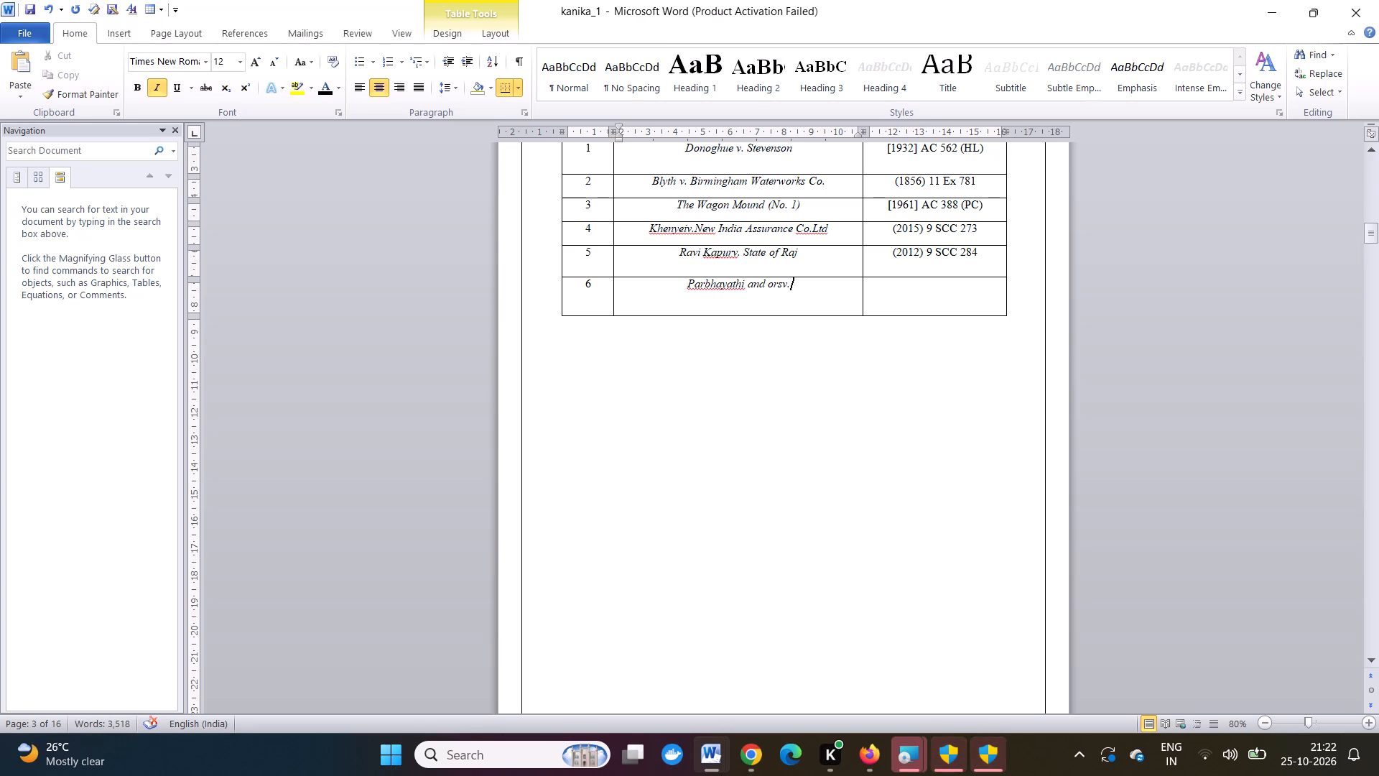
pyautogui.press('BackSpace')
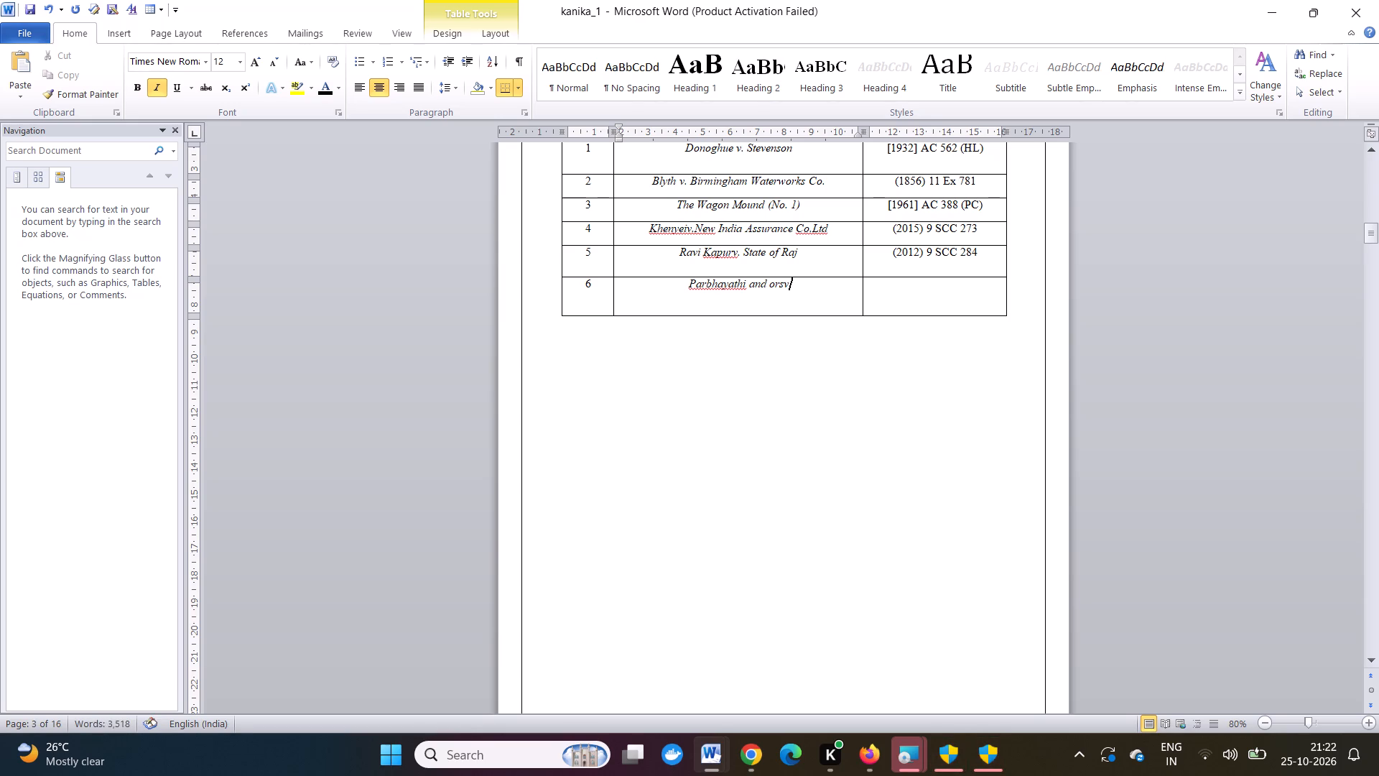
pyautogui.press('BackSpace')
pyautogui.press('space')
pyautogui.write('v.')
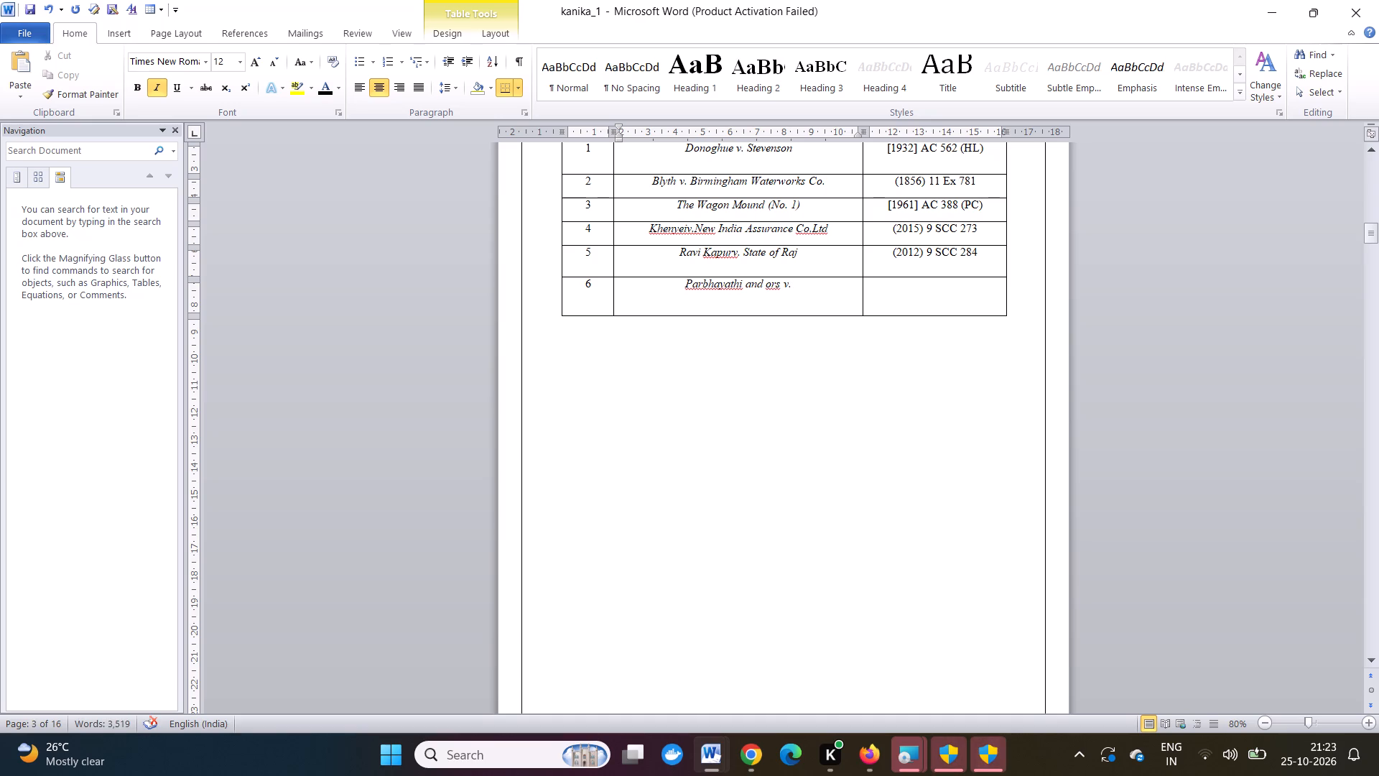
# Complete the row 6 case name in the INDEX OF AUTHORITIES table with "The managing director,banglore metropolitian transport corporation".
pyautogui.press('space')
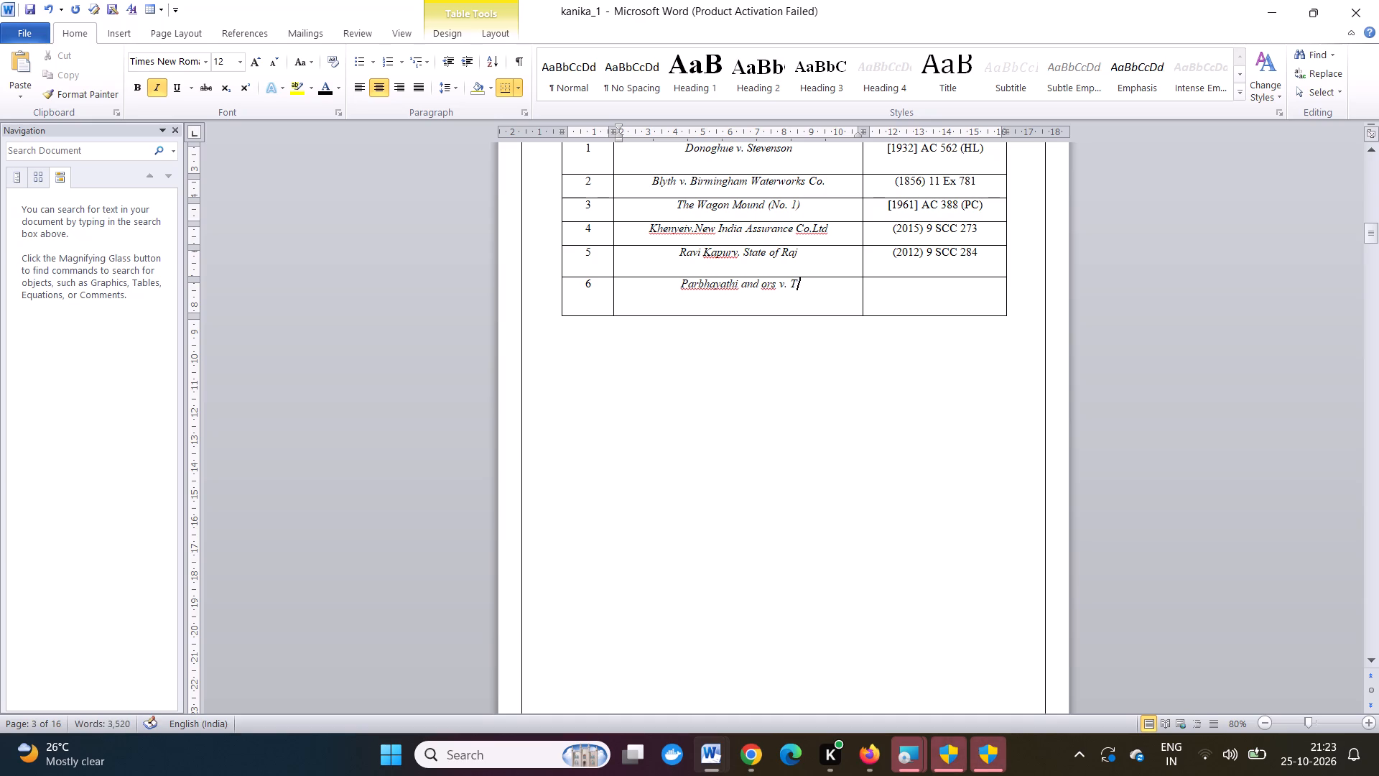
pyautogui.press('h')
pyautogui.press('e')
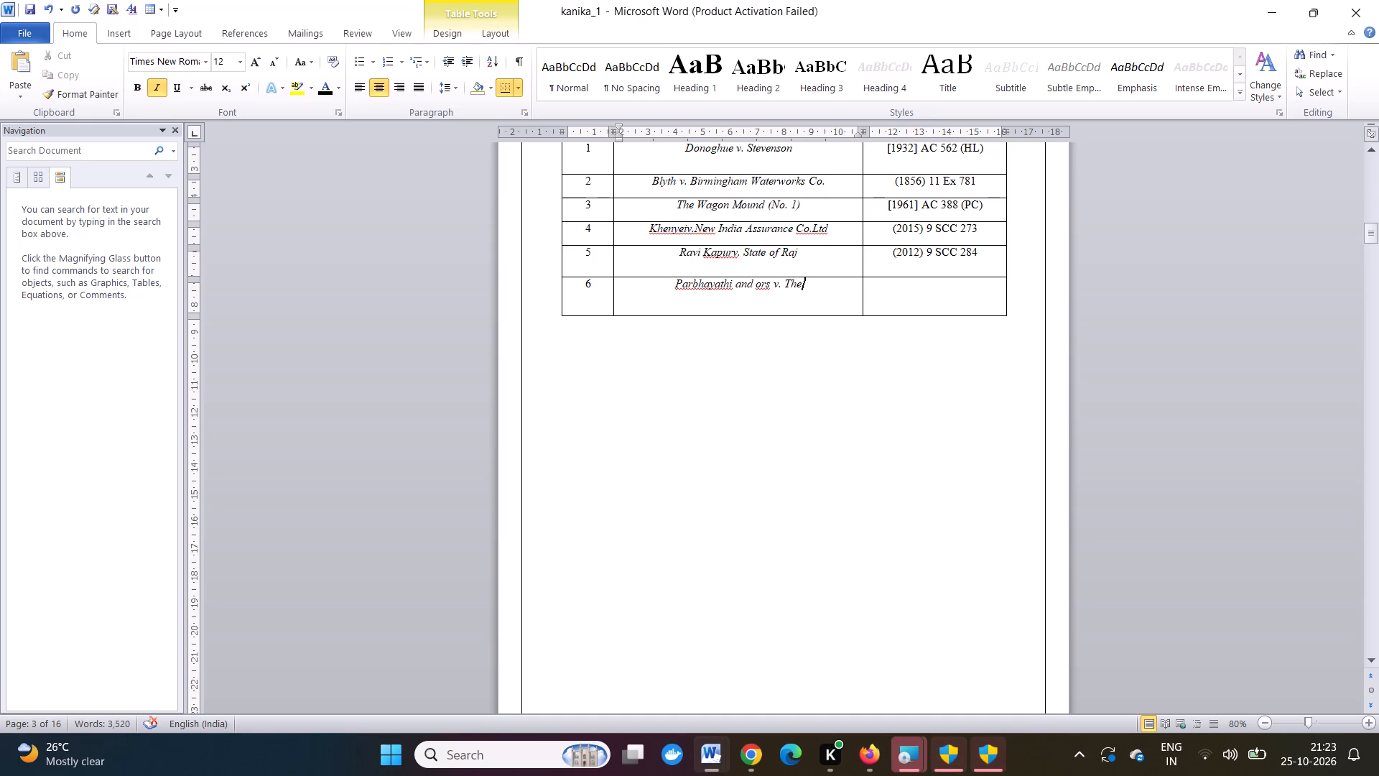
pyautogui.press('space')
pyautogui.write('managing')
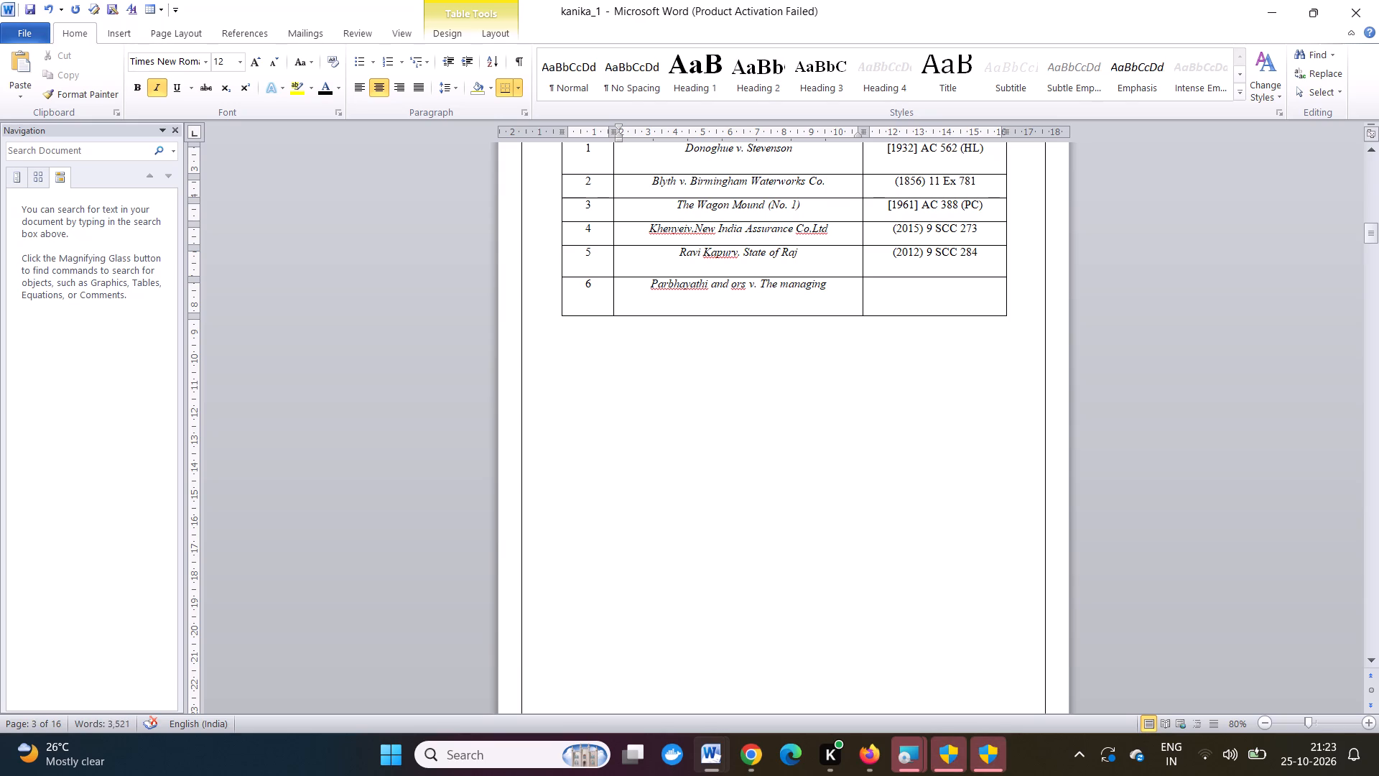
pyautogui.press('d')
pyautogui.press('BackSpace')
pyautogui.press('space')
pyautogui.write('di')
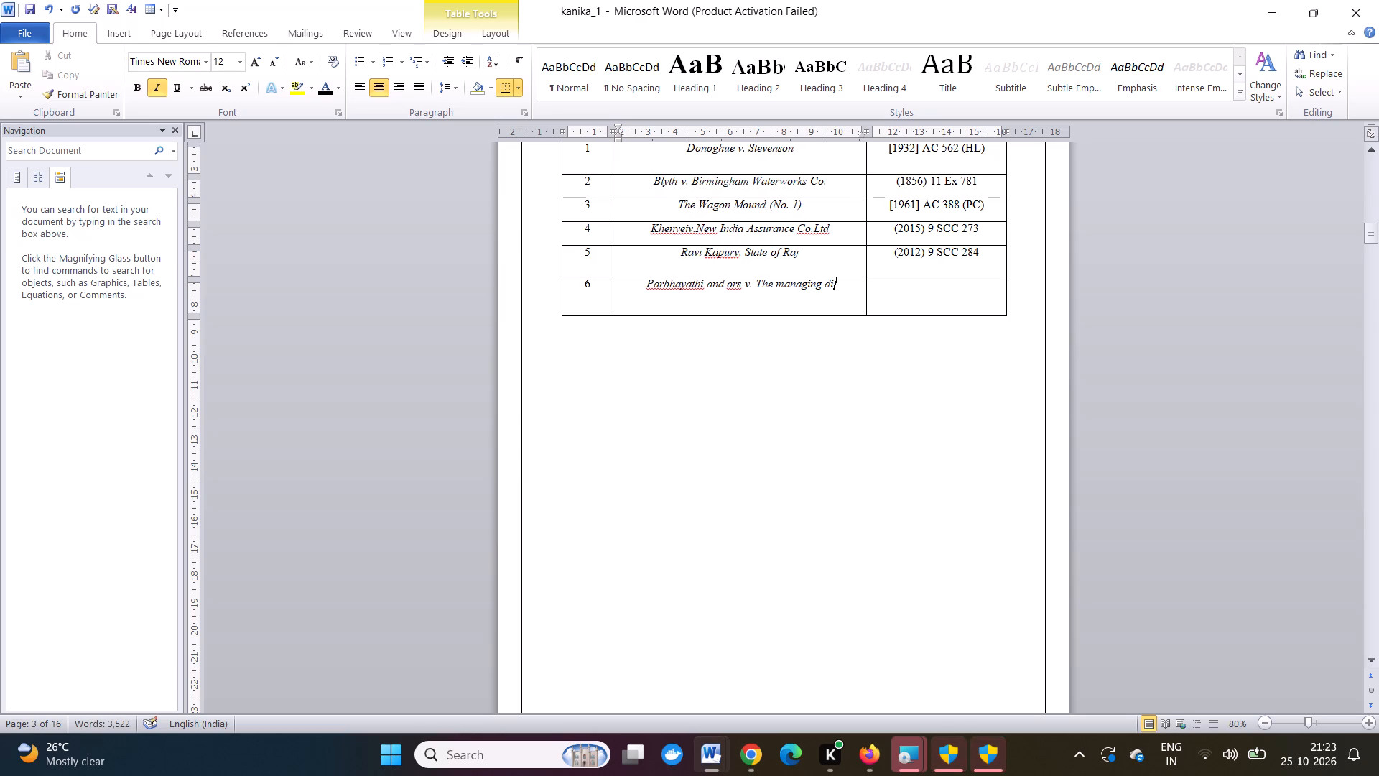
pyautogui.write('recto')
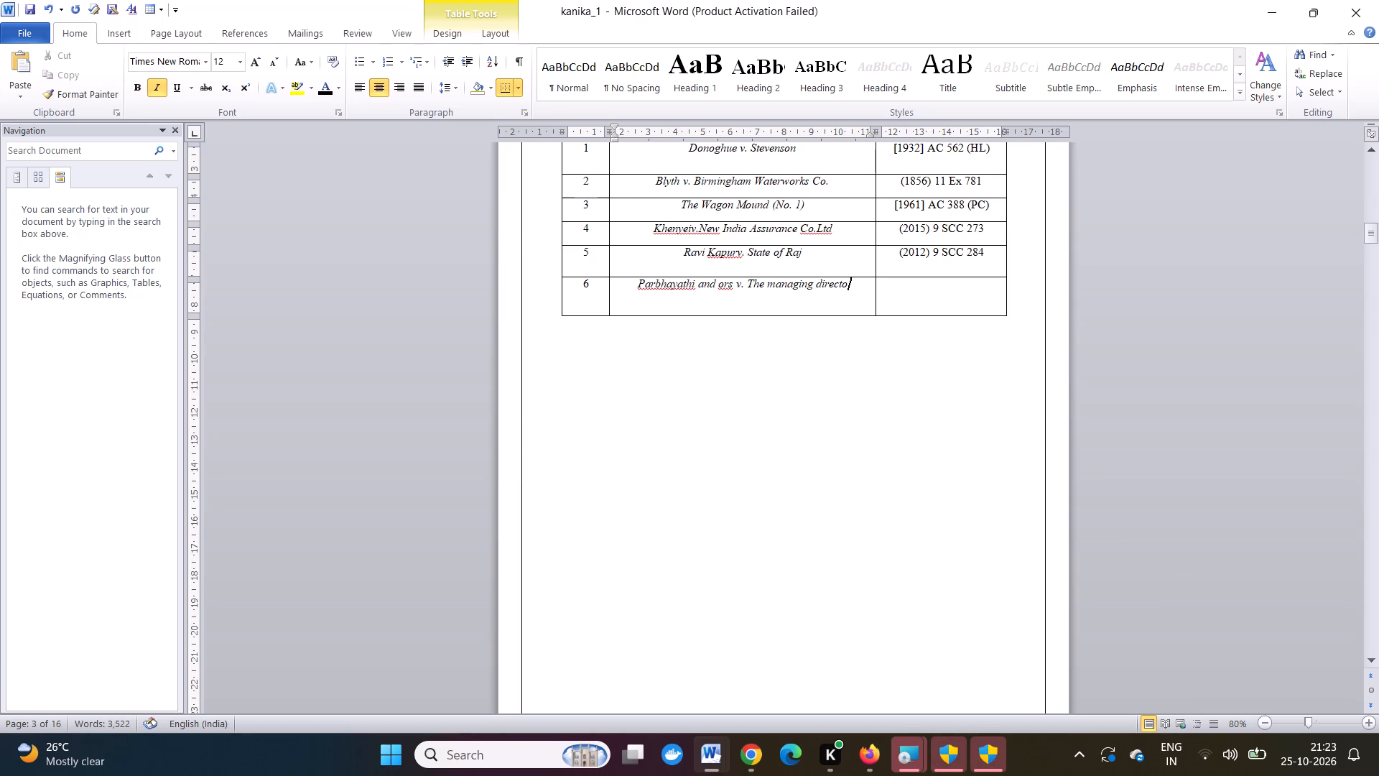
pyautogui.press('r')
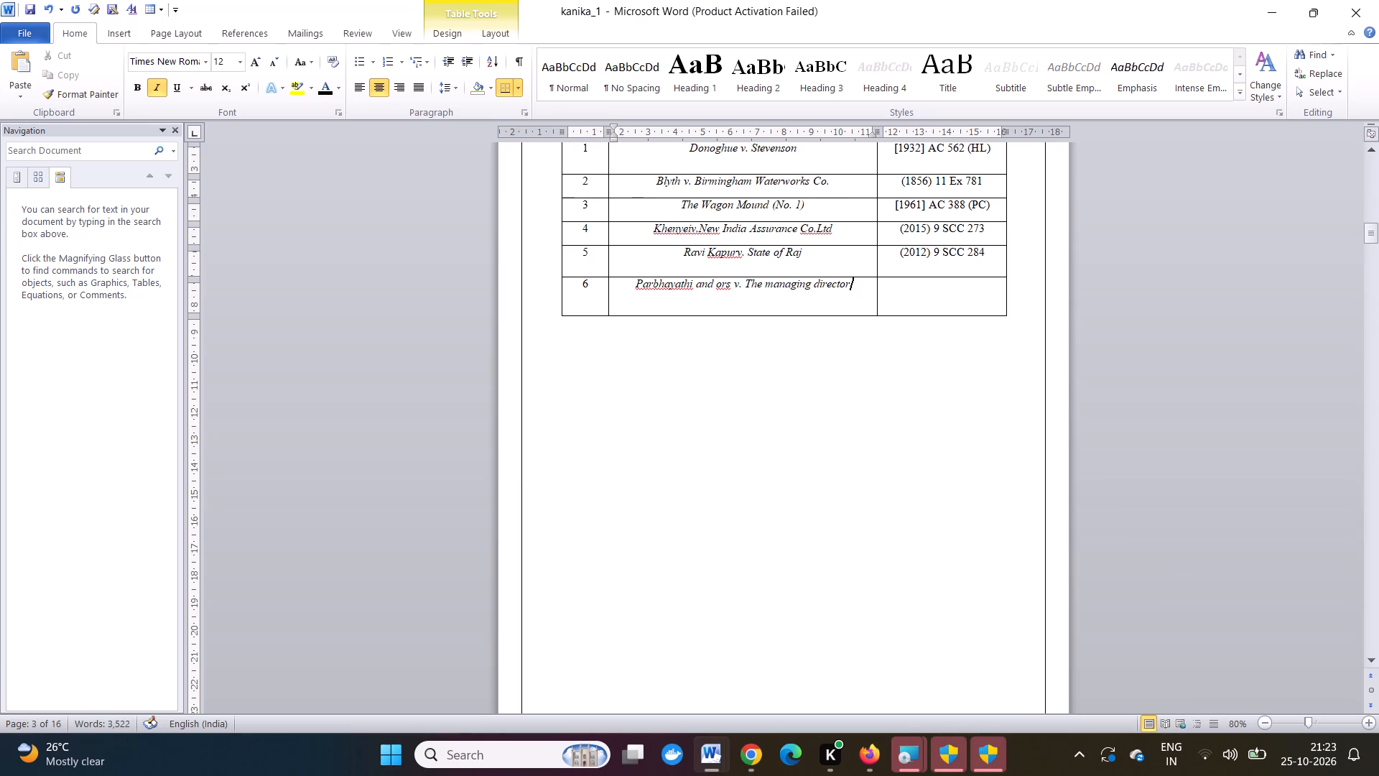
pyautogui.press(',')
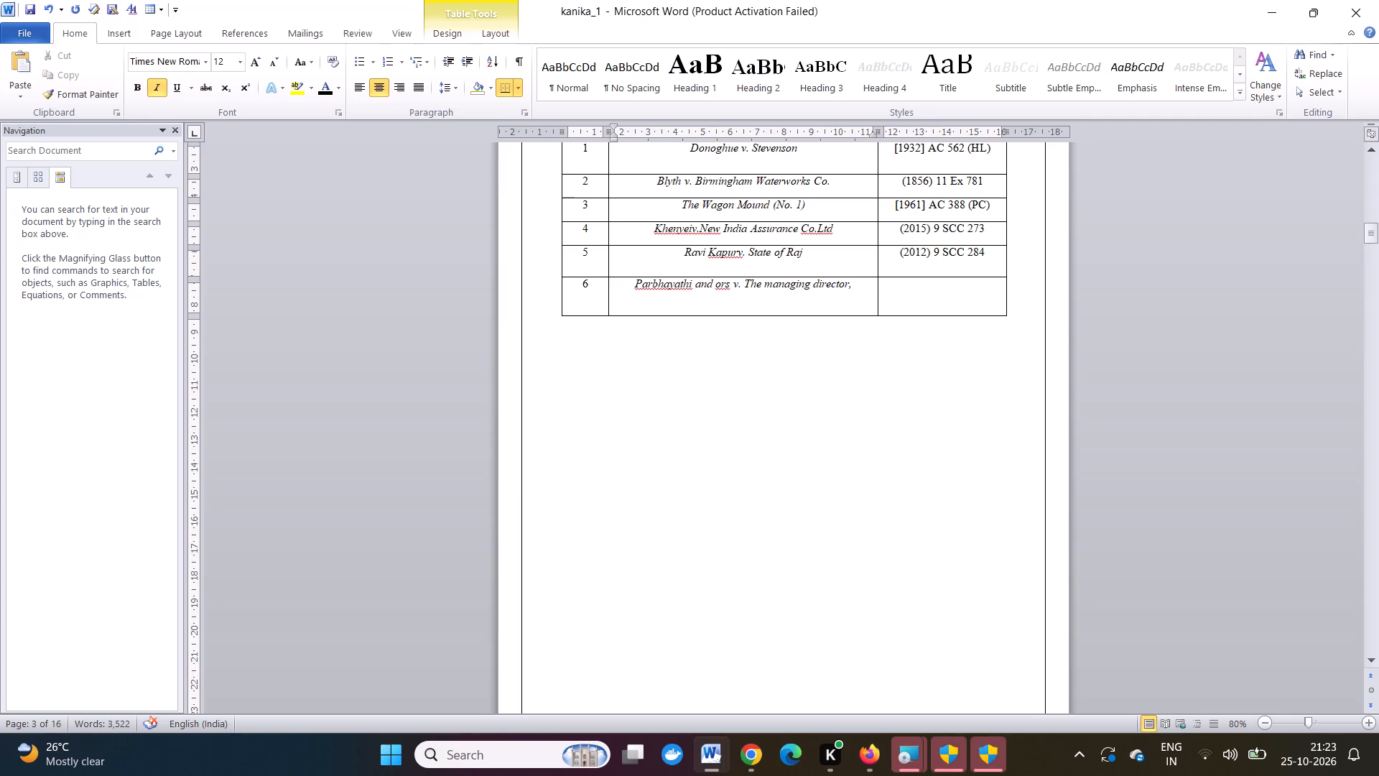
pyautogui.write('ba')
pyautogui.write('nglore')
pyautogui.press('space')
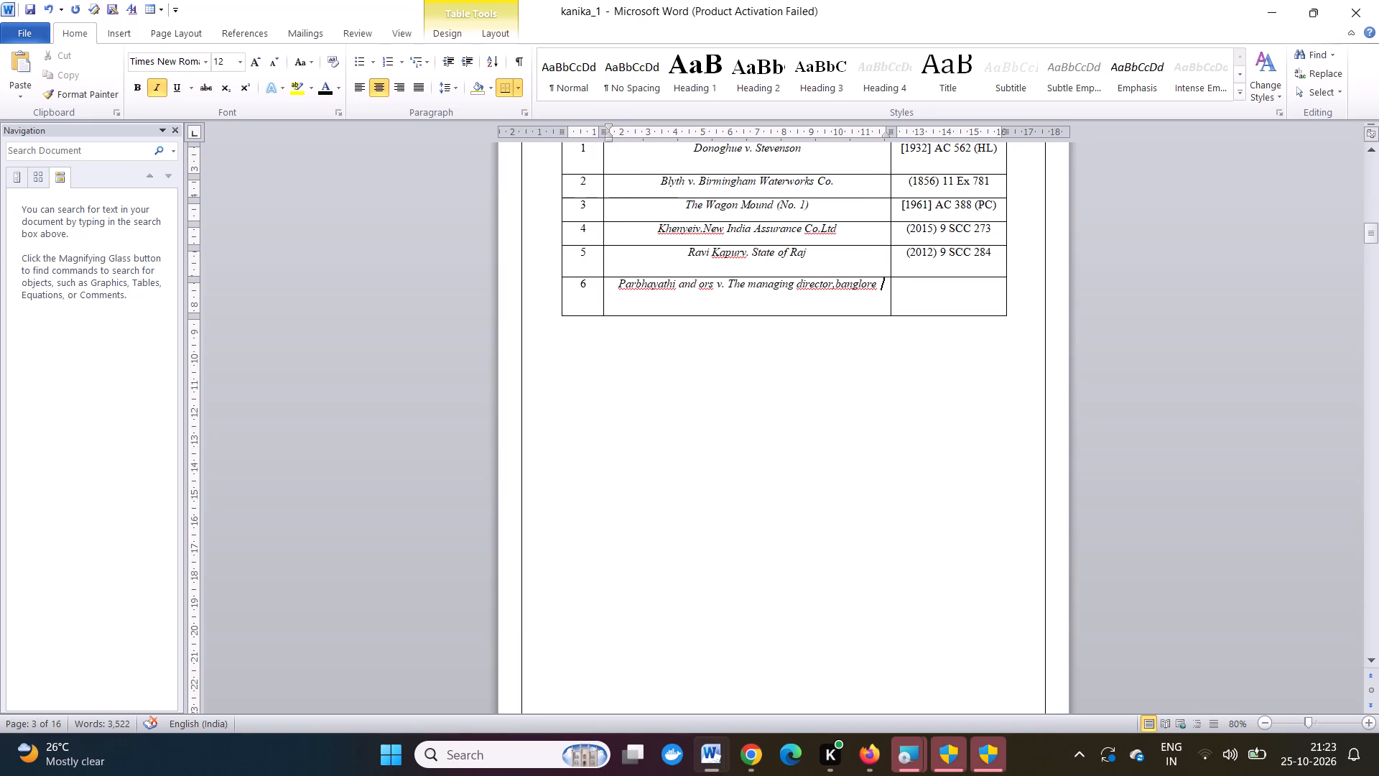
pyautogui.press('m')
pyautogui.write('etro')
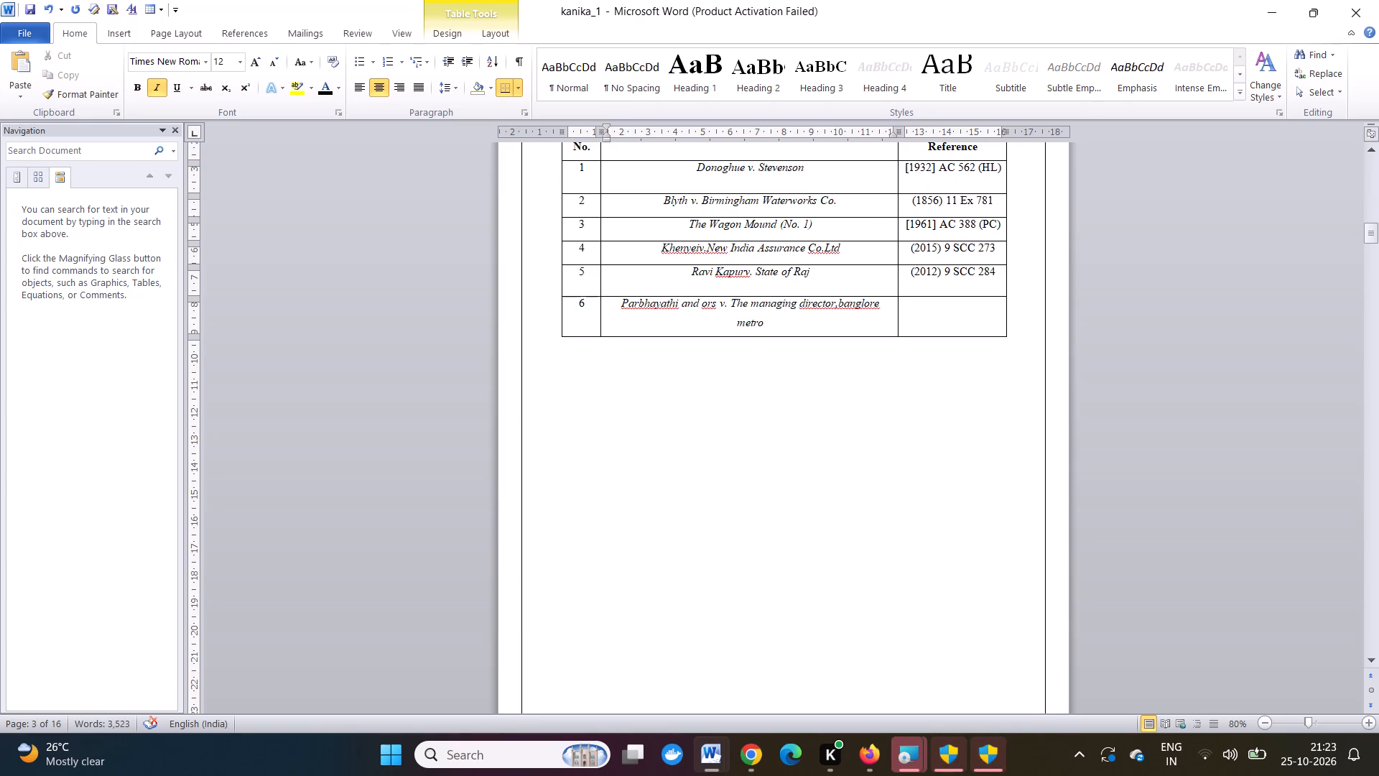
pyautogui.write('politian')
pyautogui.press('space')
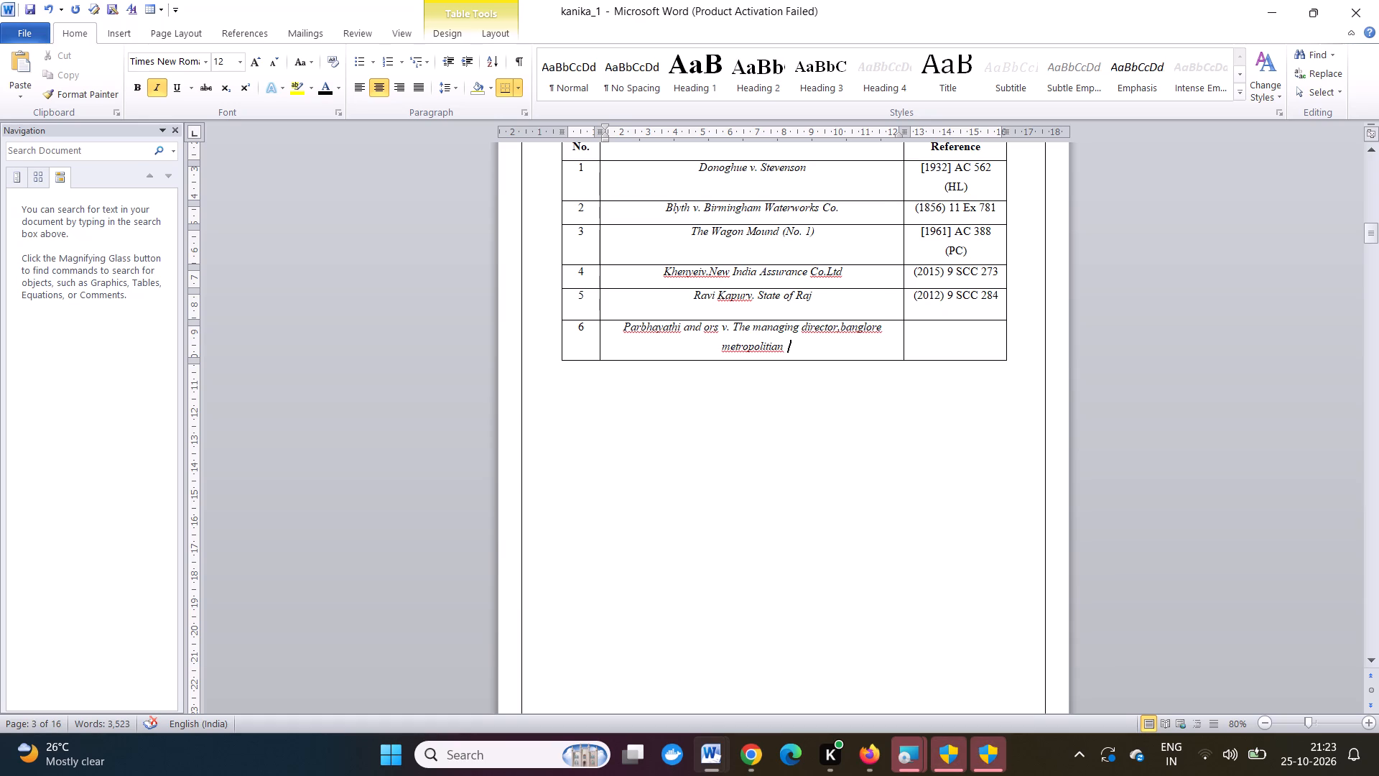
pyautogui.write('traspo')
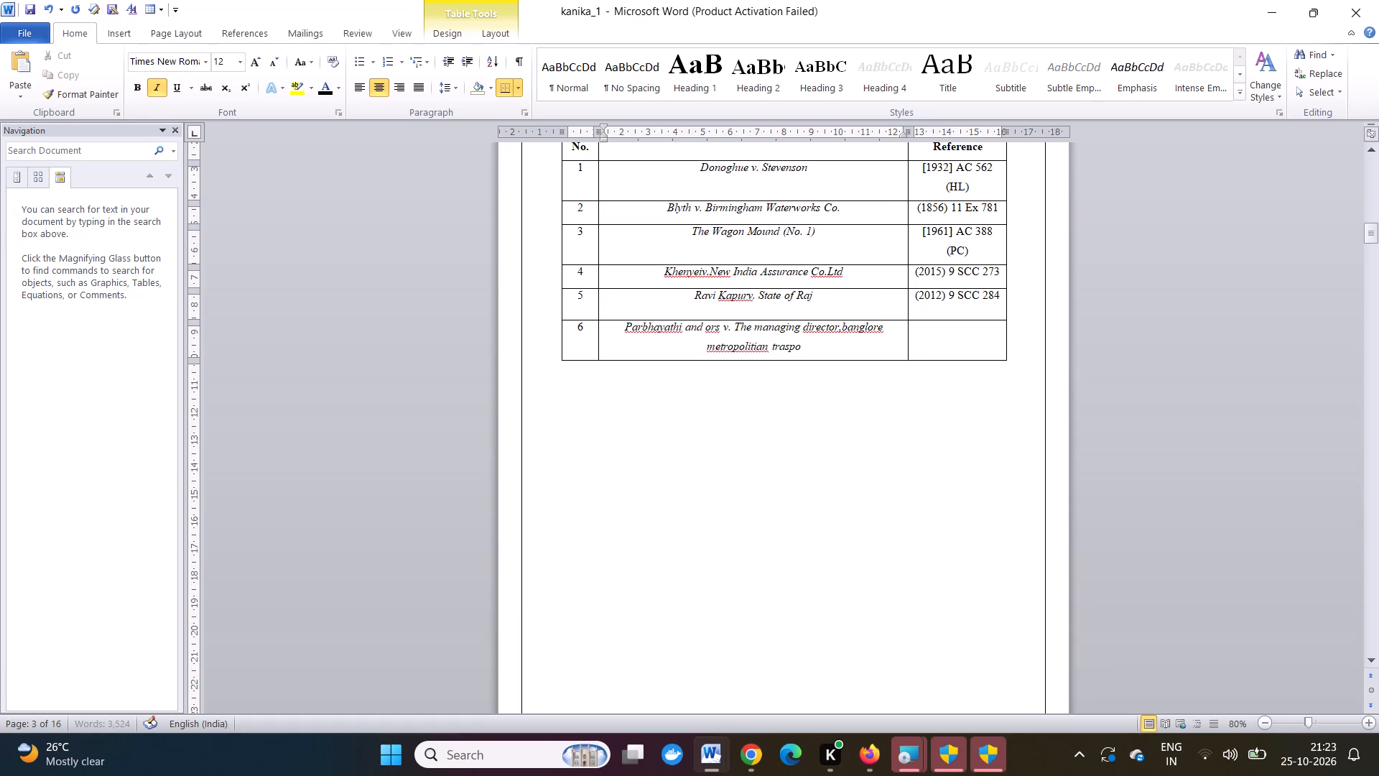
pyautogui.write('rt')
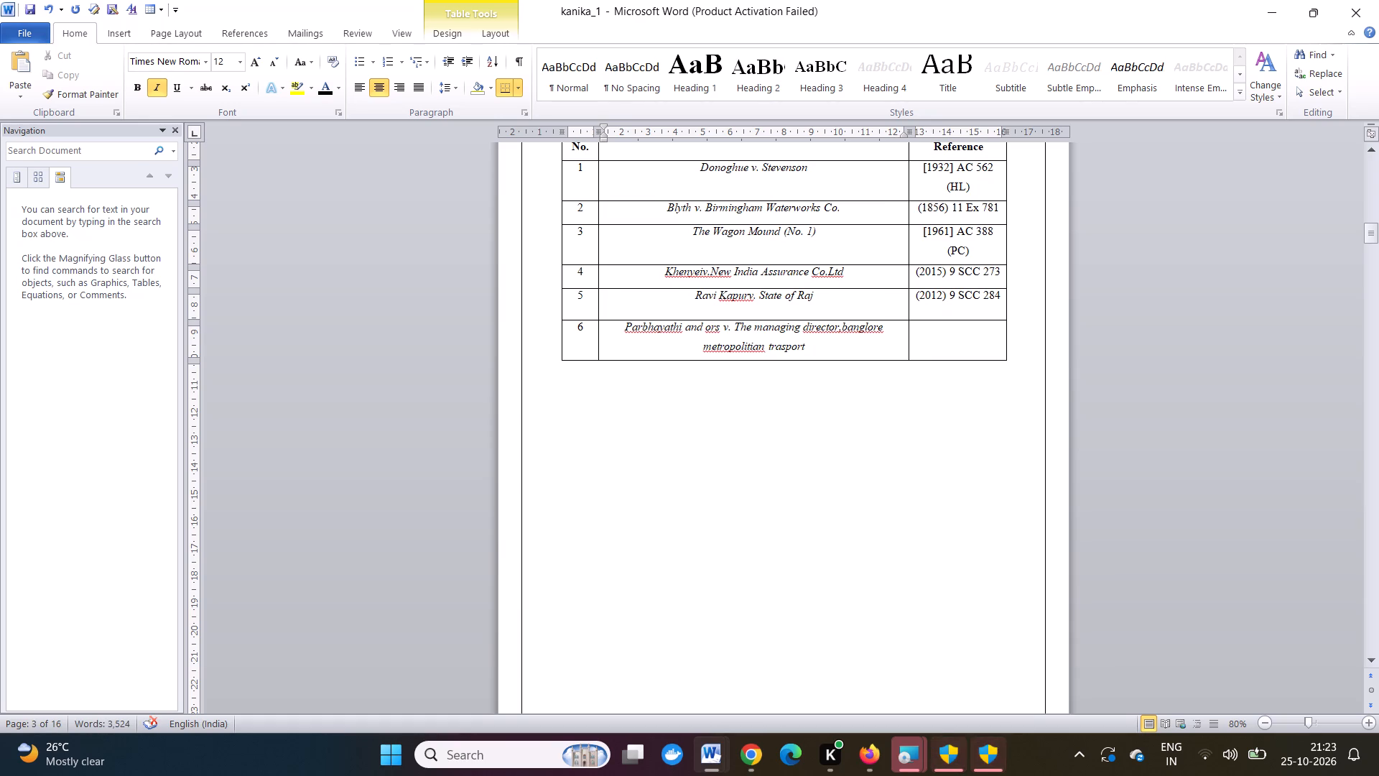
pyautogui.press('space')
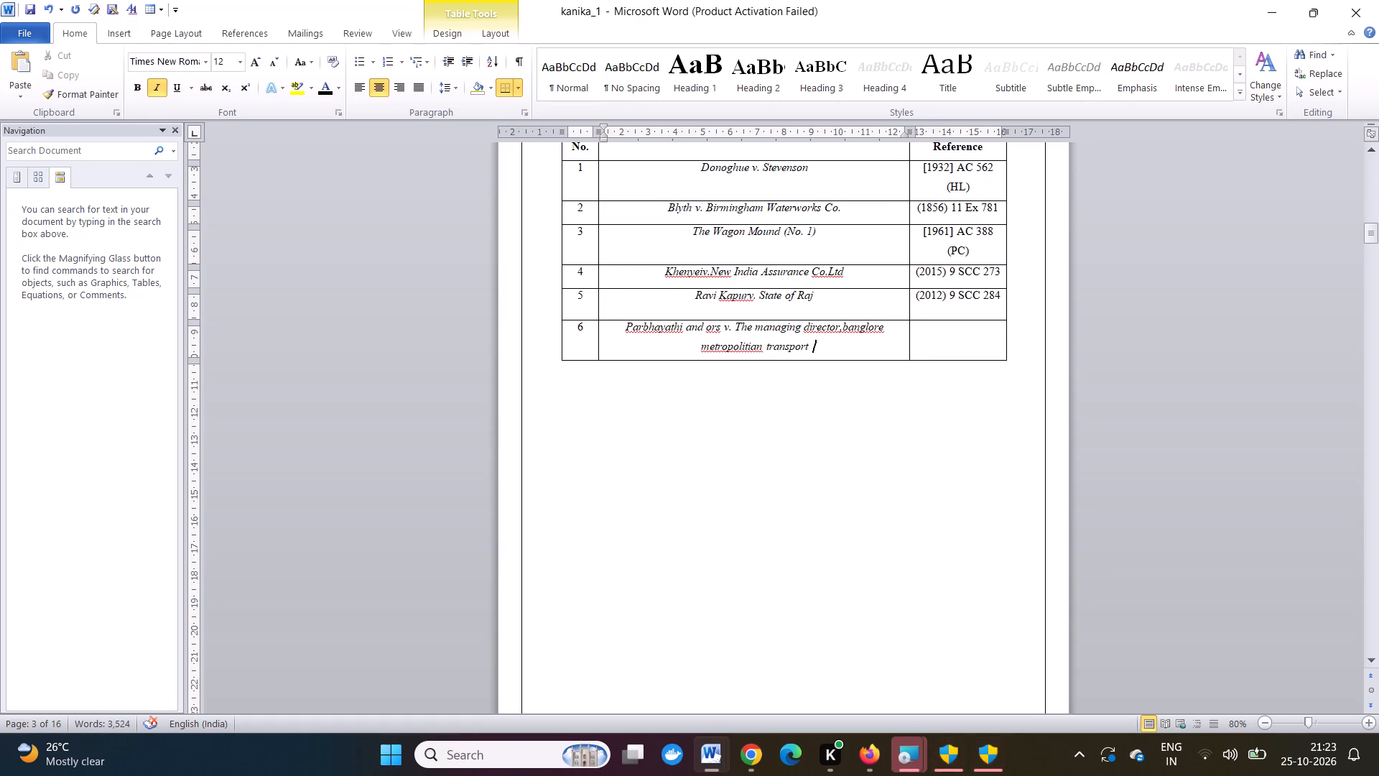
pyautogui.press('c')
pyautogui.write('or')
pyautogui.write('poratio')
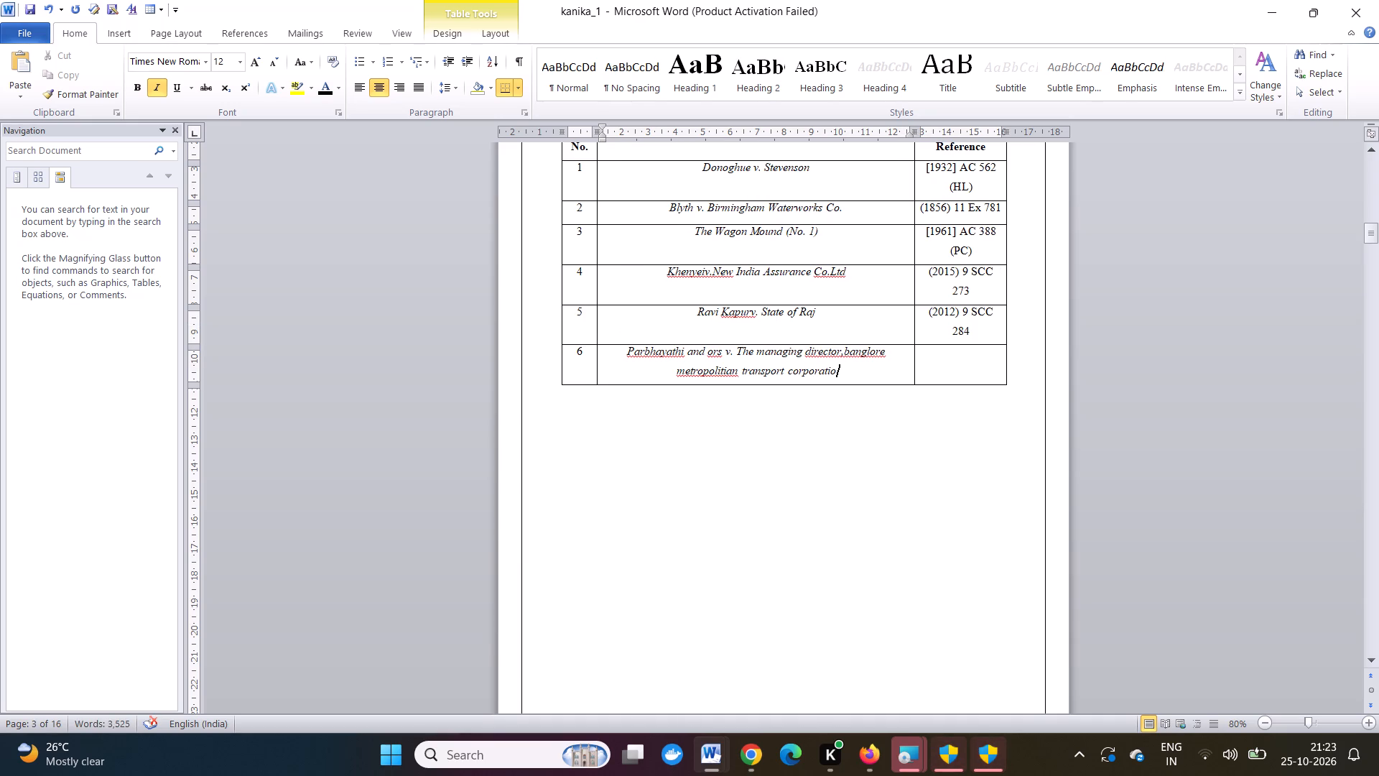
pyautogui.press('n')
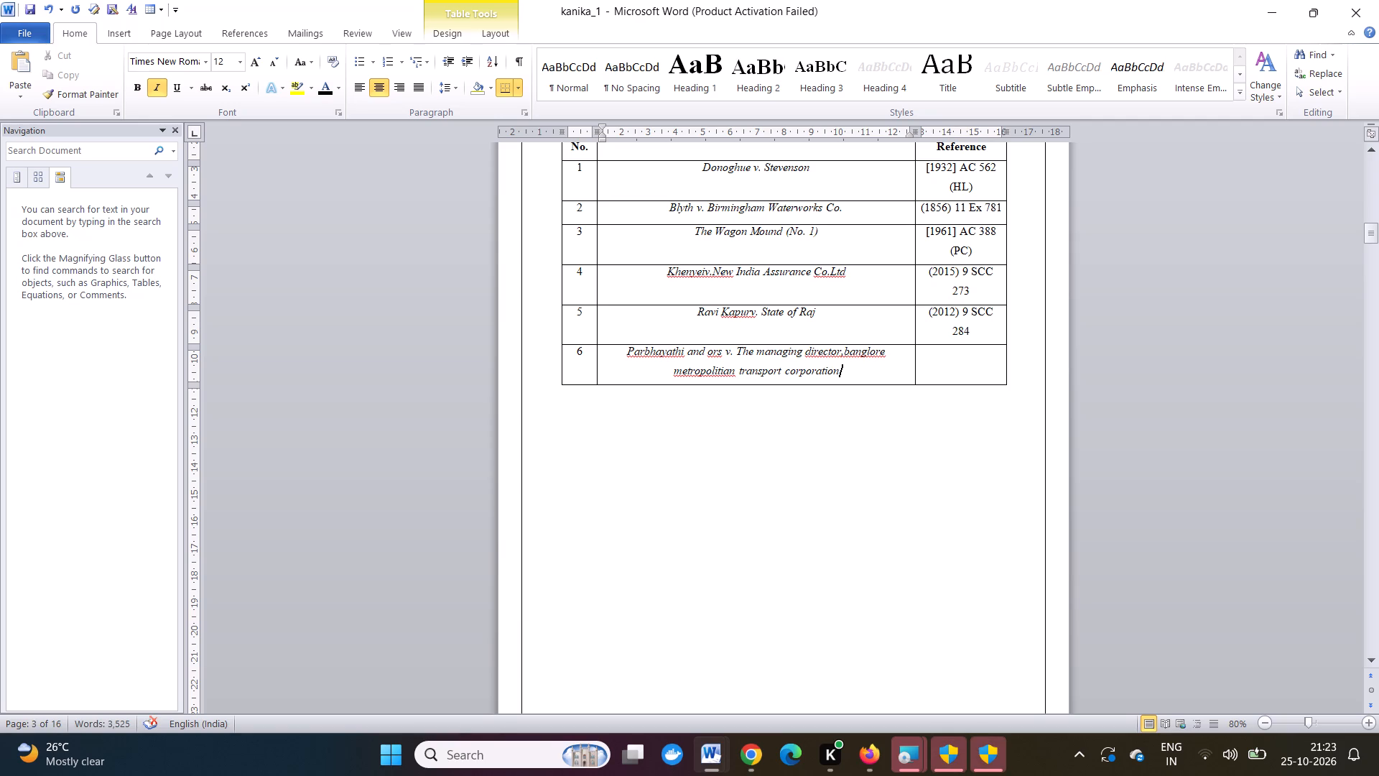
# Search the document for "pra", read the footnote citation of the row 6 case, and clear the search.
pyautogui.click(117, 154)
pyautogui.press('p')
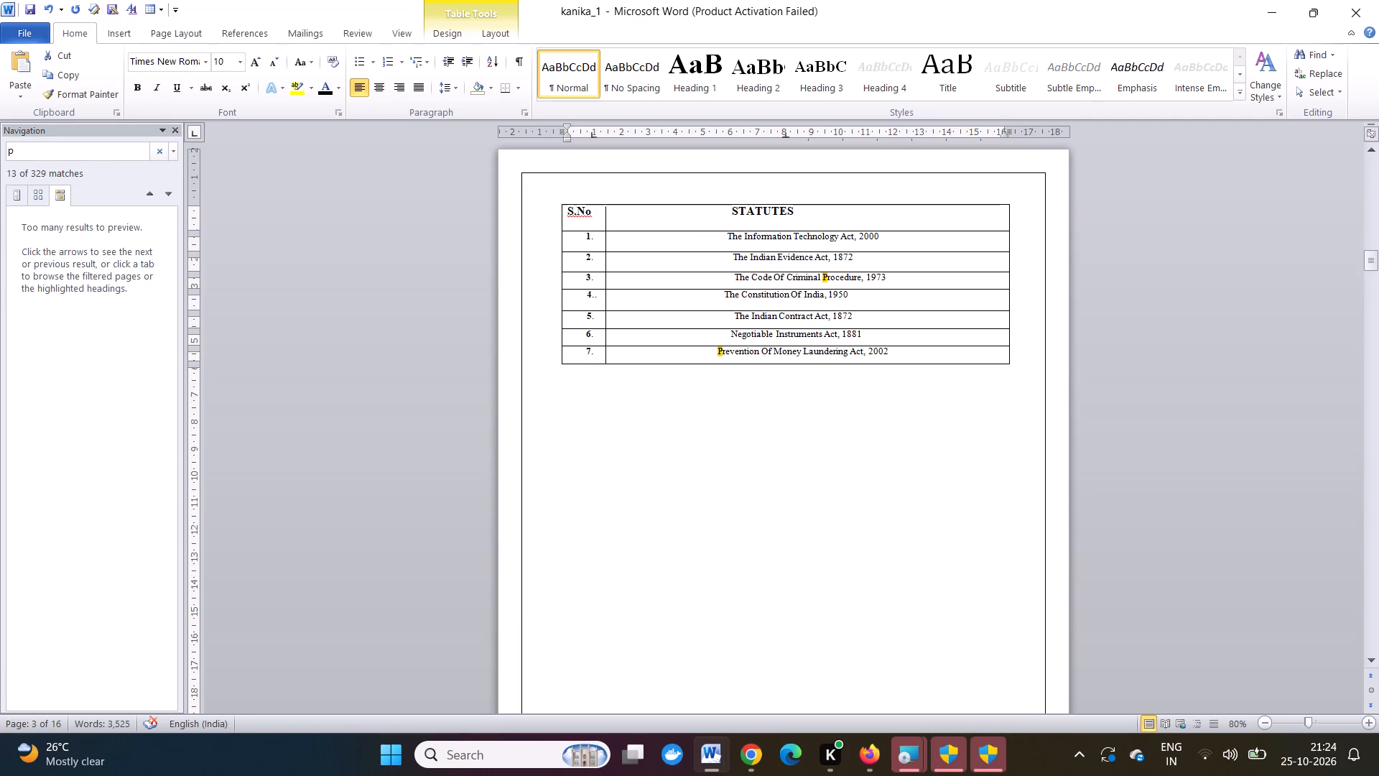
pyautogui.press('r')
pyautogui.press('a')
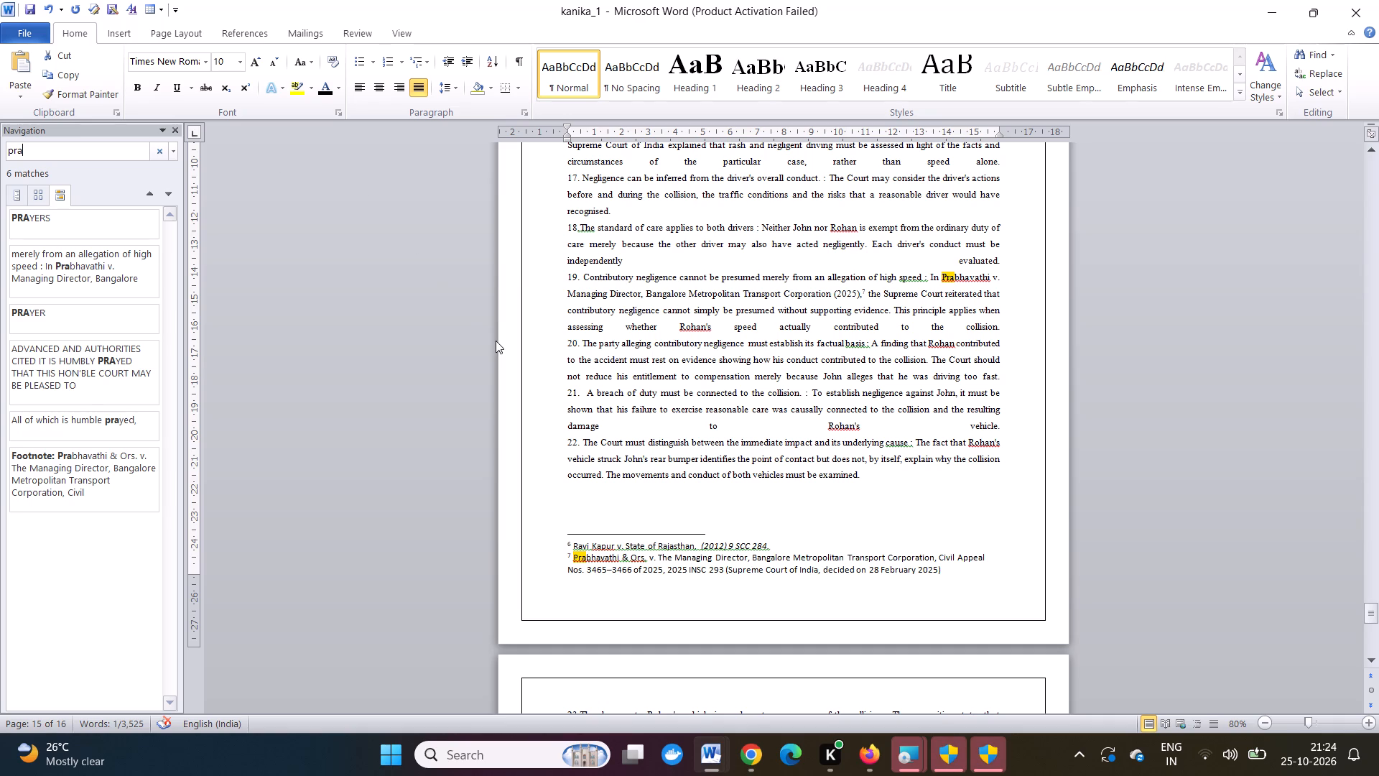
pyautogui.scroll(-17, 664, 469)
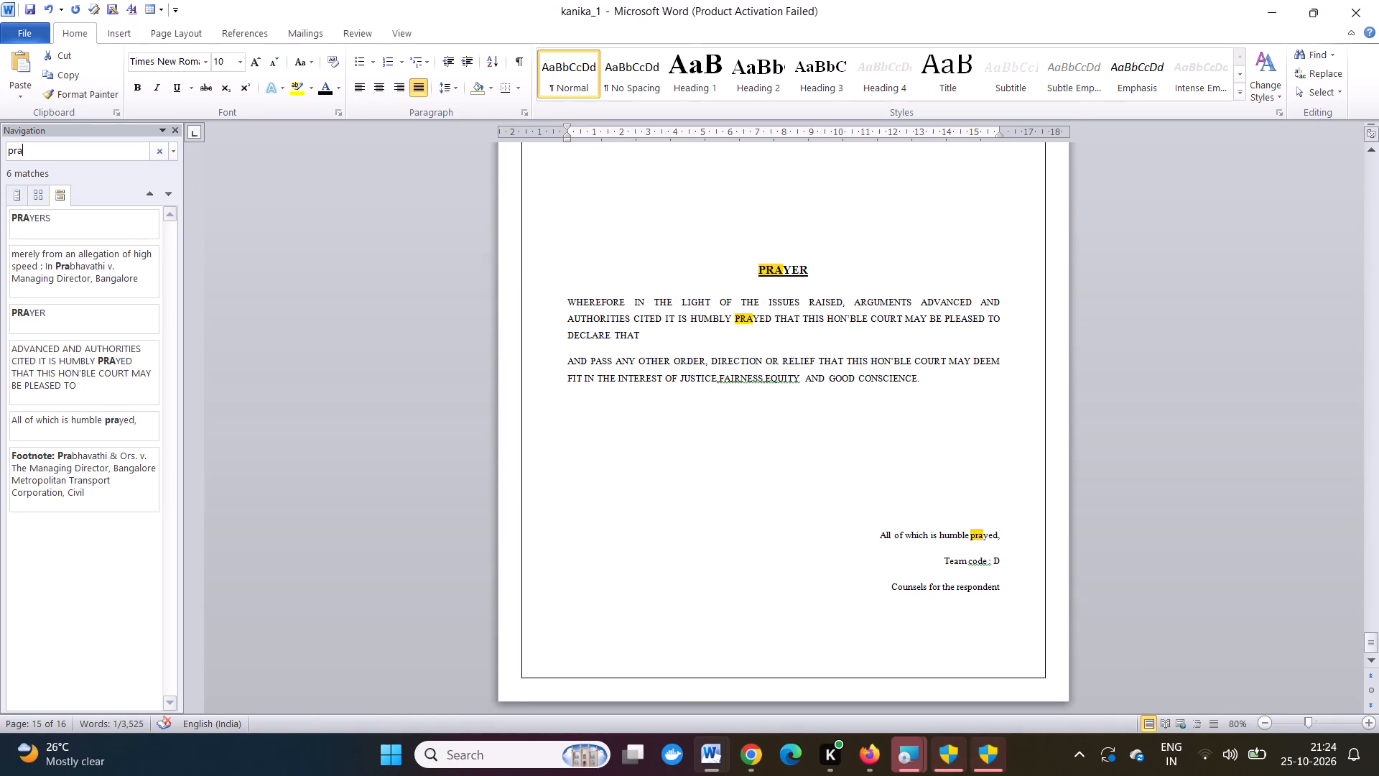
pyautogui.scroll(4, 808, 374)
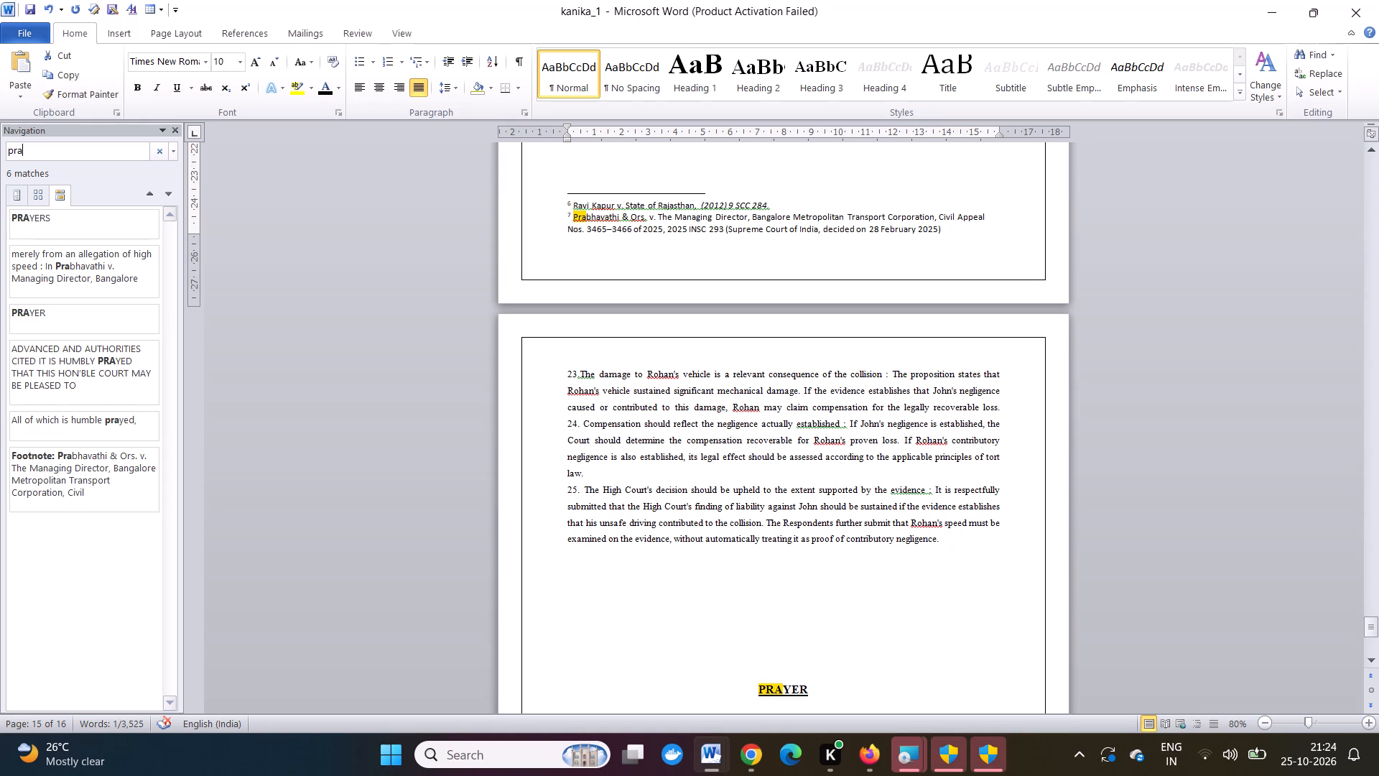
pyautogui.click(152, 147)
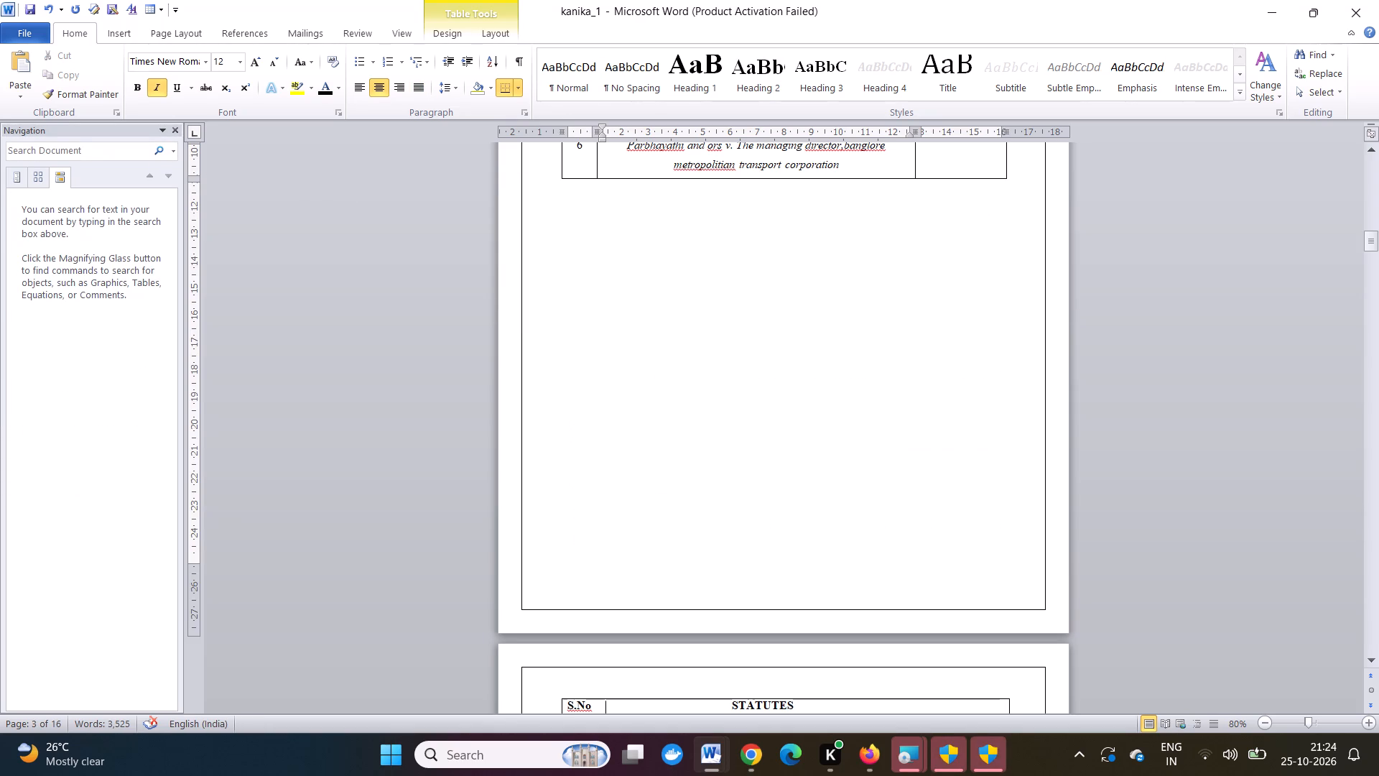
# Enter "(2025) INSC 293" as the row 6 citation in the INDEX OF AUTHORITIES table.
pyautogui.scroll(2, 860, 614)
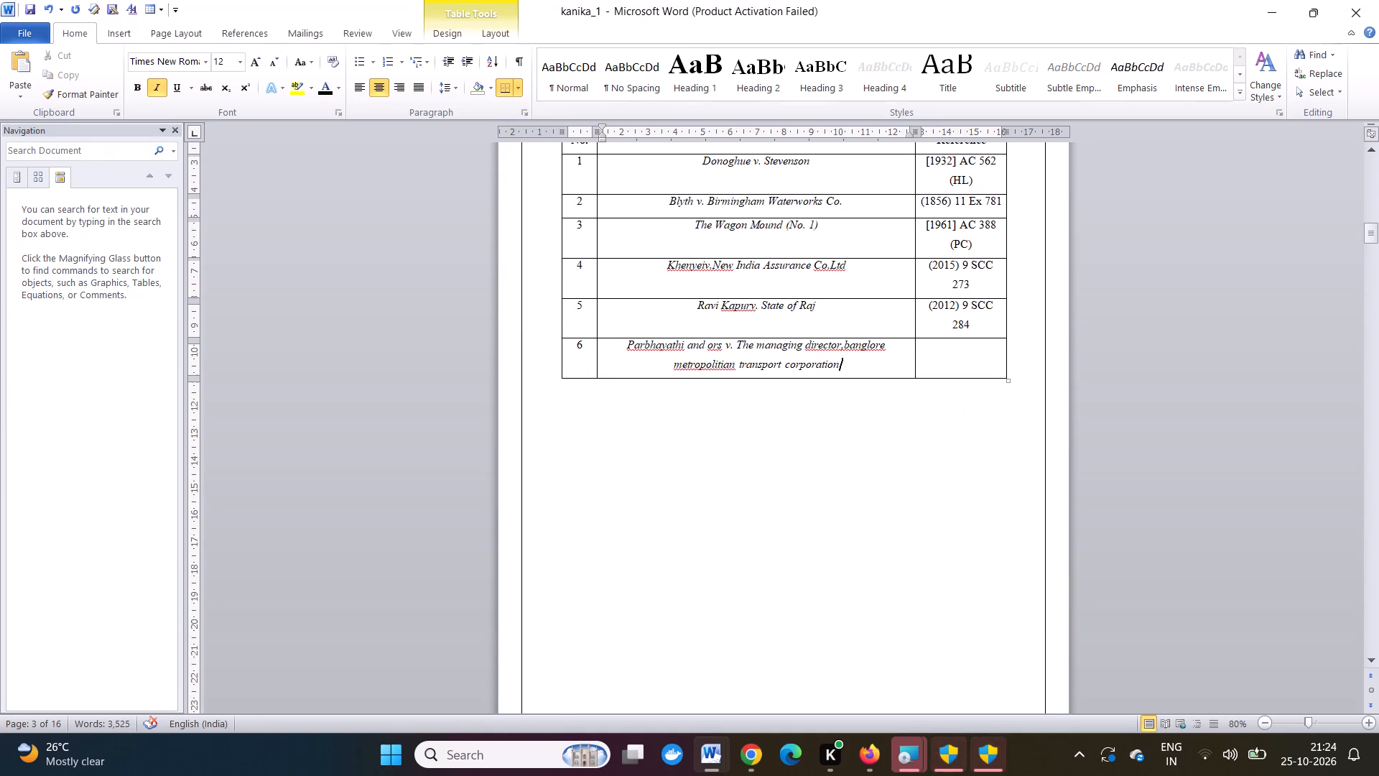
pyautogui.click(953, 344)
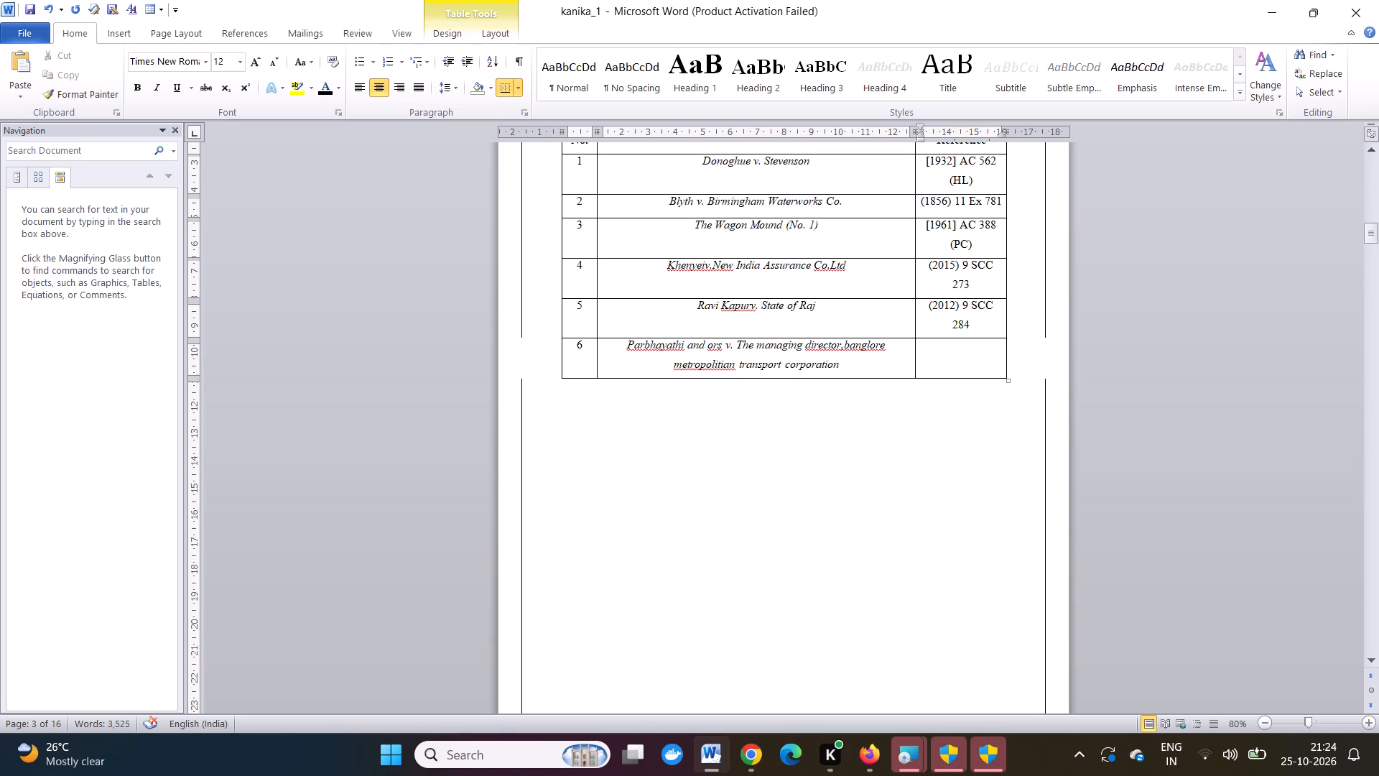
pyautogui.write('(2025')
pyautogui.hotkey('shift', ')')
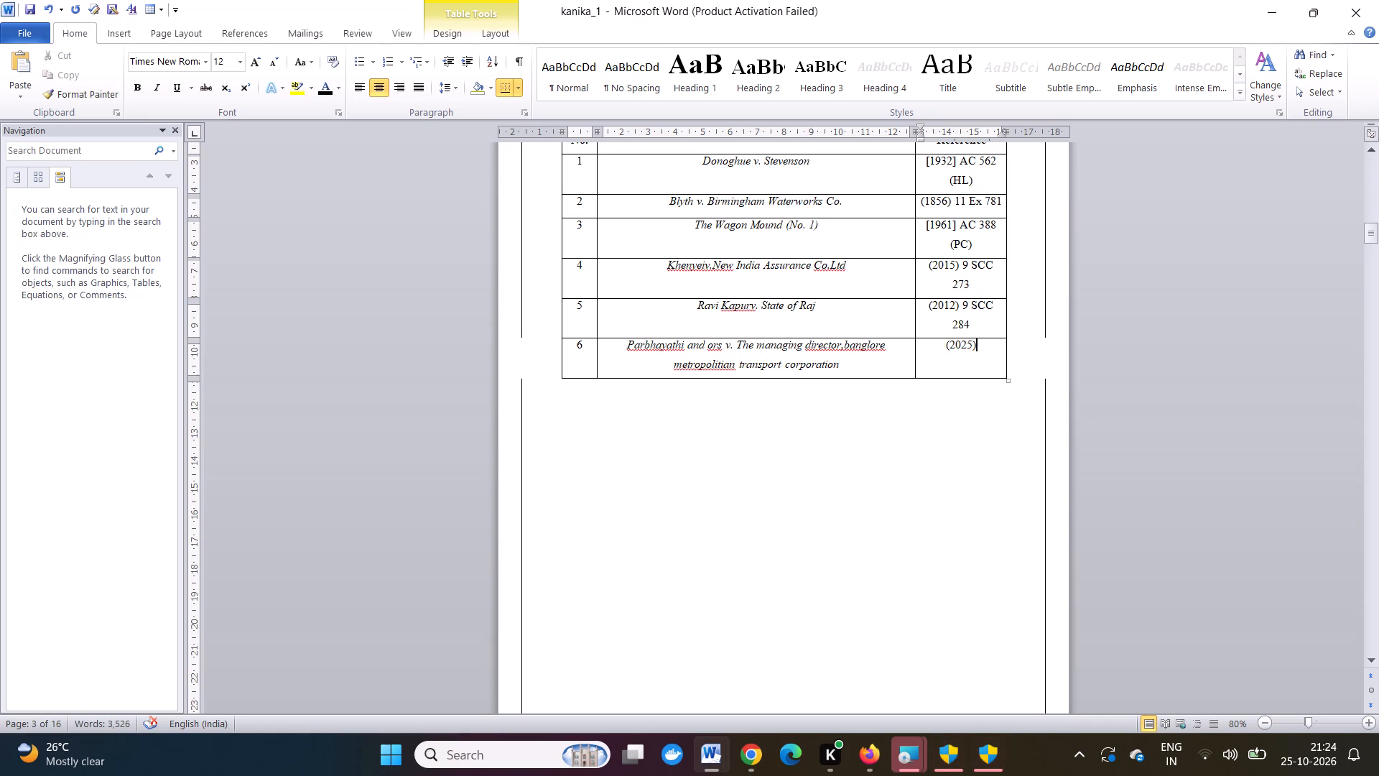
pyautogui.press('i')
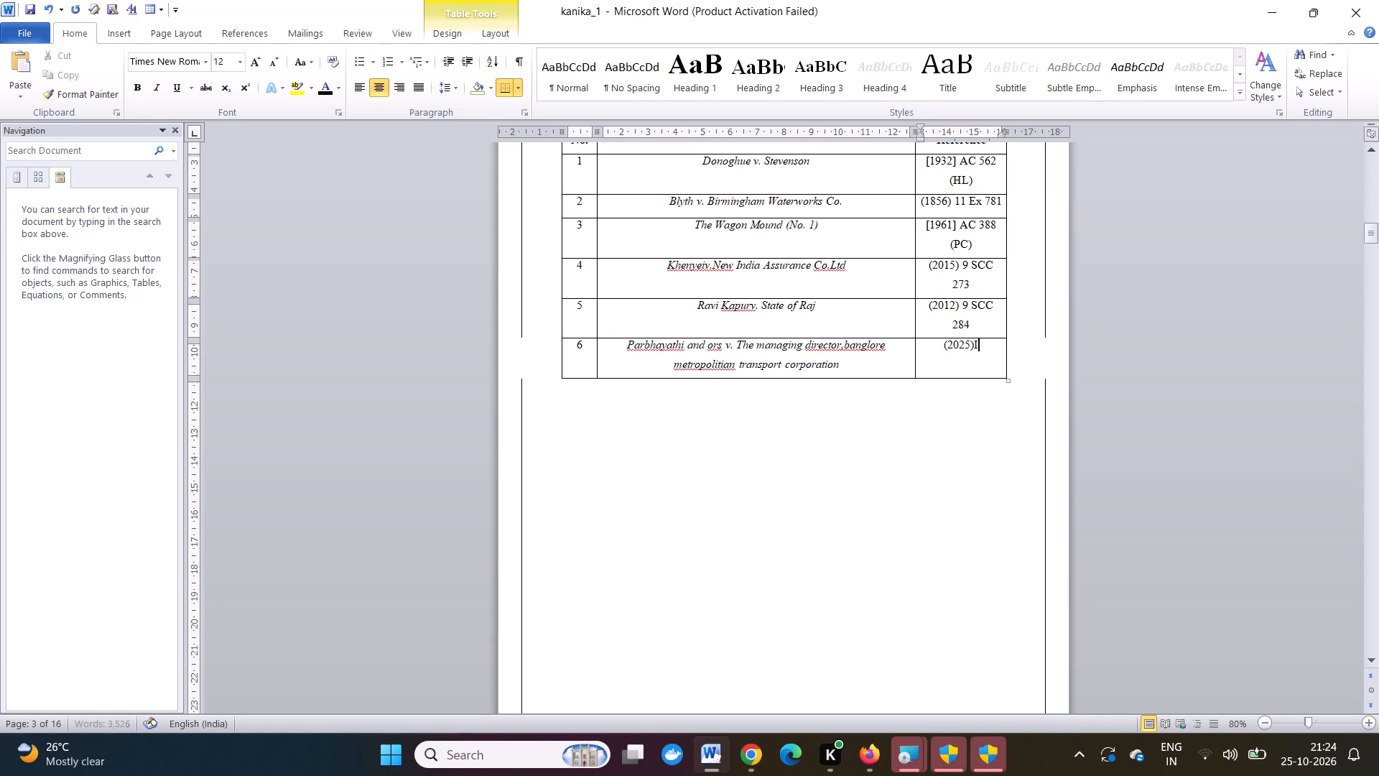
pyautogui.press('n')
pyautogui.press('s')
pyautogui.press('c')
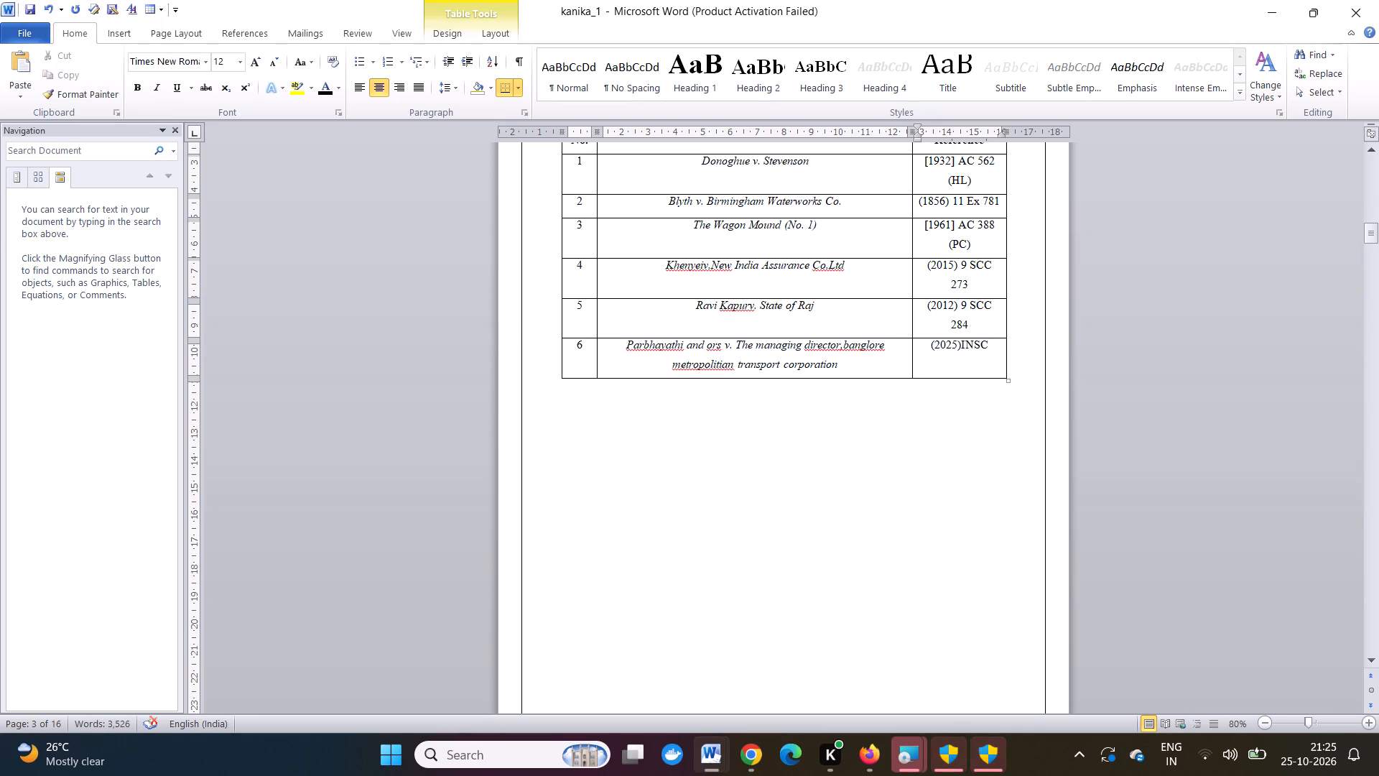
pyautogui.press('space')
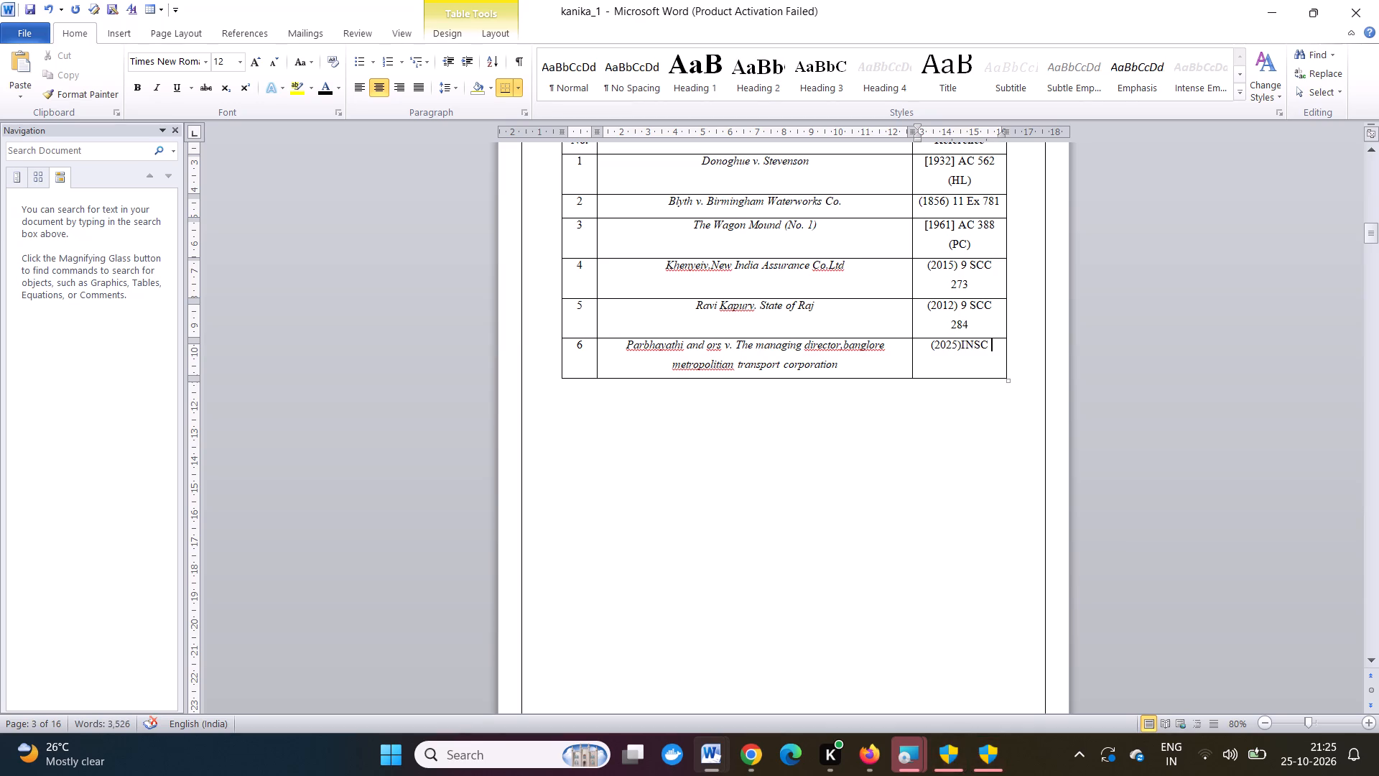
pyautogui.write('29')
pyautogui.press('3')
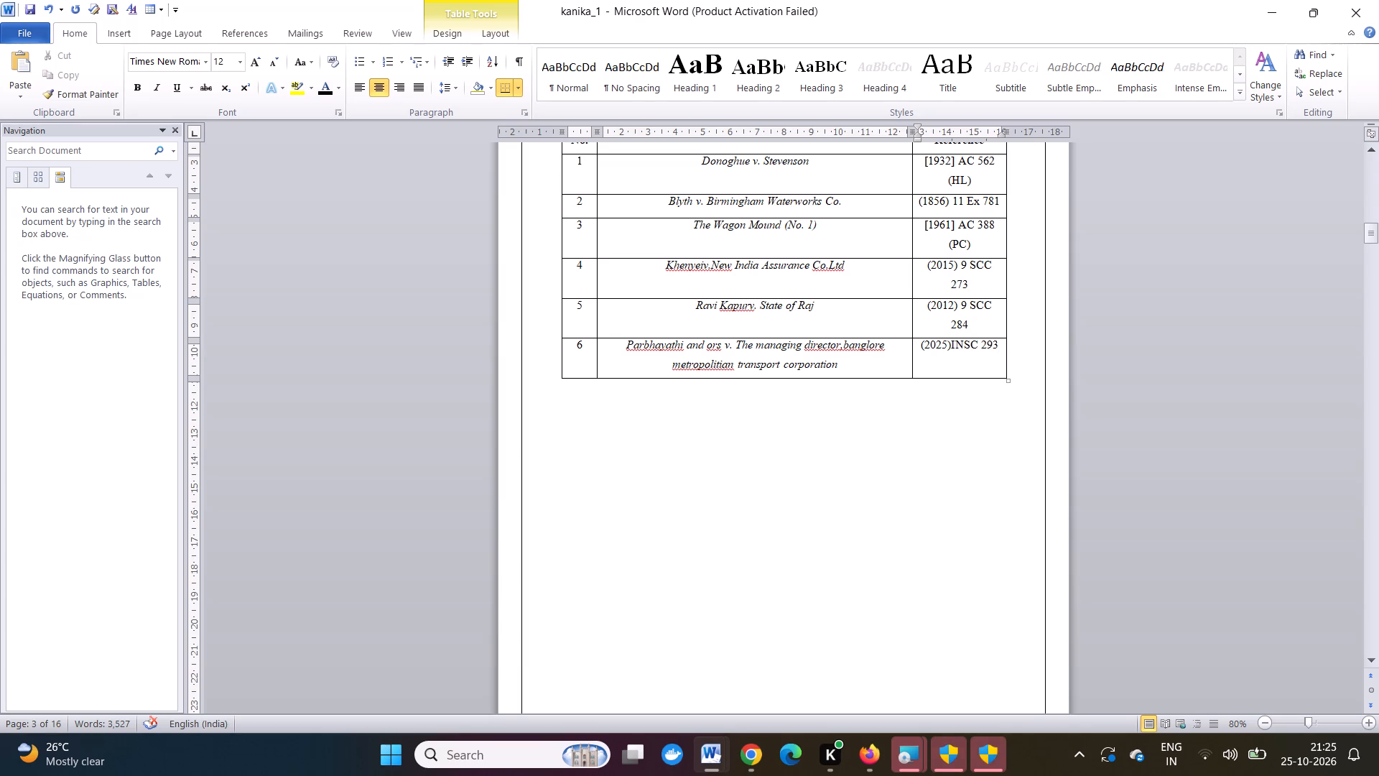
pyautogui.click(949, 343)
pyautogui.press('space')
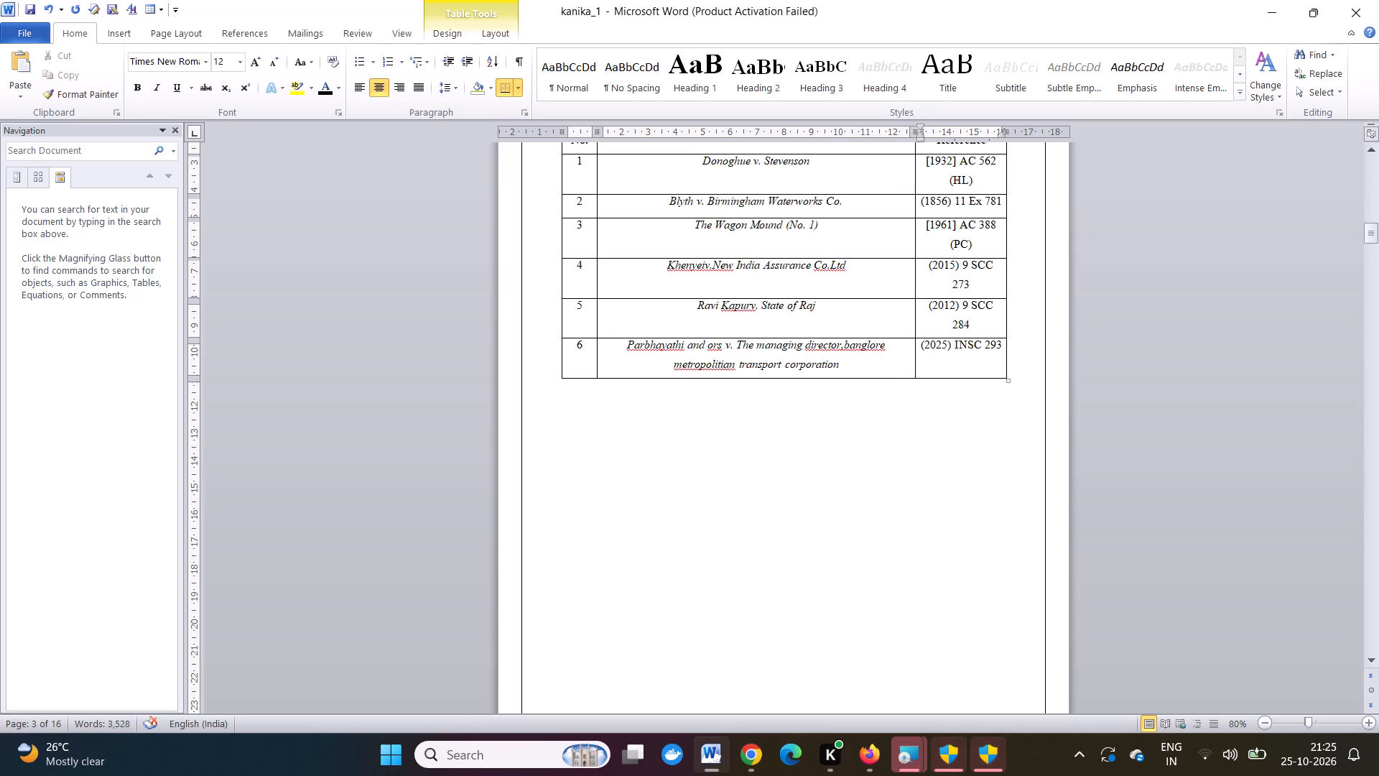
# Insert page numbers at the bottom of the pages using the centred Plain Number 2 style.
pyautogui.scroll(2, 944, 394)
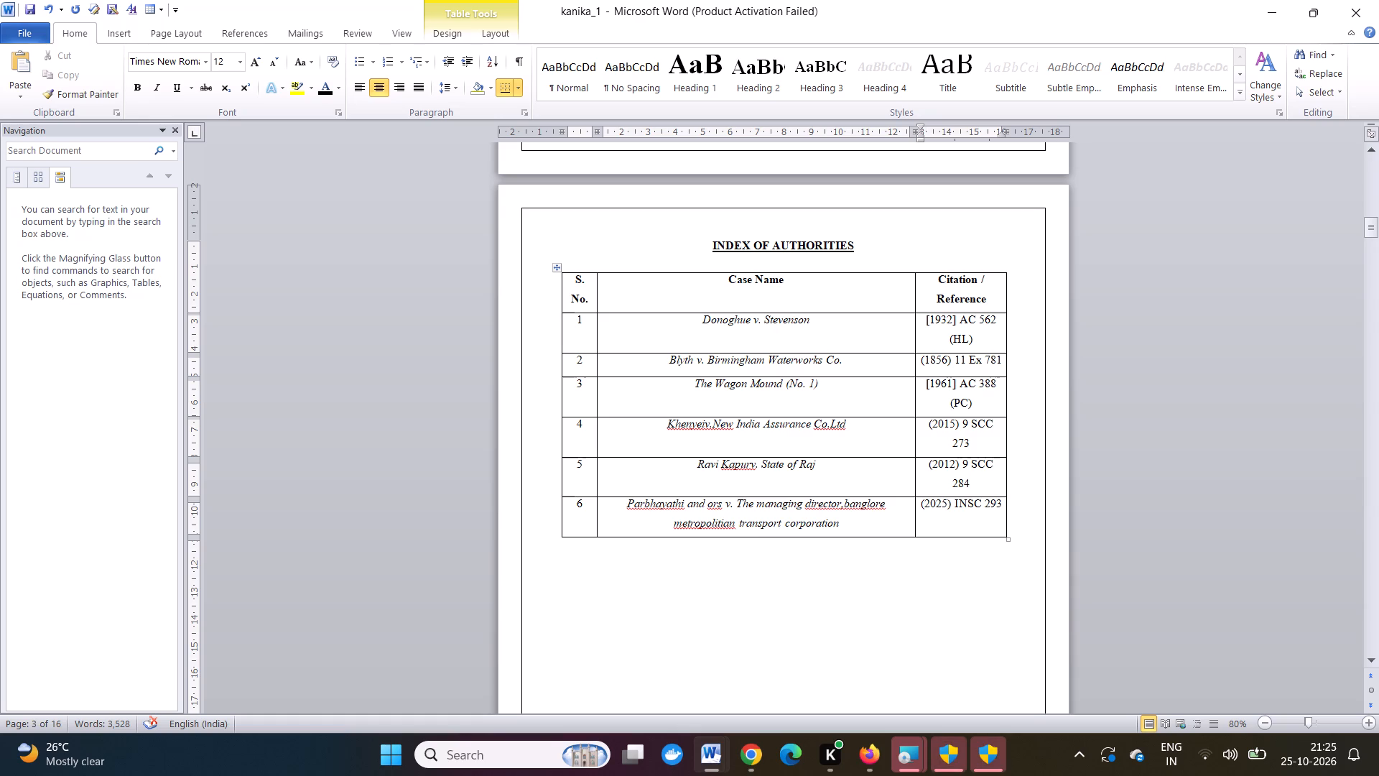
pyautogui.scroll(2, 944, 394)
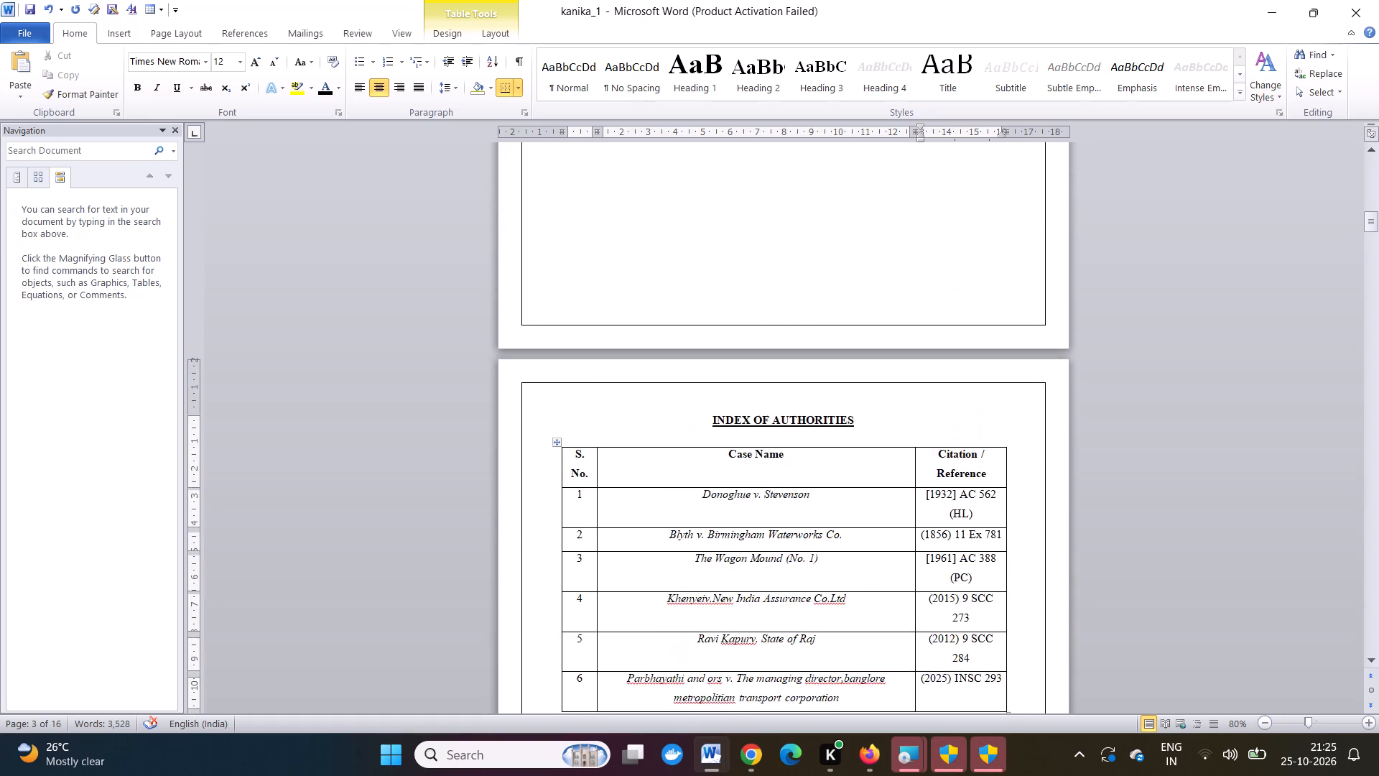
pyautogui.scroll(3, 944, 394)
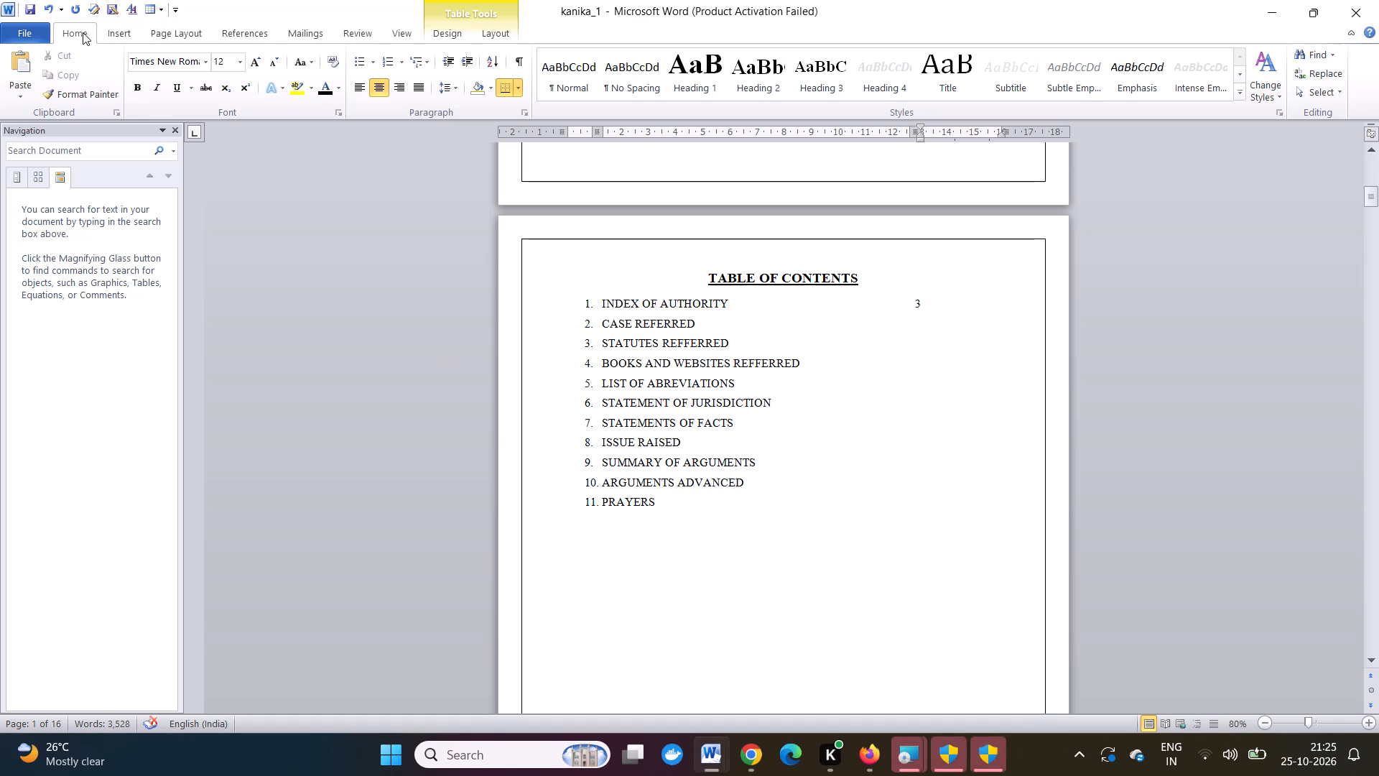
pyautogui.click(118, 29)
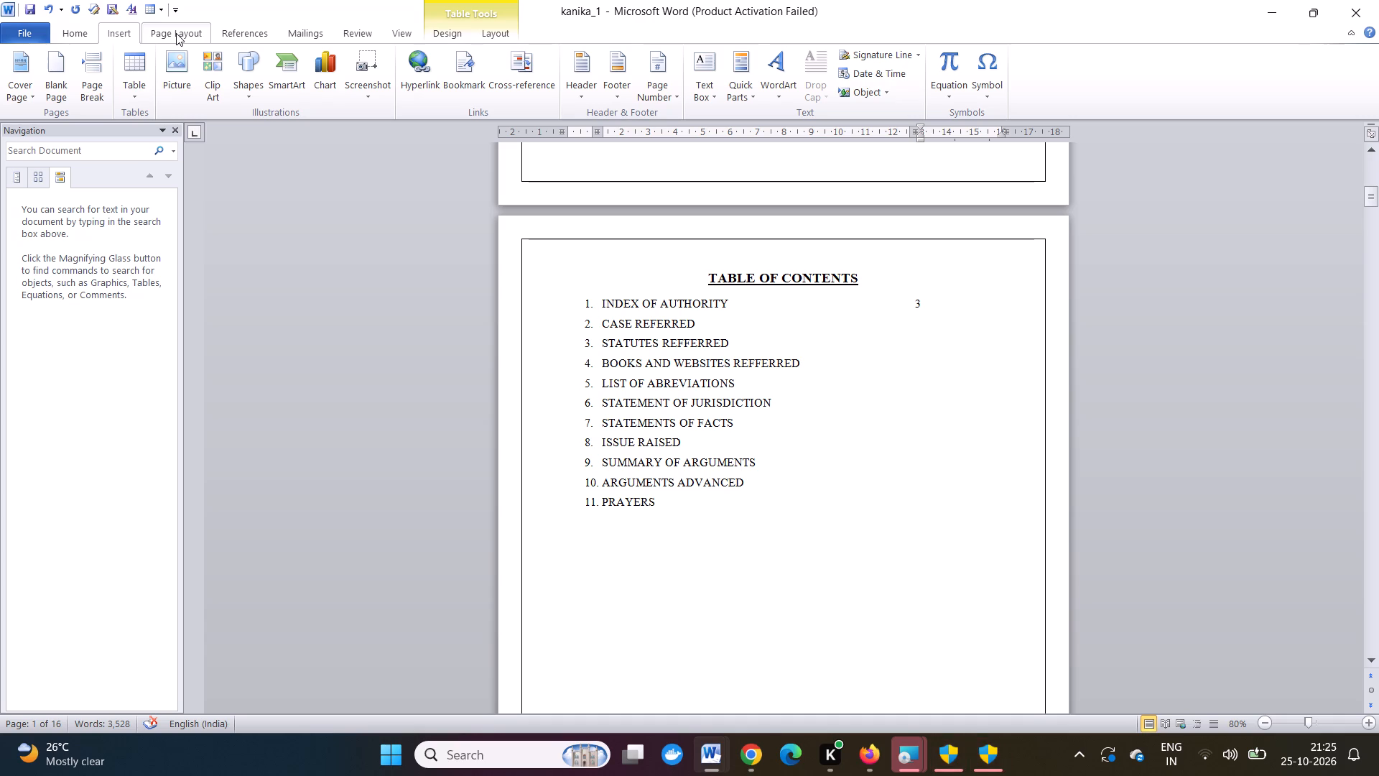
pyautogui.click(679, 97)
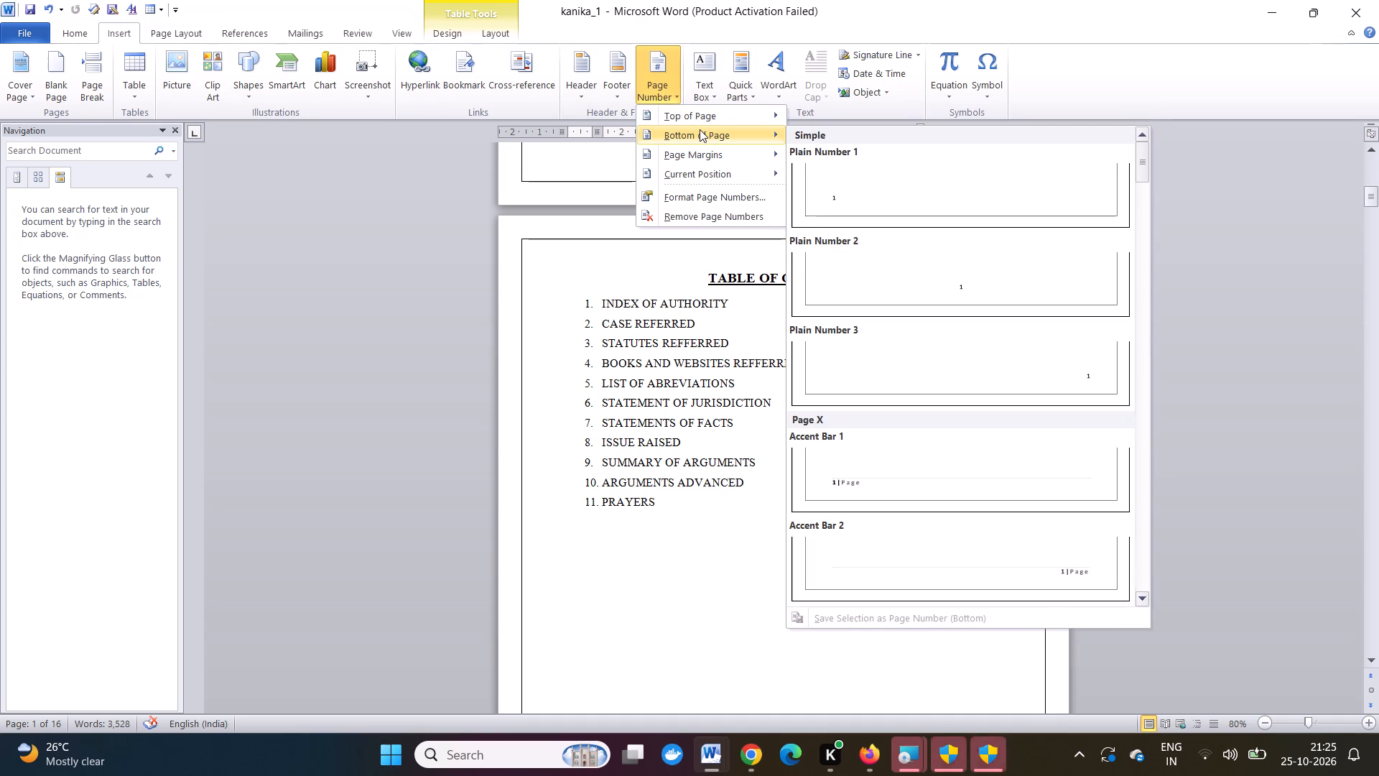
pyautogui.click(700, 129)
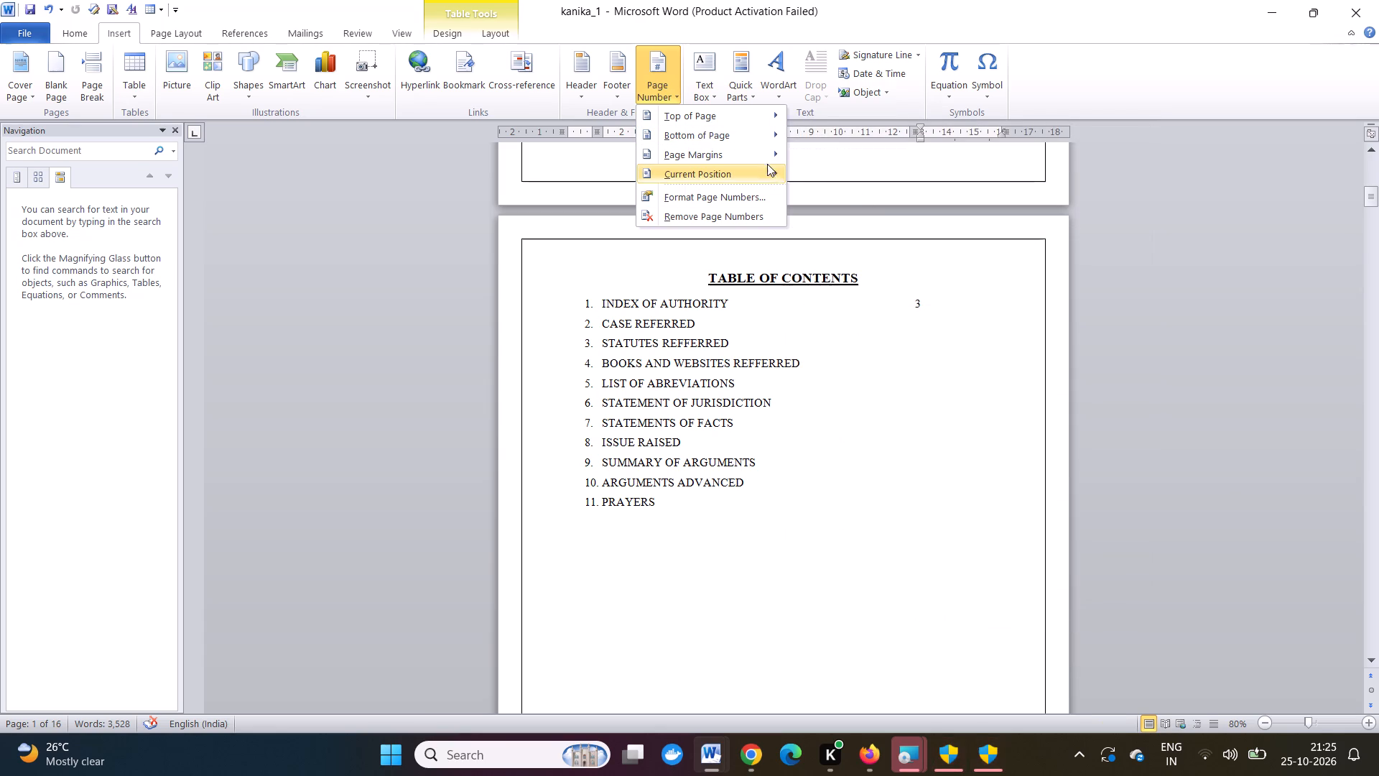
pyautogui.click(779, 136)
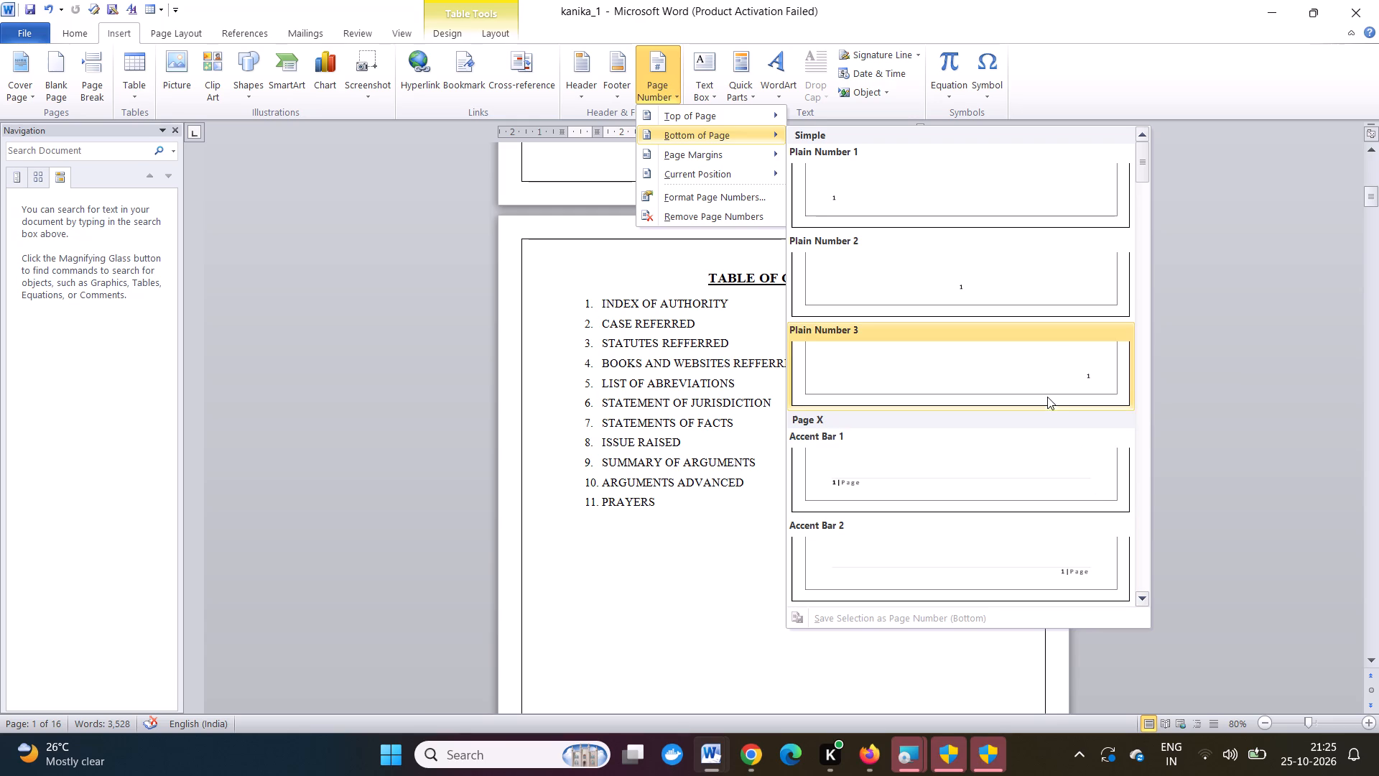
pyautogui.click(1030, 309)
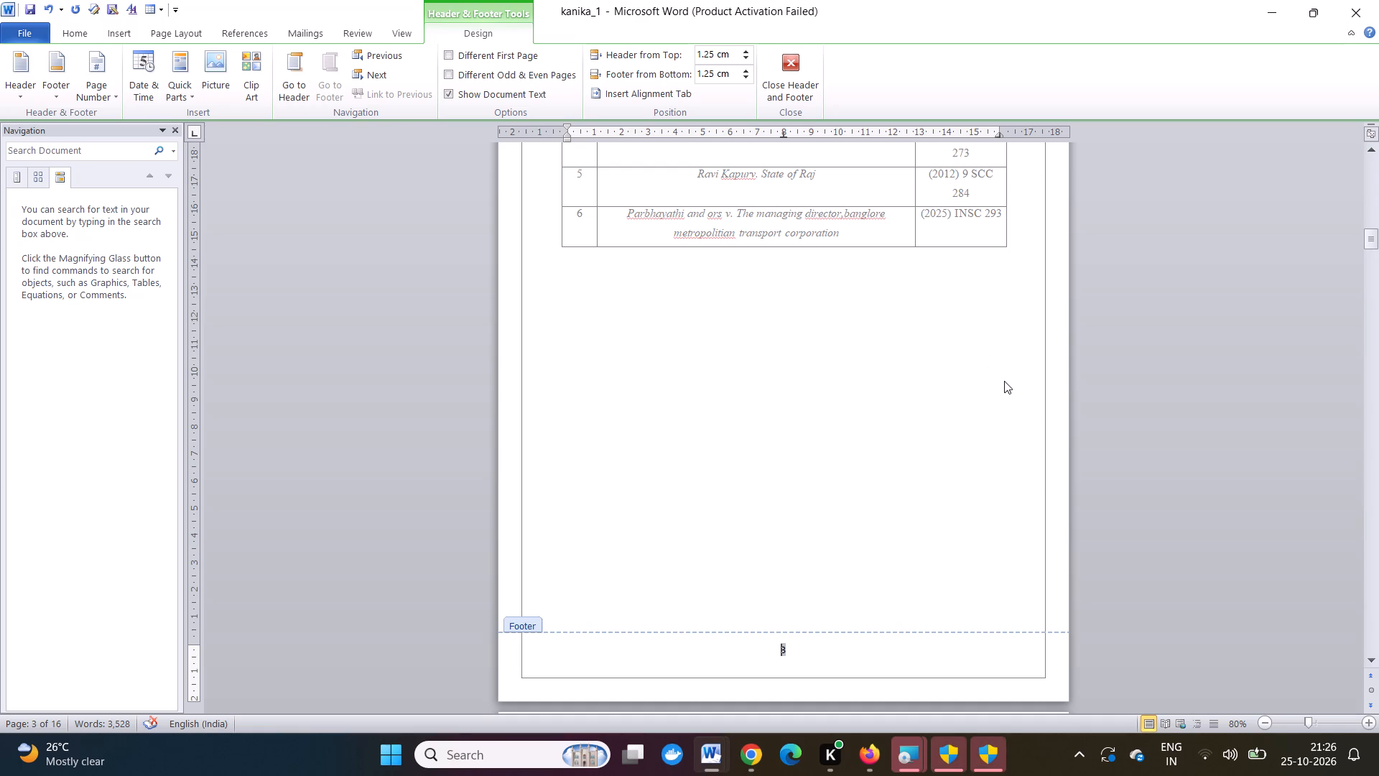
# Review the footer page numbers from the cover page through the WEBSITES REFERRED table.
pyautogui.scroll(4, 1004, 381)
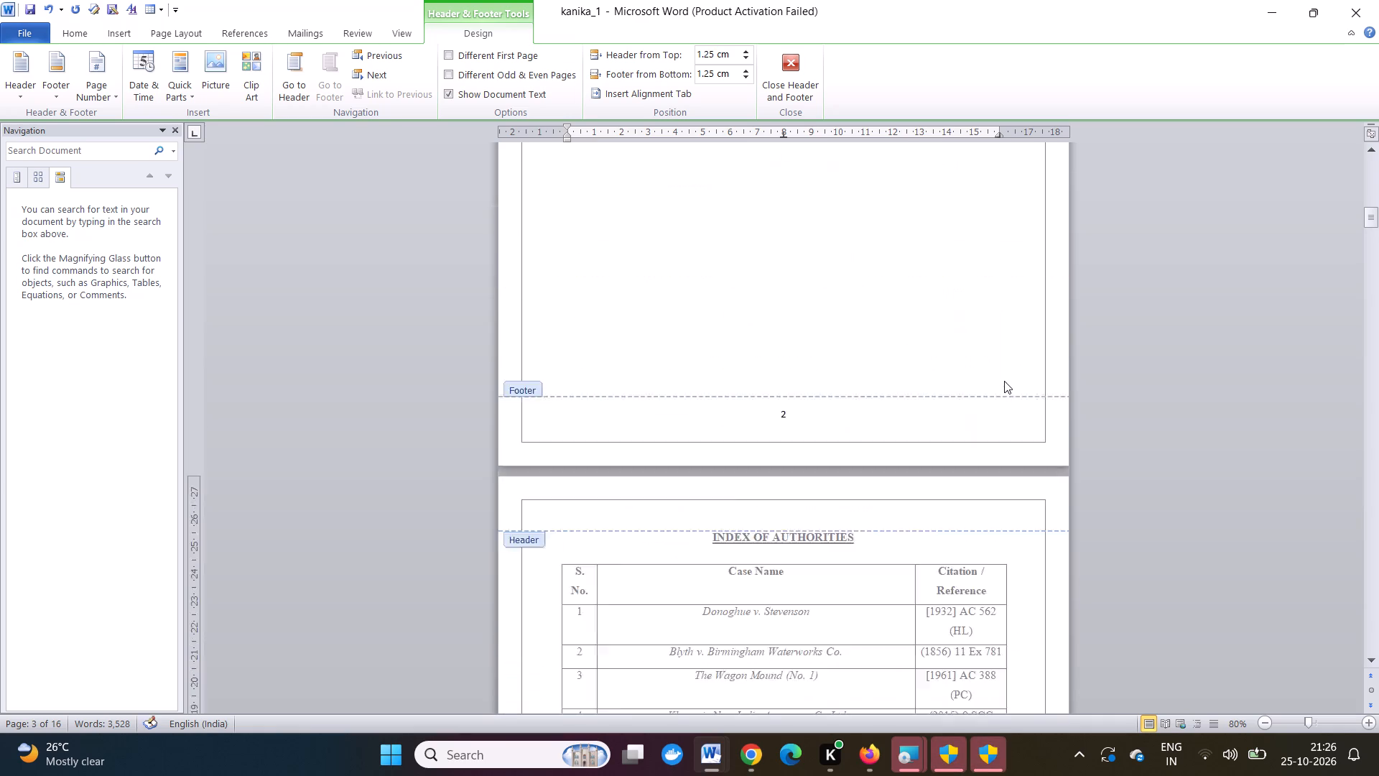
pyautogui.scroll(3, 1004, 381)
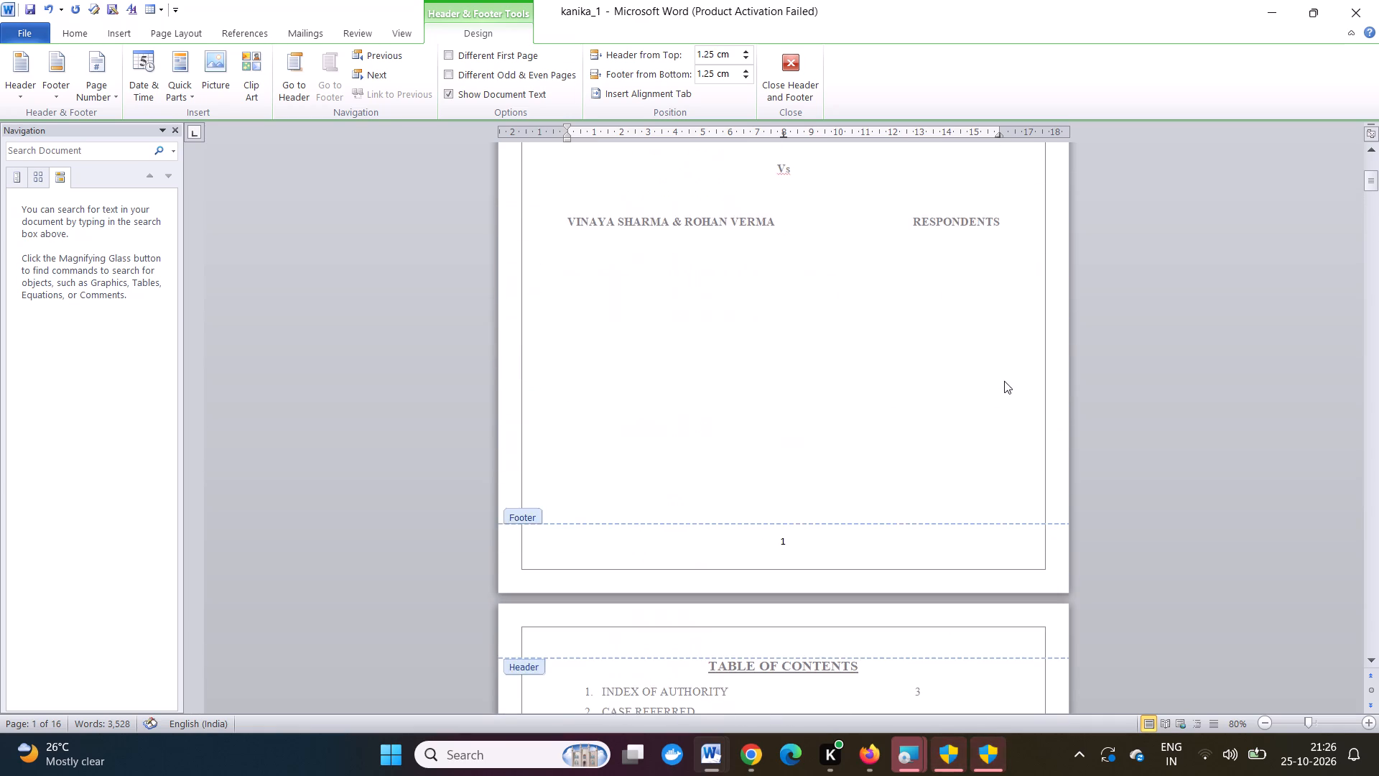
pyautogui.scroll(2, 1004, 381)
pyautogui.scroll(-9, 1004, 381)
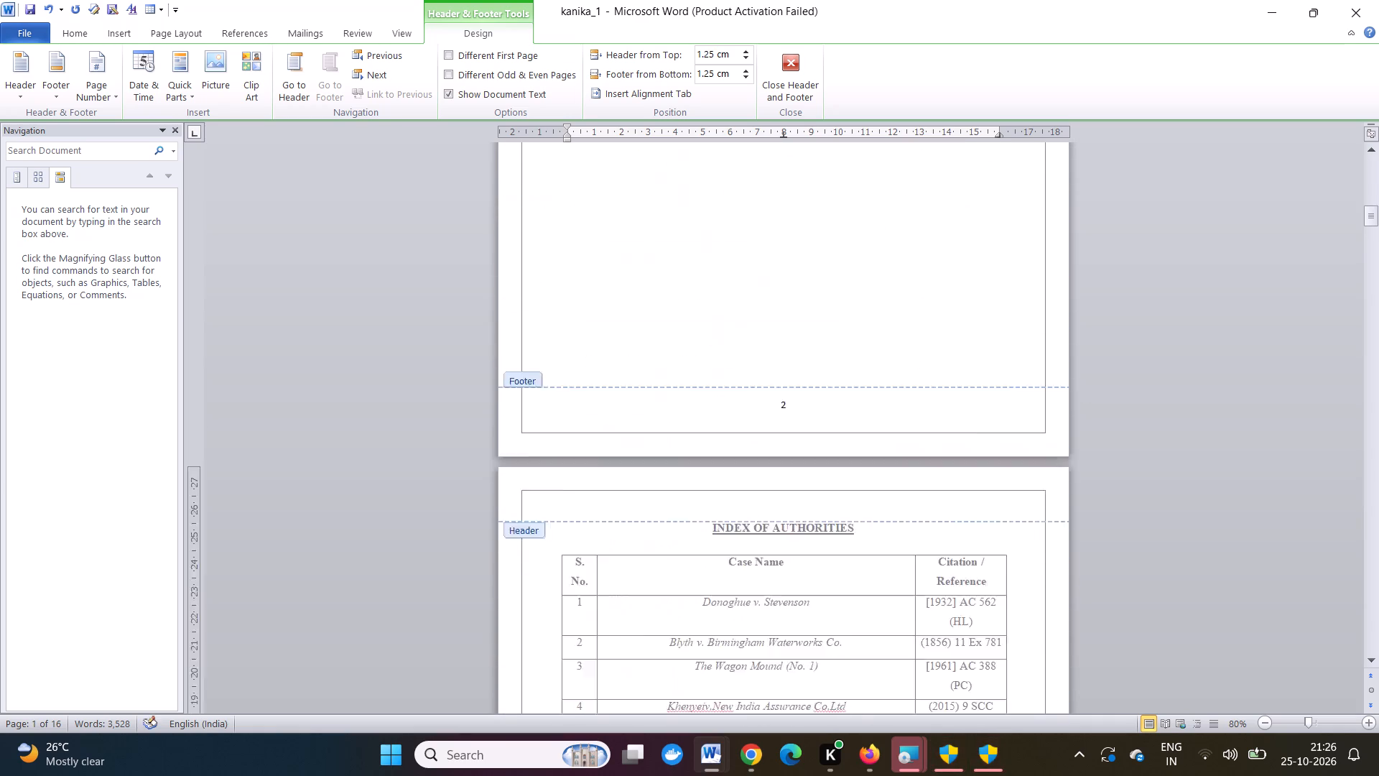
pyautogui.scroll(-2, 1004, 381)
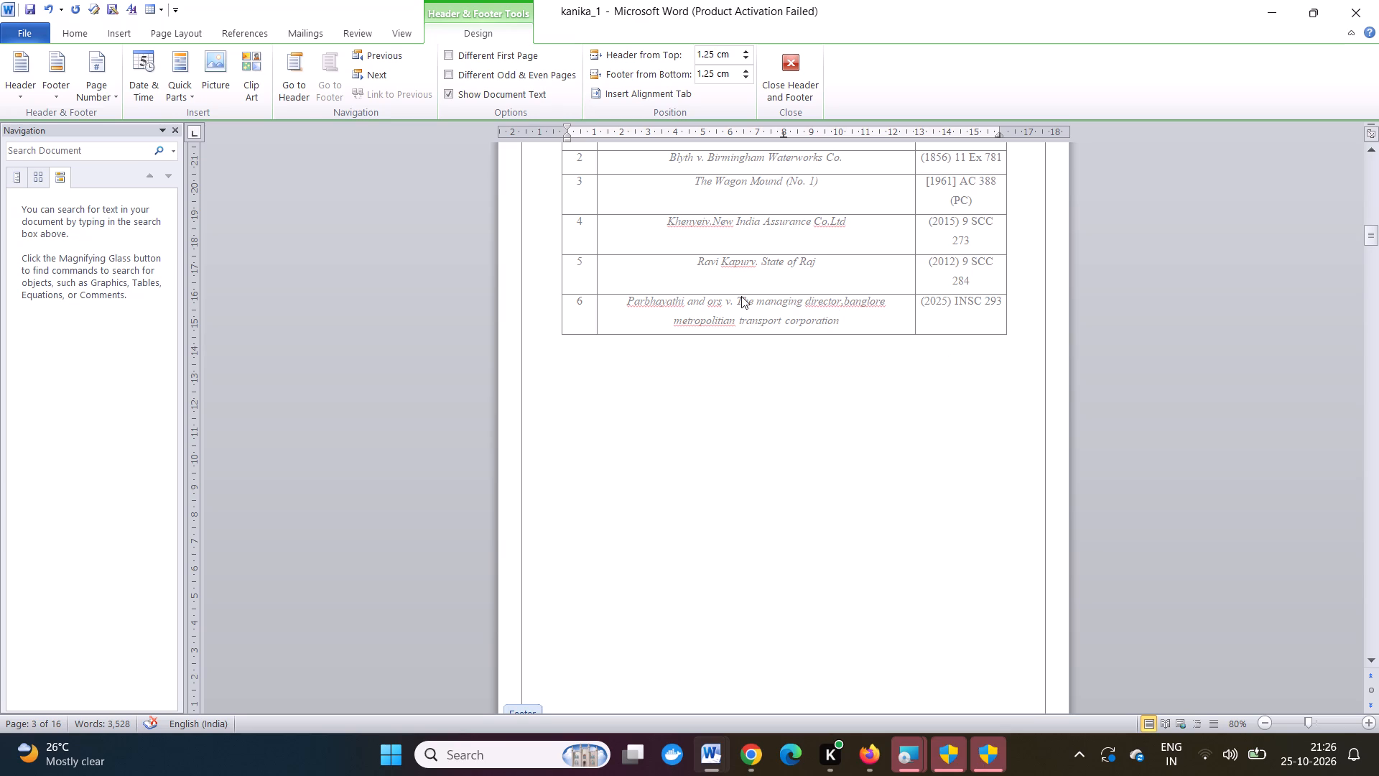
pyautogui.click(75, 34)
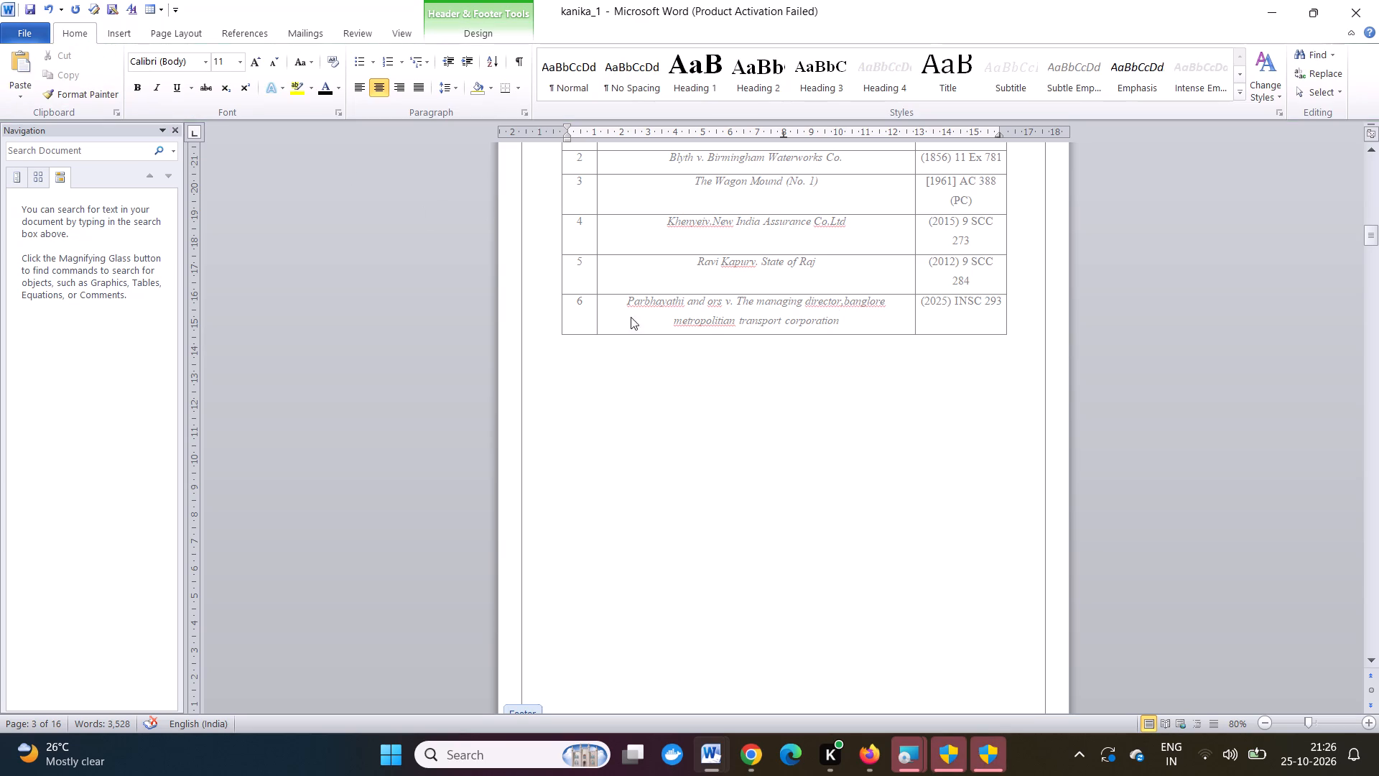
pyautogui.scroll(-1, 704, 328)
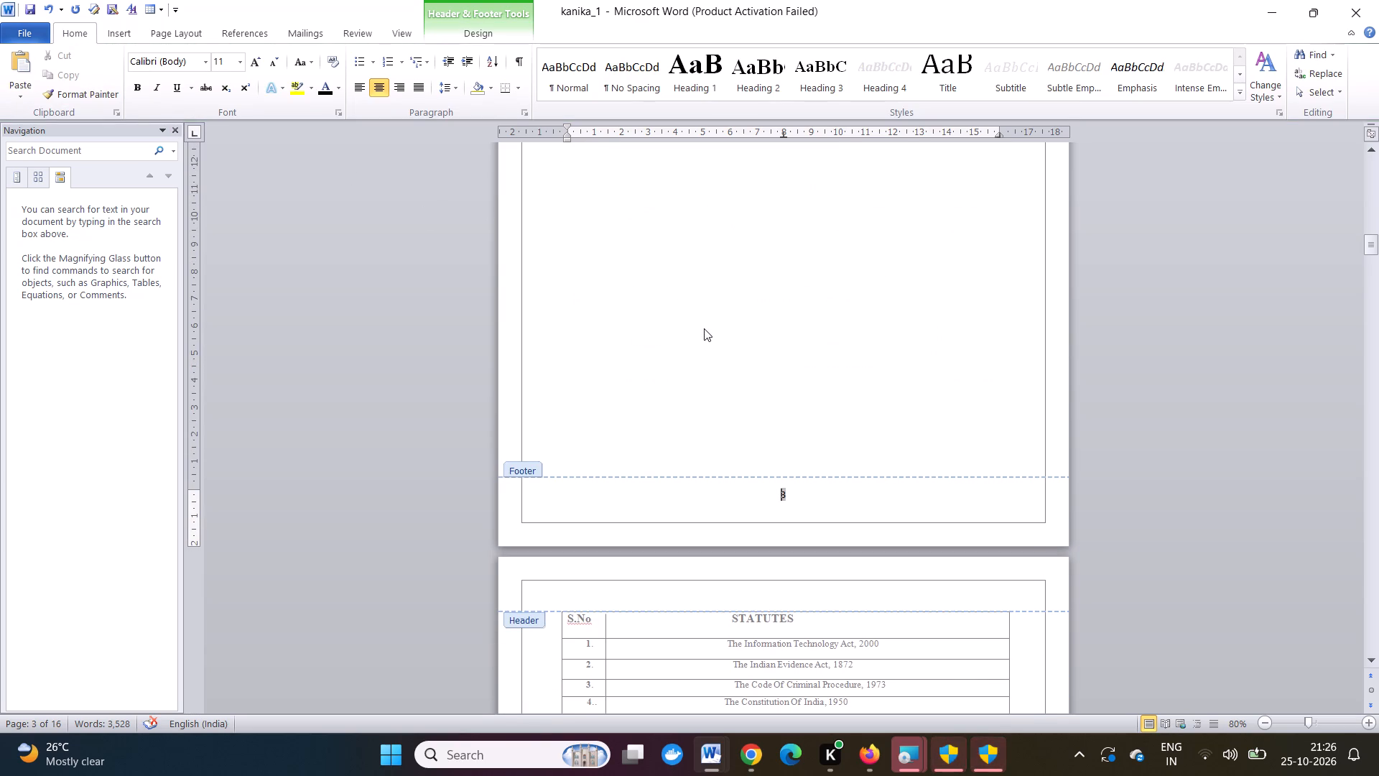
pyautogui.scroll(-5, 704, 328)
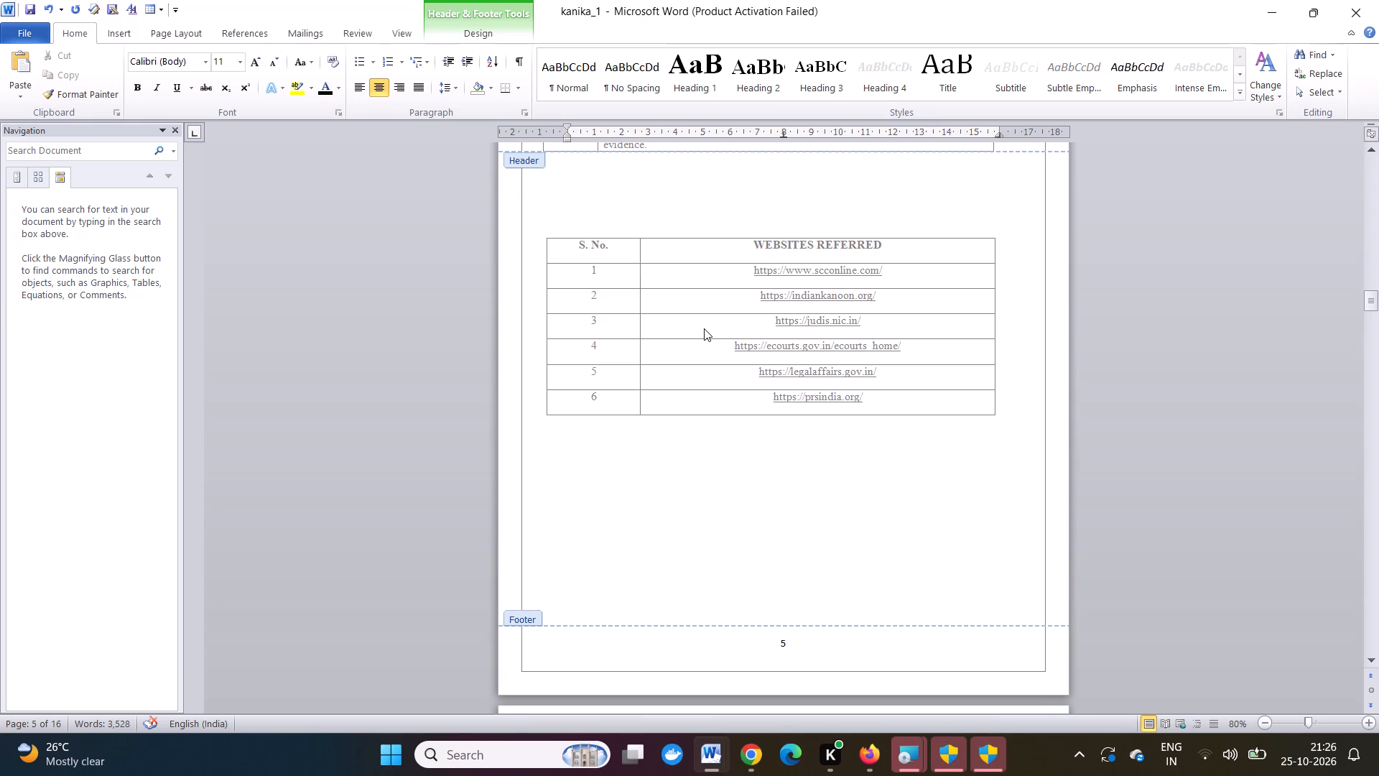
pyautogui.press('Return')
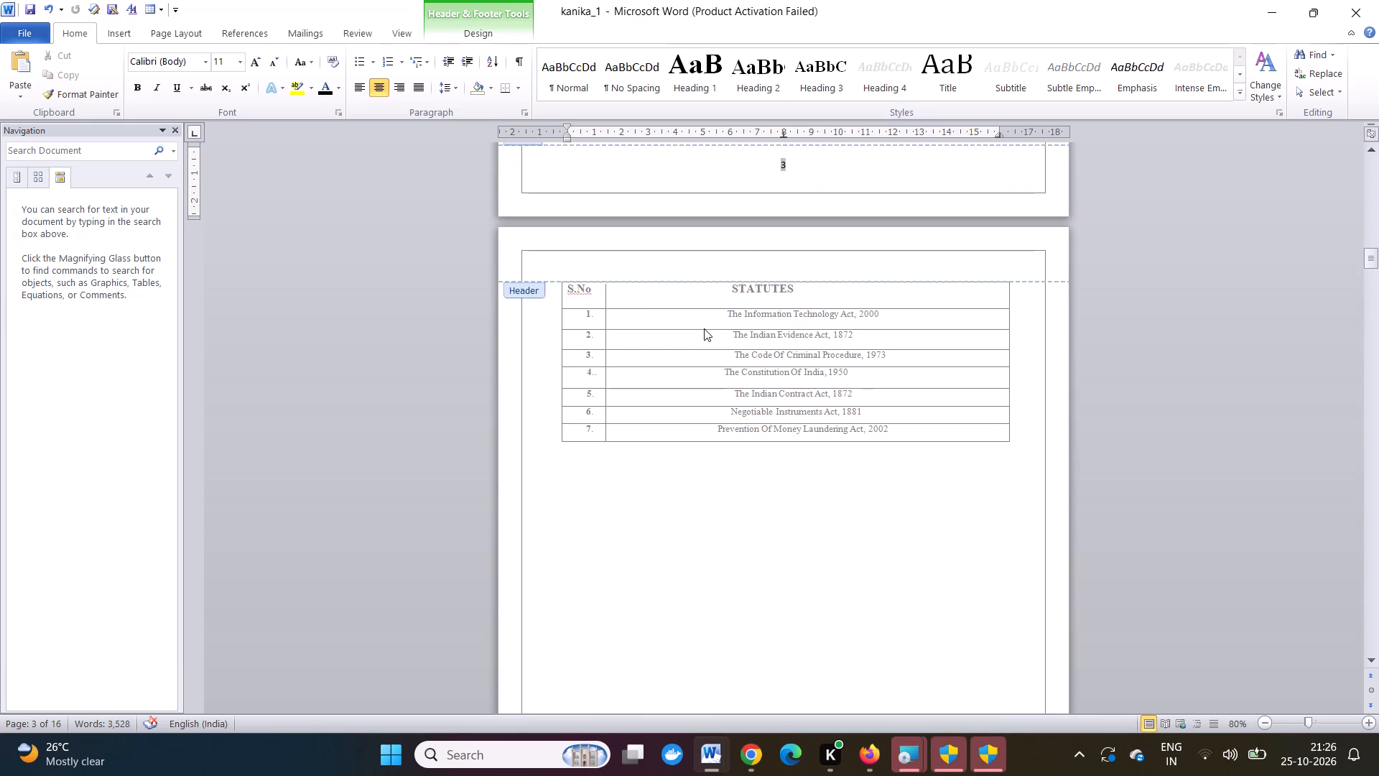
pyautogui.scroll(3, 704, 328)
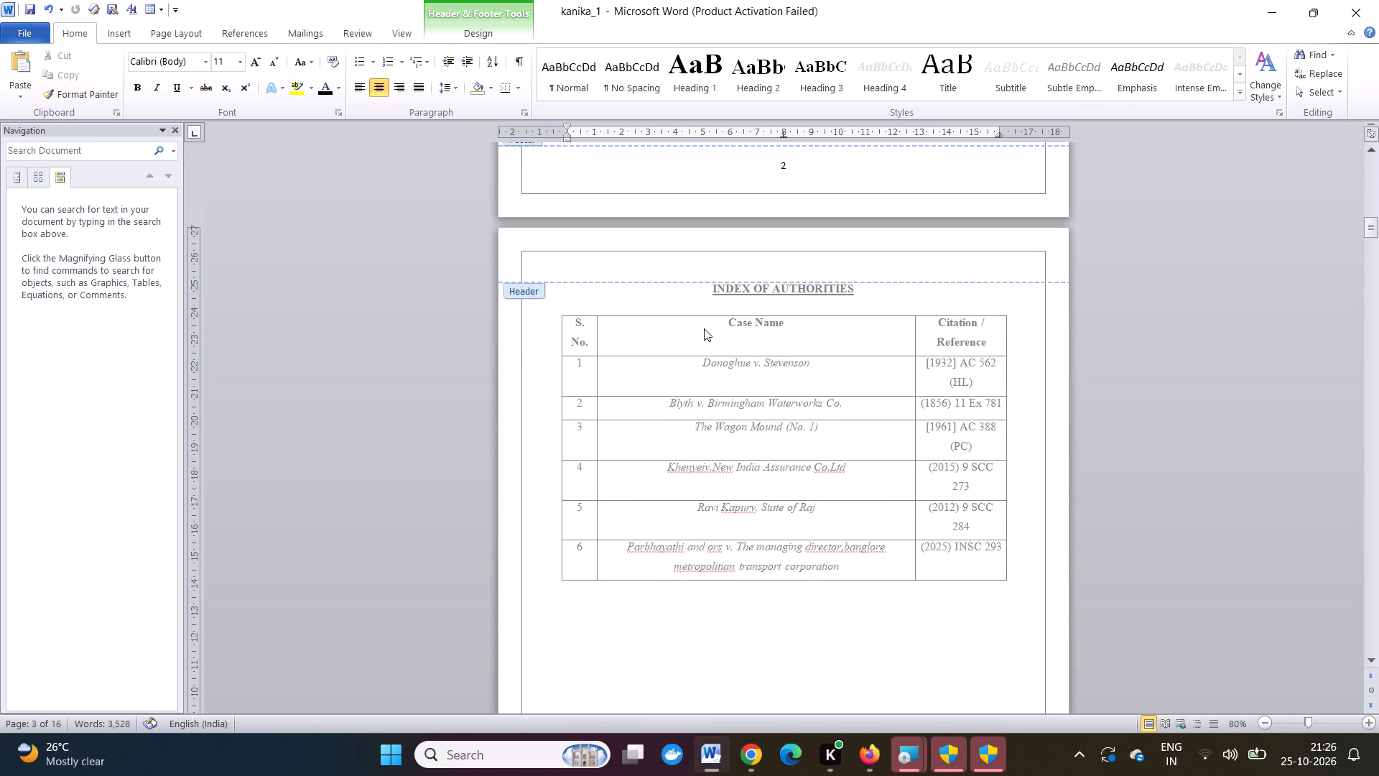
pyautogui.scroll(3, 704, 328)
pyautogui.click(704, 328)
pyautogui.scroll(-2, 704, 328)
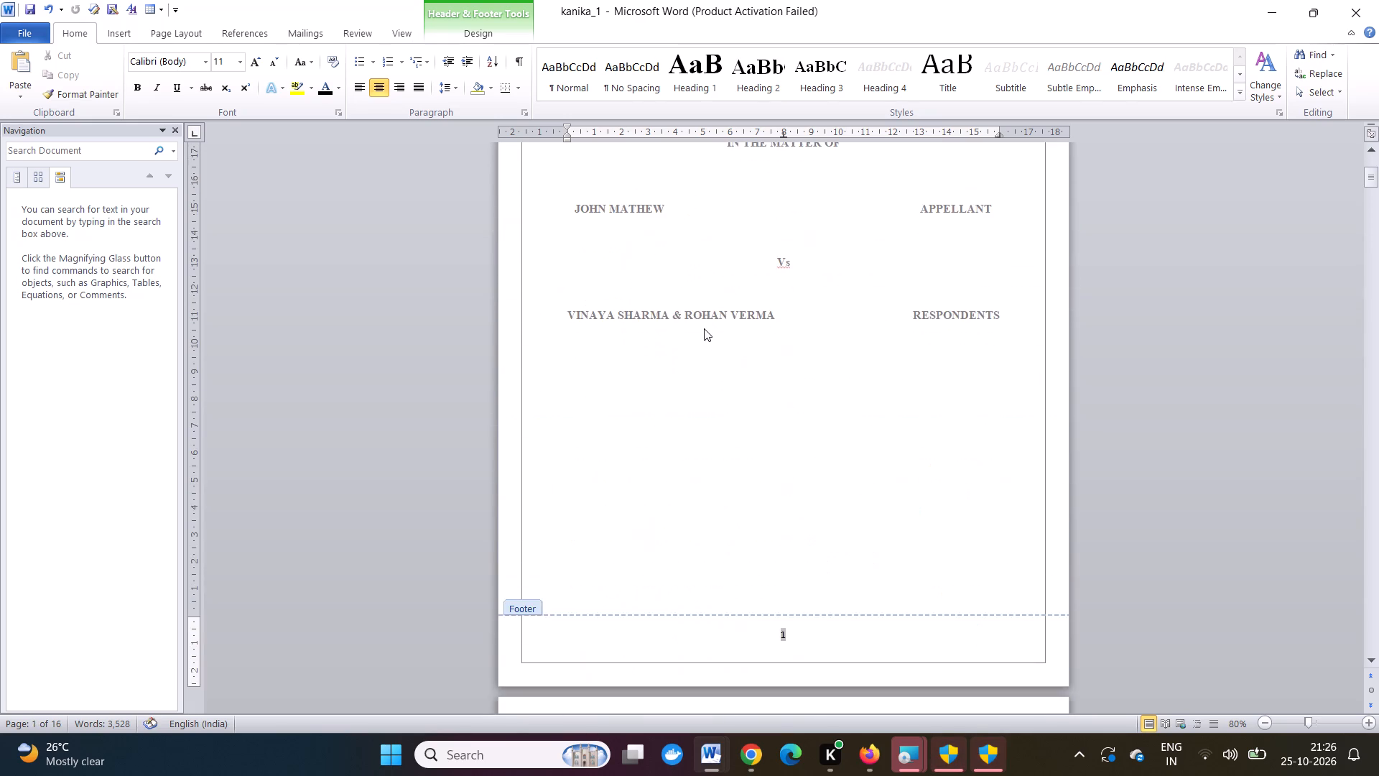
pyautogui.hscroll(-2, 704, 328)
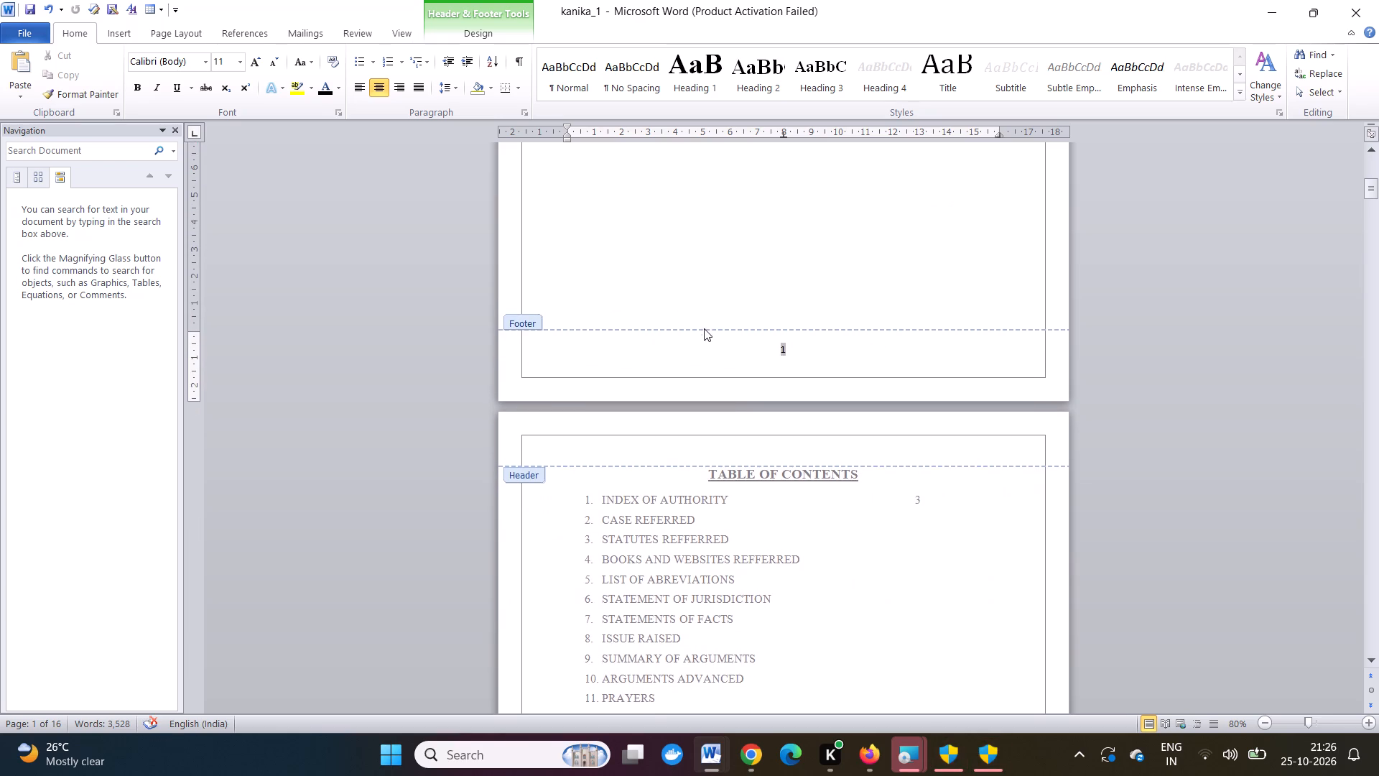
pyautogui.hscroll(-1, 704, 328)
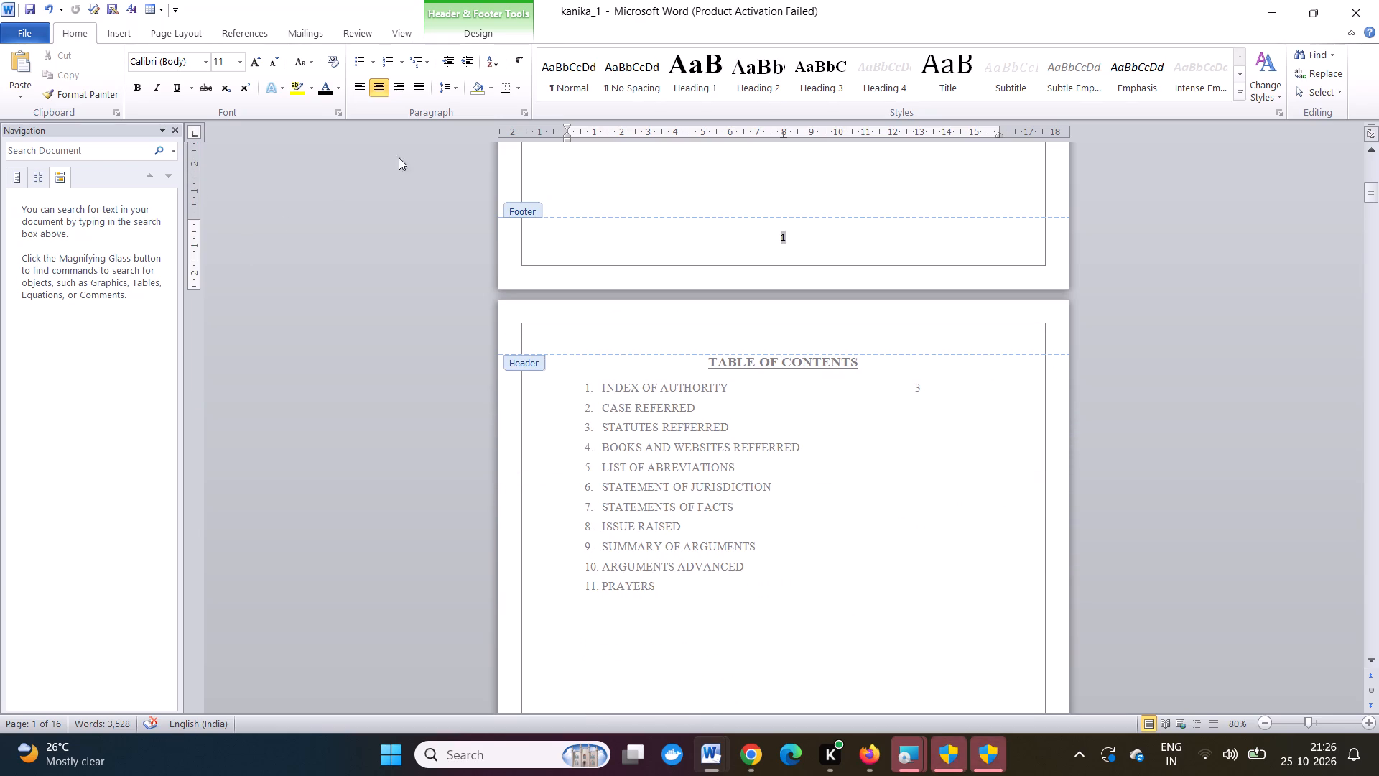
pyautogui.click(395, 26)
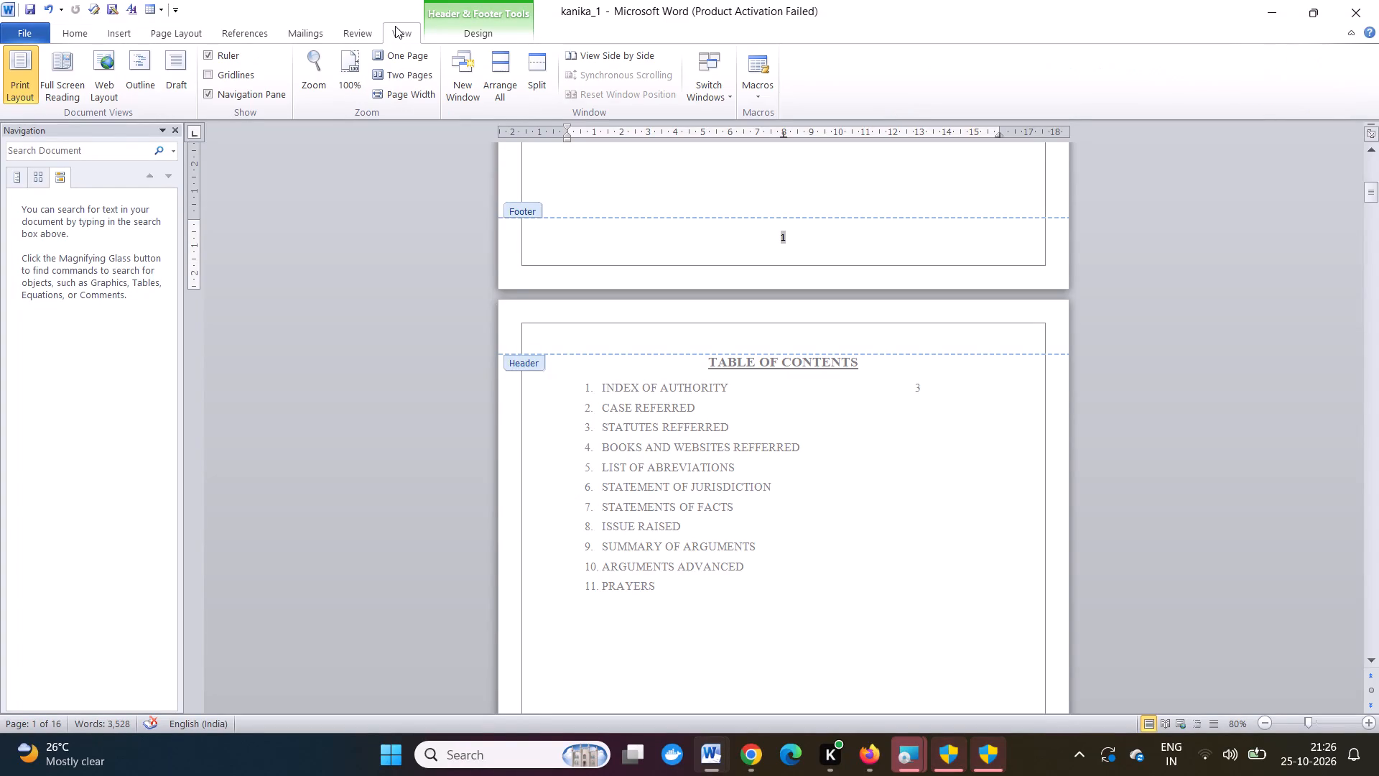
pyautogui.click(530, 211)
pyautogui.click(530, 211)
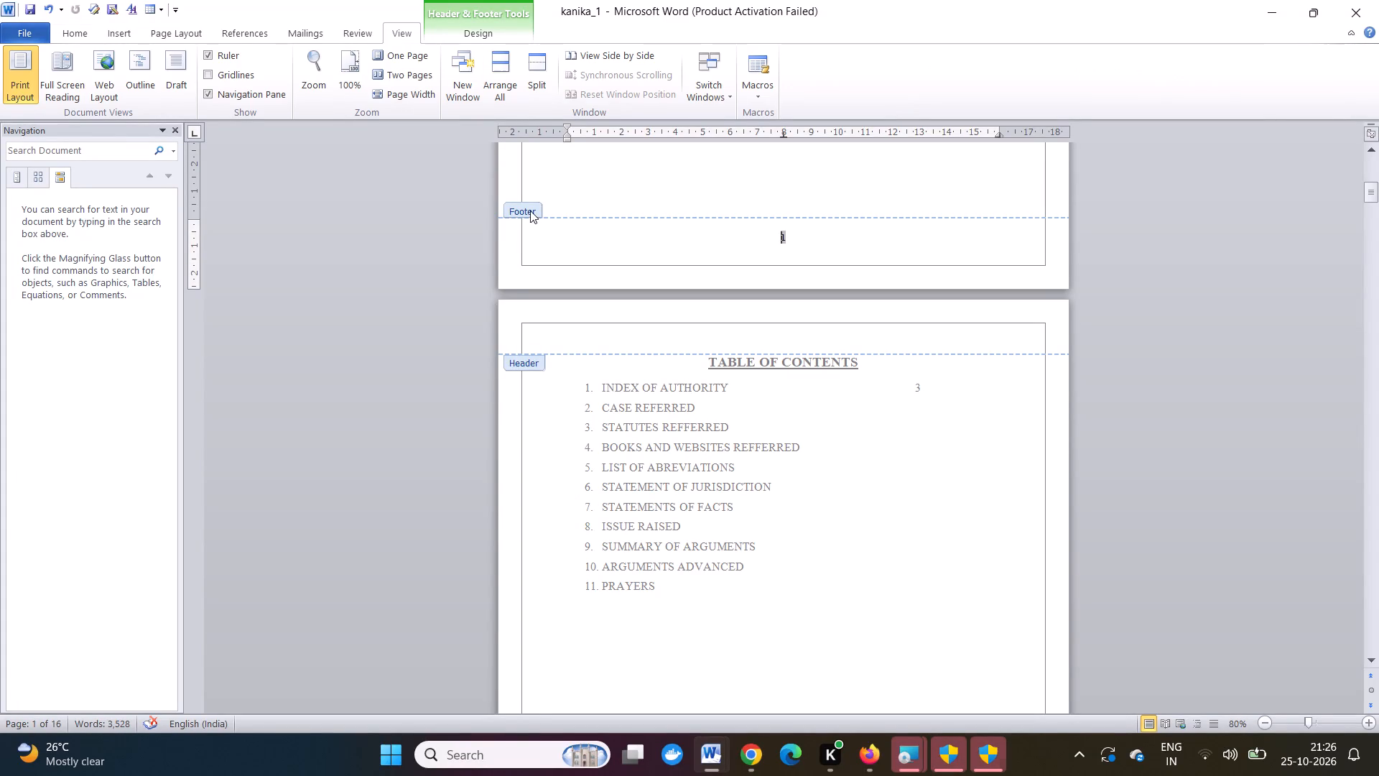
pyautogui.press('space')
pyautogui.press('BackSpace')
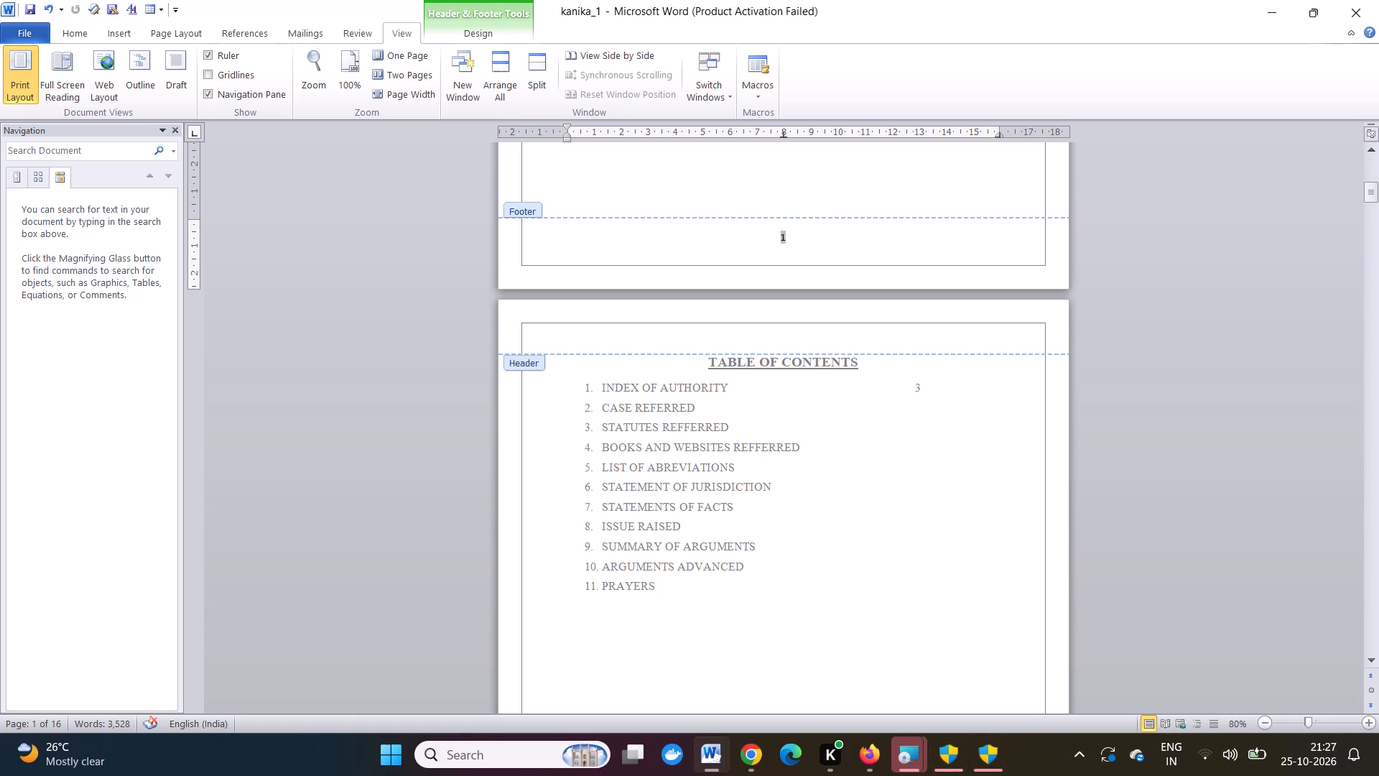
# Look through the sections from the cover page to the STATEMENT OF JURISDICTION, reading the page number of each.
pyautogui.scroll(5, 630, 241)
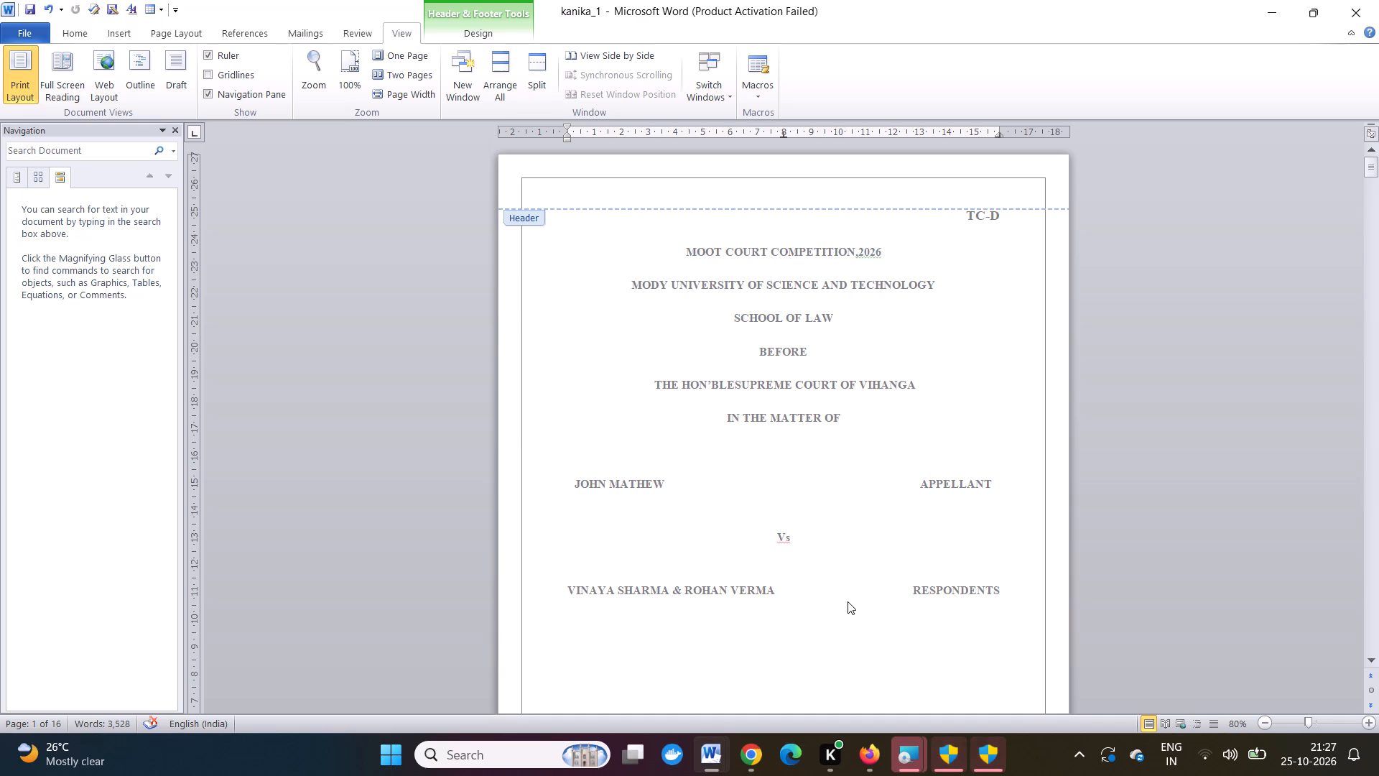
pyautogui.scroll(-3, 924, 646)
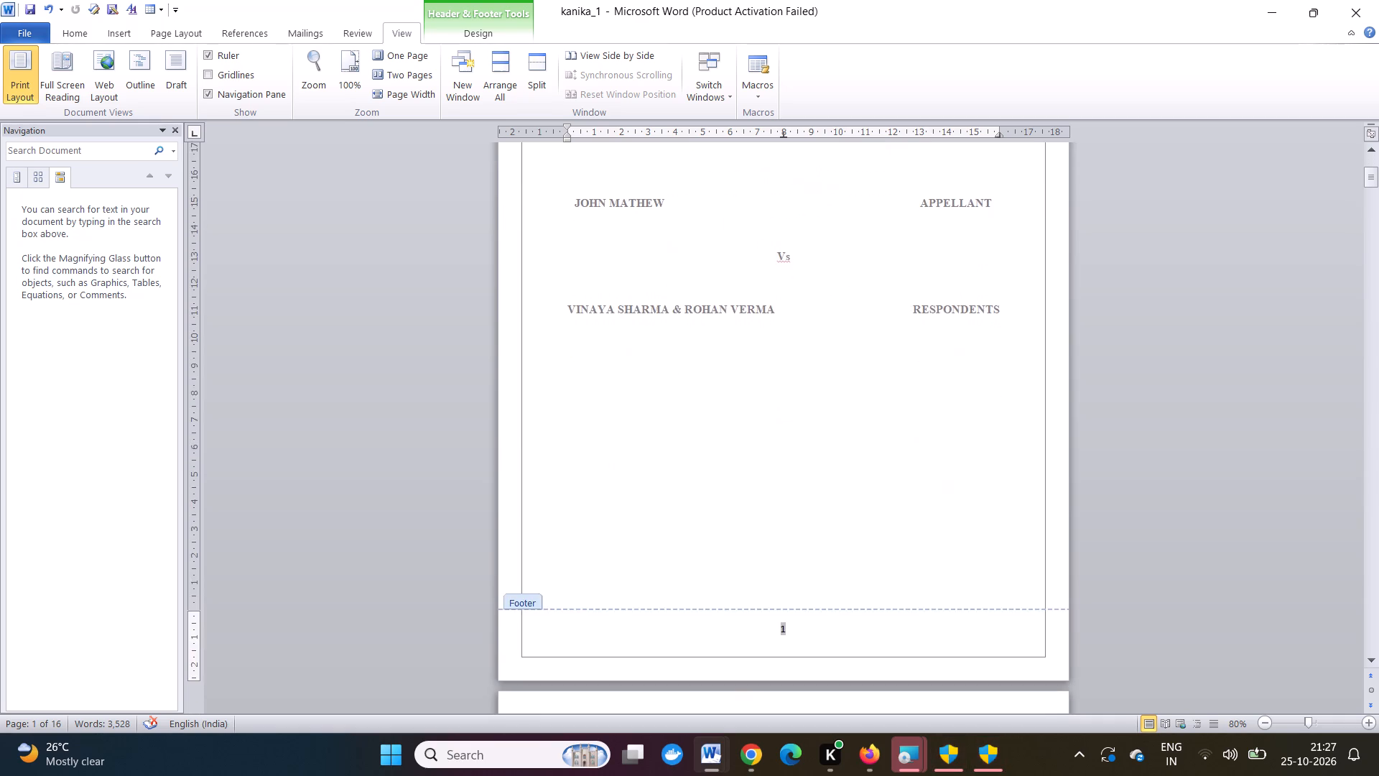
pyautogui.scroll(-7, 924, 646)
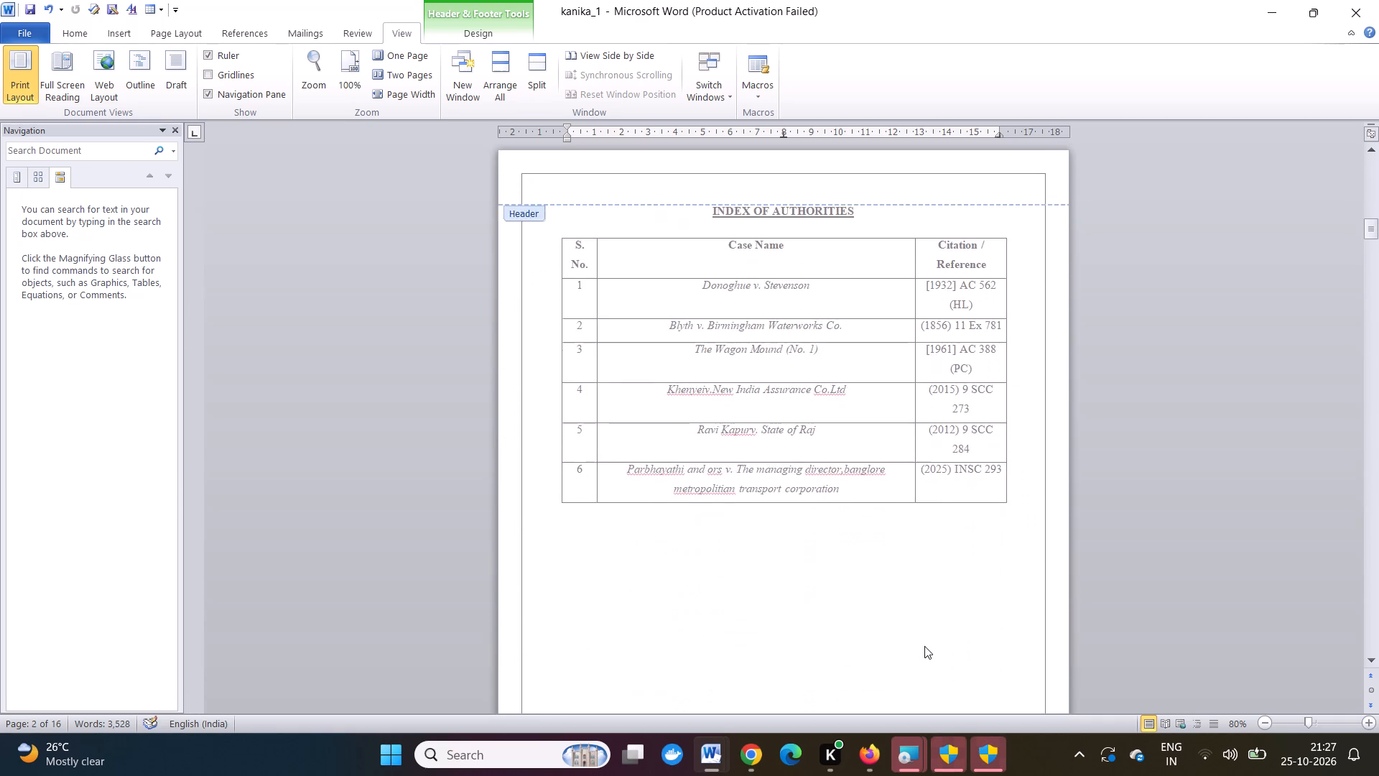
pyautogui.scroll(-6, 924, 646)
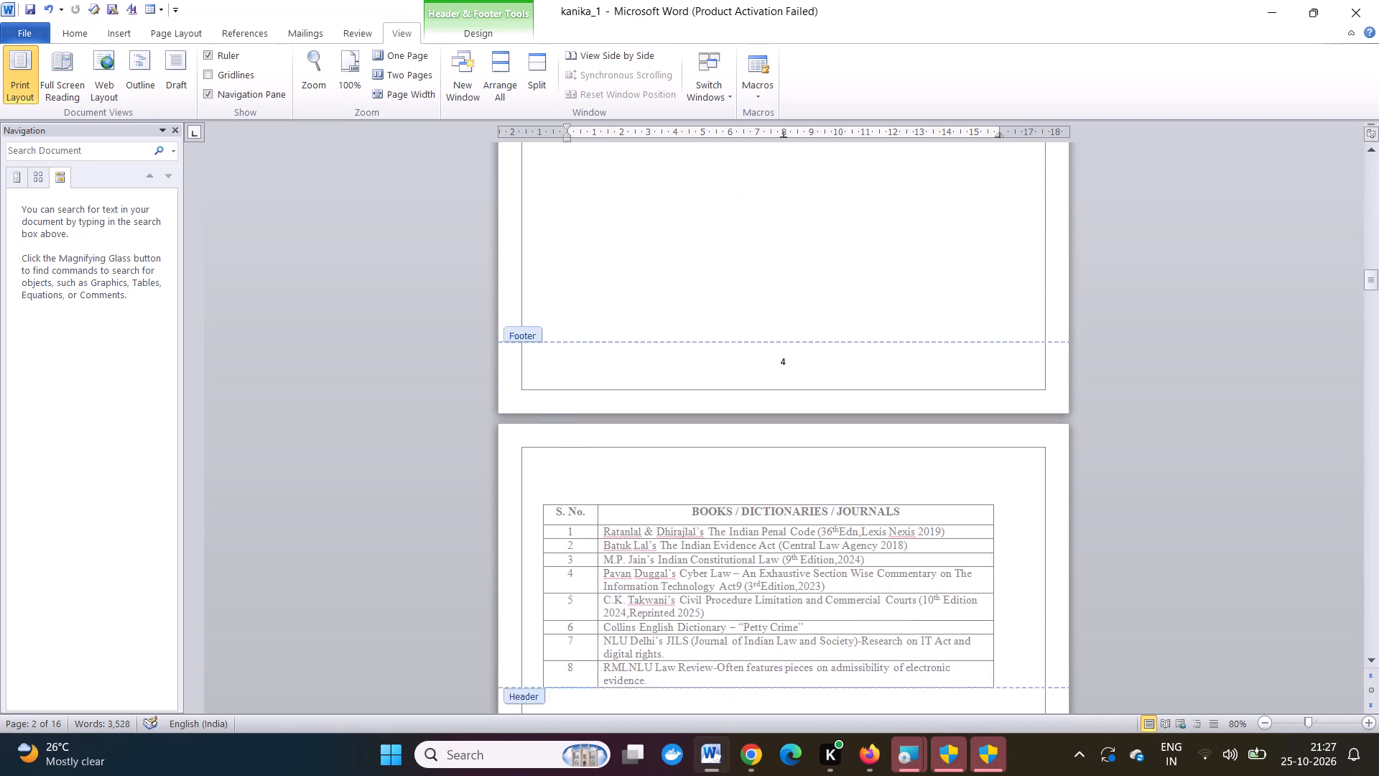
pyautogui.scroll(-4, 924, 646)
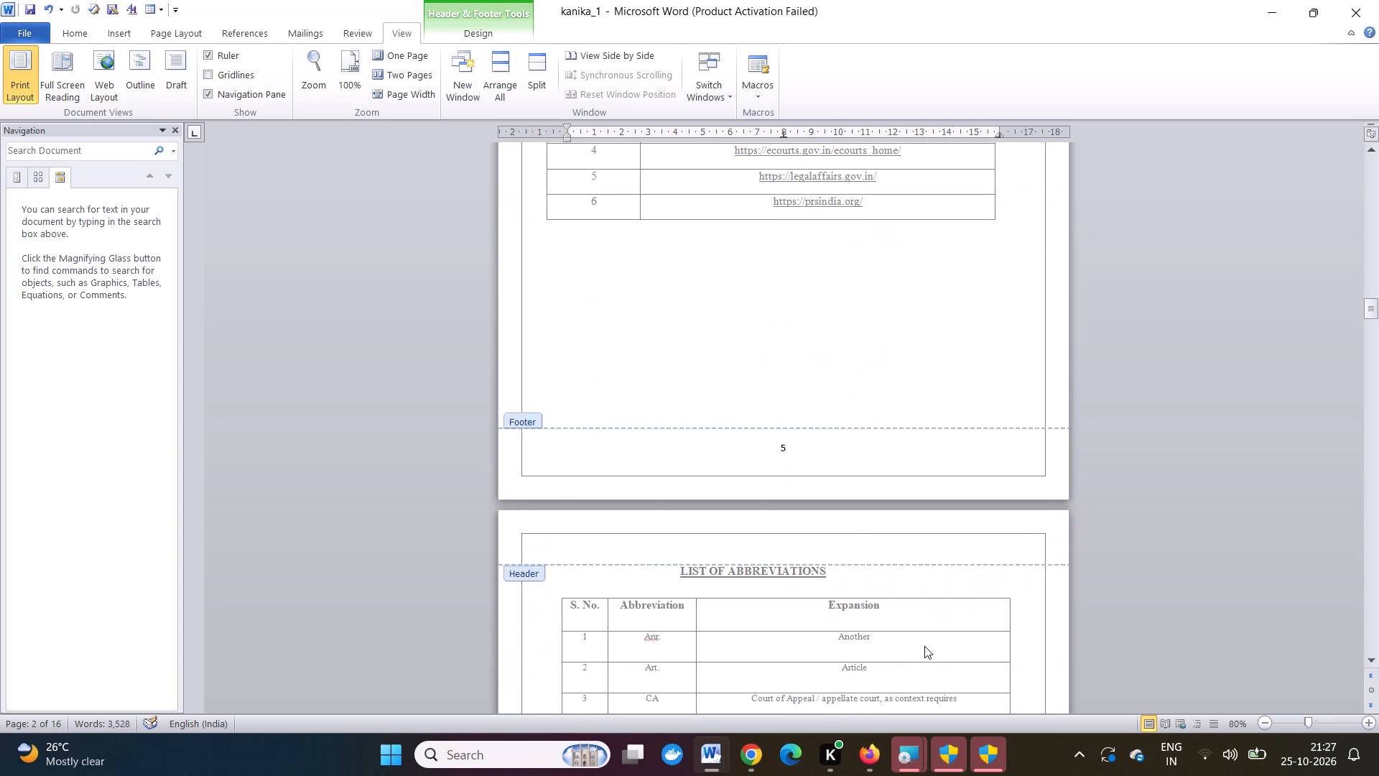
pyautogui.scroll(-5, 924, 646)
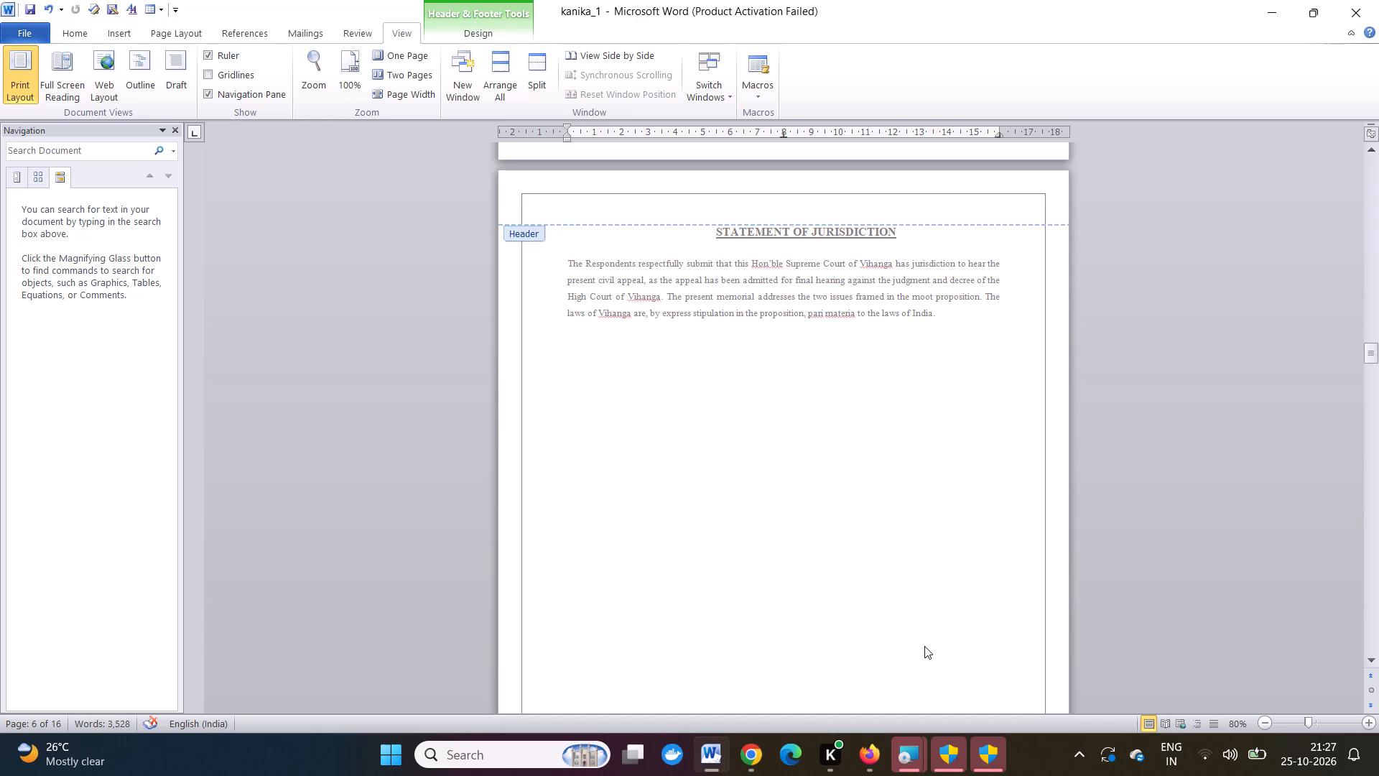
pyautogui.scroll(-2, 932, 504)
pyautogui.scroll(13, 932, 504)
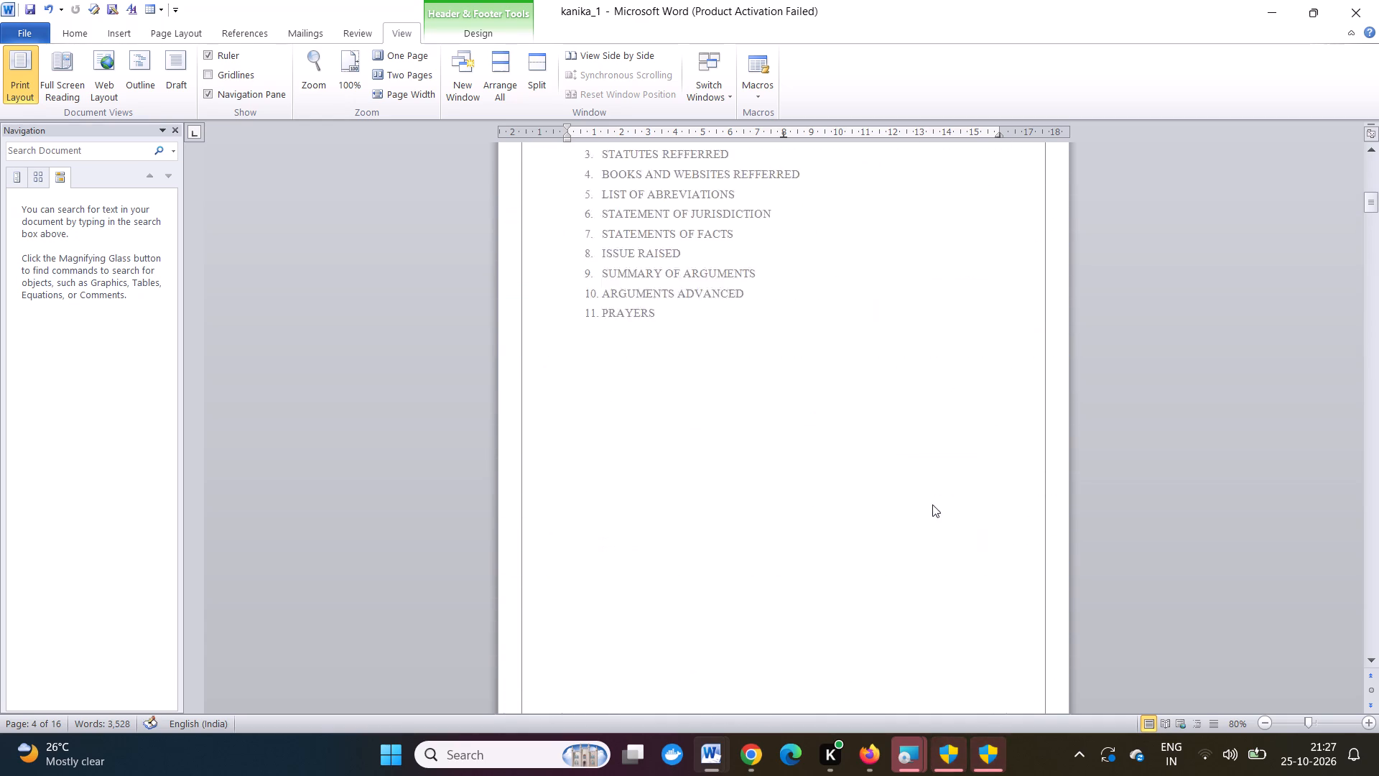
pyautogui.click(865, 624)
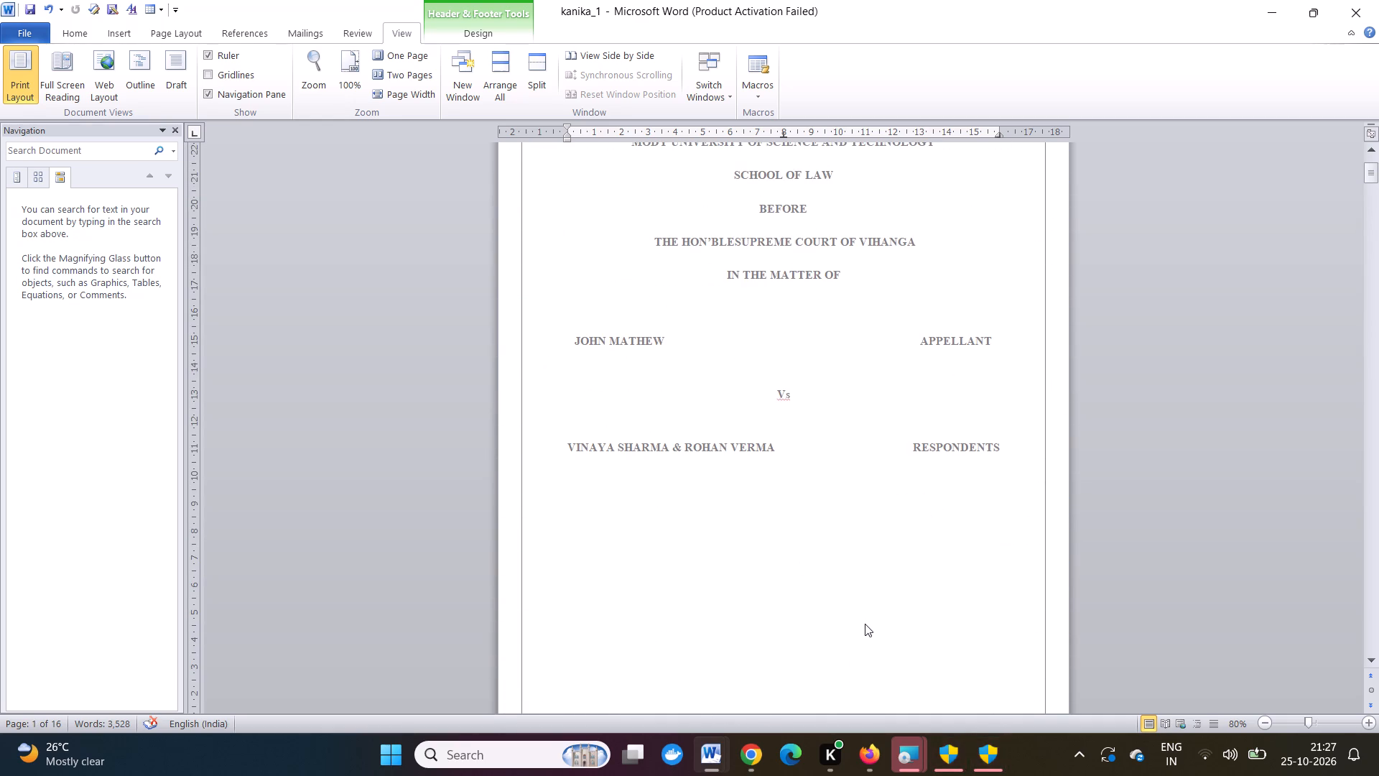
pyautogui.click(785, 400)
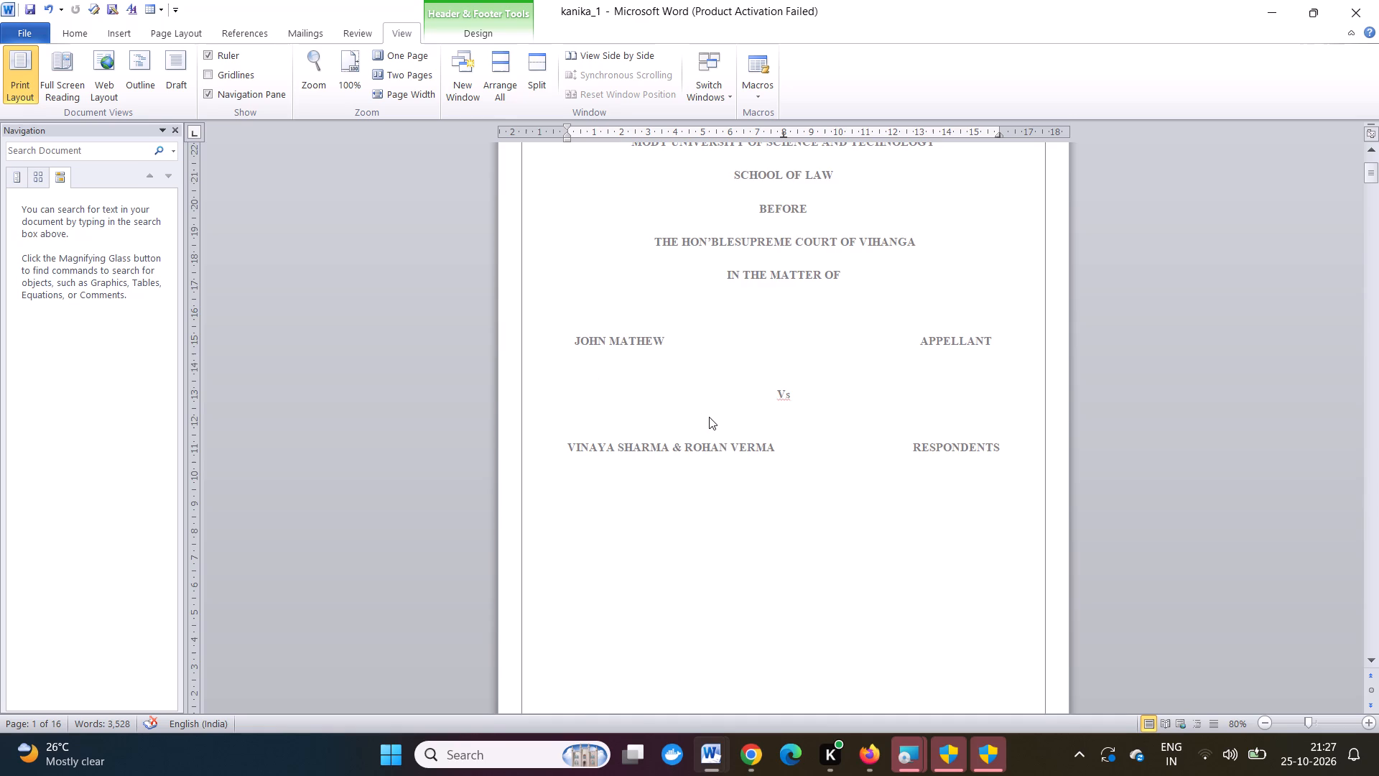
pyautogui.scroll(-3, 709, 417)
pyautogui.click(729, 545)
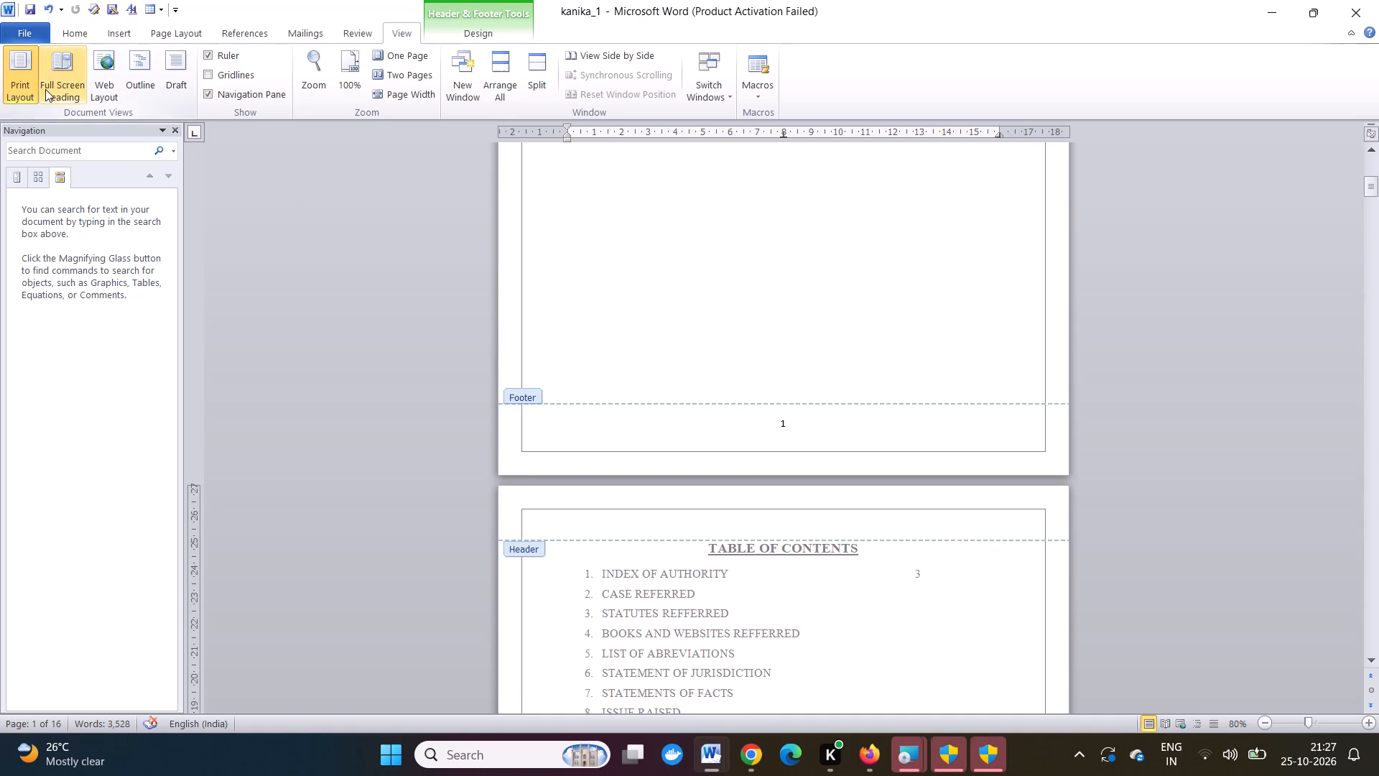
# Leave header and footer editing and return to the document body.
pyautogui.click(878, 489)
pyautogui.click(869, 512)
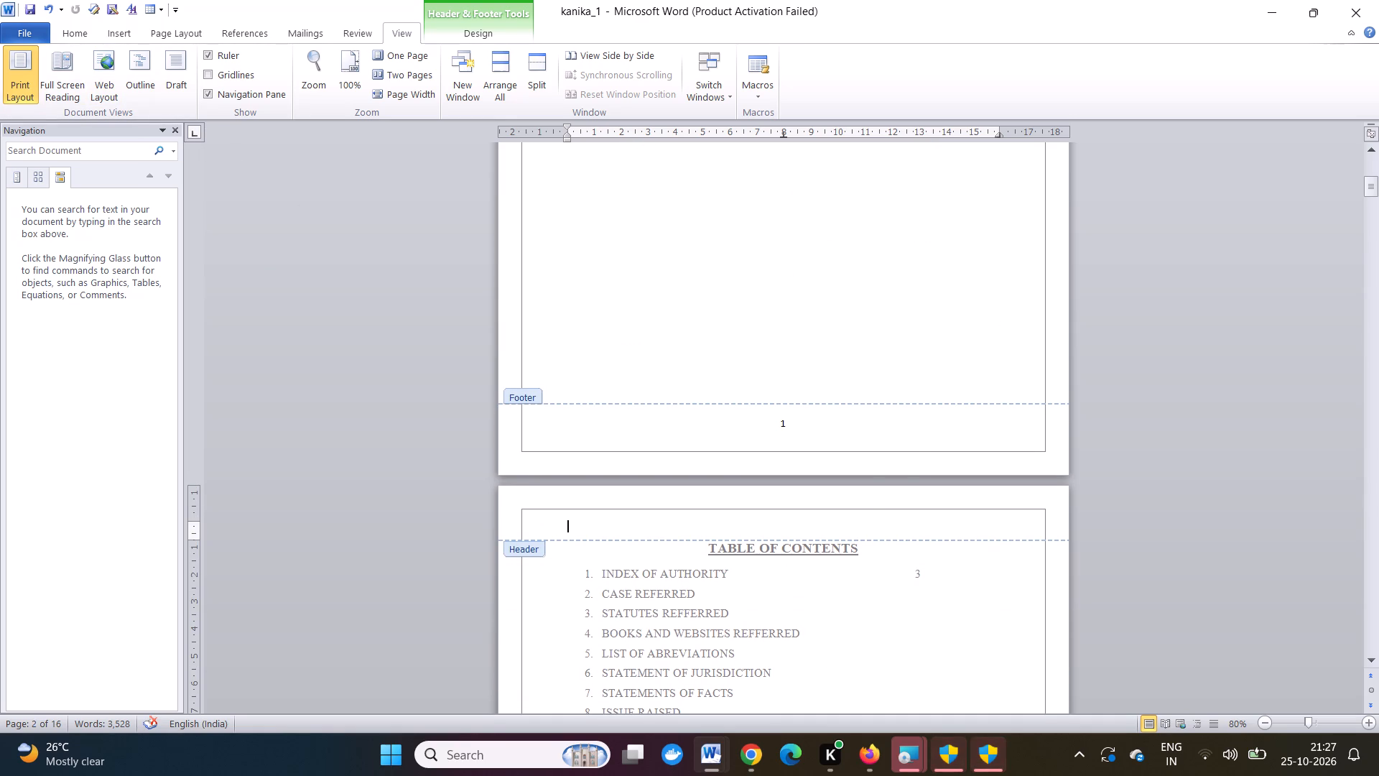
pyautogui.rightClick(869, 512)
pyautogui.click(743, 526)
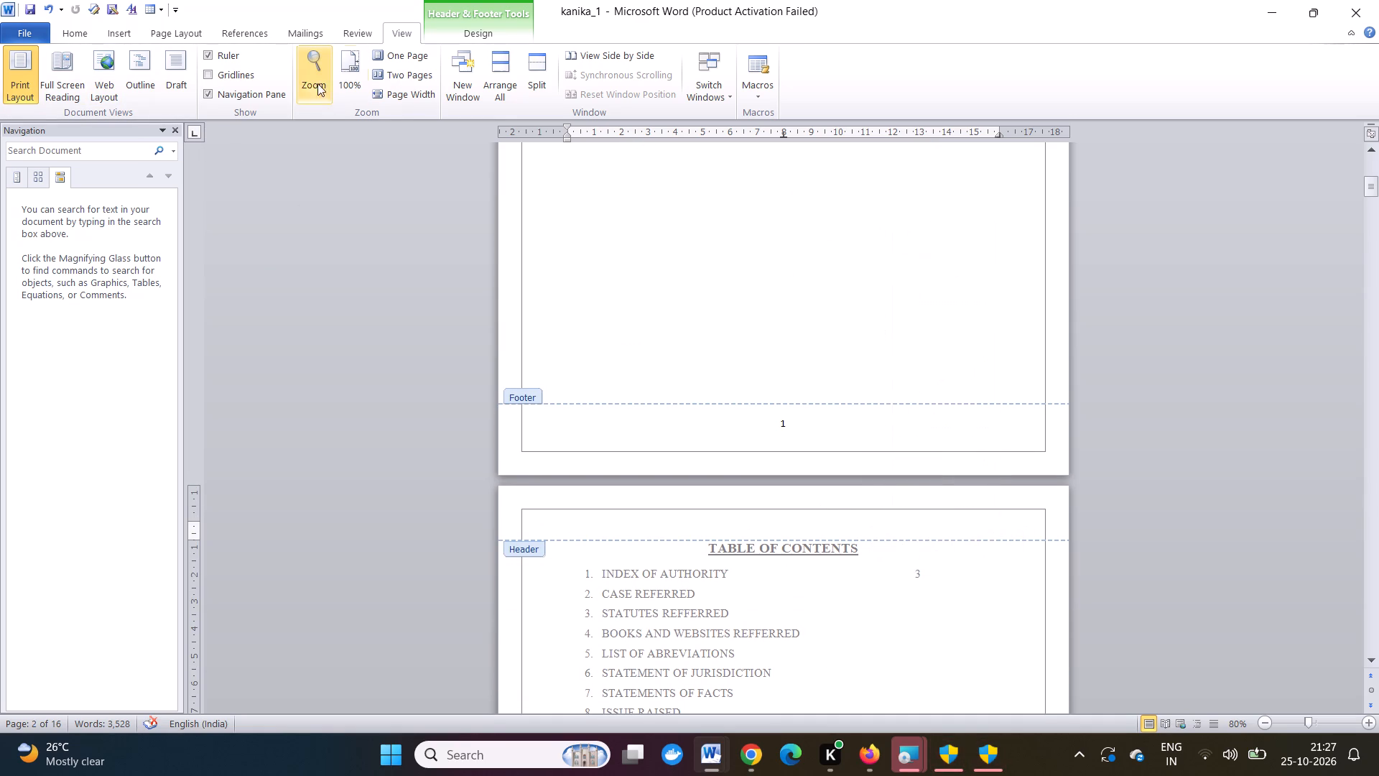
pyautogui.click(171, 36)
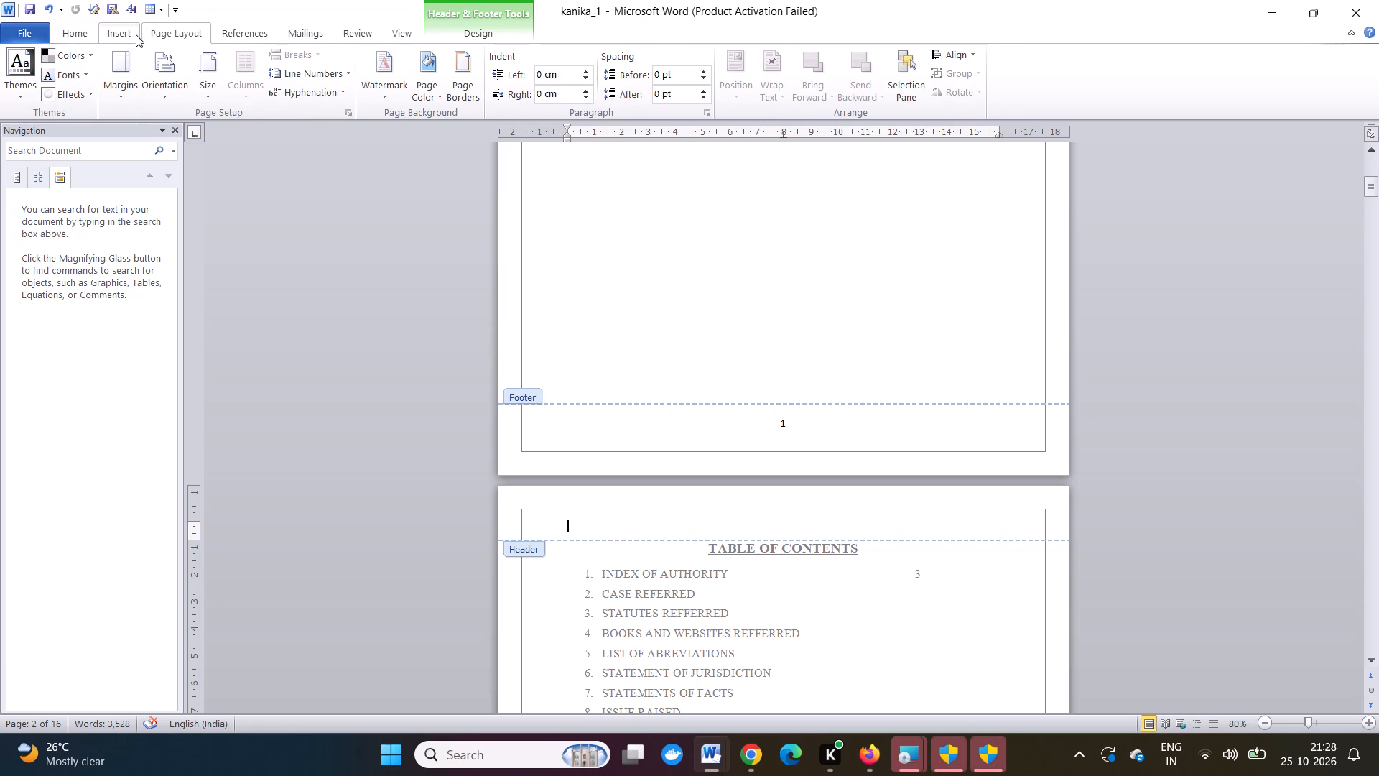
pyautogui.click(136, 34)
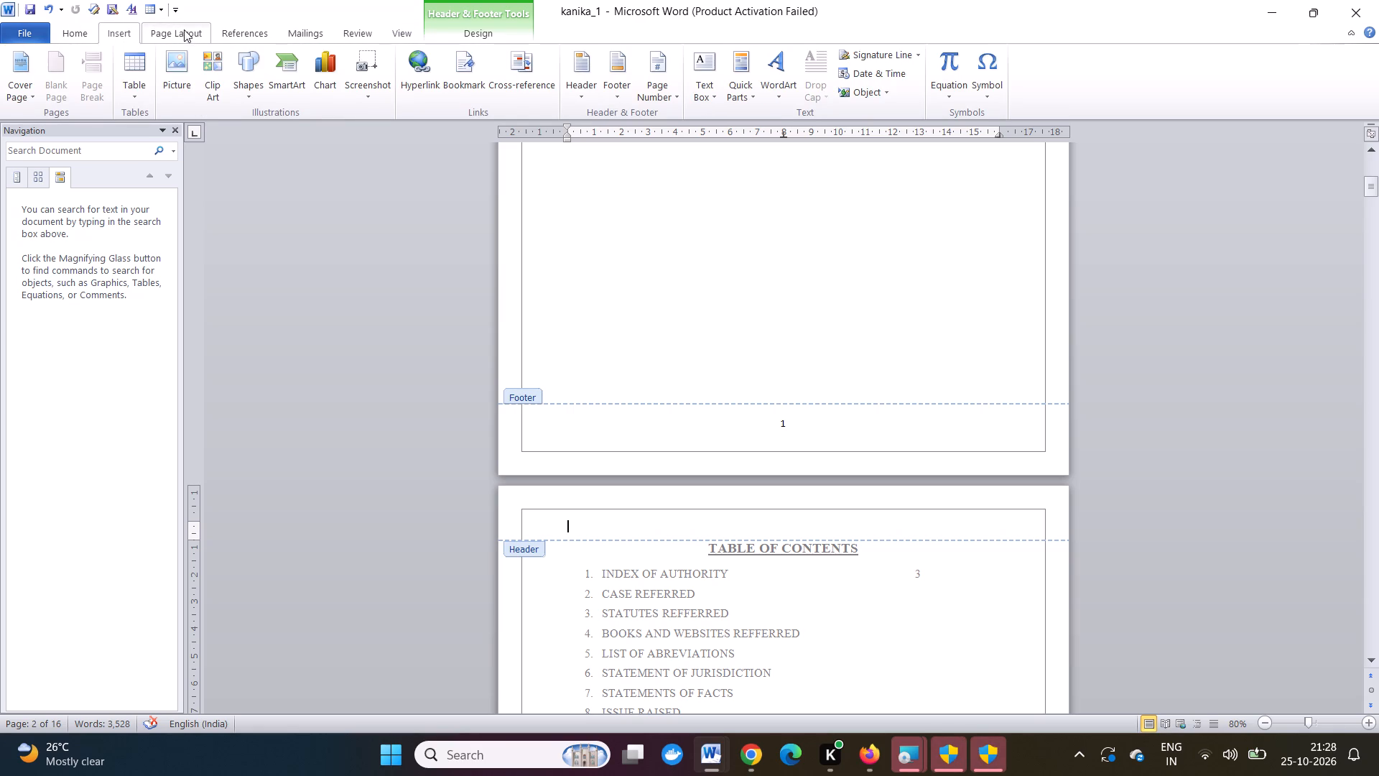
pyautogui.click(614, 84)
pyautogui.doubleClick(524, 351)
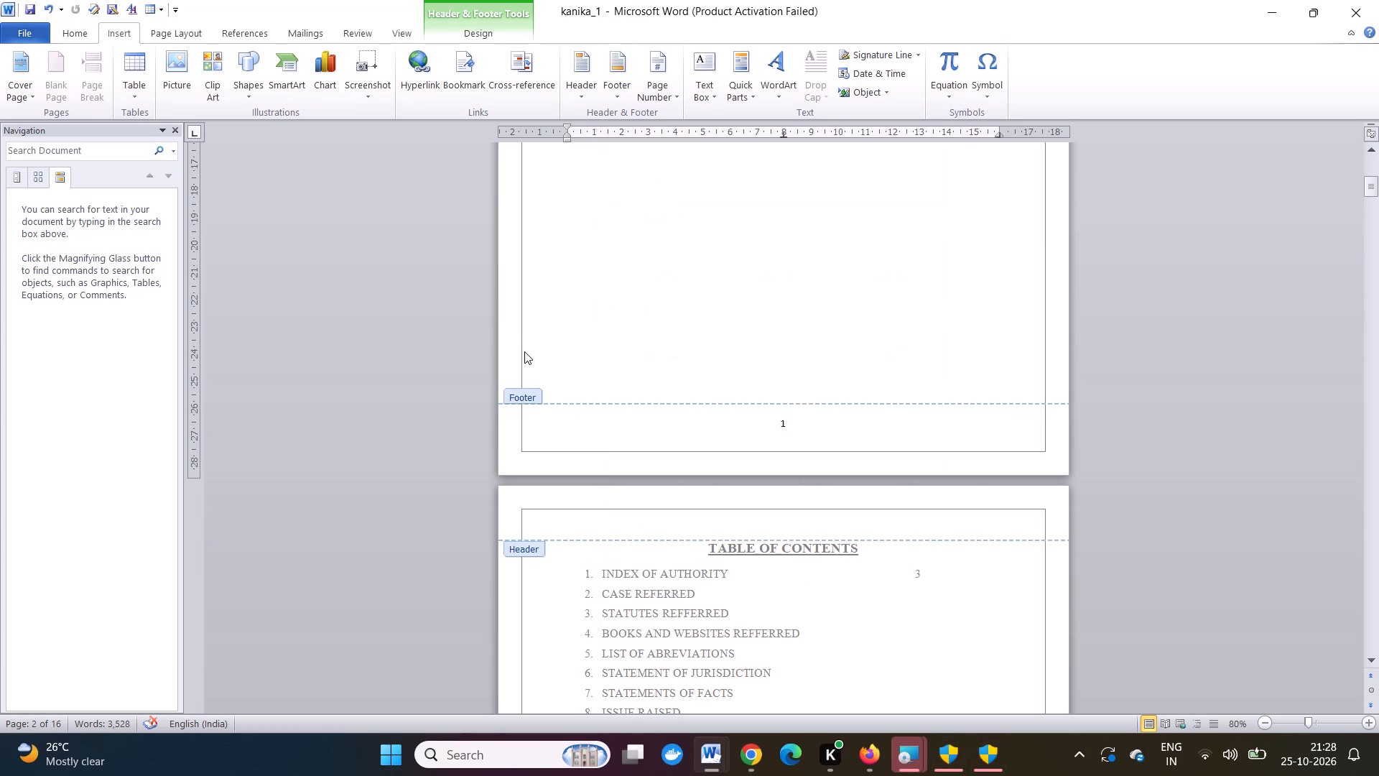
pyautogui.click(625, 427)
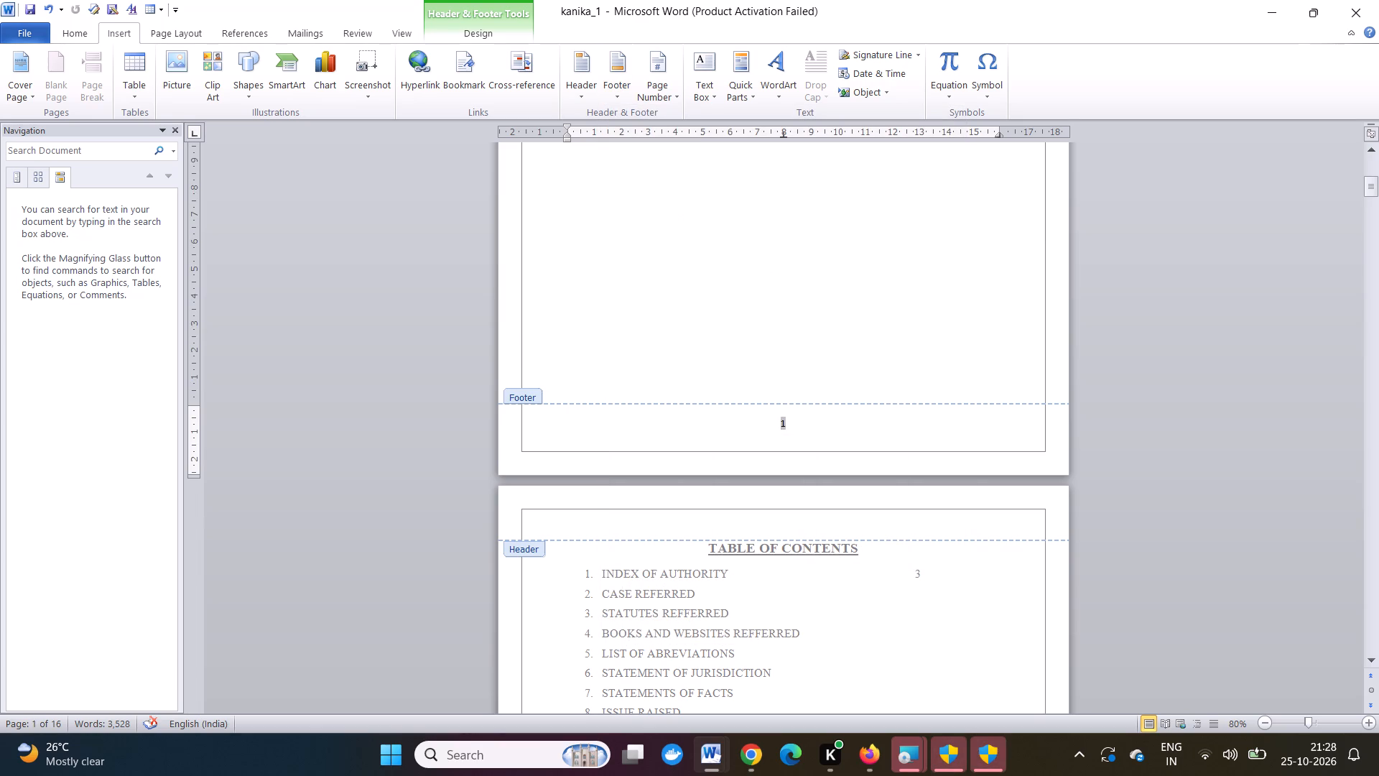
pyautogui.scroll(-2, 717, 493)
pyautogui.doubleClick(717, 493)
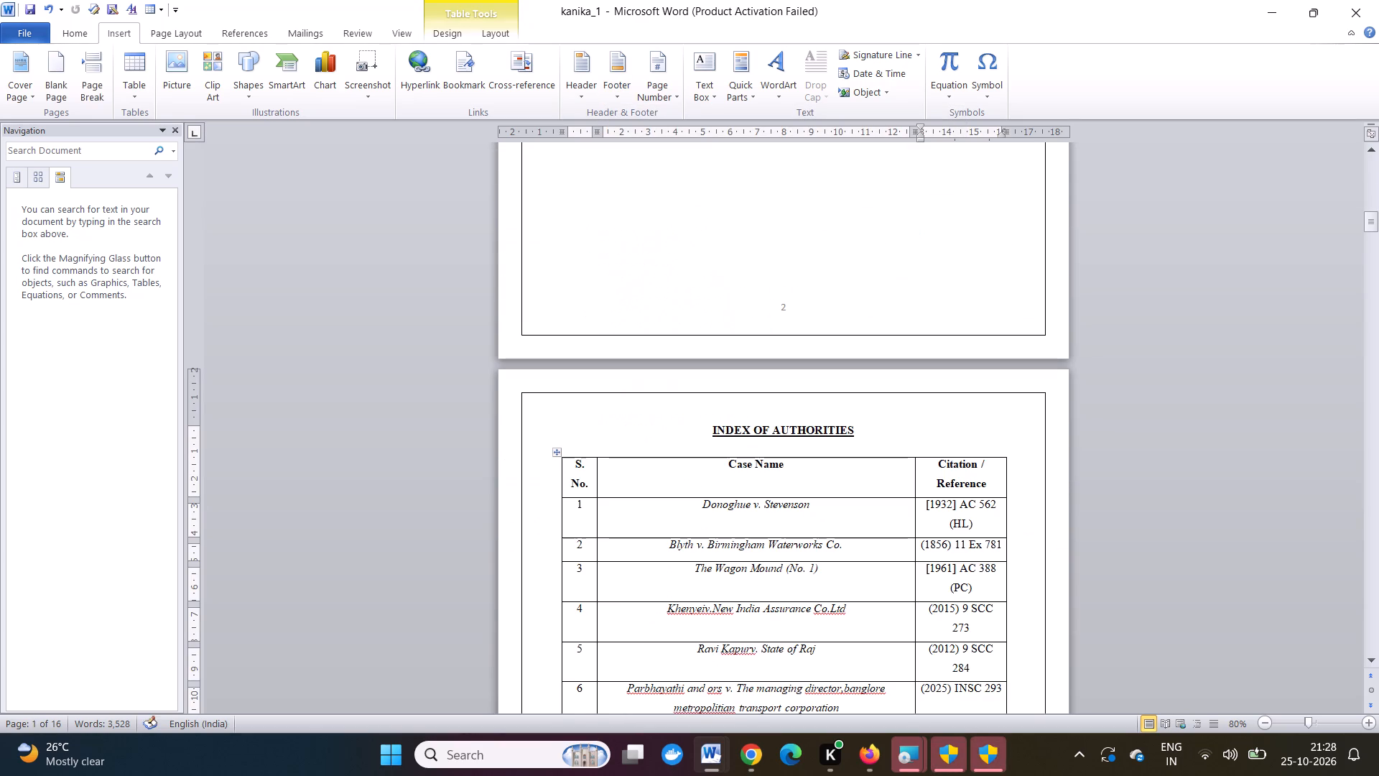
# Save the document under its current name.
pyautogui.scroll(14, 766, 462)
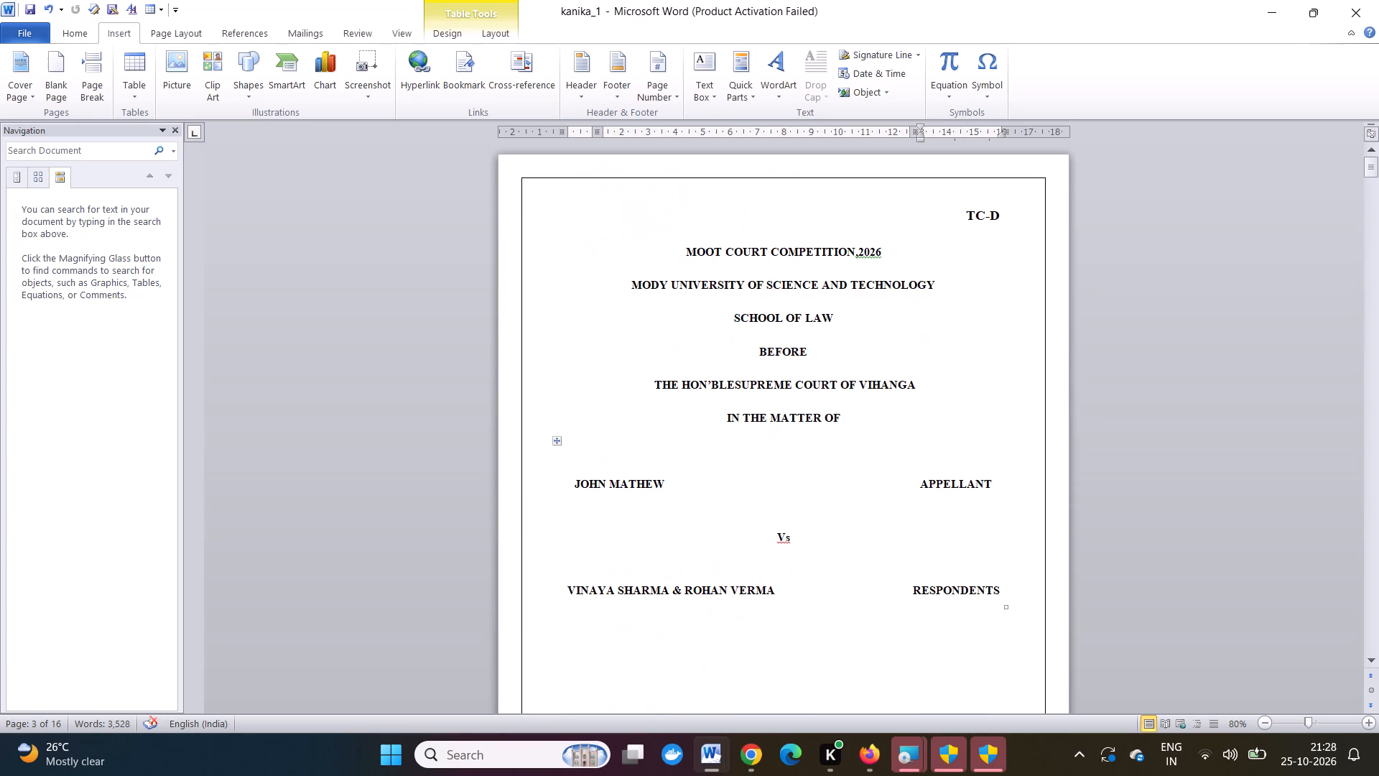
pyautogui.scroll(-1, 688, 426)
pyautogui.hotkey('ctrl', 's')
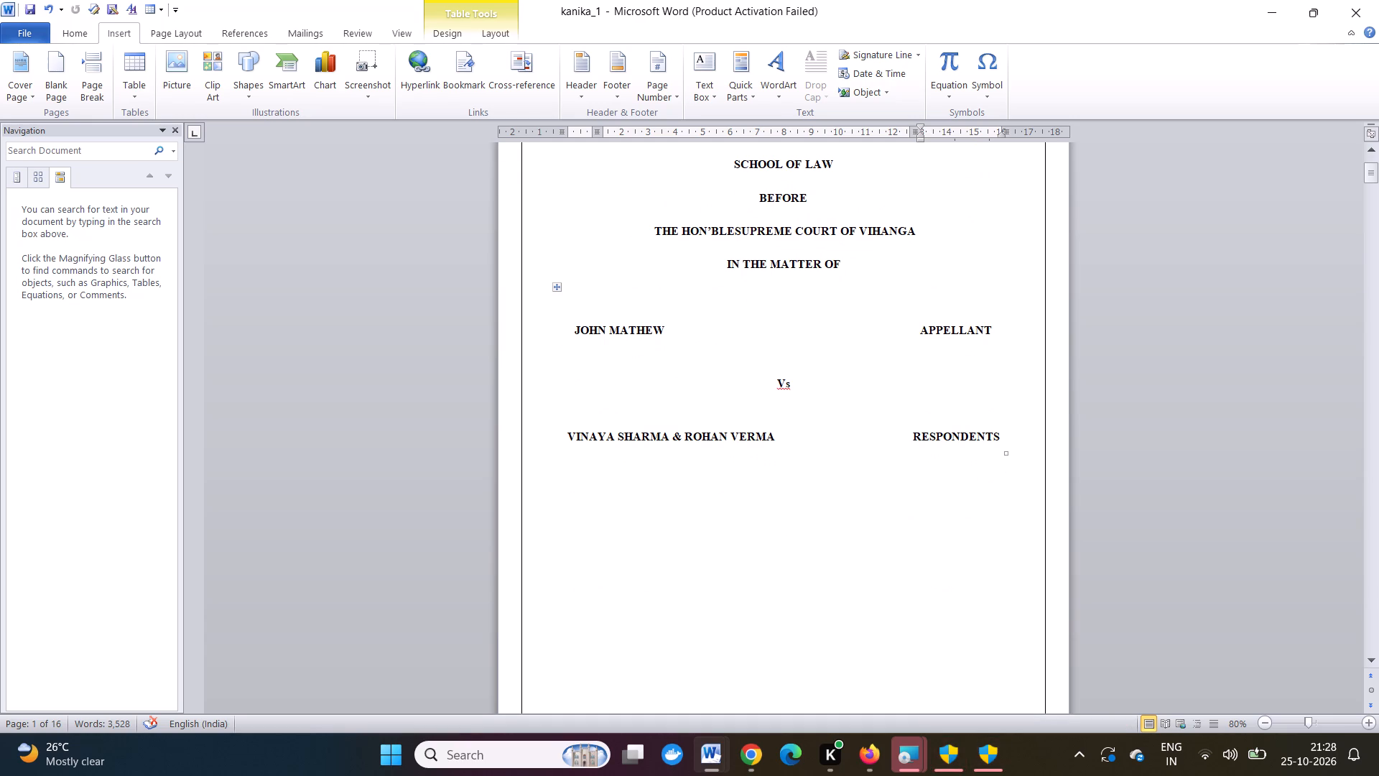
pyautogui.click(23, 34)
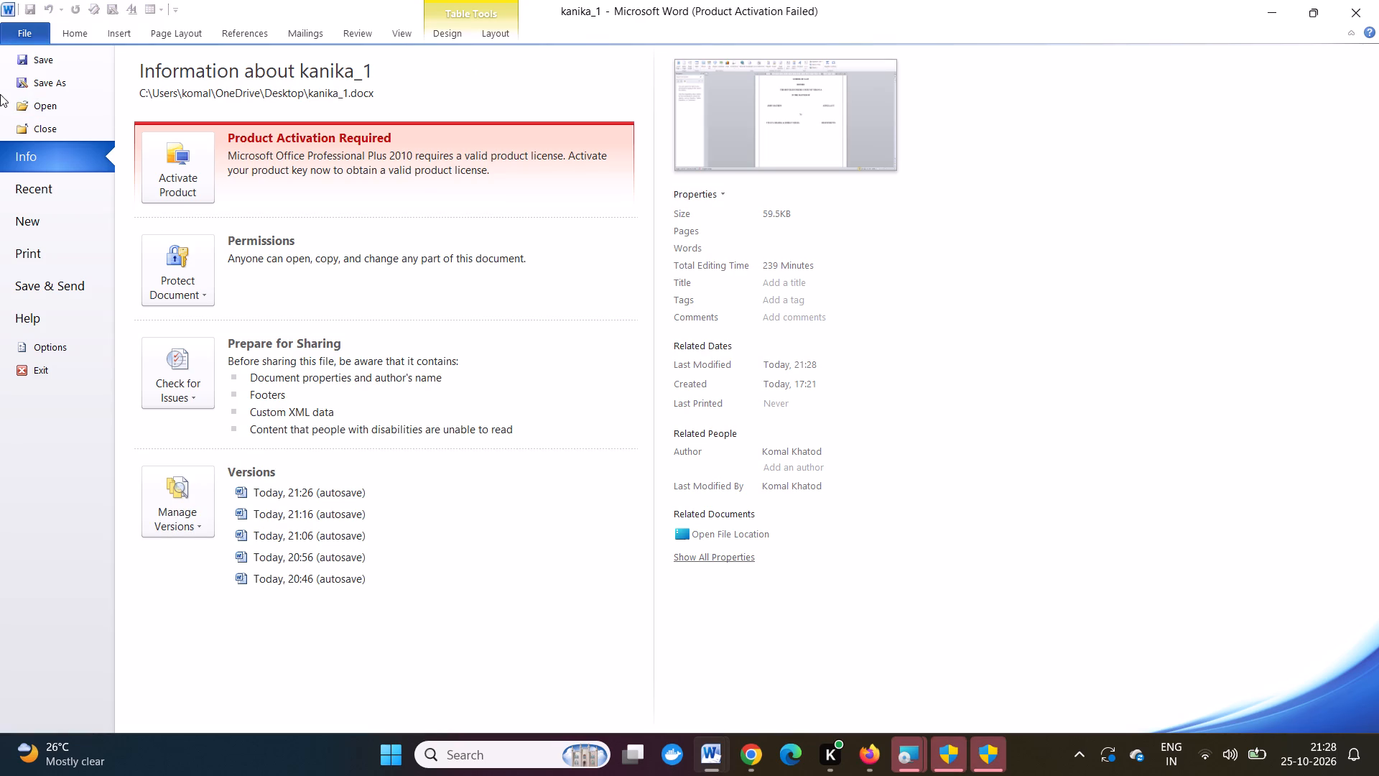
pyautogui.click(41, 55)
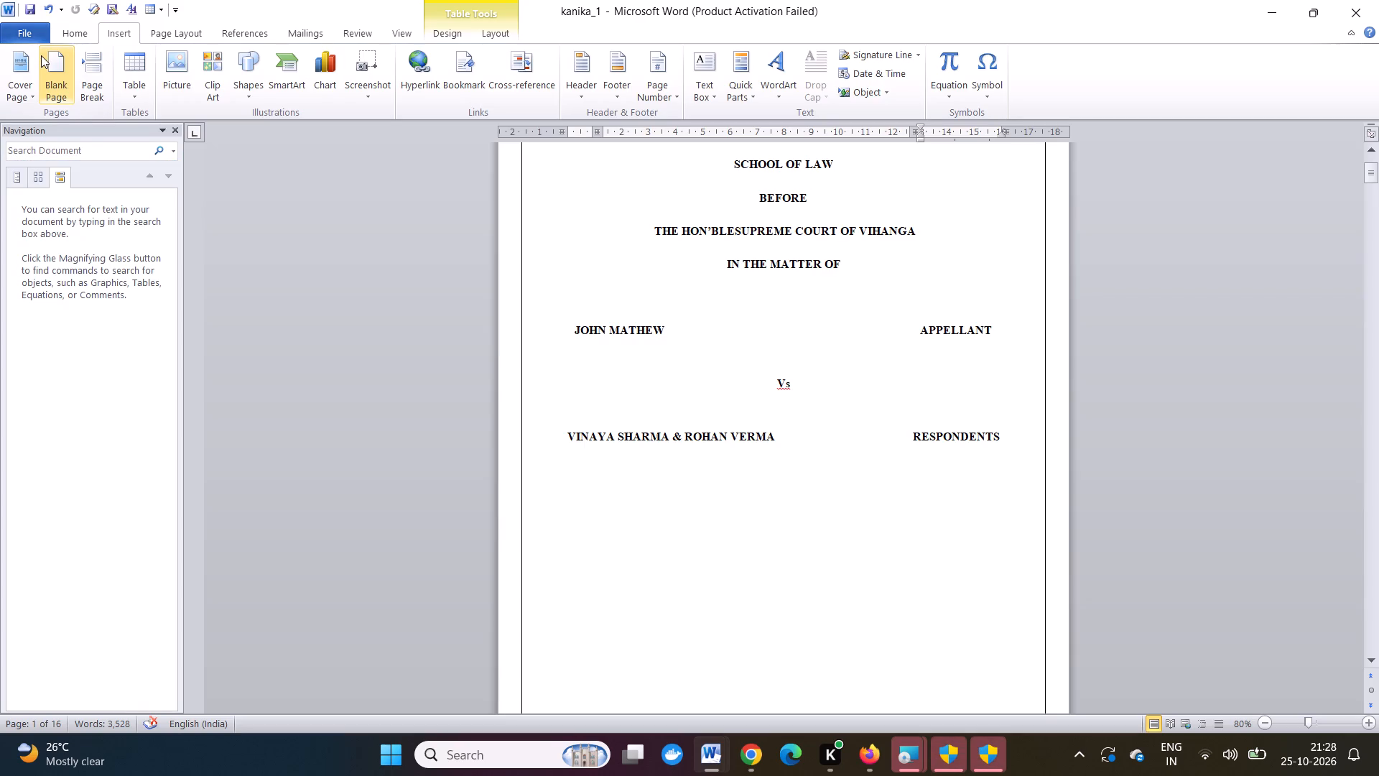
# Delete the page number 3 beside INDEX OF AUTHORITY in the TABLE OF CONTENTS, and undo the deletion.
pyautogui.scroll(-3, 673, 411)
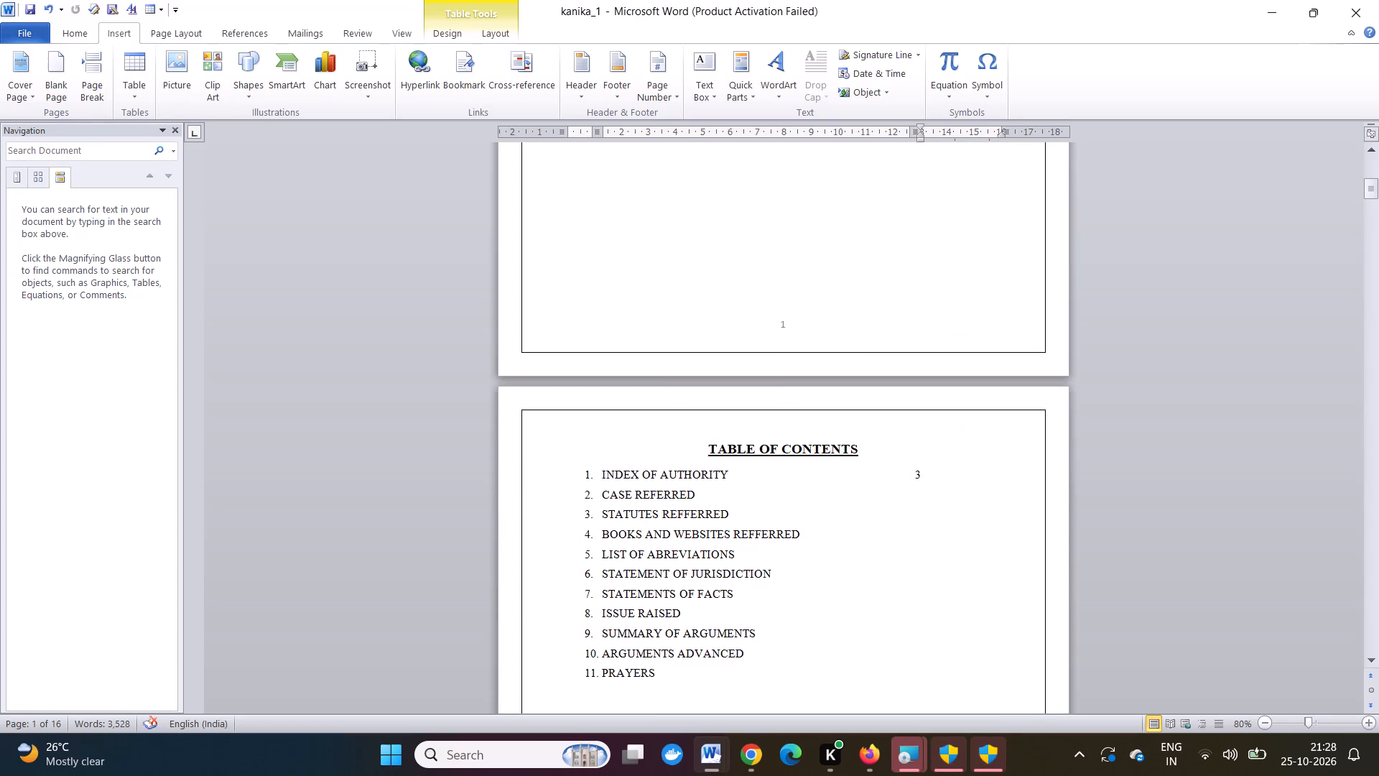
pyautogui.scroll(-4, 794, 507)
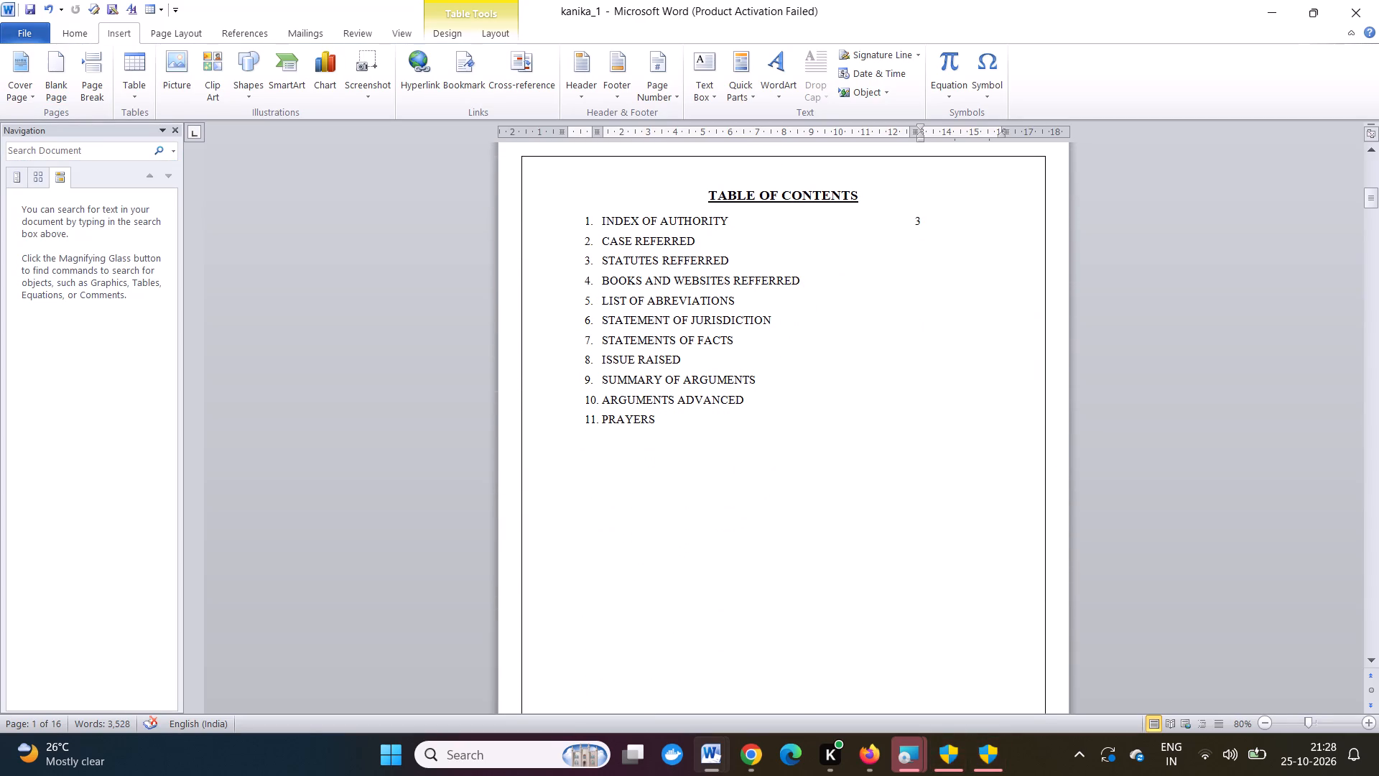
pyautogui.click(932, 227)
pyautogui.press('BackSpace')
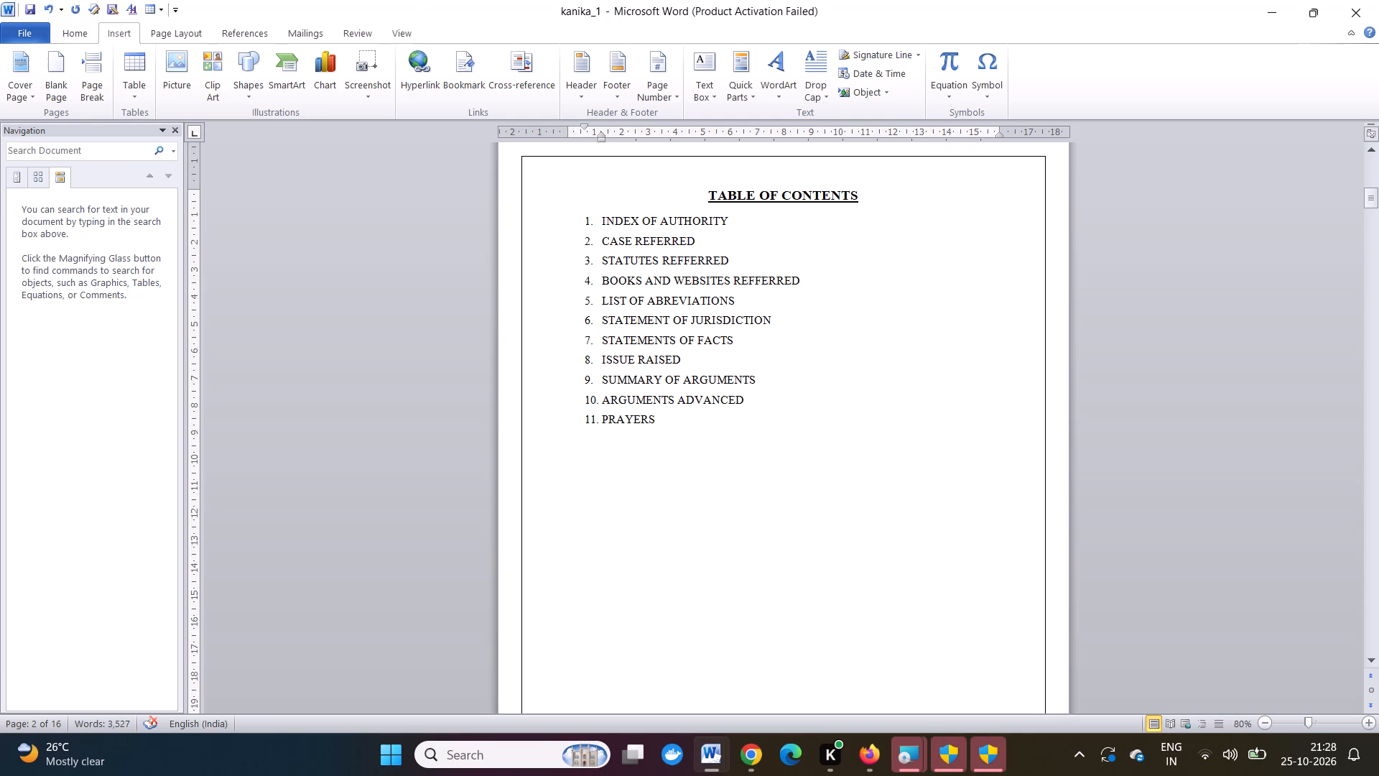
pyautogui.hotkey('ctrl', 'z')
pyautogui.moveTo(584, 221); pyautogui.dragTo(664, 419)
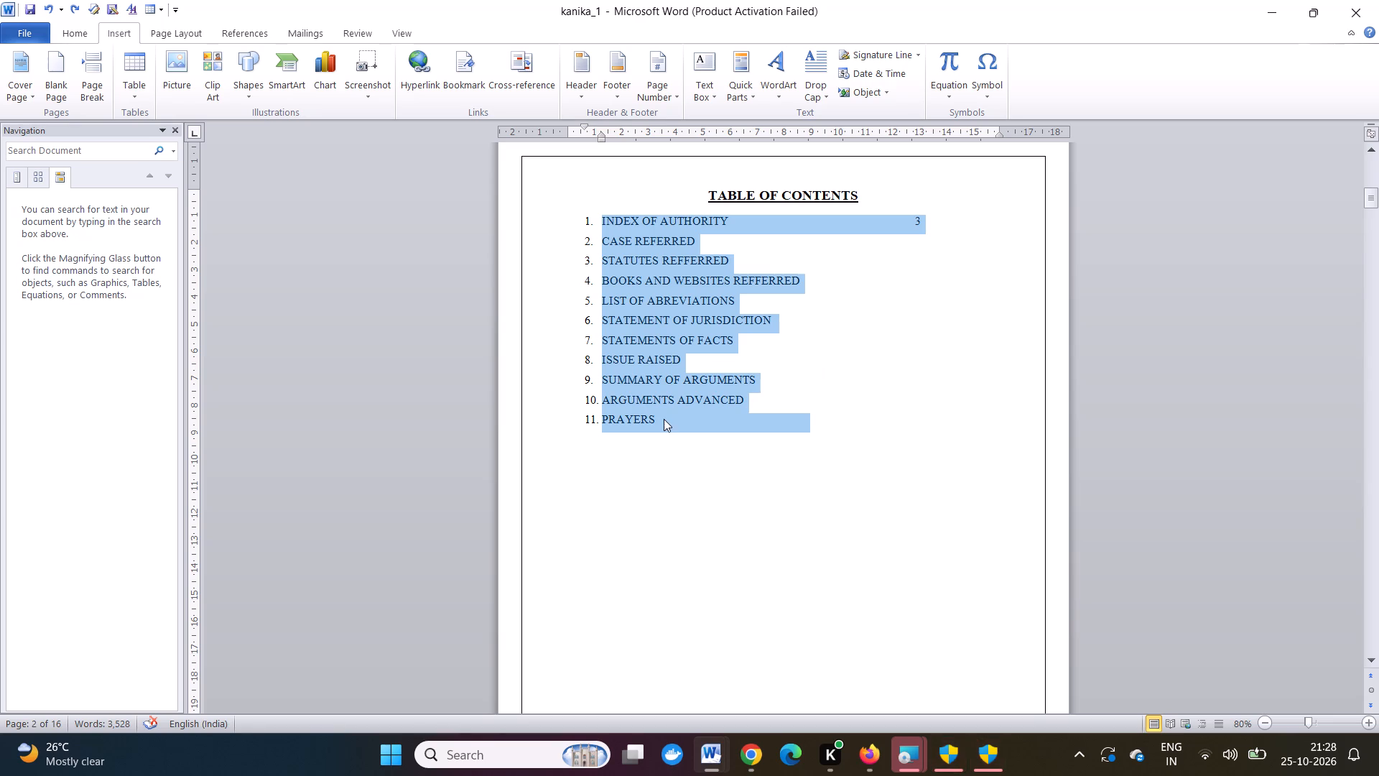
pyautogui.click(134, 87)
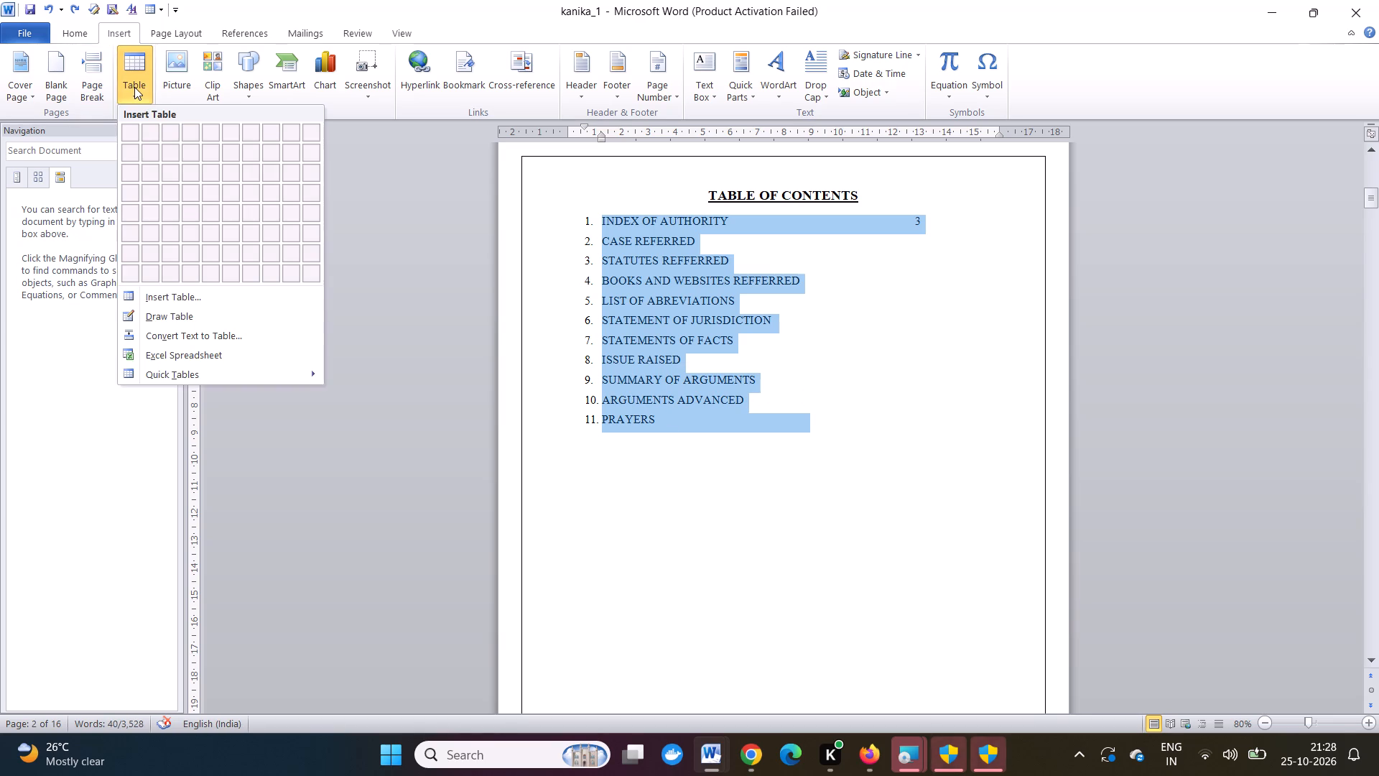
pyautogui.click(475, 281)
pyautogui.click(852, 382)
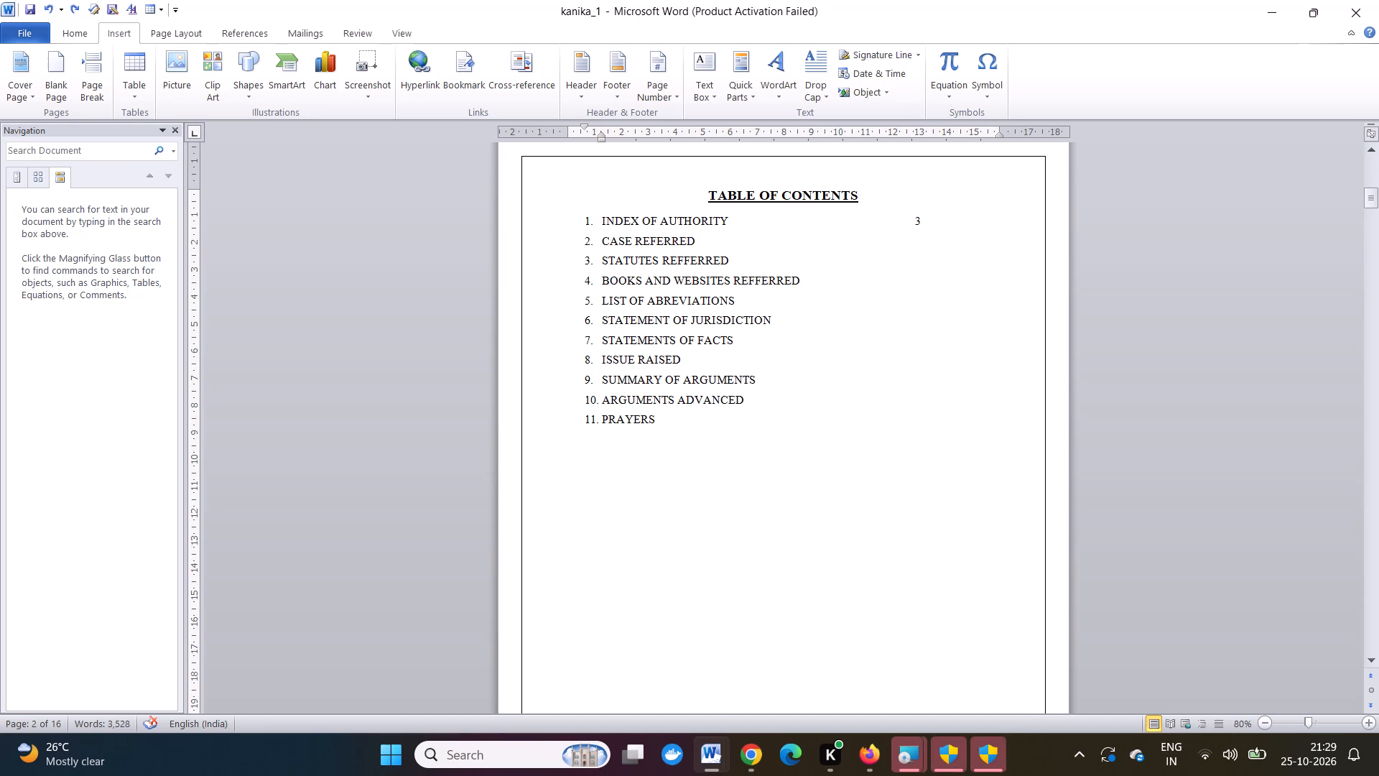
# Compare the TABLE OF CONTENTS entries with the authorities, statutes, books, websites and abbreviations pages in a zoomed-out multi-page view.
pyautogui.keyDown('ctrl'); pyautogui.scroll(-3, 721, 243); pyautogui.keyUp('ctrl')
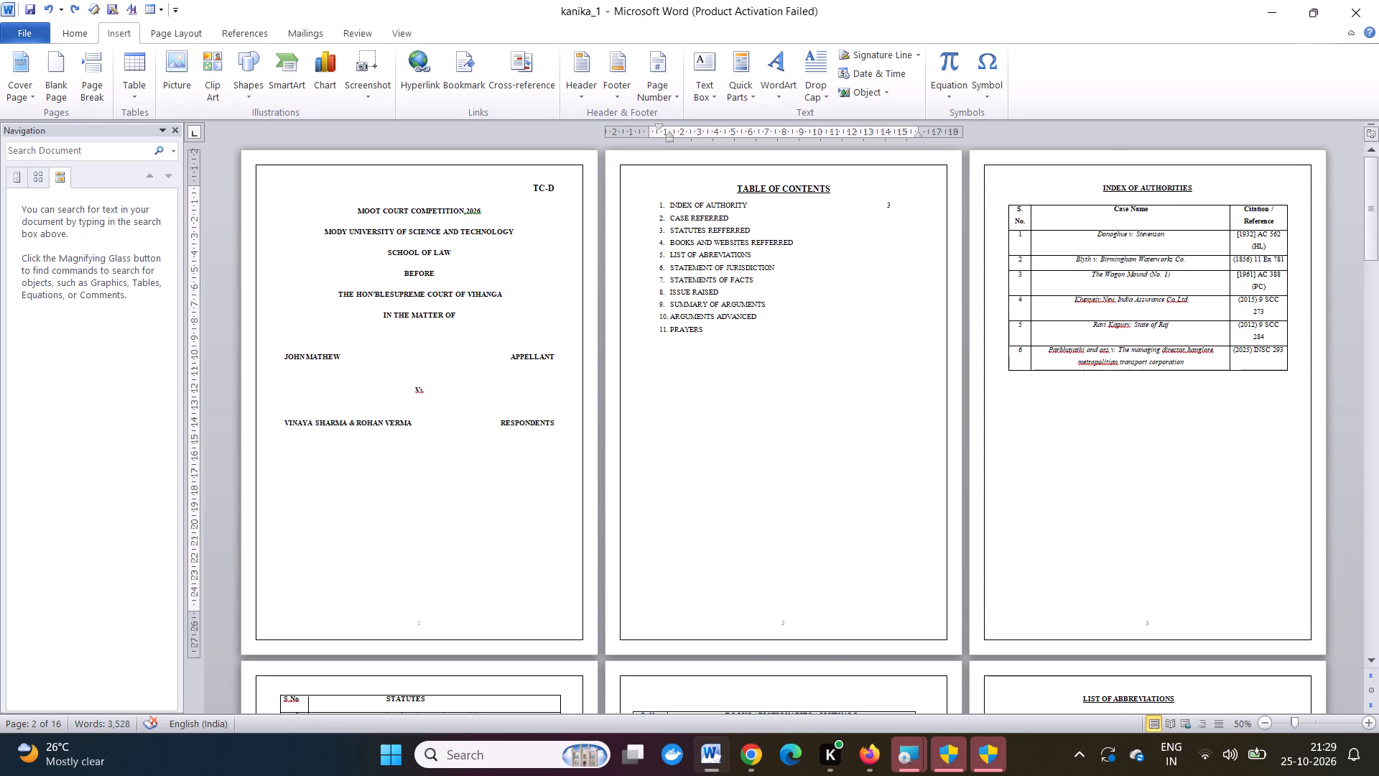
pyautogui.scroll(1, 906, 451)
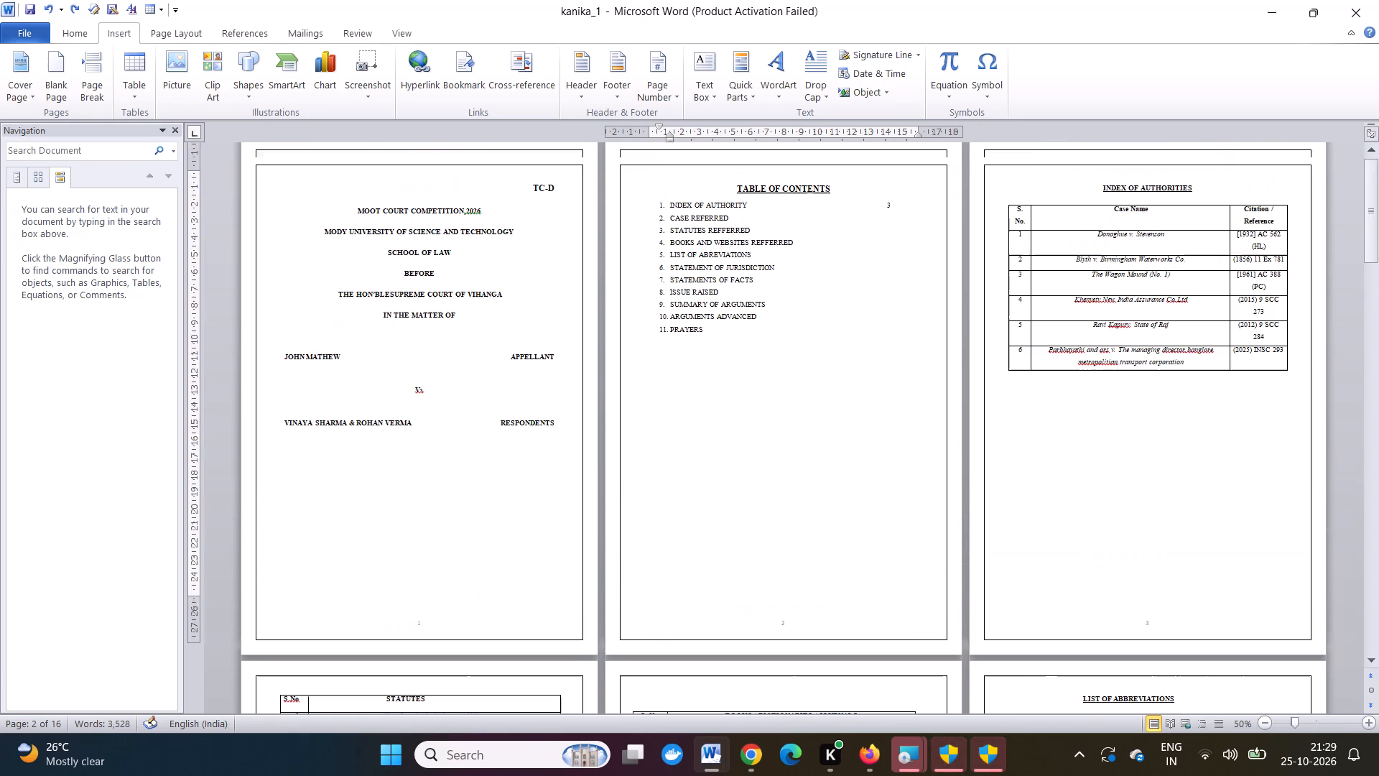
pyautogui.scroll(-3, 906, 451)
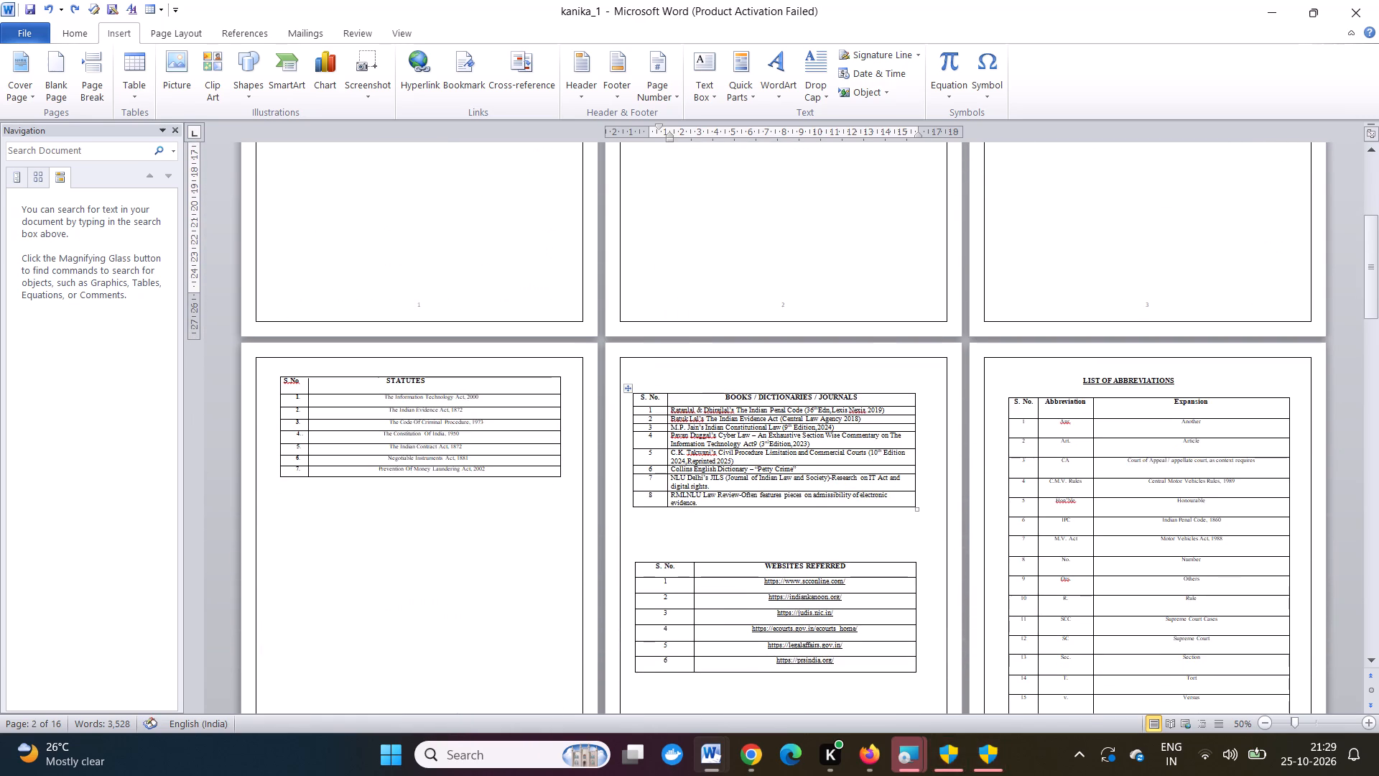
pyautogui.scroll(-1, 906, 451)
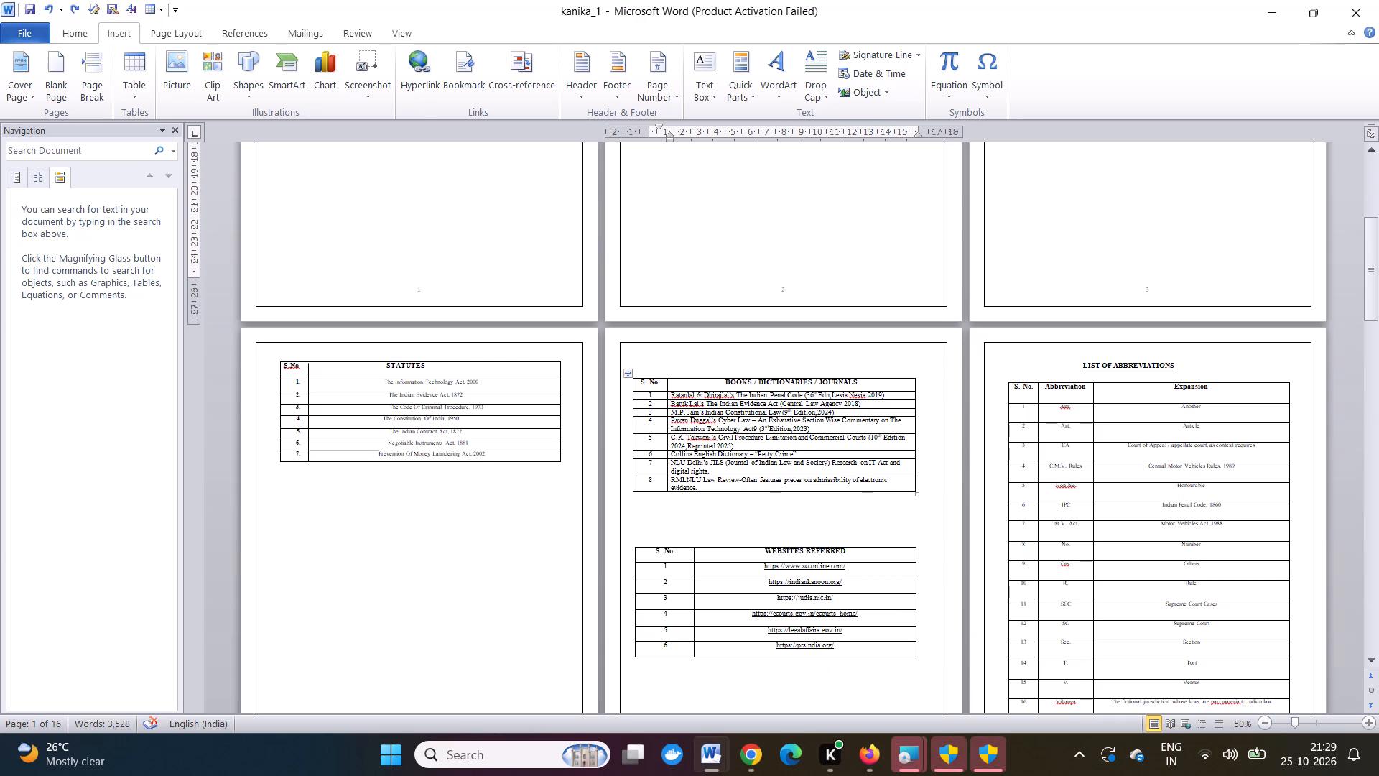
pyautogui.scroll(3, 882, 458)
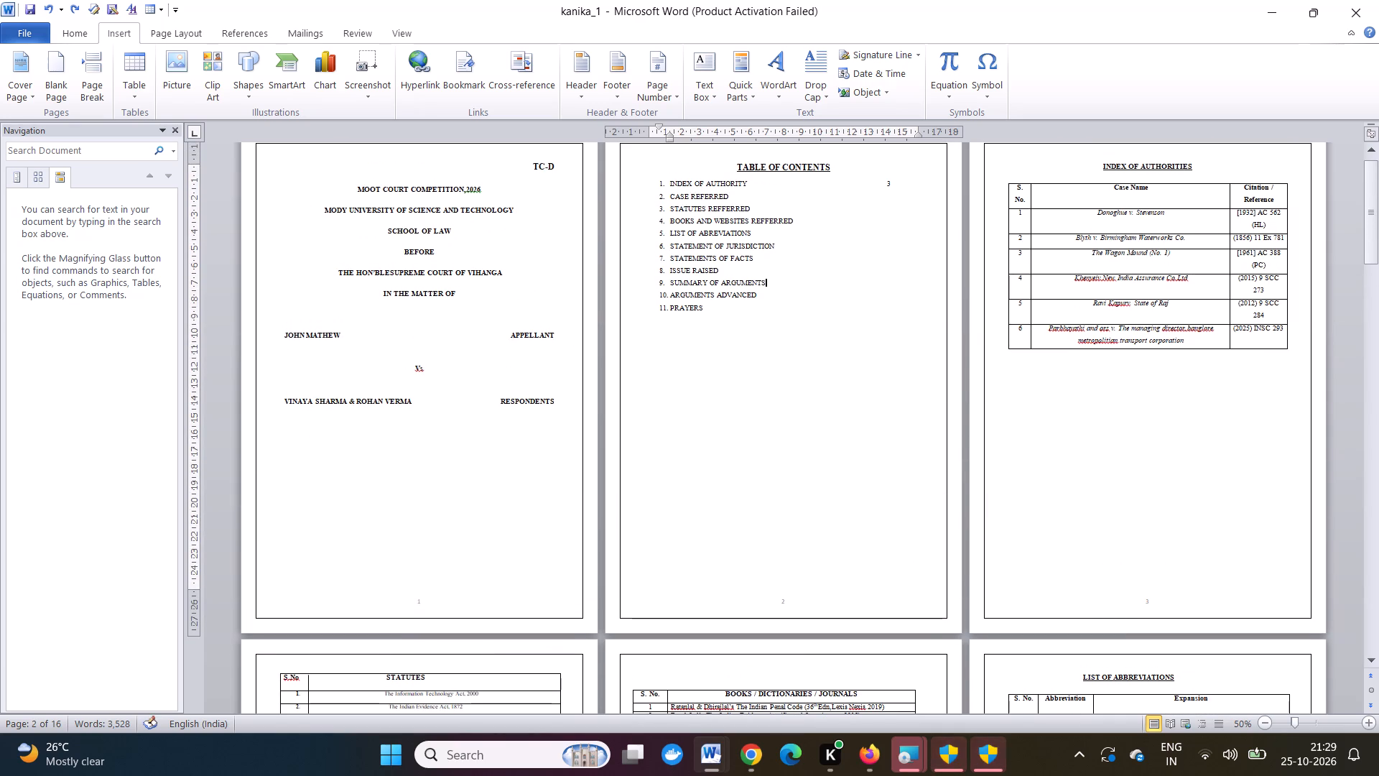
pyautogui.scroll(-1, 758, 326)
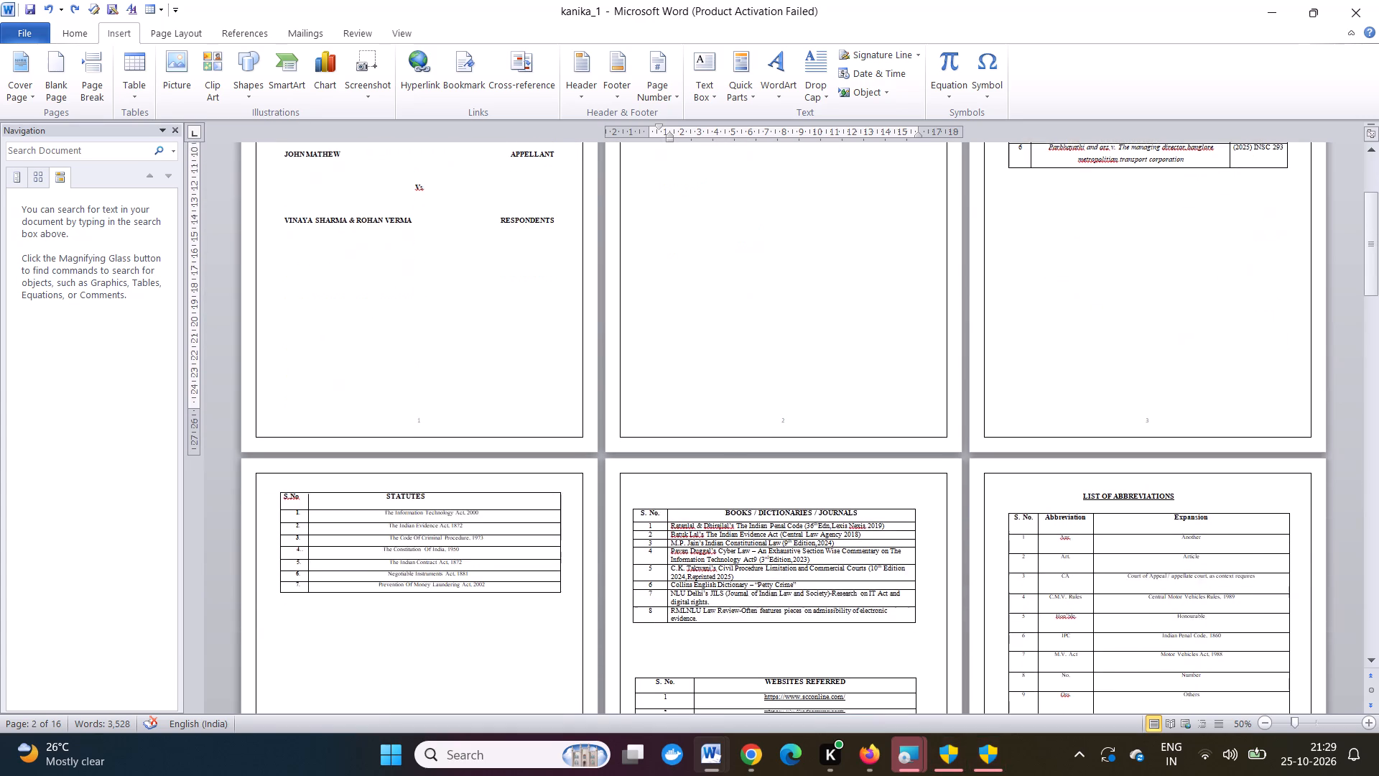
pyautogui.scroll(-1, 758, 326)
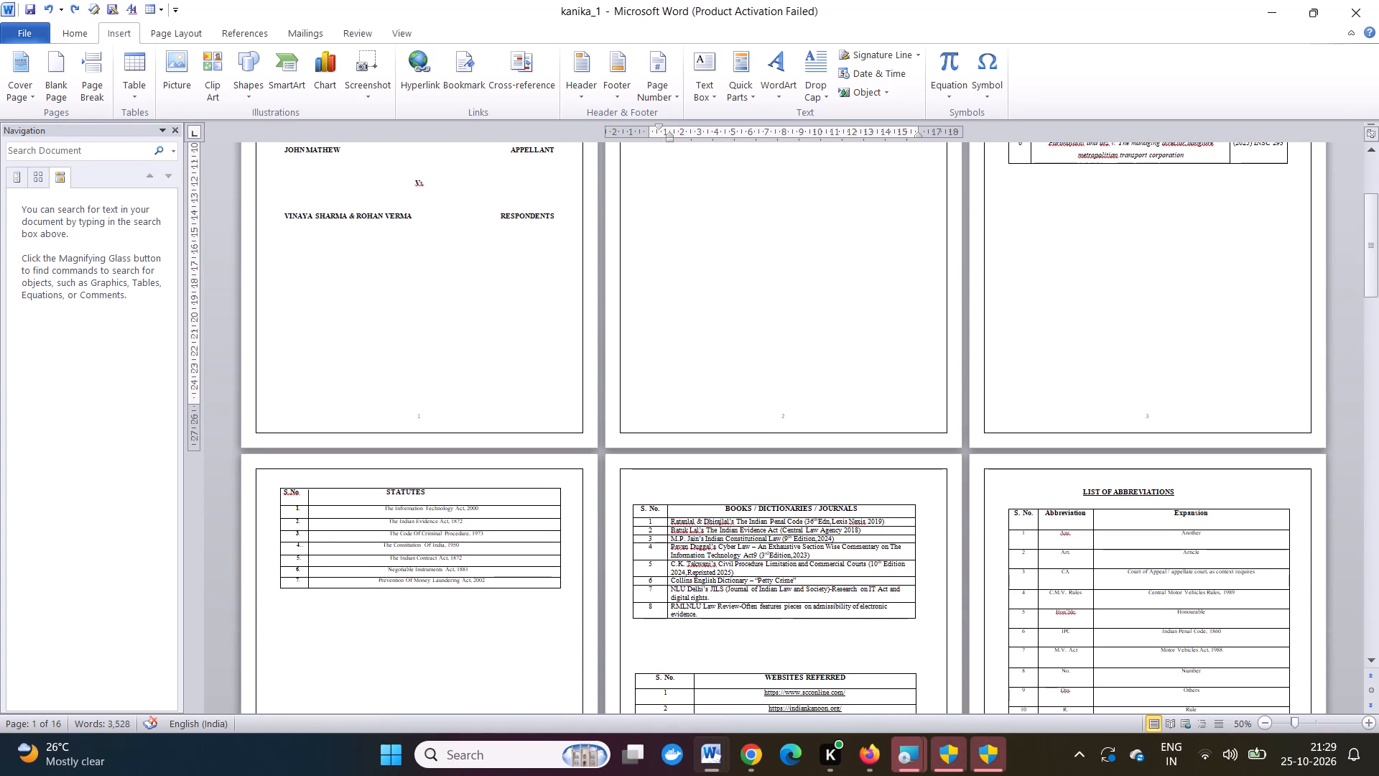
pyautogui.scroll(3, 574, 650)
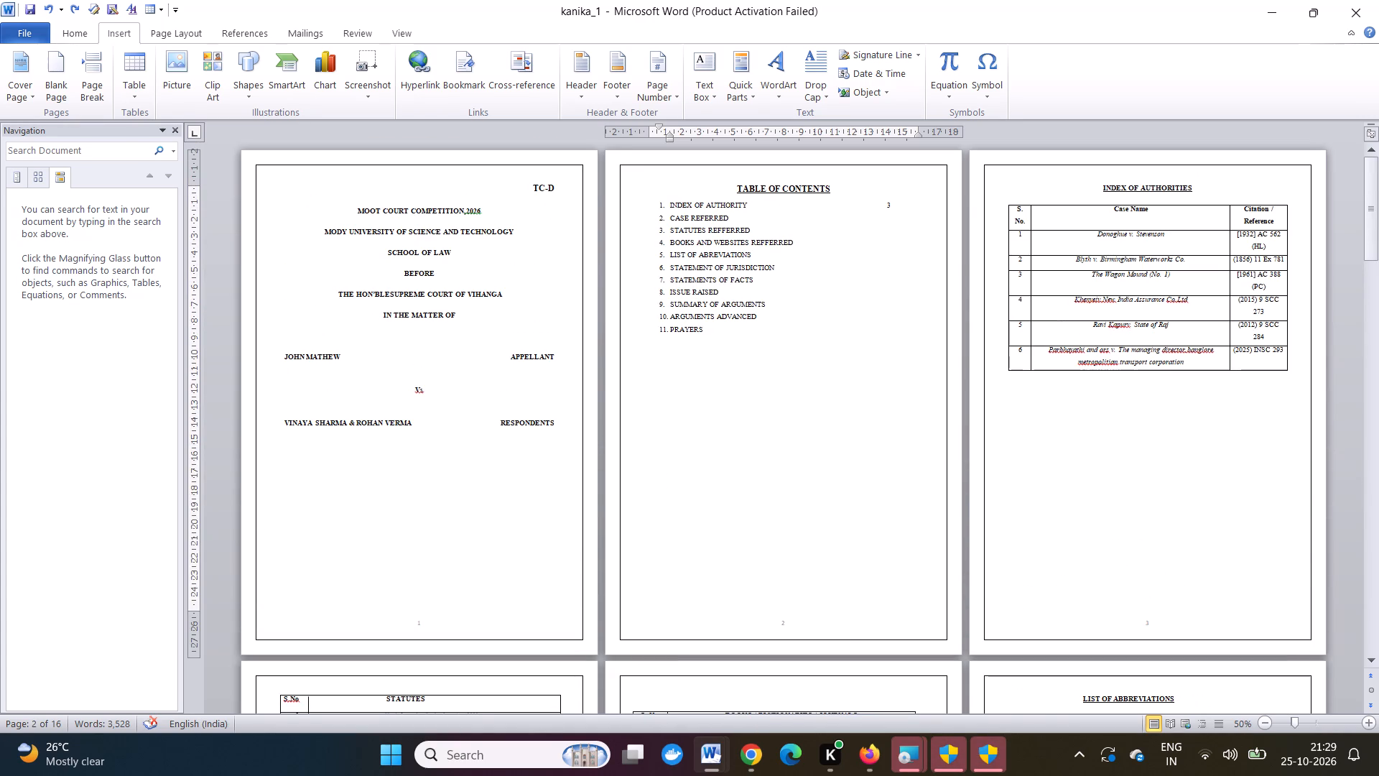
pyautogui.scroll(-3, 698, 504)
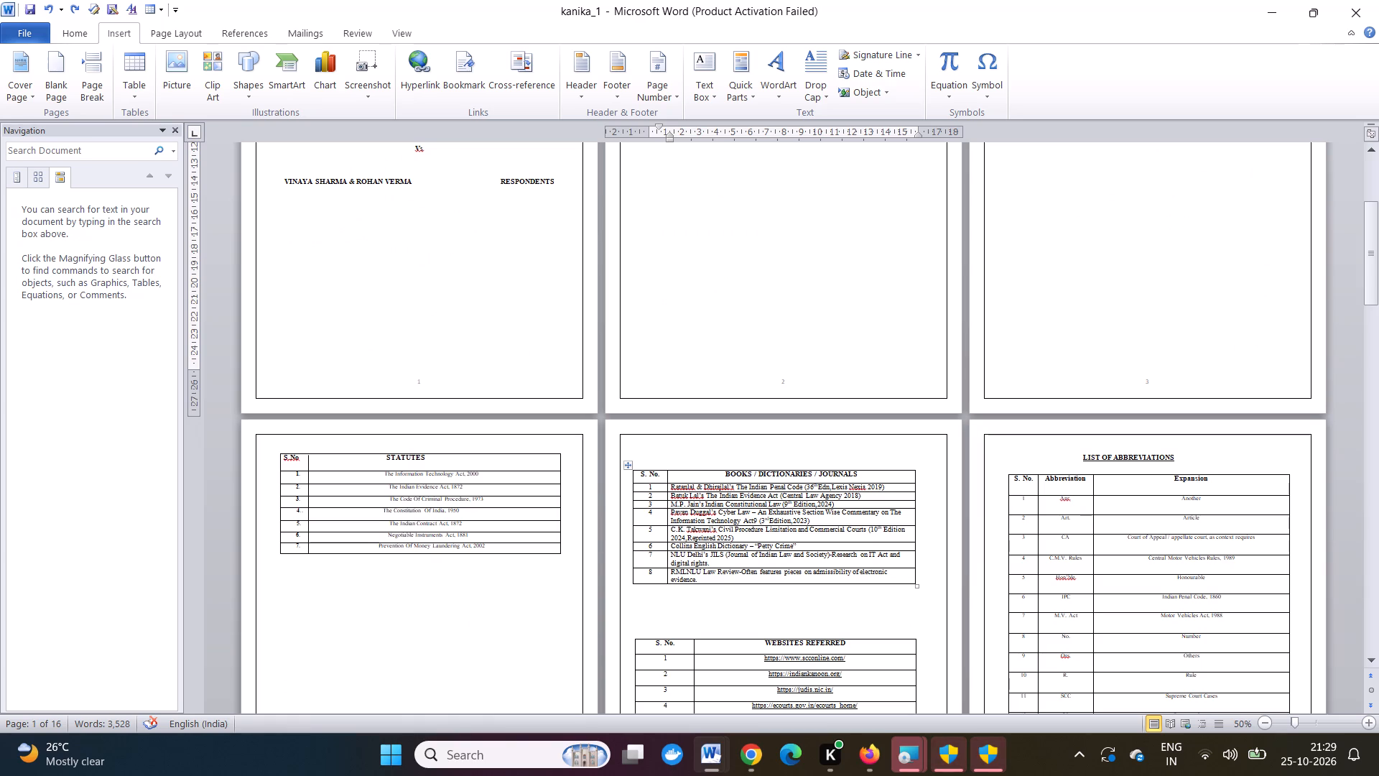
pyautogui.scroll(3, 473, 611)
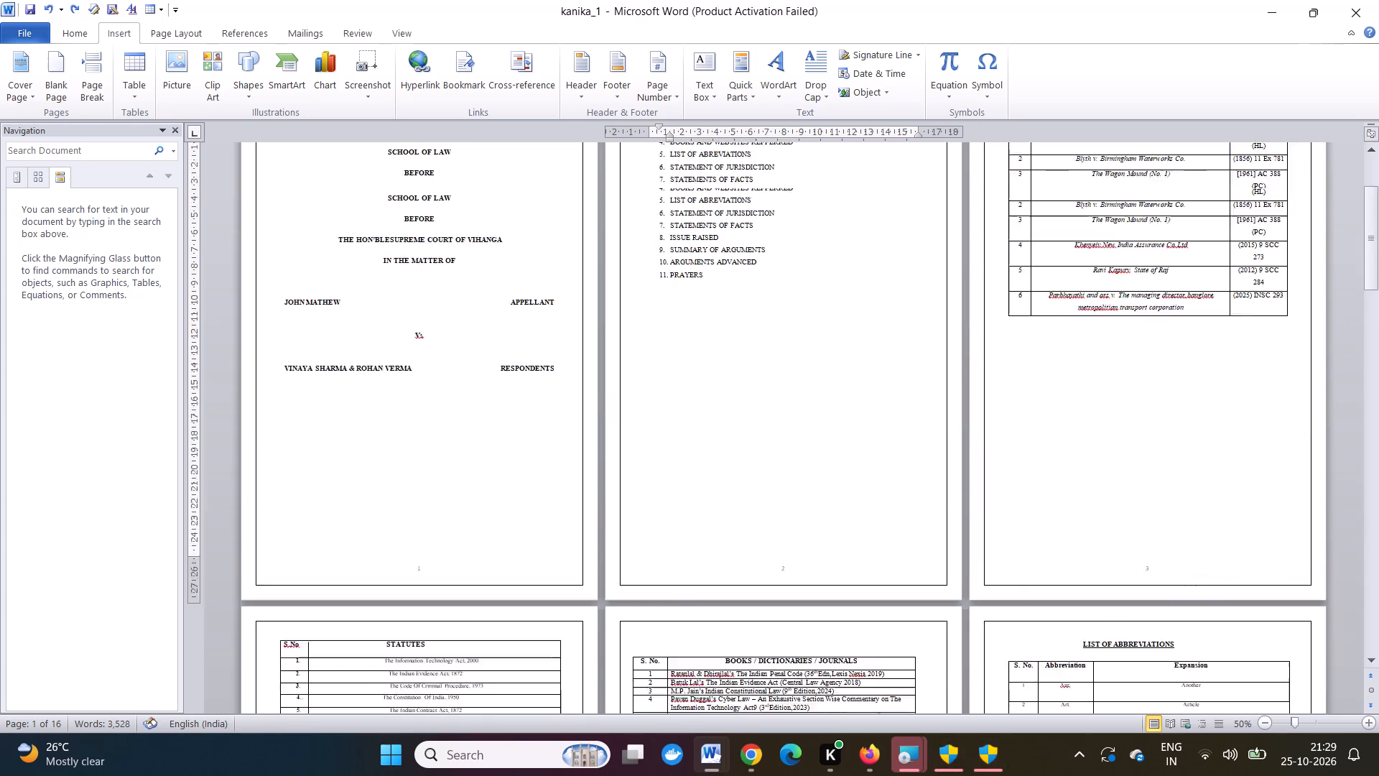
pyautogui.scroll(2, 473, 611)
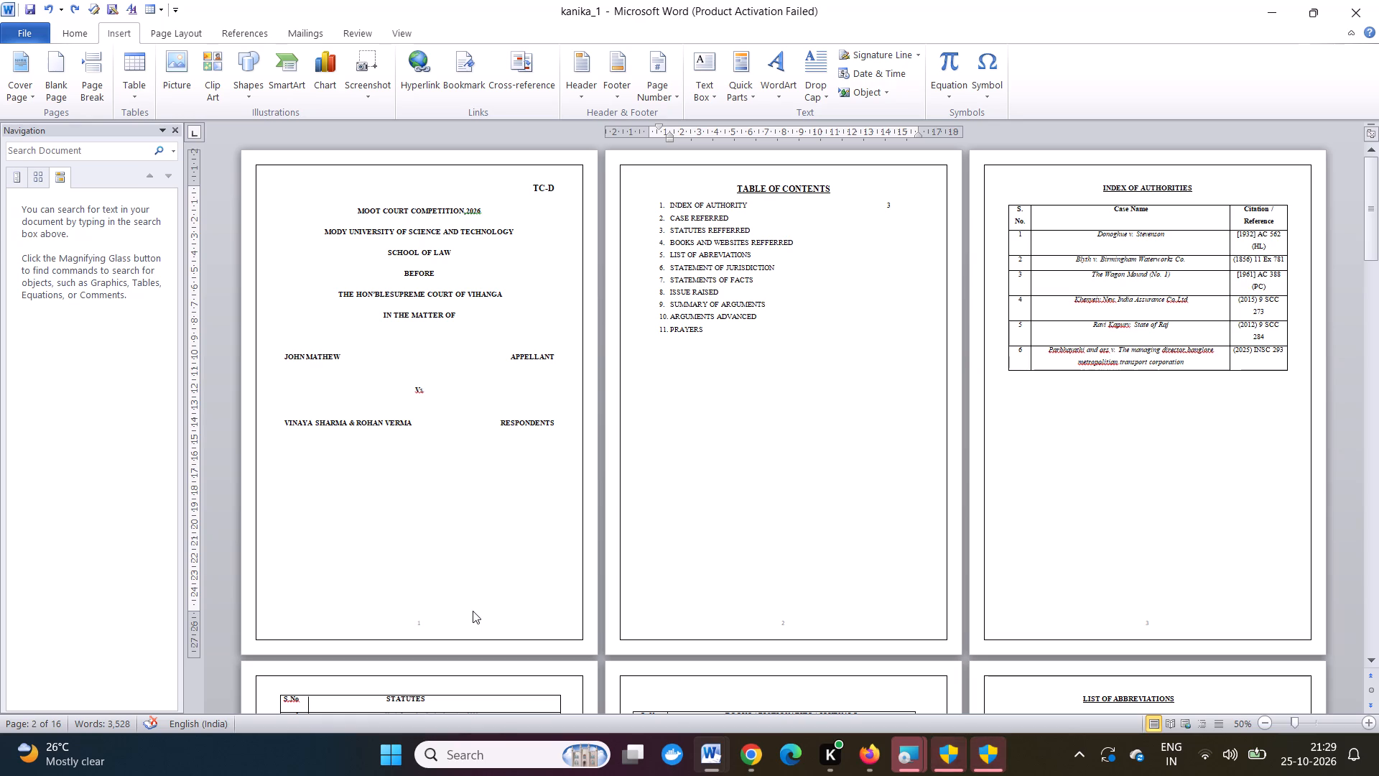
pyautogui.scroll(-1, 470, 601)
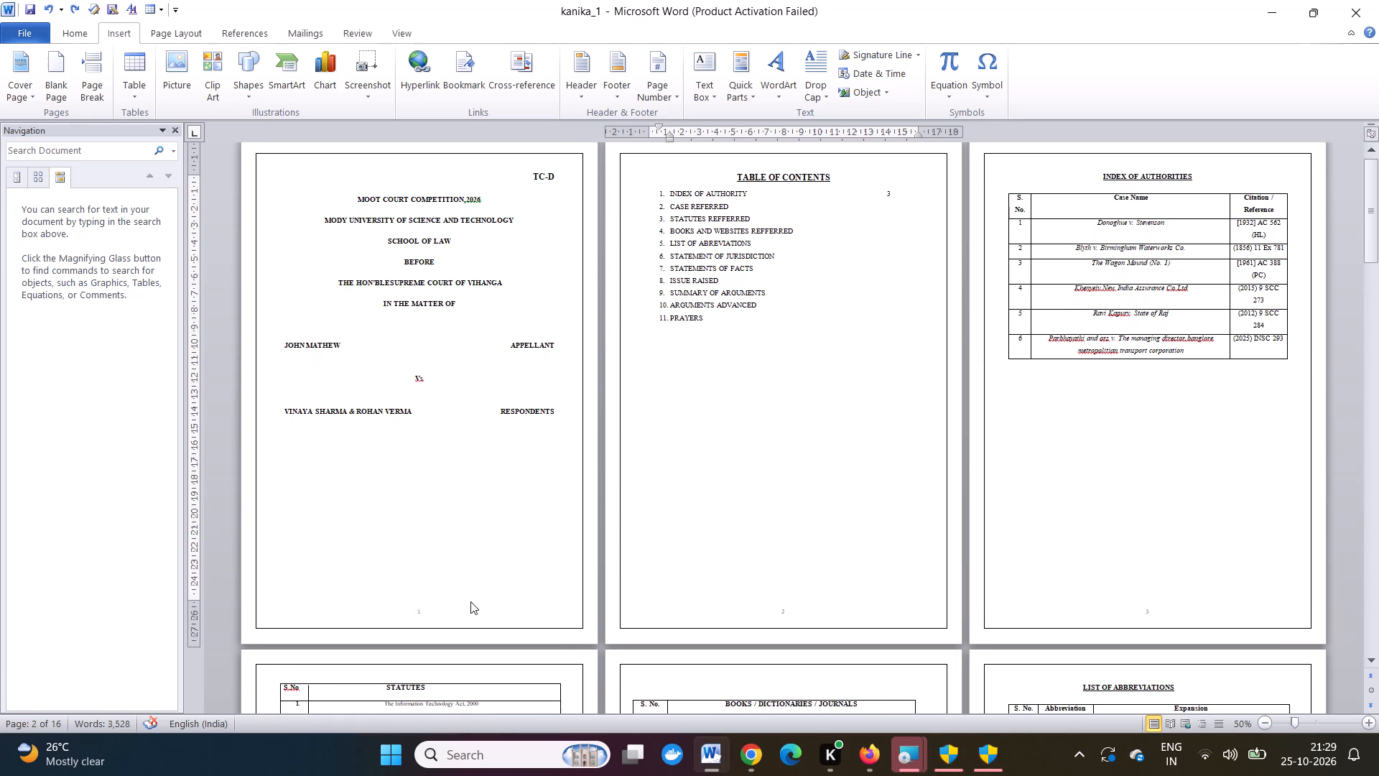
pyautogui.scroll(-1, 470, 601)
pyautogui.scroll(1, 470, 601)
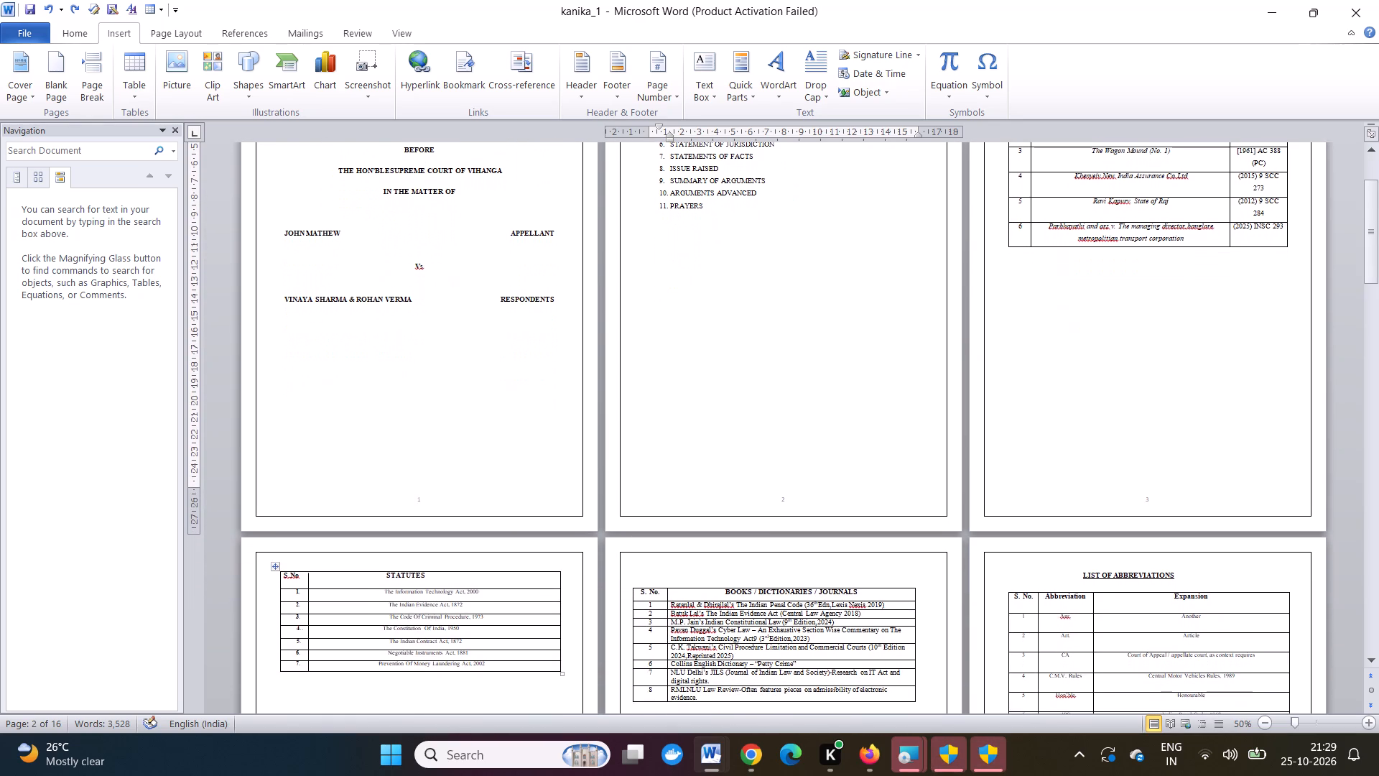
pyautogui.scroll(1, 470, 601)
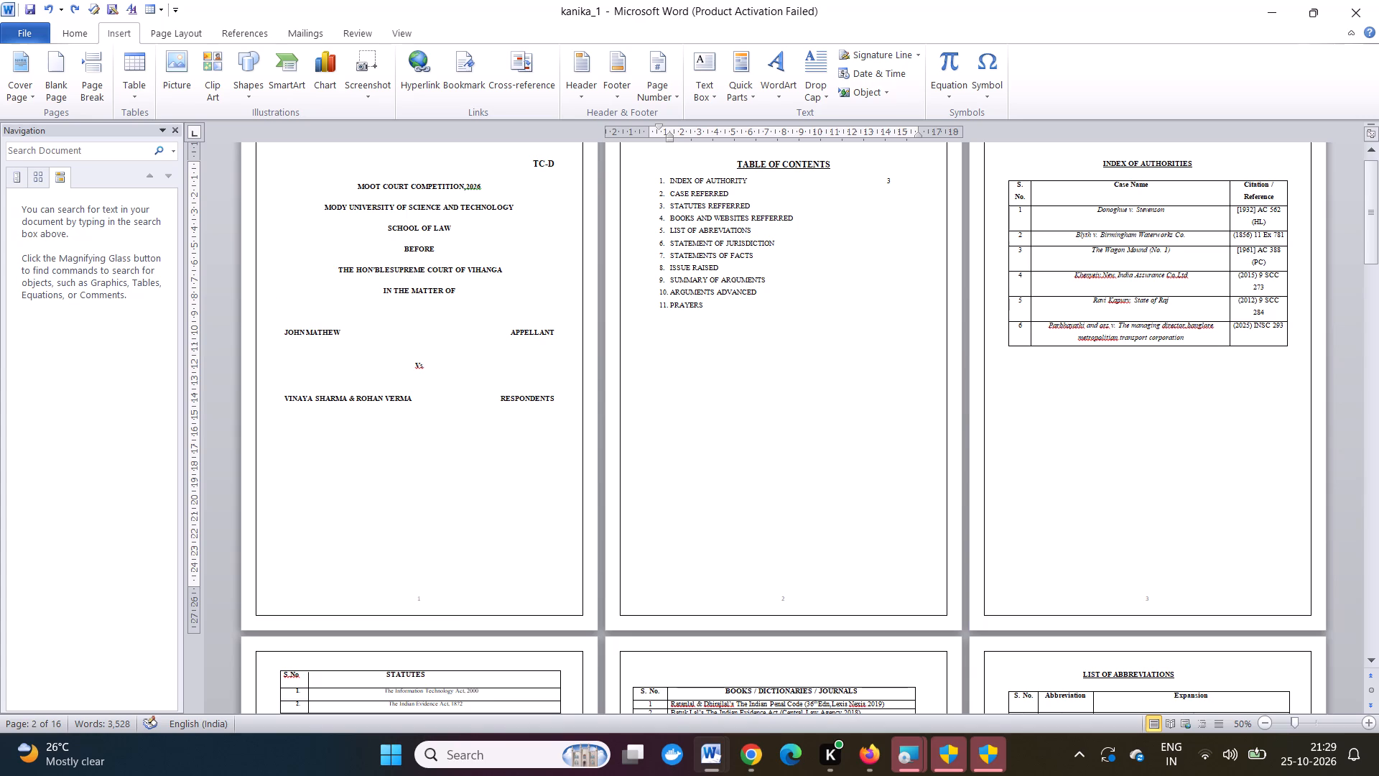
# Delete the CASE REFERRED entry from the TABLE OF CONTENTS and close up its empty line so the list renumbers.
pyautogui.click(730, 193)
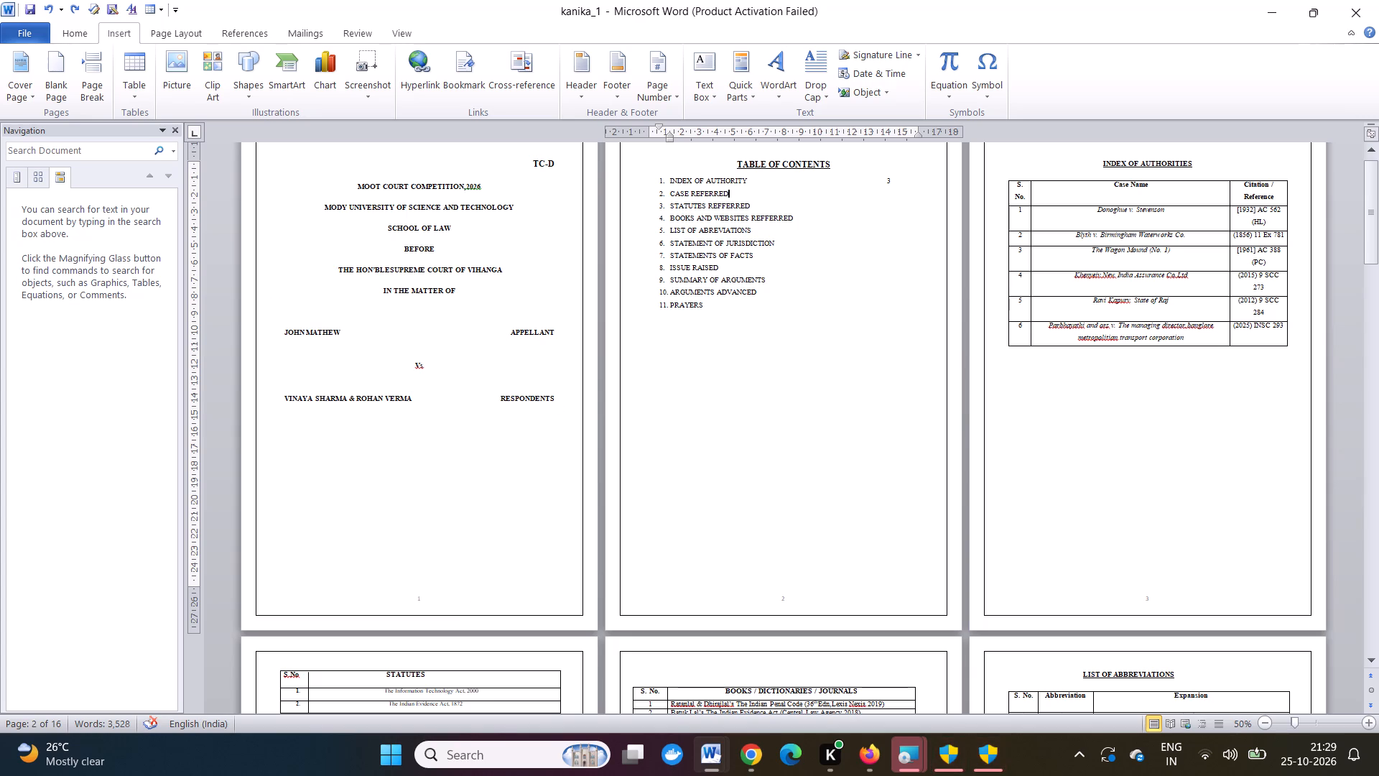
pyautogui.press('BackSpace')
pyautogui.press('BackSpace')
pyautogui.press('BackSpace')
pyautogui.press('BackSpace')
pyautogui.press('BackSpace')
pyautogui.press('BackSpace')
pyautogui.press('BackSpace')
pyautogui.press('BackSpace')
pyautogui.press('BackSpace')
pyautogui.press('BackSpace')
pyautogui.press('BackSpace')
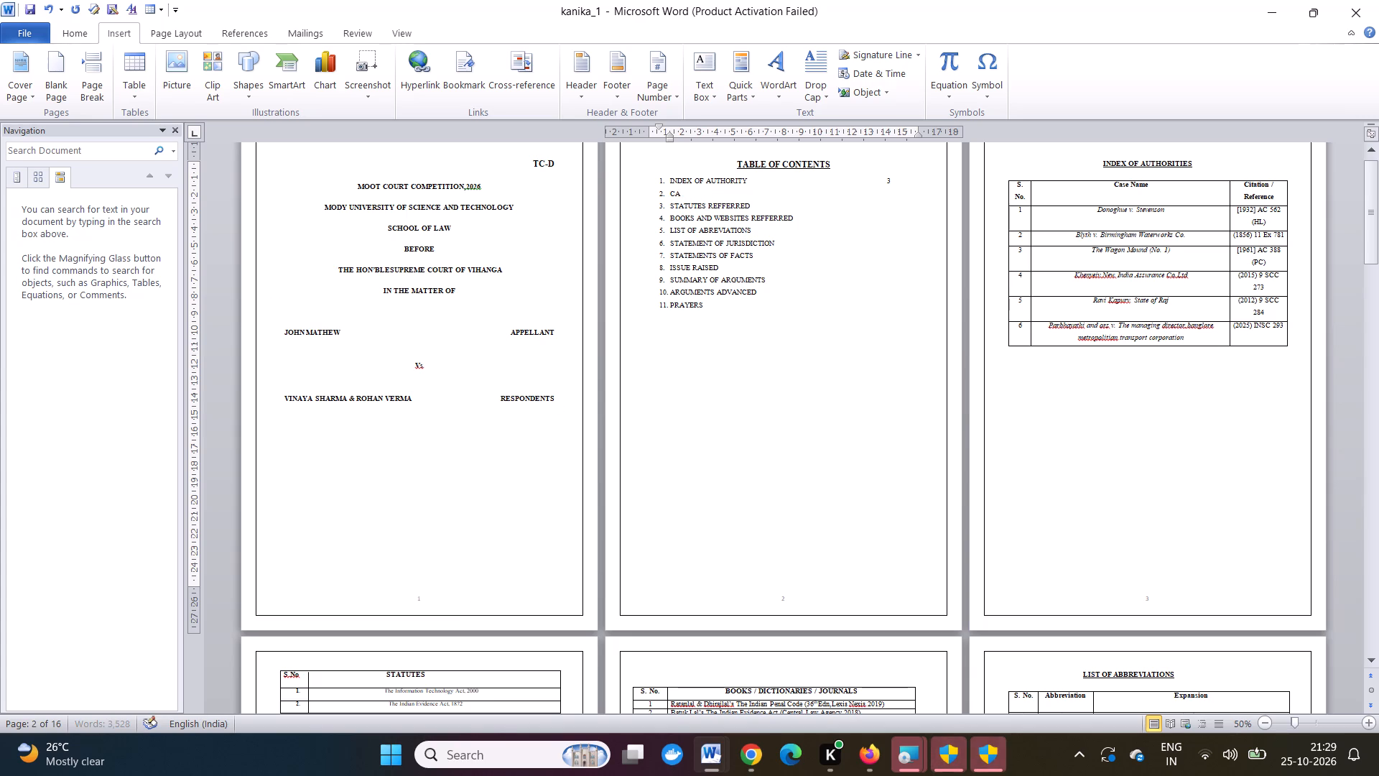
pyautogui.press('BackSpace')
pyautogui.press('BackSpace')
pyautogui.press('BackSpace')
pyautogui.press('BackSpace')
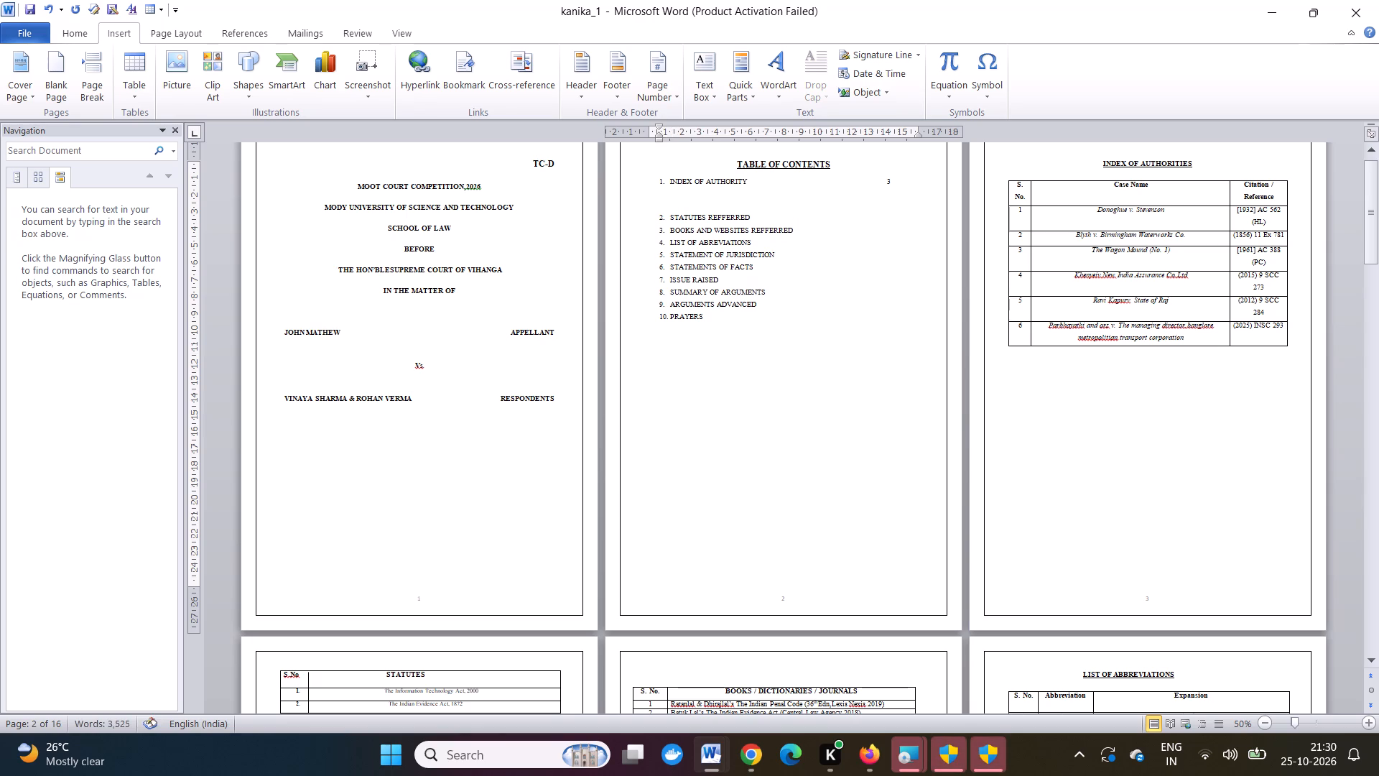
pyautogui.press('BackSpace')
pyautogui.press('BackSpace')
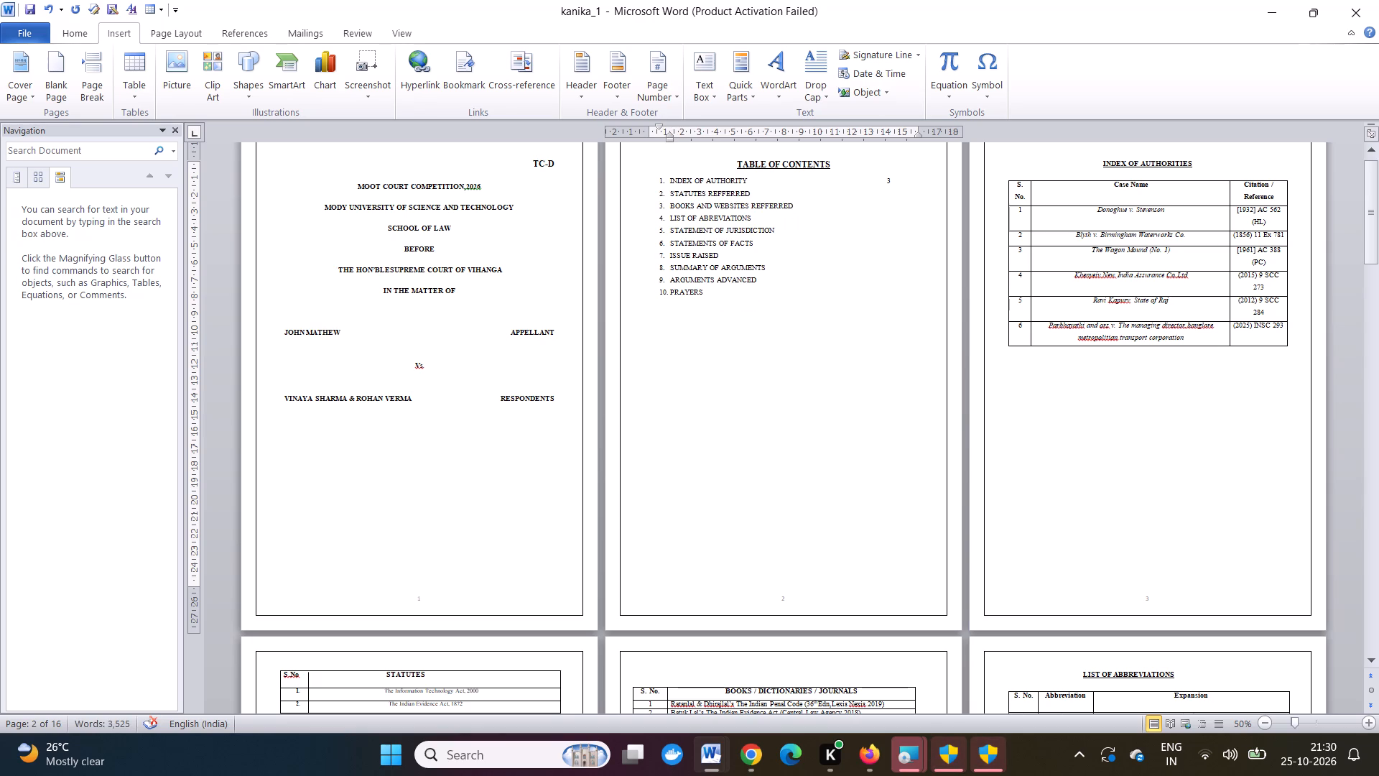
# Add page number 4 to the statutes entry in the TABLE OF CONTENTS, spaced across to line up under the 3.
pyautogui.click(891, 197)
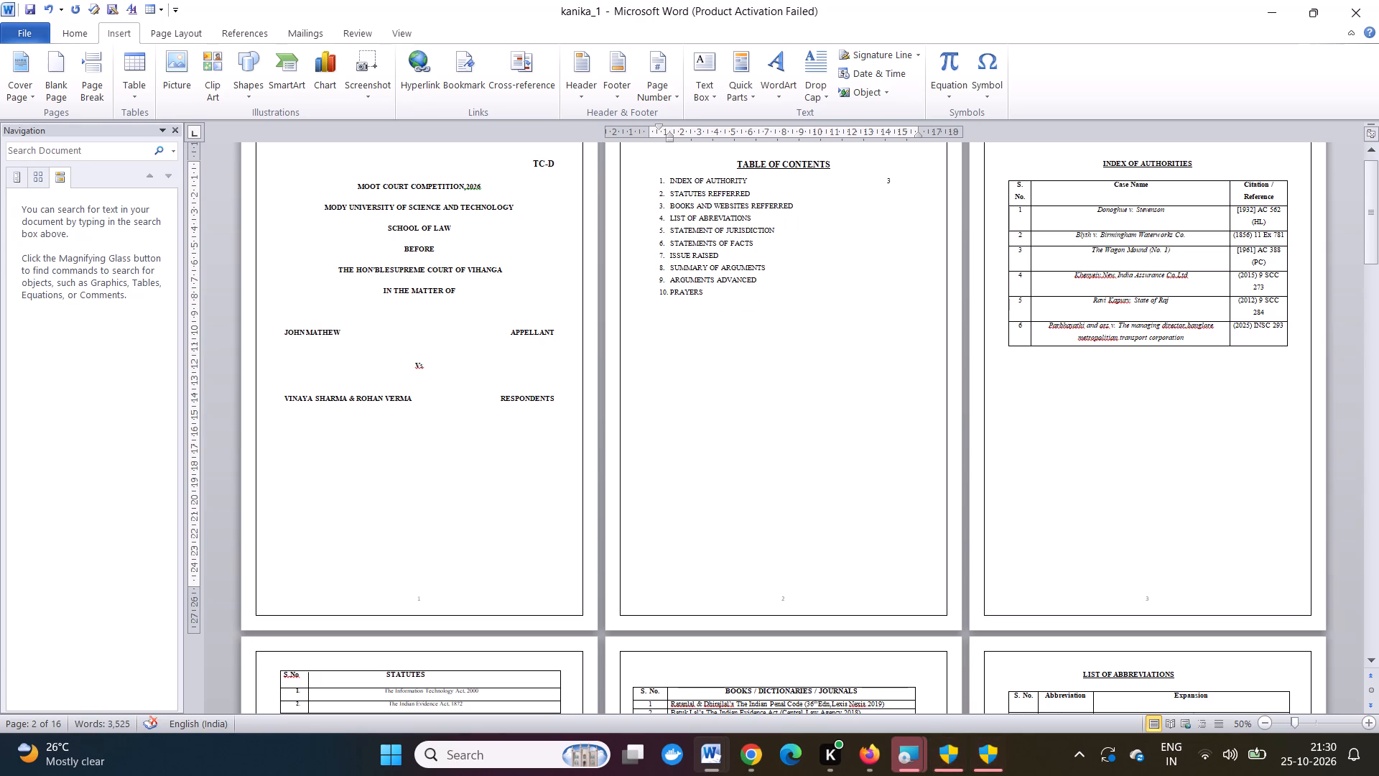
pyautogui.scroll(-3, 557, 506)
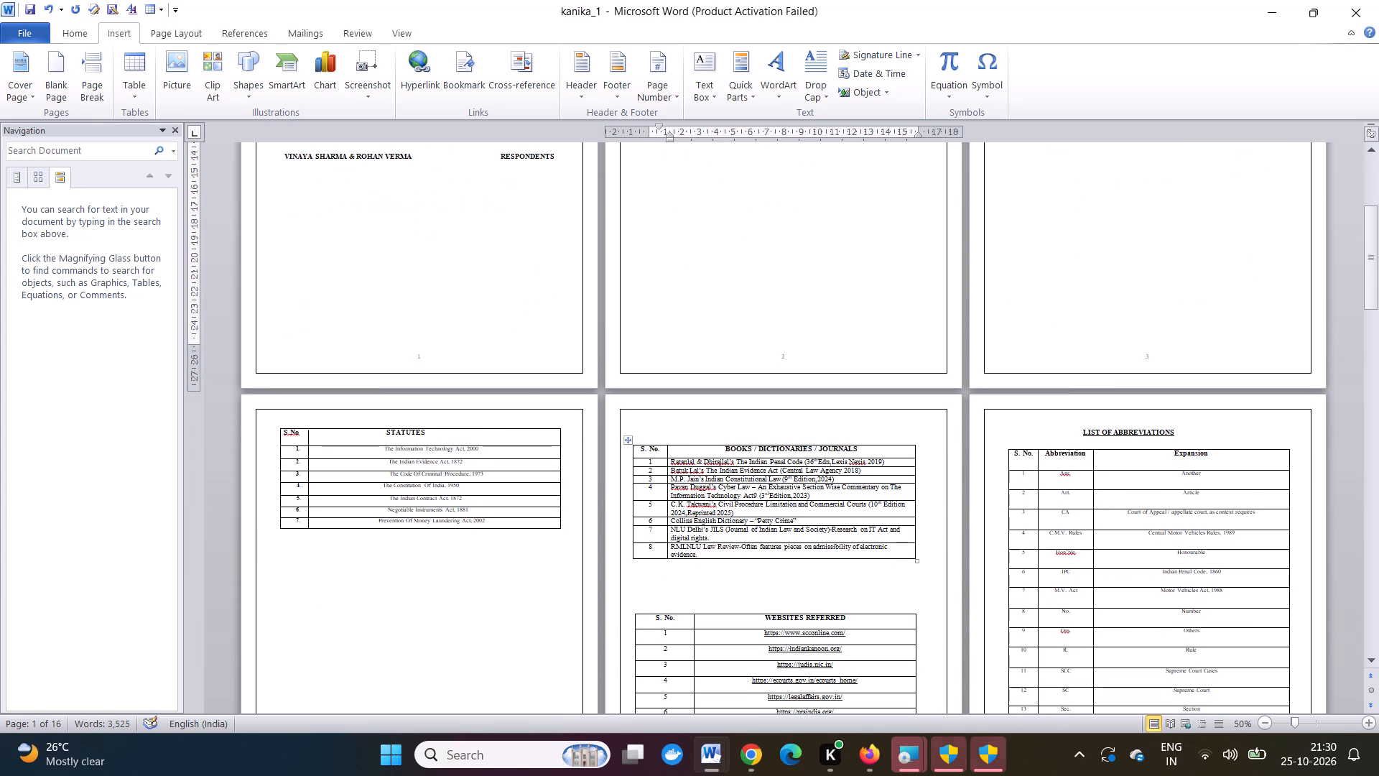
pyautogui.scroll(7, 691, 486)
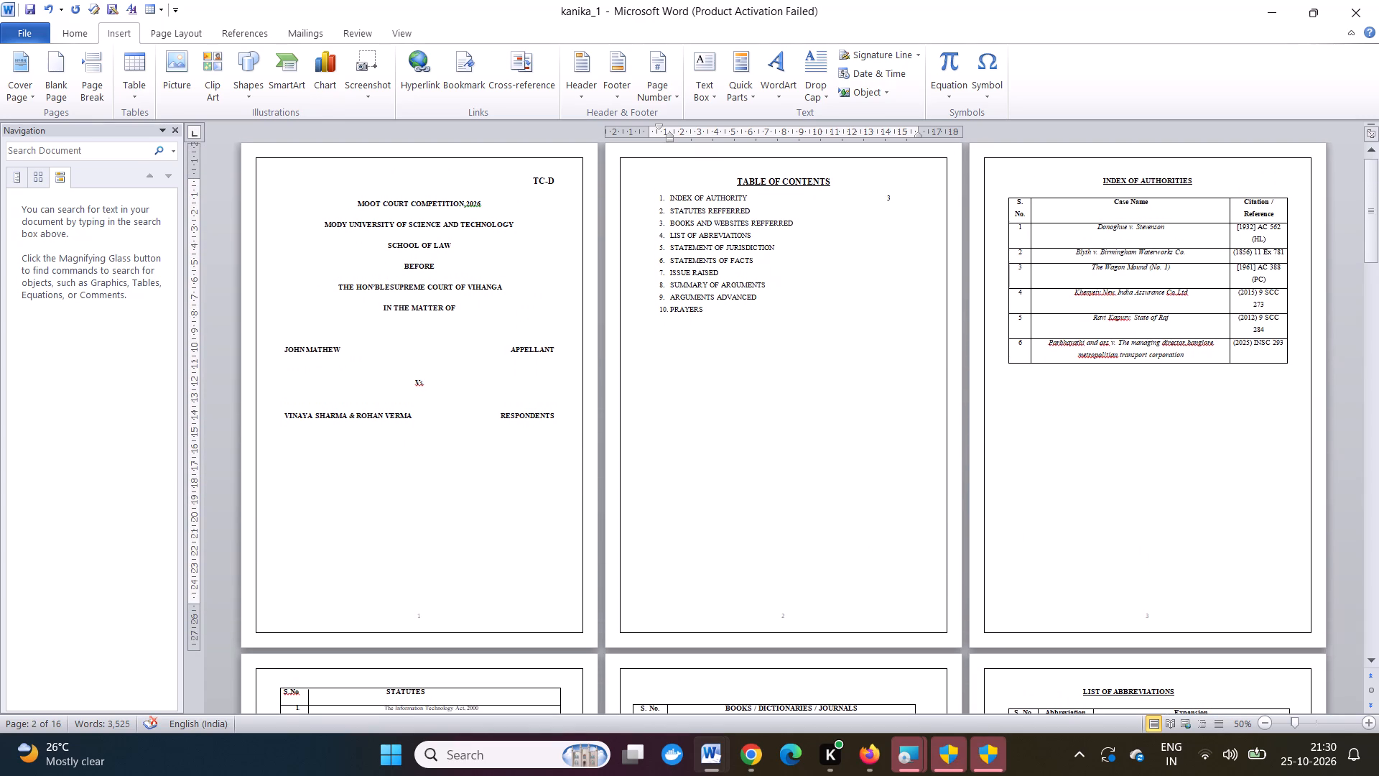
pyautogui.press('space')
pyautogui.press('space')
pyautogui.press('space')
pyautogui.press('space')
pyautogui.press('space')
pyautogui.press('space')
pyautogui.press('space')
pyautogui.press('space')
pyautogui.press('space')
pyautogui.press('space')
pyautogui.press('space')
pyautogui.press('space')
pyautogui.press('space')
pyautogui.press('space')
pyautogui.press('space')
pyautogui.press('space')
pyautogui.press('space')
pyautogui.press('space')
pyautogui.press('space')
pyautogui.press('space')
pyautogui.press('space')
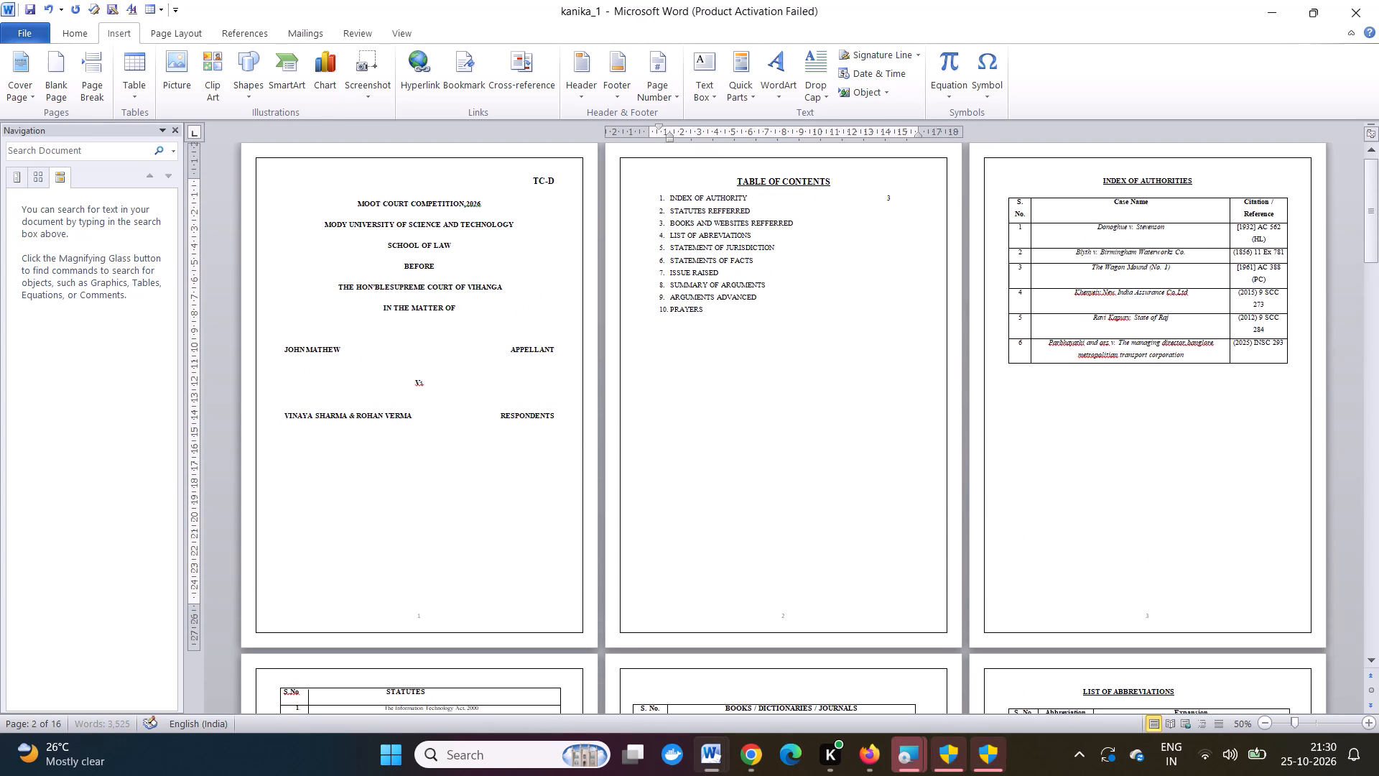
pyautogui.press('space')
pyautogui.press('space')
pyautogui.press('space')
pyautogui.press('space')
pyautogui.press('space')
pyautogui.press('space')
pyautogui.press('space')
pyautogui.press('space')
pyautogui.press('space')
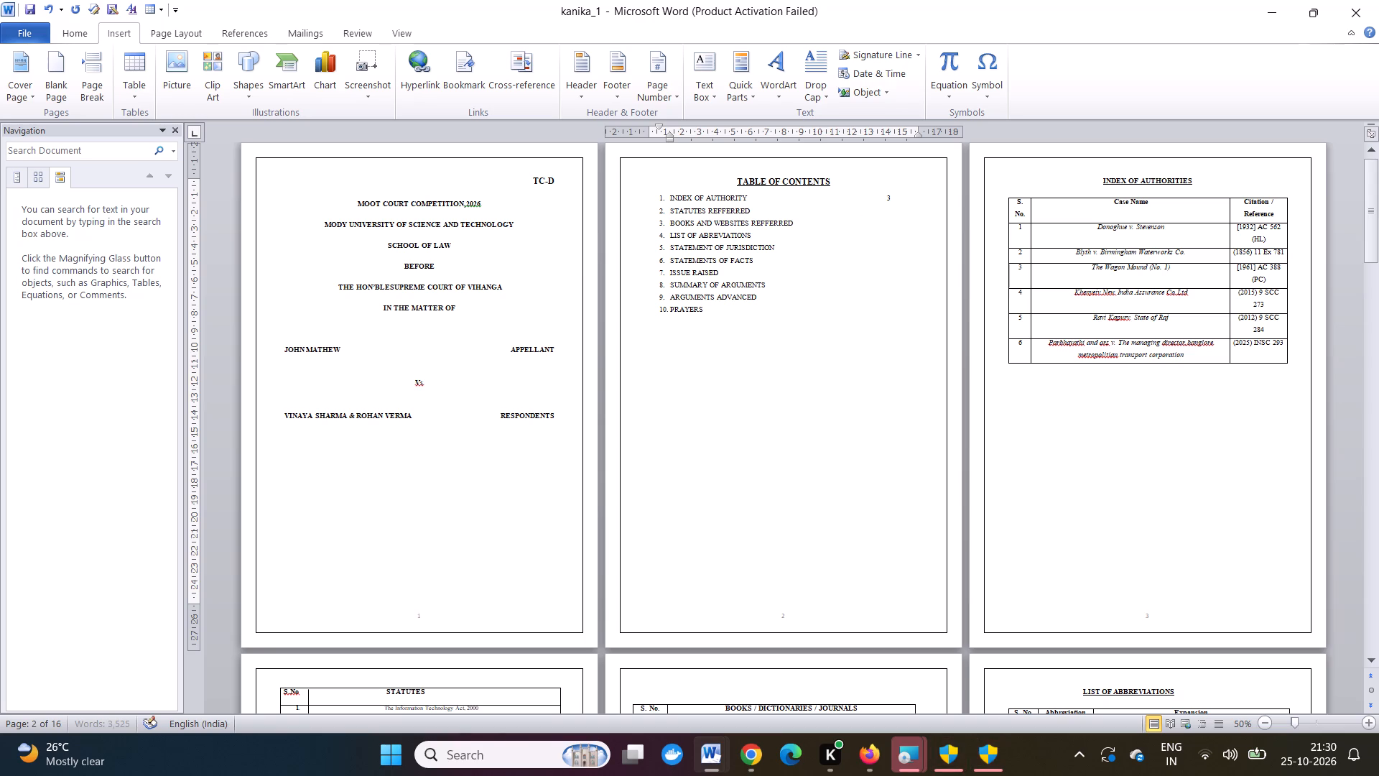
pyautogui.press('space')
pyautogui.press('space')
pyautogui.press('space')
pyautogui.press('space')
pyautogui.press('space')
pyautogui.press('space')
pyautogui.press('space')
pyautogui.press('space')
pyautogui.press('space')
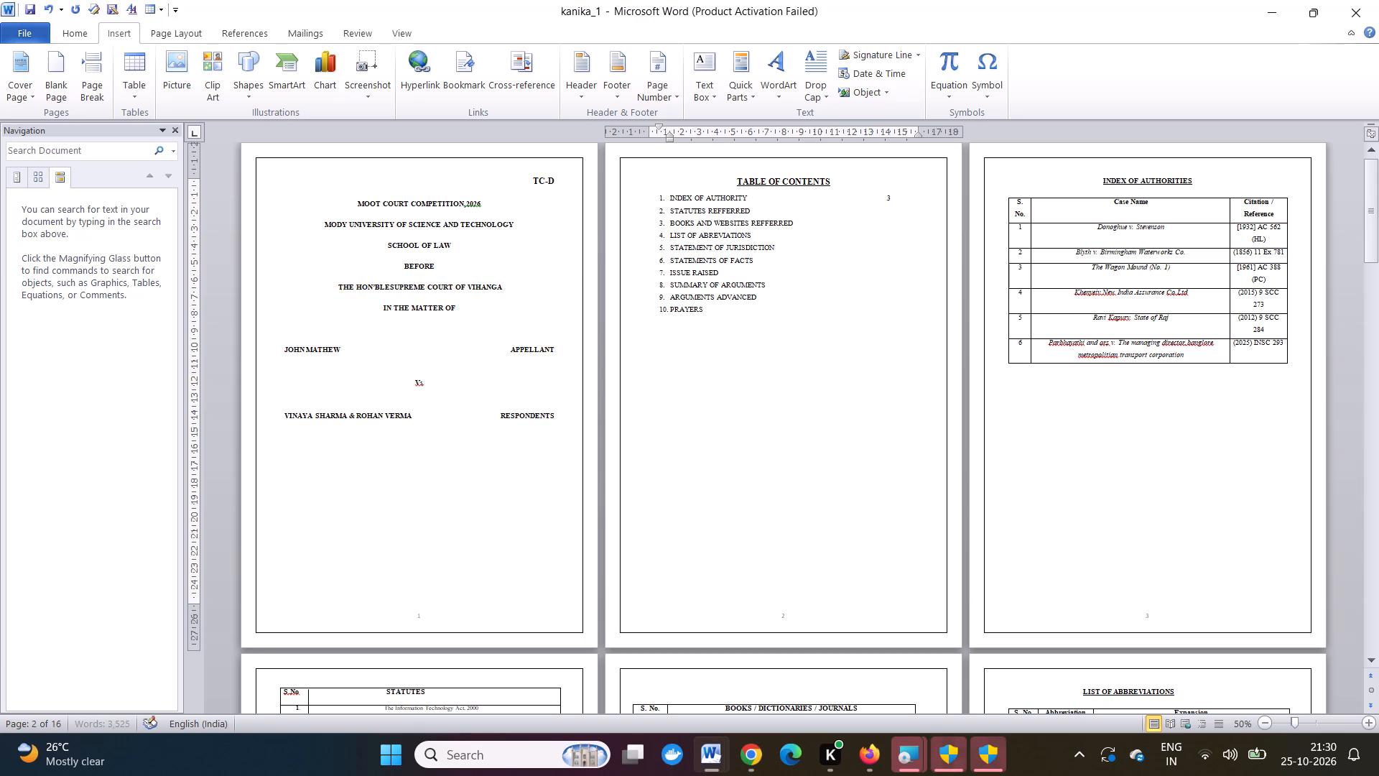
pyautogui.press('space')
pyautogui.press('4')
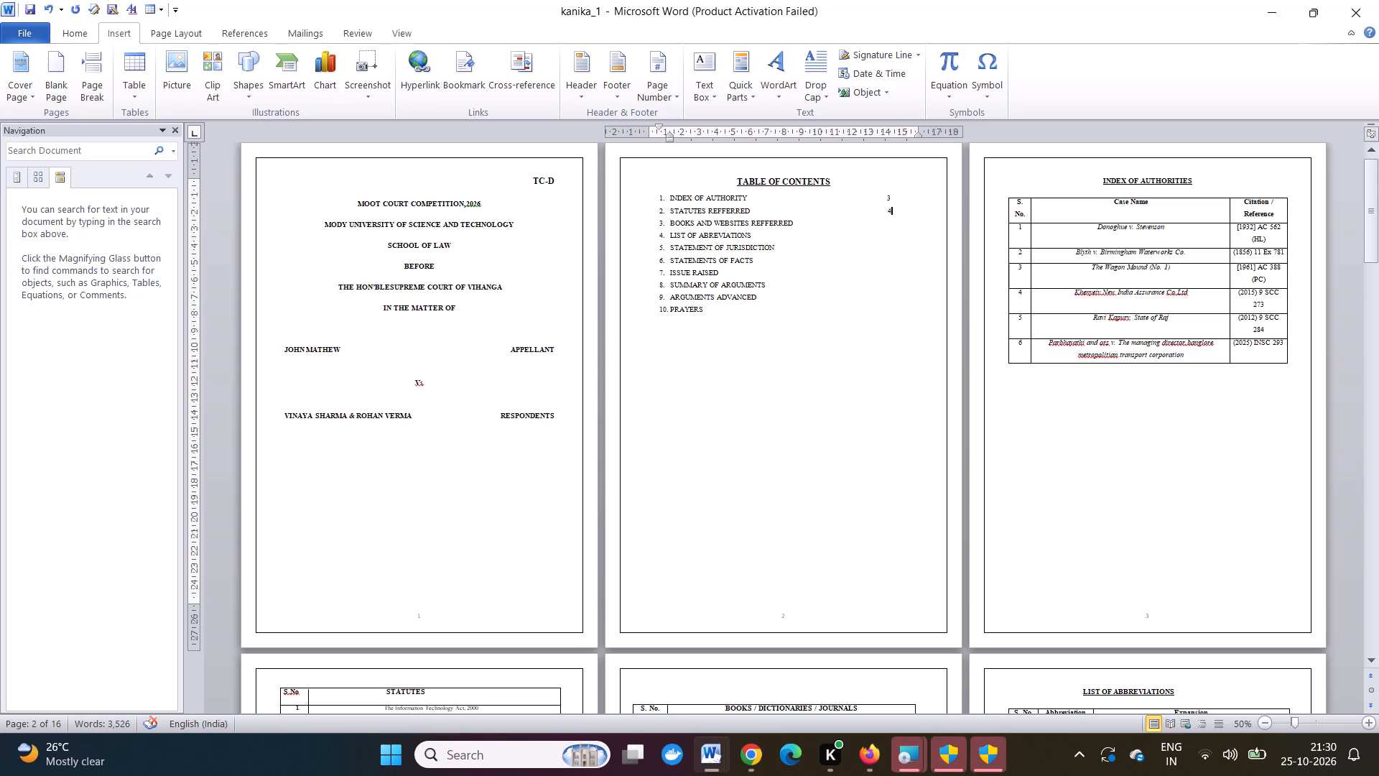
# Add page number 5 to the books and websites entry in the TABLE OF CONTENTS, lined up under the 4.
pyautogui.click(823, 223)
pyautogui.press('space')
pyautogui.press('space')
pyautogui.press('space')
pyautogui.press('space')
pyautogui.press('space')
pyautogui.press('space')
pyautogui.press('space')
pyautogui.press('space')
pyautogui.press('space')
pyautogui.press('space')
pyautogui.press('space')
pyautogui.press('space')
pyautogui.press('space')
pyautogui.press('space')
pyautogui.press('space')
pyautogui.press('space')
pyautogui.press('space')
pyautogui.press('space')
pyautogui.press('space')
pyautogui.press('space')
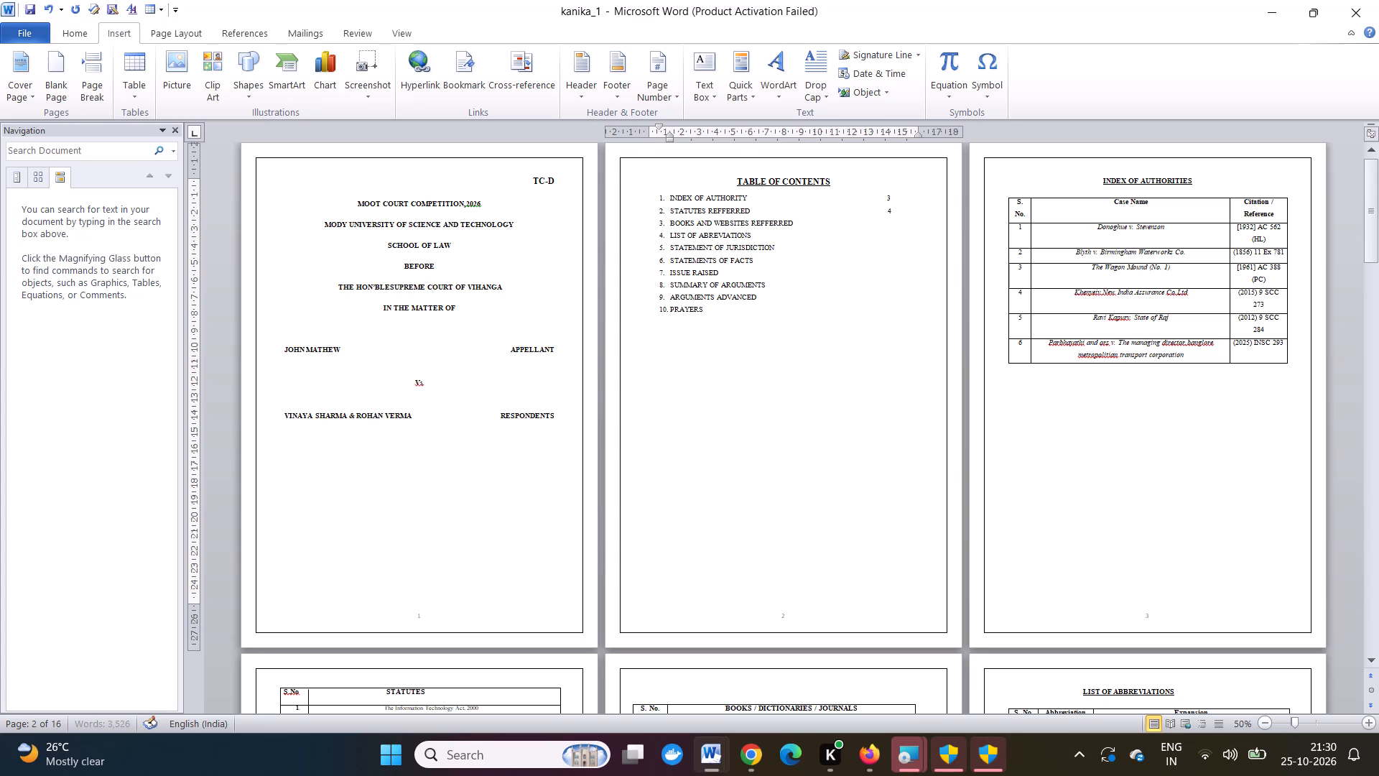
pyautogui.press('space')
pyautogui.press('space')
pyautogui.press('space')
pyautogui.press('space')
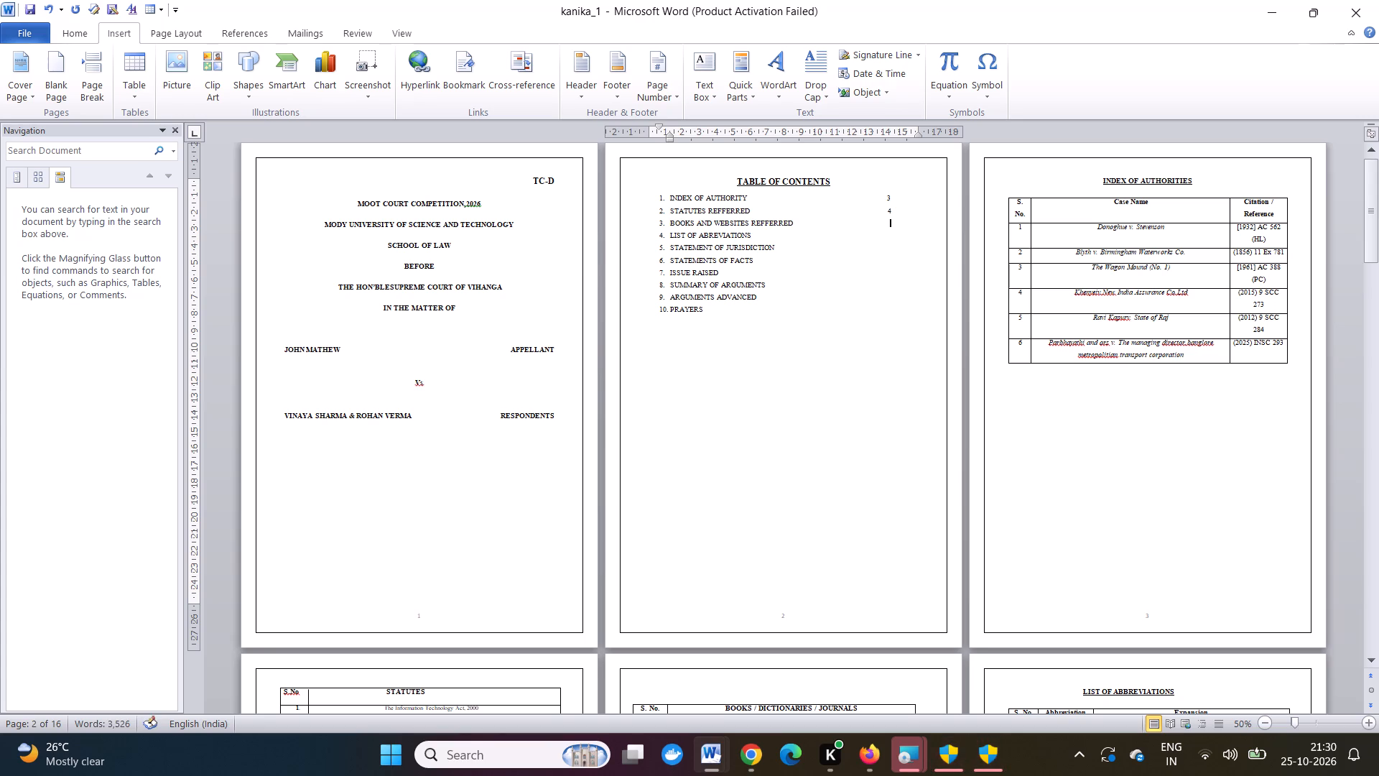
pyautogui.press('5')
pyautogui.press('BackSpace')
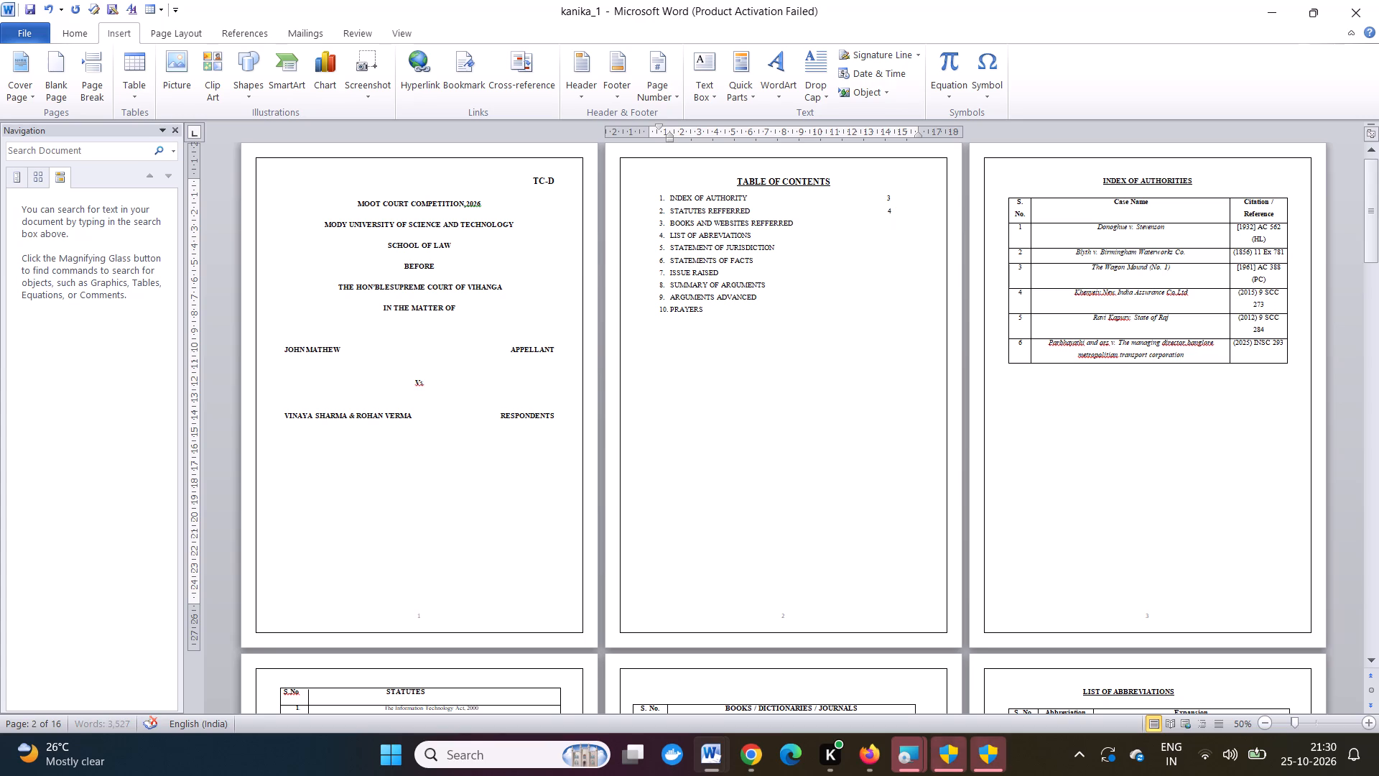
pyautogui.press('BackSpace')
pyautogui.press('5')
# Check where the list of abbreviations falls and add page number 6 to its TABLE OF CONTENTS entry, lined up under the 5.
pyautogui.scroll(-3, 823, 223)
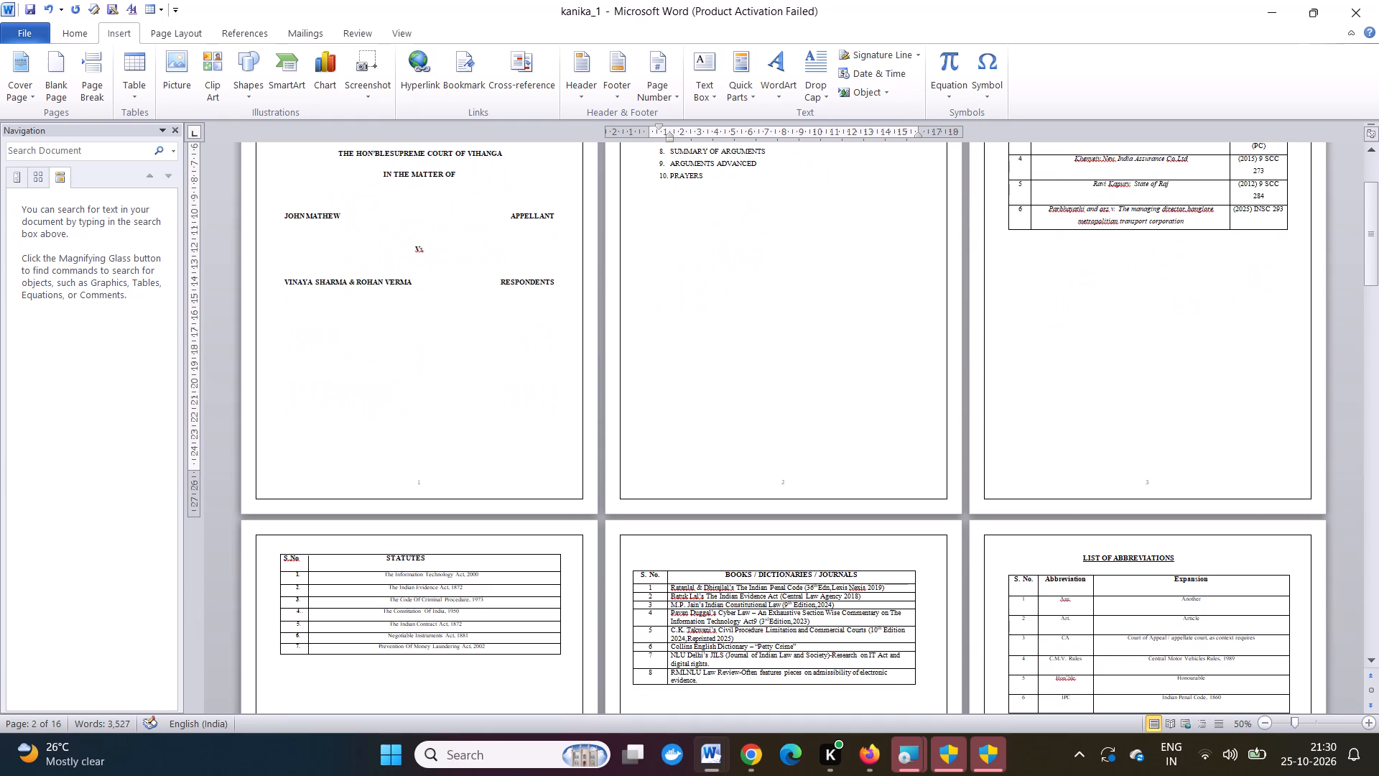
pyautogui.scroll(-1, 1162, 634)
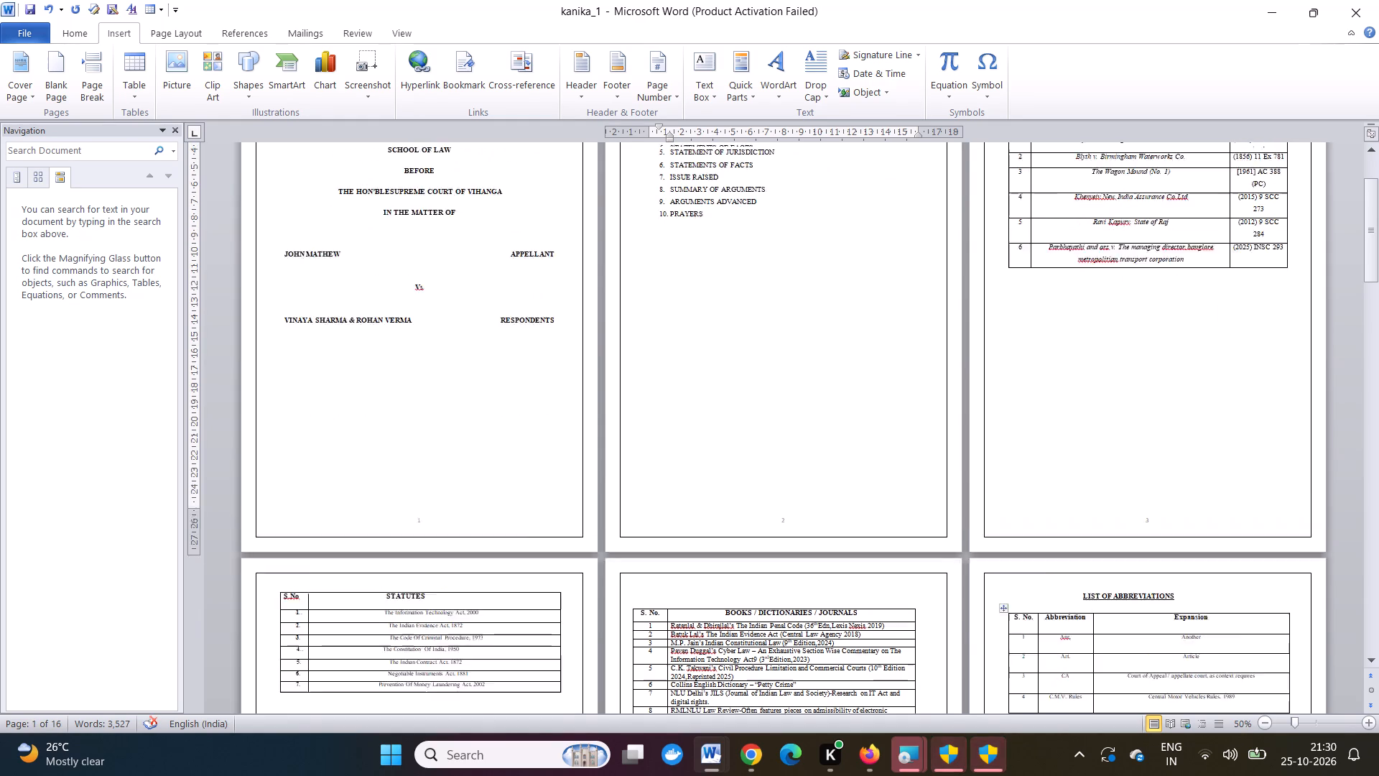
pyautogui.scroll(-2, 1162, 634)
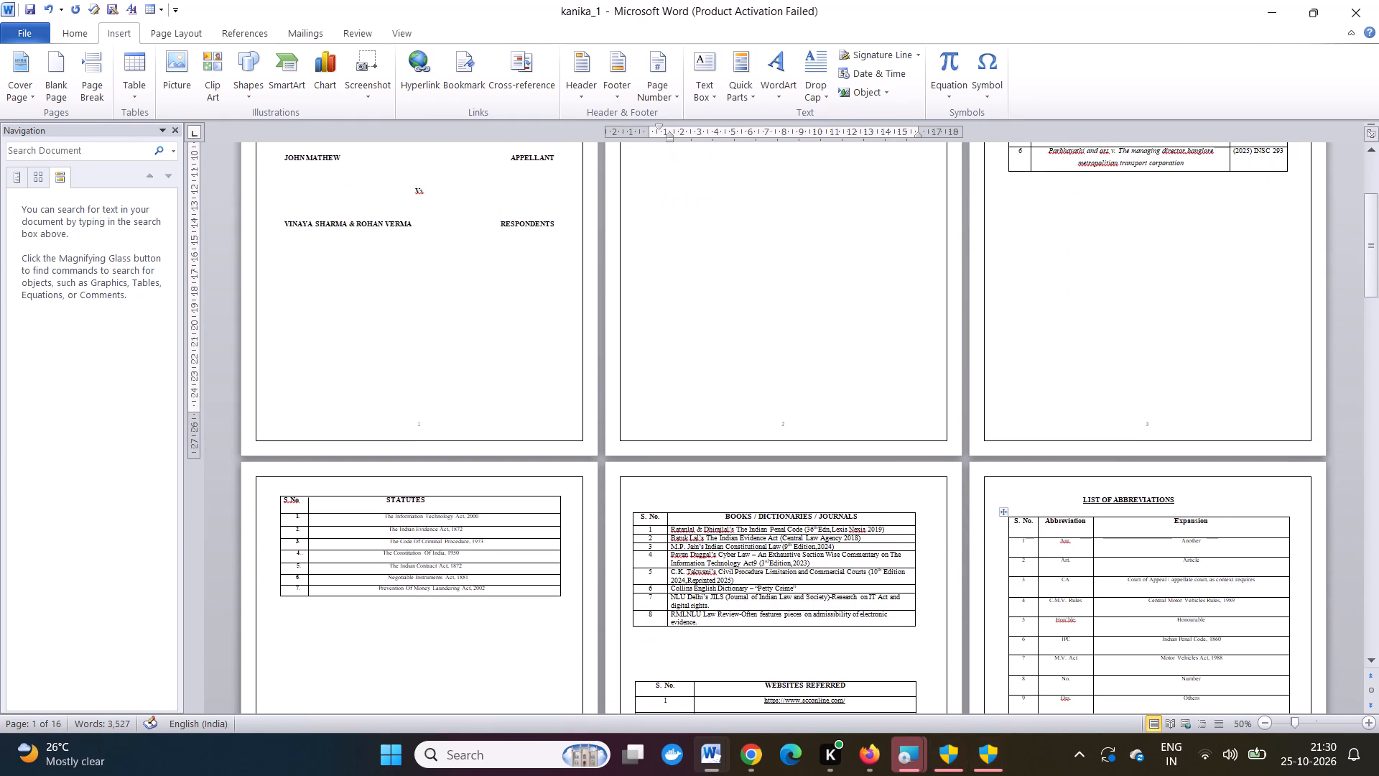
pyautogui.scroll(2, 1140, 573)
pyautogui.click(812, 248)
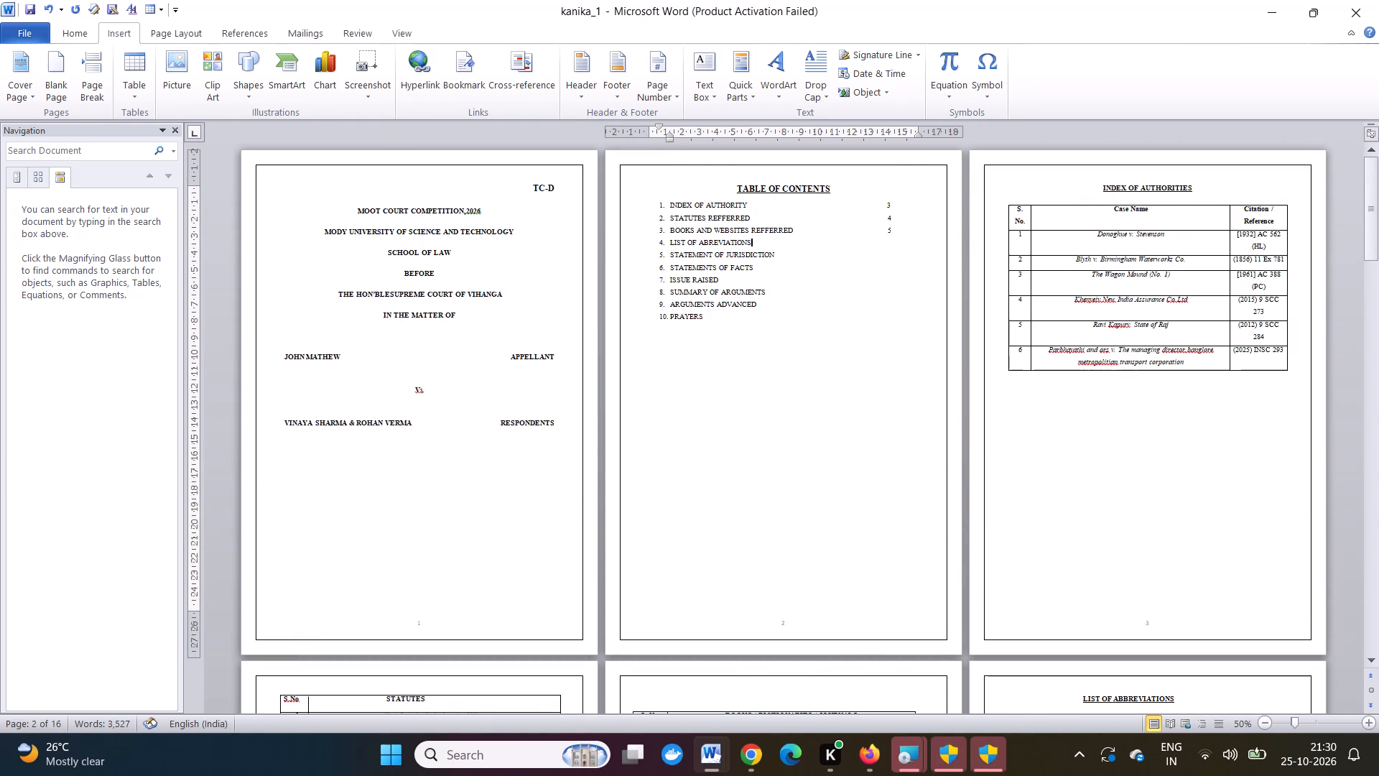
pyautogui.press('space')
pyautogui.press('space')
pyautogui.press('space')
pyautogui.press('space')
pyautogui.press('space')
pyautogui.press('space')
pyautogui.press('space')
pyautogui.press('space')
pyautogui.press('space')
pyautogui.press('space')
pyautogui.press('space')
pyautogui.press('space')
pyautogui.press('space')
pyautogui.press('space')
pyautogui.press('space')
pyautogui.press('space')
pyautogui.press('space')
pyautogui.press('space')
pyautogui.press('space')
pyautogui.press('space')
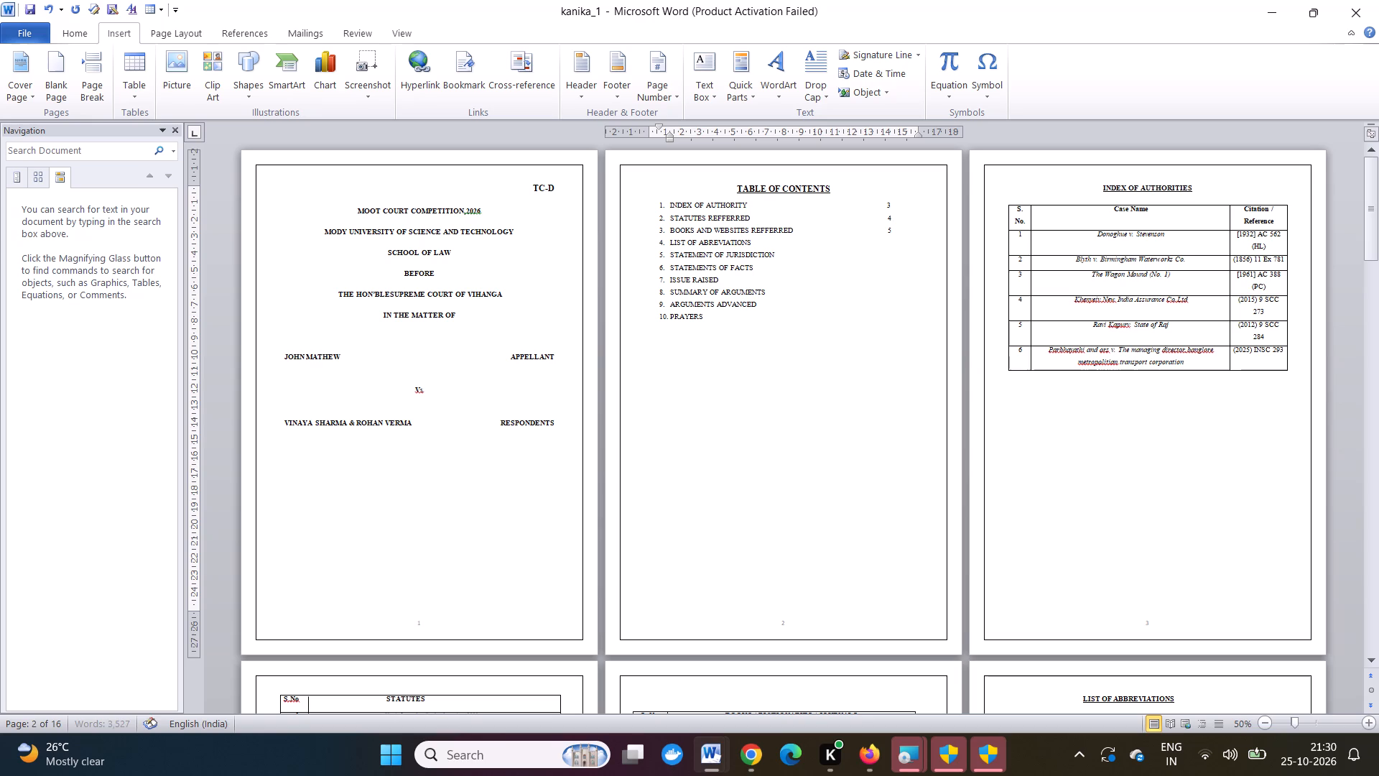
pyautogui.press('space')
pyautogui.press('space')
pyautogui.press('space')
pyautogui.press('space')
pyautogui.press('BackSpace')
pyautogui.press('BackSpace')
pyautogui.press('BackSpace')
pyautogui.press('BackSpace')
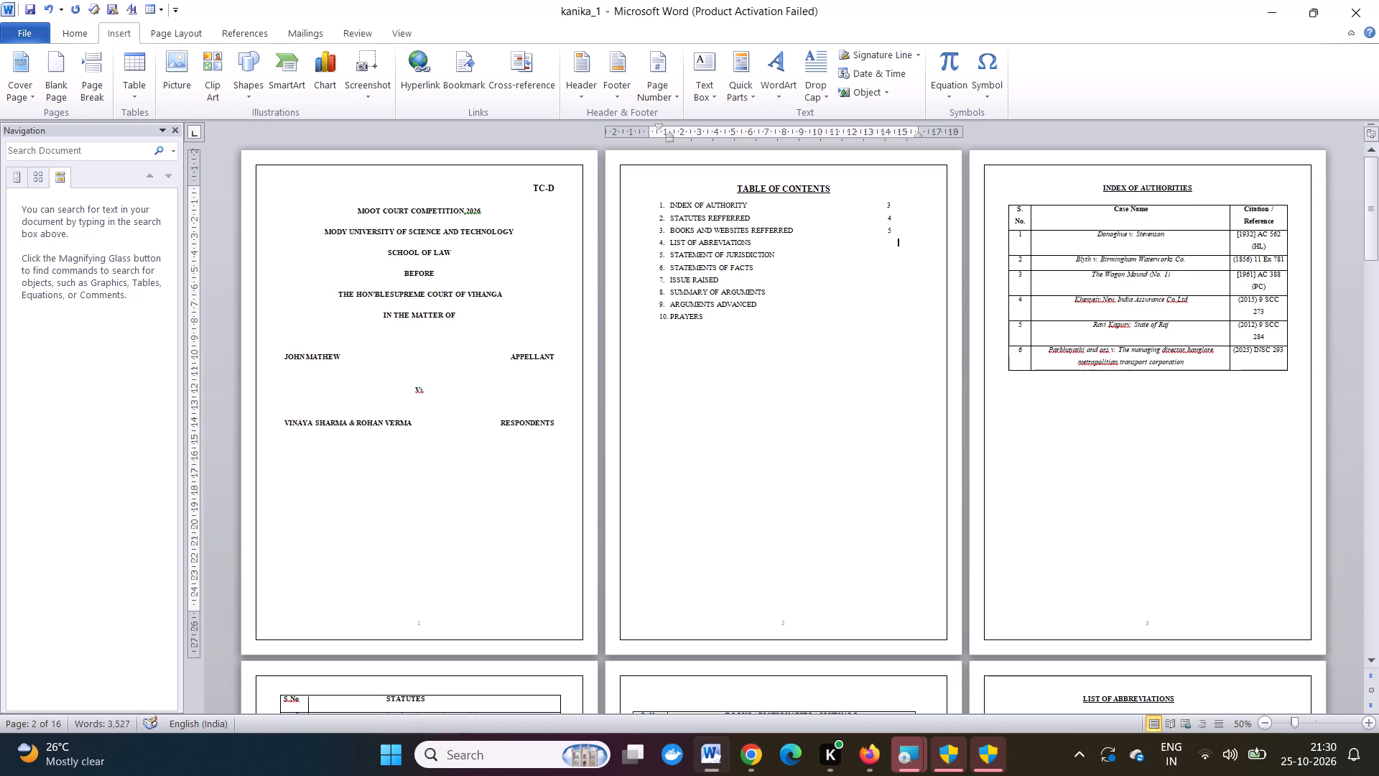
pyautogui.press('BackSpace')
pyautogui.press('BackSpace')
pyautogui.press('BackSpace')
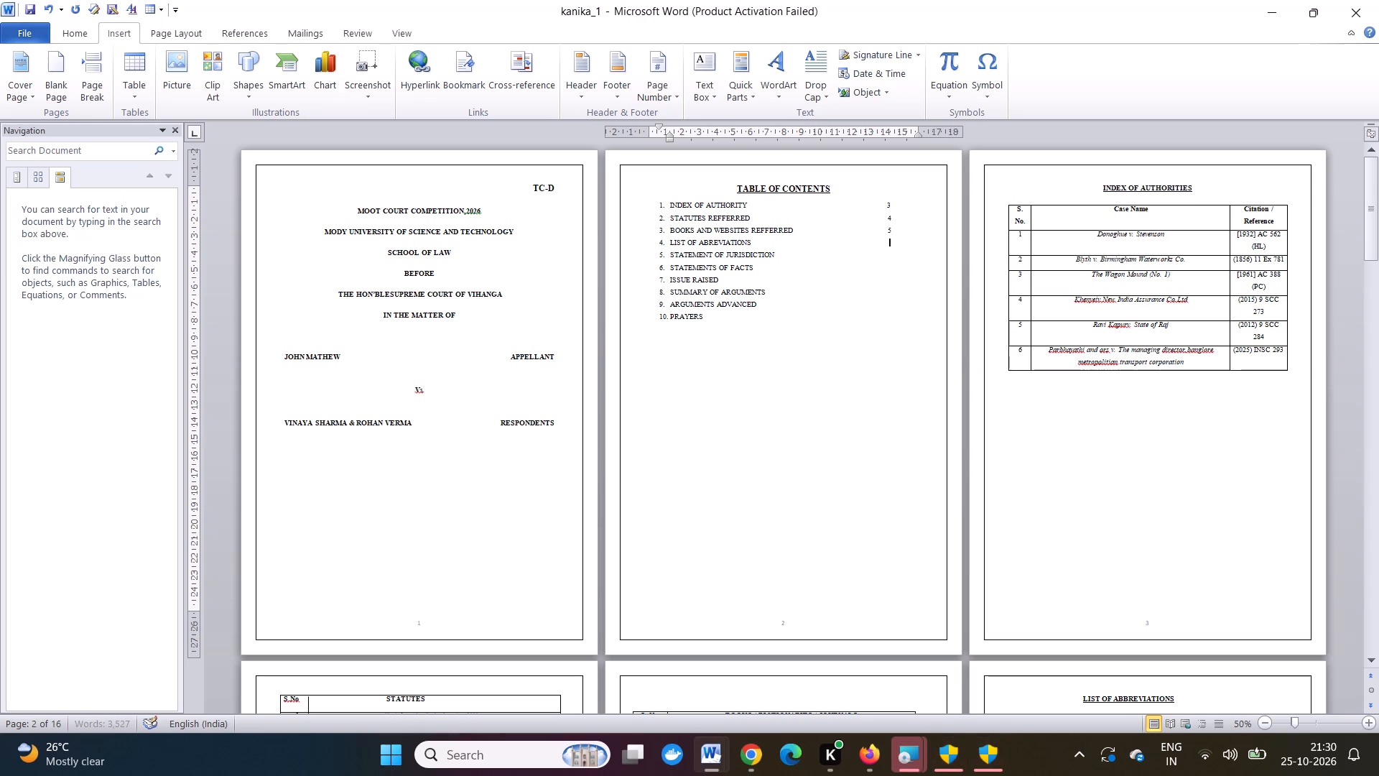
pyautogui.press('6')
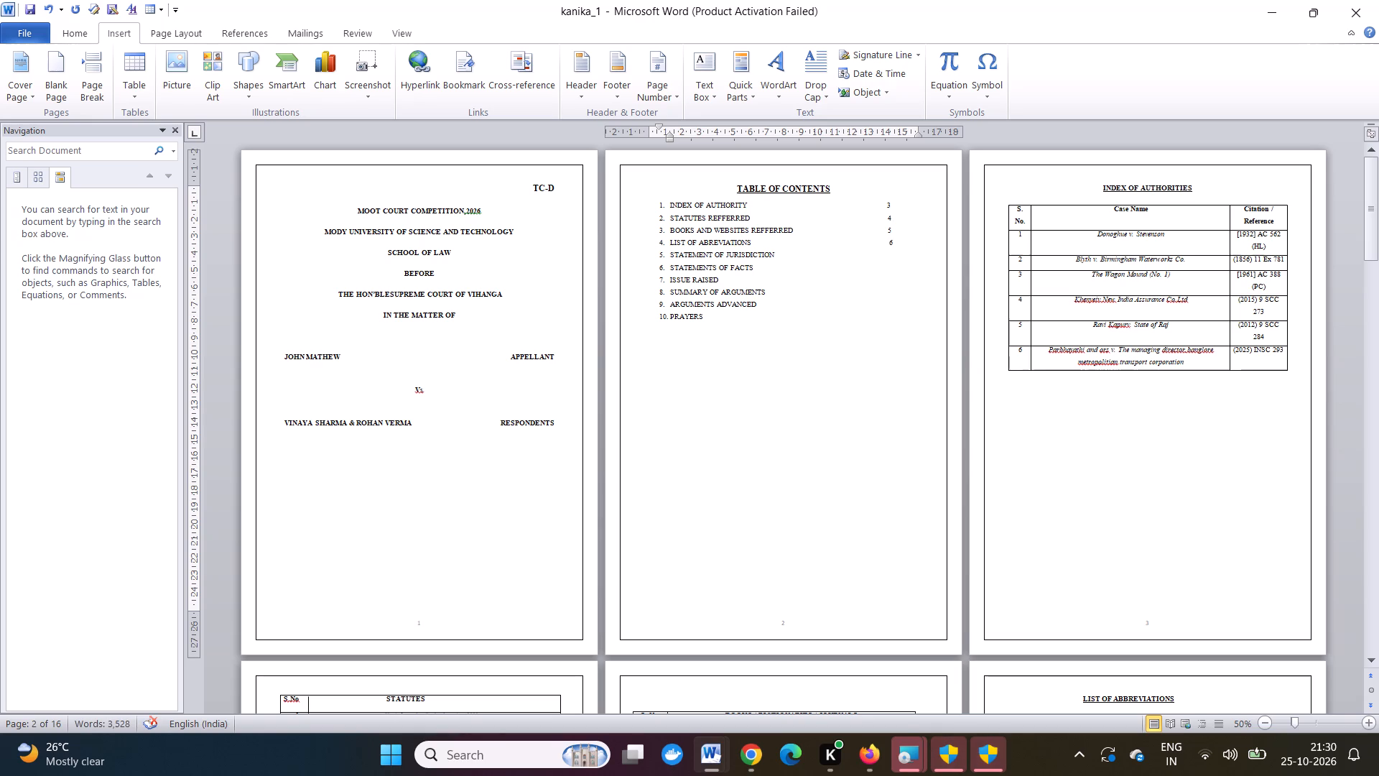
pyautogui.press('BackSpace')
pyautogui.press('BackSpace')
pyautogui.press('6')
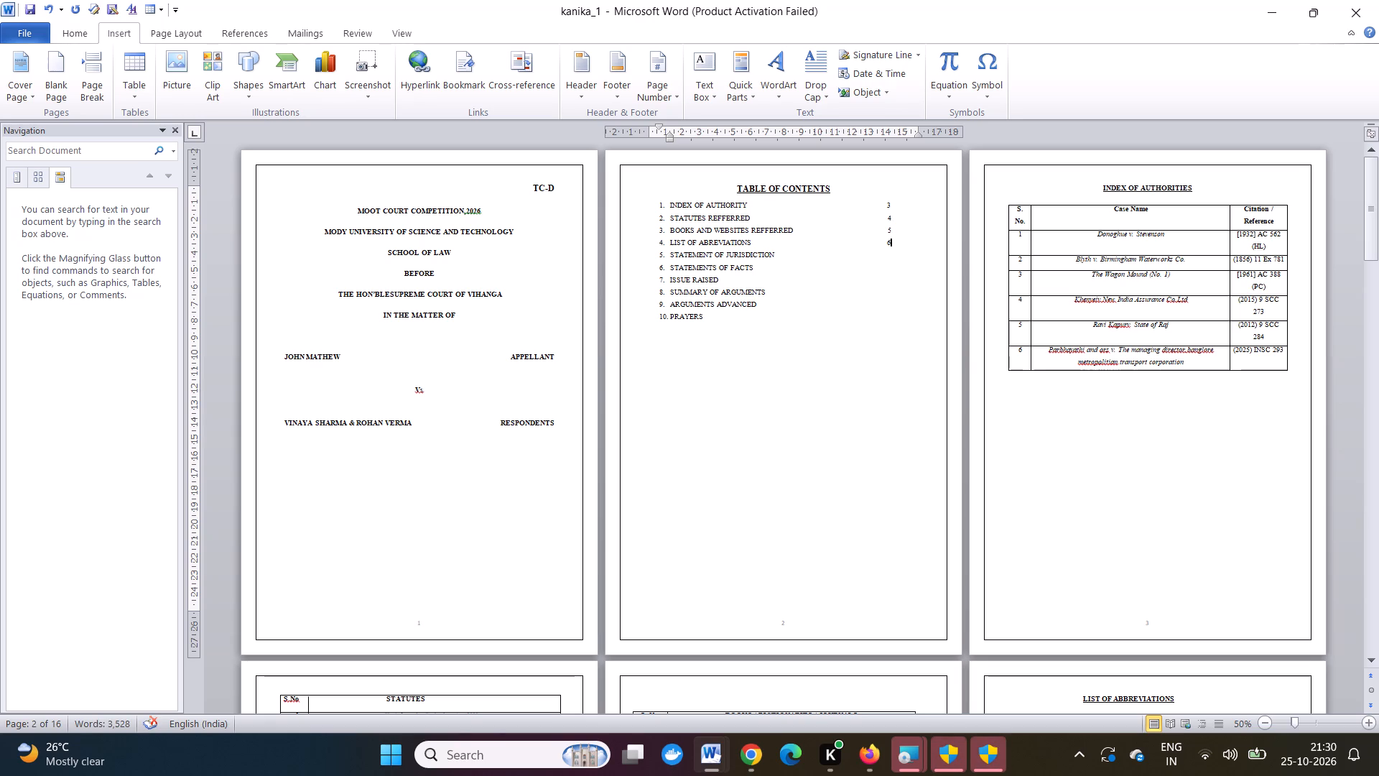
# Check where the statement of jurisdiction falls and add page number 7 to its TABLE OF CONTENTS entry, lined up under the 6.
pyautogui.scroll(-4, 776, 411)
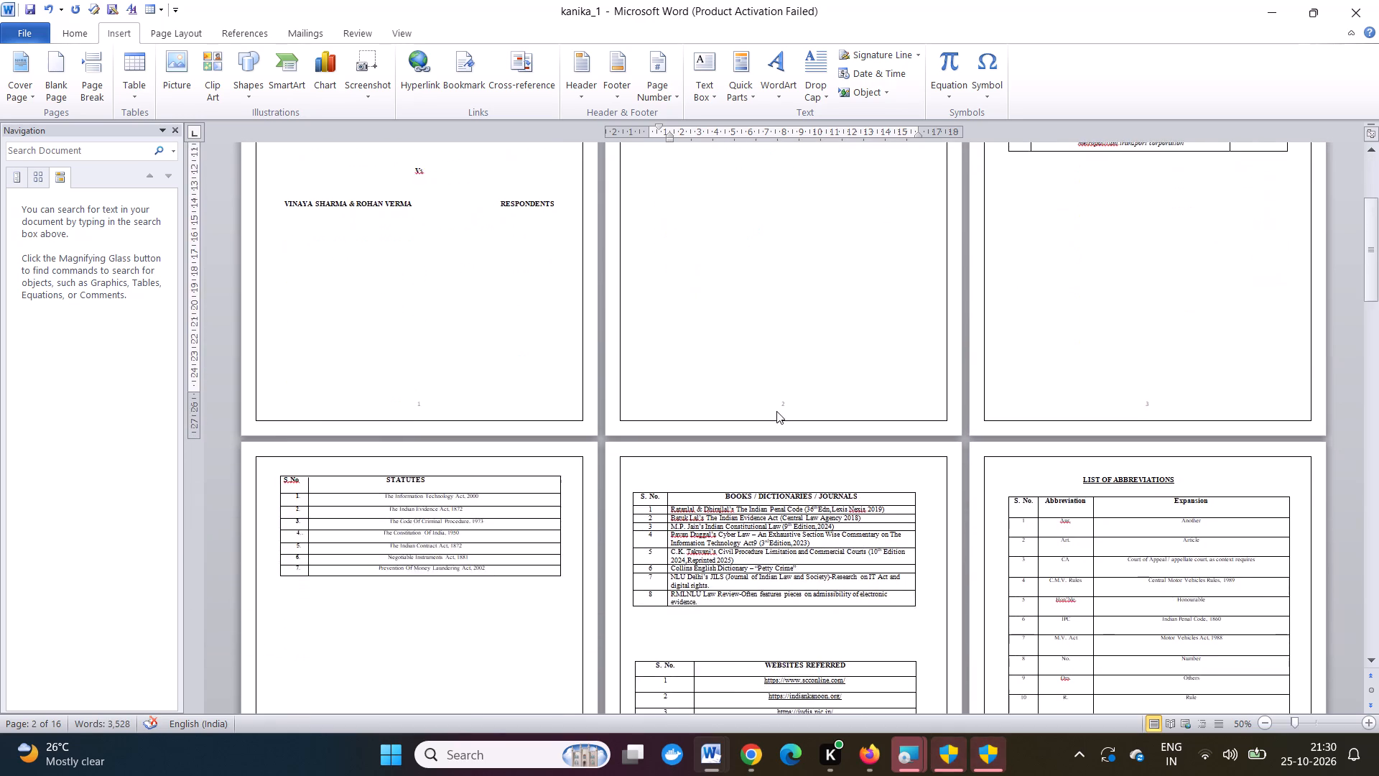
pyautogui.scroll(-3, 776, 411)
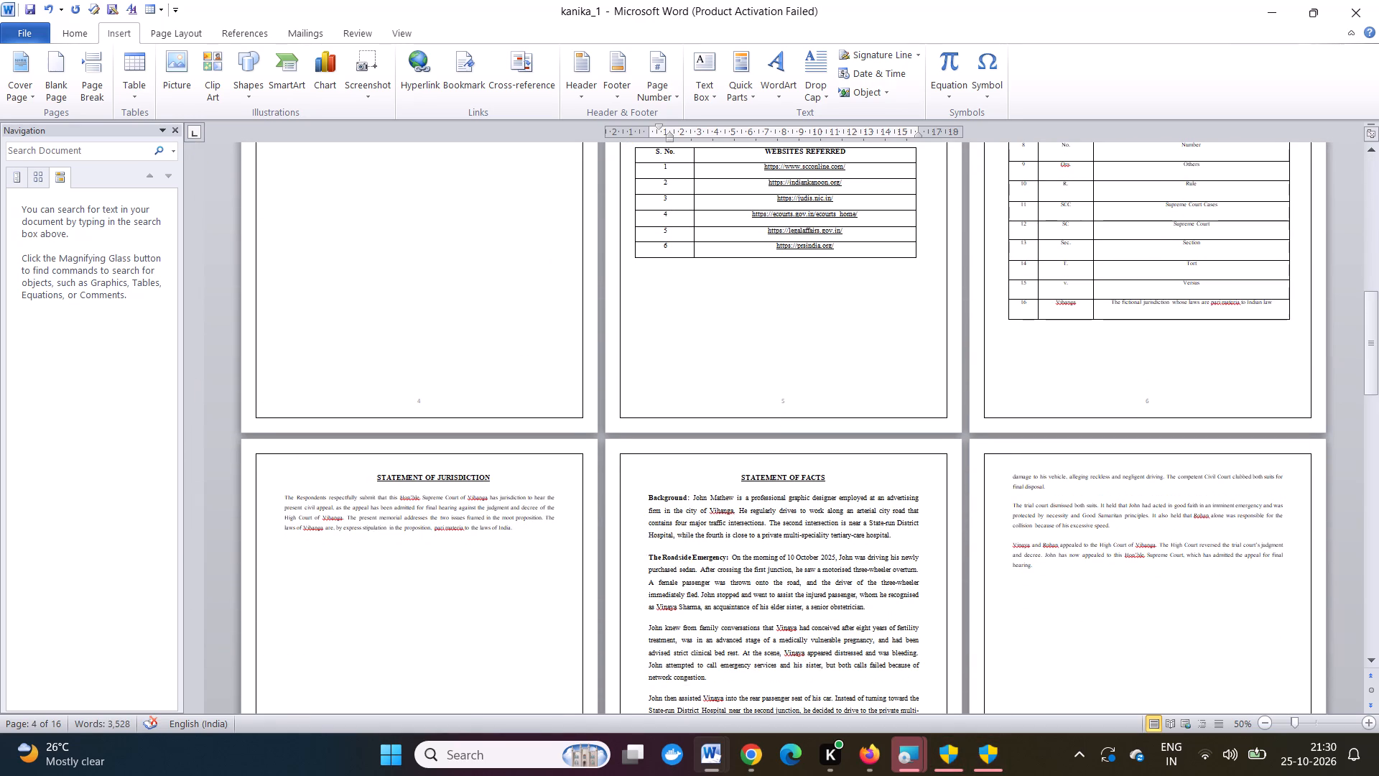
pyautogui.scroll(5, 473, 574)
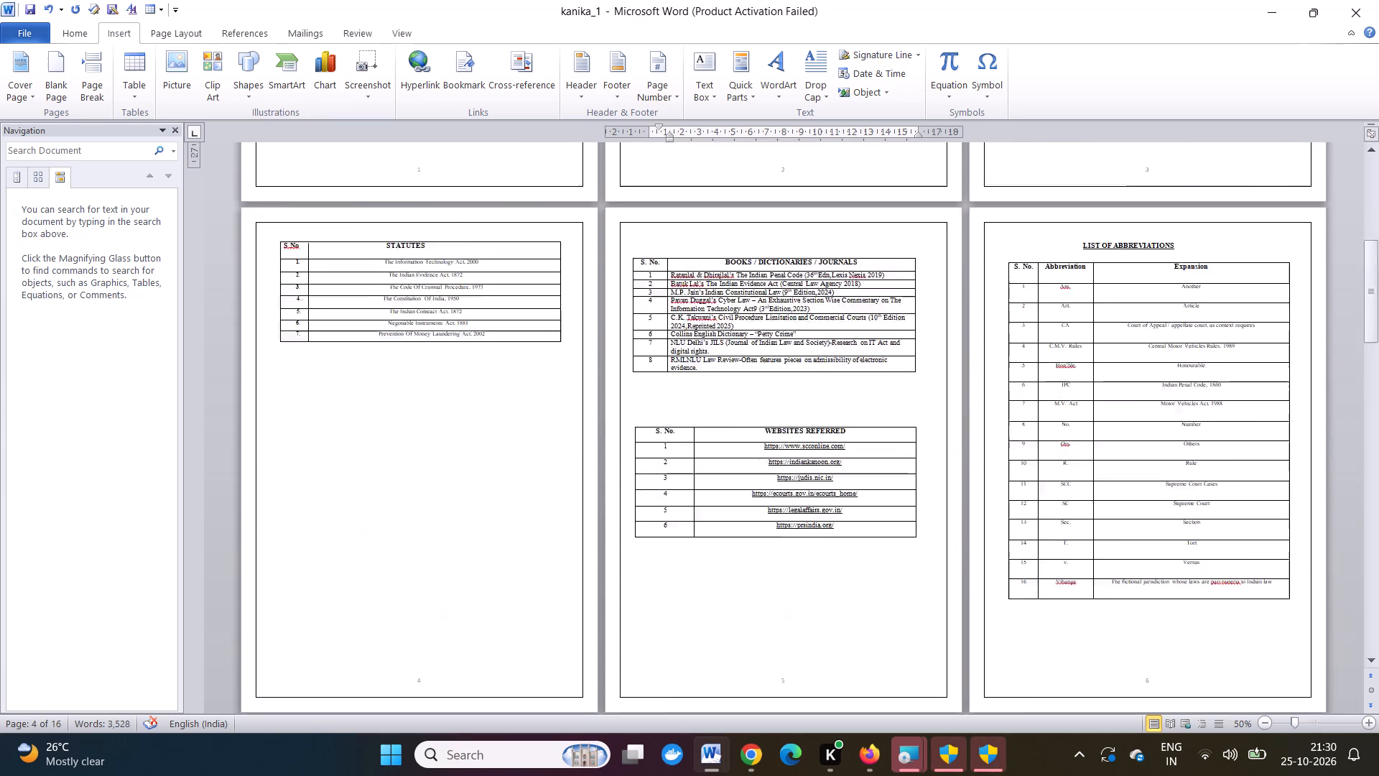
pyautogui.scroll(-3, 473, 574)
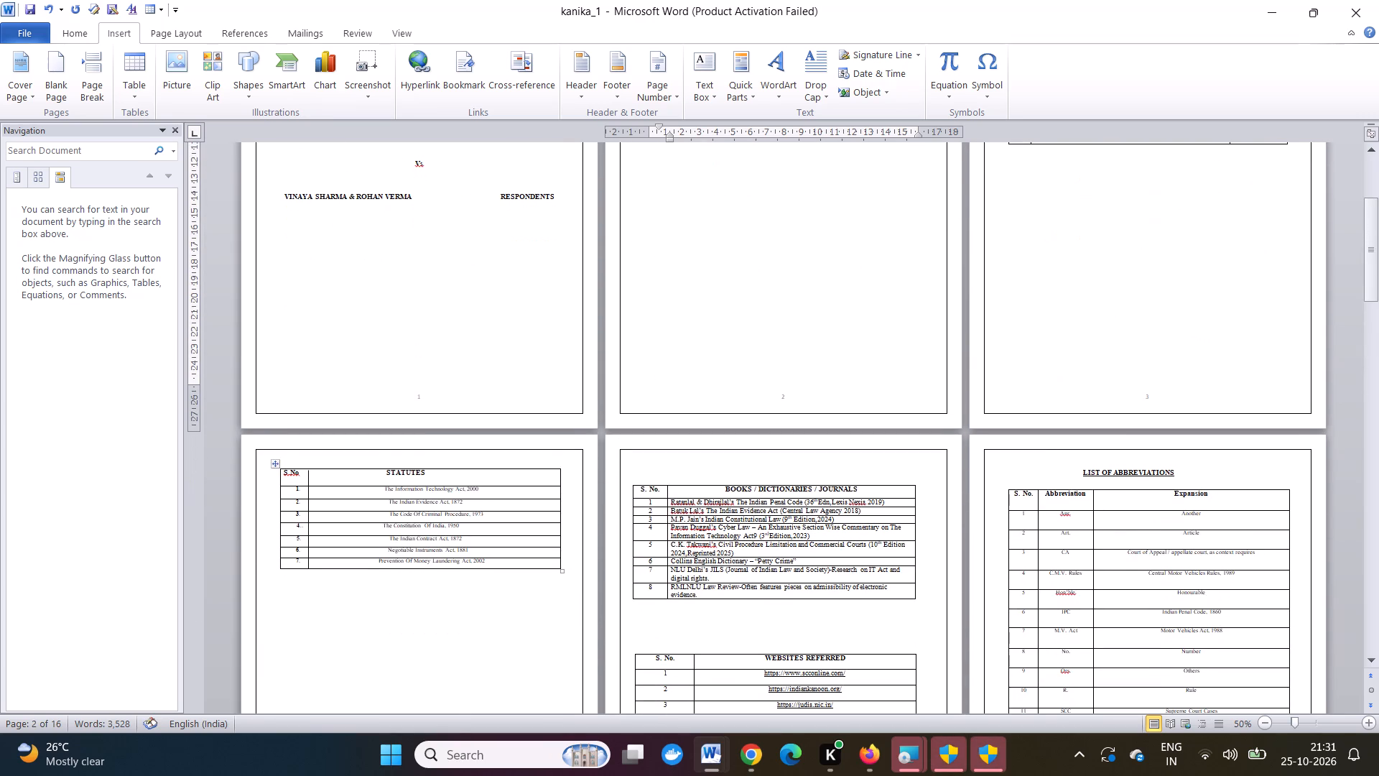
pyautogui.scroll(-2, 473, 574)
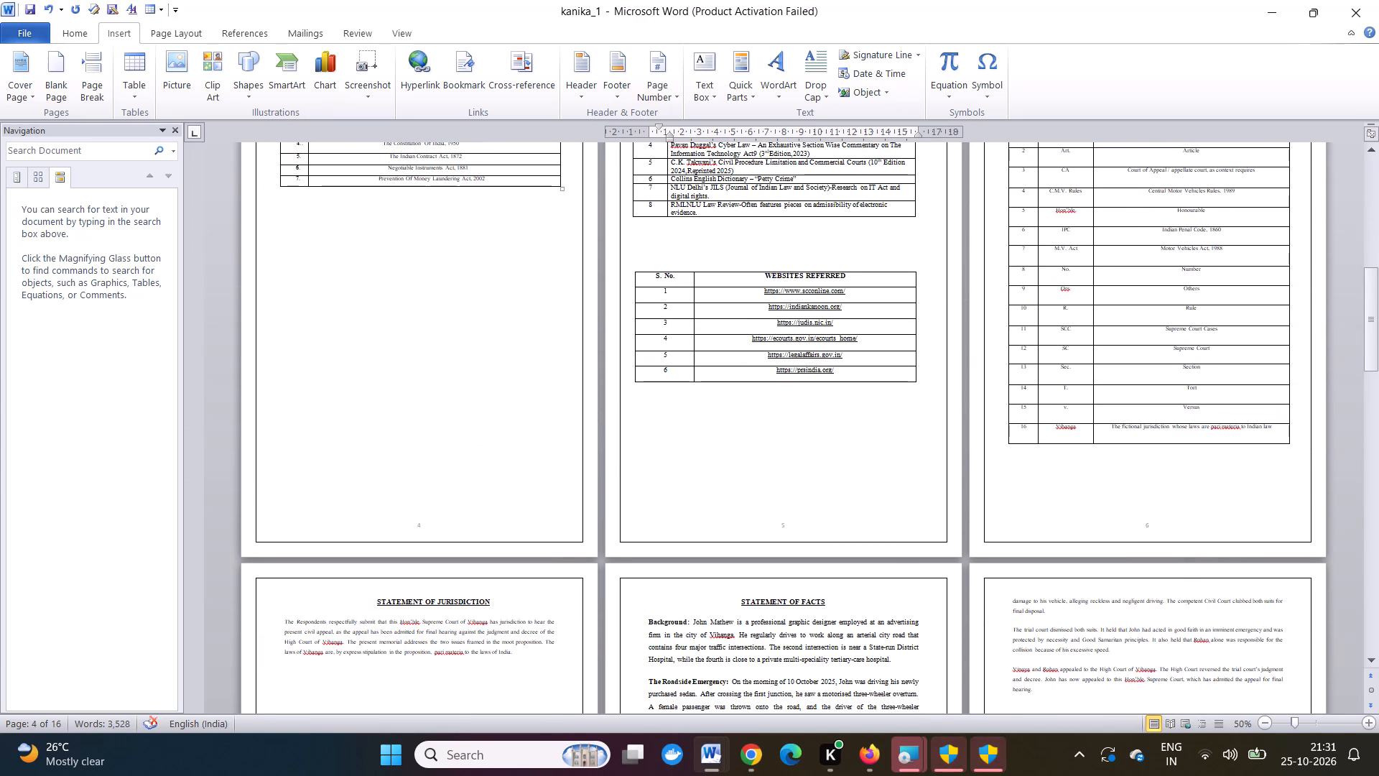
pyautogui.scroll(11, 473, 650)
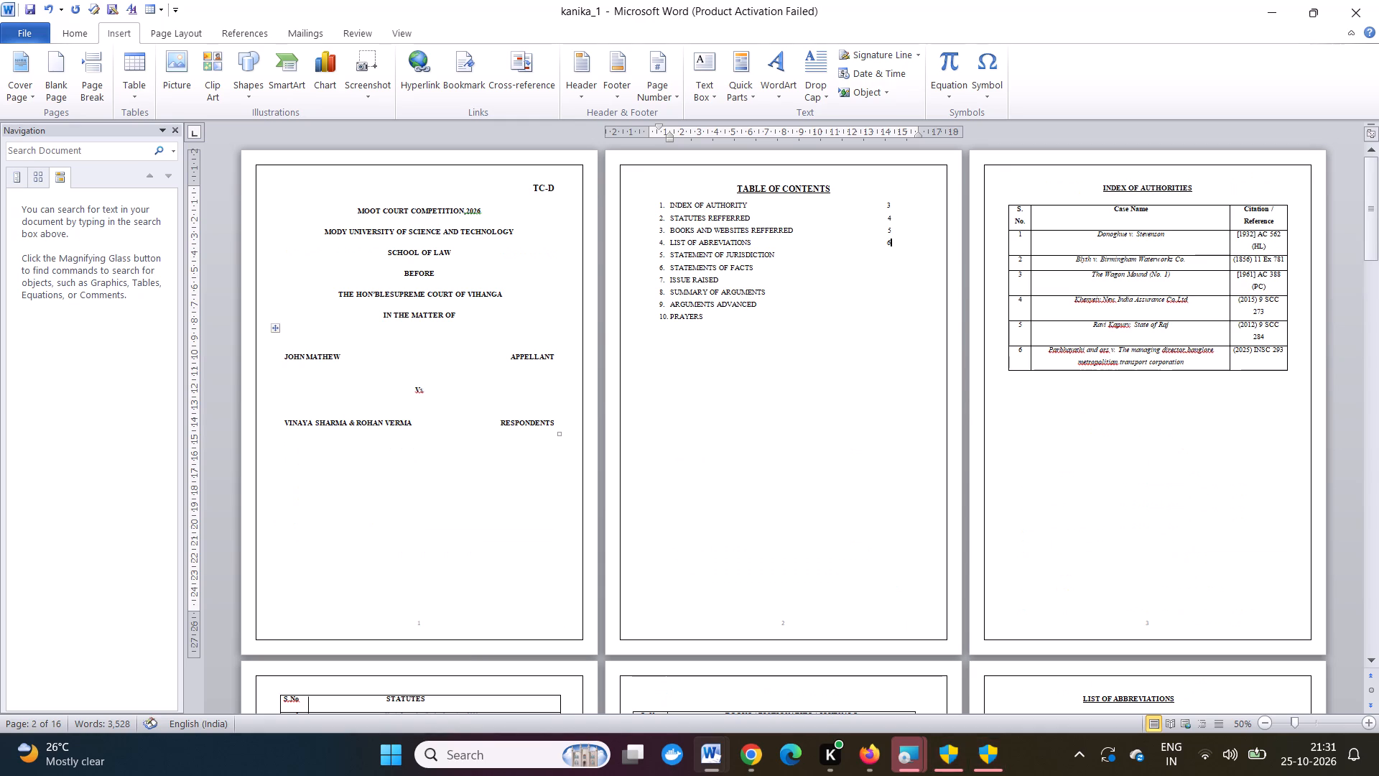
pyautogui.click(831, 251)
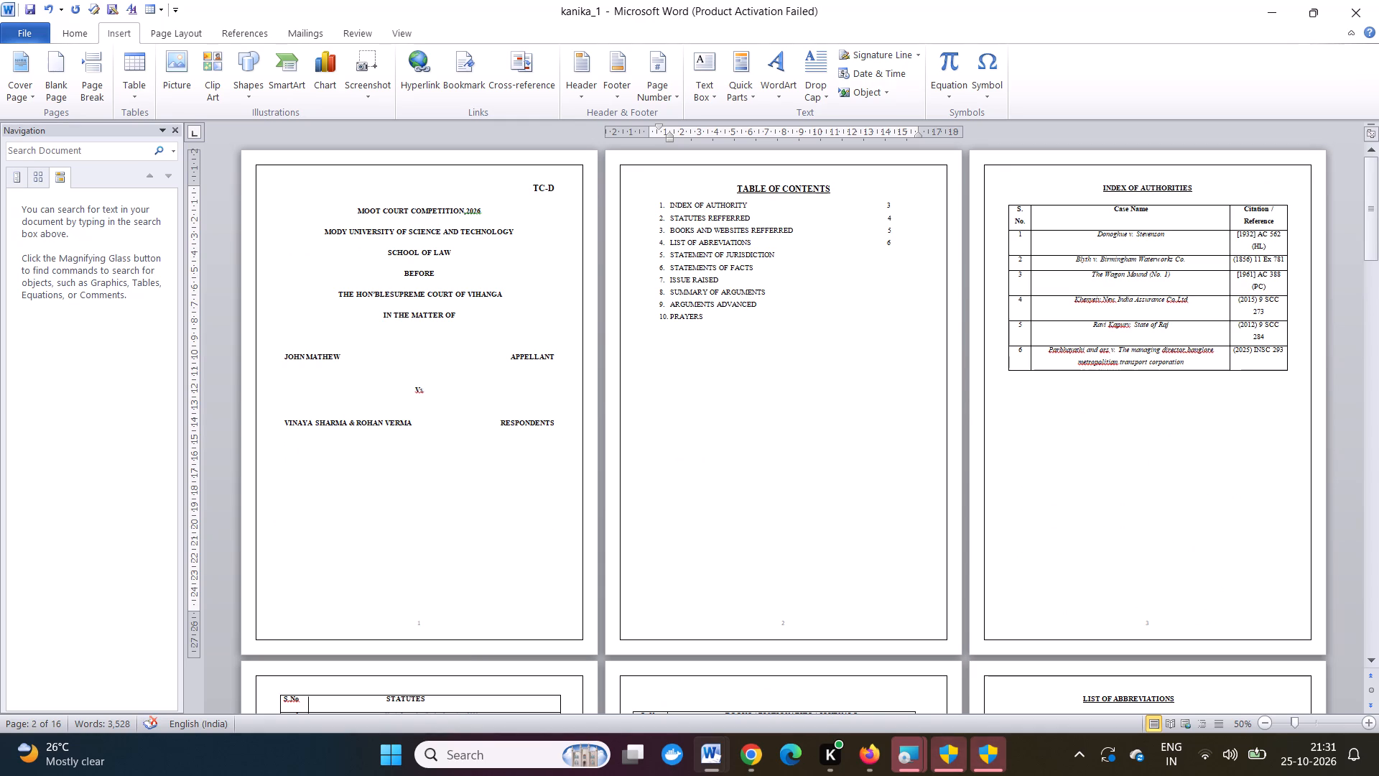
pyautogui.press('space')
pyautogui.press('space')
pyautogui.press('space')
pyautogui.press('space')
pyautogui.press('space')
pyautogui.press('space')
pyautogui.press('space')
pyautogui.press('space')
pyautogui.press('space')
pyautogui.press('space')
pyautogui.press('space')
pyautogui.press('space')
pyautogui.press('space')
pyautogui.press('space')
pyautogui.press('space')
pyautogui.press('space')
pyautogui.press('space')
pyautogui.press('space')
pyautogui.press('space')
pyautogui.press('space')
pyautogui.press('space')
pyautogui.press('space')
pyautogui.press('space')
pyautogui.press('space')
pyautogui.press('space')
pyautogui.press('space')
pyautogui.press('space')
pyautogui.press('space')
pyautogui.press('7')
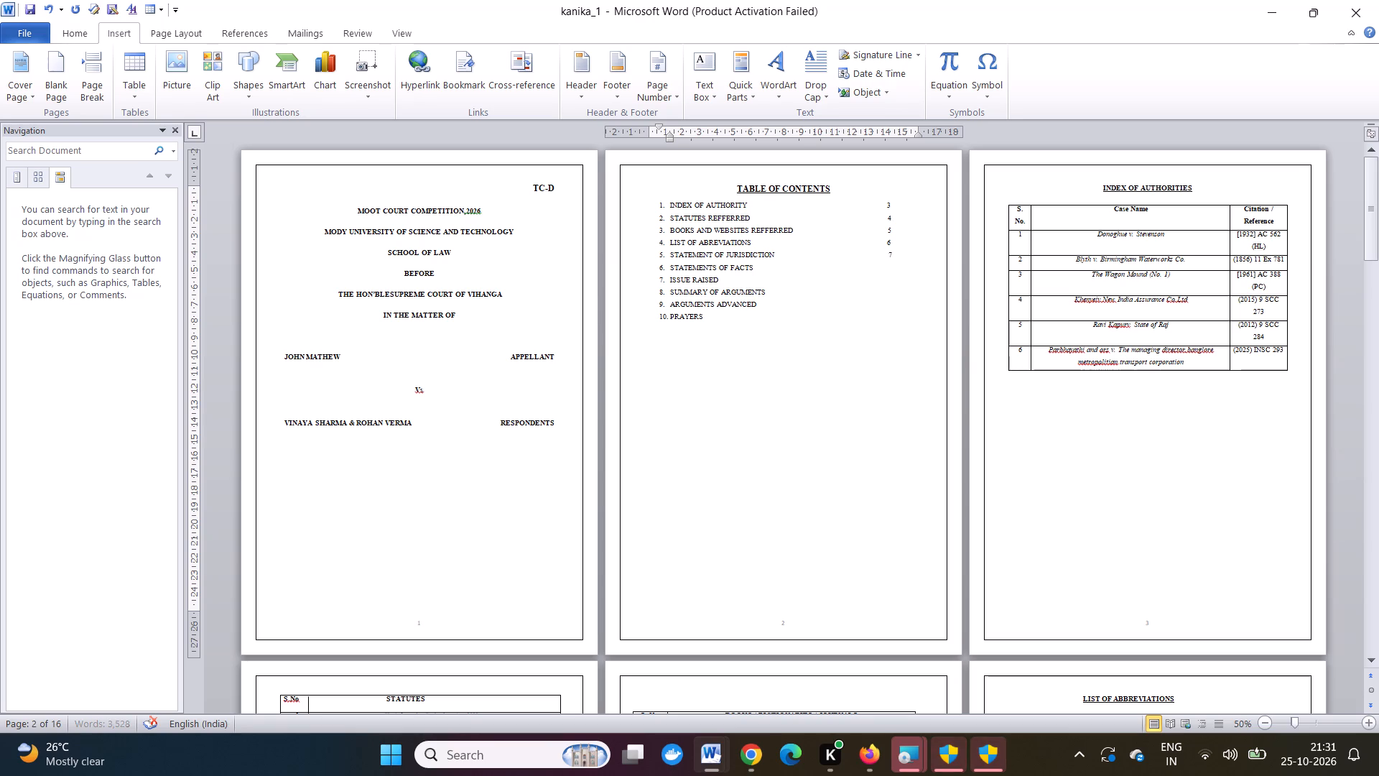
pyautogui.press('BackSpace')
pyautogui.press('BackSpace')
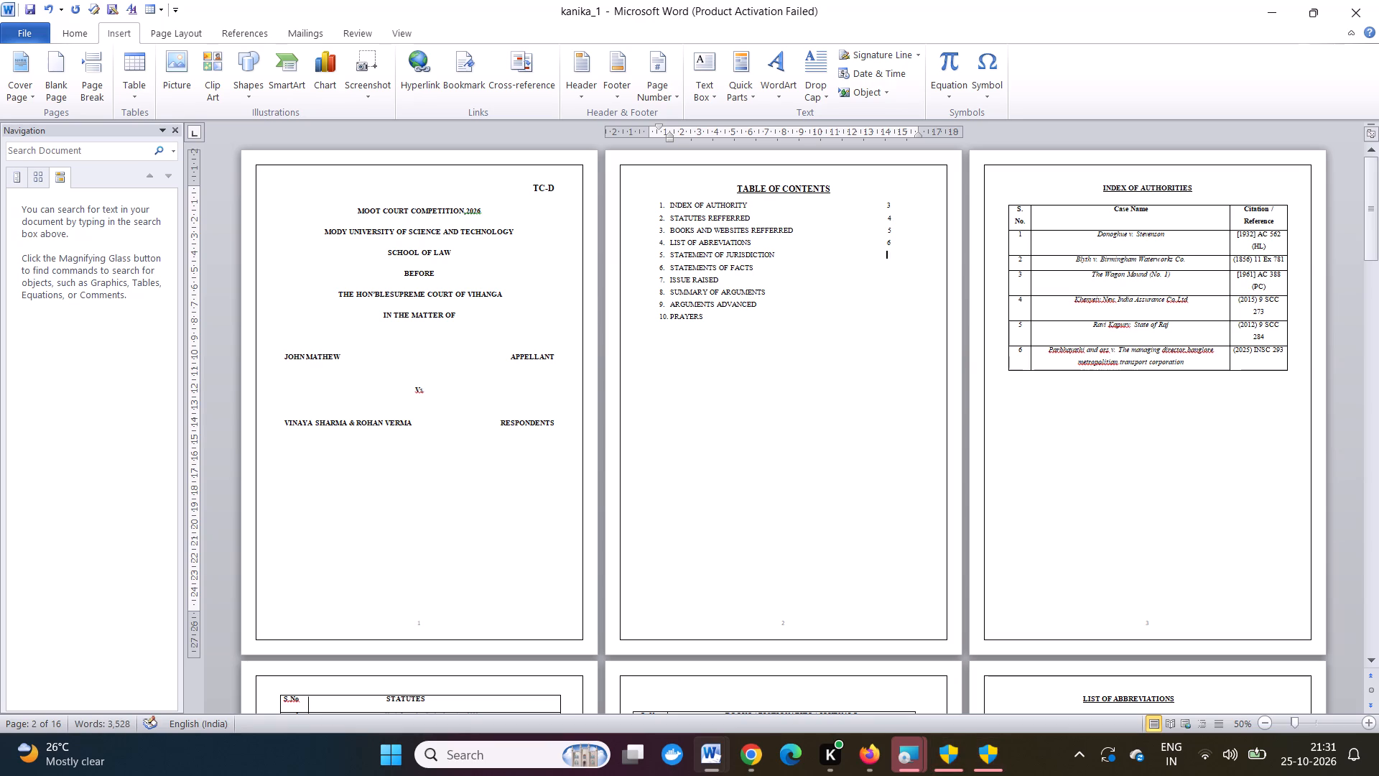
pyautogui.press('7')
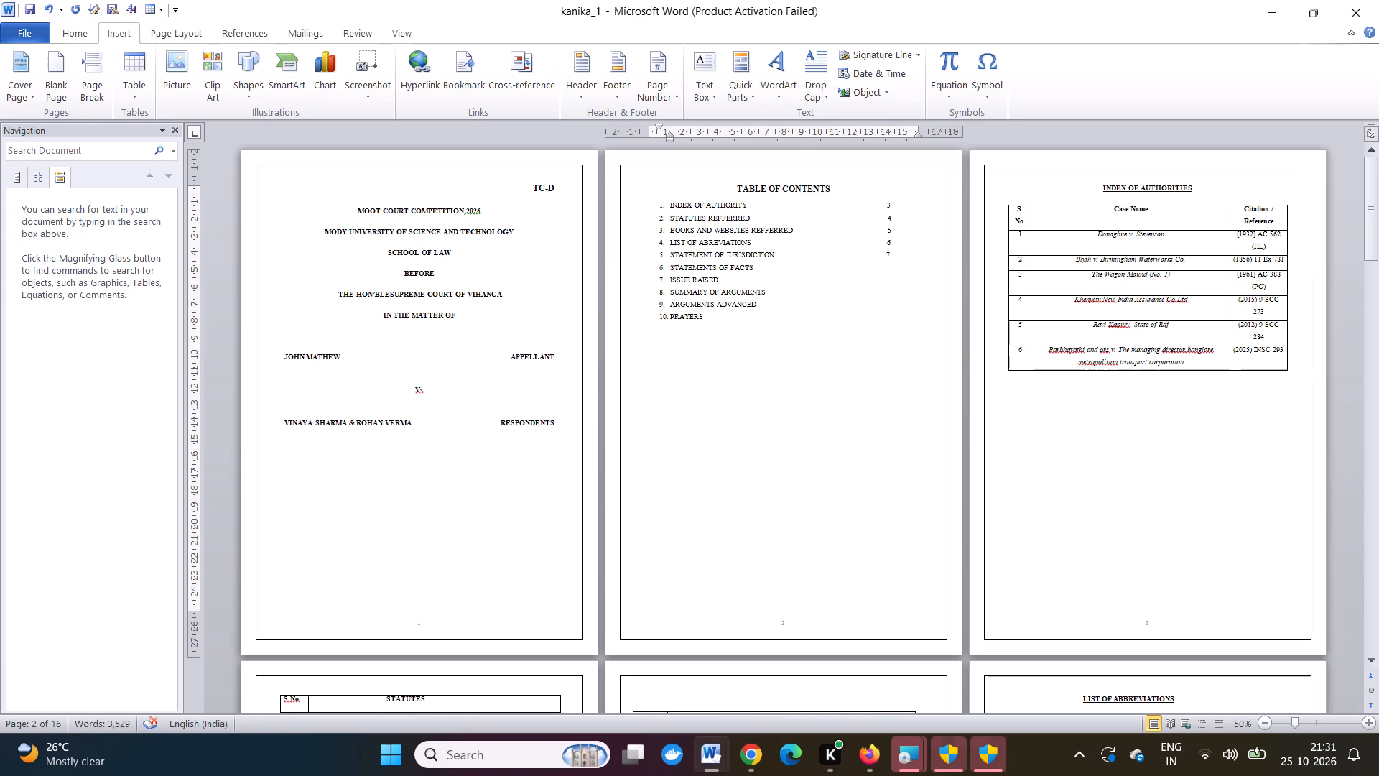
# Check which pages the statement of facts covers and add page range 8-9 to its TABLE OF CONTENTS entry, lined up under the 7.
pyautogui.scroll(-6, 804, 348)
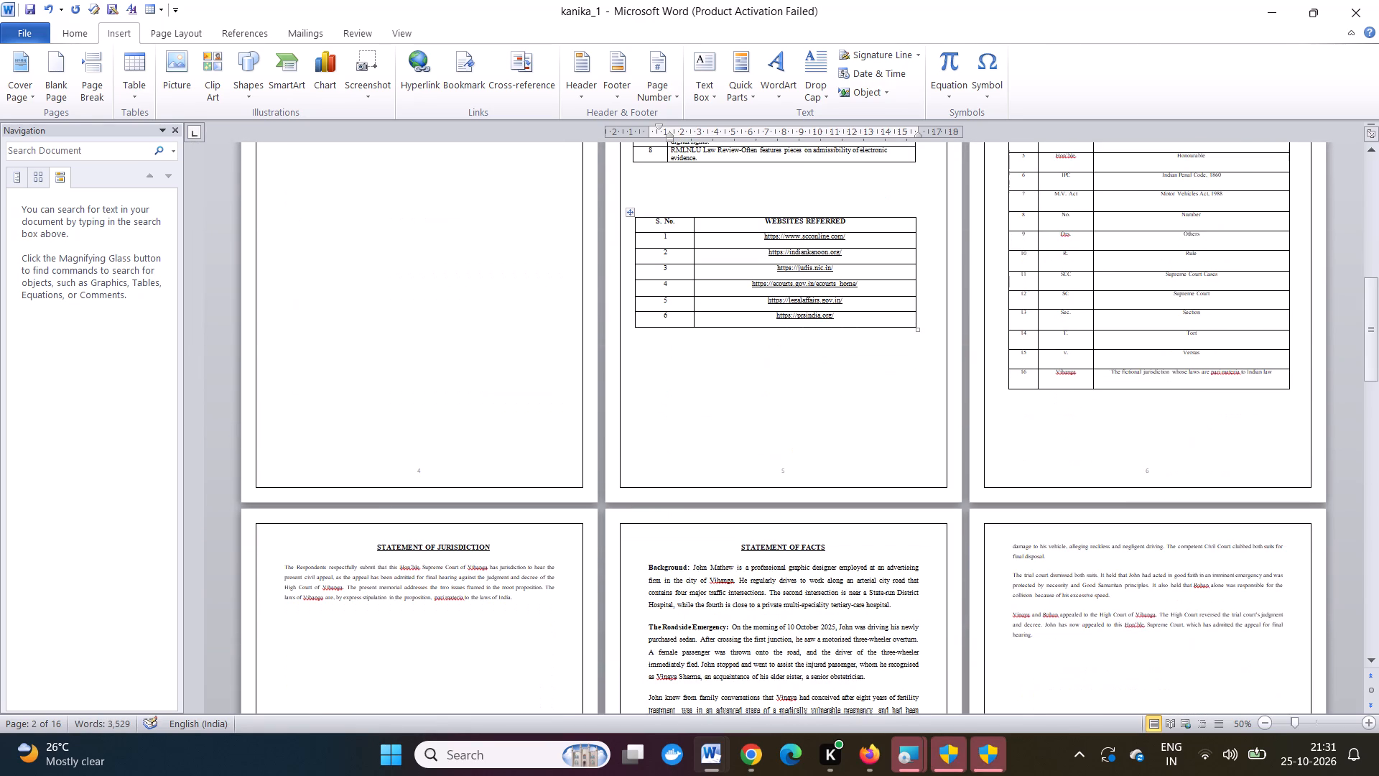
pyautogui.scroll(-1, 1014, 604)
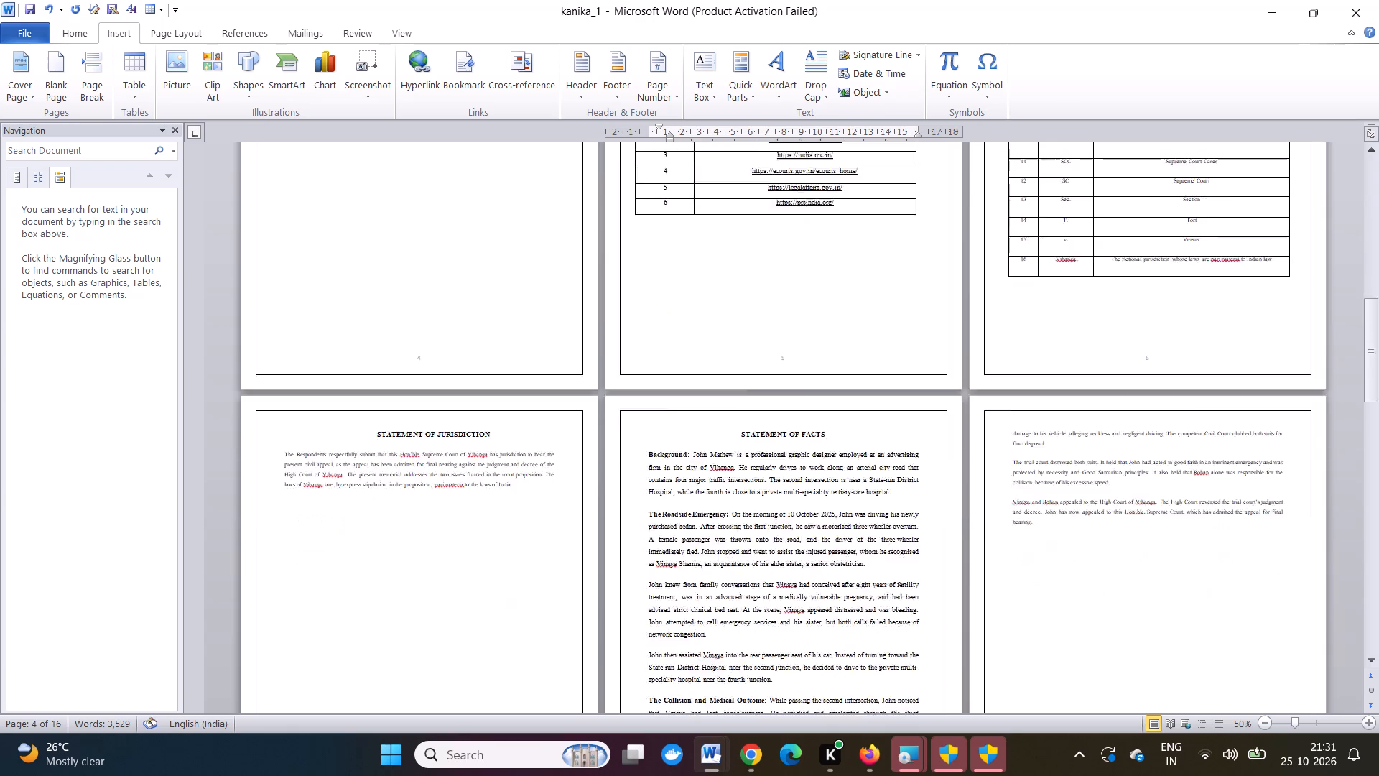
pyautogui.scroll(-10, 1014, 604)
pyautogui.scroll(11, 1014, 604)
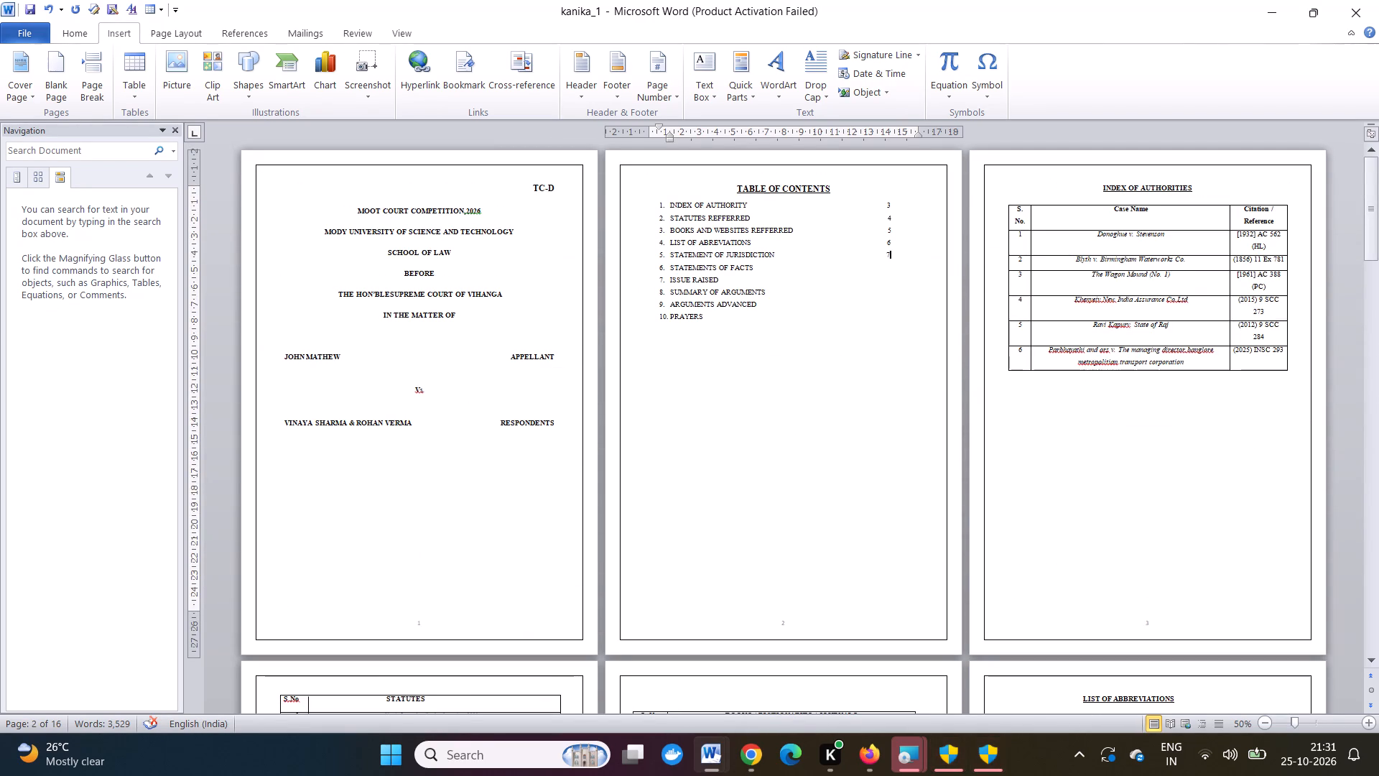
pyautogui.click(877, 275)
pyautogui.press('space')
pyautogui.press('space')
pyautogui.press('space')
pyautogui.press('space')
pyautogui.press('space')
pyautogui.press('space')
pyautogui.press('space')
pyautogui.press('space')
pyautogui.press('space')
pyautogui.press('space')
pyautogui.press('space')
pyautogui.press('space')
pyautogui.press('space')
pyautogui.press('space')
pyautogui.press('space')
pyautogui.press('space')
pyautogui.press('space')
pyautogui.press('space')
pyautogui.press('space')
pyautogui.press('space')
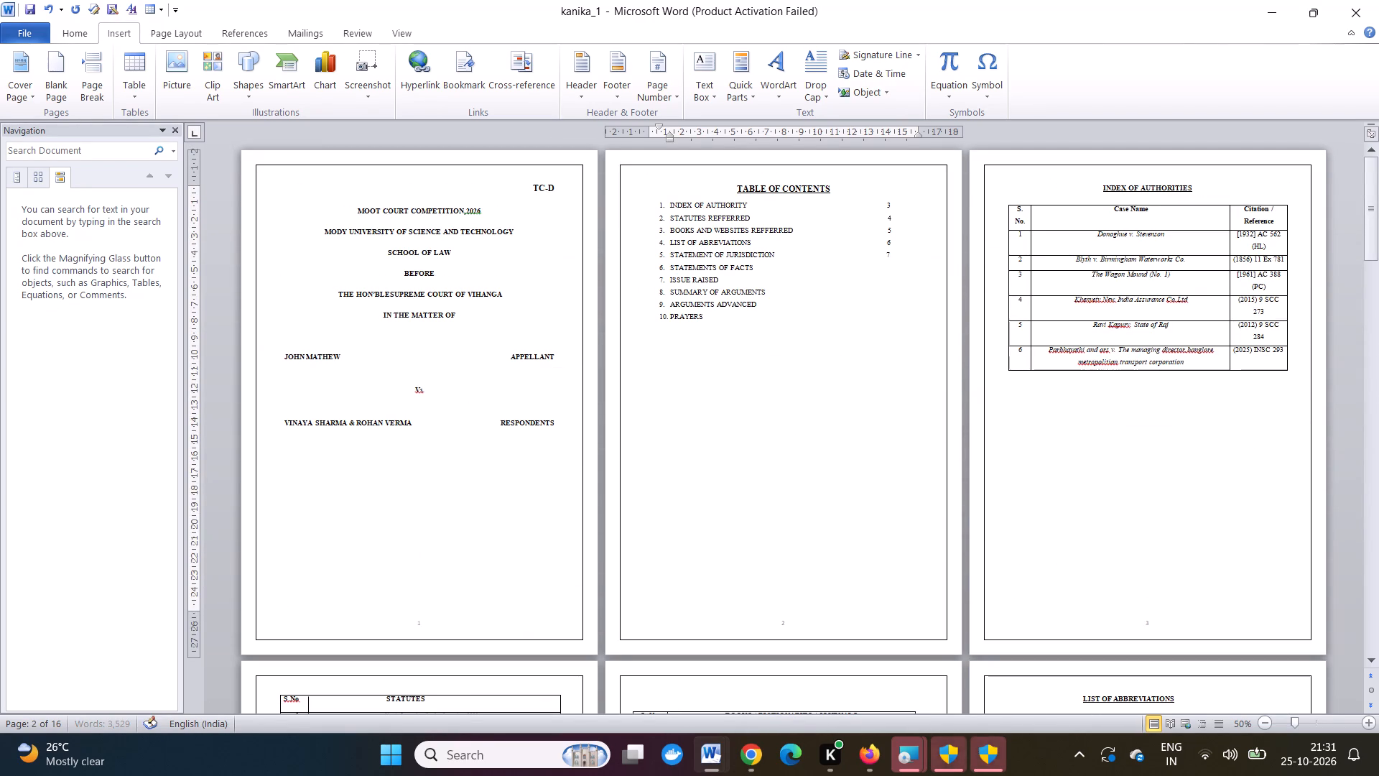
pyautogui.press('space')
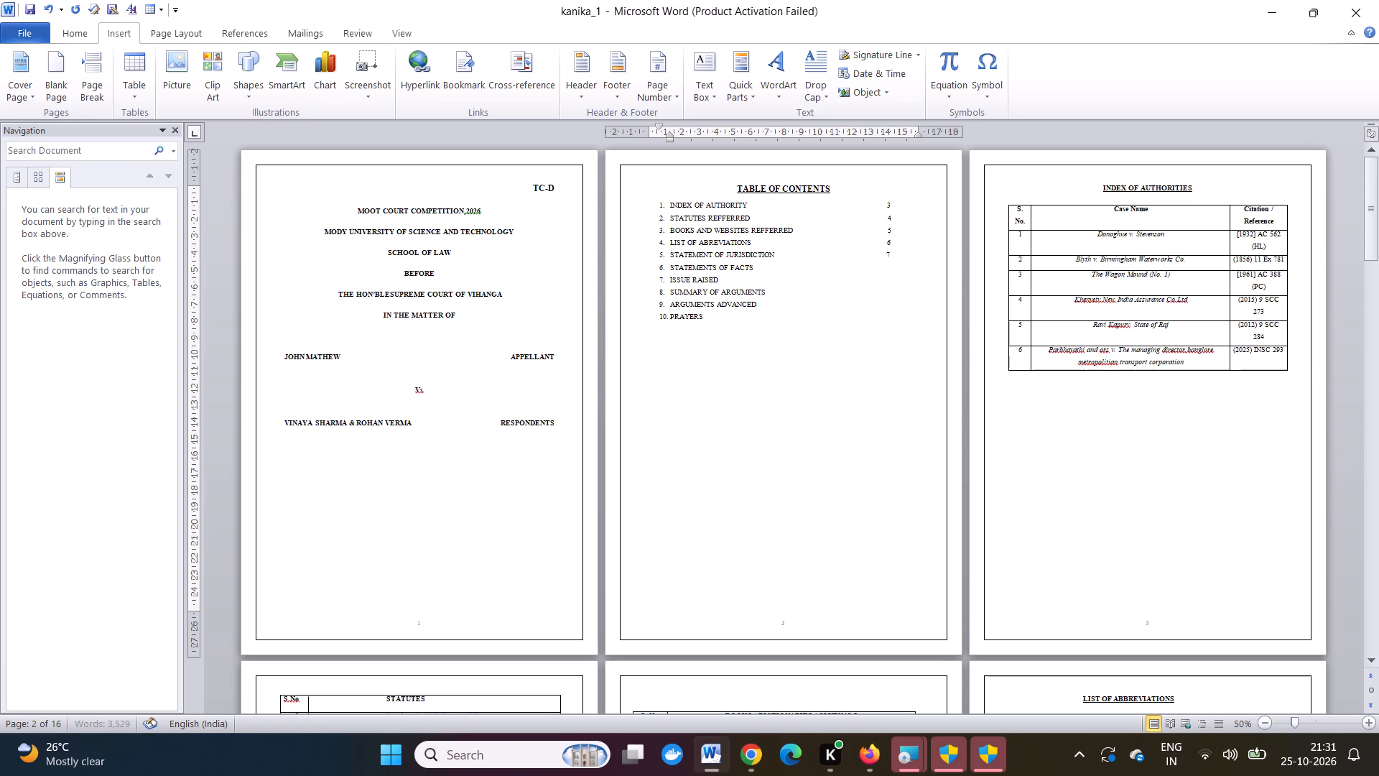
pyautogui.press('space')
pyautogui.press('space')
pyautogui.press('space')
pyautogui.press('space')
pyautogui.press('space')
pyautogui.press('space')
pyautogui.press('BackSpace')
pyautogui.write('8-9')
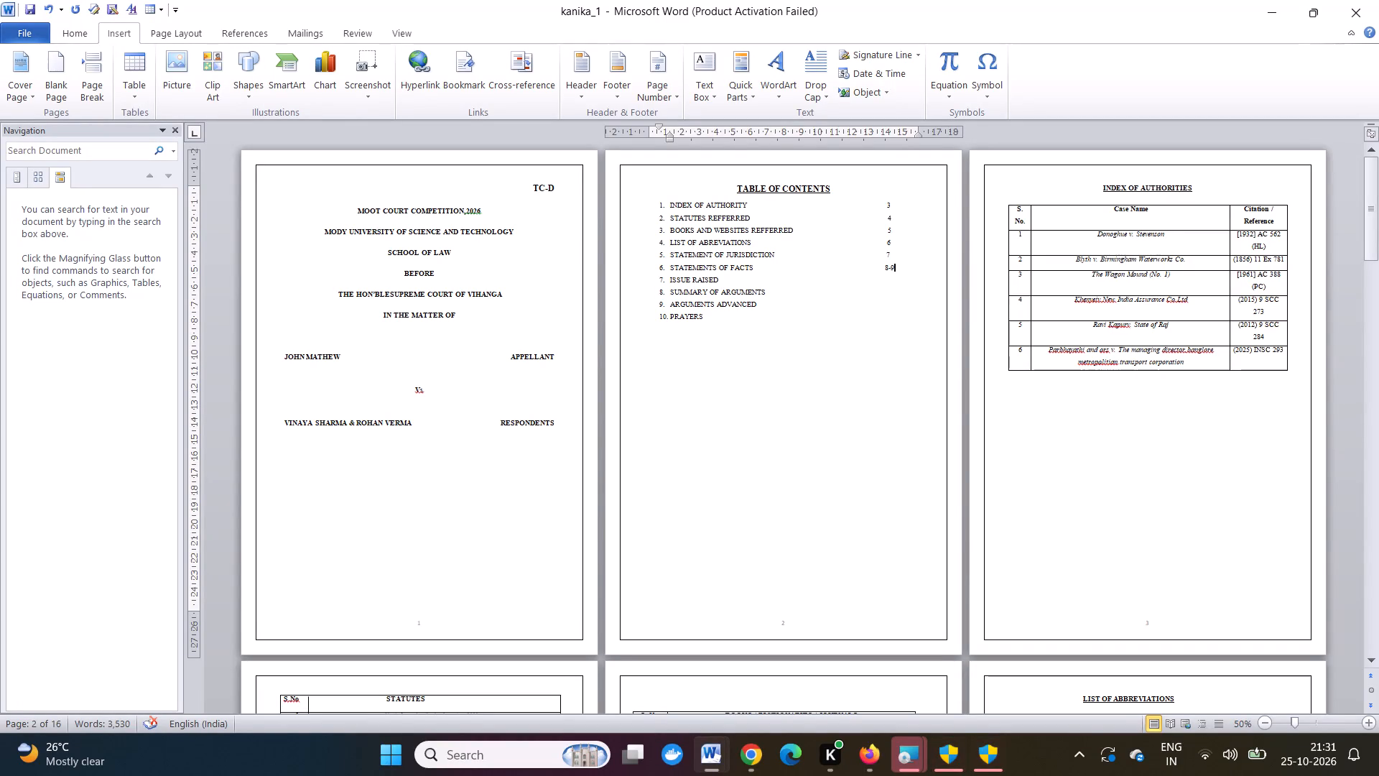
pyautogui.click(886, 268)
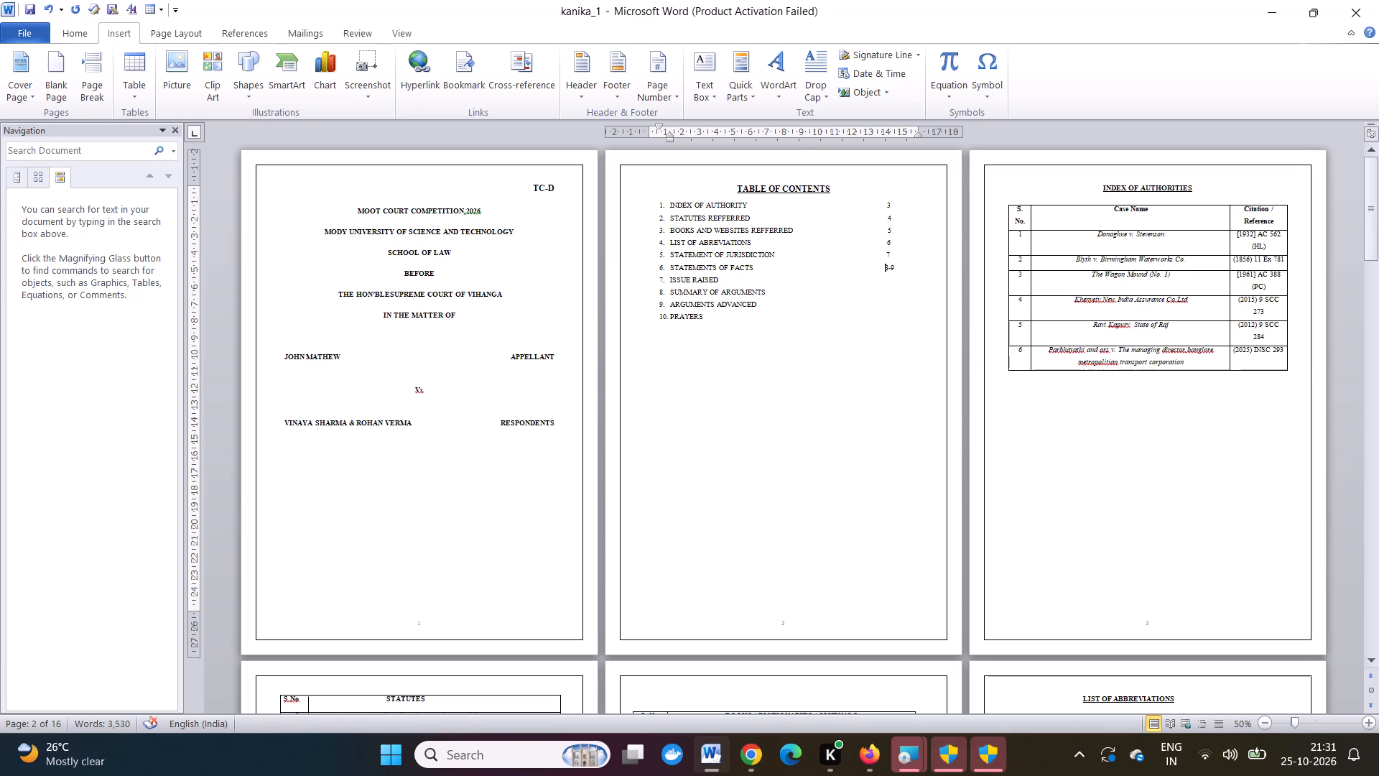
pyautogui.press('BackSpace')
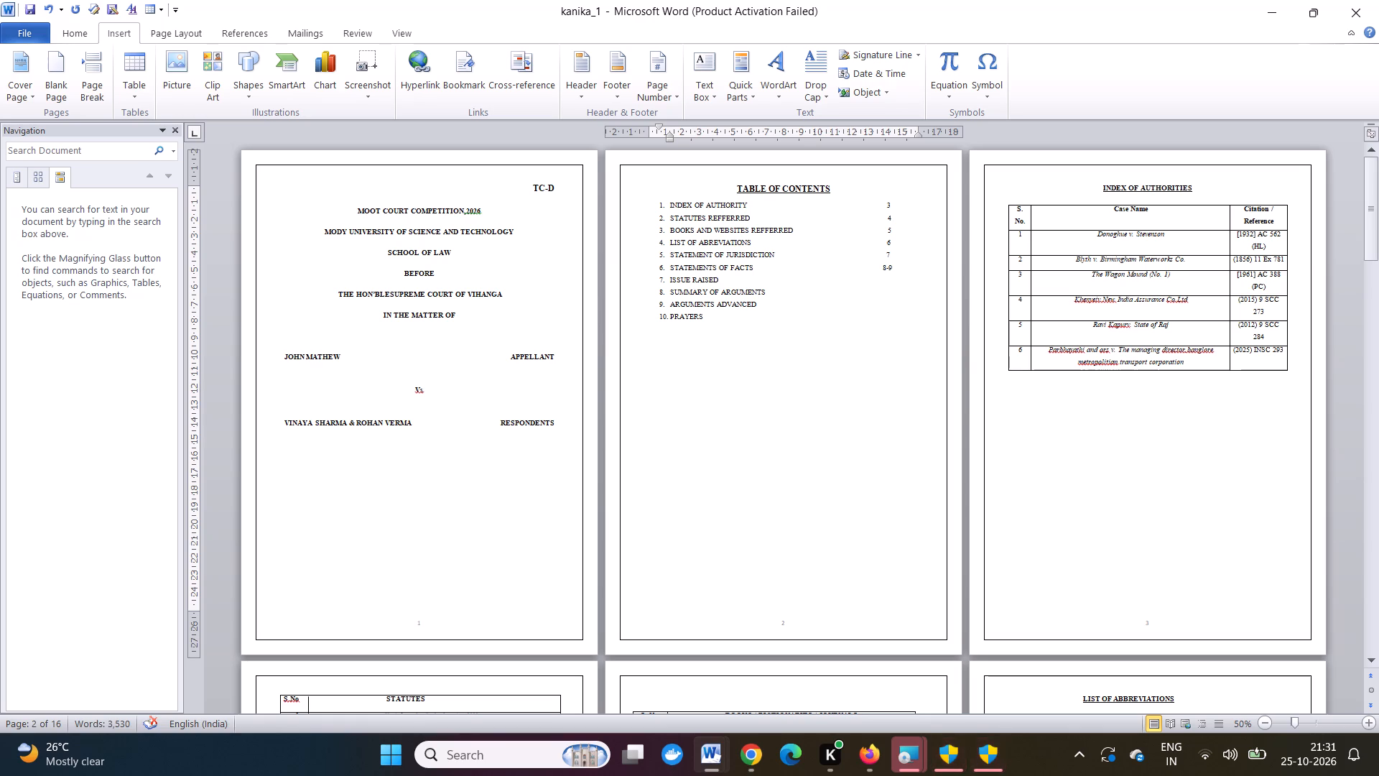
# Adjust the spacing before page numbers 7, 5 and 4 in the TABLE OF CONTENTS so they line up in one column with the 3.
pyautogui.keyDown('ctrl'); pyautogui.scroll(1, 886, 268); pyautogui.keyUp('ctrl')
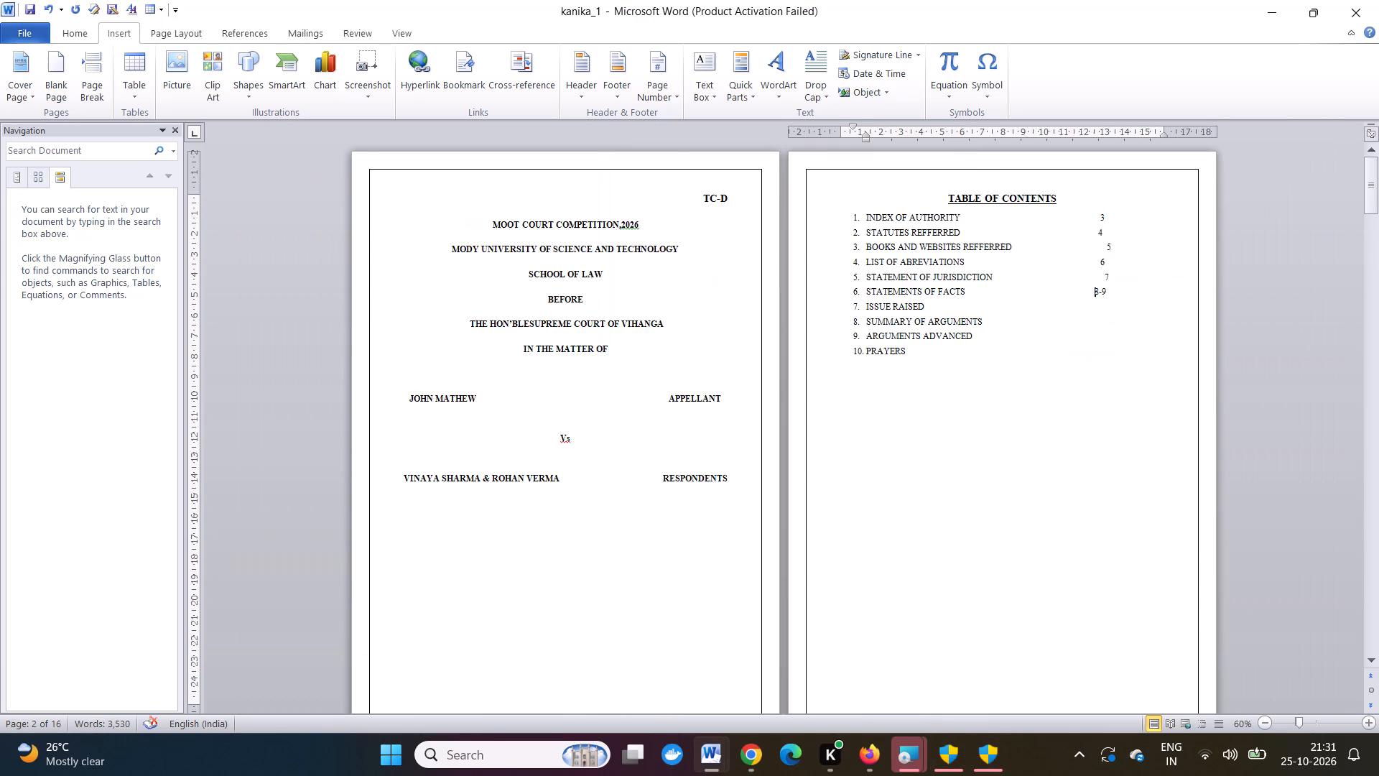
pyautogui.click(1104, 275)
pyautogui.press('BackSpace')
pyautogui.press('BackSpace')
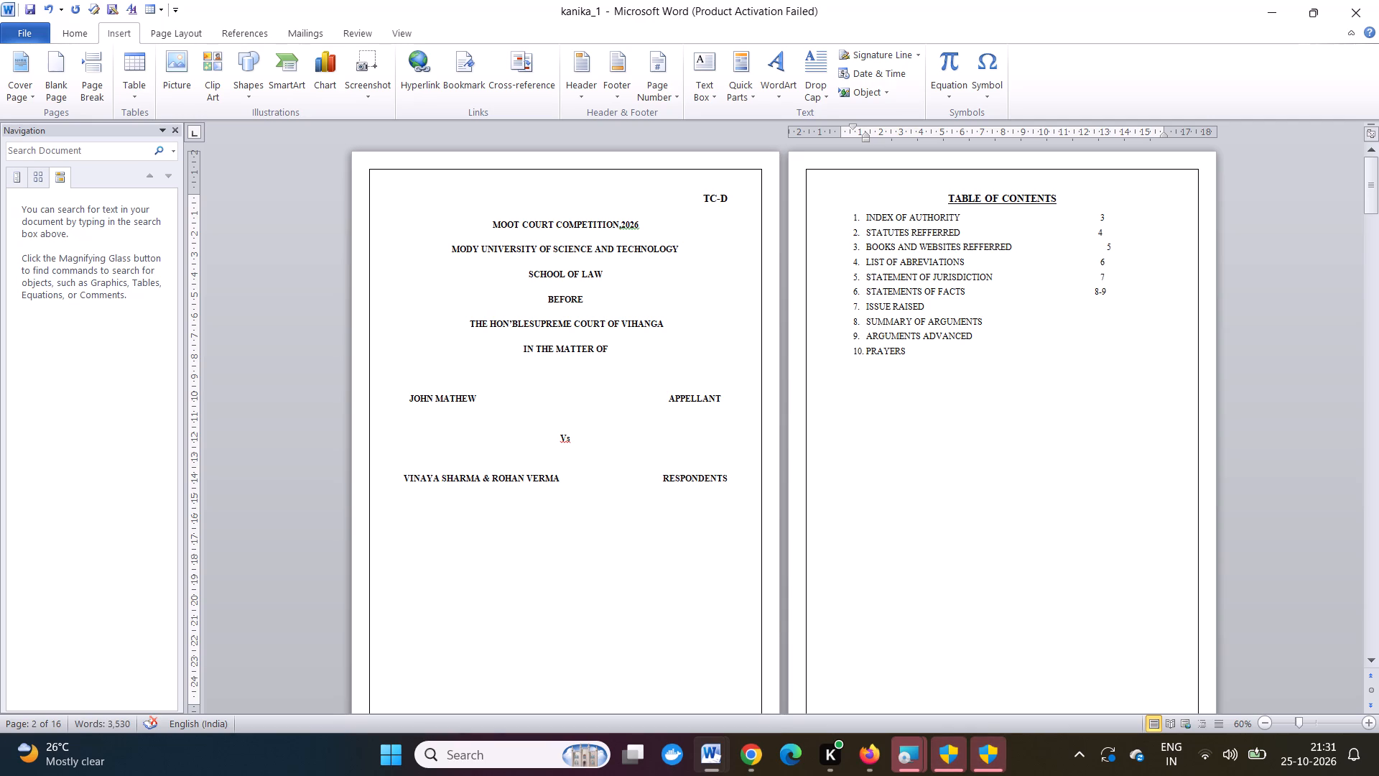
pyautogui.press('BackSpace')
pyautogui.press('BackSpace')
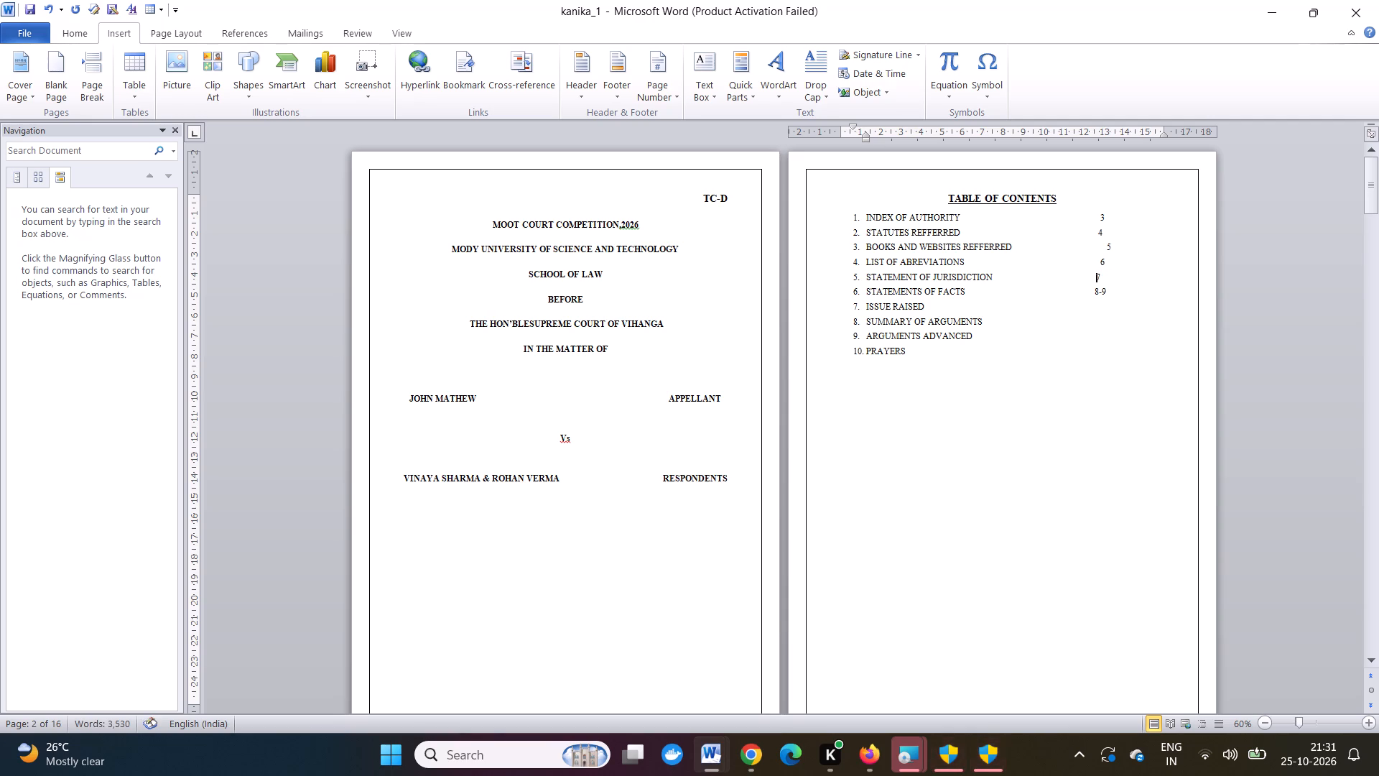
pyautogui.press('space')
pyautogui.press('space')
pyautogui.click(1105, 247)
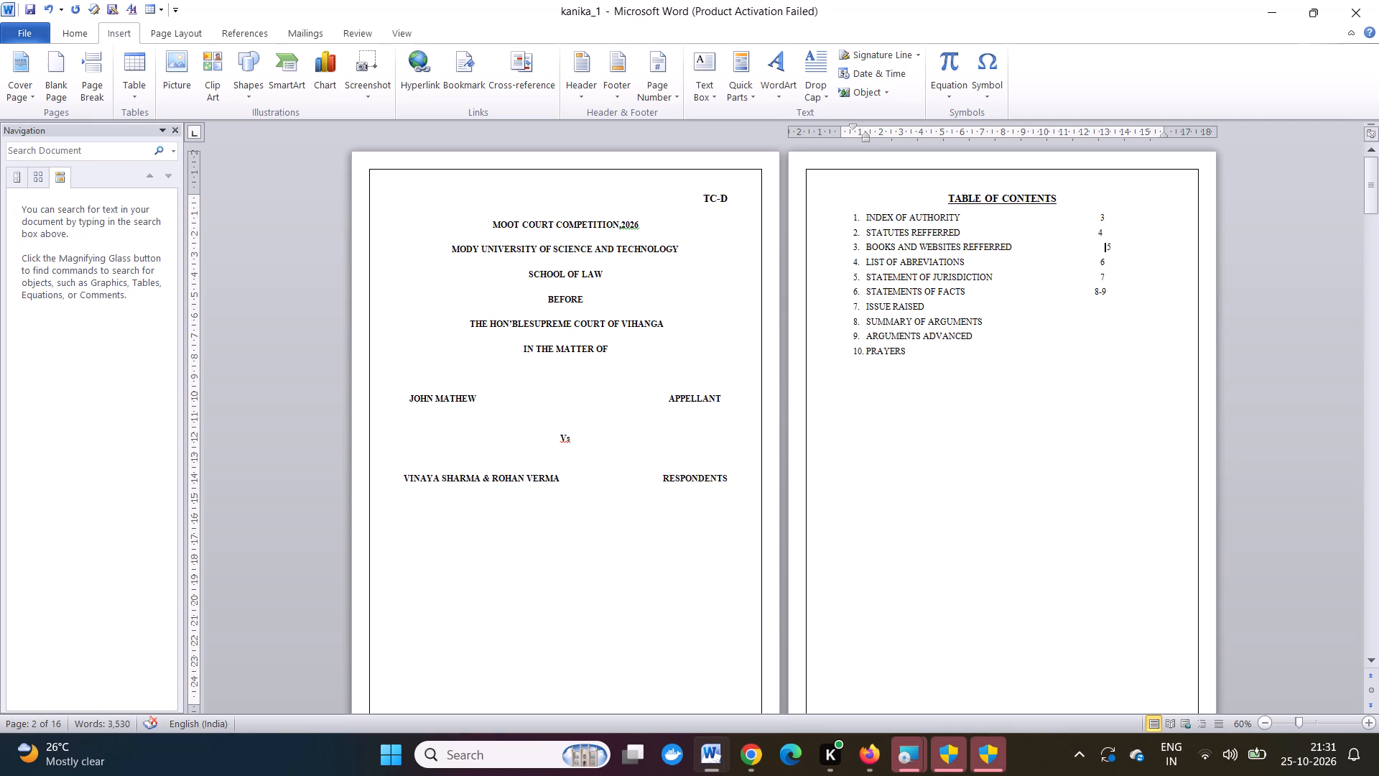
pyautogui.press('BackSpace')
pyautogui.press('BackSpace')
pyautogui.press('BackSpace')
pyautogui.press('BackSpace')
pyautogui.press('space')
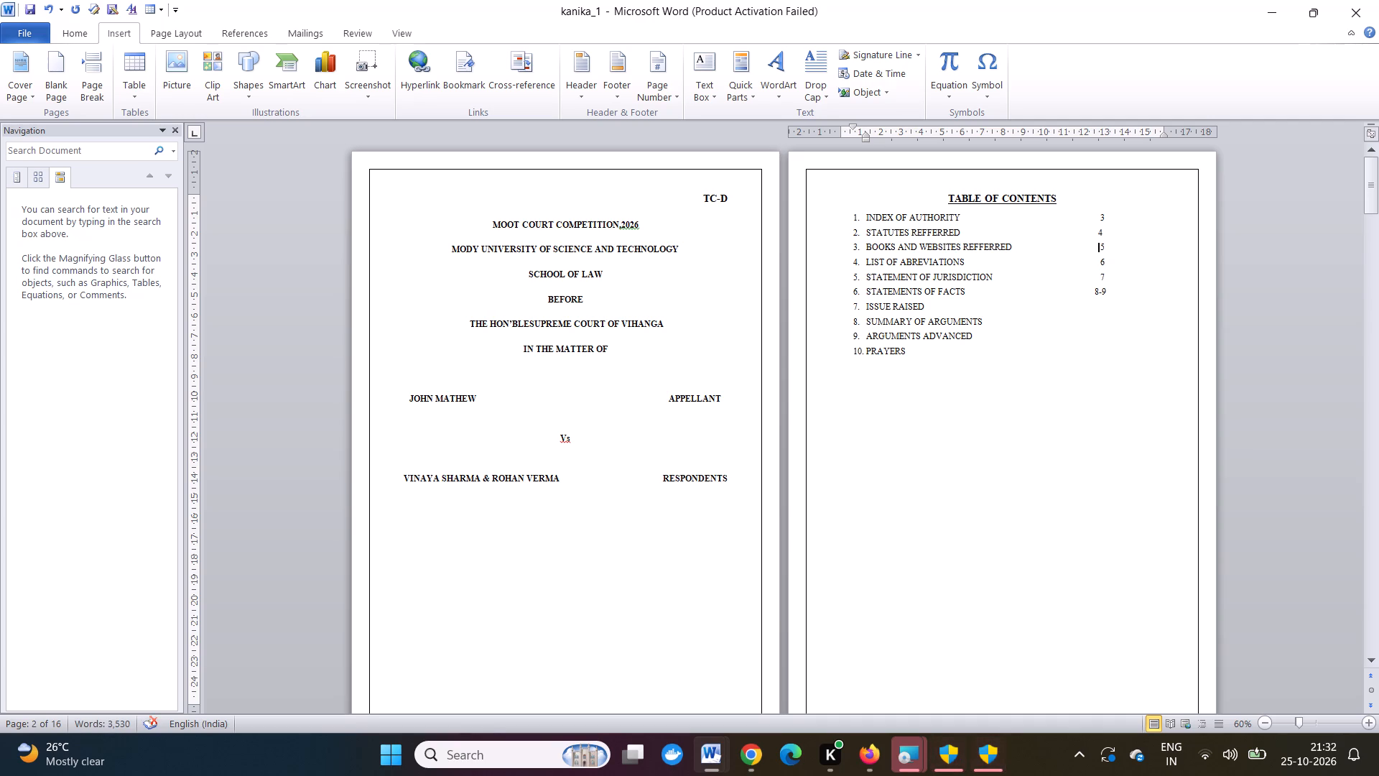
pyautogui.click(1095, 234)
pyautogui.press('space')
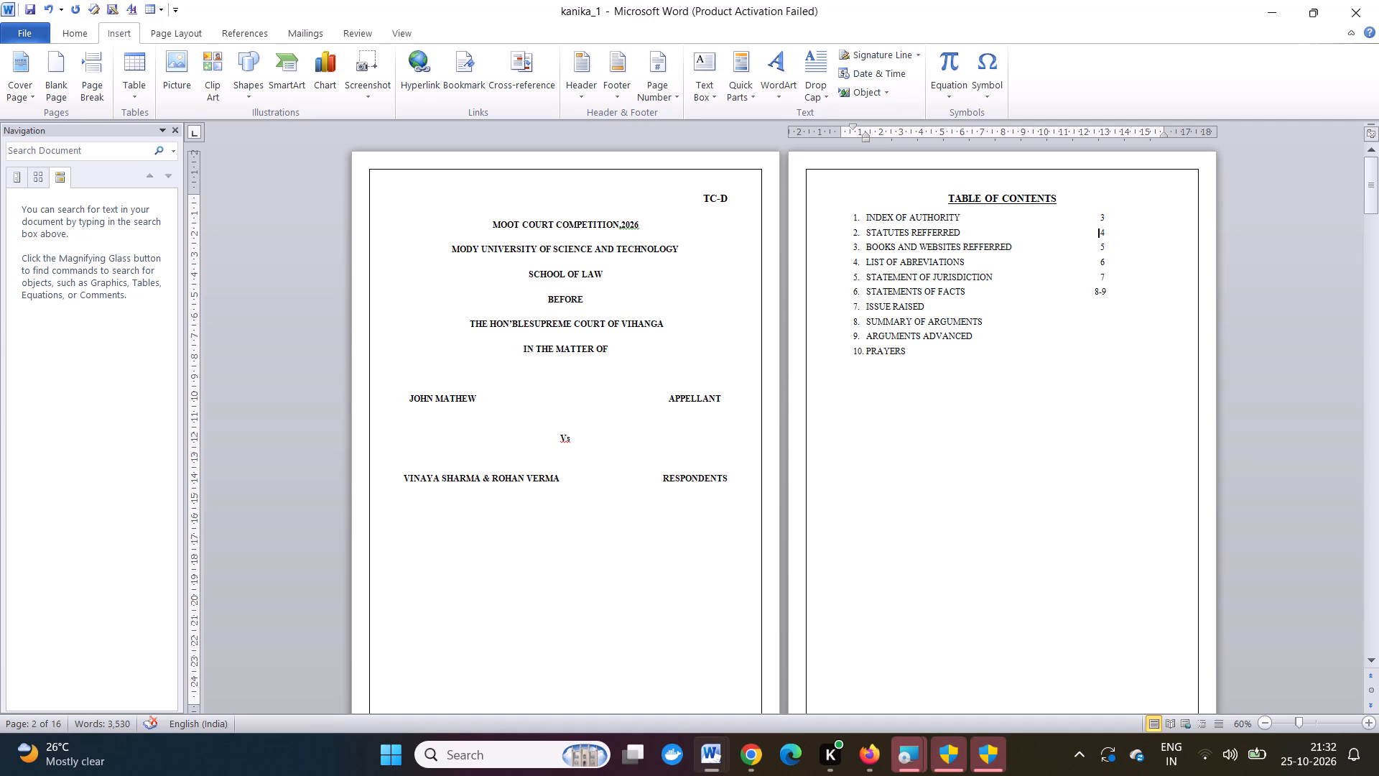
# Examine which pages the issues raised, summary of arguments, arguments advanced and prayer sections fall on.
pyautogui.scroll(-16, 1025, 351)
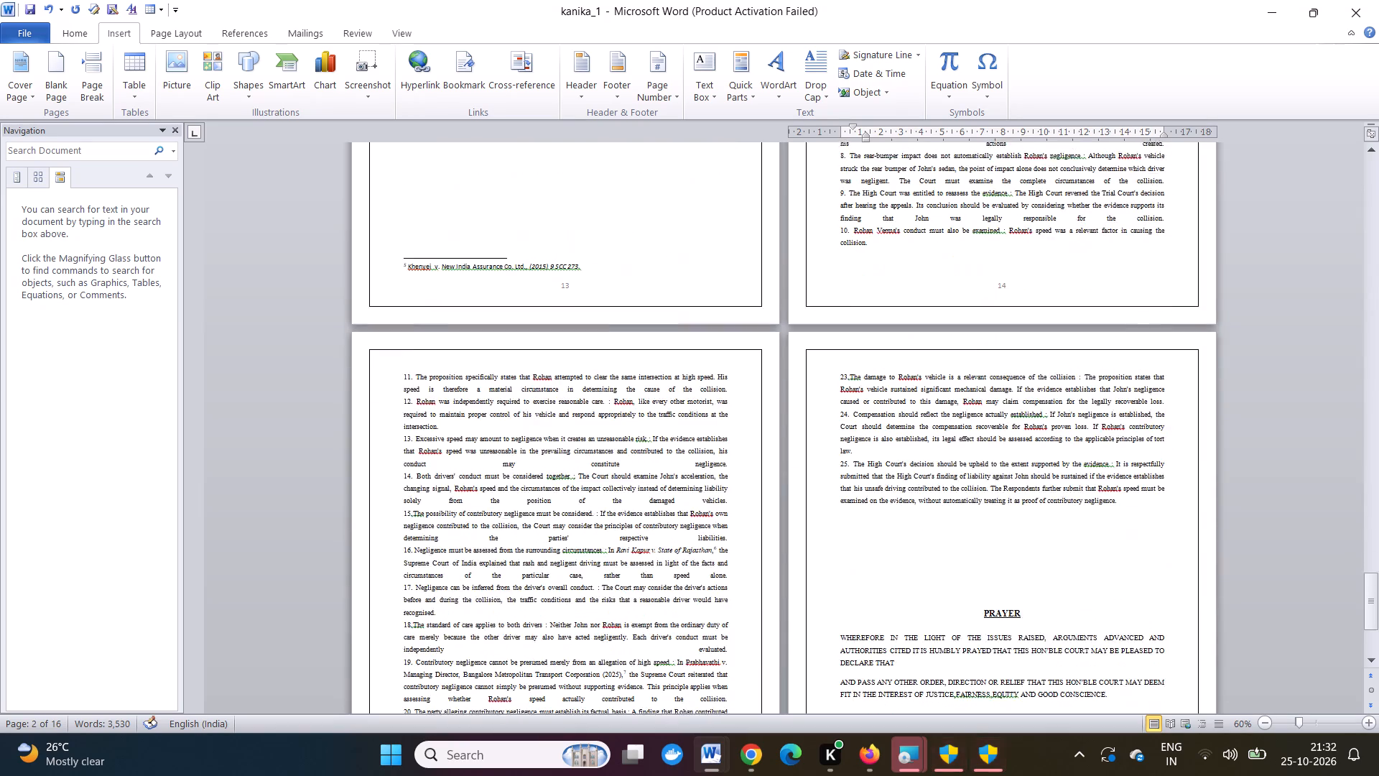
pyautogui.scroll(7, 1025, 351)
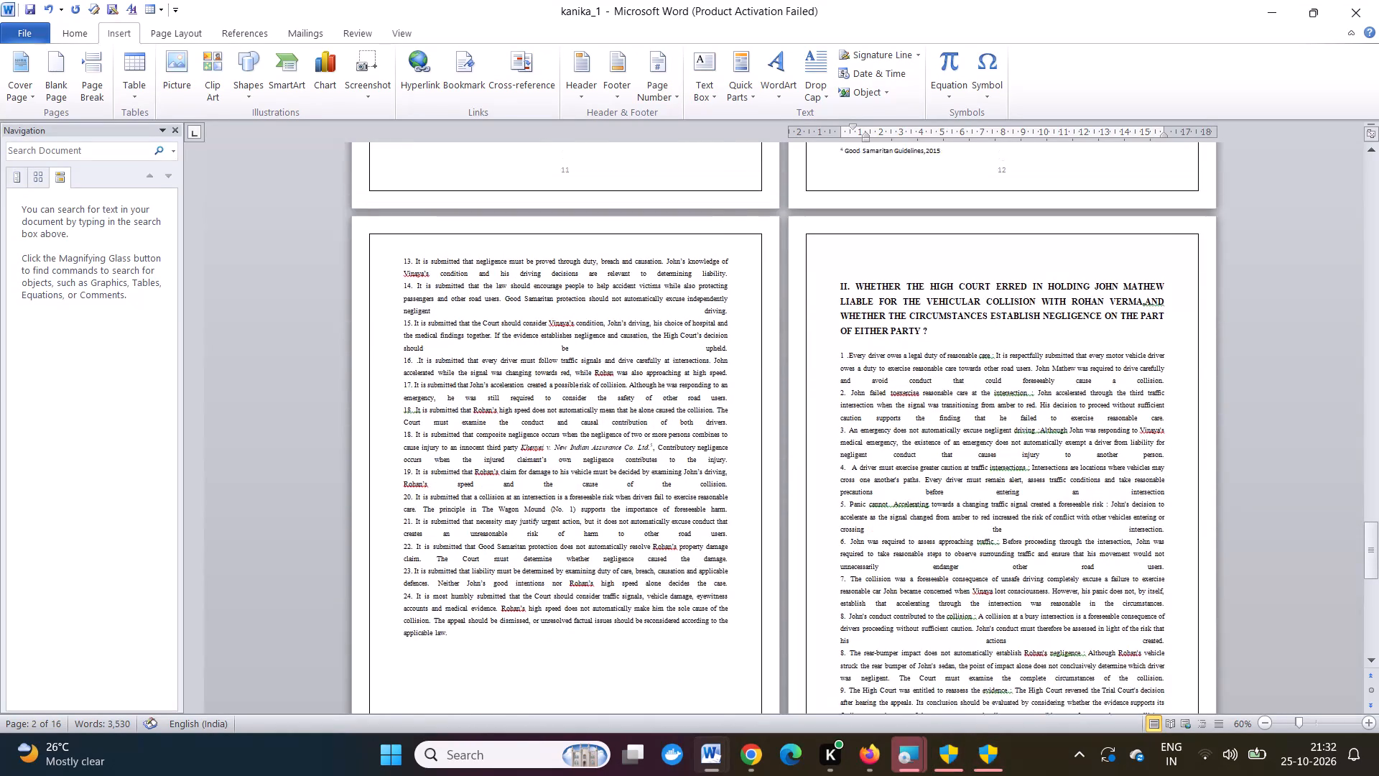
pyautogui.scroll(7, 1025, 351)
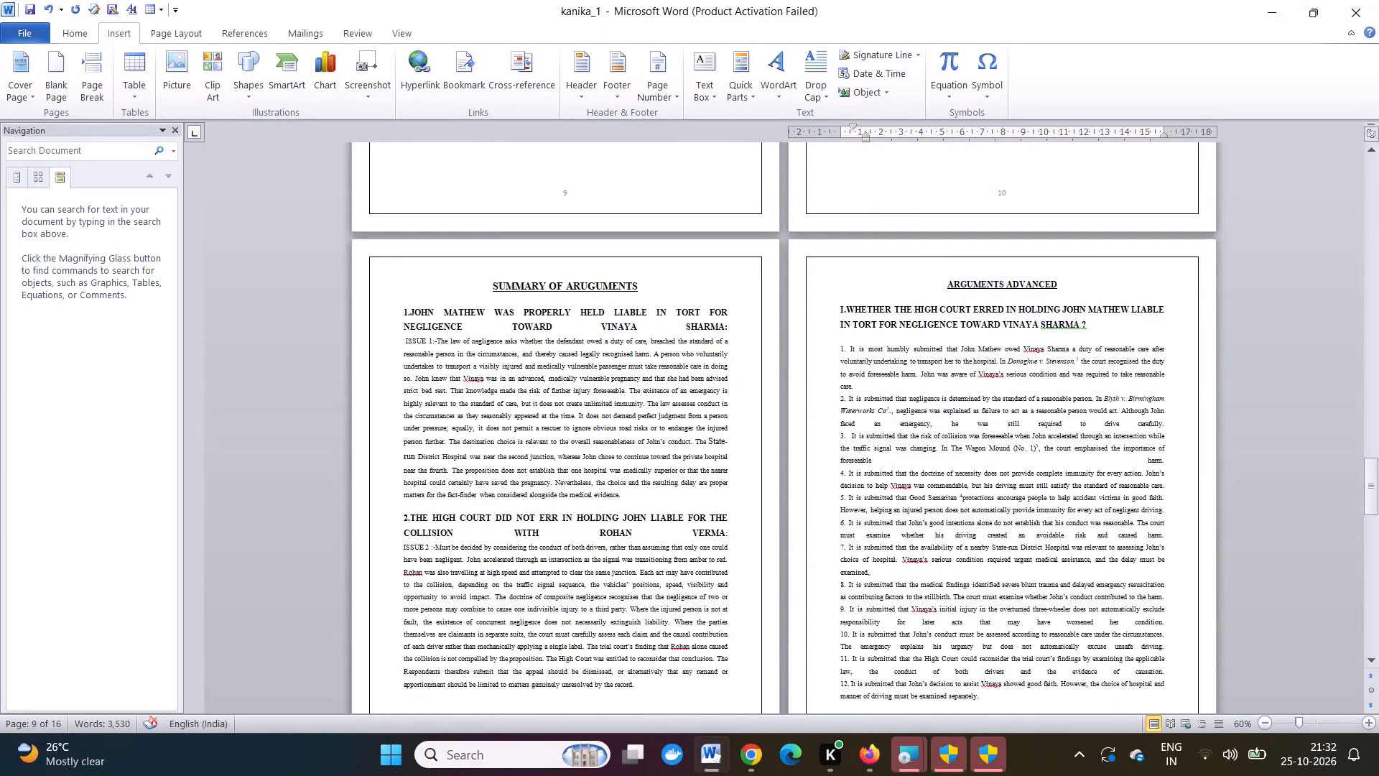
pyautogui.scroll(5, 1025, 351)
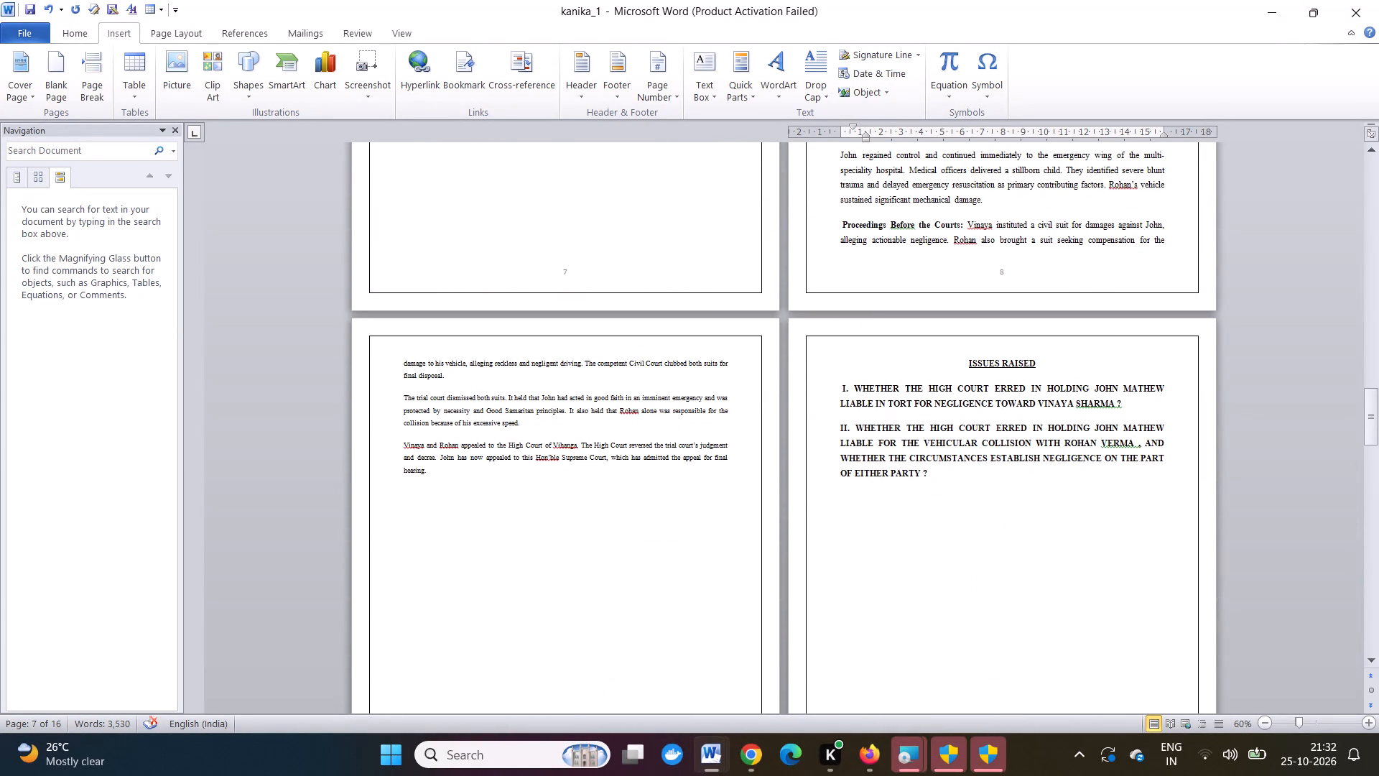
pyautogui.scroll(-7, 1008, 443)
pyautogui.scroll(1, 1008, 443)
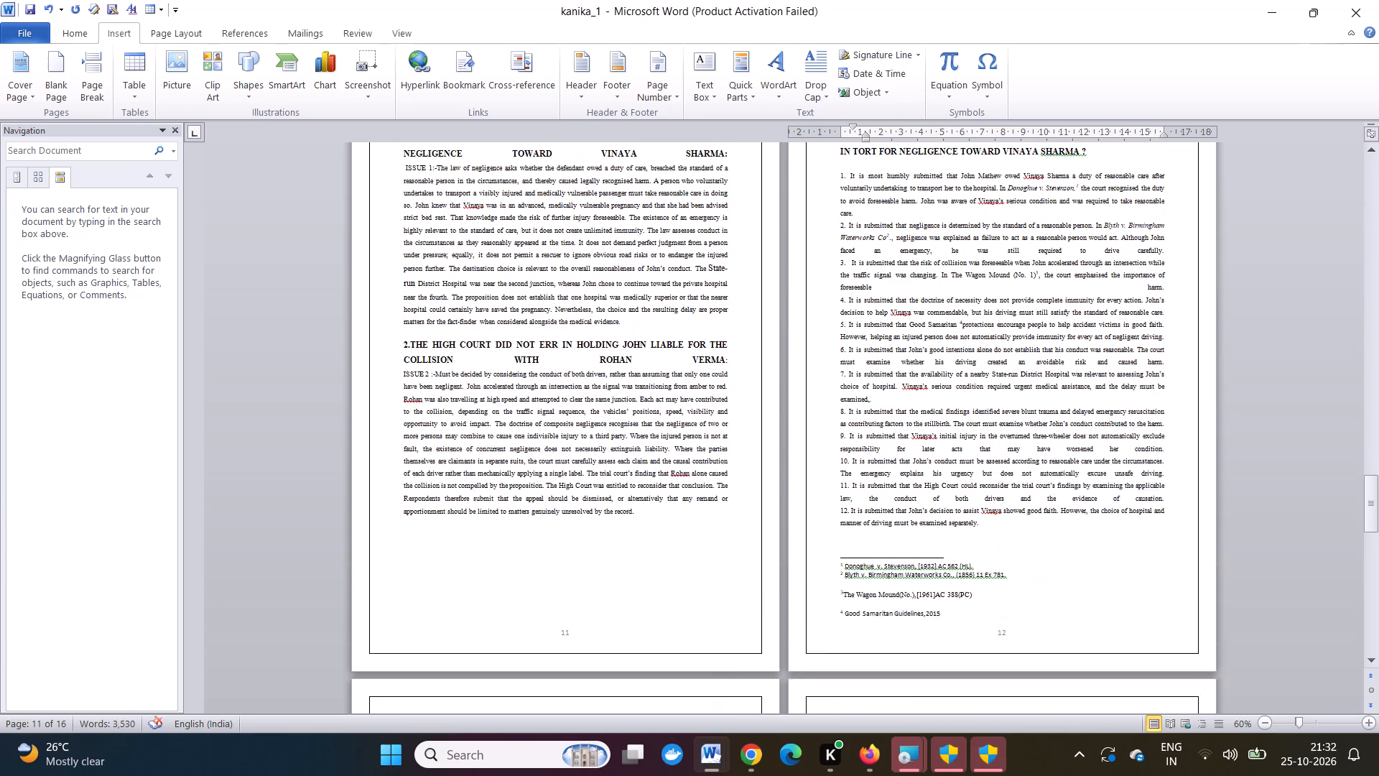
pyautogui.scroll(2, 1008, 443)
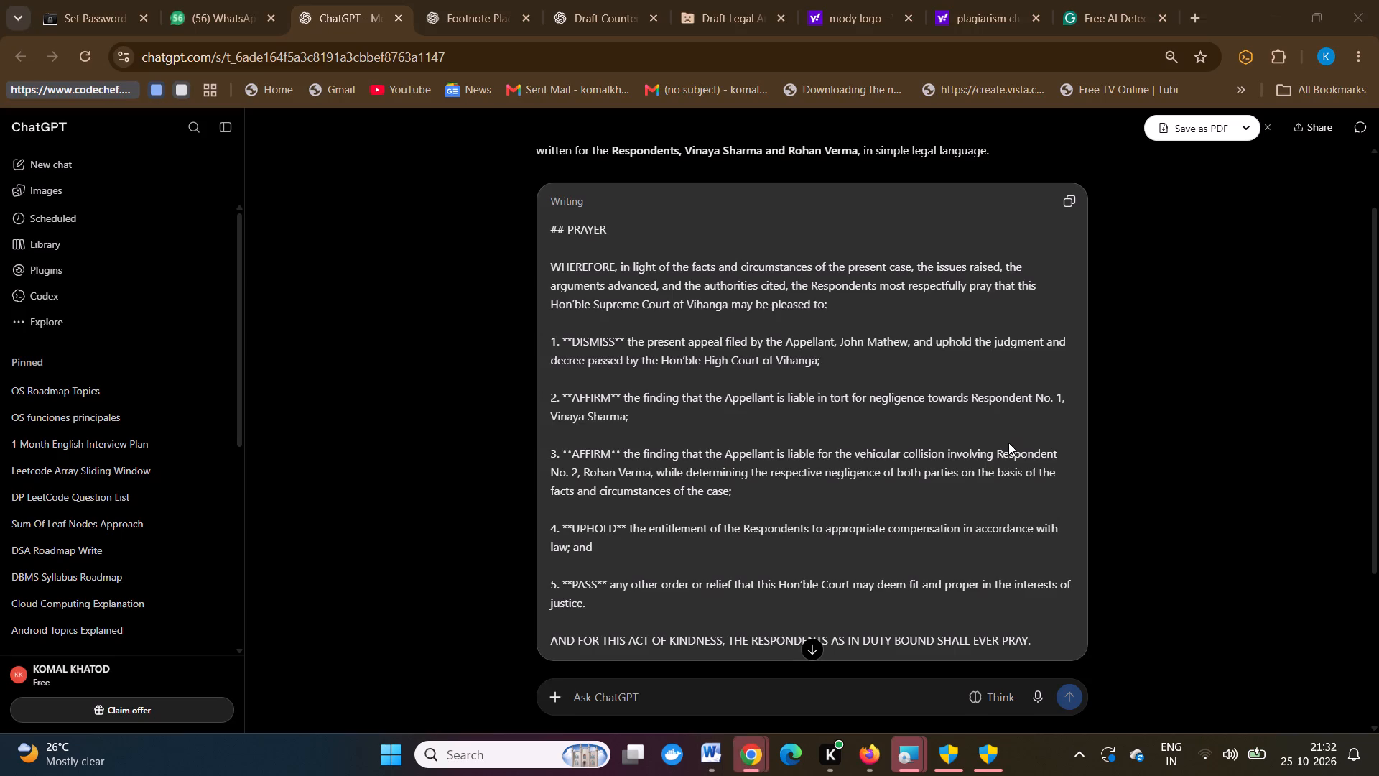
# Add page number 10 to the ISSUE RAISED entry in the TABLE OF CONTENTS, lined up under the 8-9.
pyautogui.scroll(9, 975, 407)
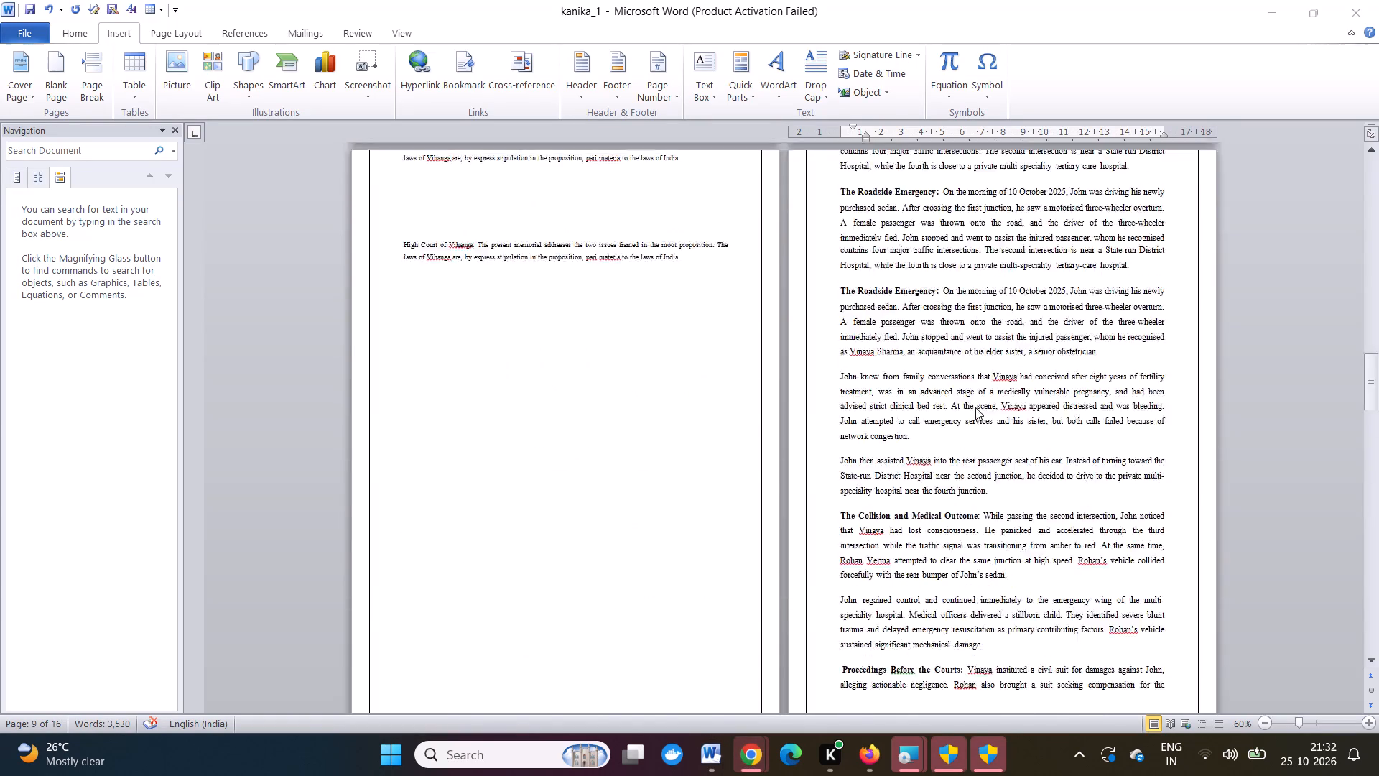
pyautogui.scroll(9, 975, 407)
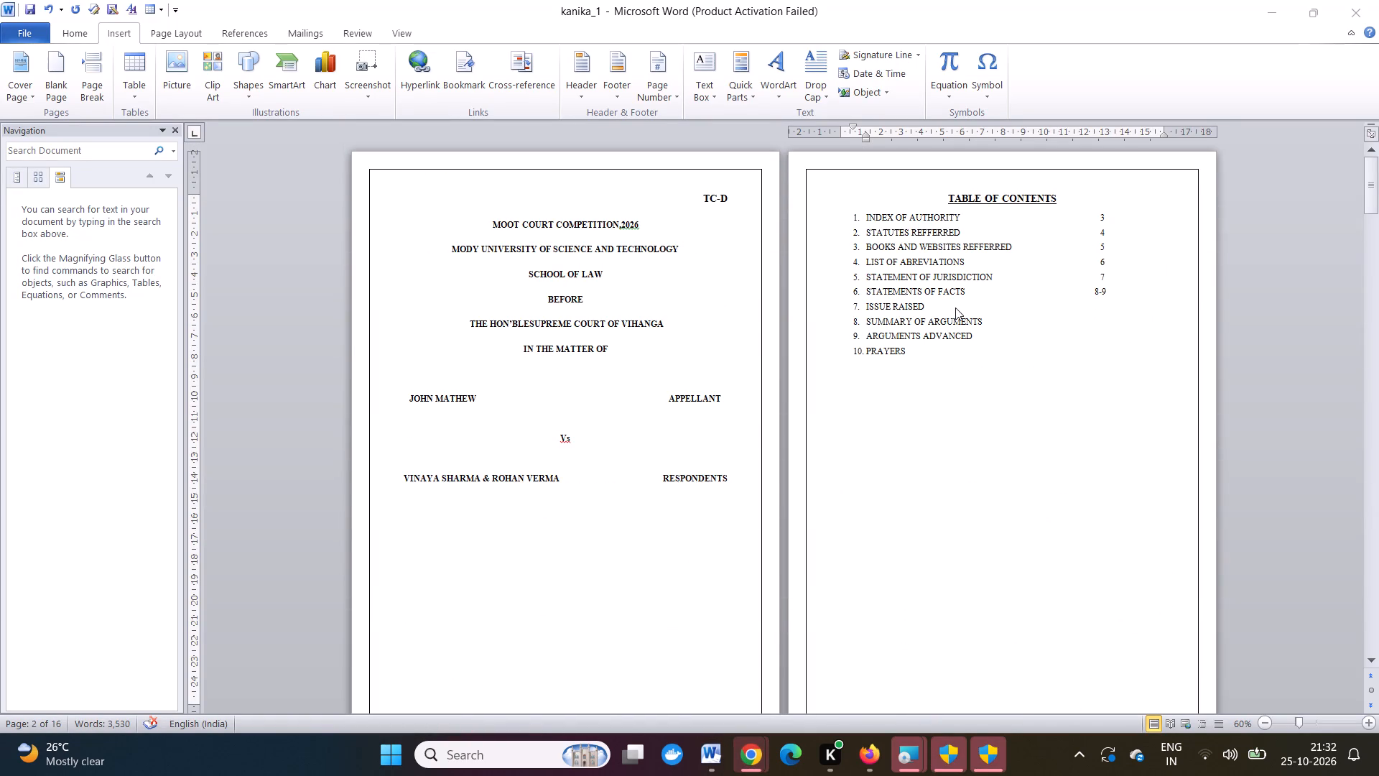
pyautogui.click(955, 308)
pyautogui.click(937, 310)
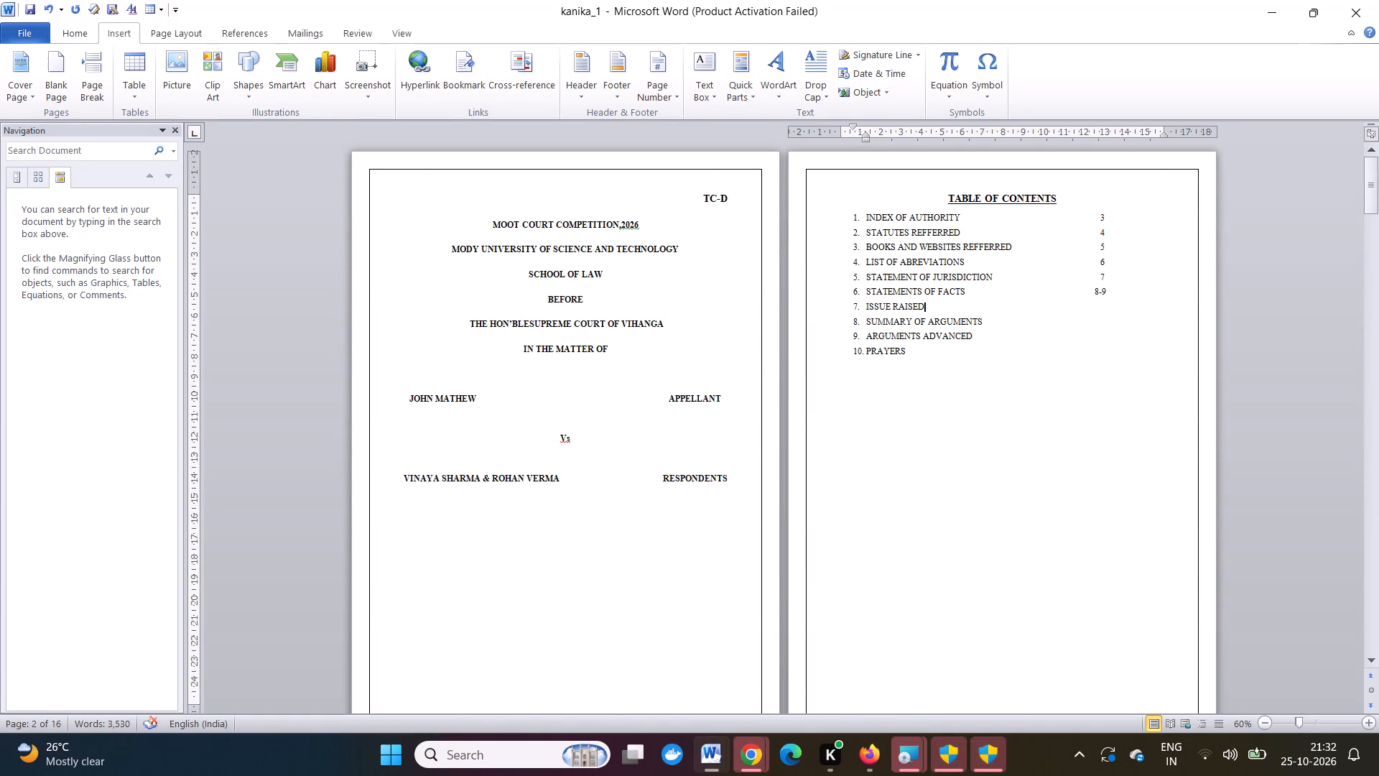
pyautogui.press('space')
pyautogui.press('space')
pyautogui.press('space')
pyautogui.press('space')
pyautogui.press('space')
pyautogui.press('space')
pyautogui.press('space')
pyautogui.press('space')
pyautogui.press('space')
pyautogui.press('space')
pyautogui.press('space')
pyautogui.press('space')
pyautogui.press('space')
pyautogui.press('space')
pyautogui.press('space')
pyautogui.press('space')
pyautogui.press('space')
pyautogui.press('space')
pyautogui.press('space')
pyautogui.press('space')
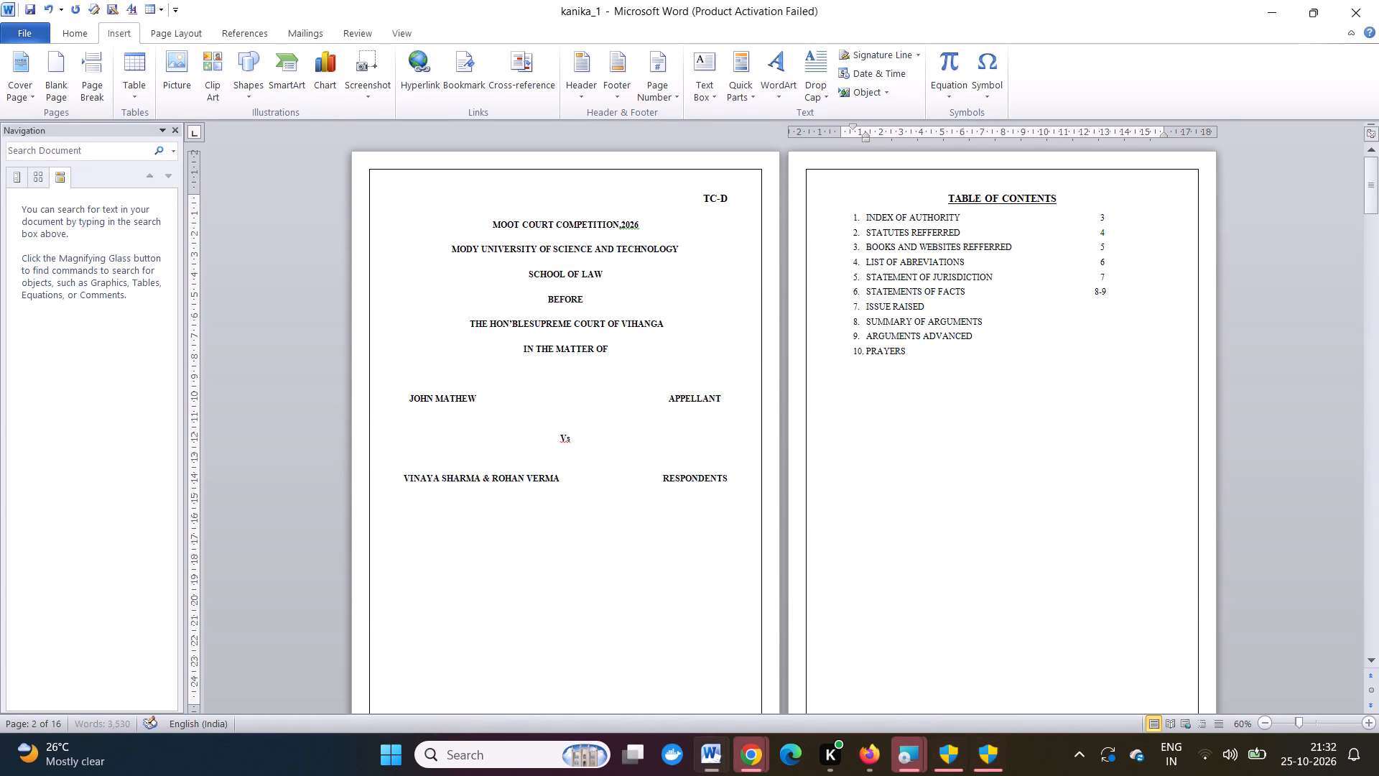
pyautogui.press('space')
pyautogui.press('space')
pyautogui.press('space')
pyautogui.press('space')
pyautogui.press('space')
pyautogui.write('10')
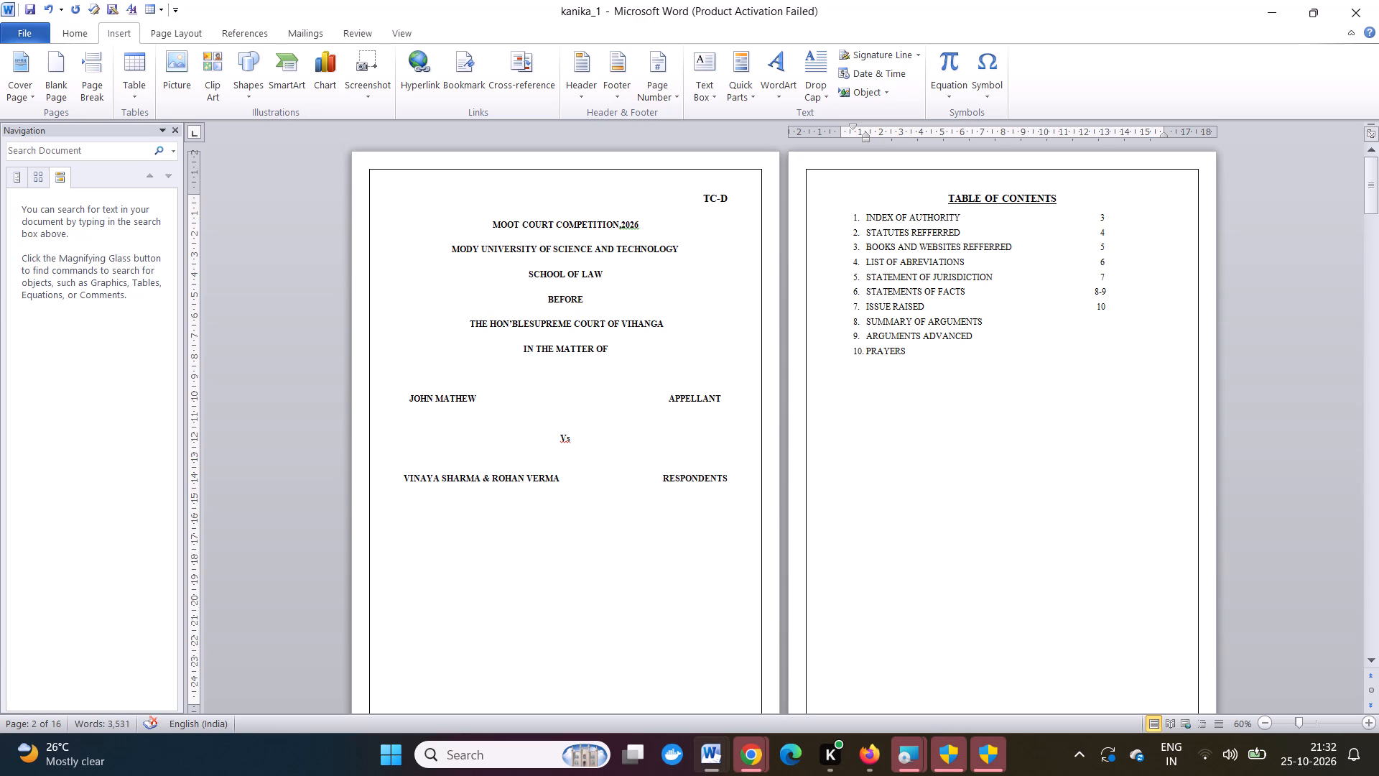
# Check where the summary of arguments falls and add page number 11 to its TABLE OF CONTENTS entry, lined up under the 10.
pyautogui.scroll(-17, 922, 409)
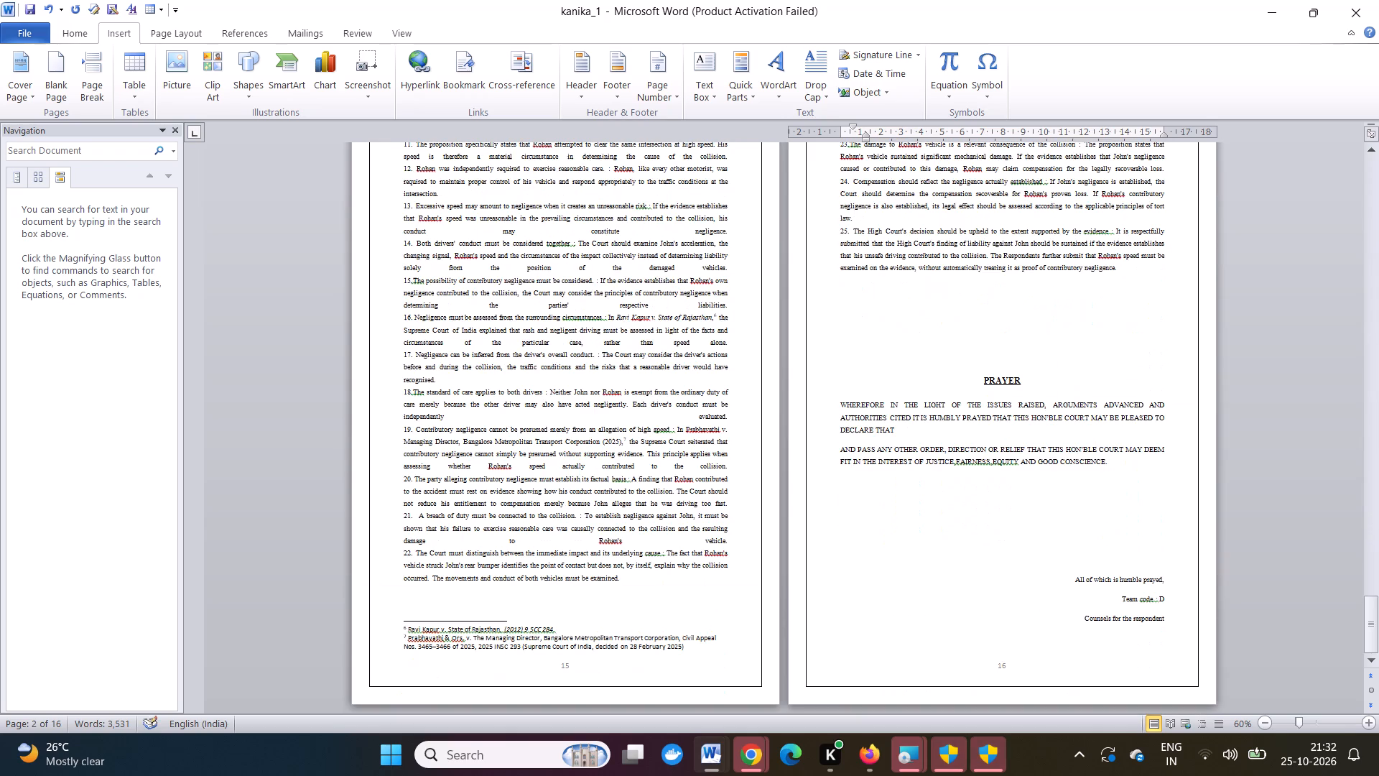
pyautogui.scroll(-1, 922, 409)
pyautogui.scroll(2, 922, 409)
pyautogui.scroll(-1, 922, 409)
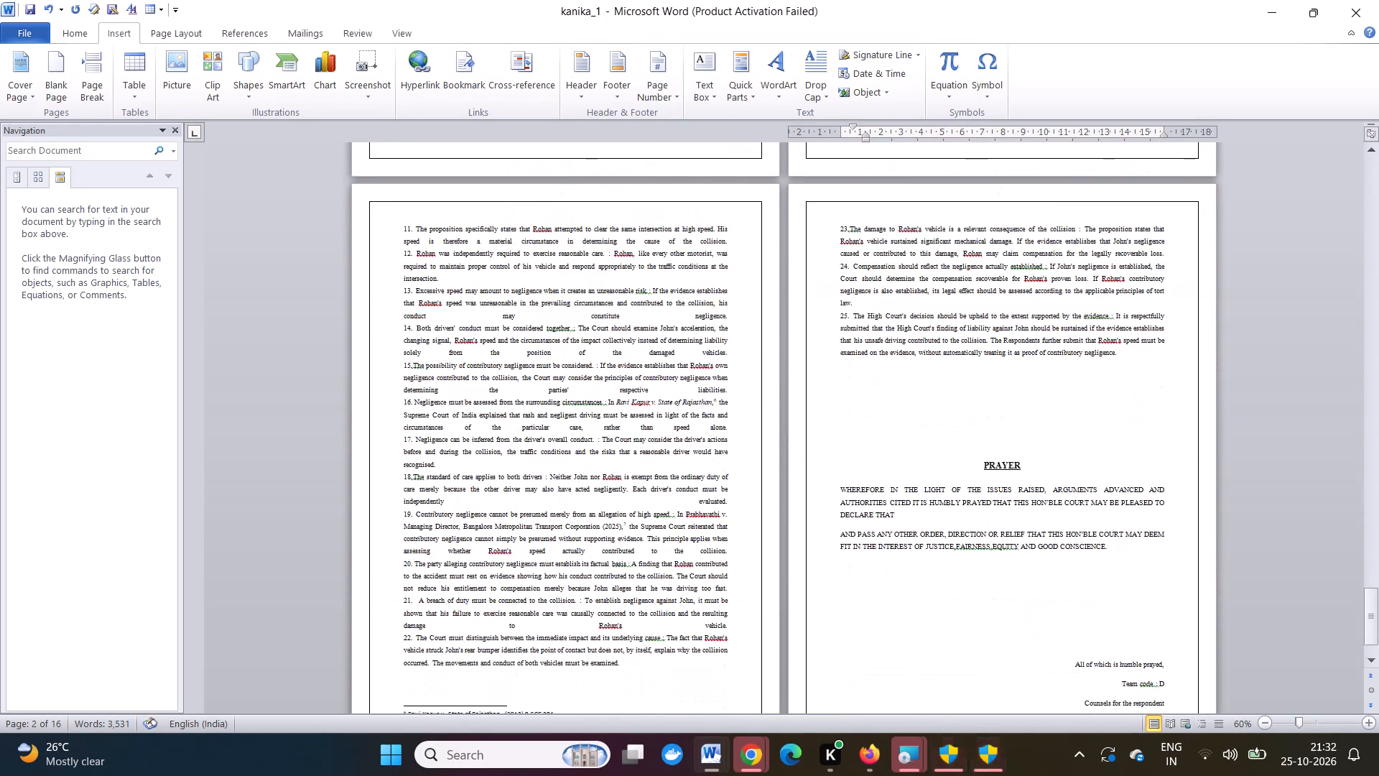
pyautogui.scroll(-1, 922, 409)
pyautogui.click(1011, 404)
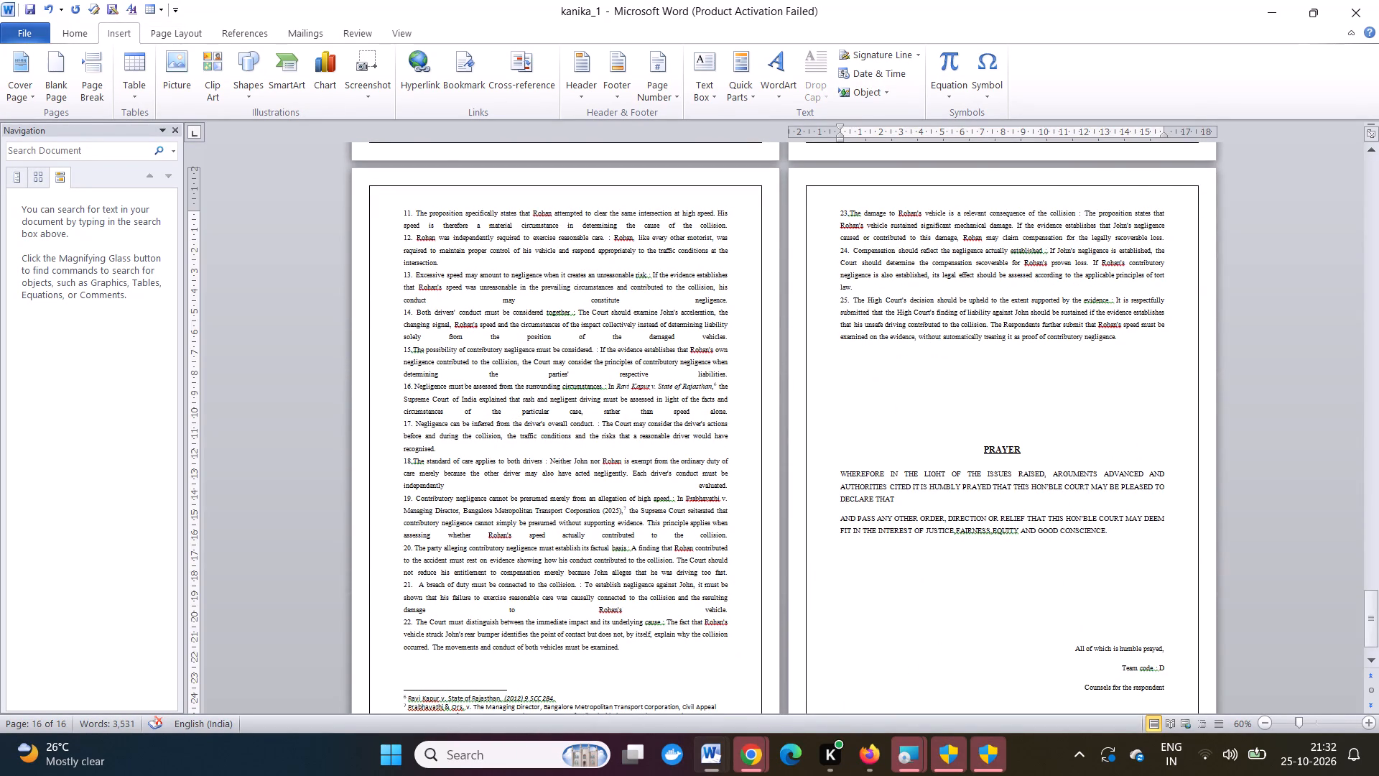
pyautogui.scroll(7, 663, 262)
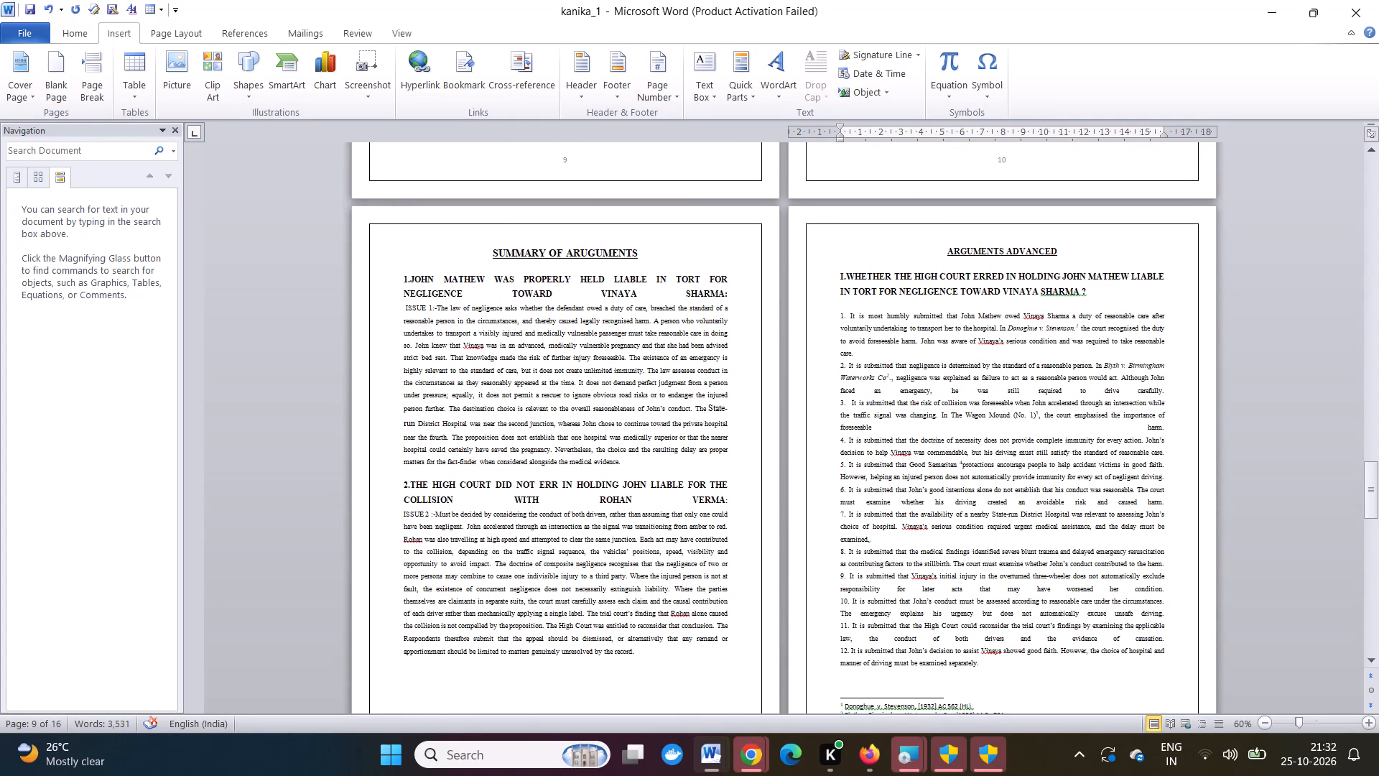
pyautogui.scroll(14, 728, 421)
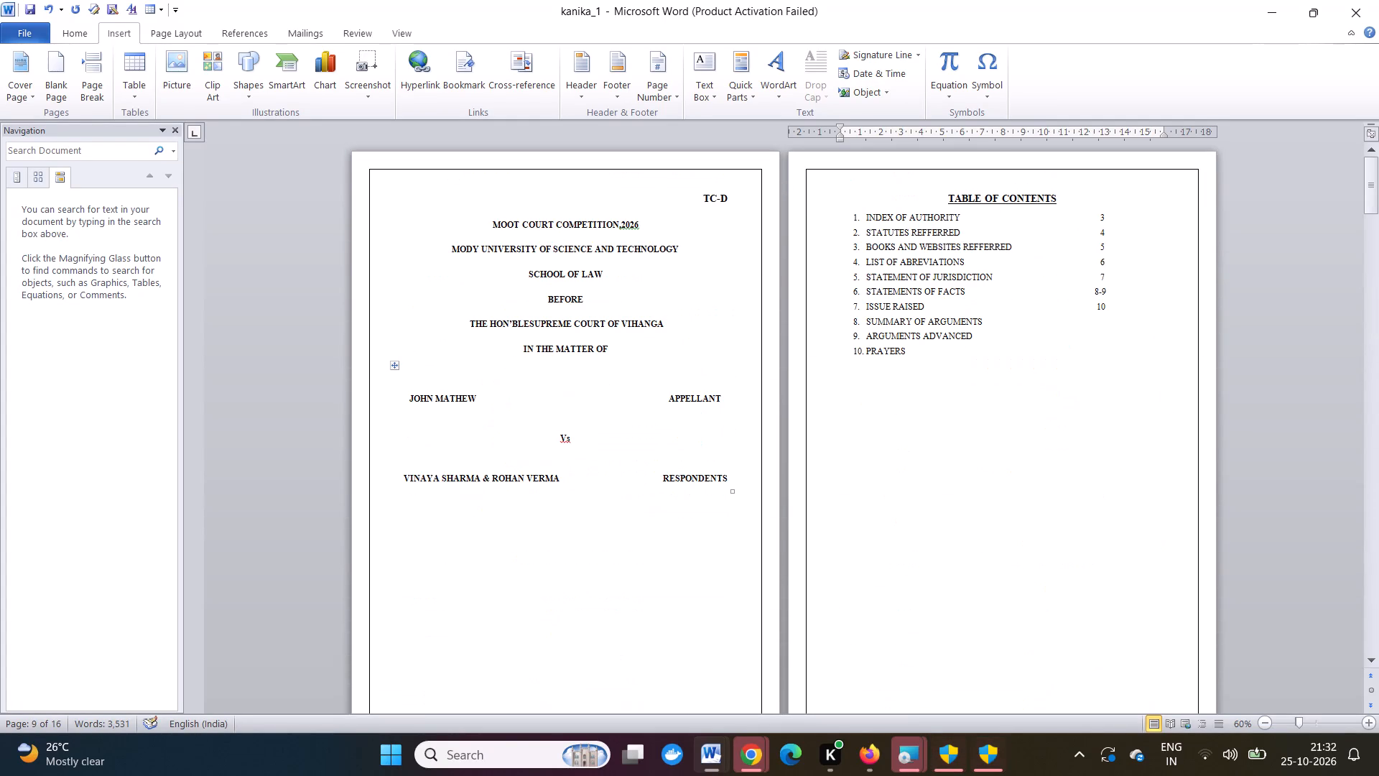
pyautogui.click(1092, 327)
pyautogui.press('space')
pyautogui.press('space')
pyautogui.press('space')
pyautogui.press('space')
pyautogui.press('space')
pyautogui.press('space')
pyautogui.press('space')
pyautogui.press('space')
pyautogui.press('space')
pyautogui.press('space')
pyautogui.press('space')
pyautogui.press('space')
pyautogui.press('space')
pyautogui.press('space')
pyautogui.press('space')
pyautogui.press('space')
pyautogui.press('space')
pyautogui.press('space')
pyautogui.press('space')
pyautogui.press('space')
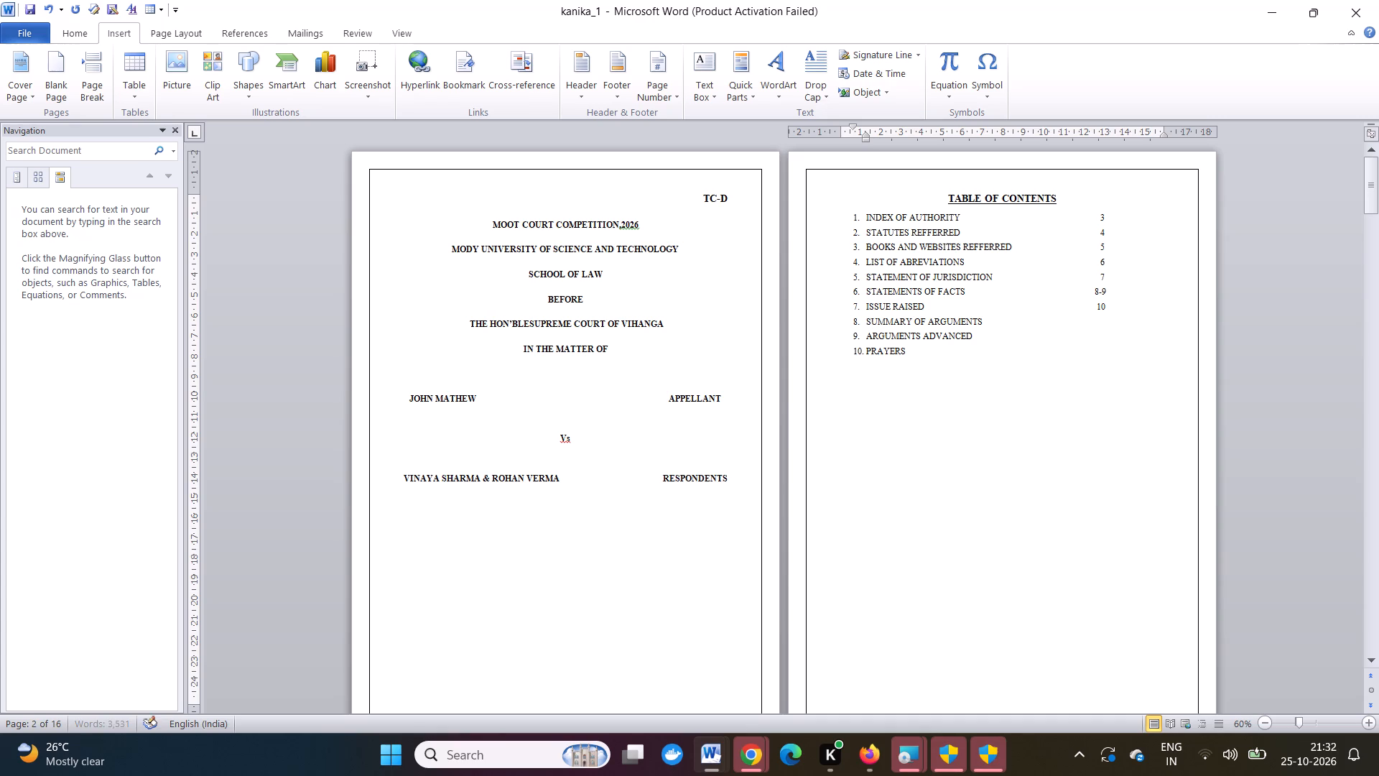
pyautogui.press('space')
pyautogui.press('space')
pyautogui.write('11')
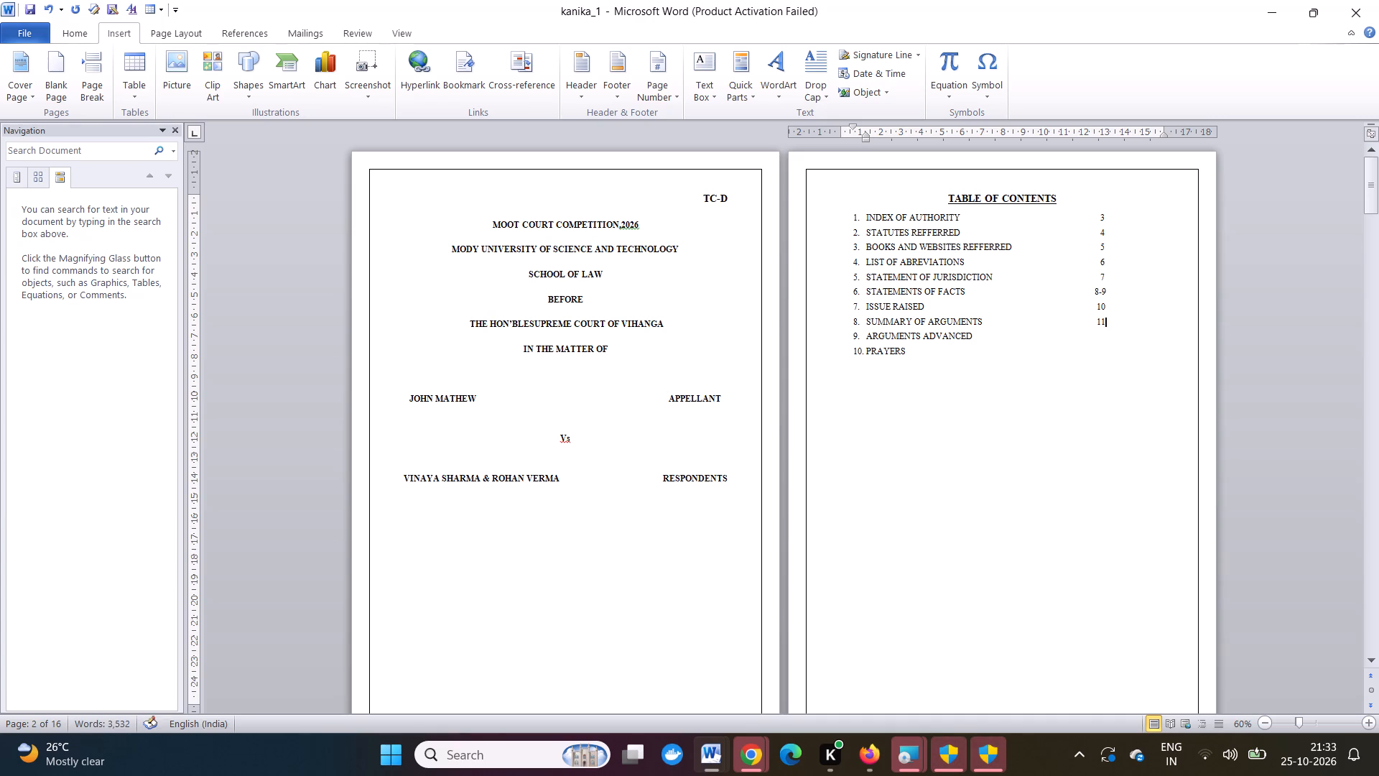
# Check which pages the arguments advanced cover and add page range 12-16 to their TABLE OF CONTENTS entry, roughly centred under the 11.
pyautogui.click(1092, 327)
pyautogui.click(1085, 332)
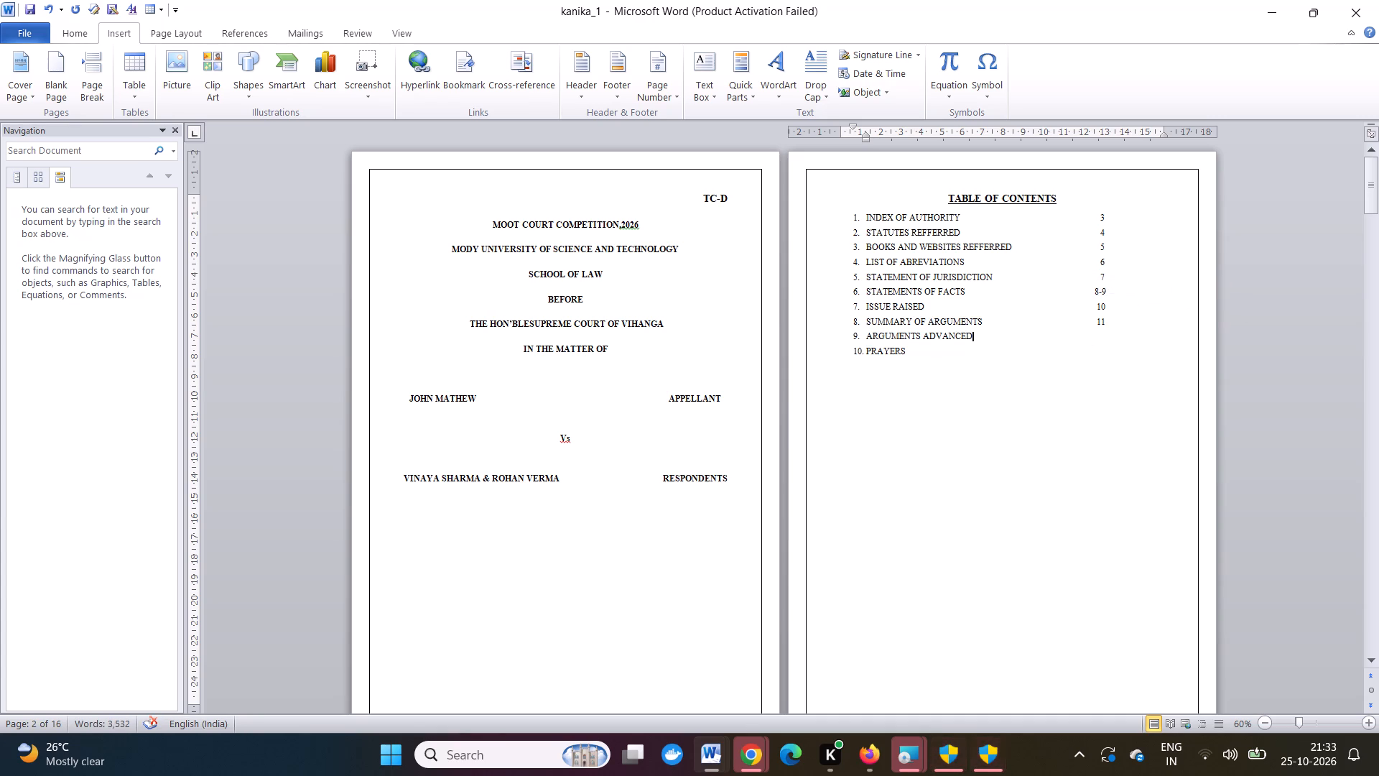
pyautogui.press('space')
pyautogui.press('space')
pyautogui.press('space')
pyautogui.press('space')
pyautogui.press('space')
pyautogui.press('space')
pyautogui.press('space')
pyautogui.press('space')
pyautogui.press('space')
pyautogui.press('space')
pyautogui.press('space')
pyautogui.press('space')
pyautogui.press('space')
pyautogui.press('space')
pyautogui.press('space')
pyautogui.press('space')
pyautogui.press('space')
pyautogui.press('space')
pyautogui.press('space')
pyautogui.press('space')
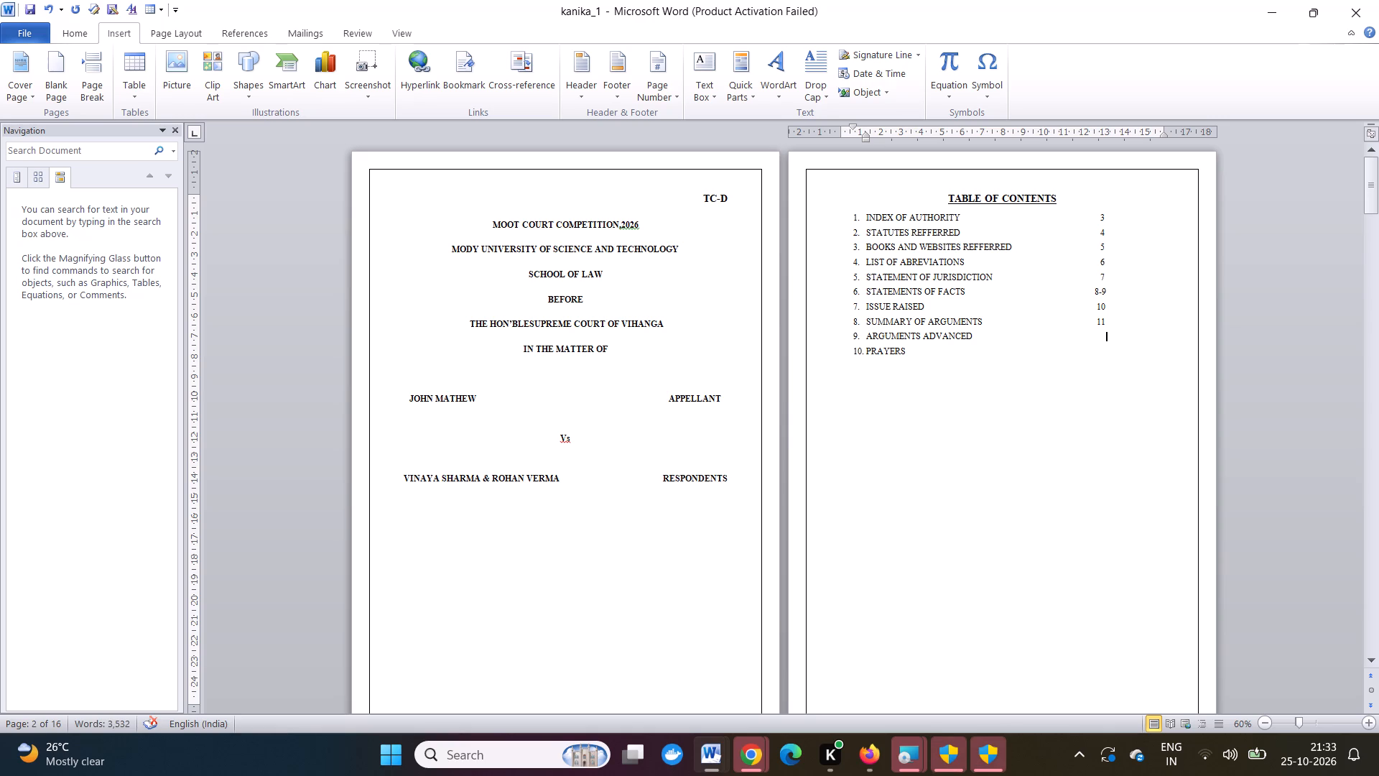
pyautogui.press('BackSpace')
pyautogui.press('BackSpace')
pyautogui.press('BackSpace')
pyautogui.scroll(-15, 1085, 332)
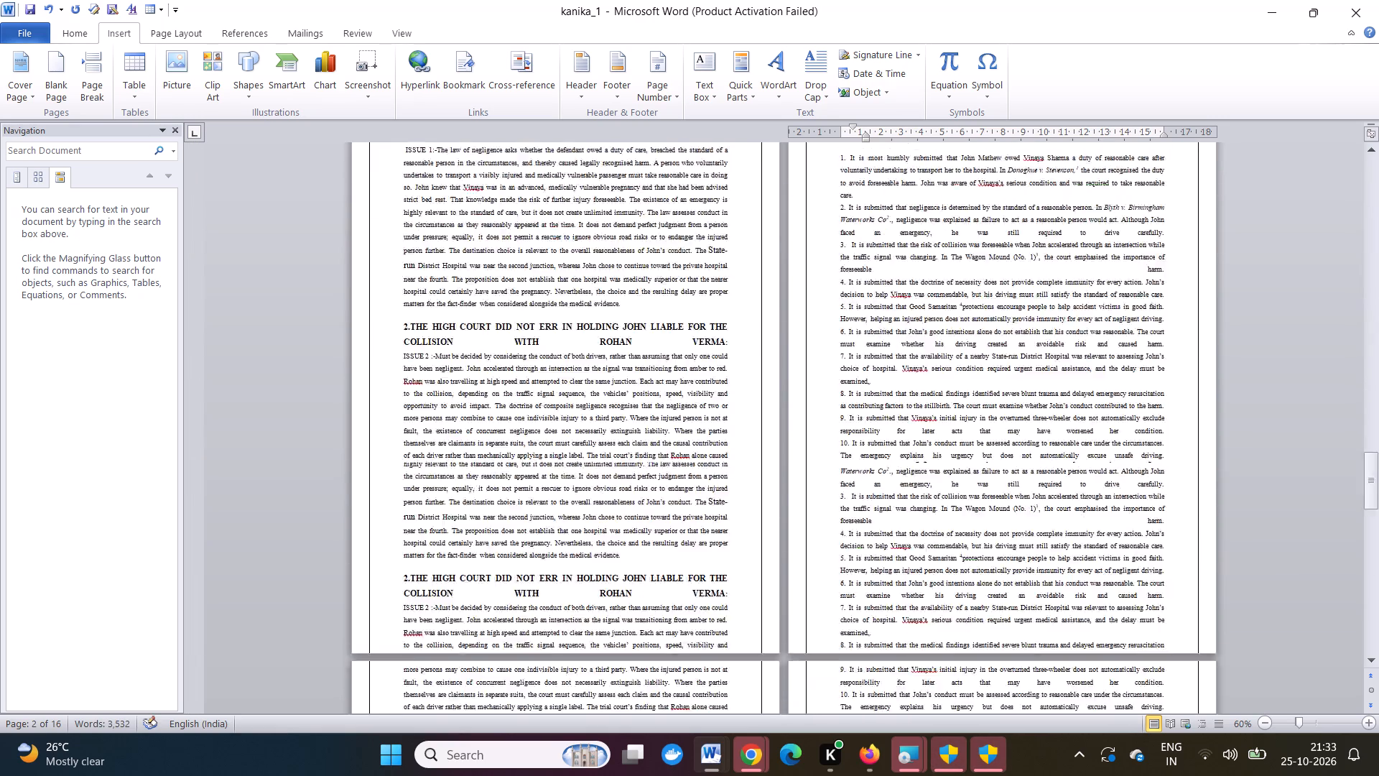
pyautogui.scroll(-4, 1085, 332)
pyautogui.scroll(6, 1085, 332)
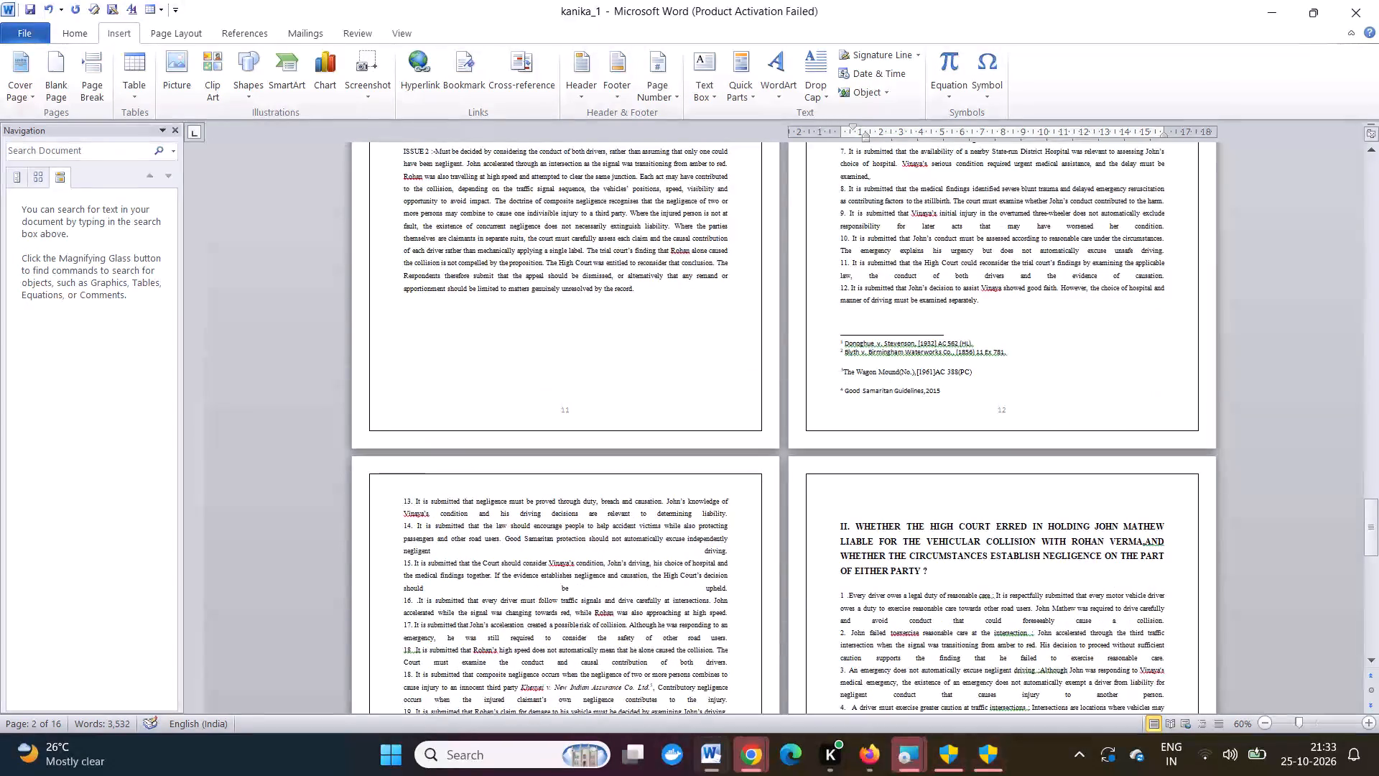
pyautogui.scroll(4, 1085, 332)
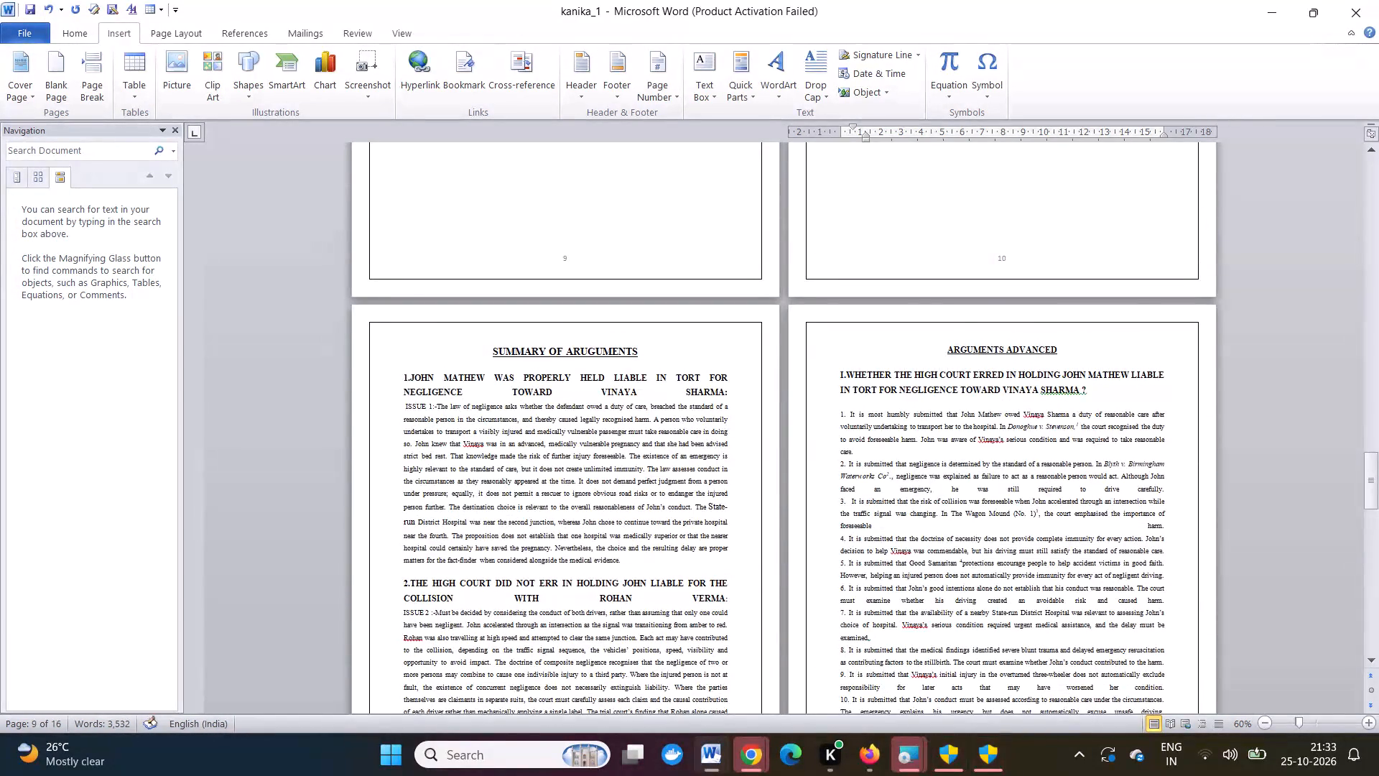
pyautogui.scroll(-3, 1085, 332)
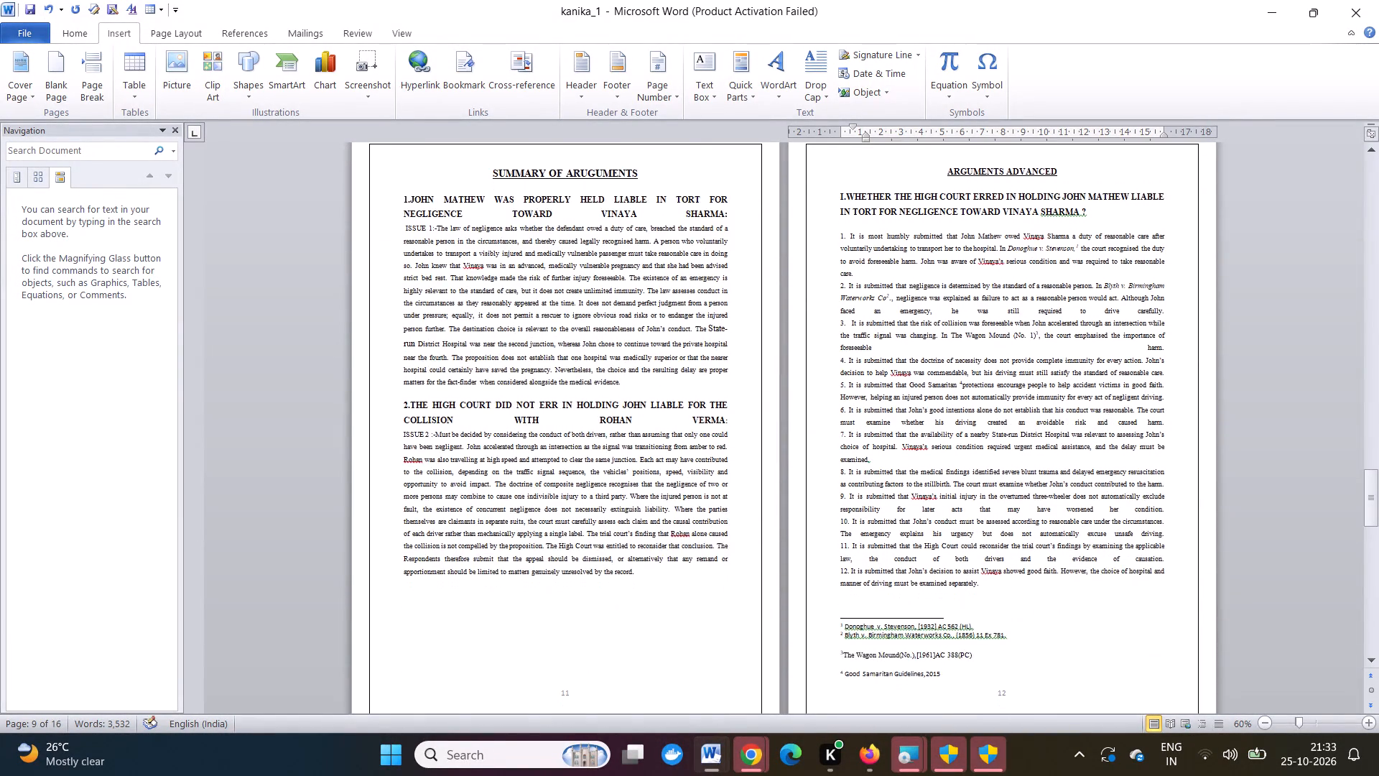
pyautogui.scroll(-7, 1085, 332)
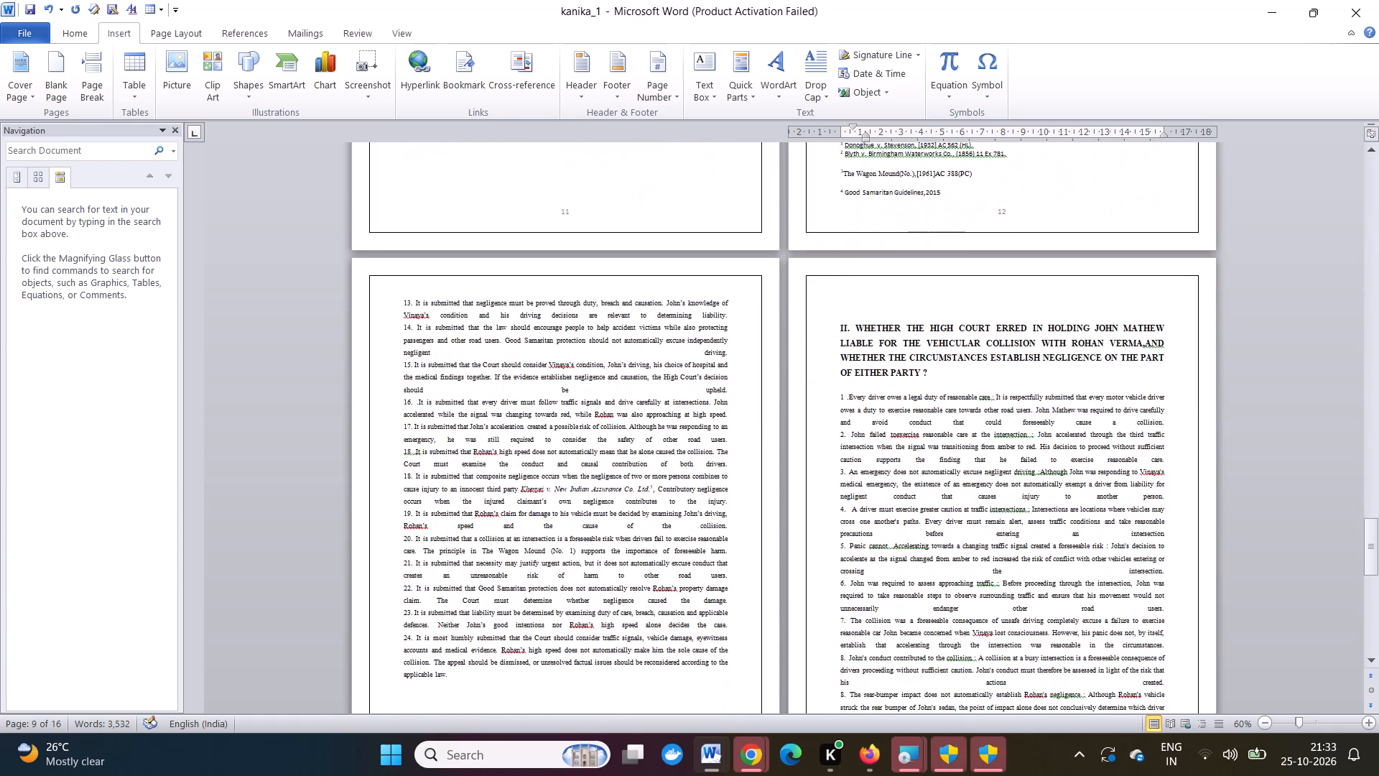
pyautogui.scroll(-5, 1085, 332)
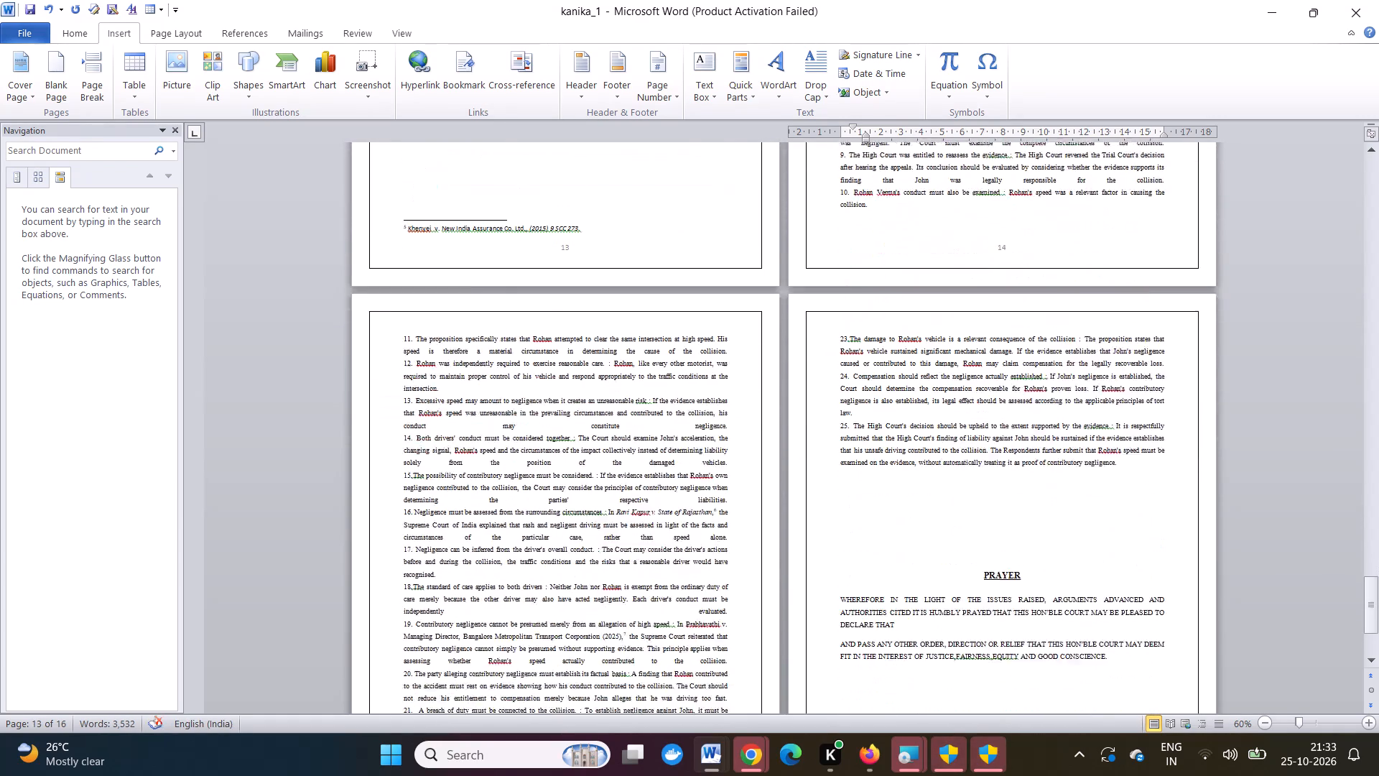
pyautogui.scroll(-2, 1085, 332)
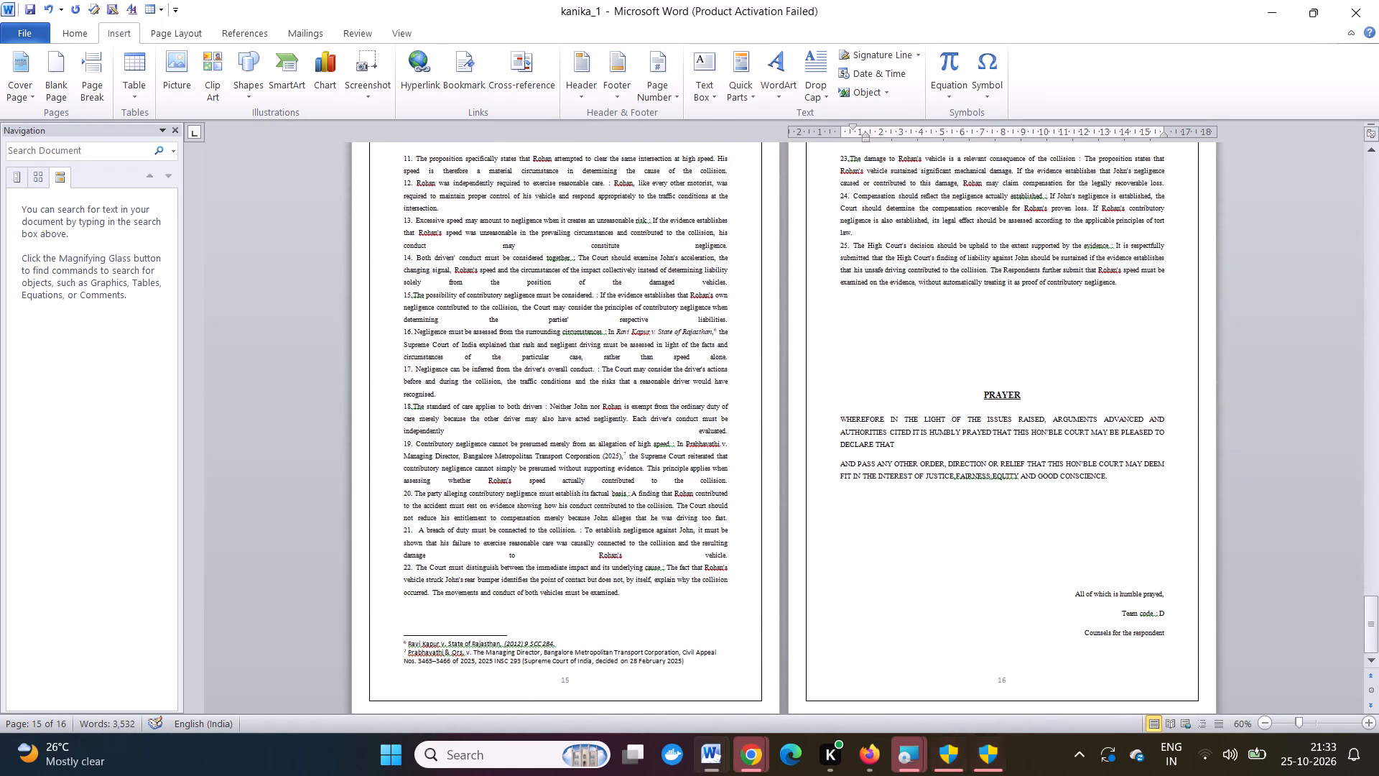
pyautogui.scroll(12, 1085, 332)
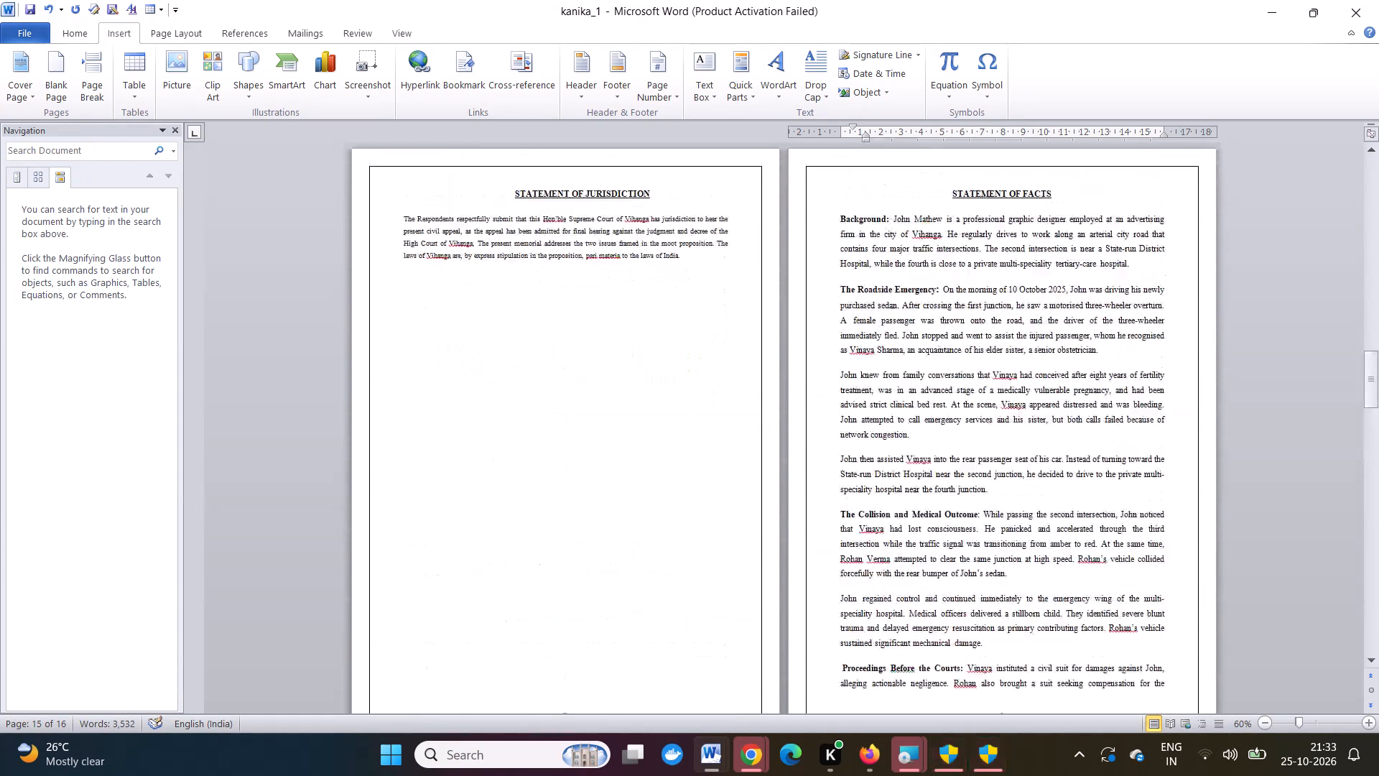
pyautogui.scroll(7, 1085, 332)
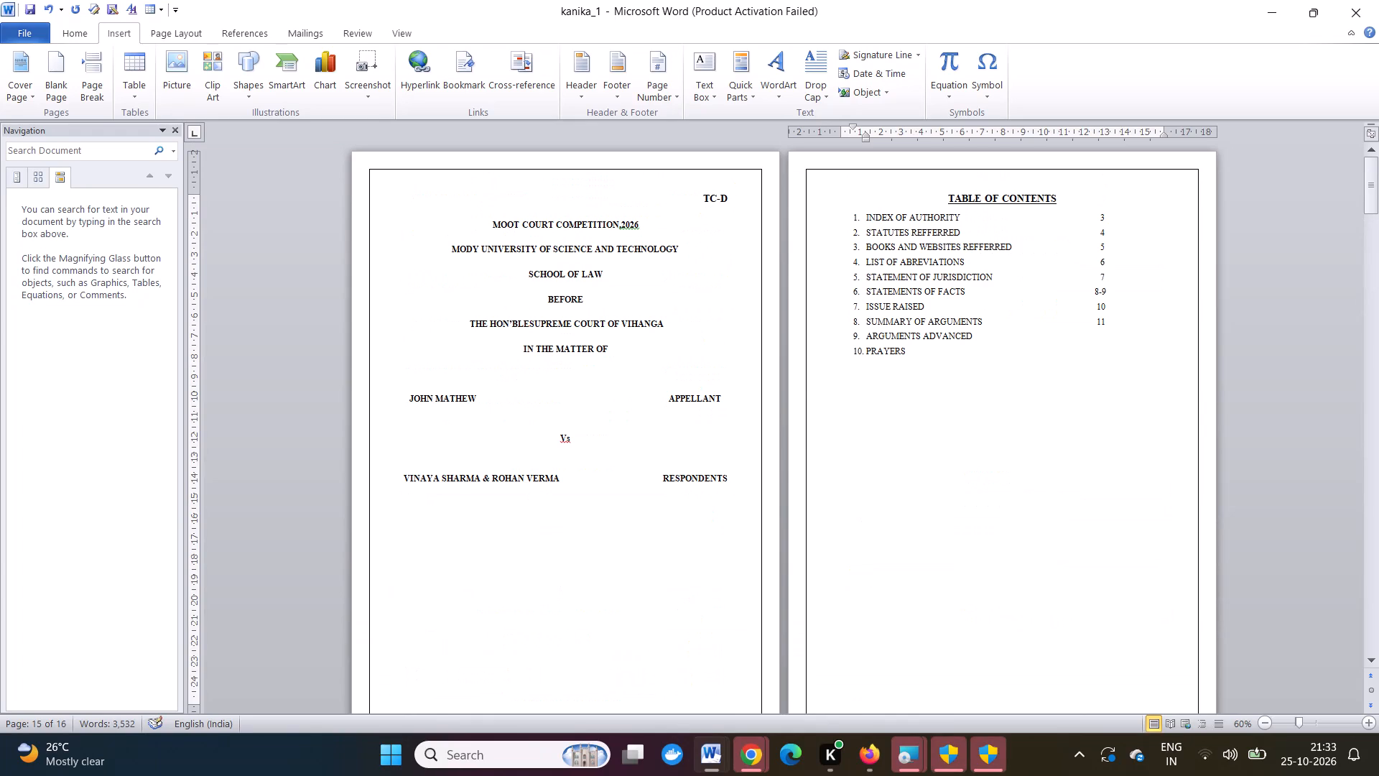
pyautogui.press('BackSpace')
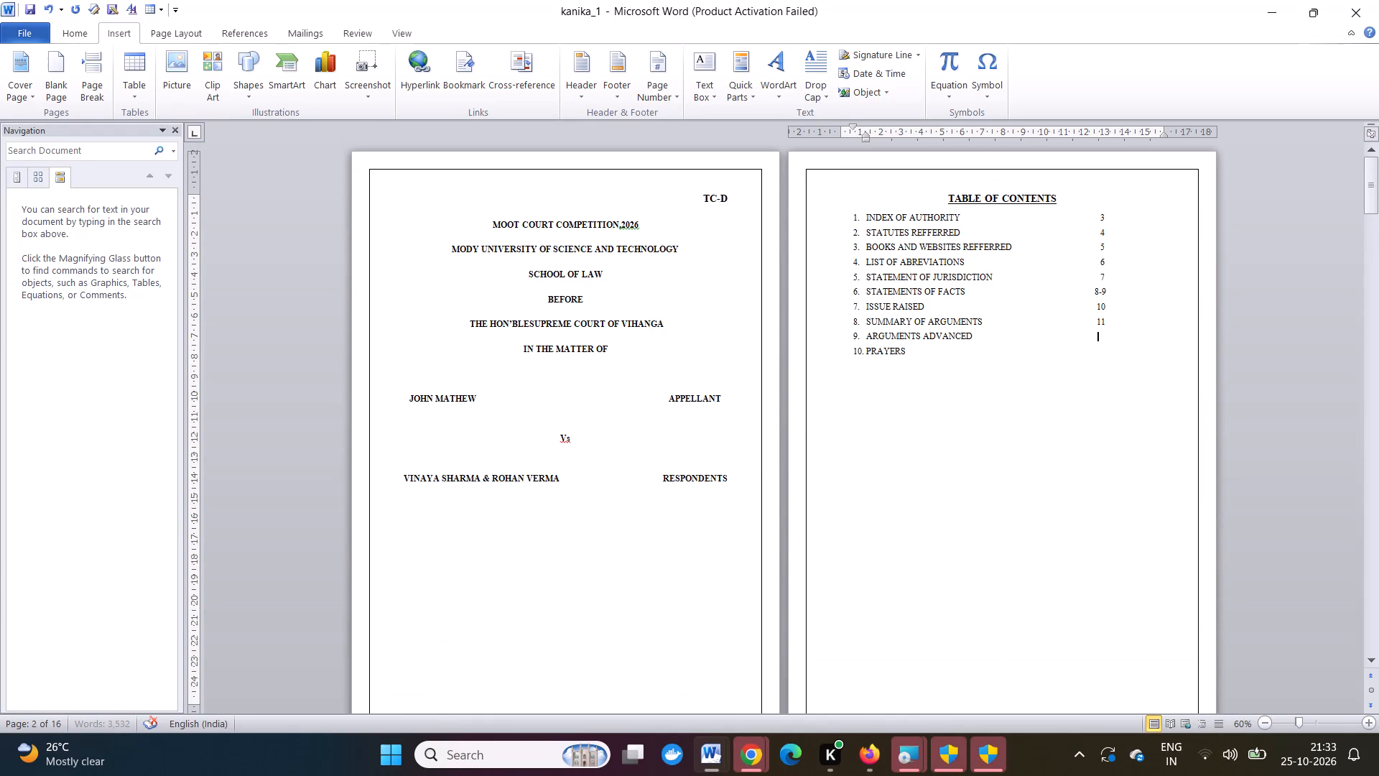
pyautogui.write('12-16')
pyautogui.press('Left')
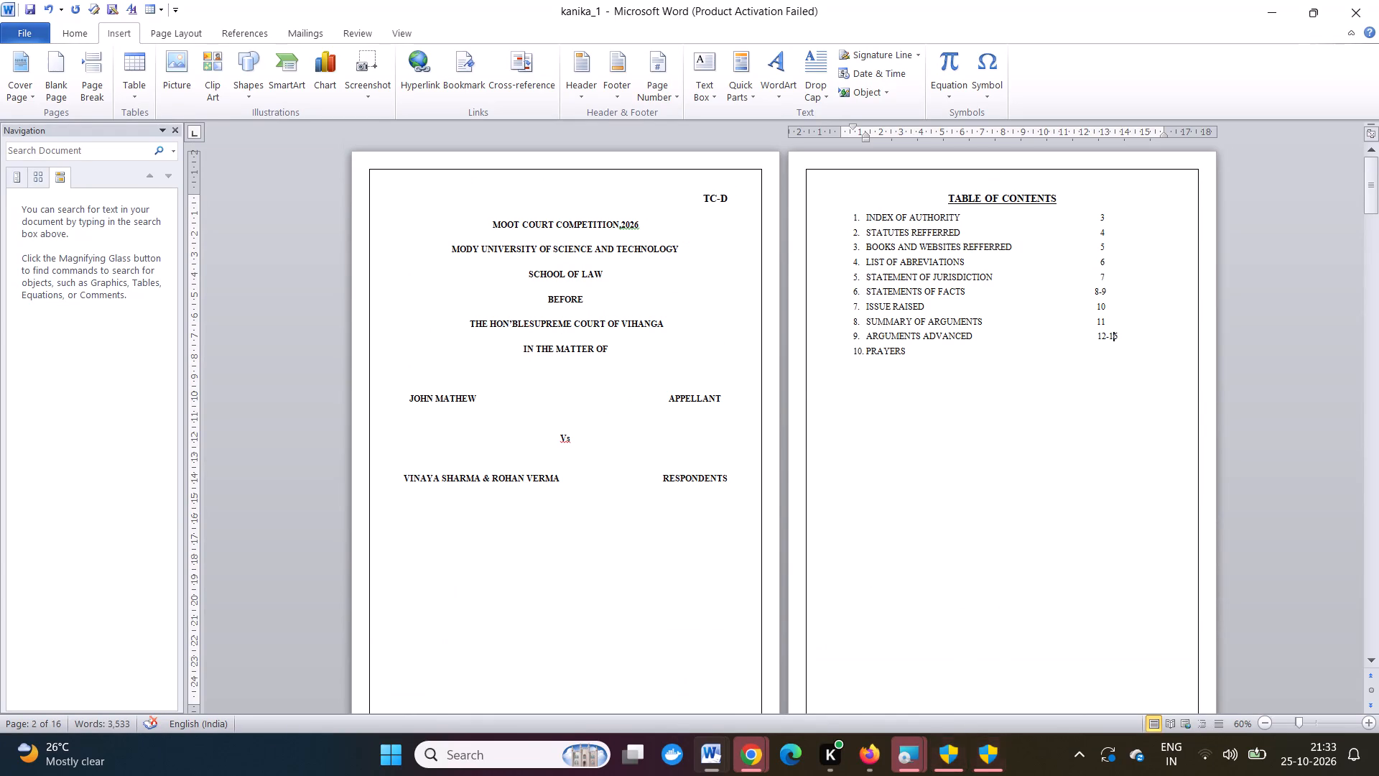
pyautogui.press('Left')
pyautogui.press('Left')
pyautogui.press('Left')
pyautogui.press('Left')
pyautogui.press('BackSpace')
pyautogui.press('BackSpace')
pyautogui.press('BackSpace')
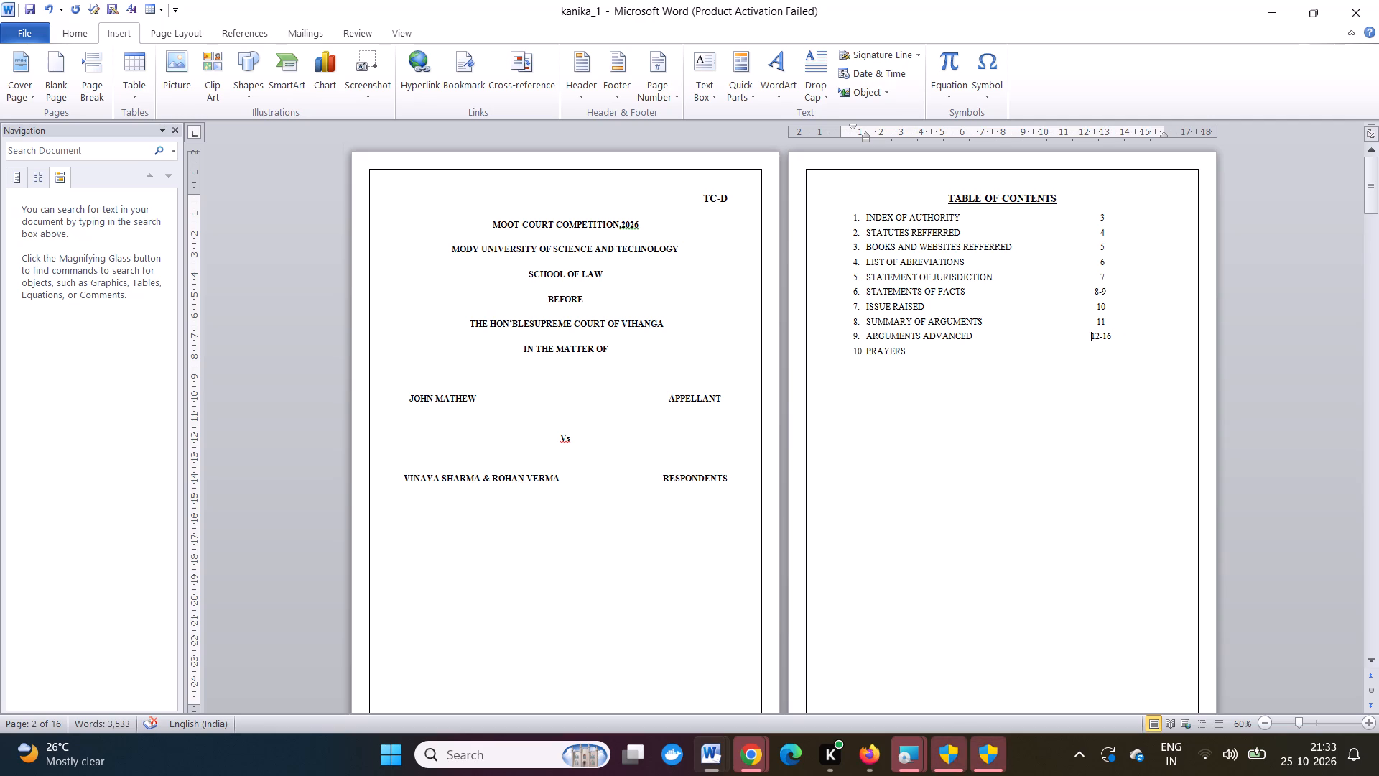
# Move the PRAYER section onto its own new page with a page break and delete the blank lines above its heading.
pyautogui.scroll(-18, 1125, 424)
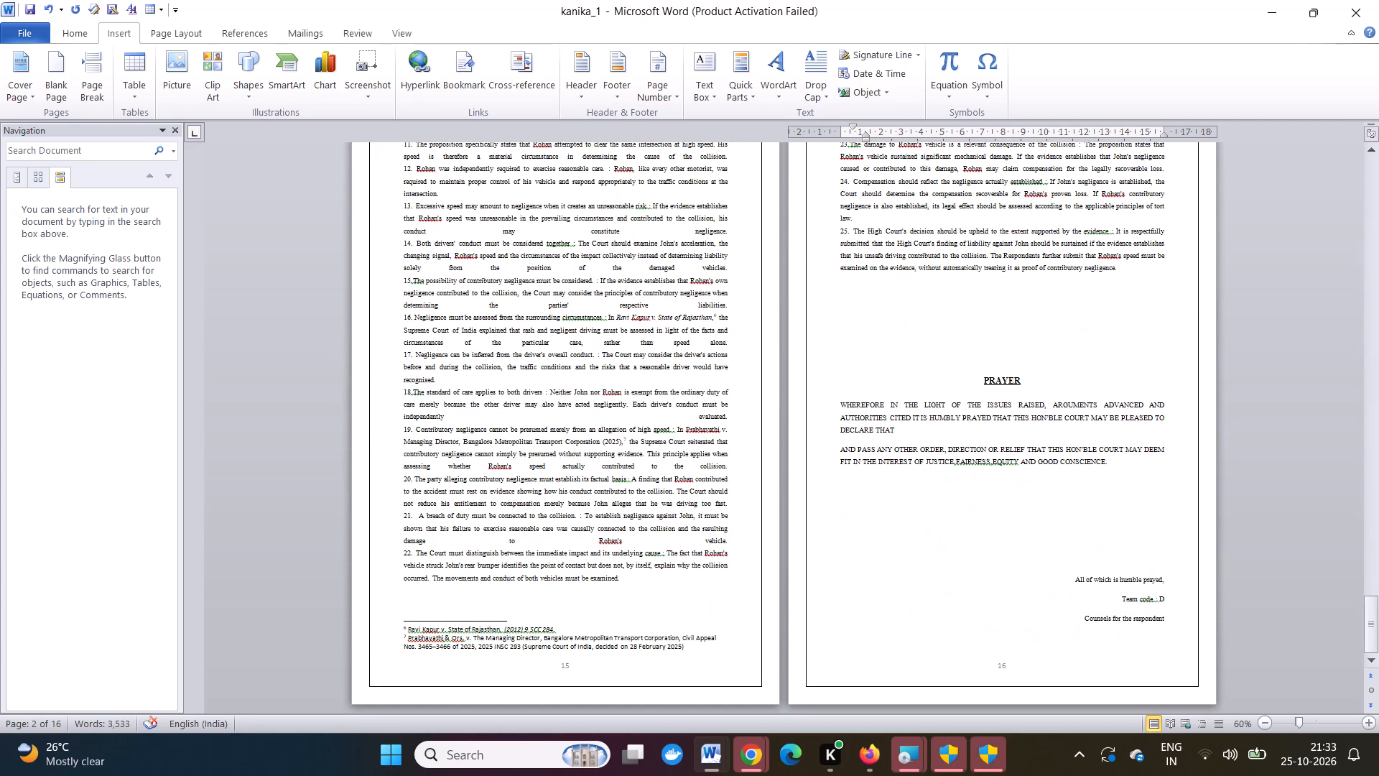
pyautogui.click(958, 333)
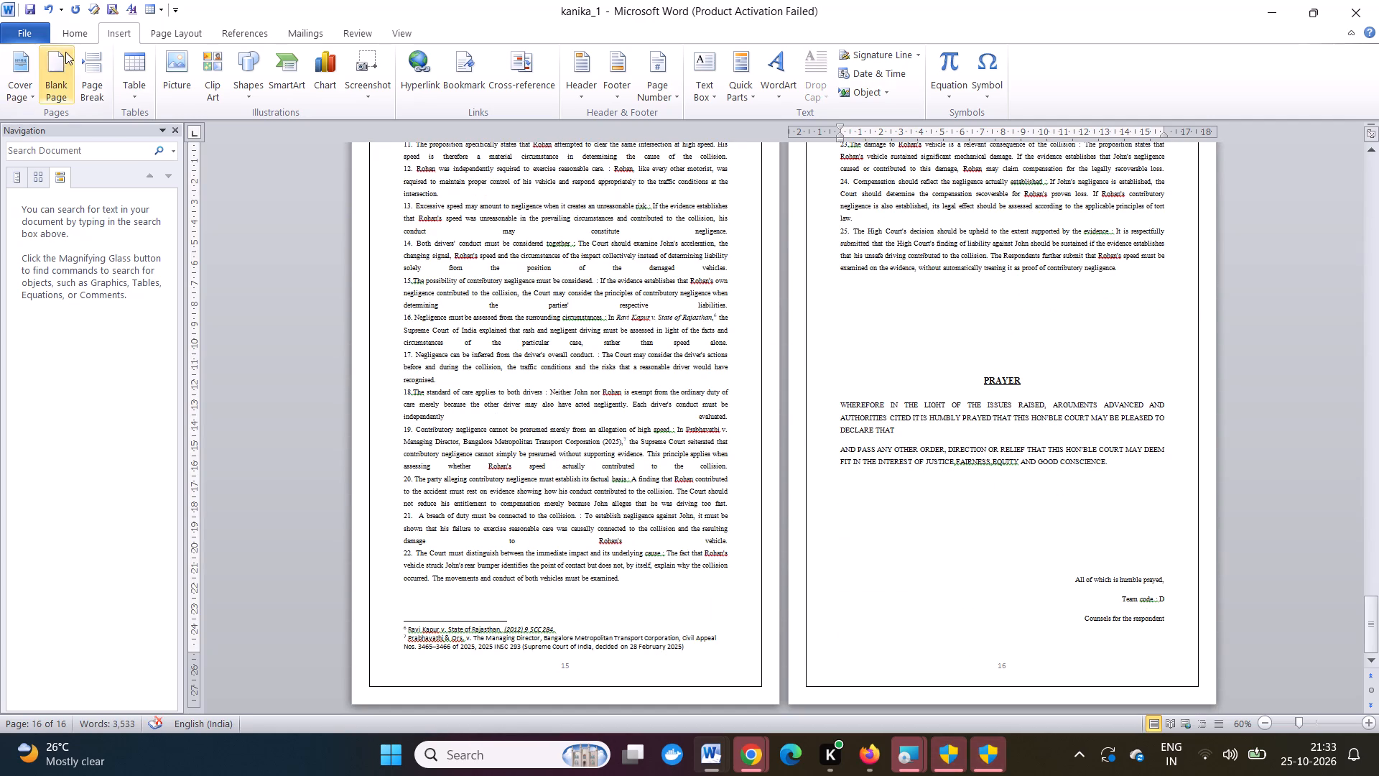
pyautogui.click(101, 82)
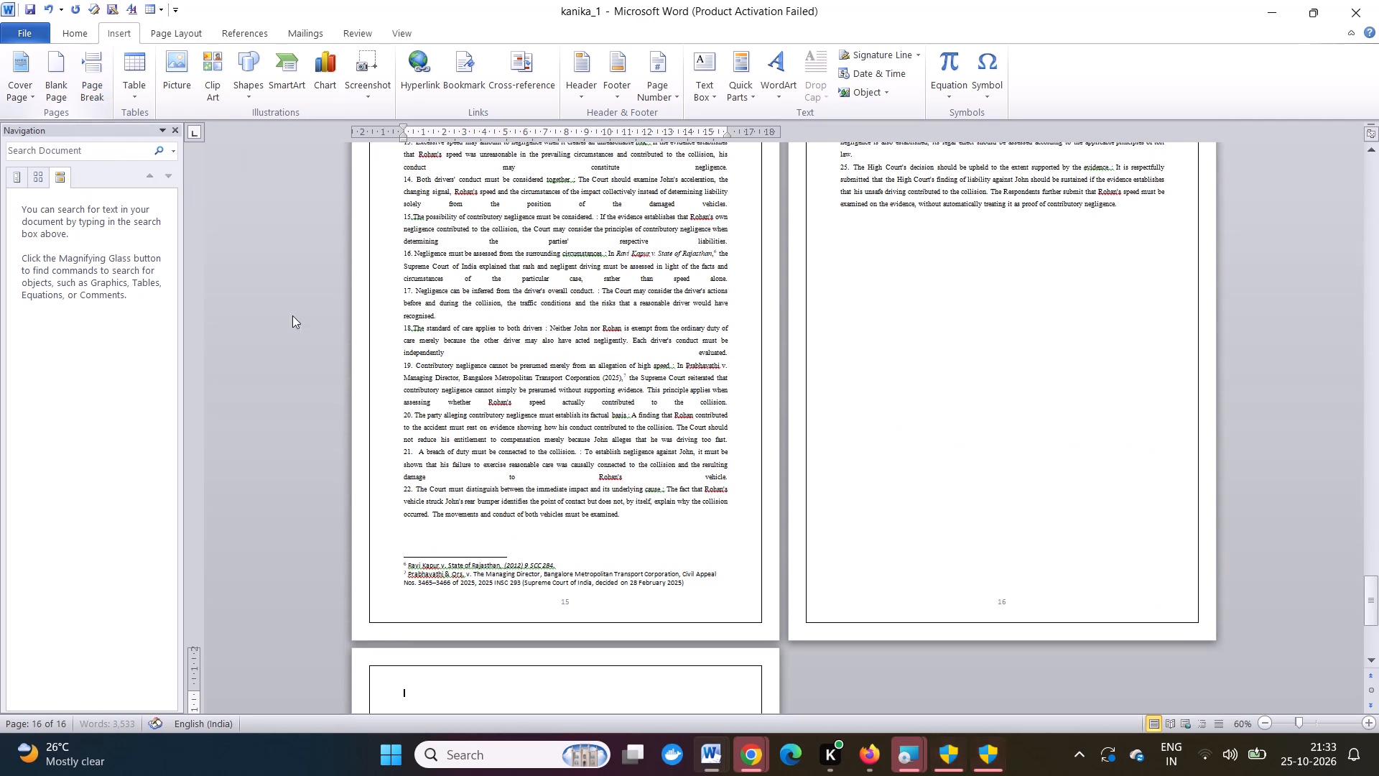
pyautogui.scroll(-2, 639, 506)
pyautogui.click(516, 478)
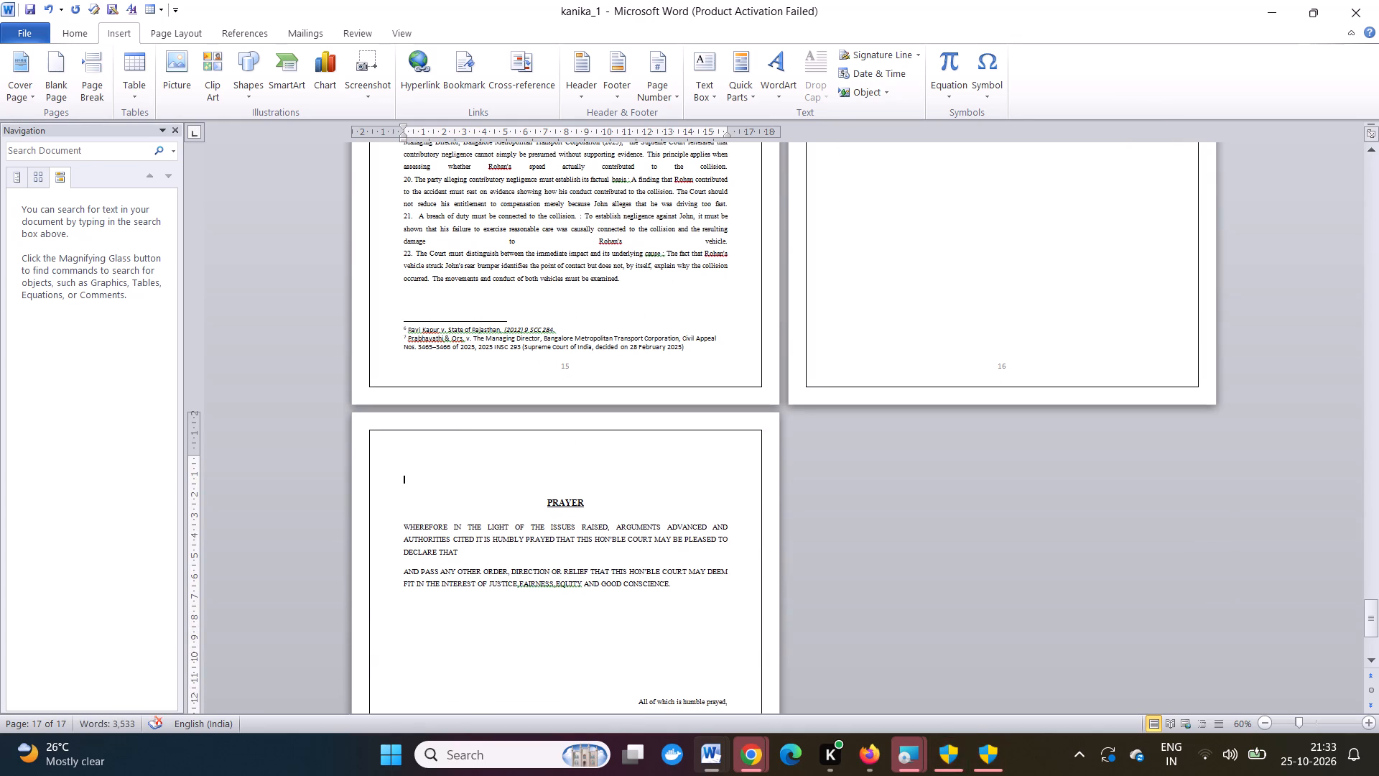
pyautogui.press('BackSpace')
pyautogui.press('BackSpace')
pyautogui.scroll(2, 628, 437)
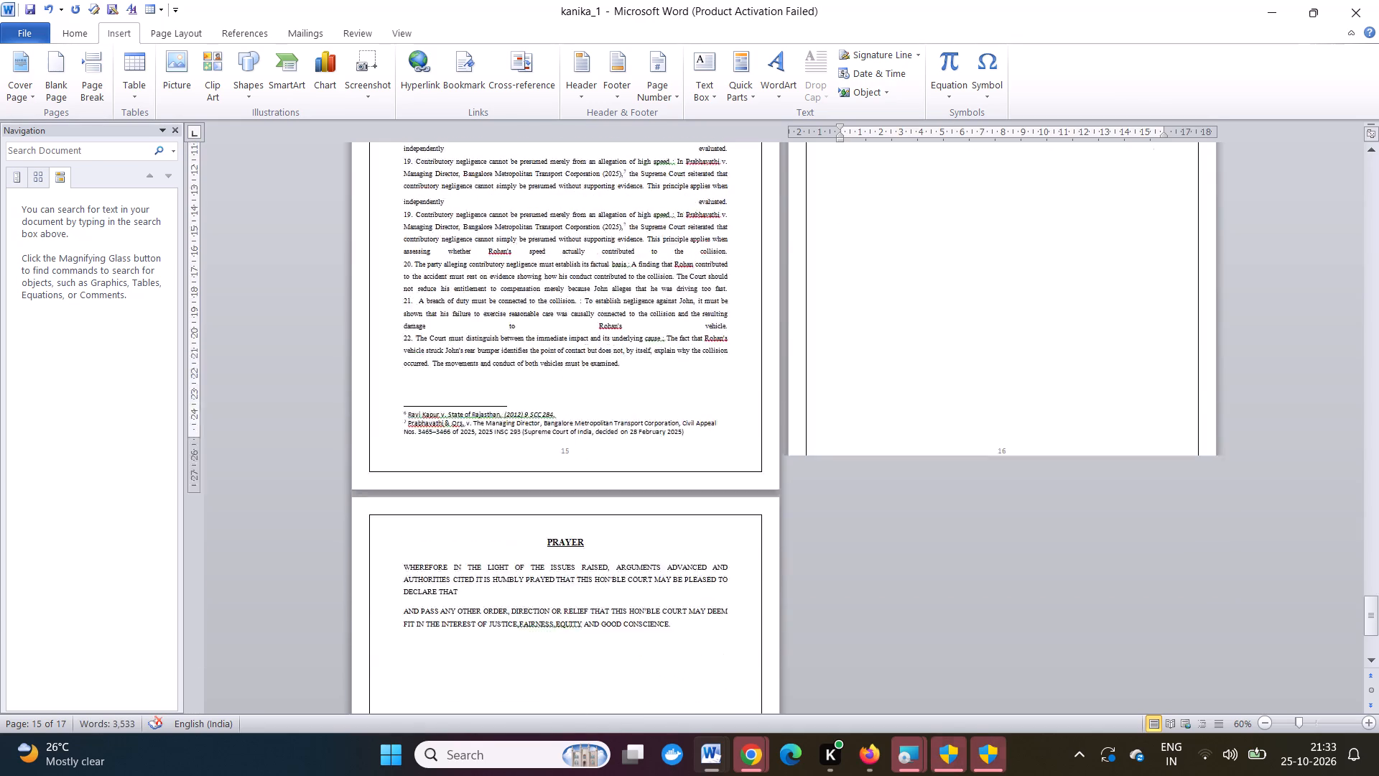
# Add page number 17 to the PRAYERS entry in the TABLE OF CONTENTS, lined up under the centre of the 12-16.
pyautogui.scroll(14, 628, 437)
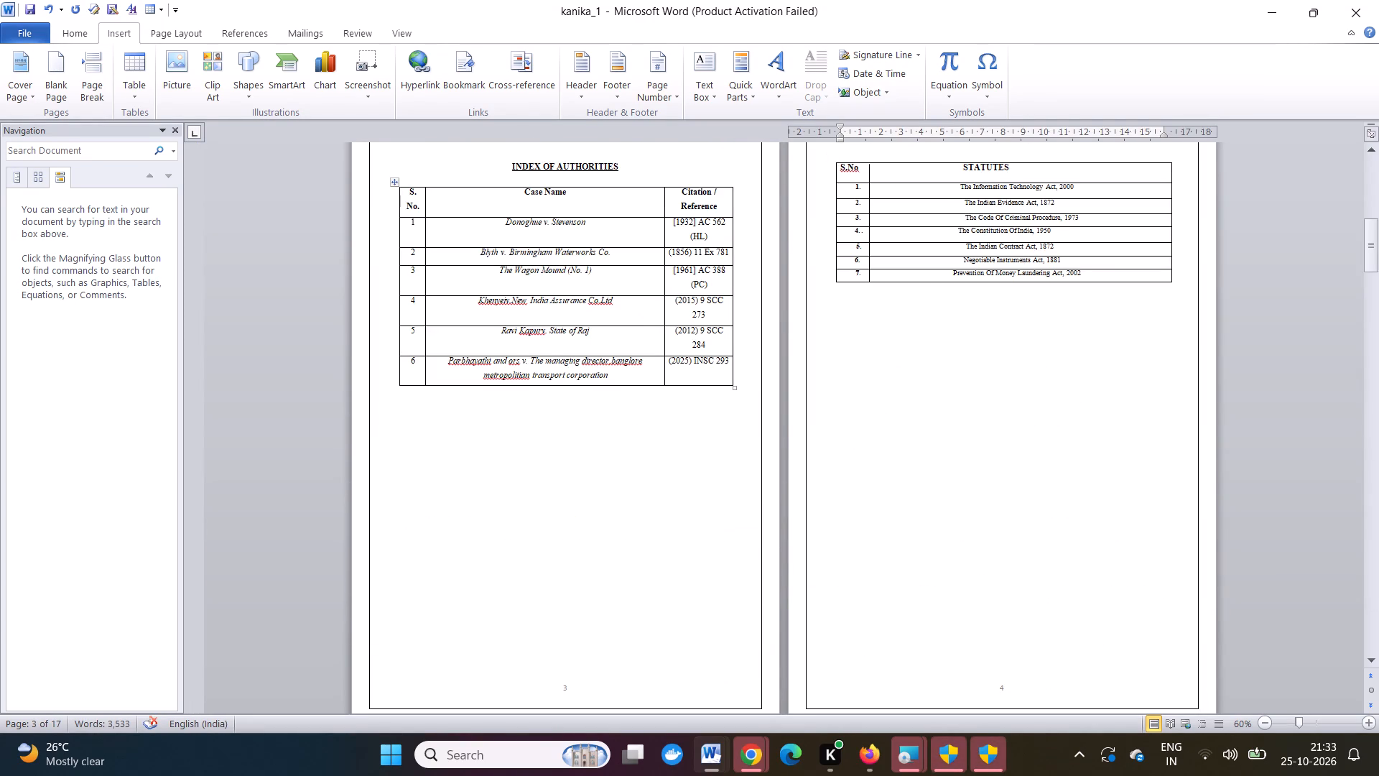
pyautogui.scroll(-5, 771, 403)
pyautogui.scroll(2, 771, 403)
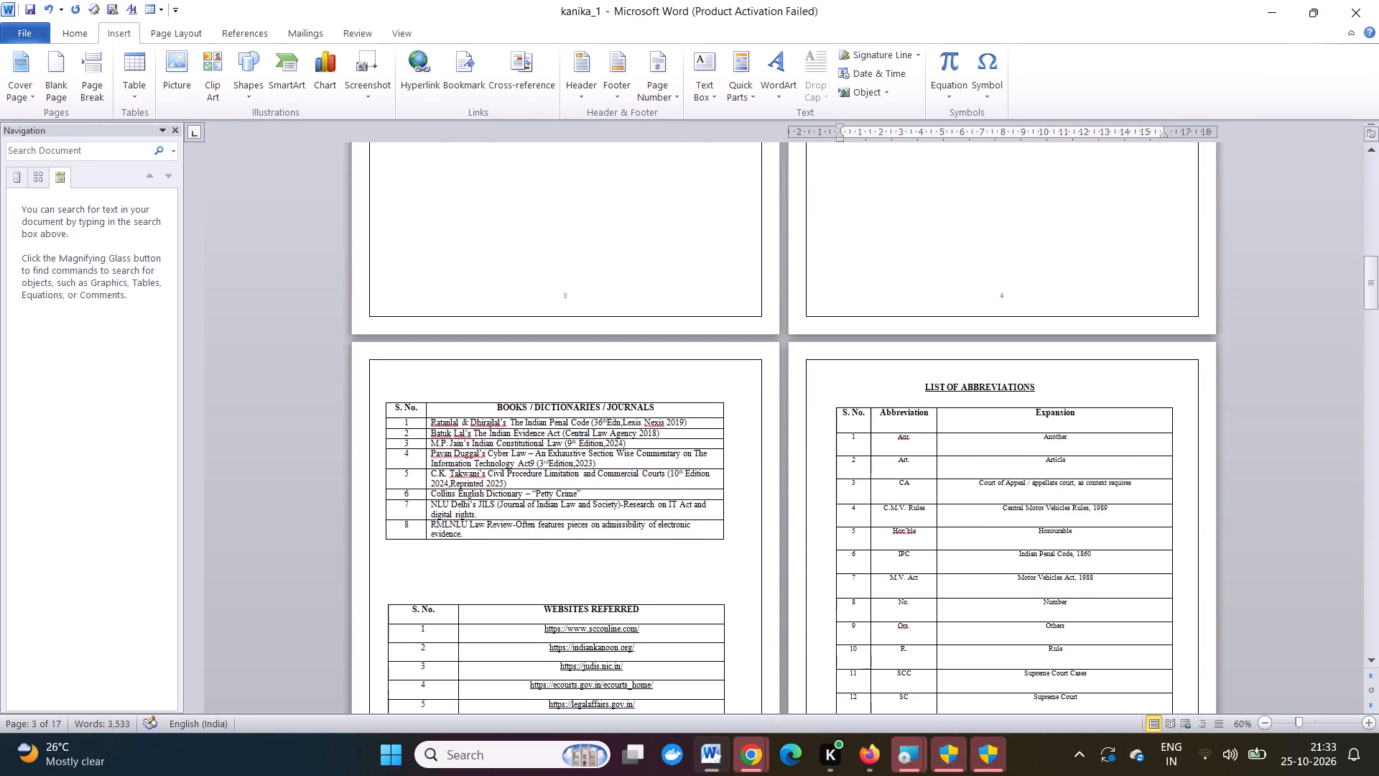
pyautogui.scroll(6, 771, 403)
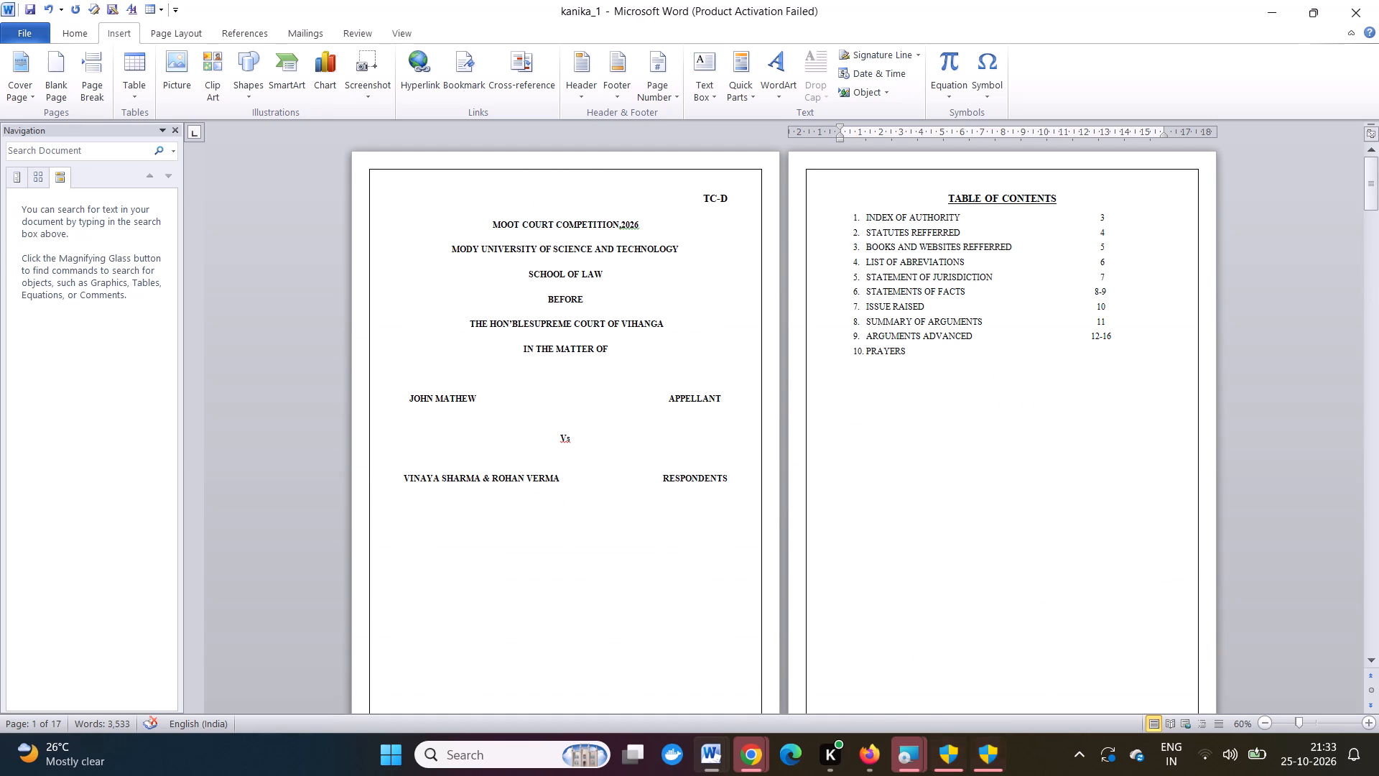
pyautogui.click(984, 356)
pyautogui.press('space')
pyautogui.press('space')
pyautogui.press('space')
pyautogui.press('space')
pyautogui.press('space')
pyautogui.press('space')
pyautogui.press('space')
pyautogui.press('space')
pyautogui.press('space')
pyautogui.press('space')
pyautogui.press('space')
pyautogui.press('space')
pyautogui.press('space')
pyautogui.press('space')
pyautogui.press('space')
pyautogui.press('space')
pyautogui.press('space')
pyautogui.press('space')
pyautogui.press('space')
pyautogui.press('space')
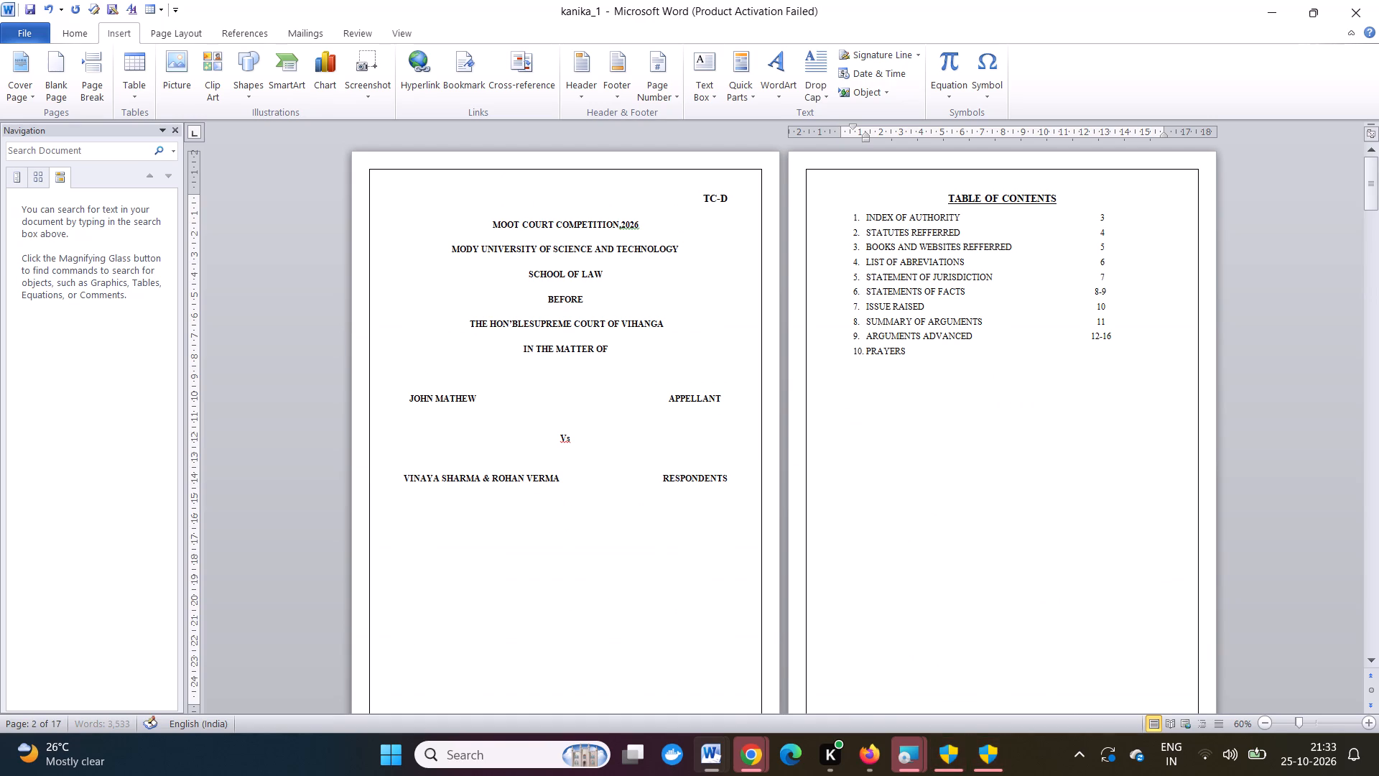
pyautogui.press('space')
pyautogui.press('space')
pyautogui.press('space')
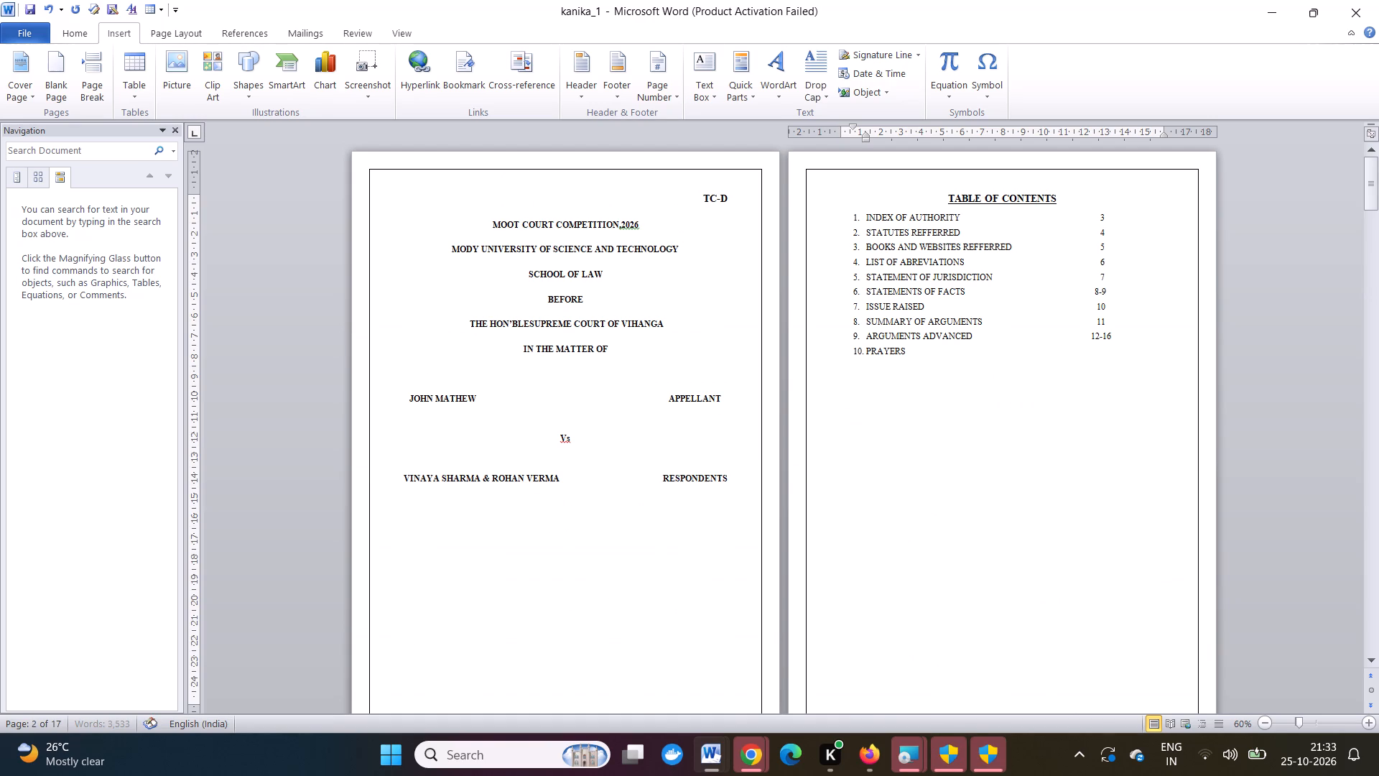
pyautogui.press('space')
pyautogui.press('space')
pyautogui.press('space')
pyautogui.press('space')
pyautogui.press('space')
pyautogui.press('space')
pyautogui.press('space')
pyautogui.press('space')
pyautogui.press('space')
pyautogui.press('space')
pyautogui.press('space')
pyautogui.press('space')
pyautogui.press('space')
pyautogui.press('space')
pyautogui.write('17')
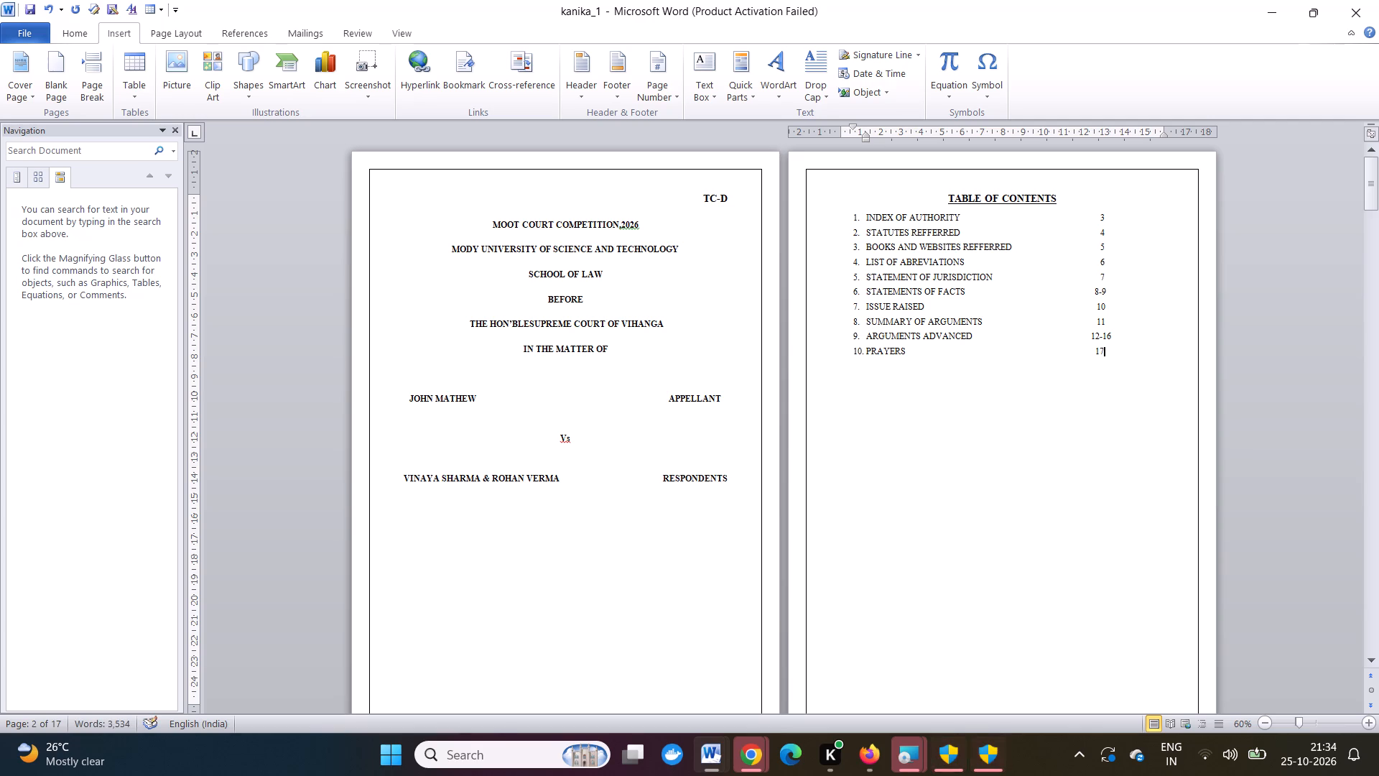
pyautogui.press('Left')
pyautogui.press('Left')
pyautogui.press('space')
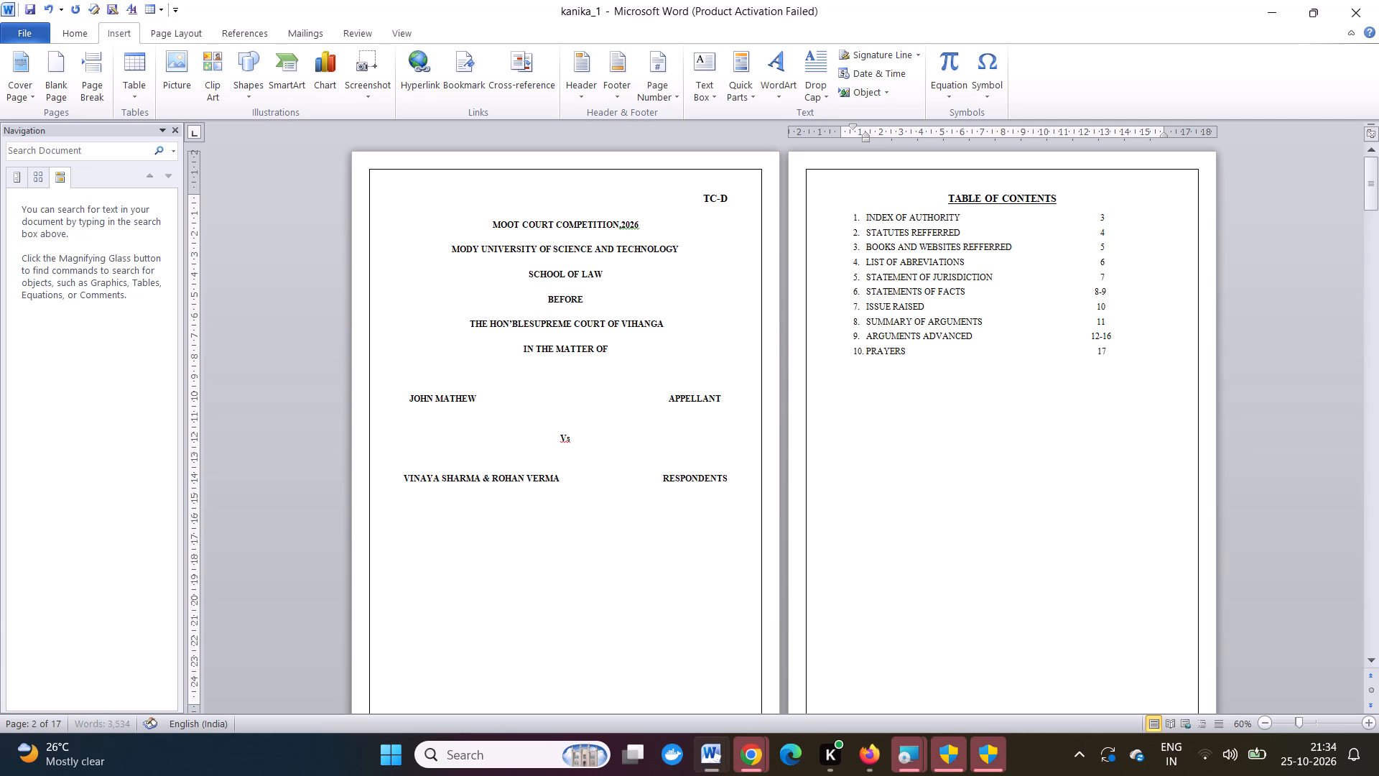
# Save a copy of the memorial as a PDF named kanika_12345 in the Desktop folder.
pyautogui.click(11, 30)
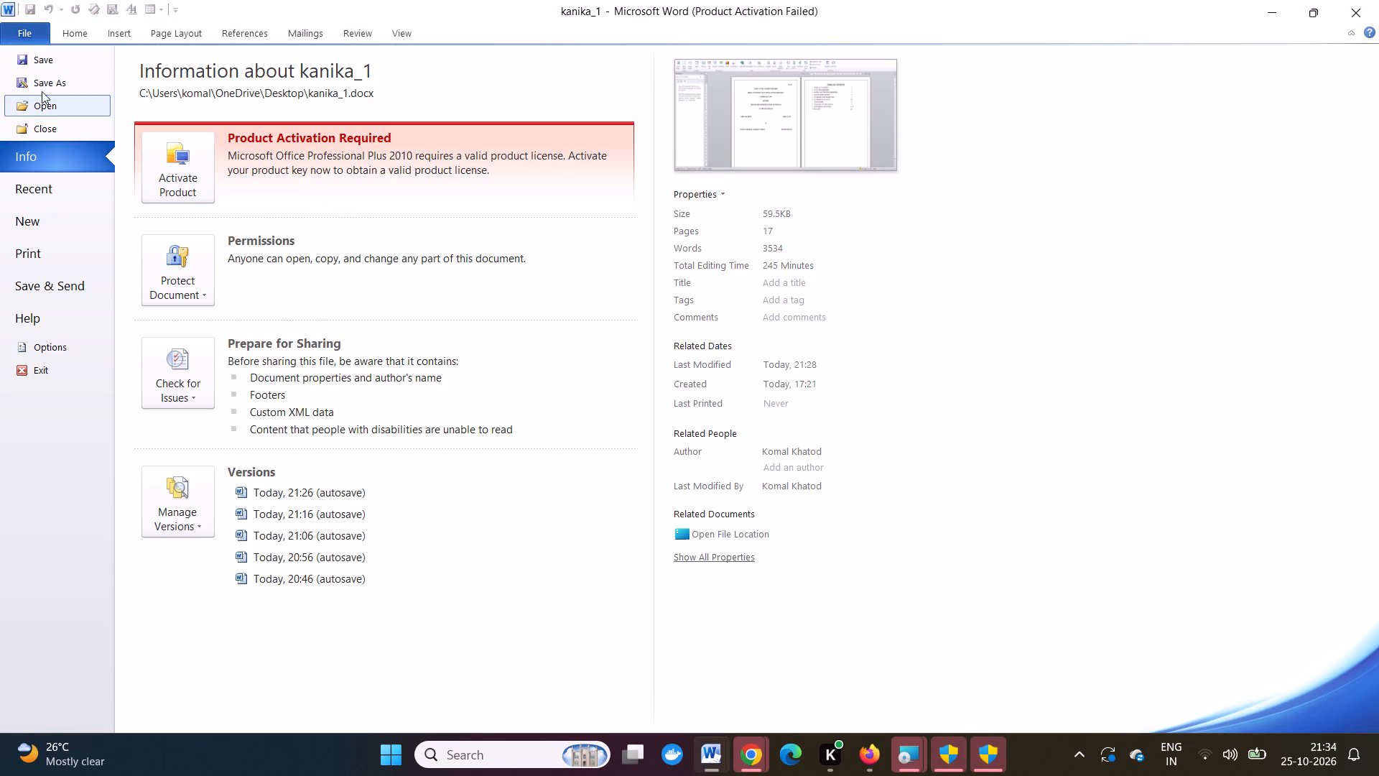
pyautogui.click(43, 75)
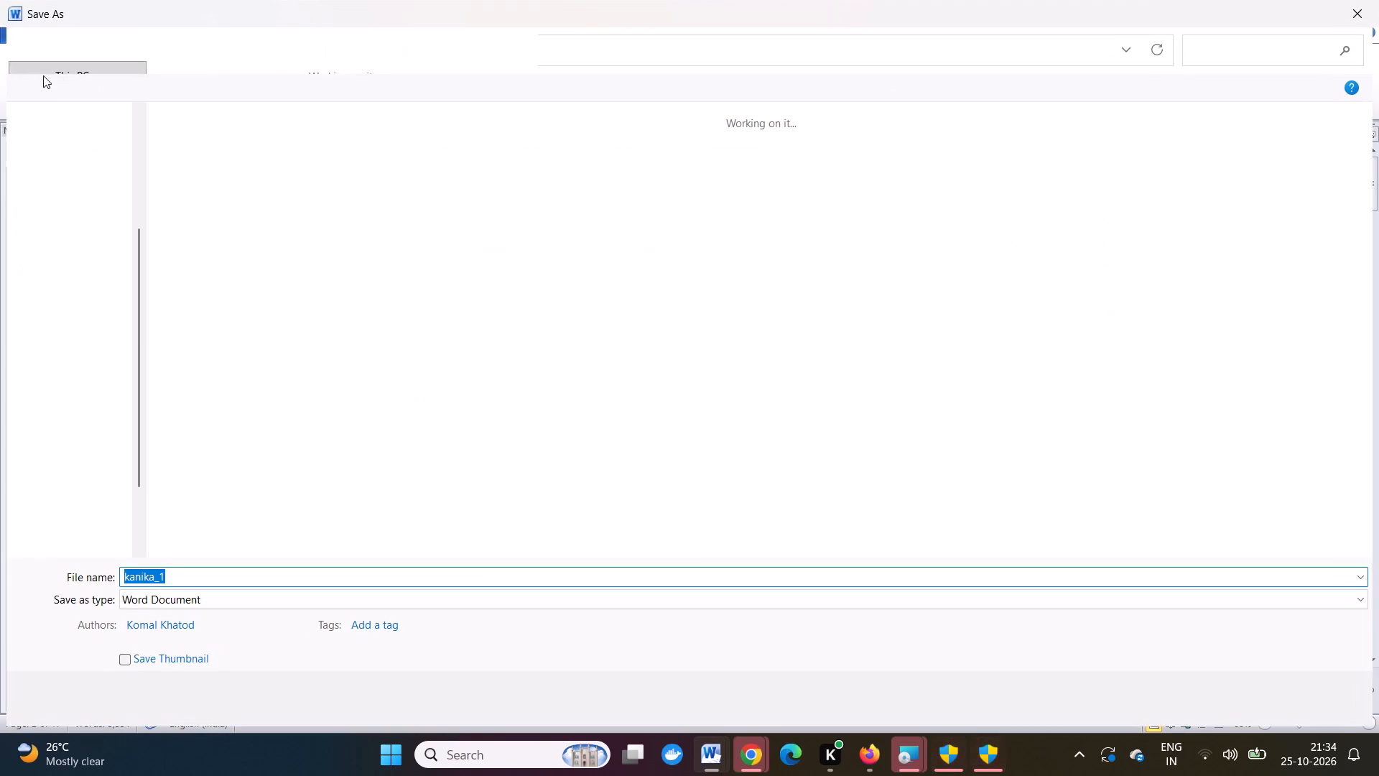
pyautogui.click(179, 581)
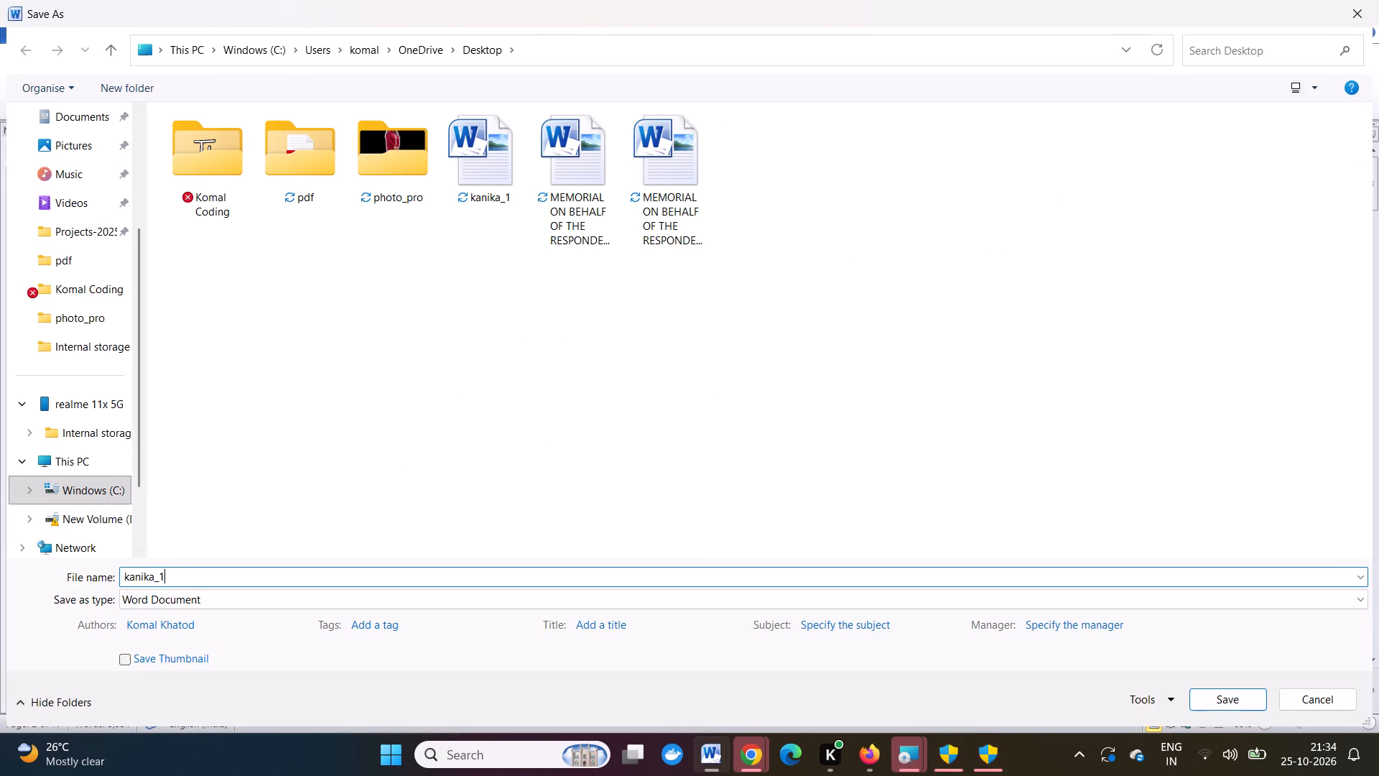
pyautogui.write('23')
pyautogui.press('4')
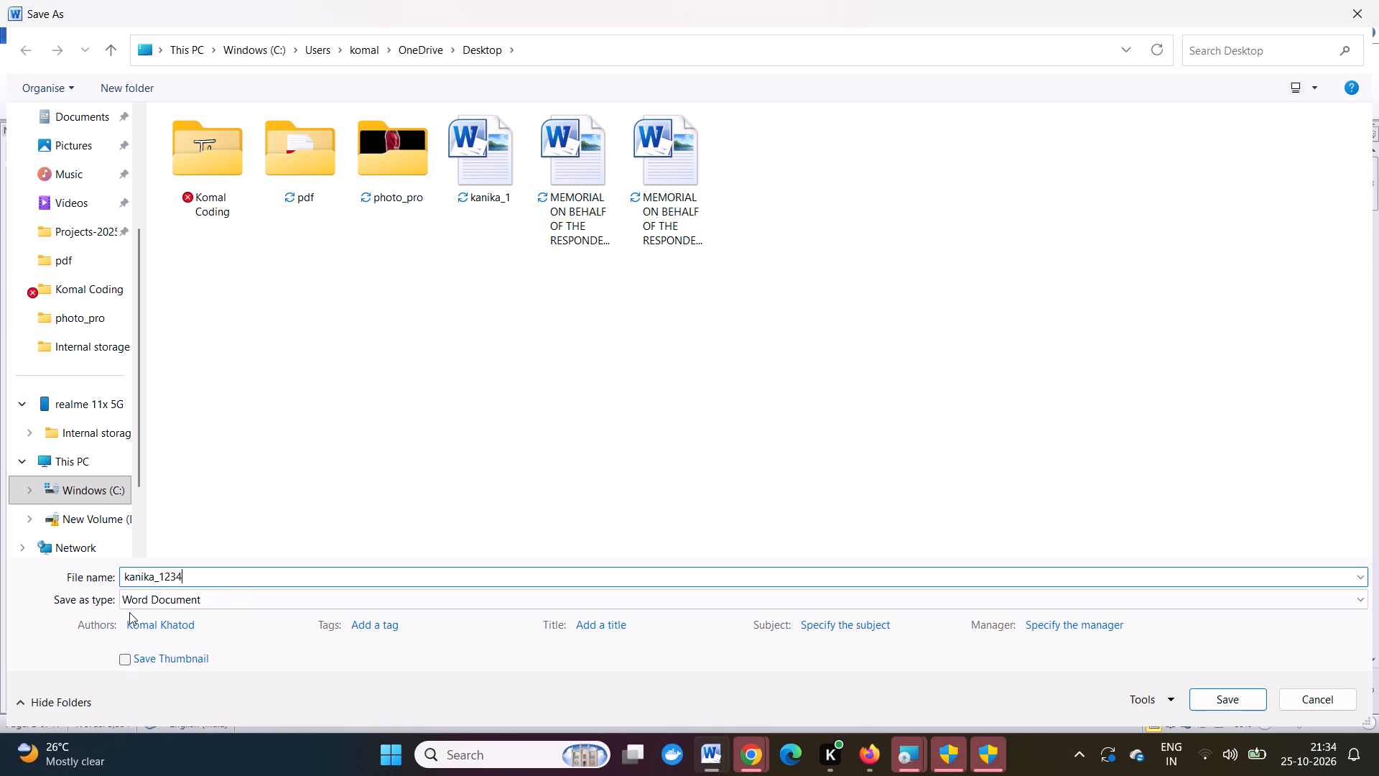
pyautogui.press('5')
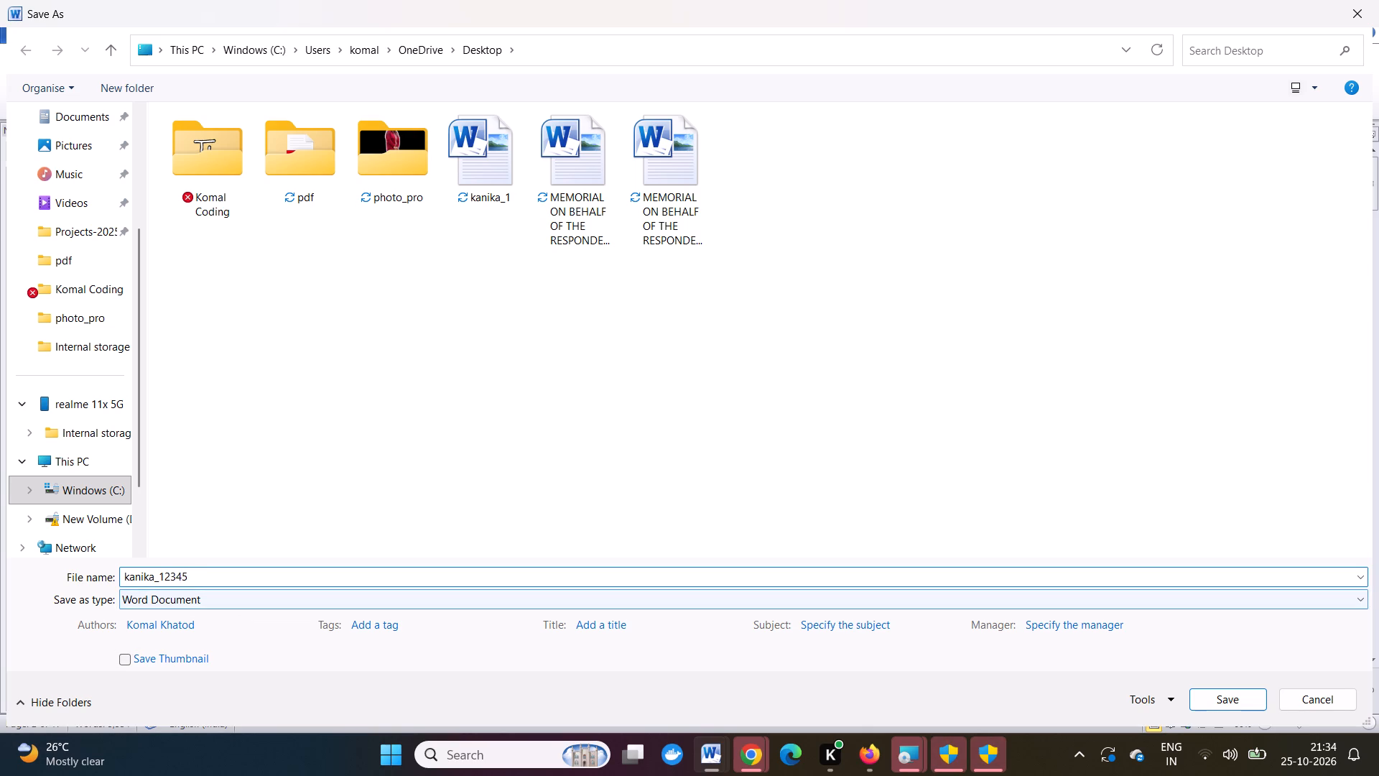
pyautogui.click(192, 601)
pyautogui.click(131, 440)
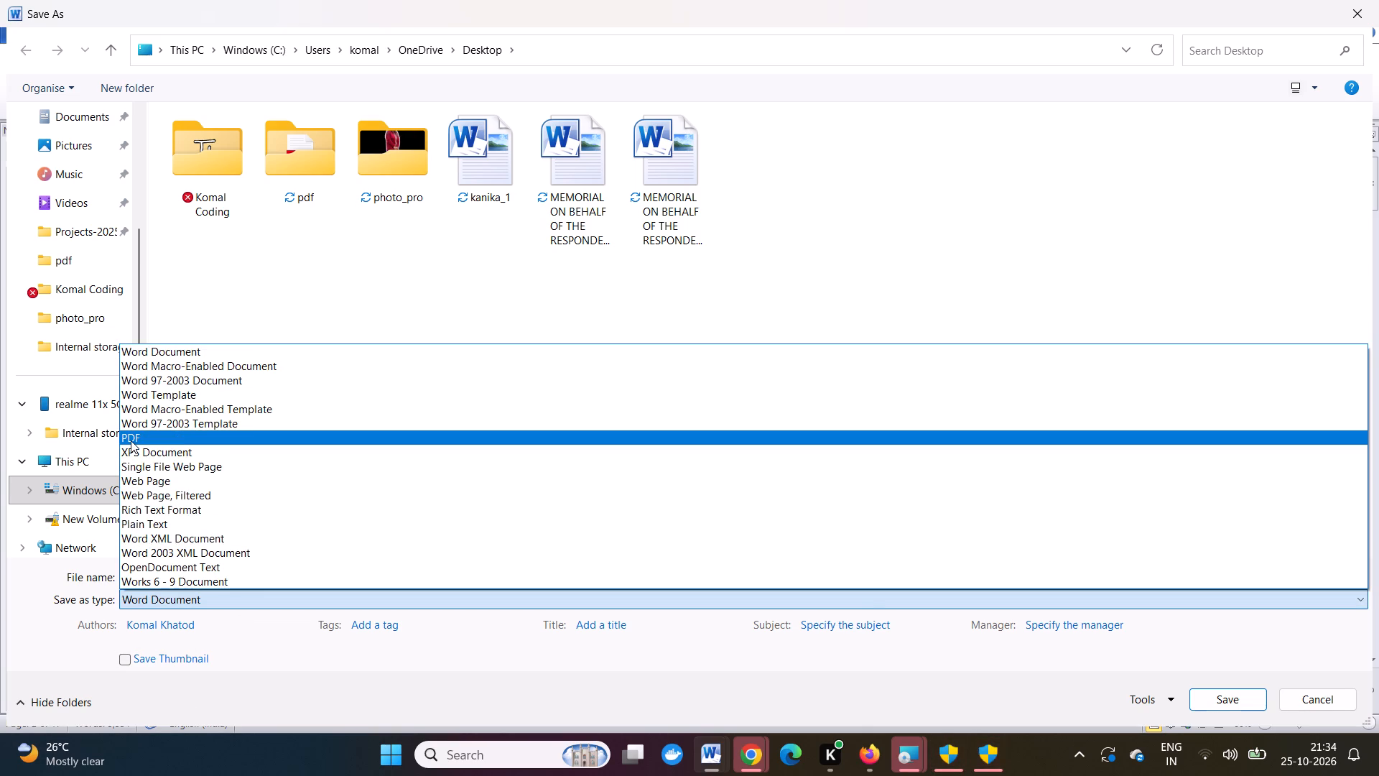
pyautogui.scroll(7, 61, 162)
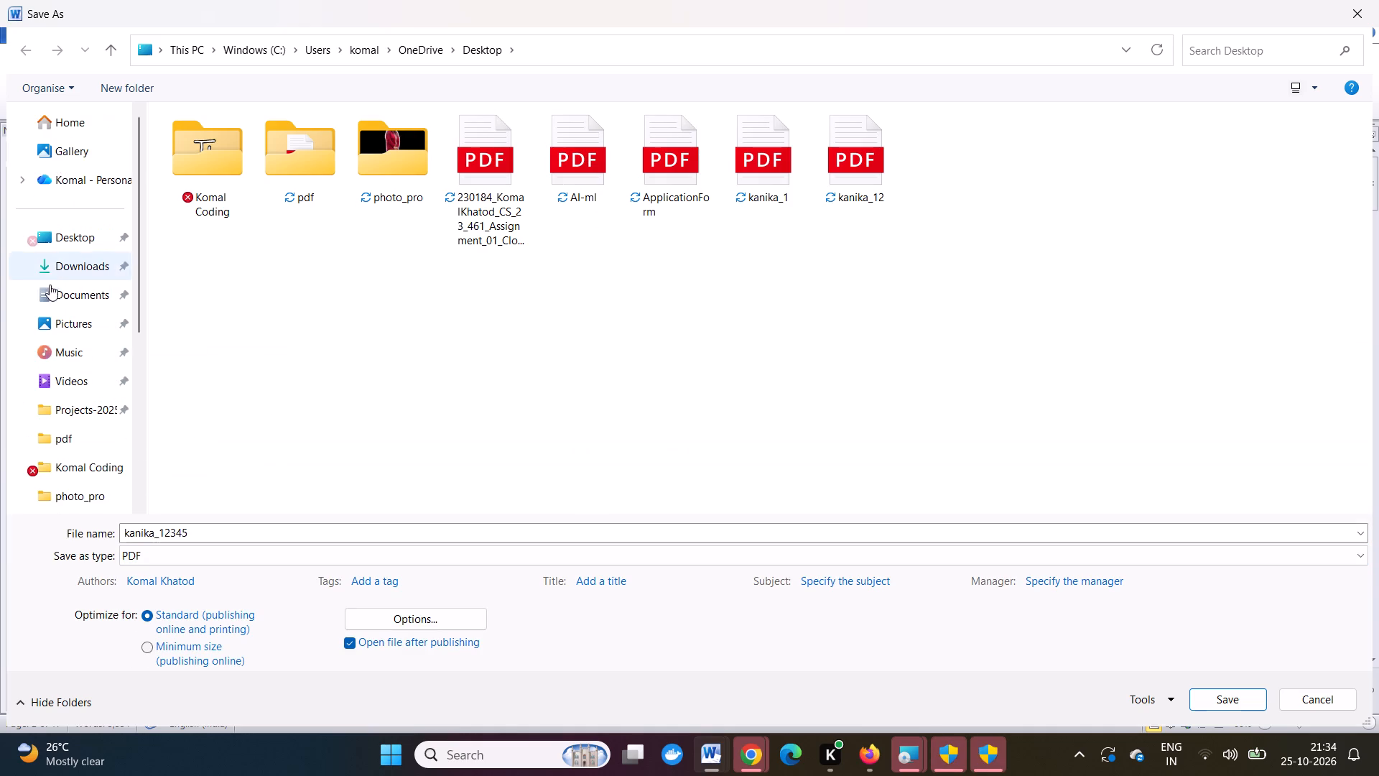
pyautogui.scroll(7, 59, 337)
pyautogui.click(64, 238)
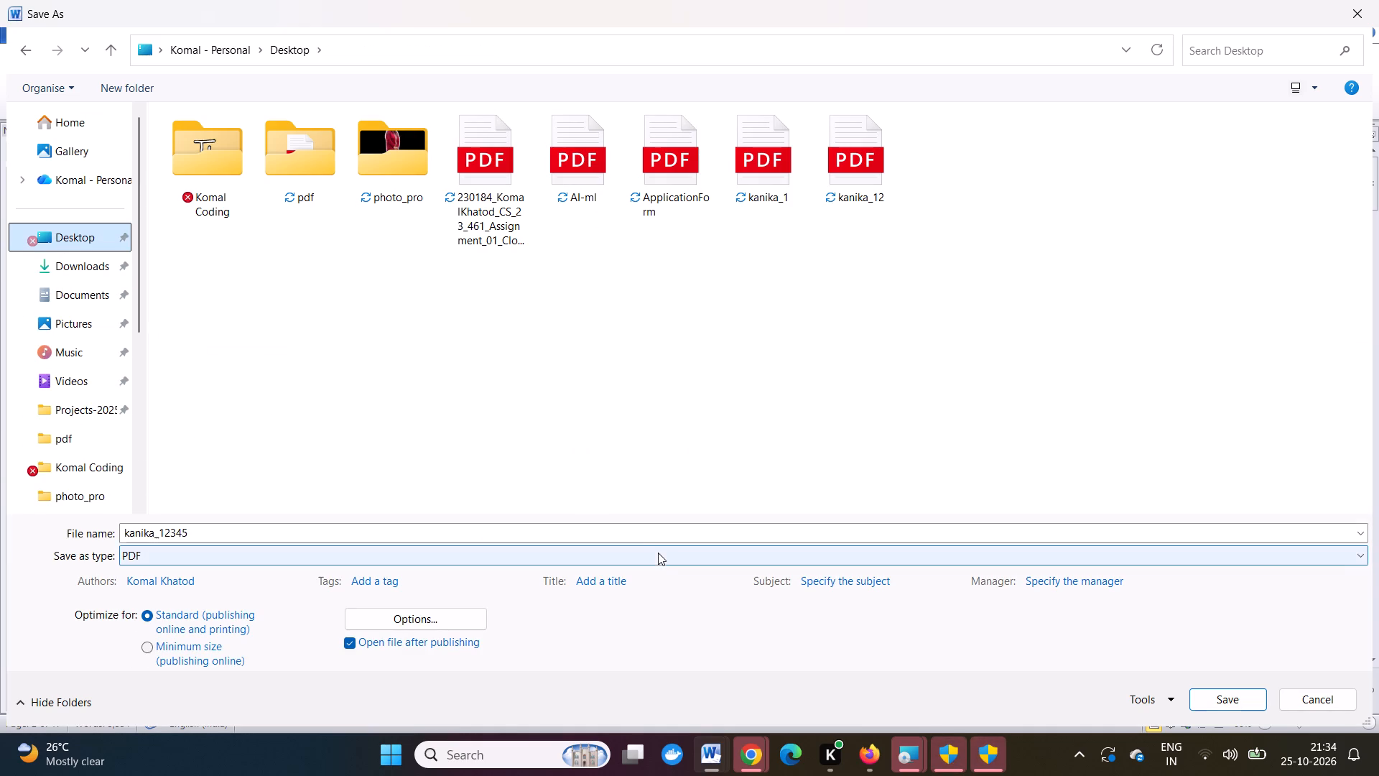
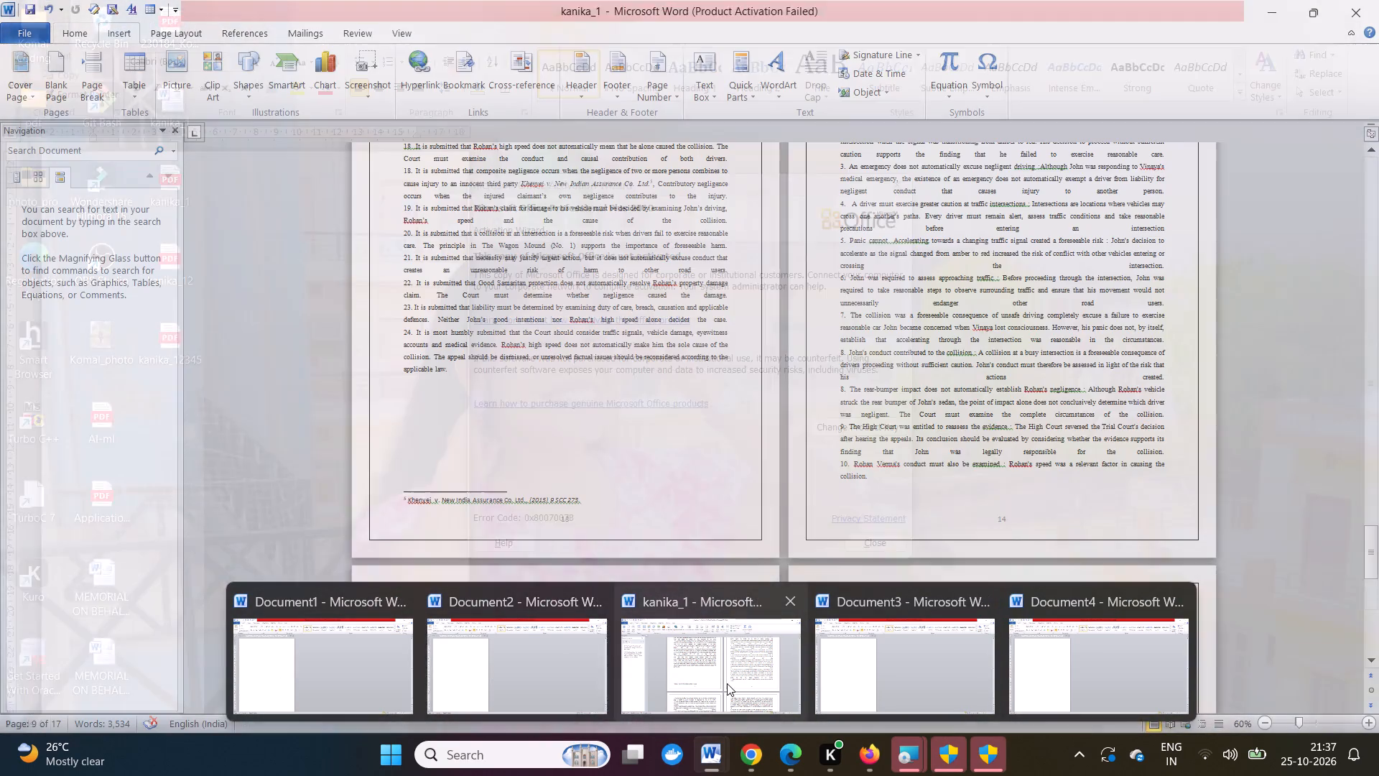
pyautogui.click(727, 683)
pyautogui.keyDown('ctrl'); pyautogui.scroll(-1, 740, 548); pyautogui.keyUp('ctrl')
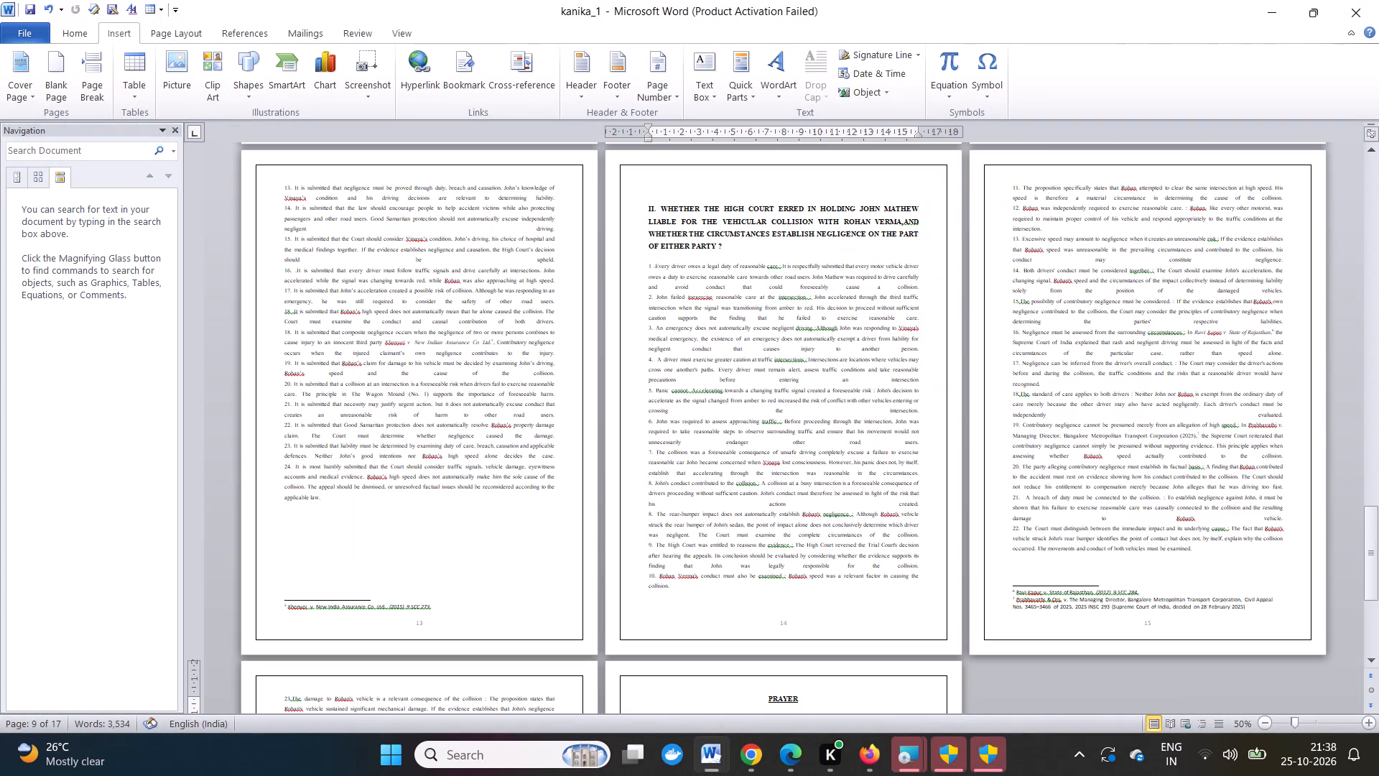
pyautogui.scroll(15, 740, 548)
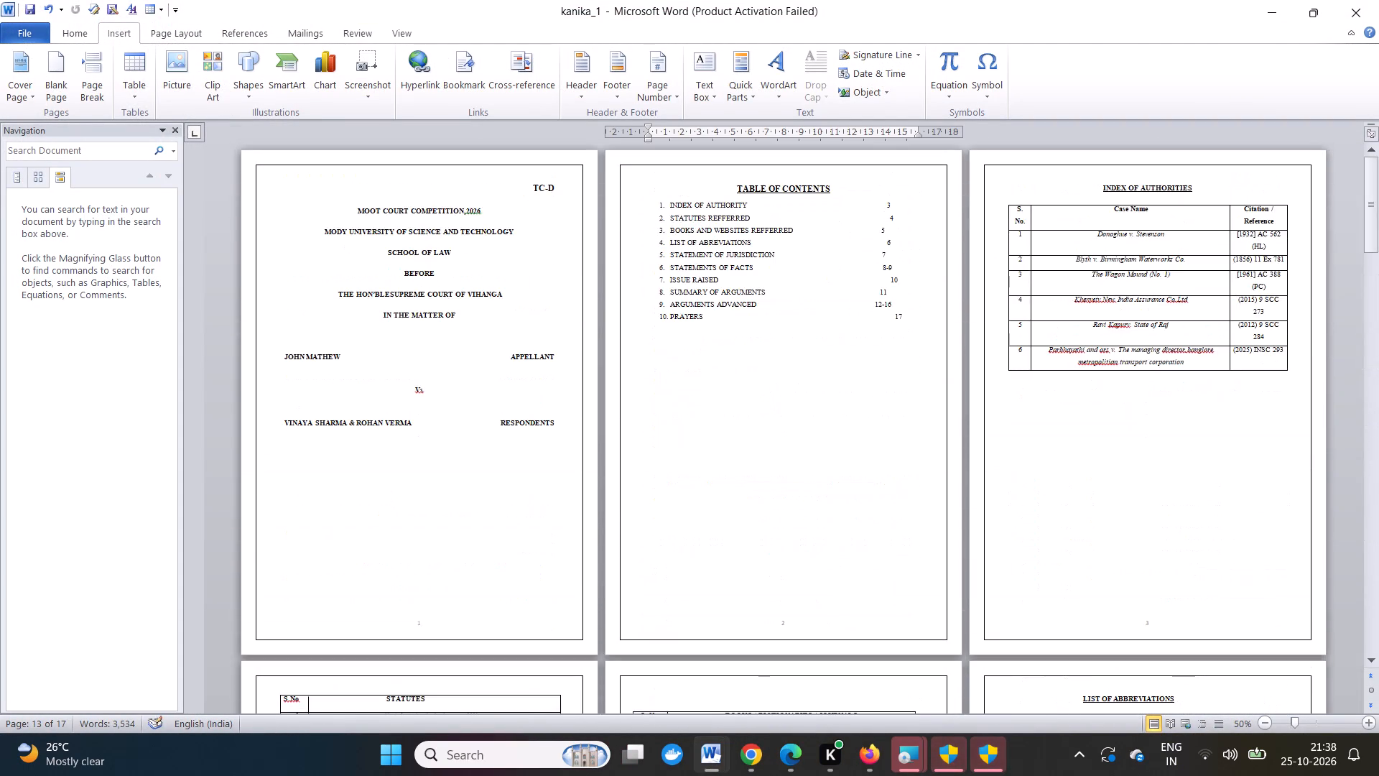
pyautogui.scroll(1, 740, 548)
pyautogui.scroll(-16, 740, 548)
pyautogui.hscroll(-1, 740, 548)
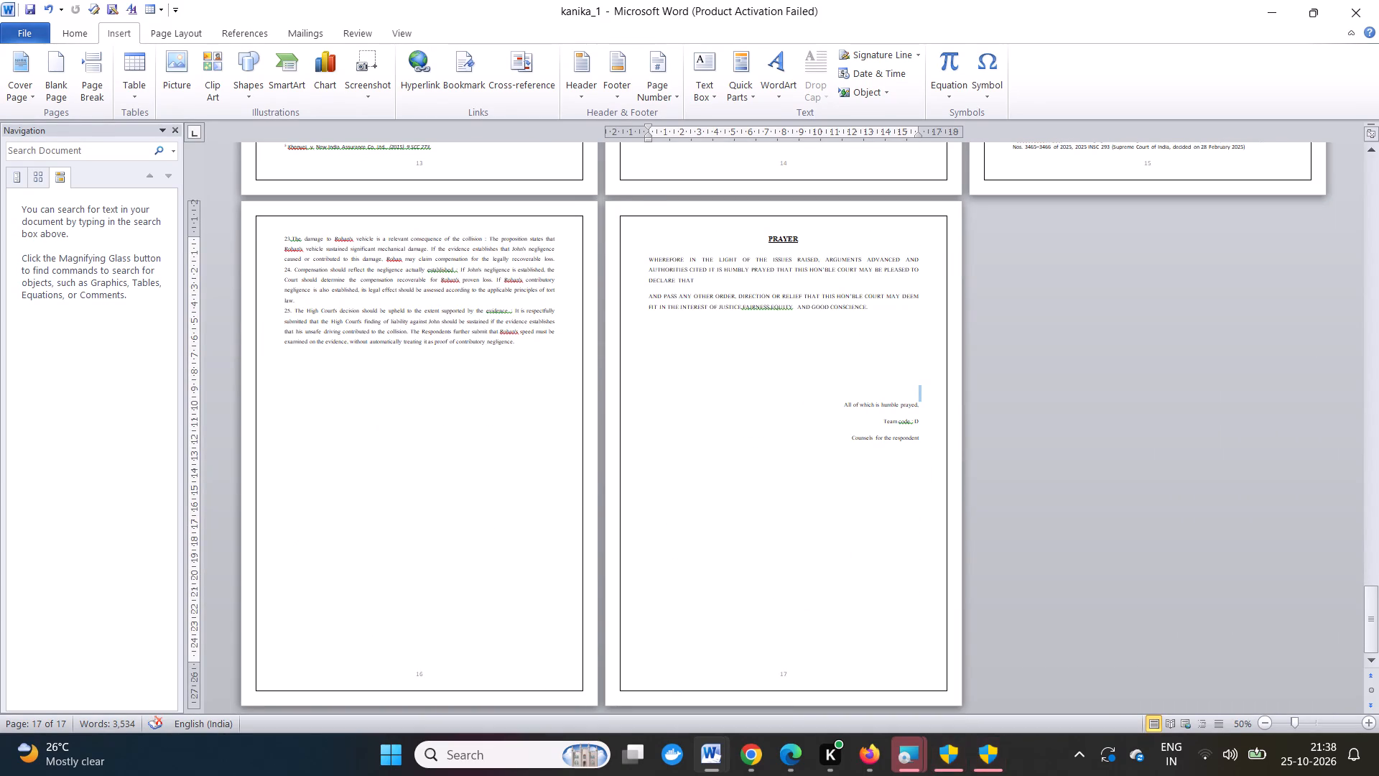
pyautogui.click(931, 451)
pyautogui.keyDown('ctrl'); pyautogui.scroll(2, 931, 451); pyautogui.keyUp('ctrl')
pyautogui.keyDown('ctrl'); pyautogui.scroll(2, 686, 366); pyautogui.keyUp('ctrl')
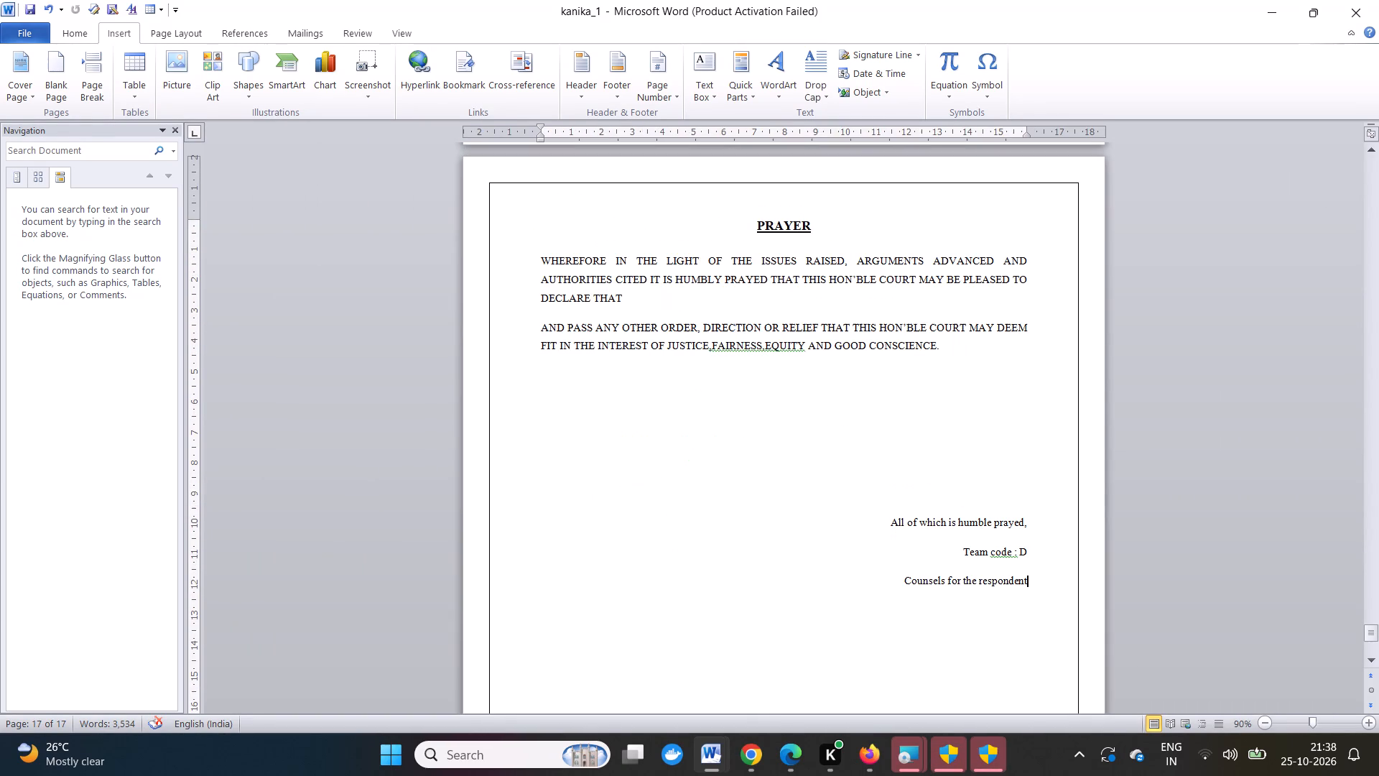
pyautogui.click(633, 302)
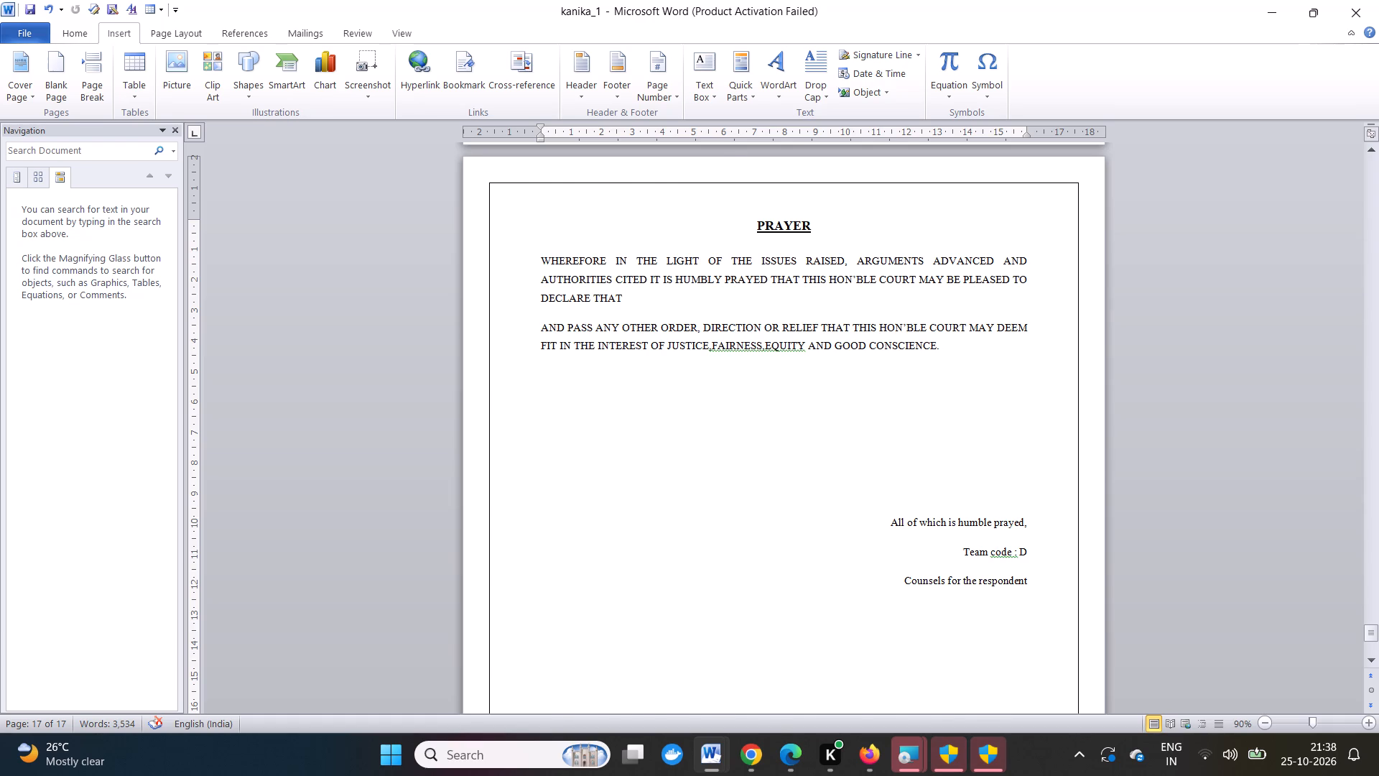
pyautogui.hotkey('ctrl', 'v')
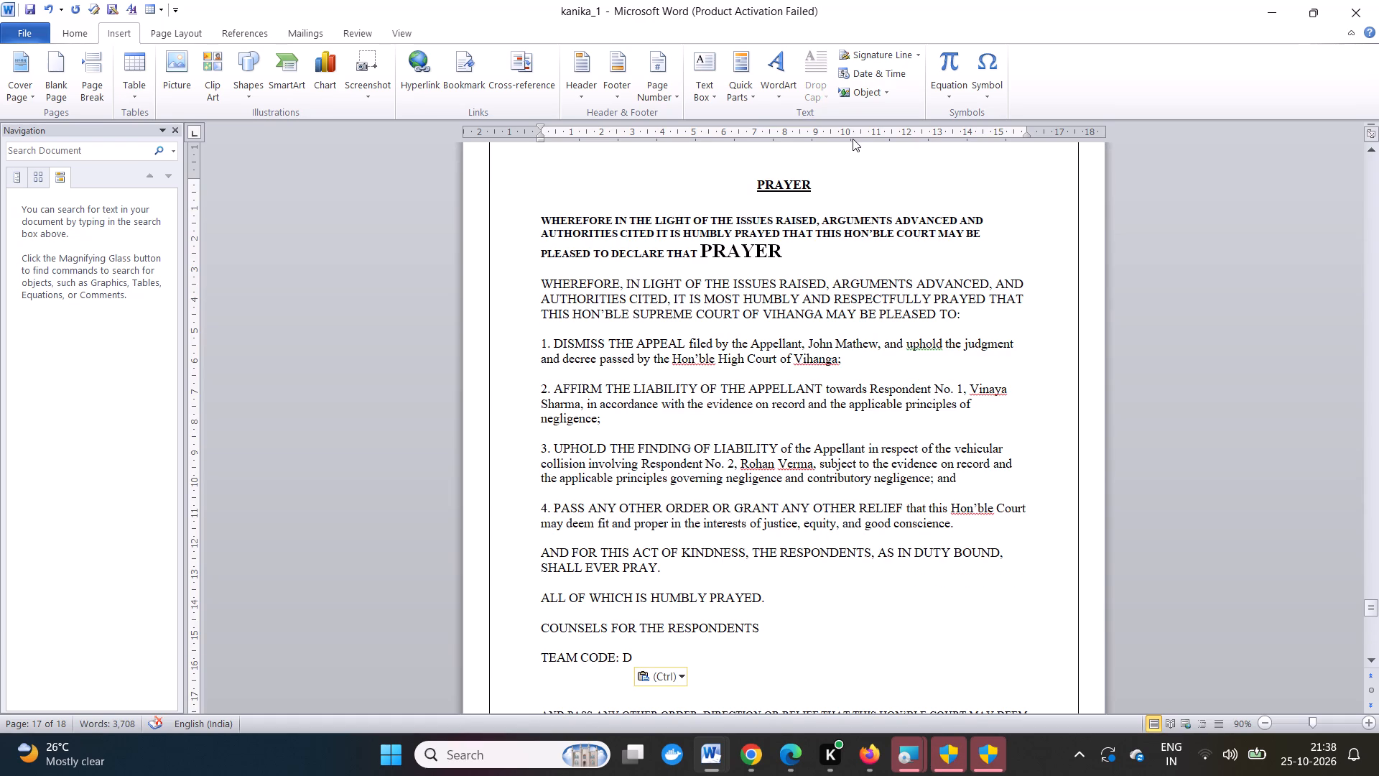
# Delete the duplicate large "PRAYER" heading pasted after "PLEASED TO DECLARE THAT".
pyautogui.click(783, 250)
pyautogui.press('BackSpace')
pyautogui.press('BackSpace')
pyautogui.press('BackSpace')
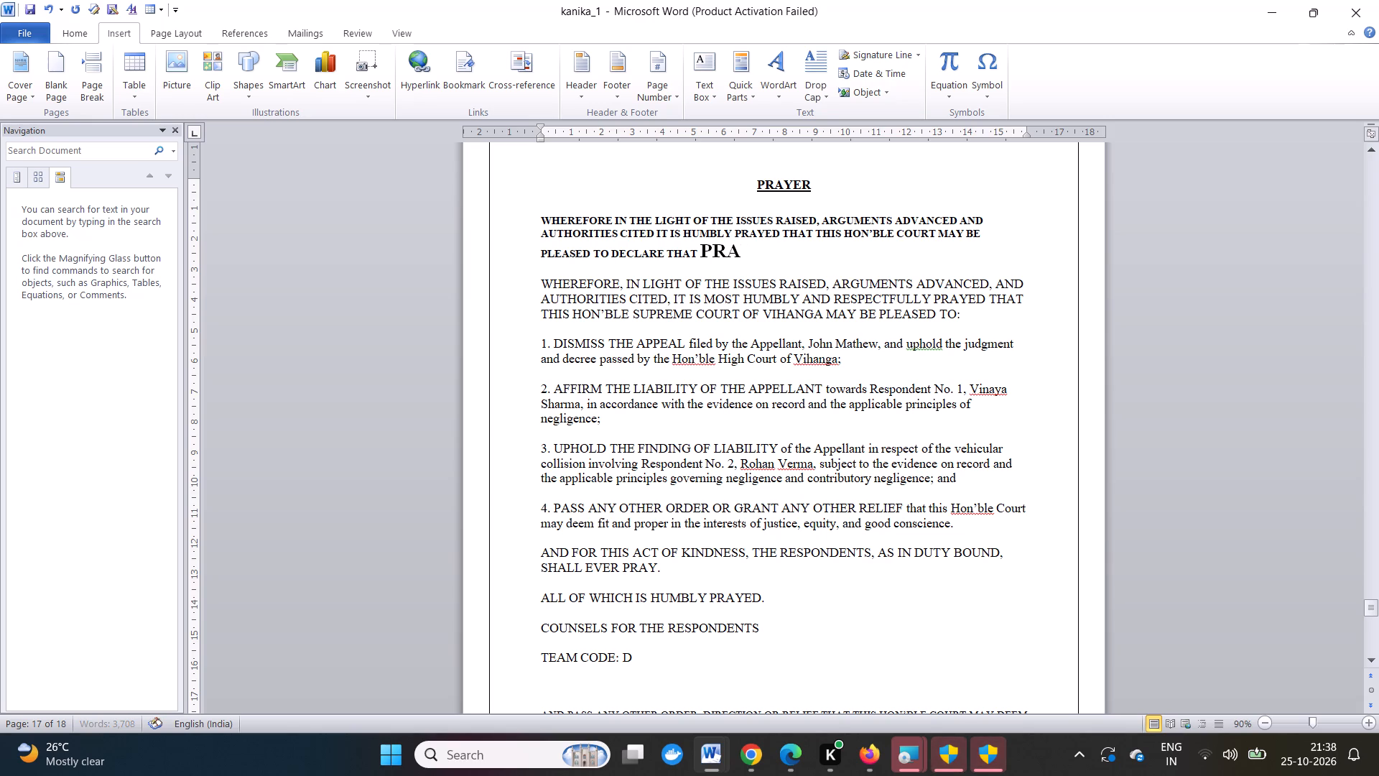
pyautogui.press('BackSpace')
pyautogui.press('BackSpace')
pyautogui.press('BackSpace')
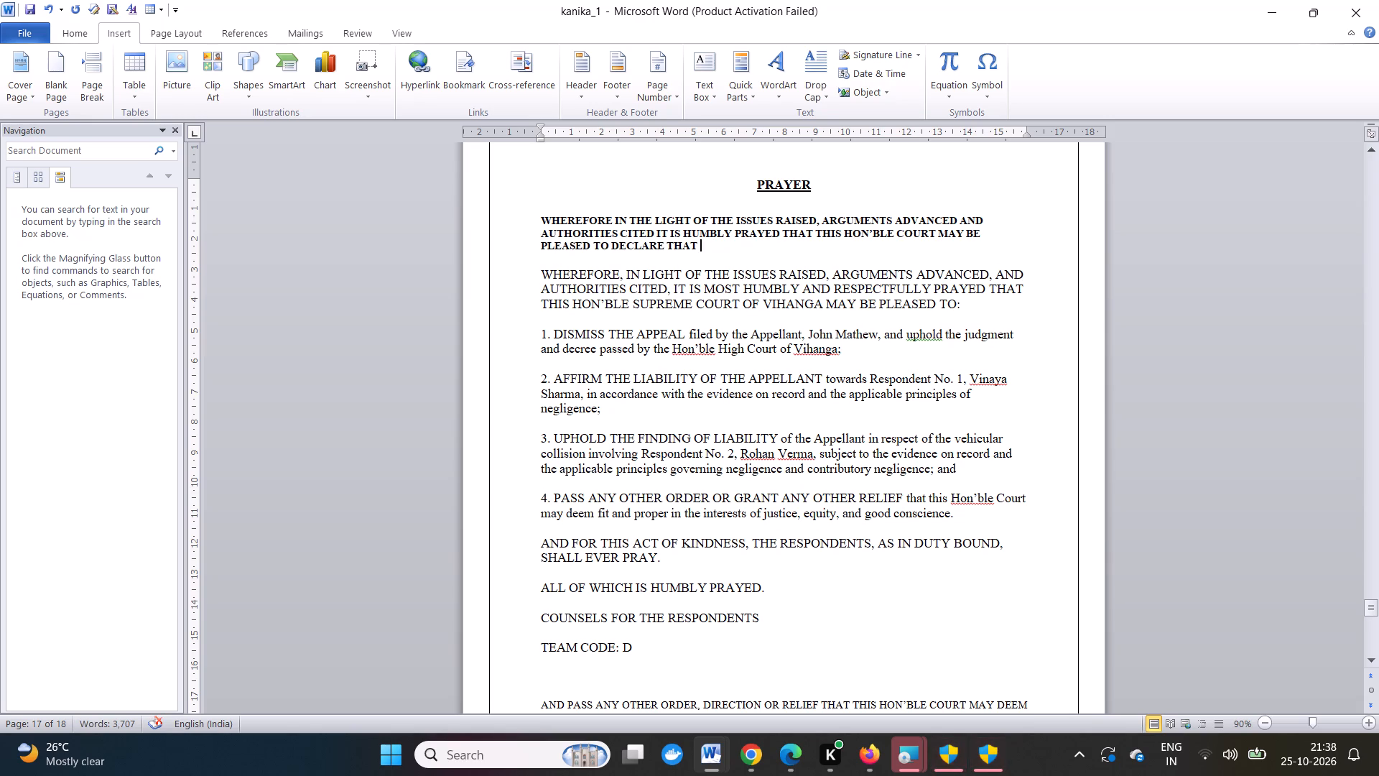
# Remove the duplicate pasted "WHEREFORE, IN LIGHT OF..." paragraph and end the original opening sentence with "THAT".
pyautogui.click(539, 268)
pyautogui.press('BackSpace')
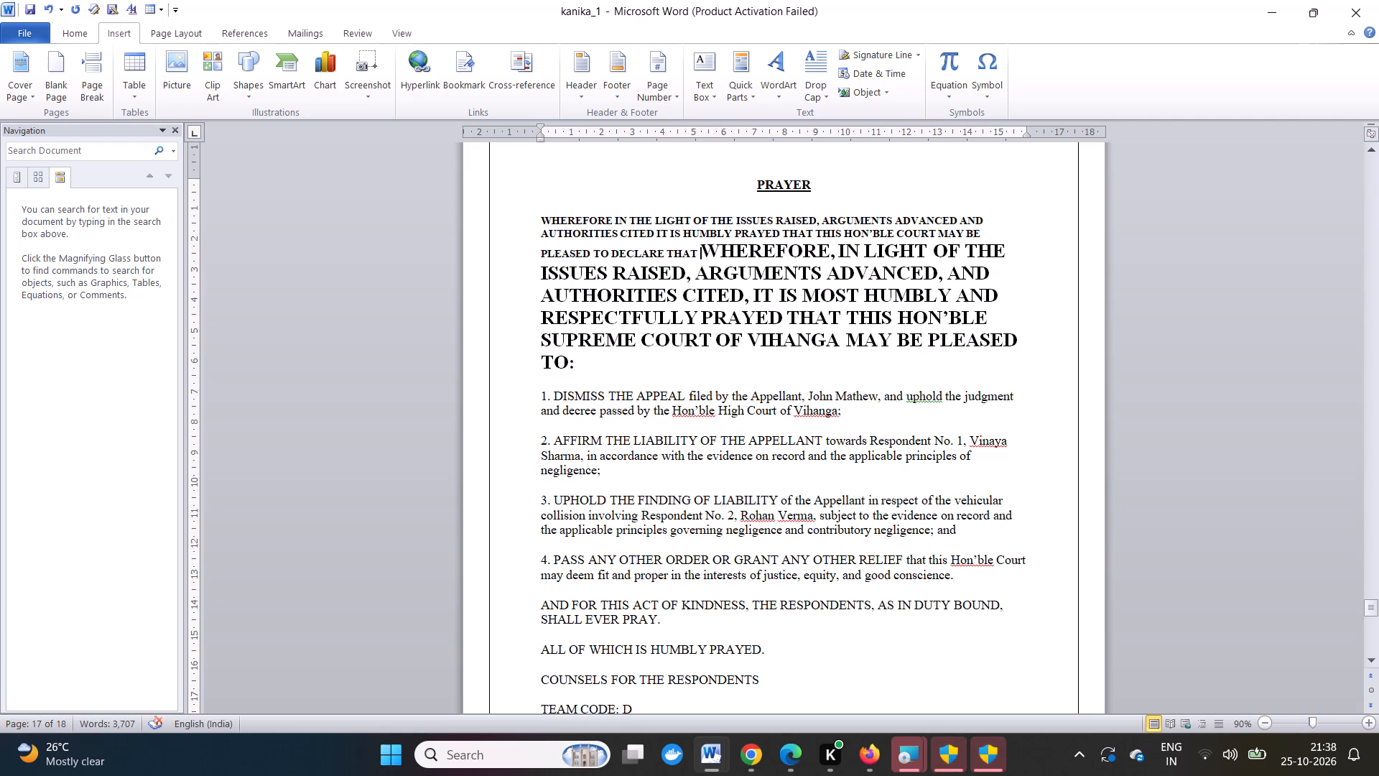
pyautogui.moveTo(698, 249); pyautogui.dragTo(796, 254)
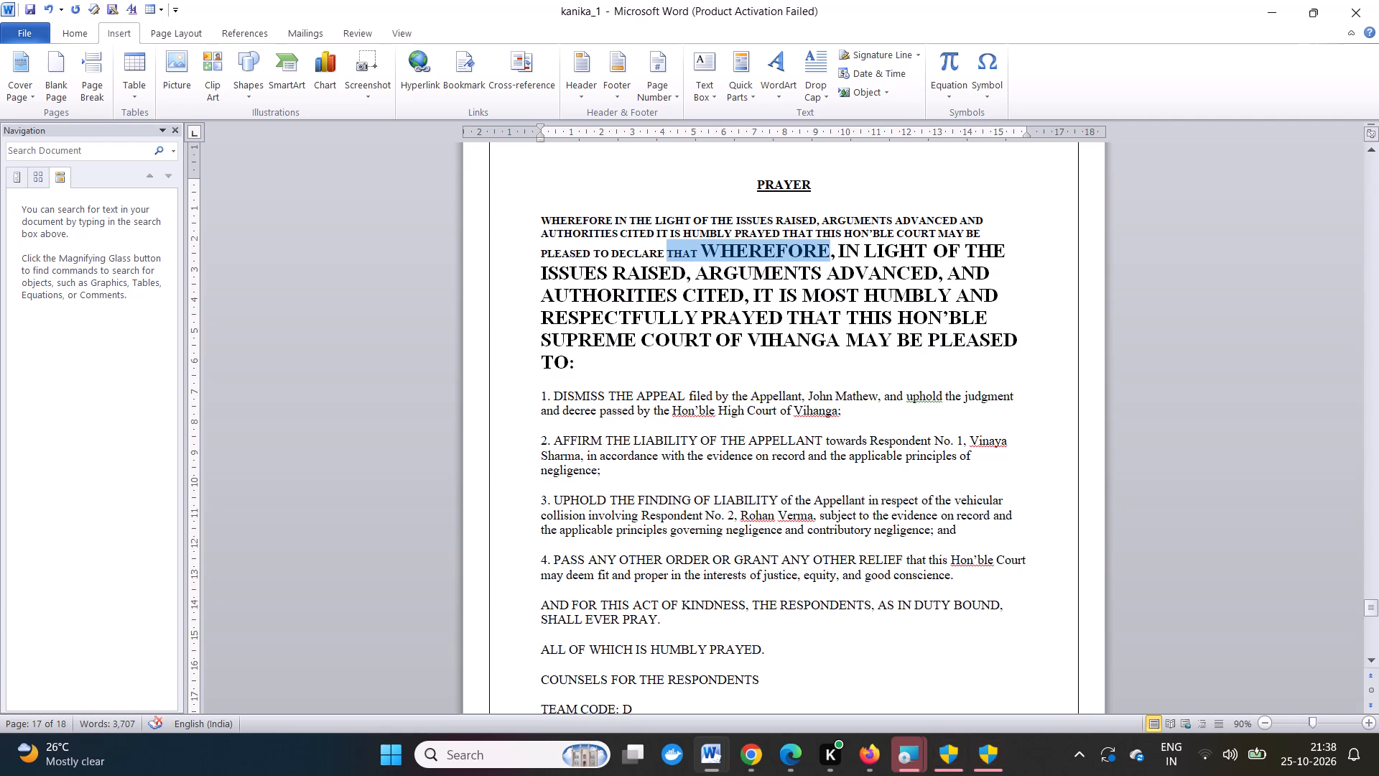
pyautogui.moveTo(796, 254); pyautogui.dragTo(976, 401)
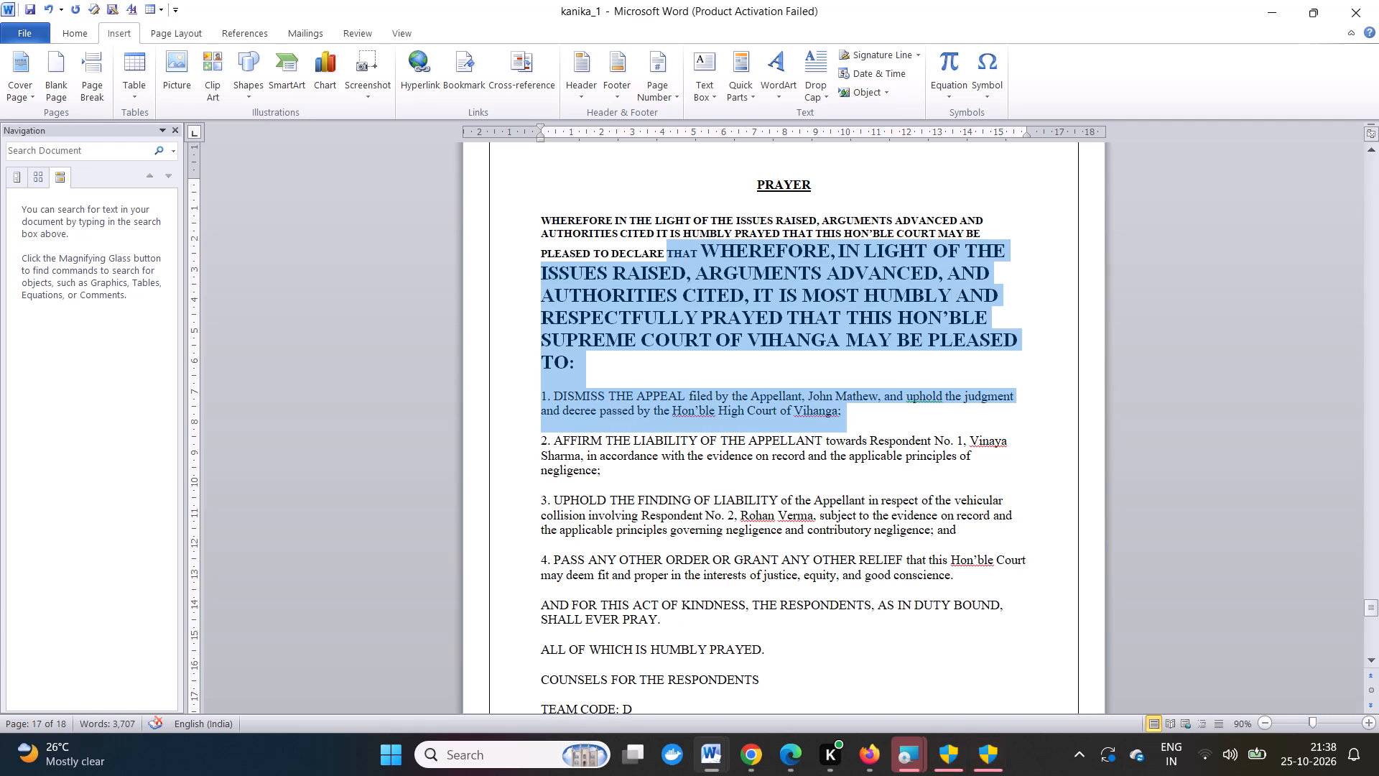
pyautogui.moveTo(976, 401); pyautogui.dragTo(983, 369)
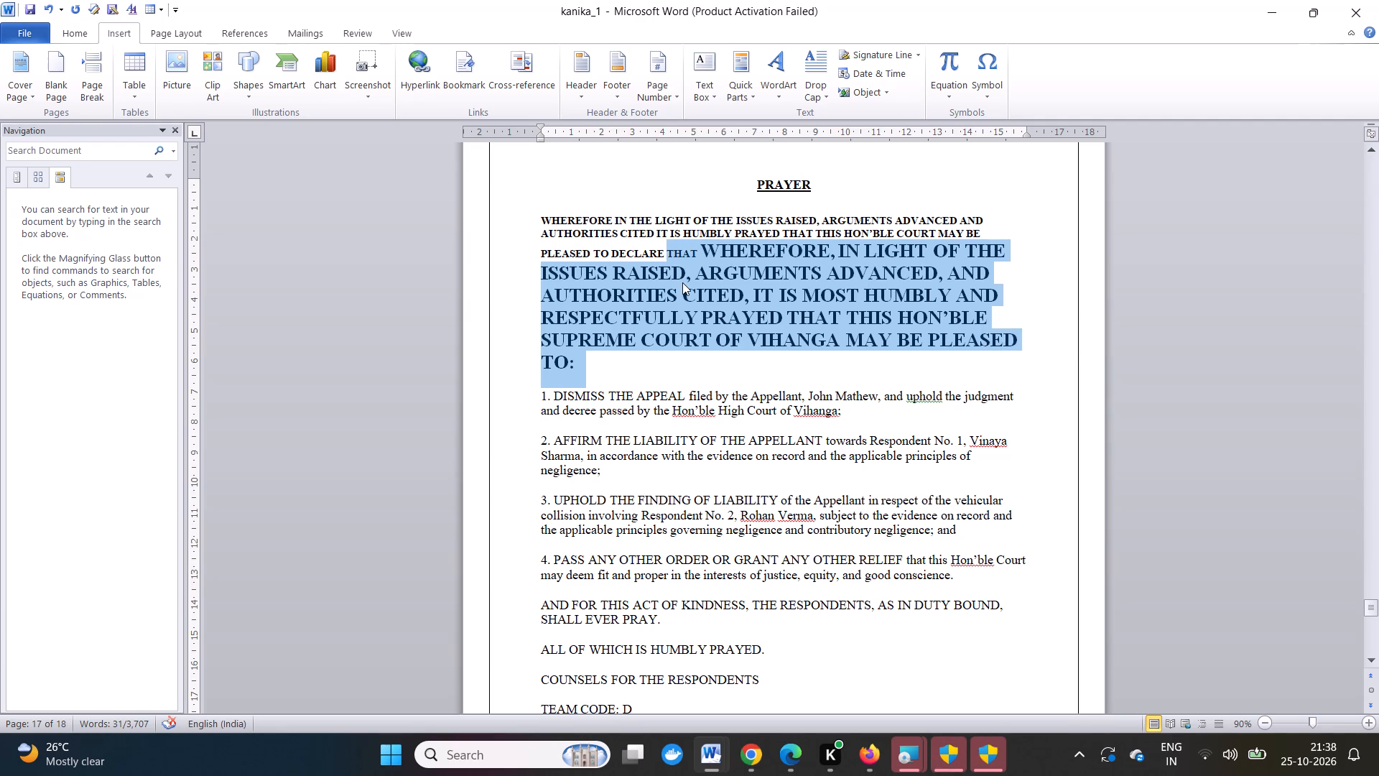
pyautogui.press('BackSpace')
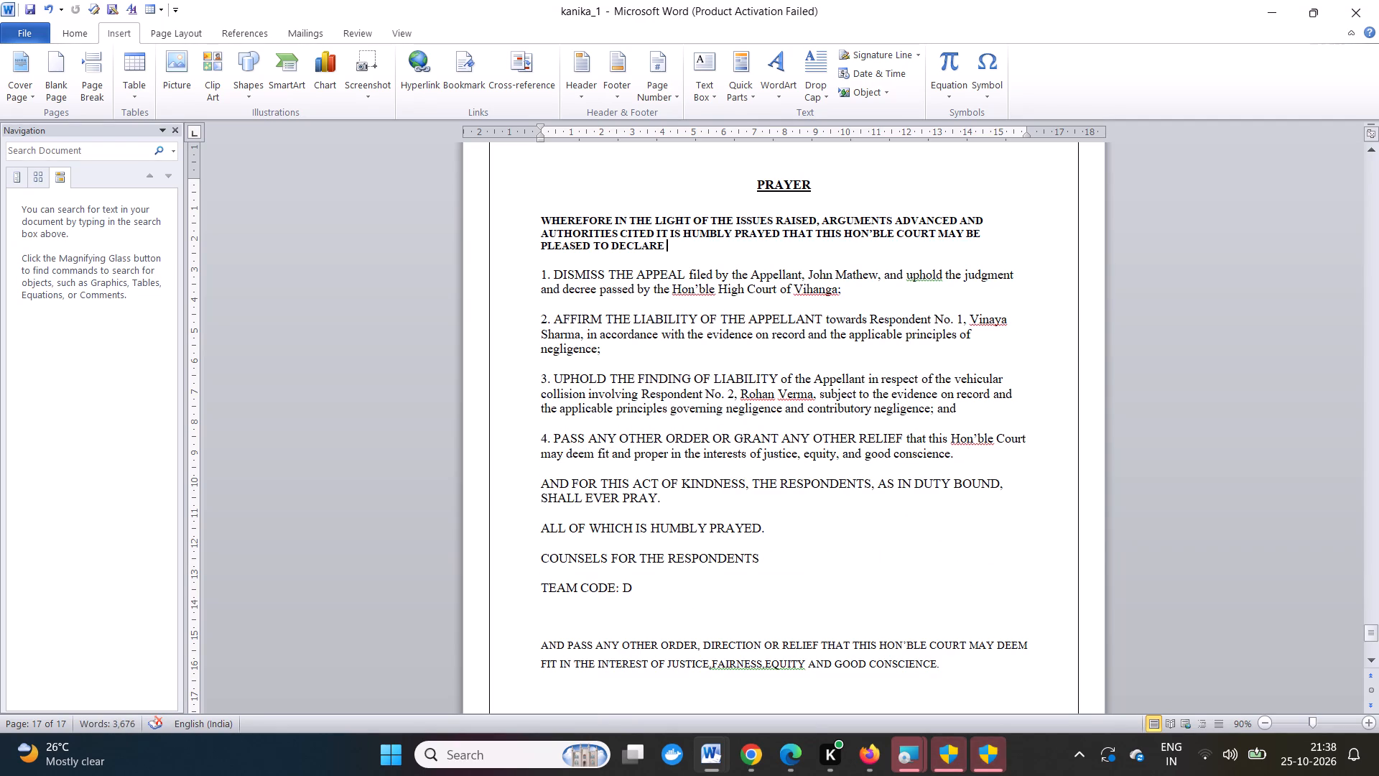
pyautogui.press('y')
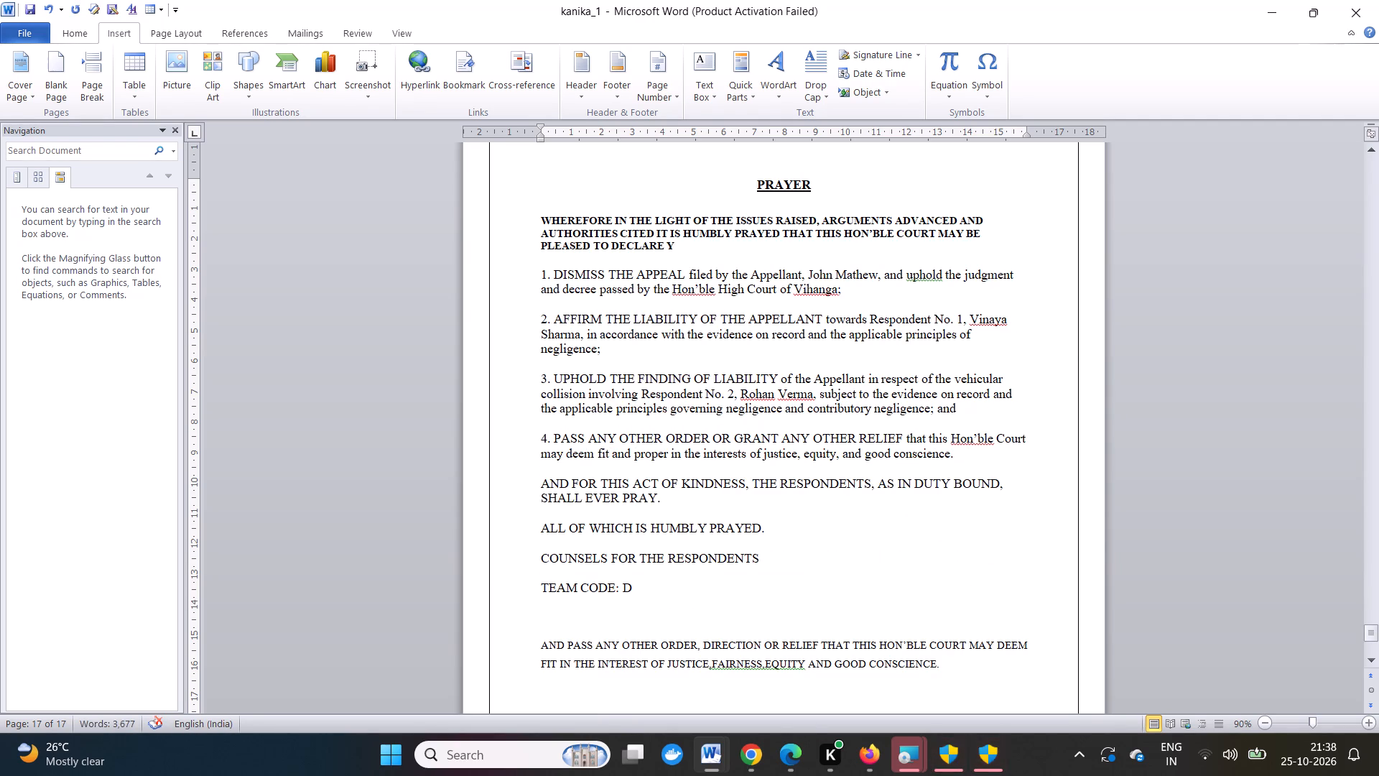
pyautogui.press('BackSpace')
pyautogui.write('THAT')
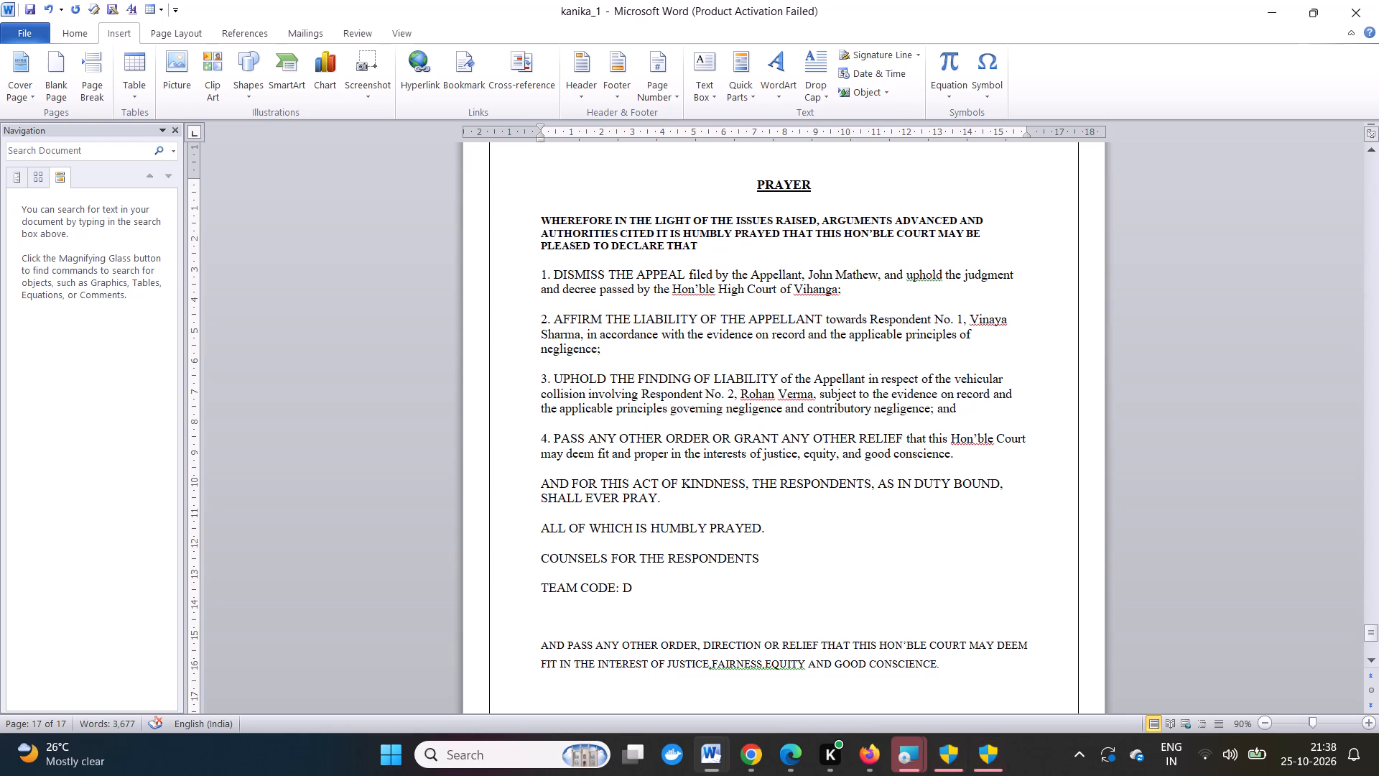
# Set the font size to 10 for the prayer text from item 1 through the "GOOD CONSCIENCE" paragraph.
pyautogui.moveTo(539, 272); pyautogui.dragTo(951, 662)
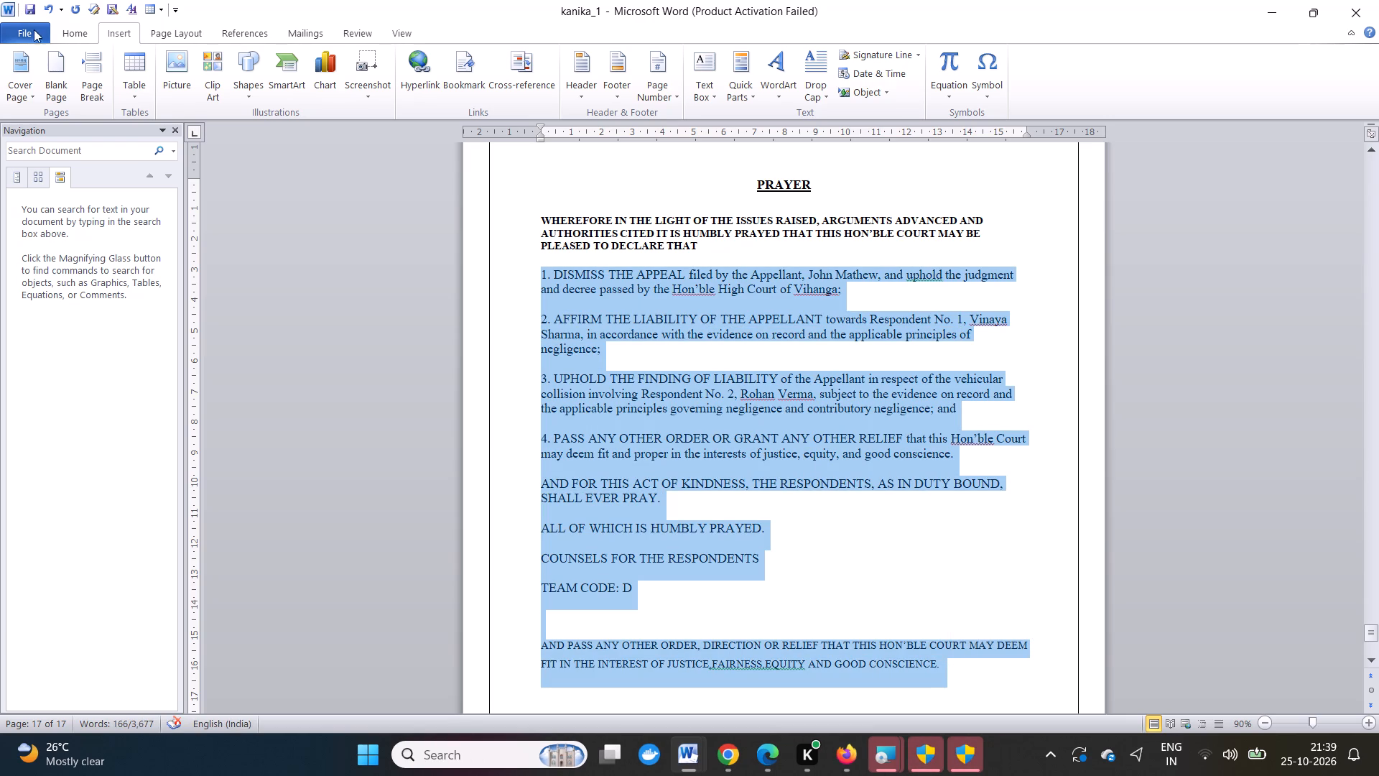
pyautogui.click(62, 32)
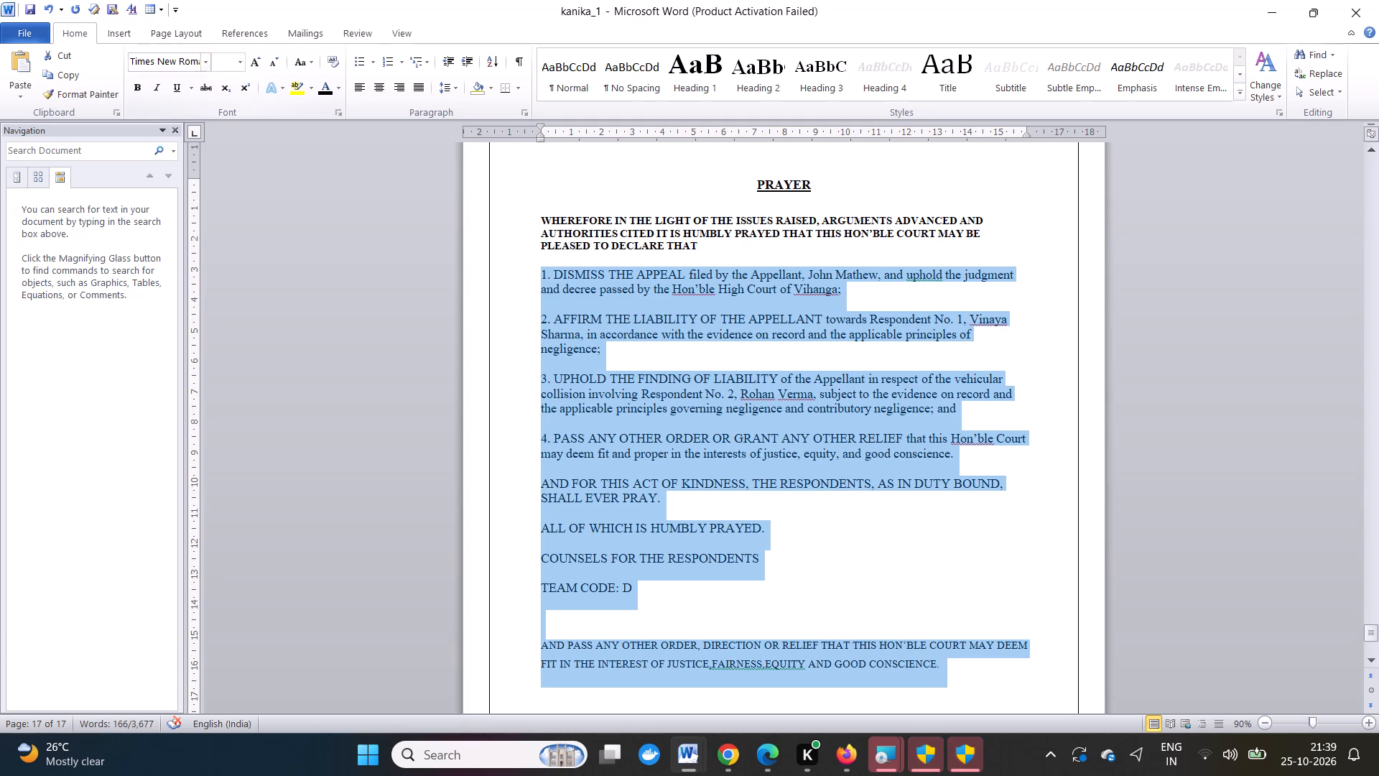
pyautogui.click(245, 68)
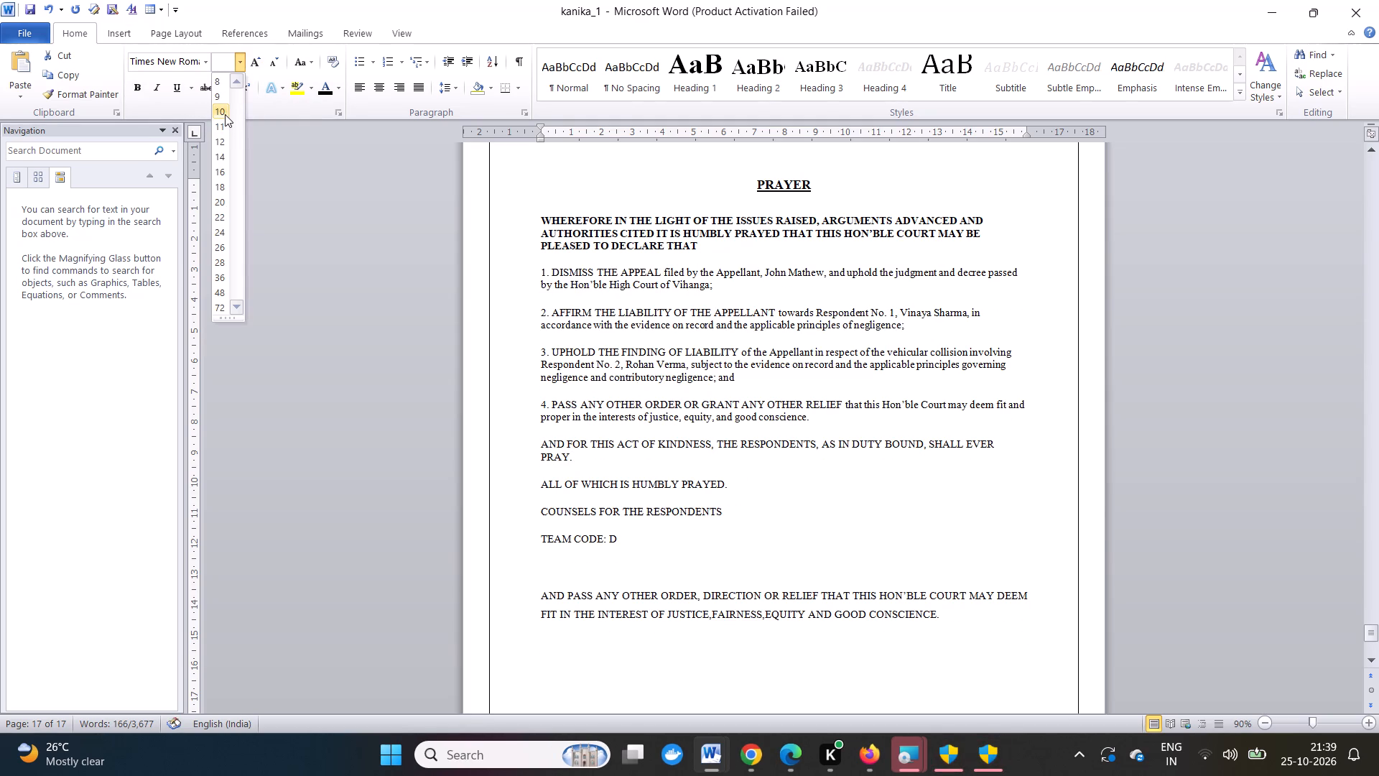
pyautogui.click(225, 114)
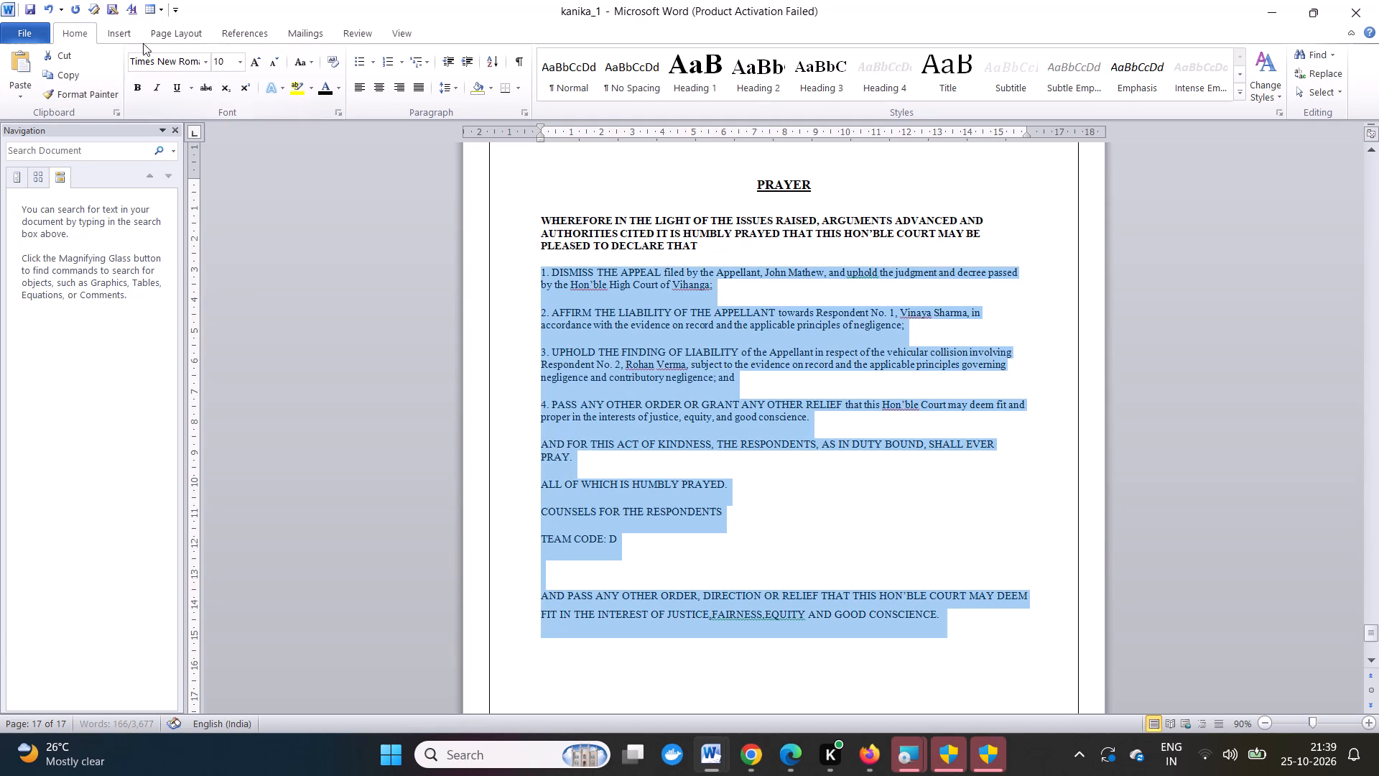
pyautogui.click(316, 238)
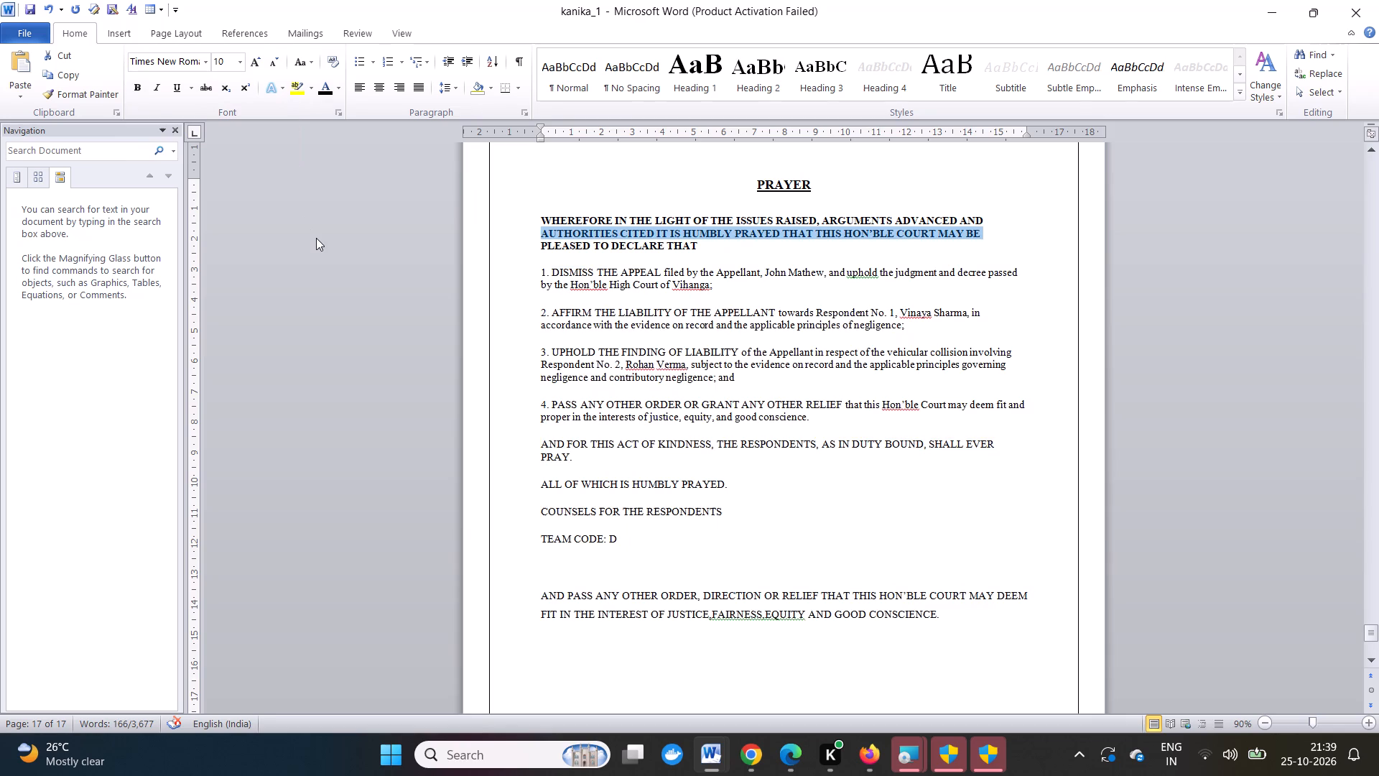
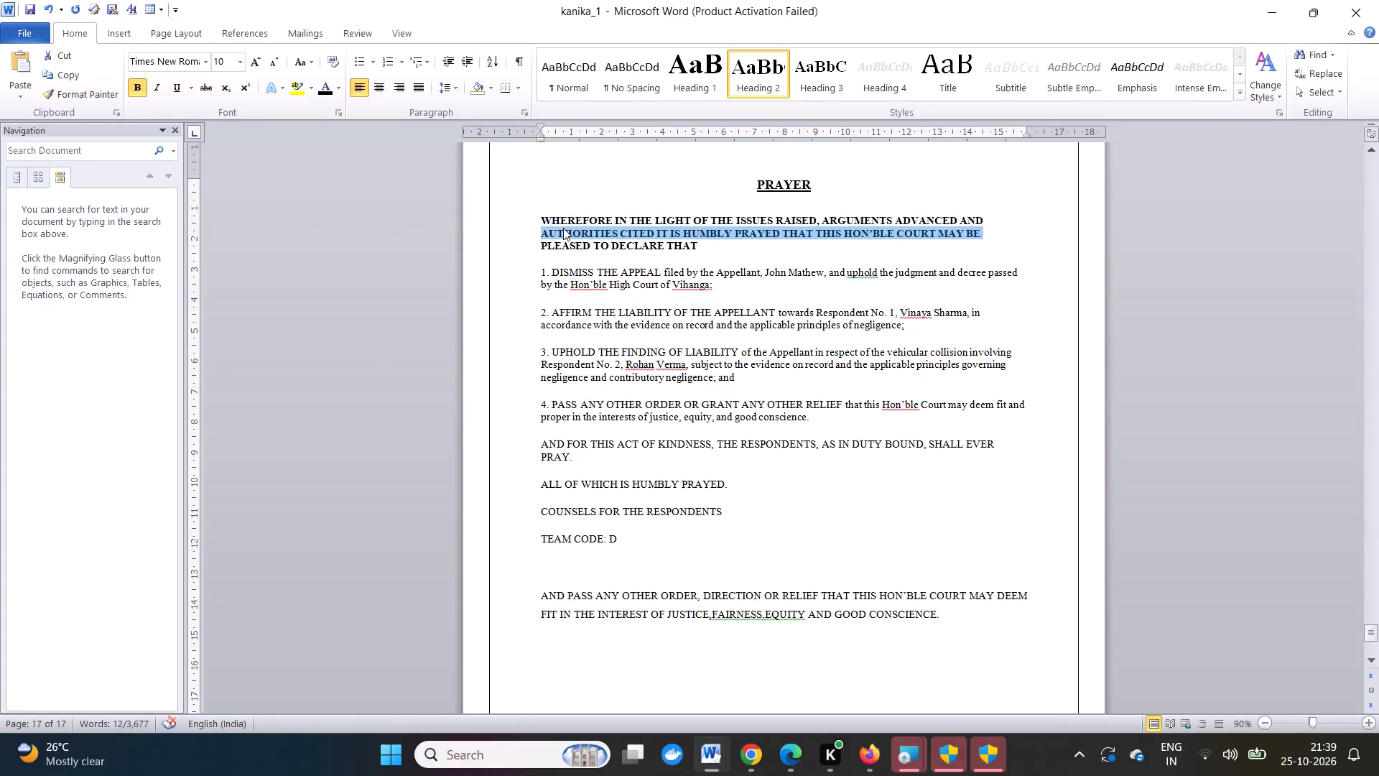
# Remove bold from the opening "WHEREFORE IN THE LIGHT OF THE ISSUES RAISED..." paragraph under the PRAYER heading.
pyautogui.click(561, 183)
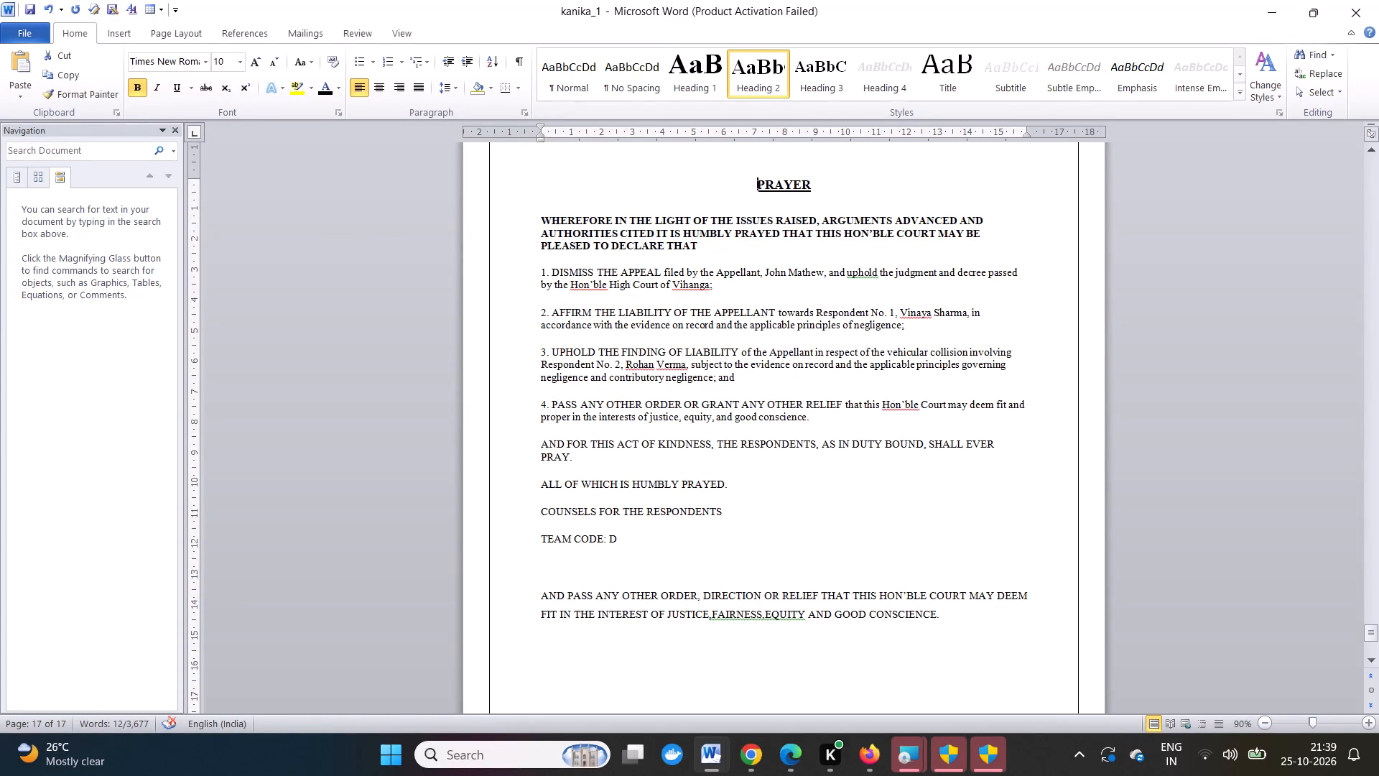
pyautogui.moveTo(542, 215); pyautogui.dragTo(691, 239)
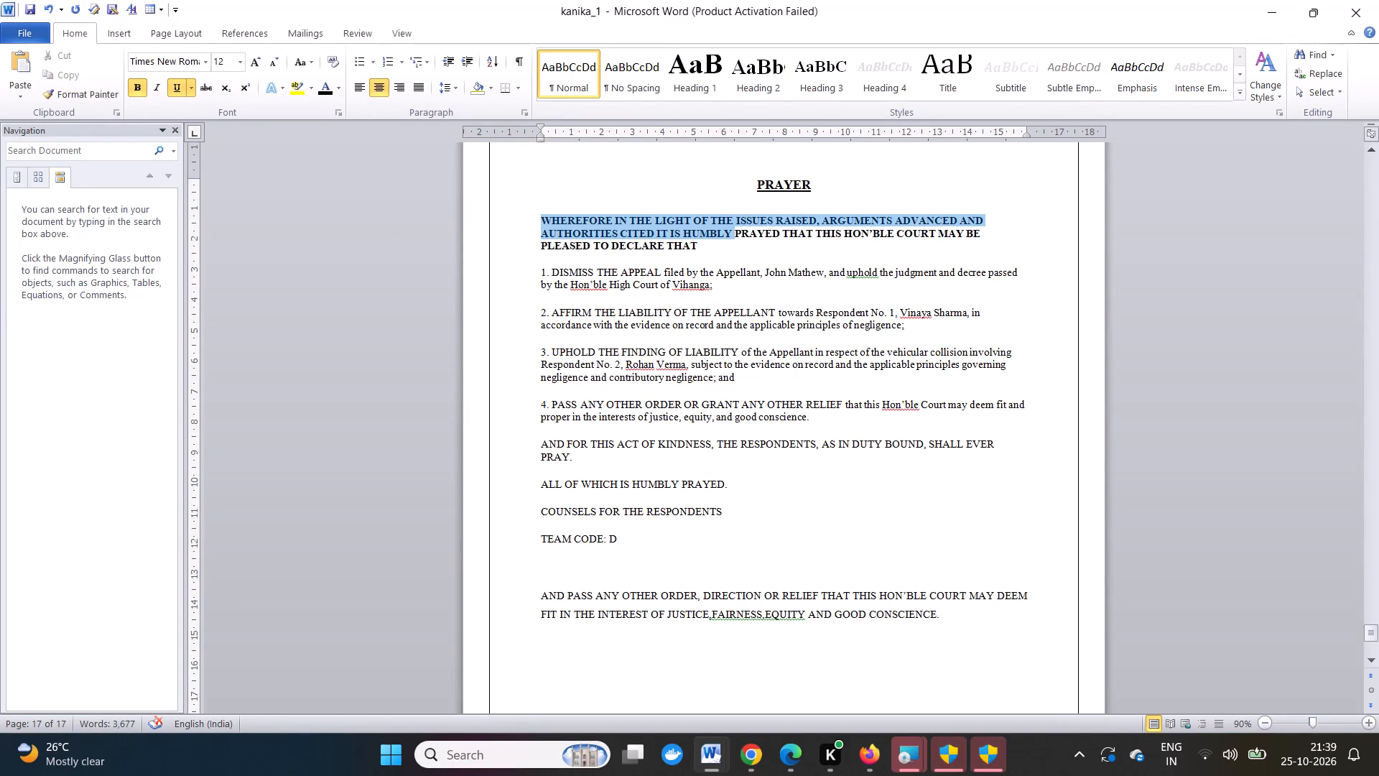
pyautogui.moveTo(691, 239); pyautogui.dragTo(708, 244)
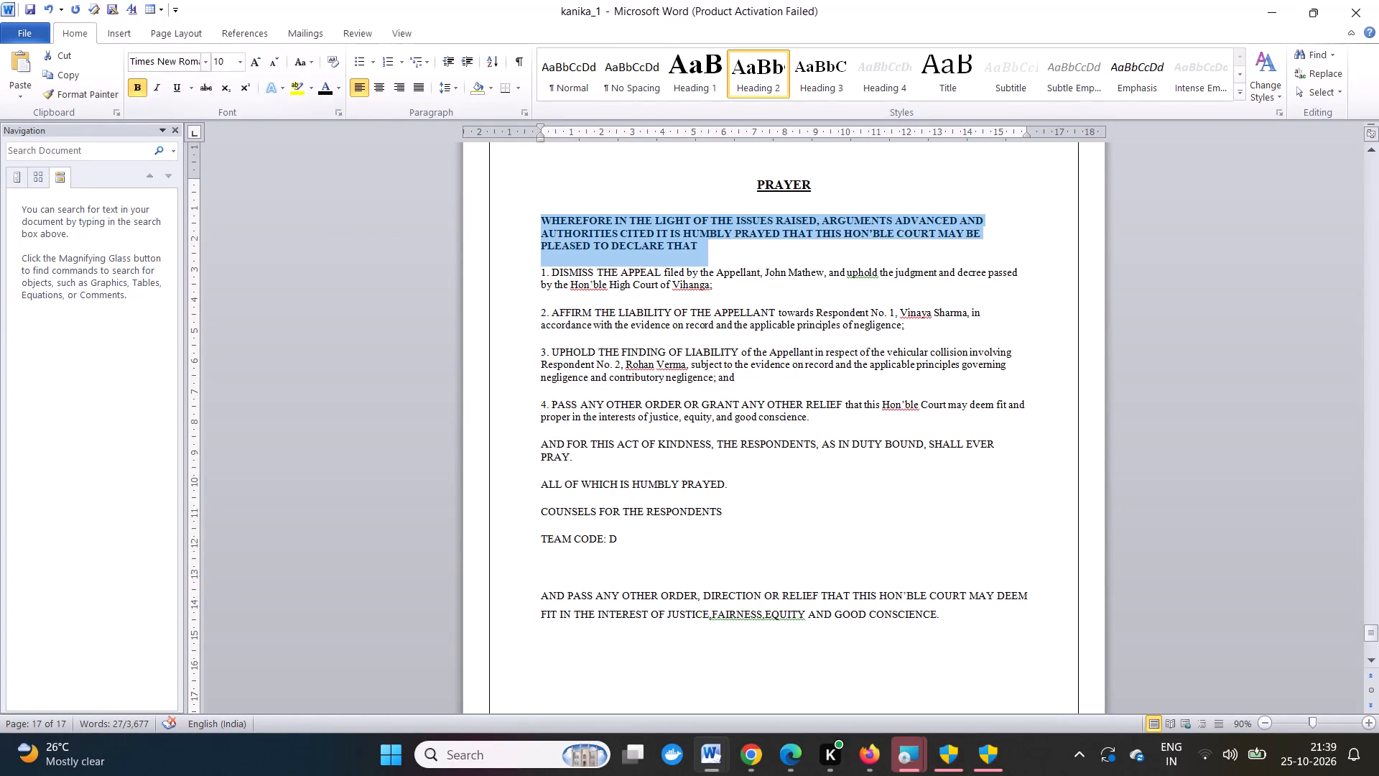
pyautogui.click(137, 85)
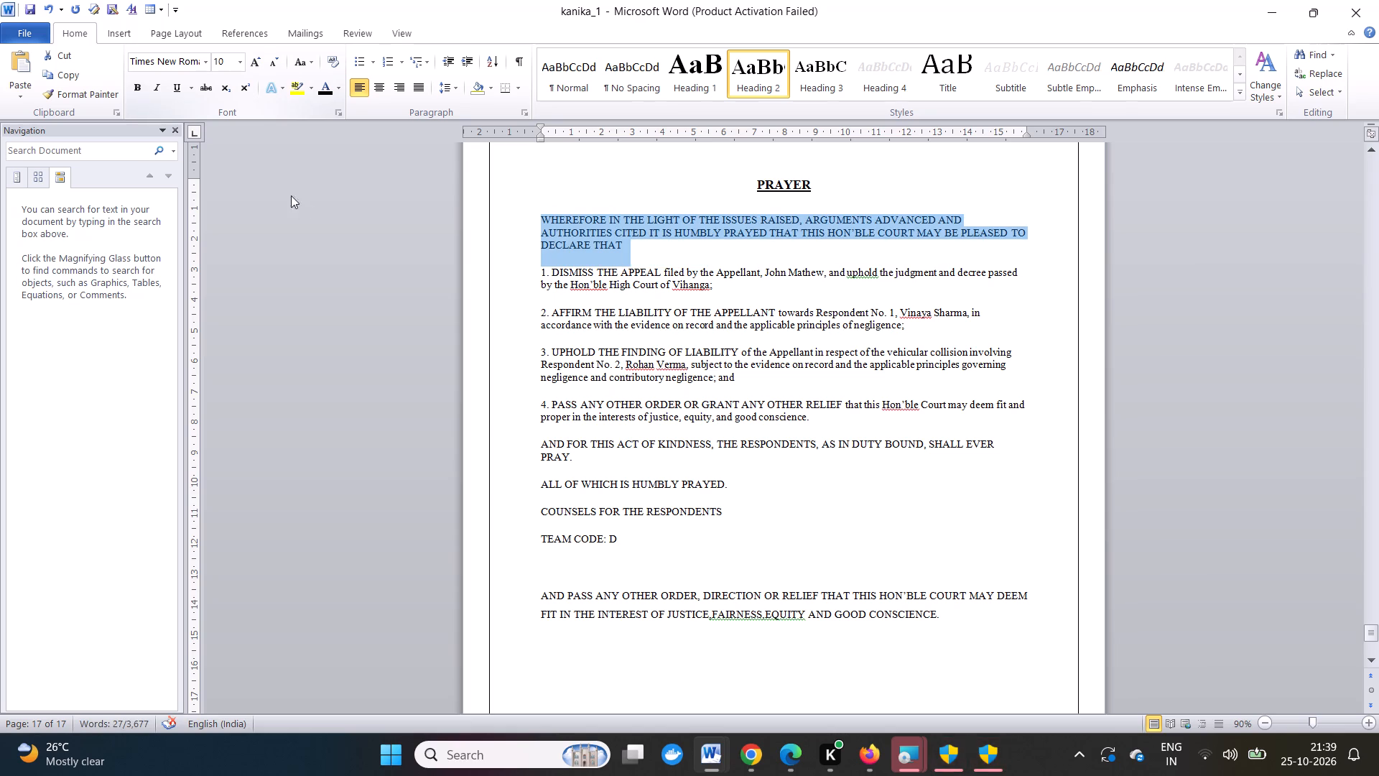
pyautogui.click(561, 160)
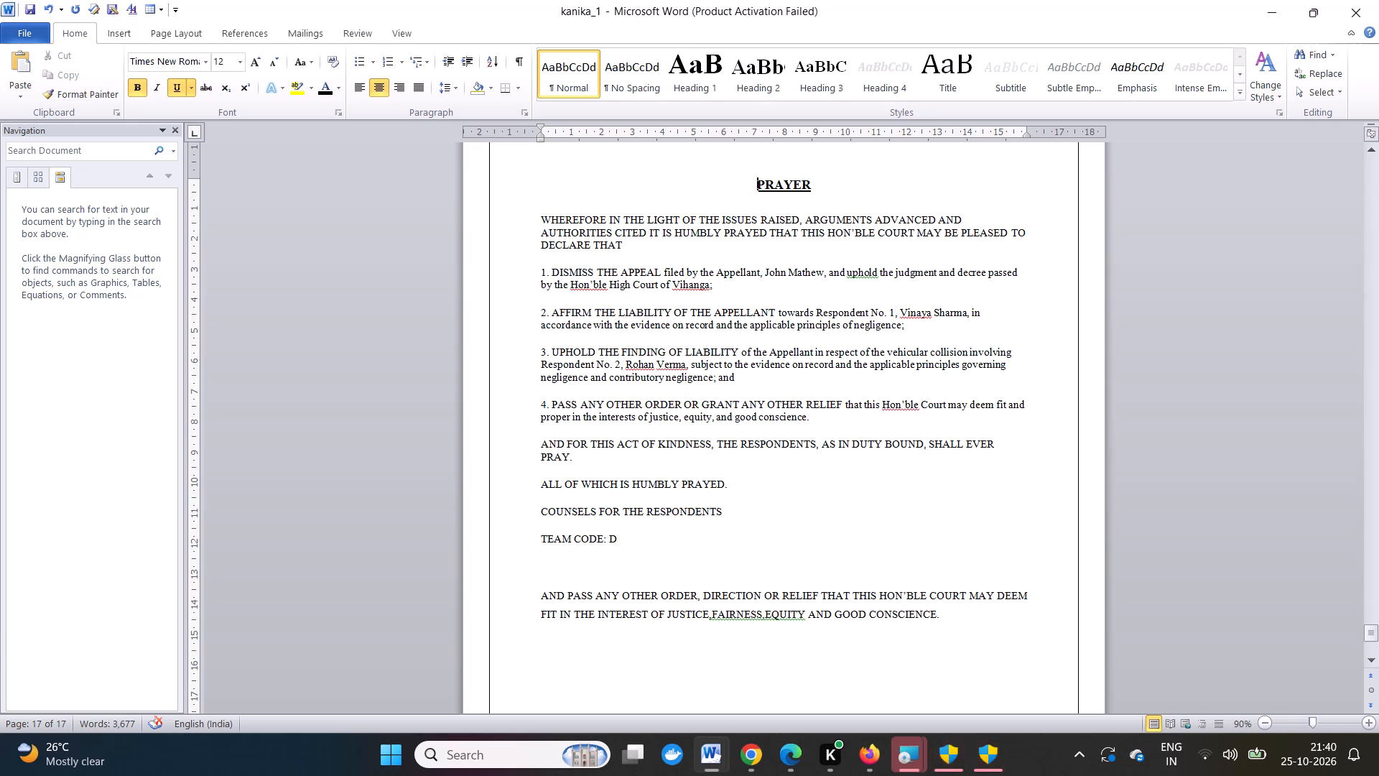
# Close the gap above prayer item 2 by replacing its paragraph break with a line break, keeping the "2." number.
pyautogui.scroll(-2, 661, 565)
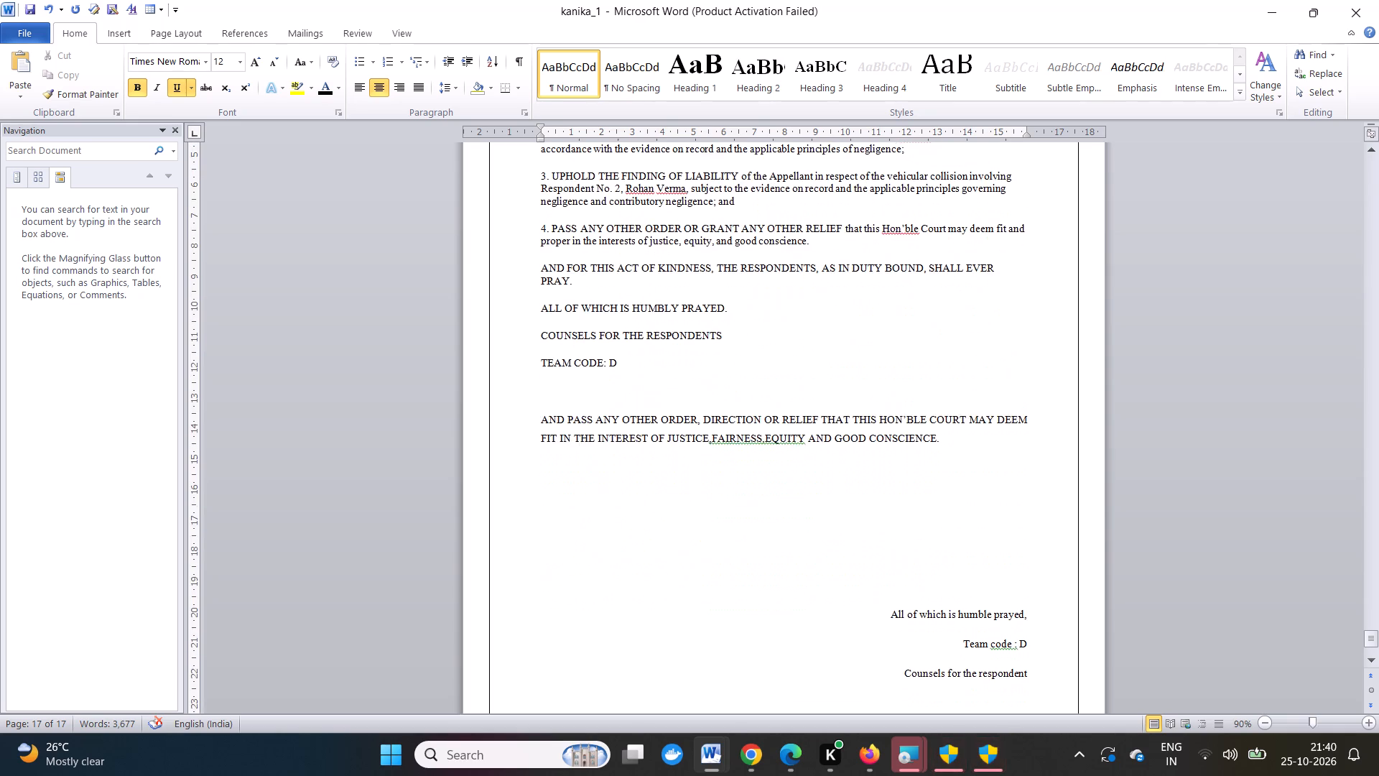
pyautogui.scroll(1, 661, 565)
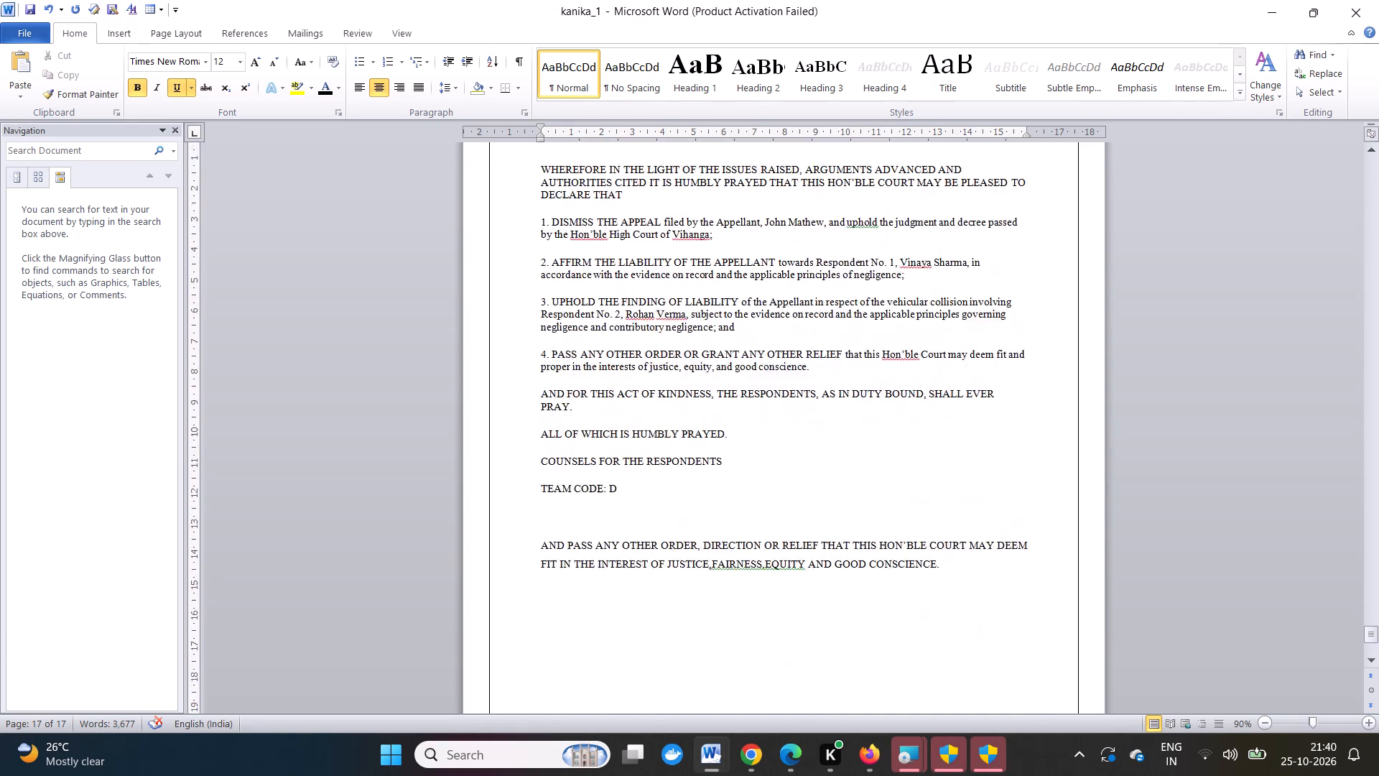
pyautogui.scroll(1, 661, 565)
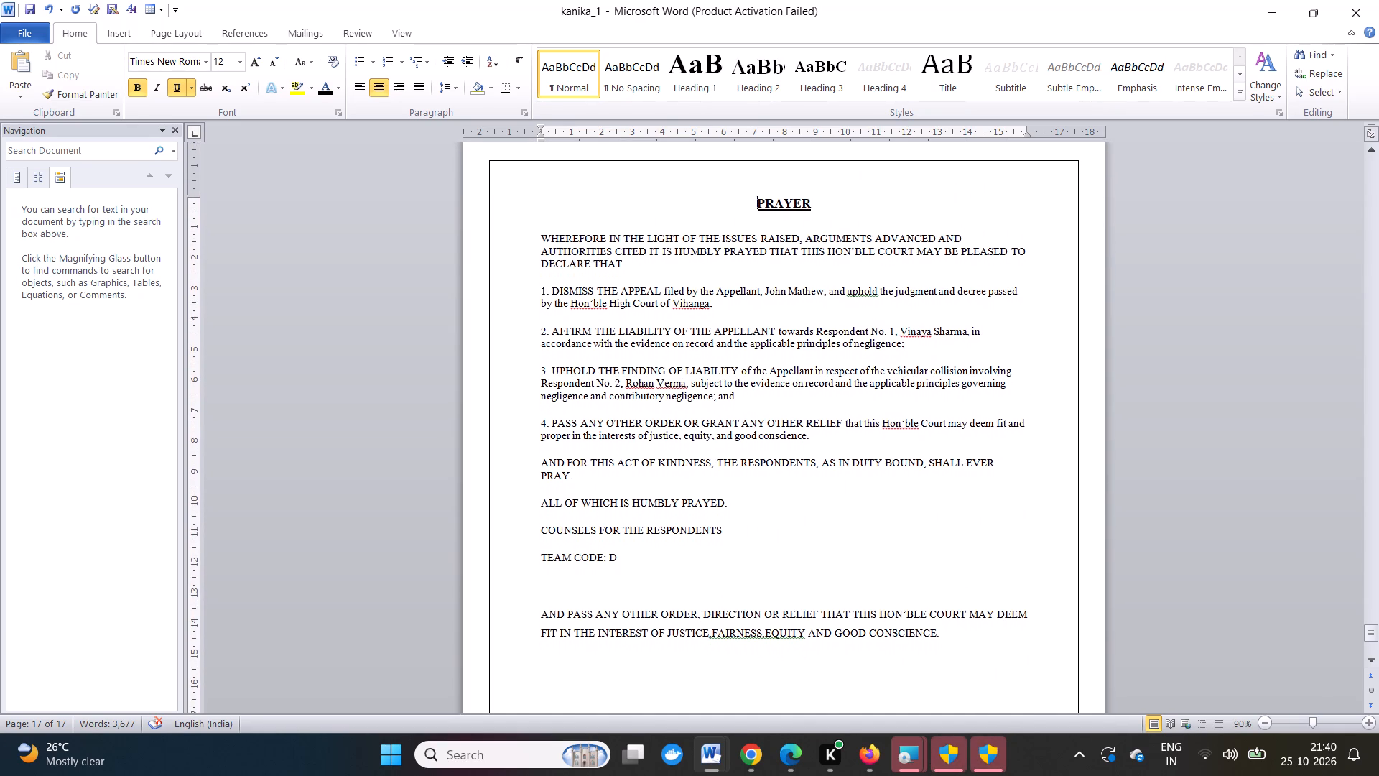
pyautogui.click(548, 332)
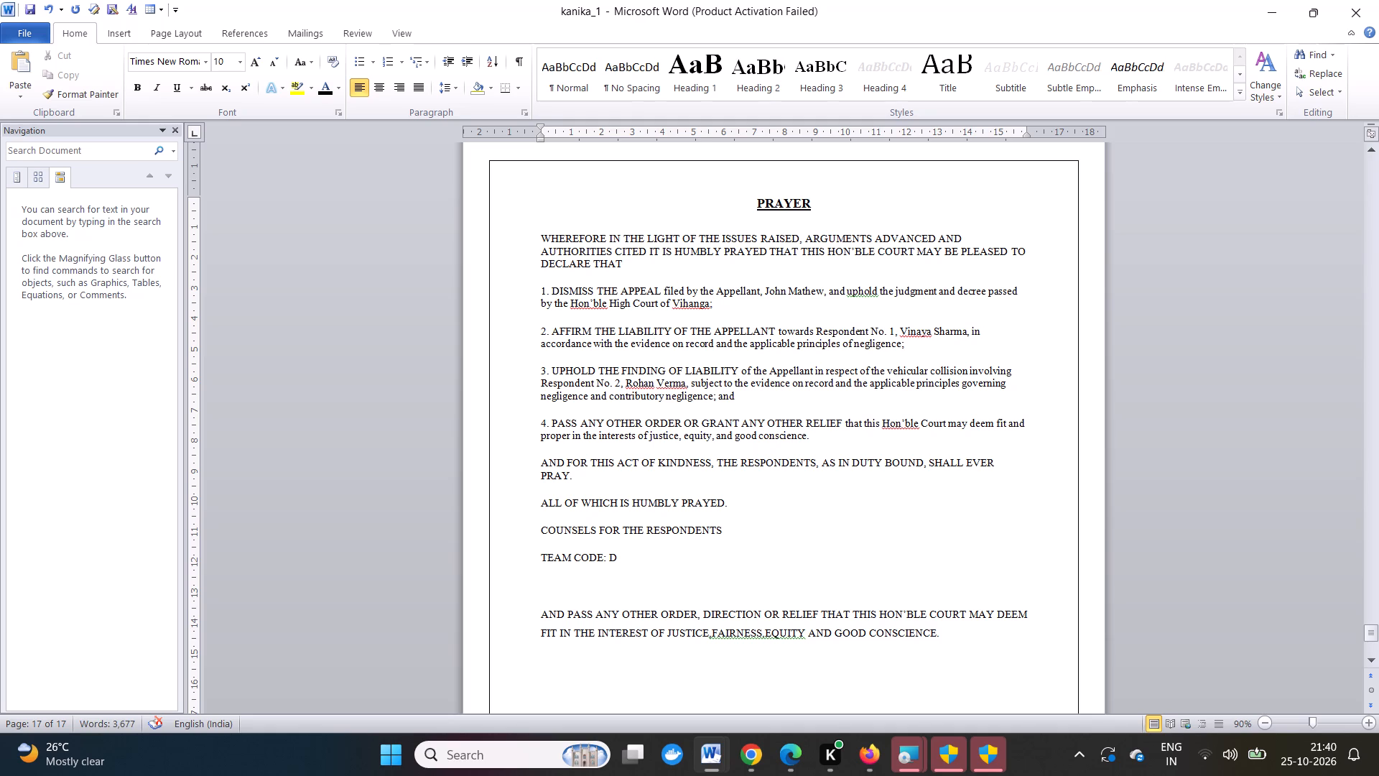
pyautogui.press('BackSpace')
pyautogui.press('BackSpace')
pyautogui.press('BackSpace')
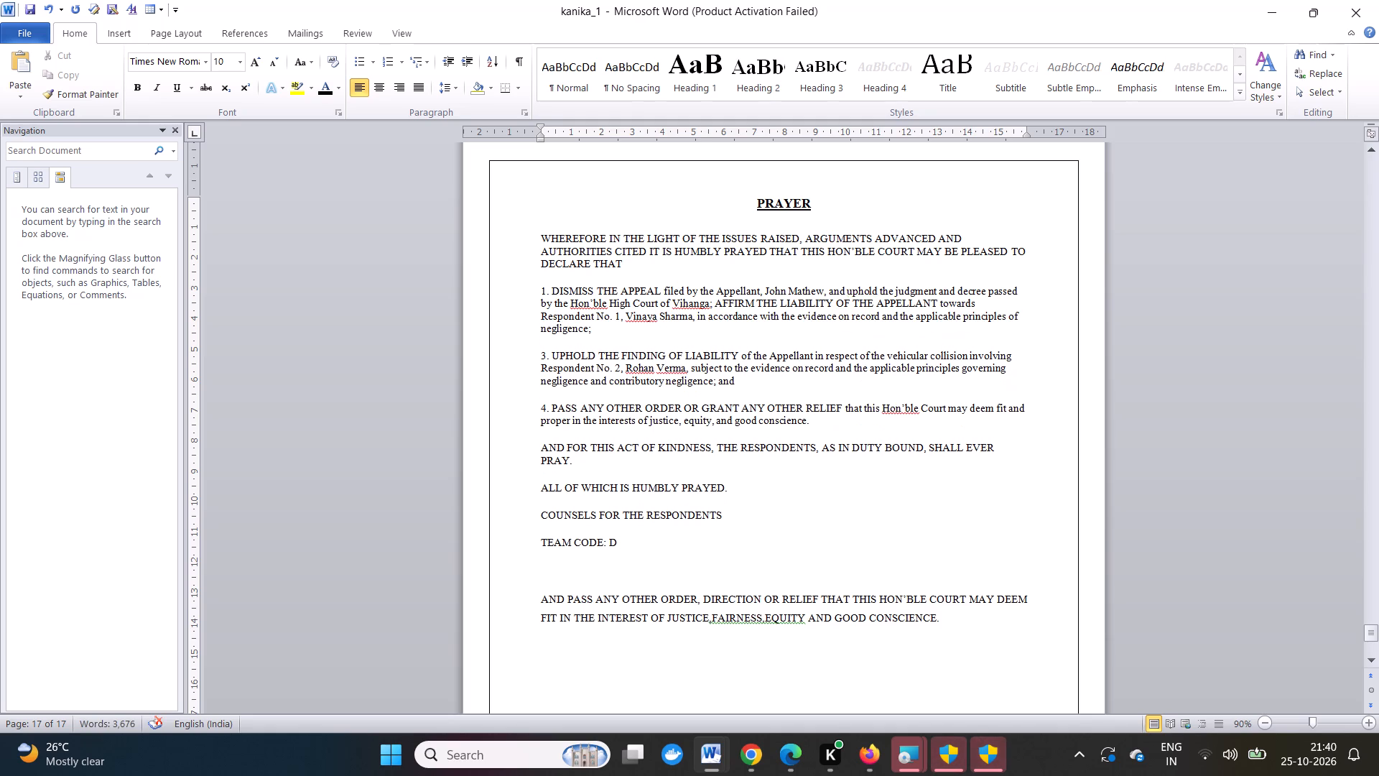
pyautogui.hotkey('shift', 'Return')
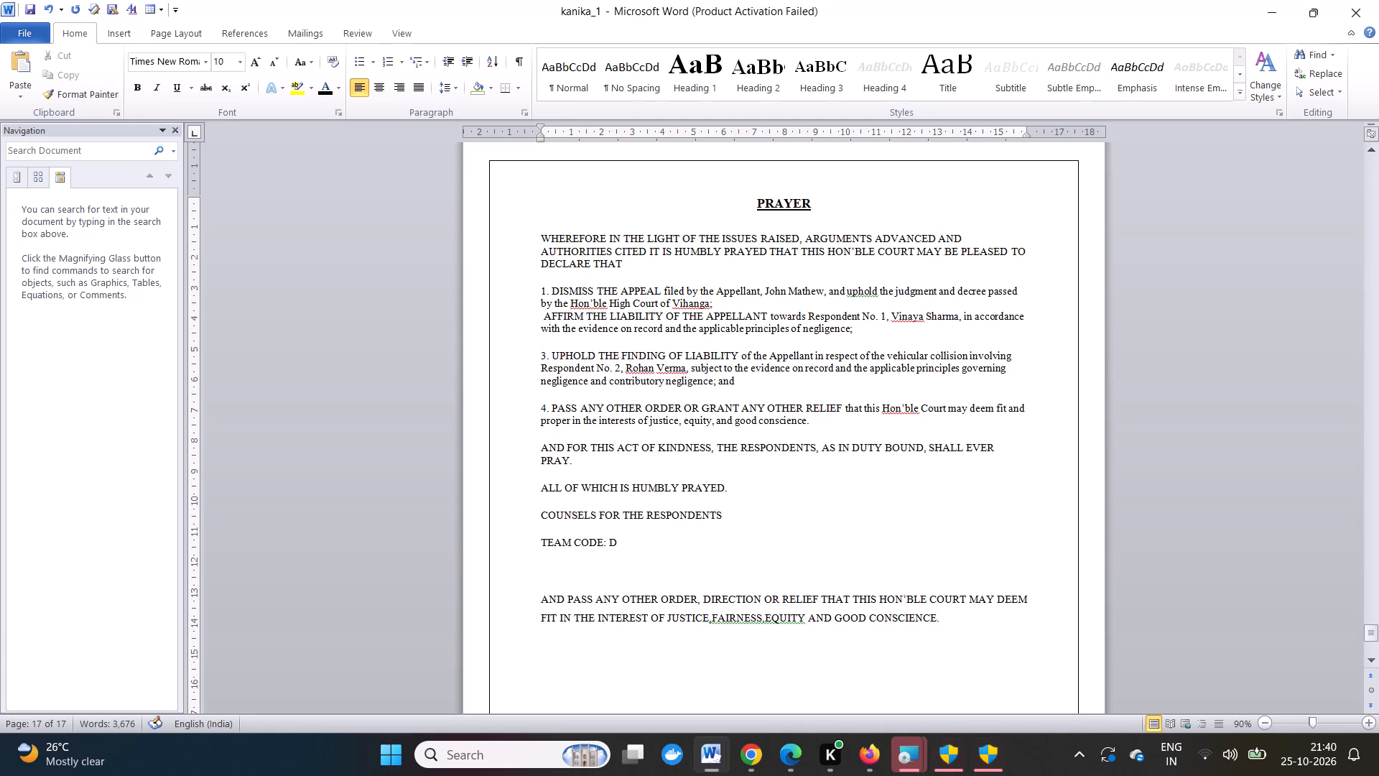
pyautogui.press('2')
pyautogui.press('.')
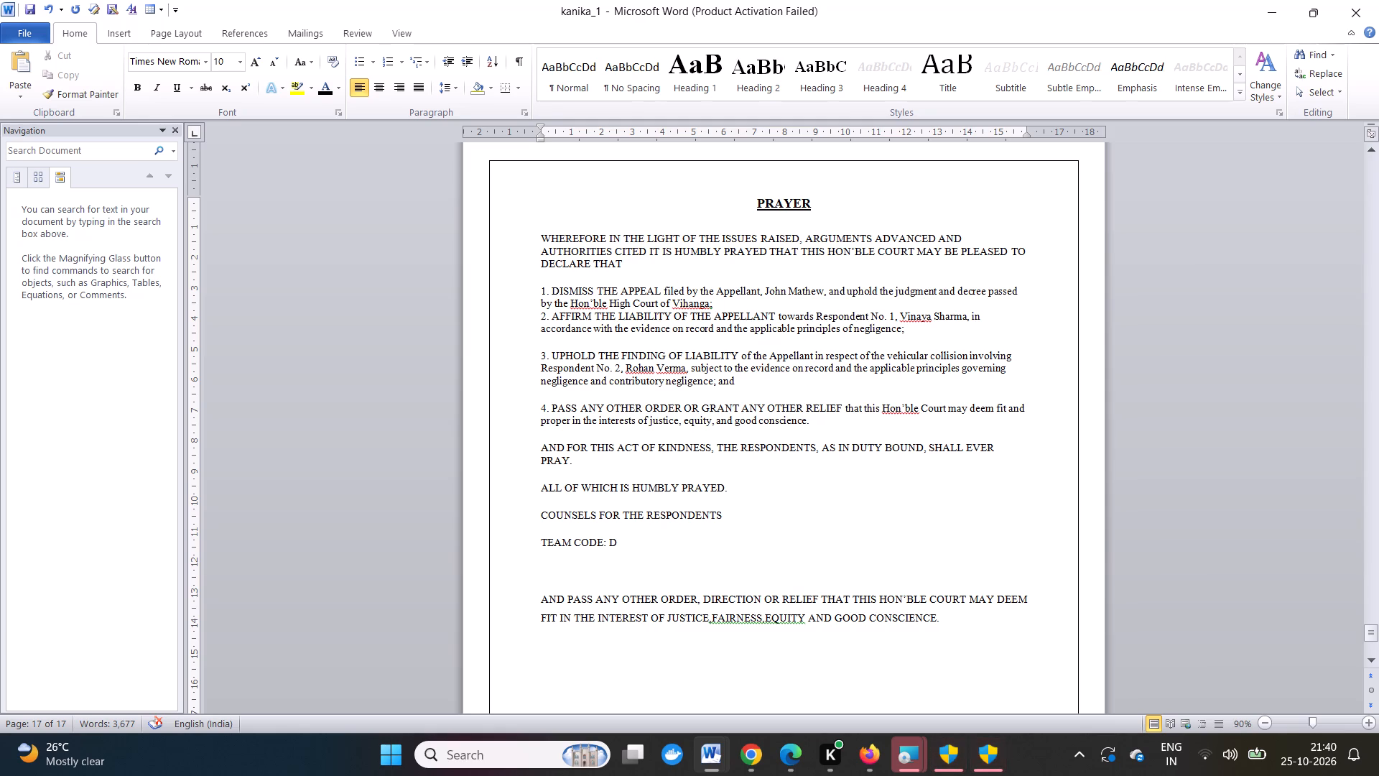
# Close the gap above prayer item 3 by replacing its paragraph break with a line break, keeping the "3." number.
pyautogui.click(551, 354)
pyautogui.press('BackSpace')
pyautogui.press('BackSpace')
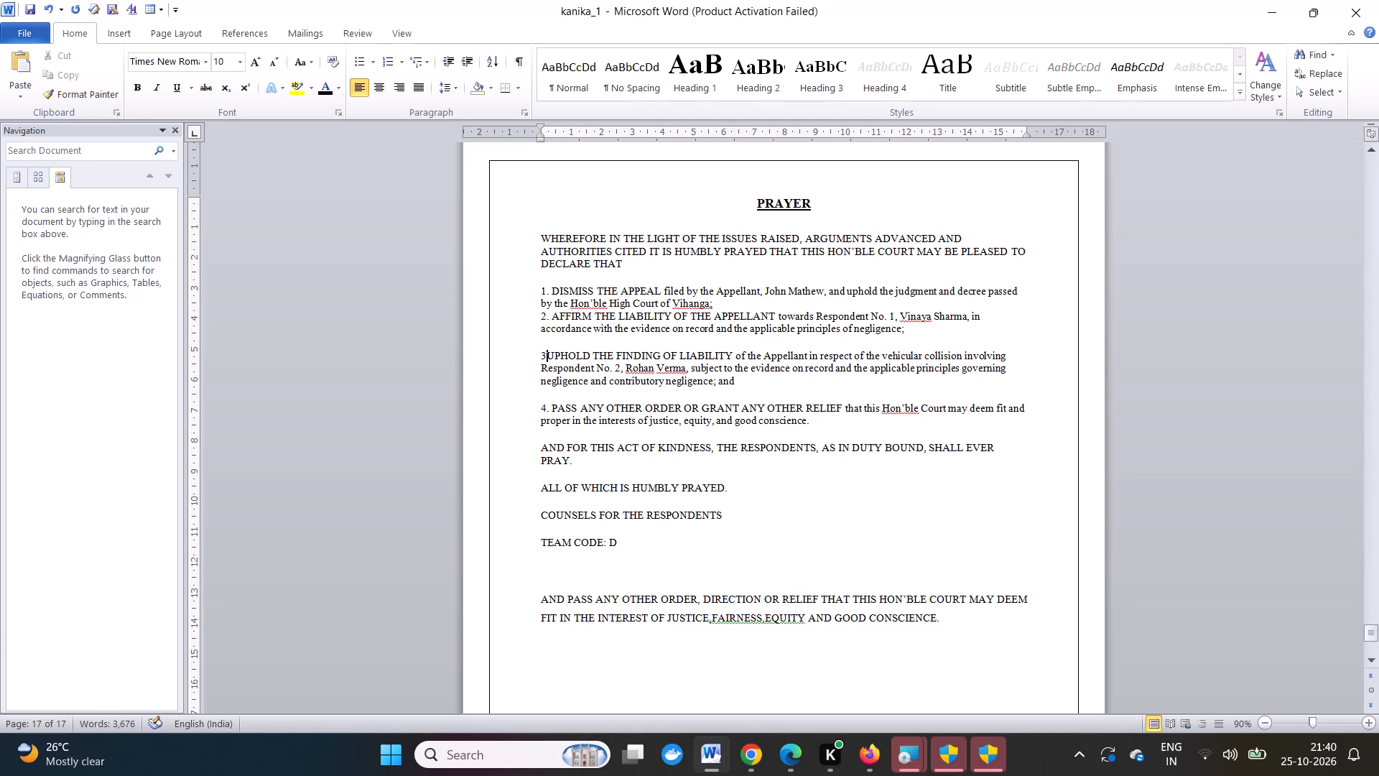
pyautogui.press('BackSpace')
pyautogui.press('BackSpace')
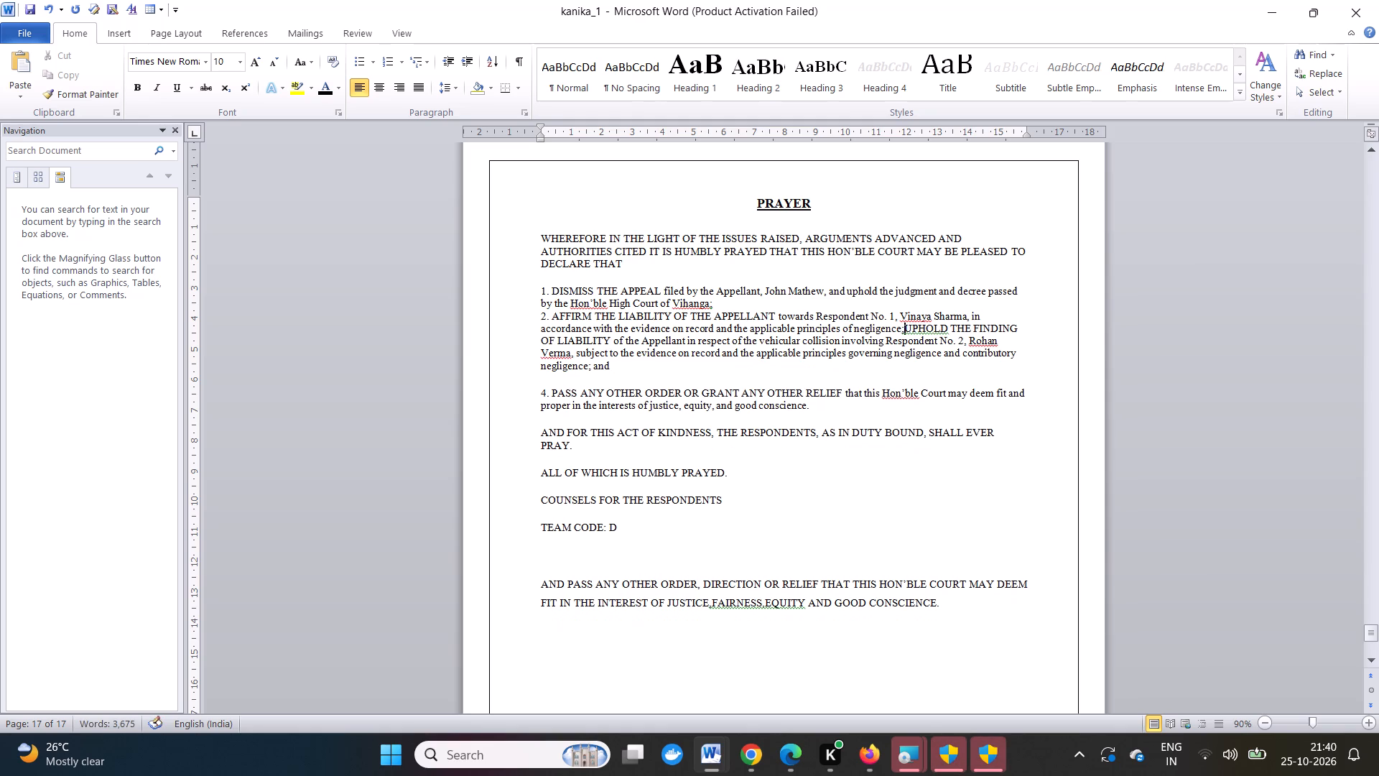
pyautogui.hotkey('shift', 'Return')
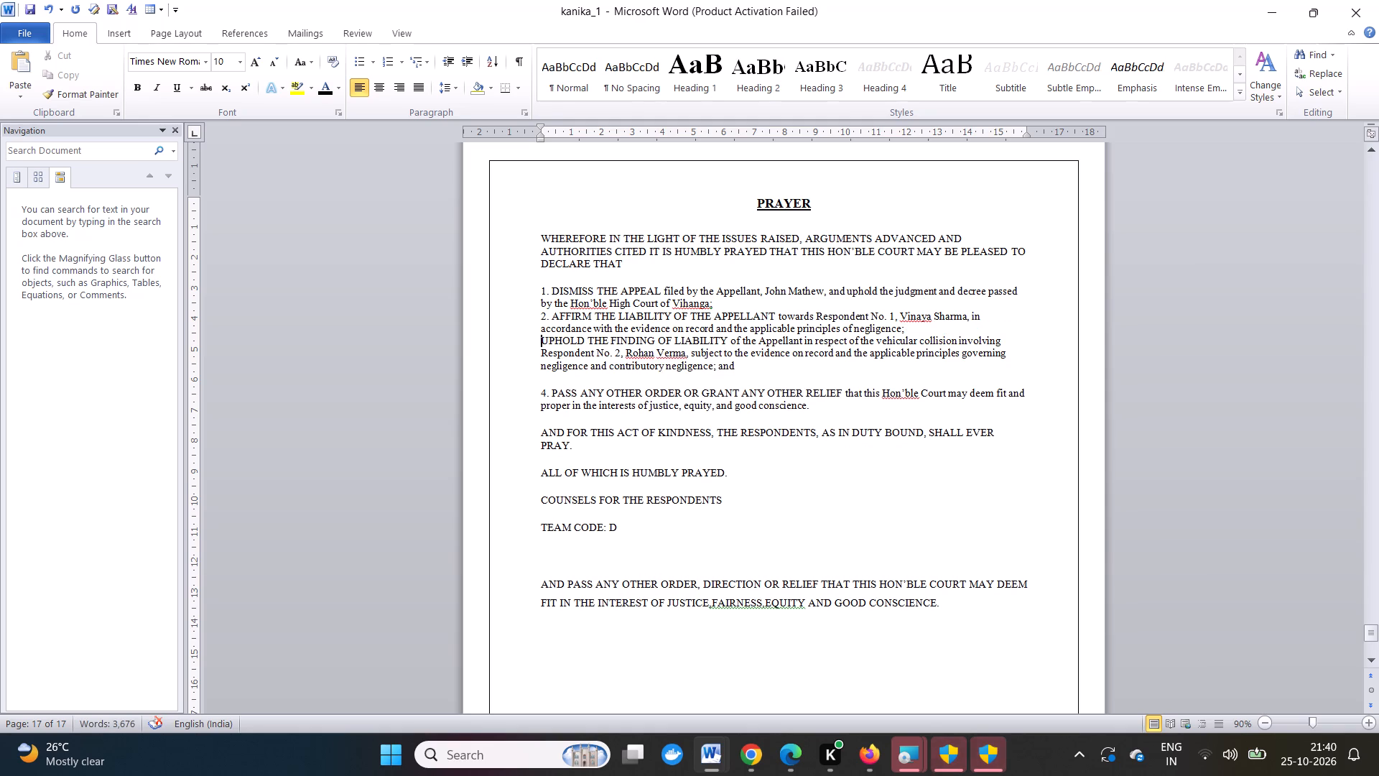
pyautogui.press('3')
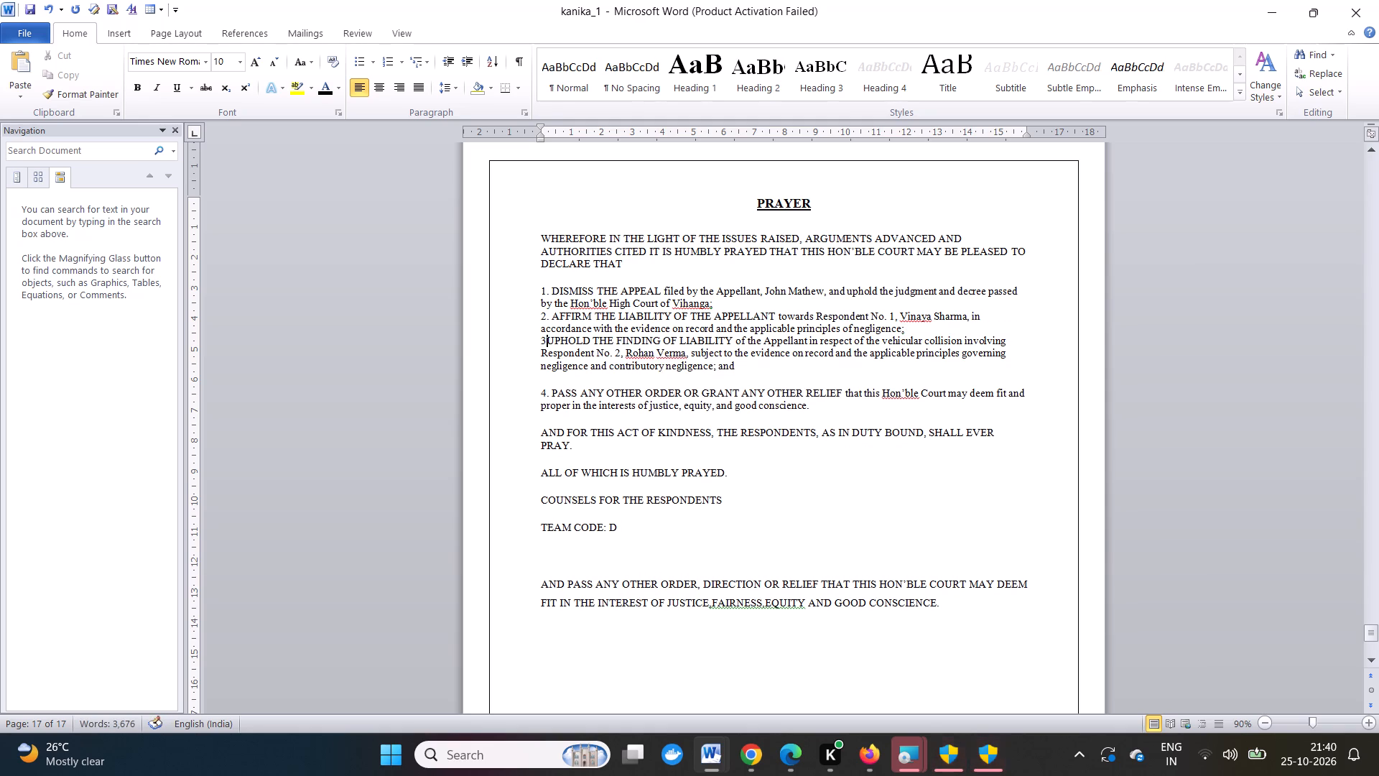
pyautogui.press('.')
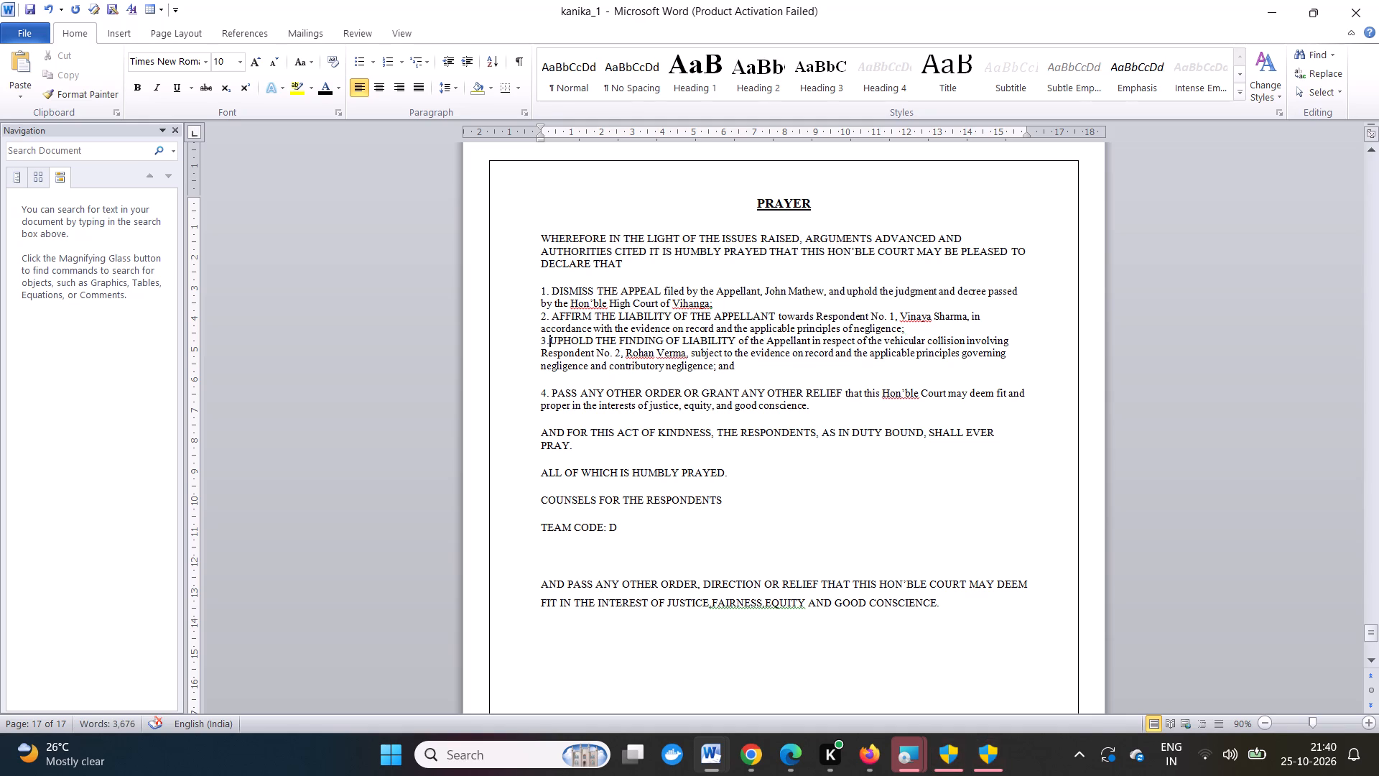
pyautogui.press('space')
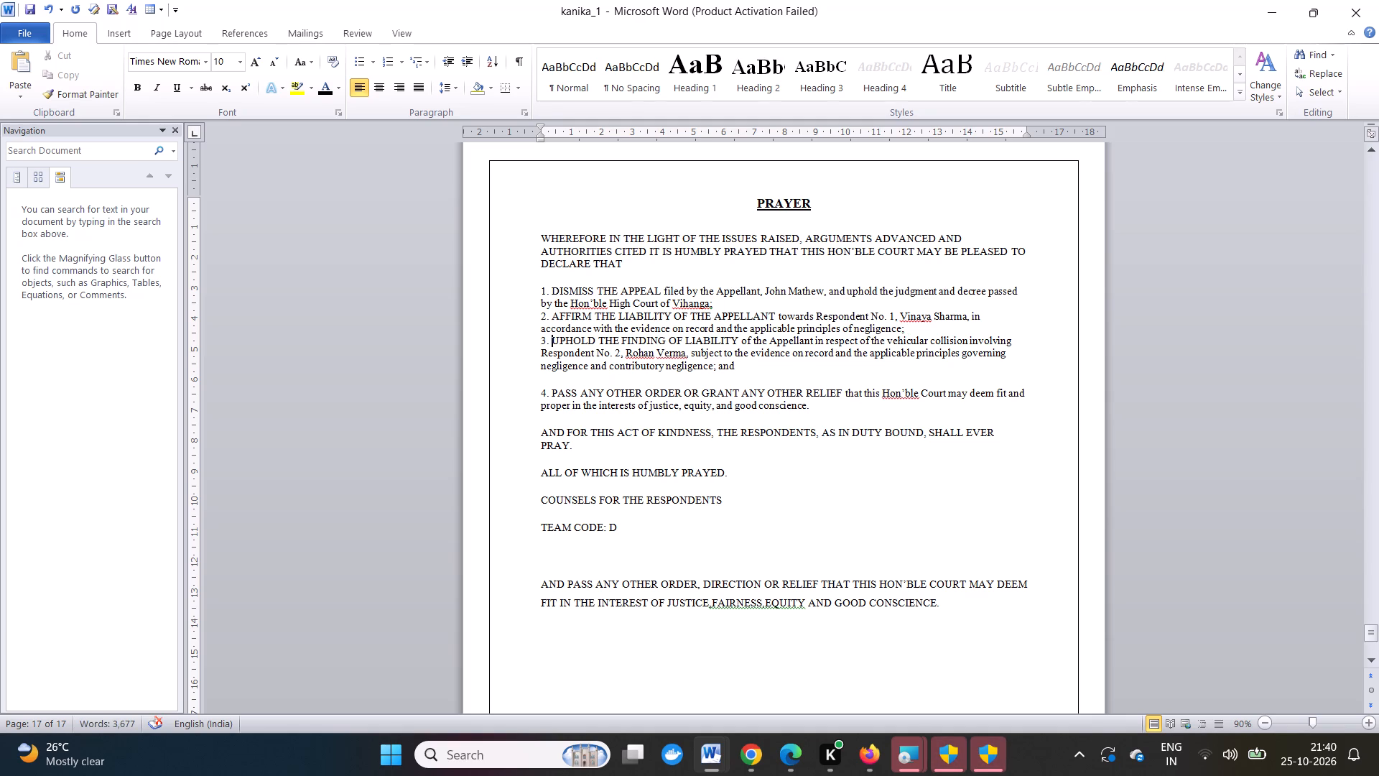
# Close the gap above prayer item 4 by replacing its paragraph break with a line break, keeping the "4." number.
pyautogui.click(549, 392)
pyautogui.press('BackSpace')
pyautogui.press('BackSpace')
pyautogui.press('BackSpace')
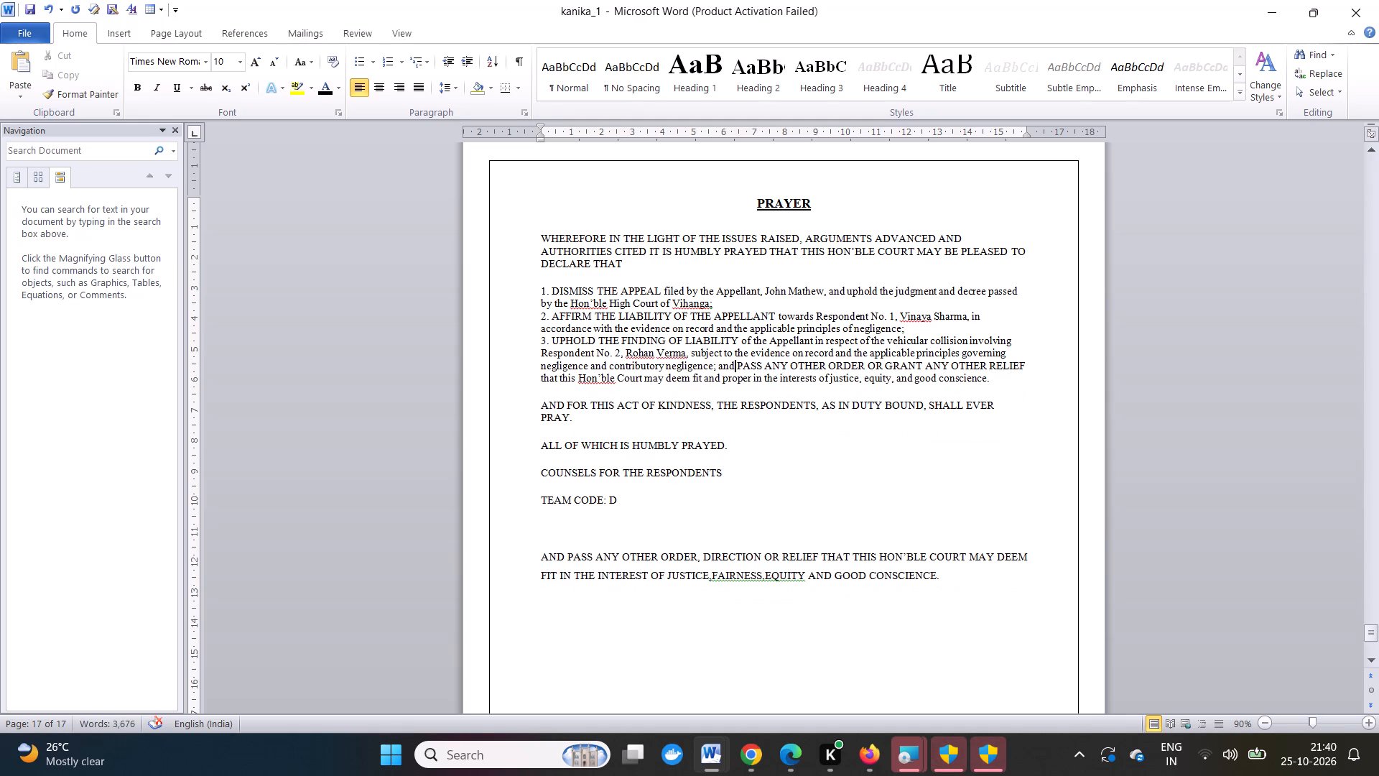
pyautogui.hotkey('shift', 'Return')
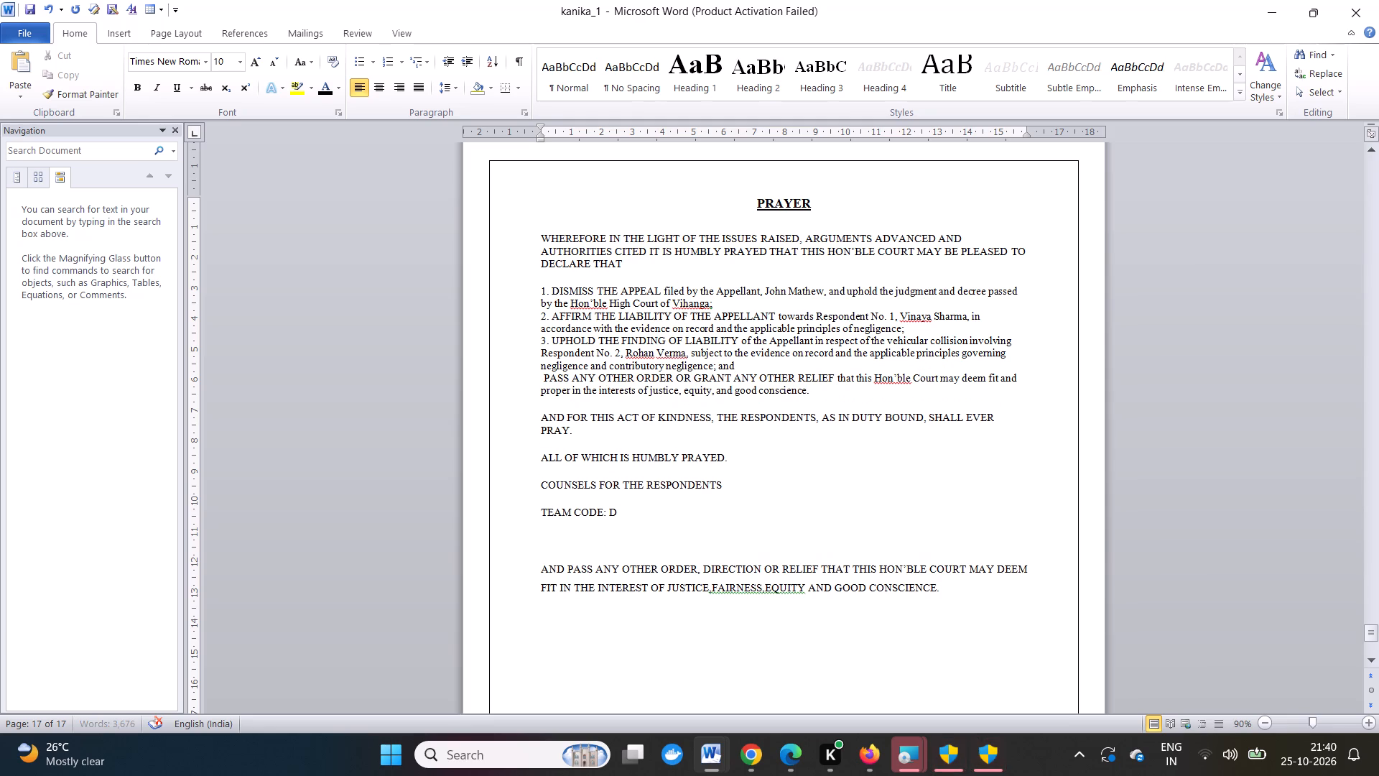
pyautogui.press('4')
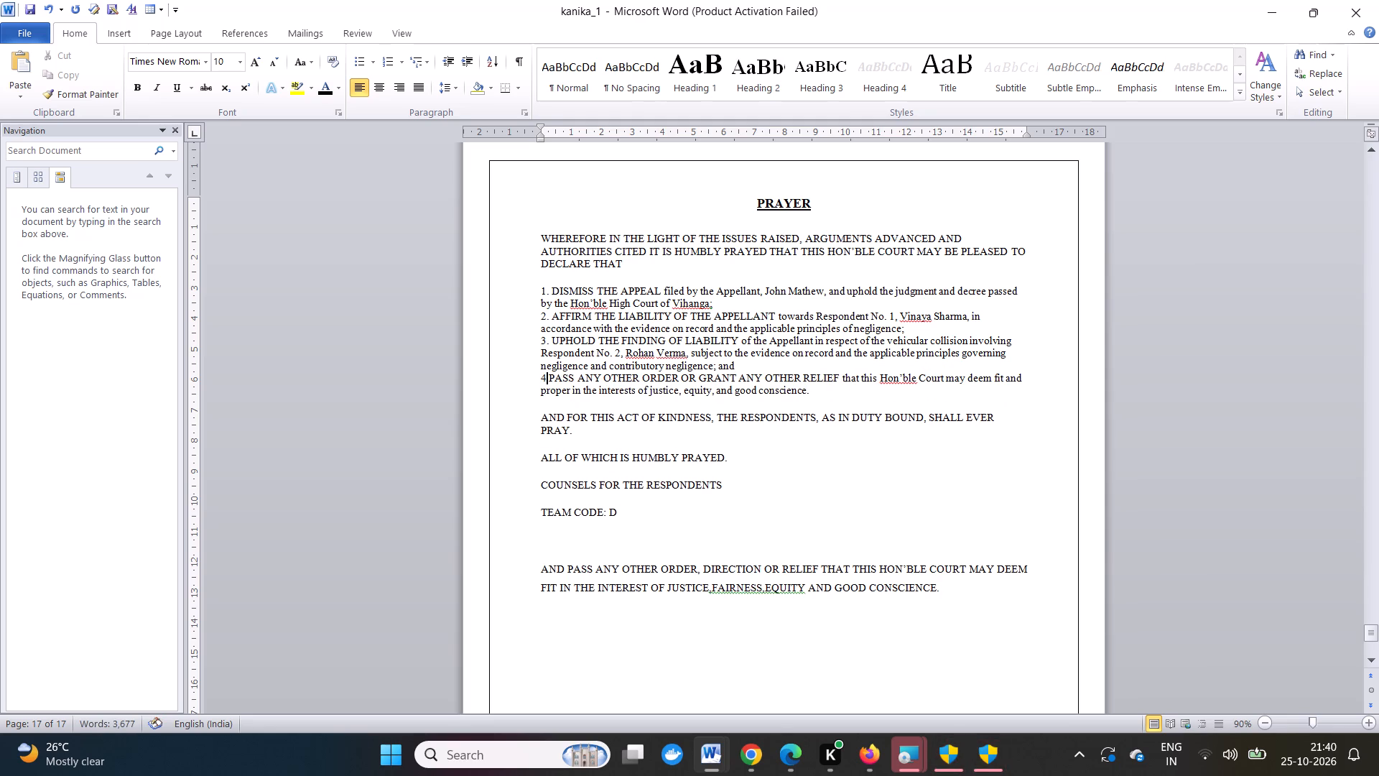
pyautogui.press('.')
pyautogui.press('0')
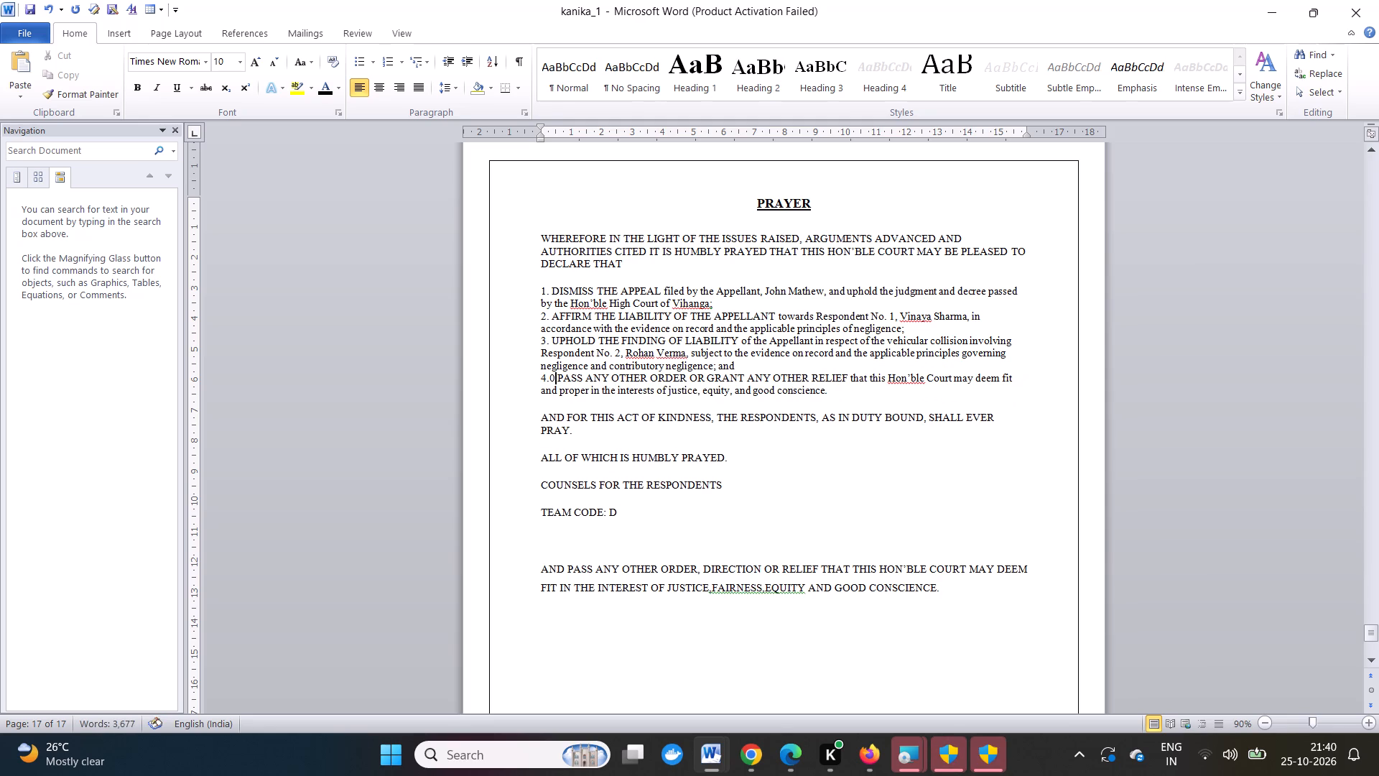
pyautogui.press('BackSpace')
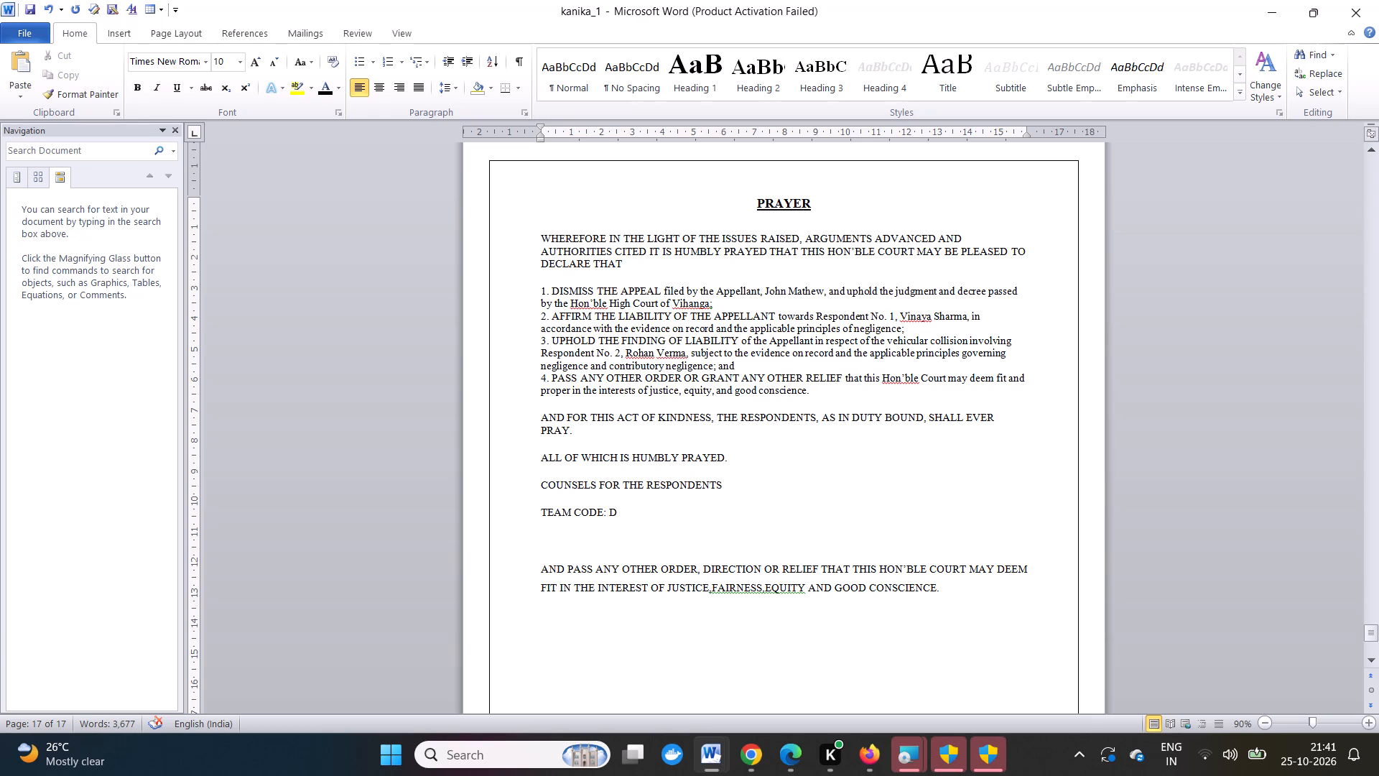
# Delete the pasted closing lines "ALL OF WHICH IS HUMBLY PRAYED.", "COUNSELS FOR THE RESPONDENTS" and "TEAM CODE: D" below the "ACT OF KINDNESS" paragraph.
pyautogui.scroll(-1, 574, 505)
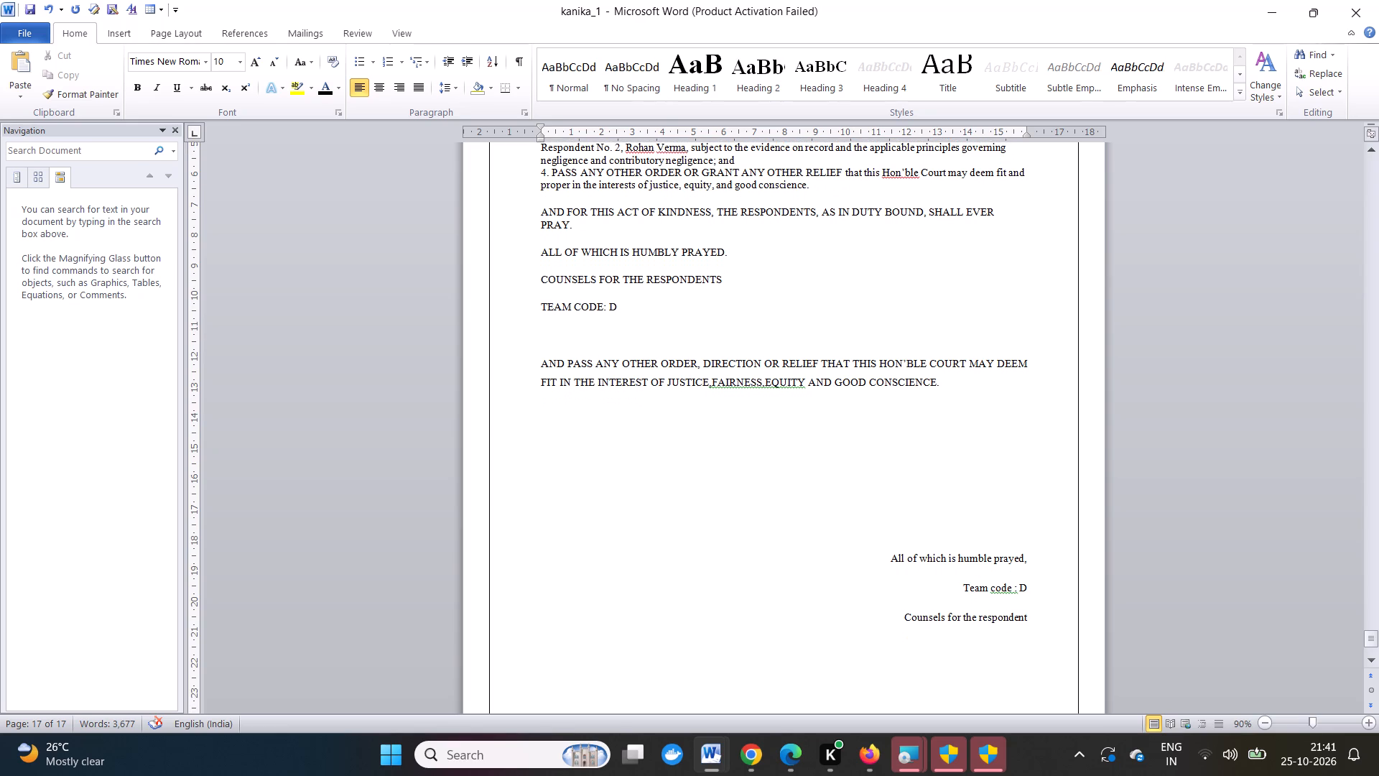
pyautogui.scroll(-1, 574, 505)
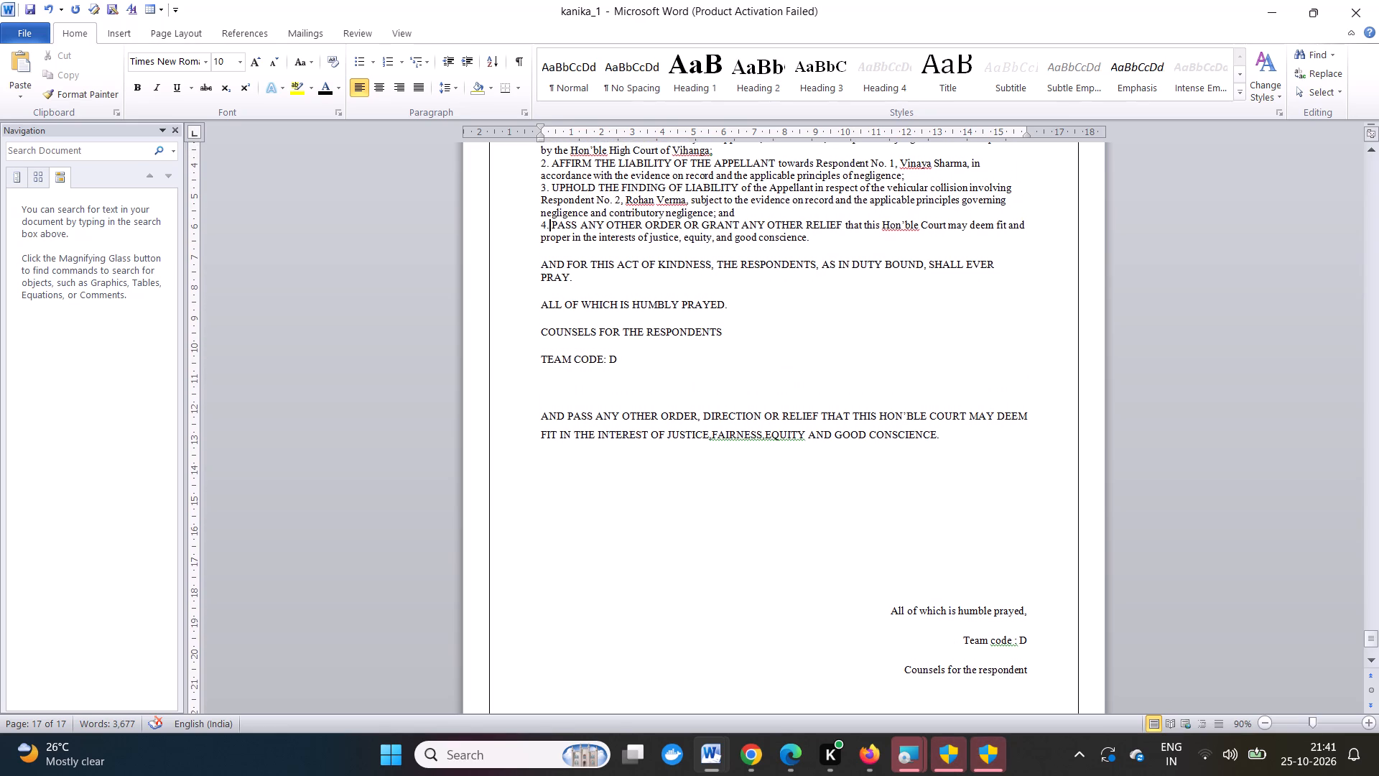
pyautogui.scroll(-1, 574, 505)
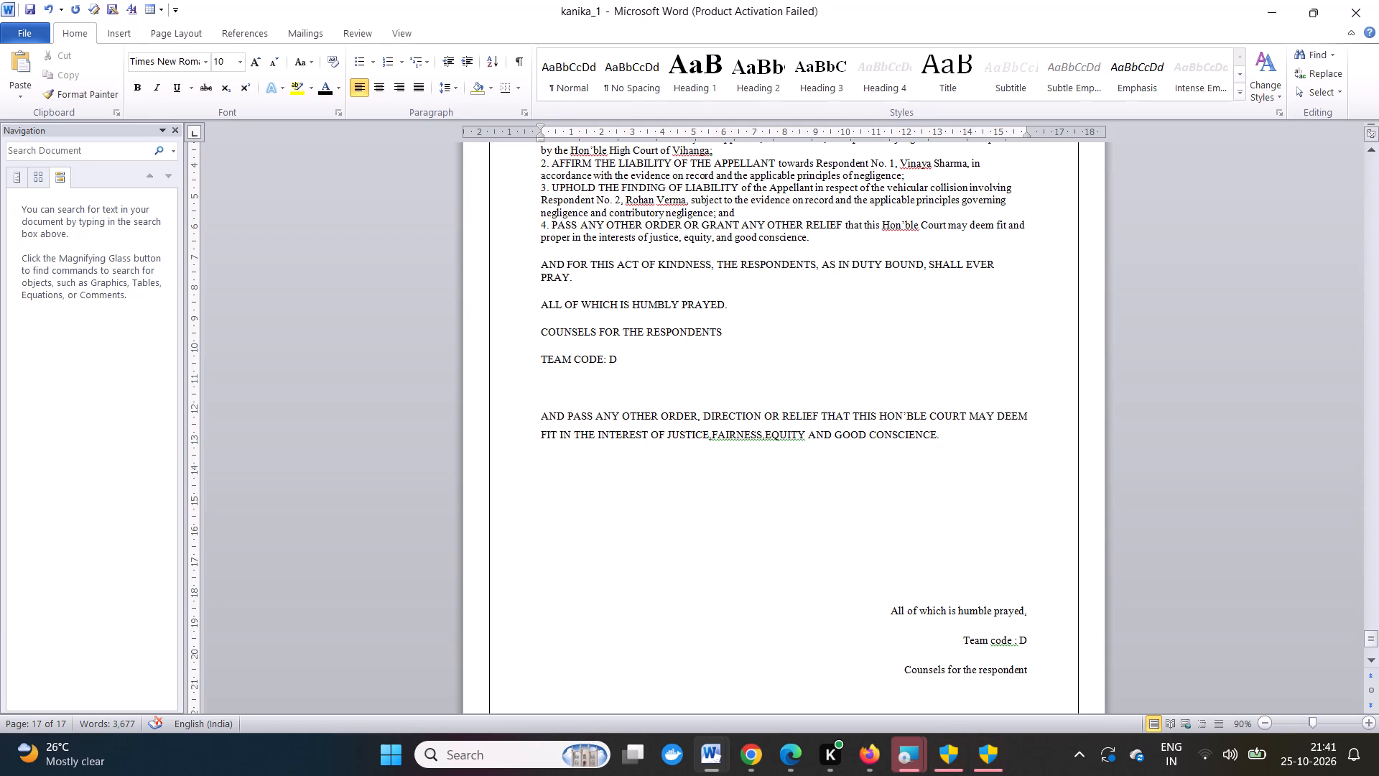
pyautogui.click(615, 358)
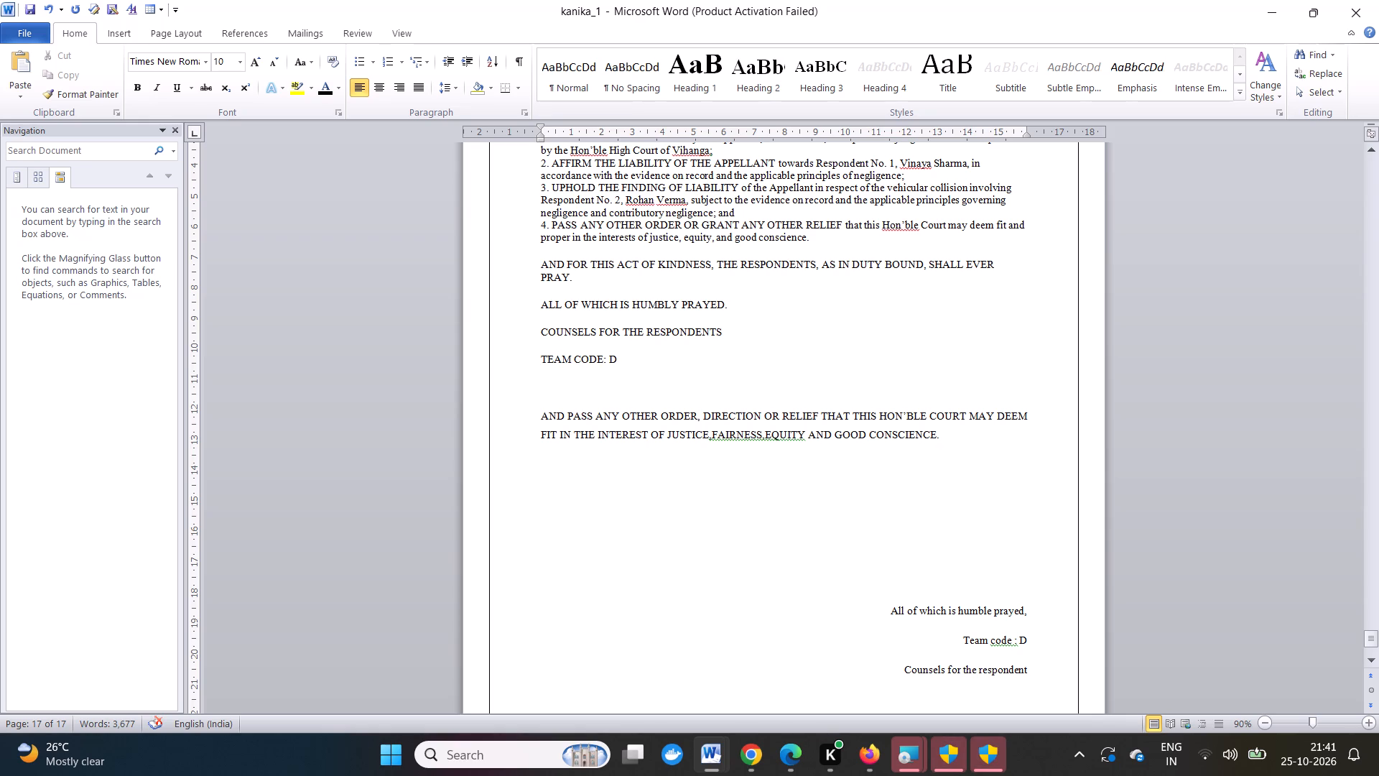
pyautogui.press('BackSpace')
pyautogui.press('BackSpace')
pyautogui.press('BackSpace')
pyautogui.press('BackSpace')
pyautogui.press('BackSpace')
pyautogui.press('BackSpace')
pyautogui.press('BackSpace')
pyautogui.press('BackSpace')
pyautogui.press('BackSpace')
pyautogui.press('BackSpace')
pyautogui.press('BackSpace')
pyautogui.press('BackSpace')
pyautogui.press('BackSpace')
pyautogui.press('BackSpace')
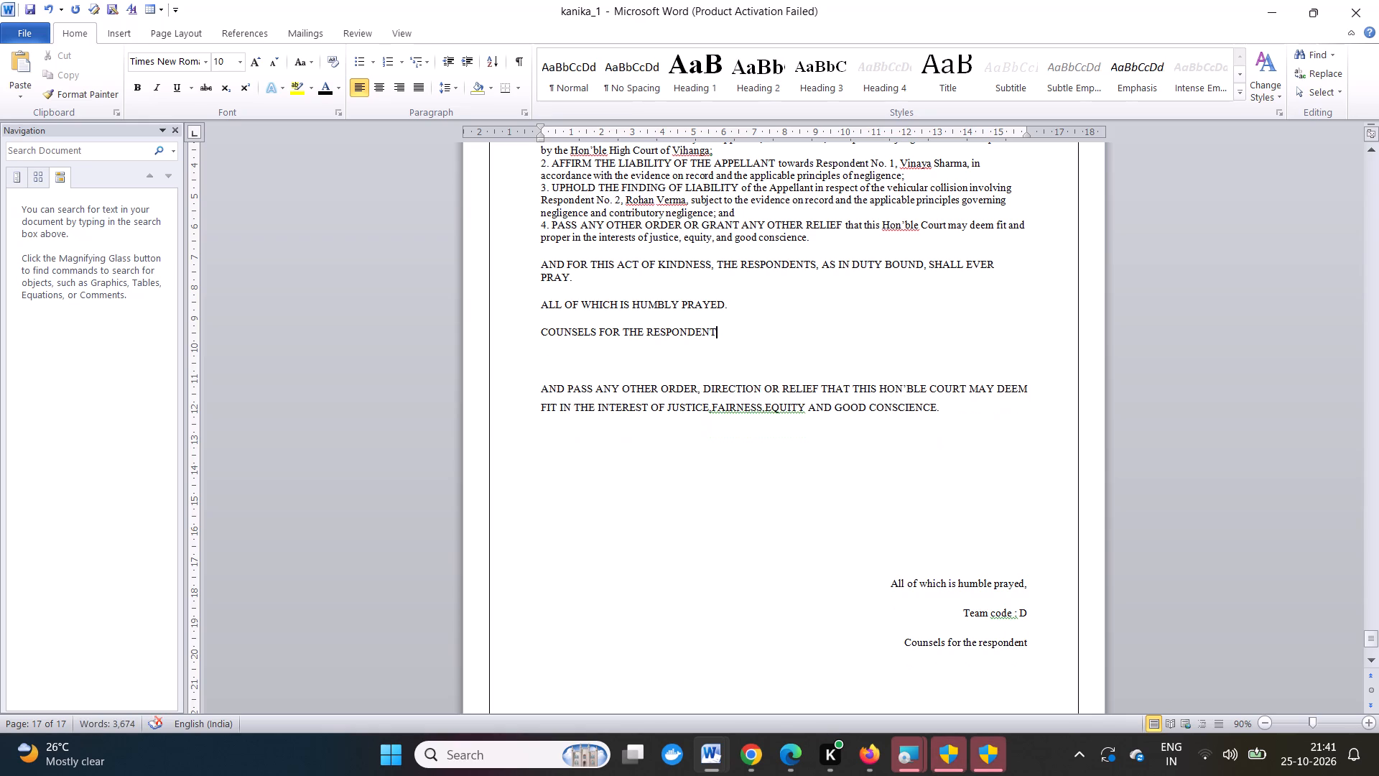
pyautogui.press('BackSpace')
pyautogui.press('BackSpace')
pyautogui.press('BackSpace')
pyautogui.press('BackSpace')
pyautogui.press('BackSpace')
pyautogui.press('BackSpace')
pyautogui.press('BackSpace')
pyautogui.press('BackSpace')
pyautogui.press('BackSpace')
pyautogui.press('BackSpace')
pyautogui.press('BackSpace')
pyautogui.press('BackSpace')
pyautogui.press('BackSpace')
pyautogui.press('BackSpace')
pyautogui.press('BackSpace')
pyautogui.press('BackSpace')
pyautogui.press('BackSpace')
pyautogui.press('BackSpace')
pyautogui.press('BackSpace')
pyautogui.press('BackSpace')
pyautogui.press('BackSpace')
pyautogui.press('BackSpace')
pyautogui.press('BackSpace')
pyautogui.press('BackSpace')
pyautogui.press('BackSpace')
pyautogui.press('BackSpace')
pyautogui.press('BackSpace')
pyautogui.press('BackSpace')
pyautogui.press('BackSpace')
pyautogui.press('BackSpace')
pyautogui.press('BackSpace')
pyautogui.press('BackSpace')
pyautogui.press('BackSpace')
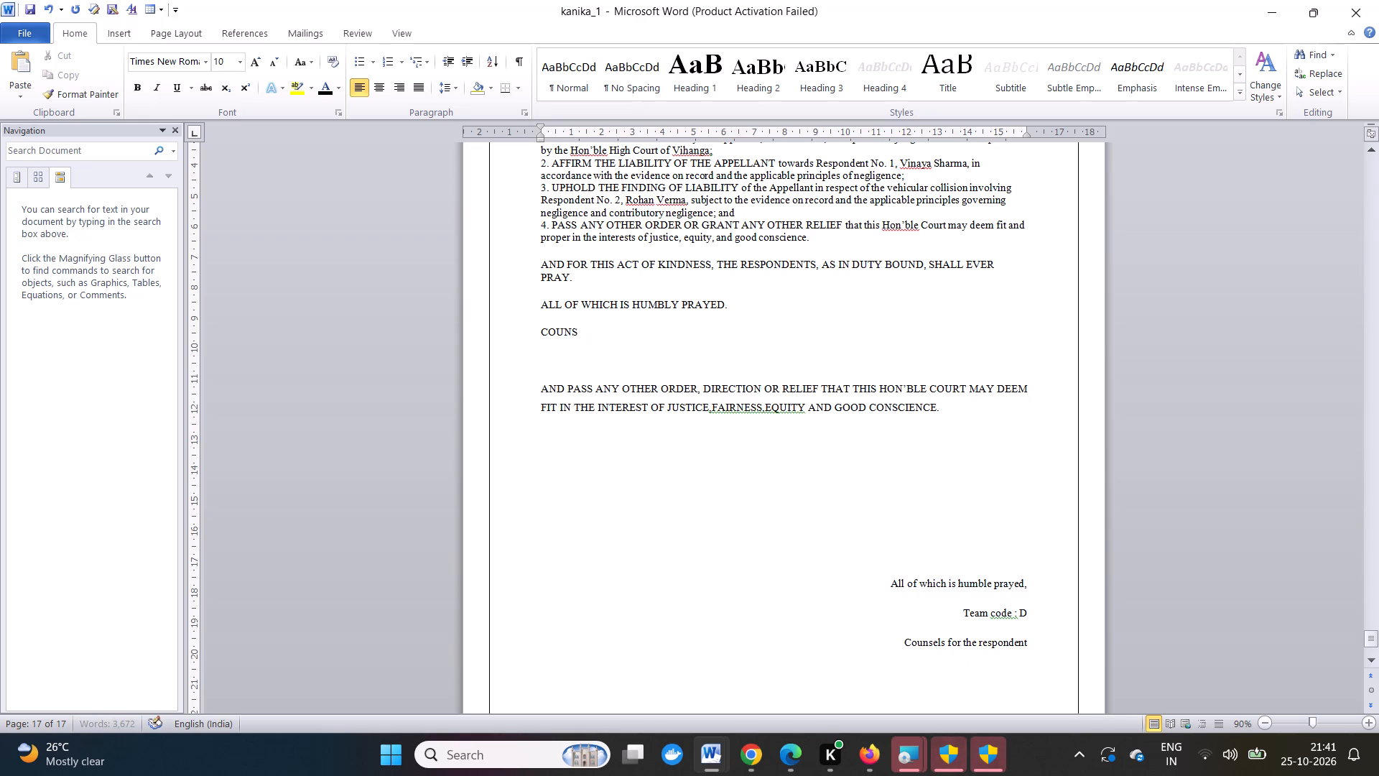
pyautogui.press('BackSpace')
pyautogui.press('BackSpace')
pyautogui.press('BackSpace')
pyautogui.press('BackSpace')
pyautogui.press('BackSpace')
pyautogui.press('BackSpace')
pyautogui.press('BackSpace')
pyautogui.press('BackSpace')
pyautogui.press('BackSpace')
pyautogui.press('BackSpace')
pyautogui.press('BackSpace')
pyautogui.press('BackSpace')
pyautogui.press('BackSpace')
pyautogui.press('BackSpace')
pyautogui.press('BackSpace')
pyautogui.press('BackSpace')
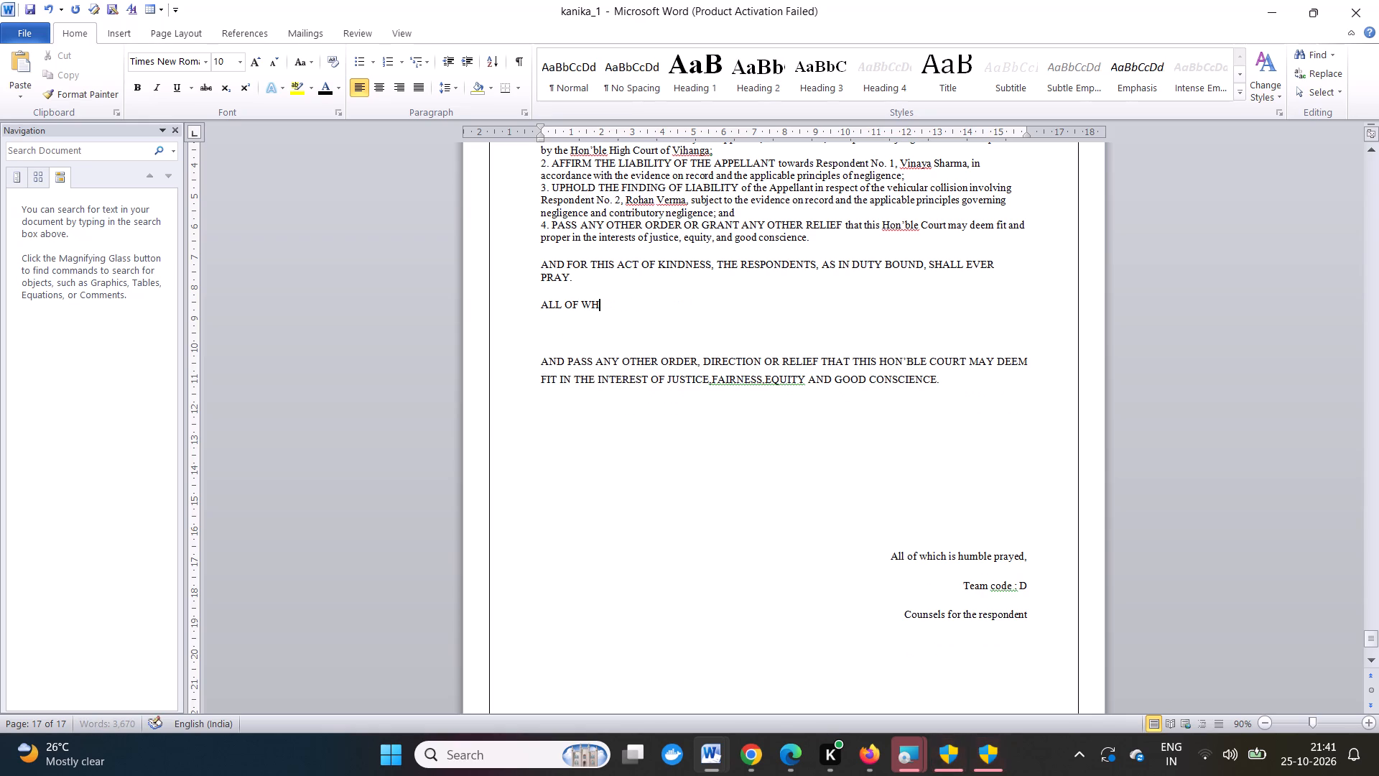
pyautogui.press('BackSpace')
pyautogui.press('BackSpace')
pyautogui.press('BackSpace')
pyautogui.press('BackSpace')
pyautogui.press('BackSpace')
pyautogui.press('BackSpace')
pyautogui.press('BackSpace')
pyautogui.press('BackSpace')
pyautogui.press('BackSpace')
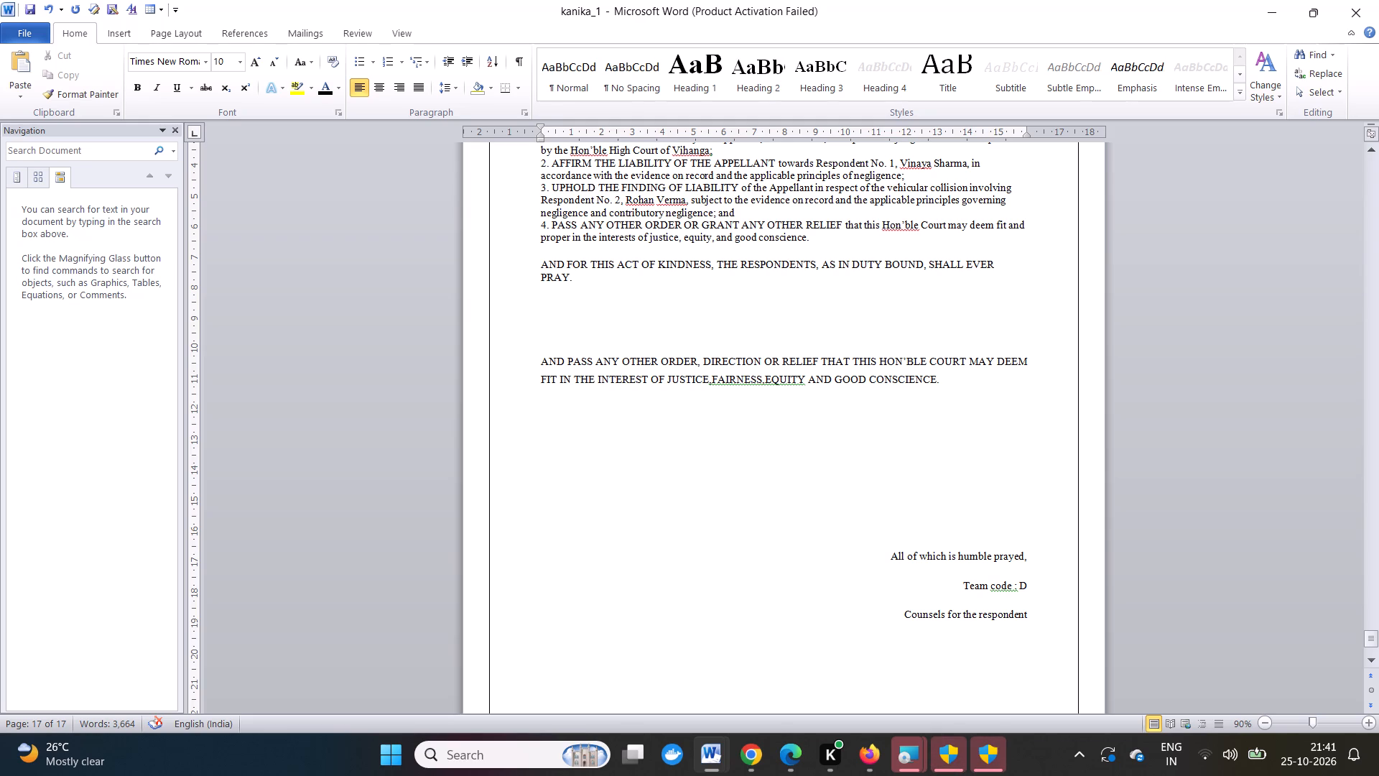
# Delete the paragraph "AND FOR THIS ACT OF KINDNESS, THE RESPONDENTS, AS IN DUTY BOUND, SHALL EVER PRAY." below prayer item 4.
pyautogui.click(572, 282)
pyautogui.press('BackSpace')
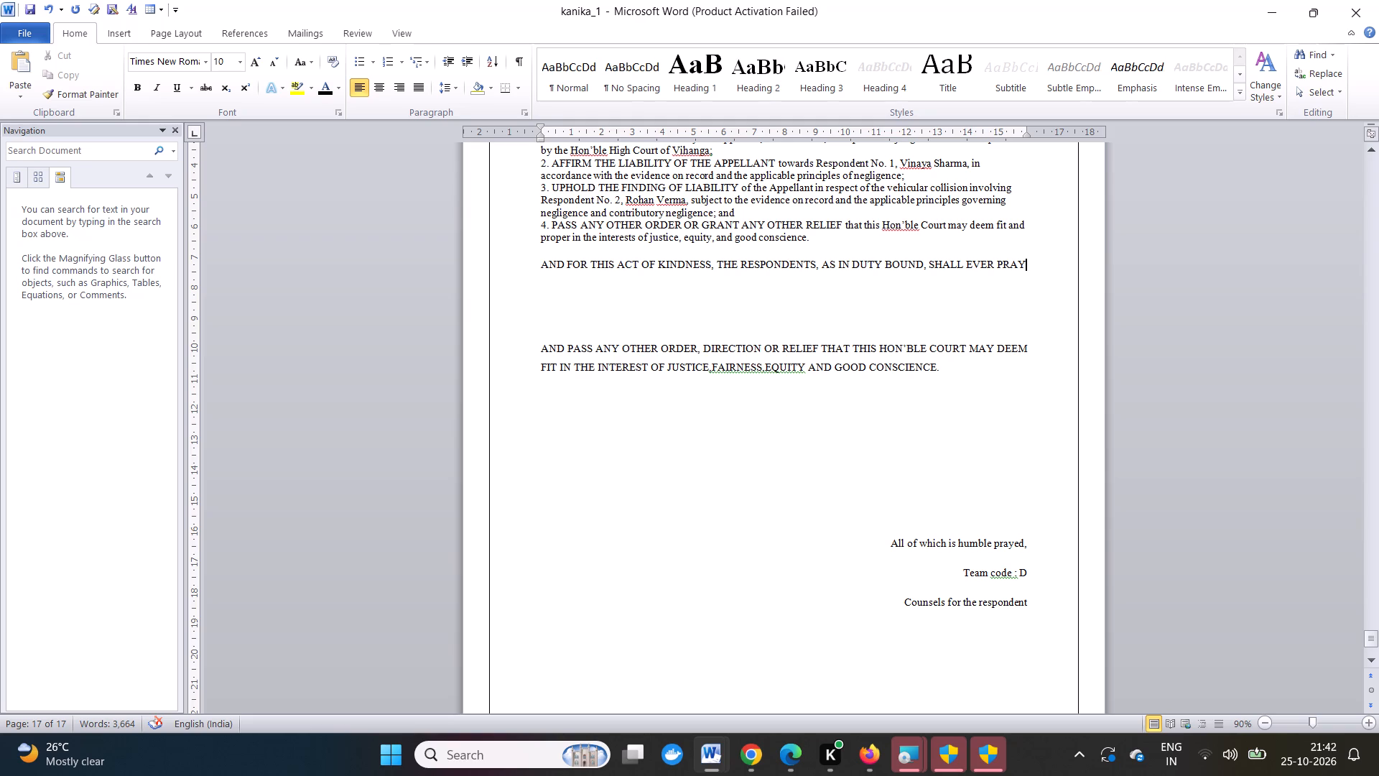
pyautogui.press('BackSpace')
pyautogui.press('BackSpace')
pyautogui.press('BackSpace')
pyautogui.press('BackSpace')
pyautogui.press('BackSpace')
pyautogui.press('BackSpace')
pyautogui.press('BackSpace')
pyautogui.press('BackSpace')
pyautogui.press('BackSpace')
pyautogui.press('BackSpace')
pyautogui.press('BackSpace')
pyautogui.press('BackSpace')
pyautogui.press('BackSpace')
pyautogui.press('BackSpace')
pyautogui.press('BackSpace')
pyautogui.press('BackSpace')
pyautogui.press('BackSpace')
pyautogui.press('BackSpace')
pyautogui.press('BackSpace')
pyautogui.press('BackSpace')
pyautogui.press('BackSpace')
pyautogui.press('BackSpace')
pyautogui.press('BackSpace')
pyautogui.press('BackSpace')
pyautogui.press('BackSpace')
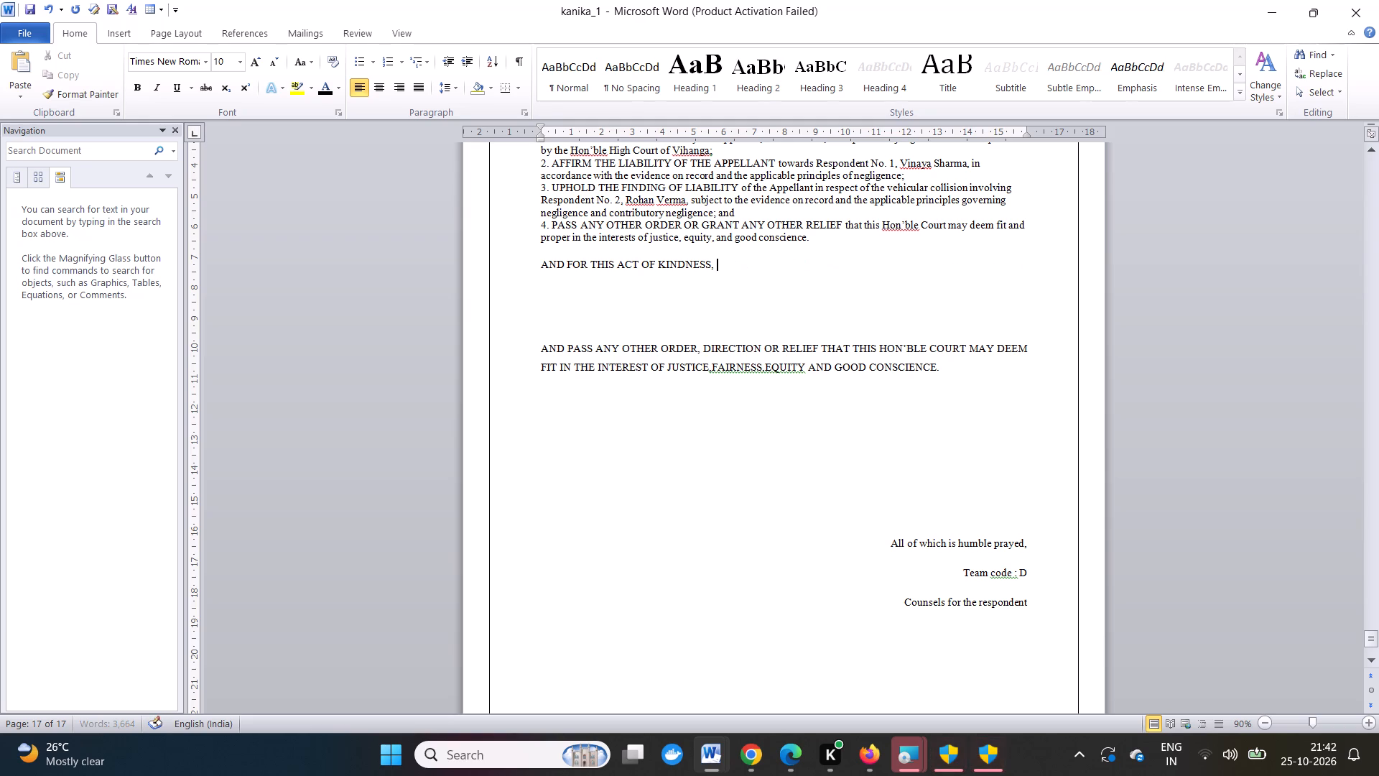
pyautogui.press('BackSpace')
pyautogui.press('BackSpace')
pyautogui.press('BackSpace')
pyautogui.press('BackSpace')
pyautogui.press('BackSpace')
pyautogui.press('BackSpace')
pyautogui.press('BackSpace')
pyautogui.press('BackSpace')
pyautogui.press('BackSpace')
pyautogui.press('BackSpace')
pyautogui.press('BackSpace')
pyautogui.press('BackSpace')
pyautogui.press('BackSpace')
pyautogui.press('BackSpace')
pyautogui.press('BackSpace')
pyautogui.press('BackSpace')
pyautogui.press('BackSpace')
pyautogui.press('BackSpace')
pyautogui.press('BackSpace')
pyautogui.press('BackSpace')
pyautogui.press('BackSpace')
pyautogui.press('BackSpace')
pyautogui.press('BackSpace')
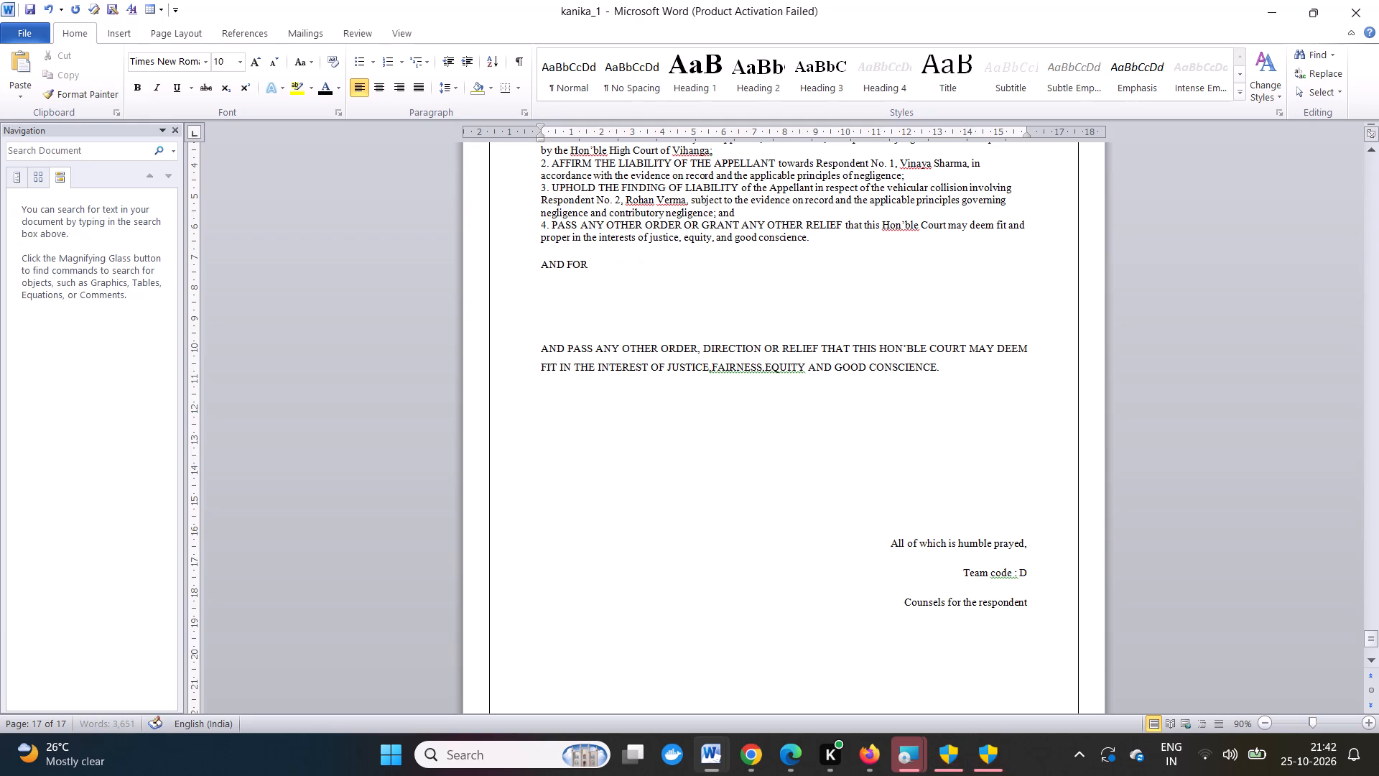
pyautogui.press('BackSpace')
pyautogui.press('BackSpace')
pyautogui.press('BackSpace')
pyautogui.press('BackSpace')
pyautogui.press('BackSpace')
pyautogui.press('BackSpace')
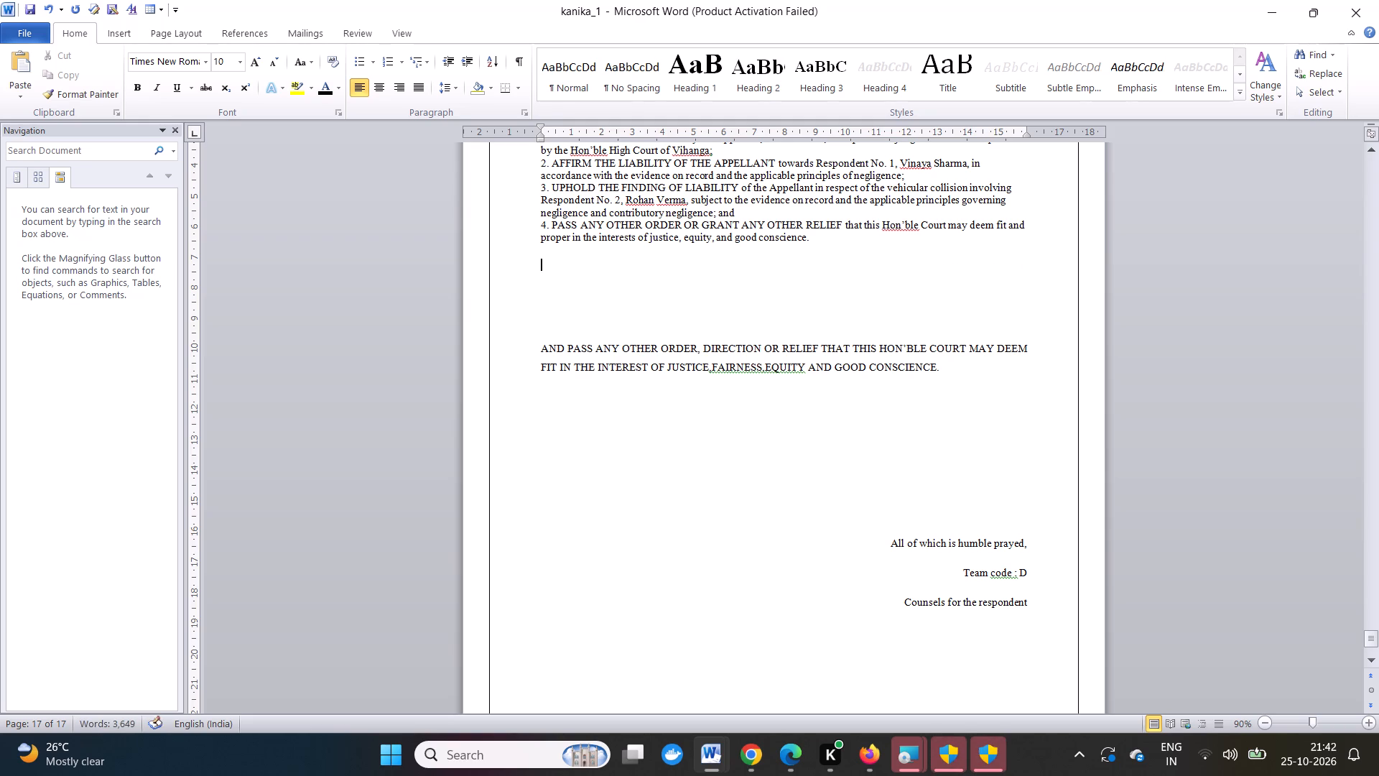
# Reduce the gap between prayer item 4 and the "AND PASS ANY OTHER ORDER" paragraph to two blank lines.
pyautogui.click(538, 351)
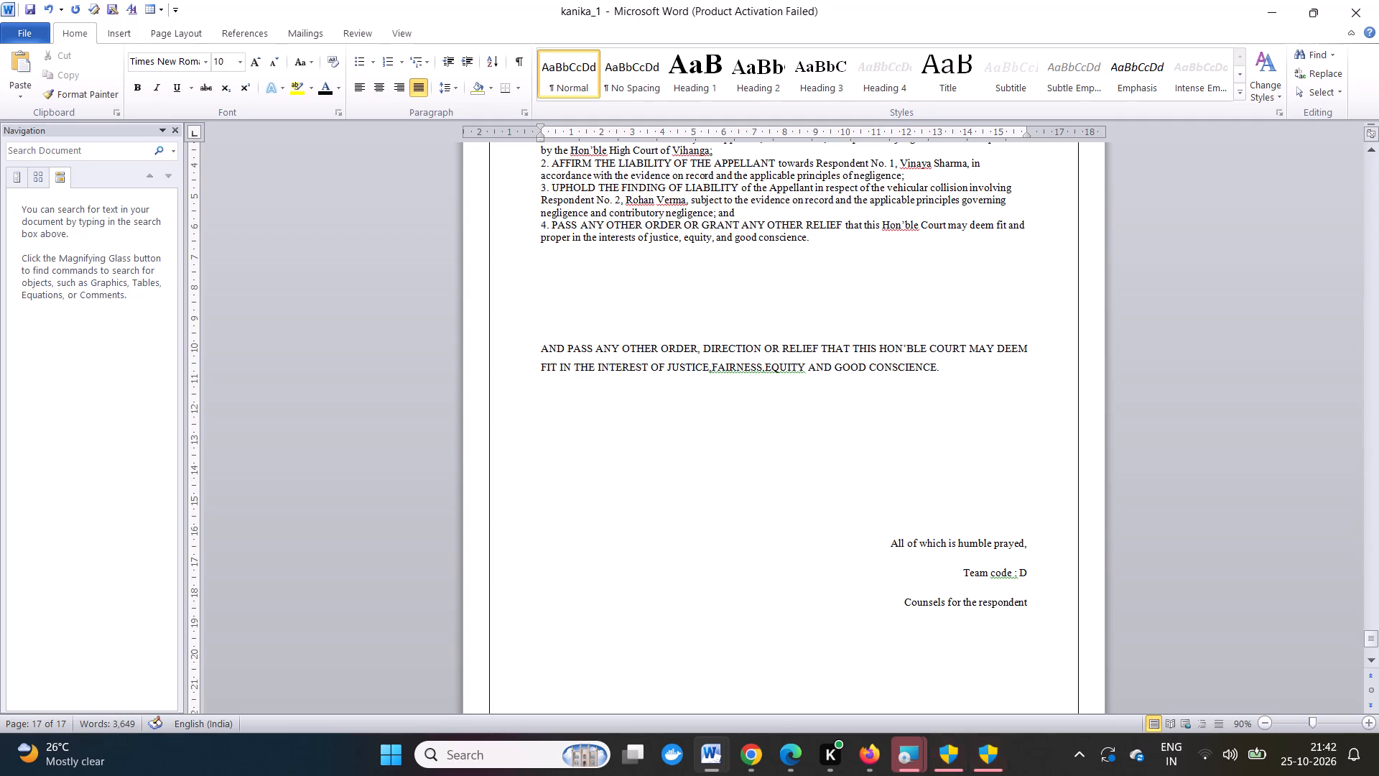
pyautogui.press('BackSpace')
pyautogui.press('BackSpace')
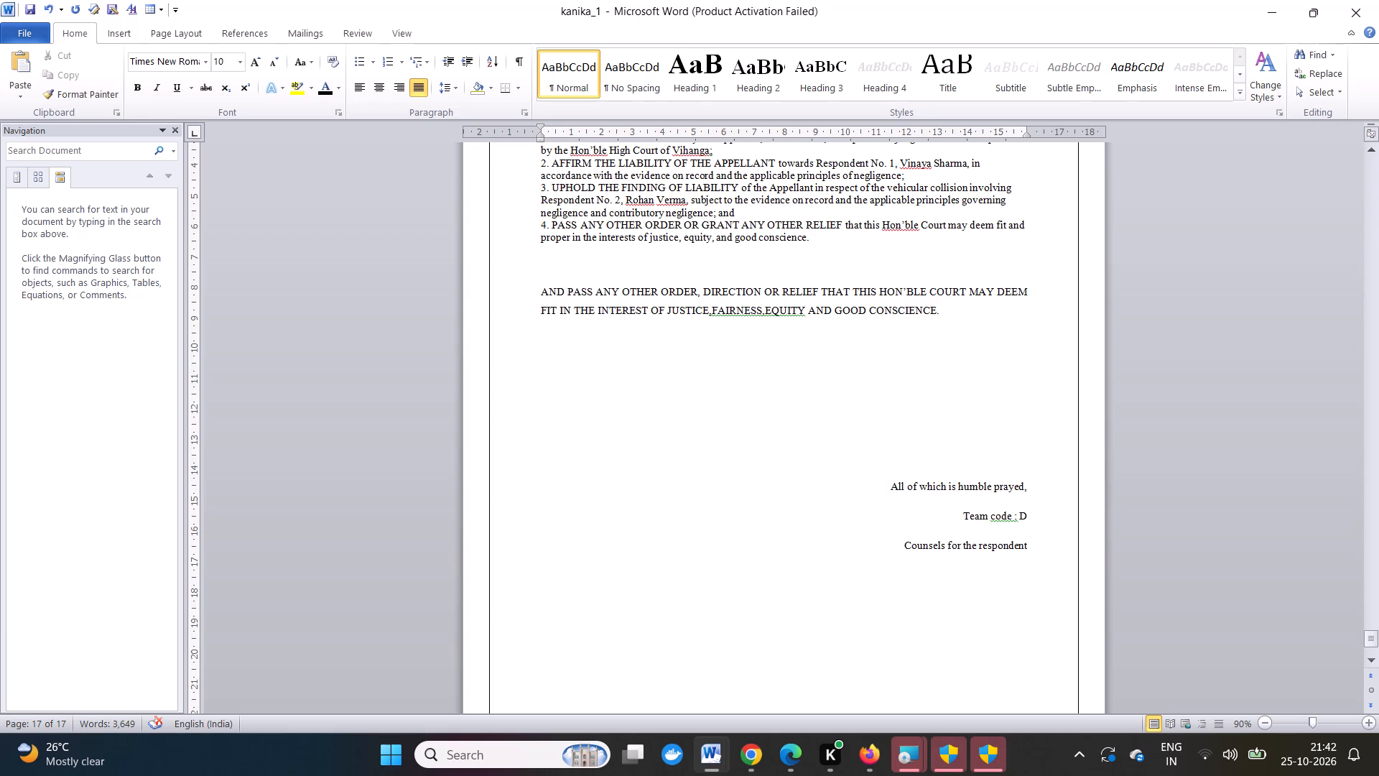
pyautogui.press('BackSpace')
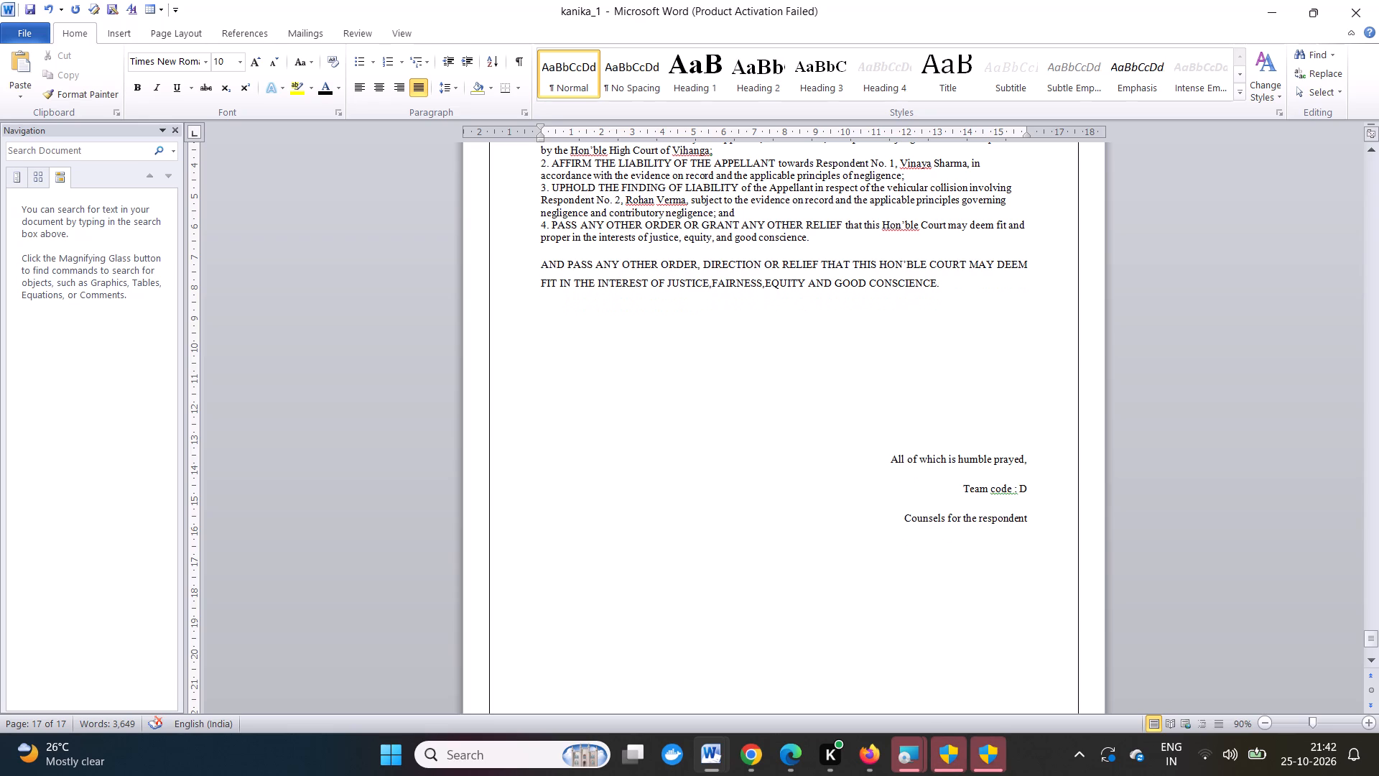
pyautogui.press('Return')
pyautogui.press('Return')
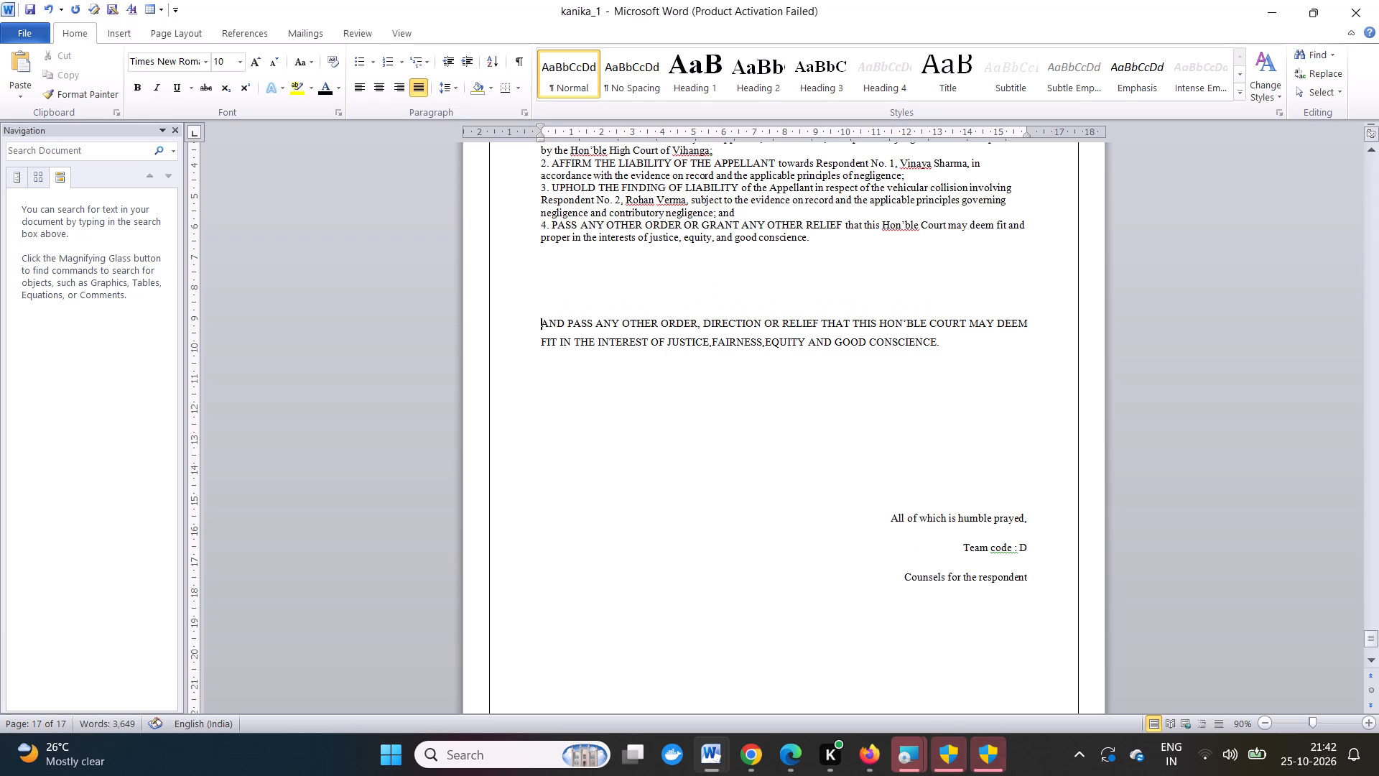
# In the Table of Contents, move the page number of "BOOKS AND WEBSITES REFFERRED" two spaces rightward to align it with the others.
pyautogui.scroll(8, 538, 351)
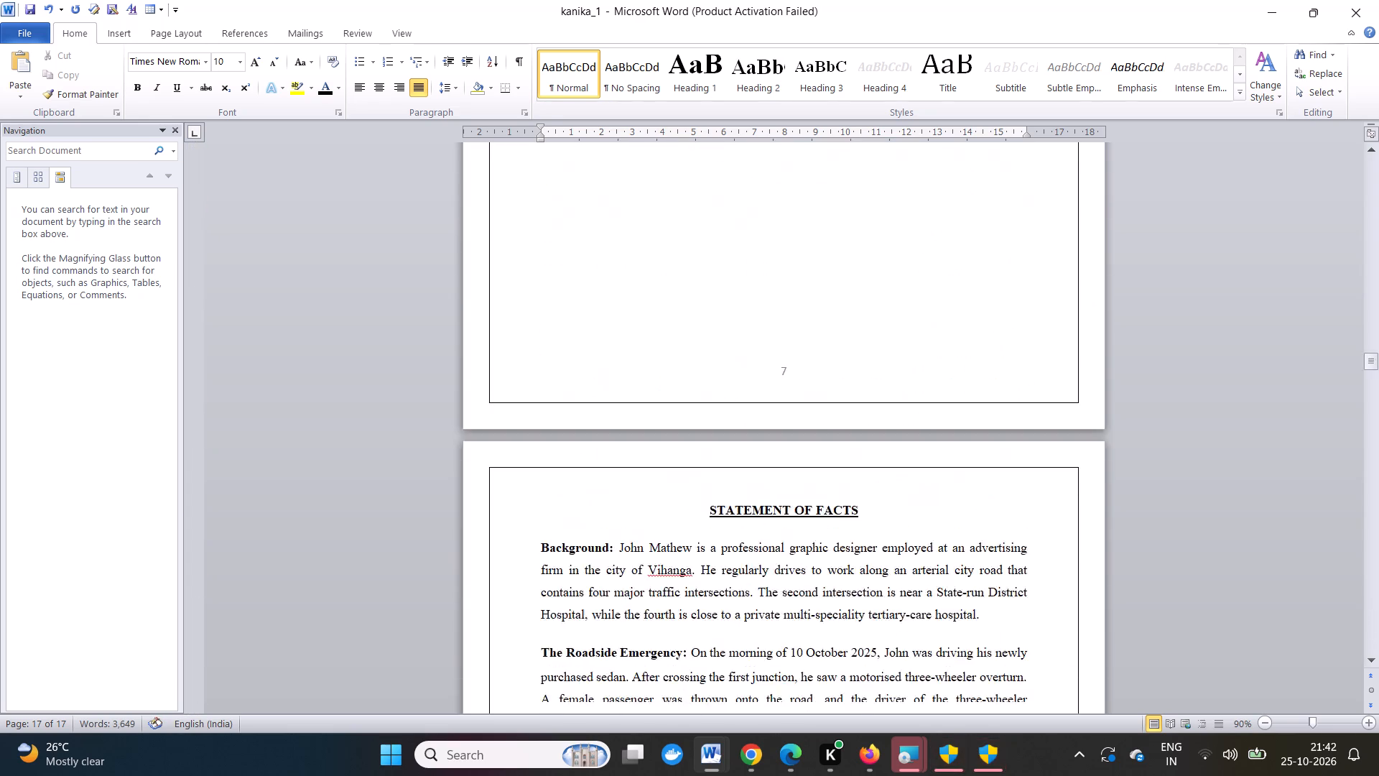
pyautogui.scroll(5, 538, 351)
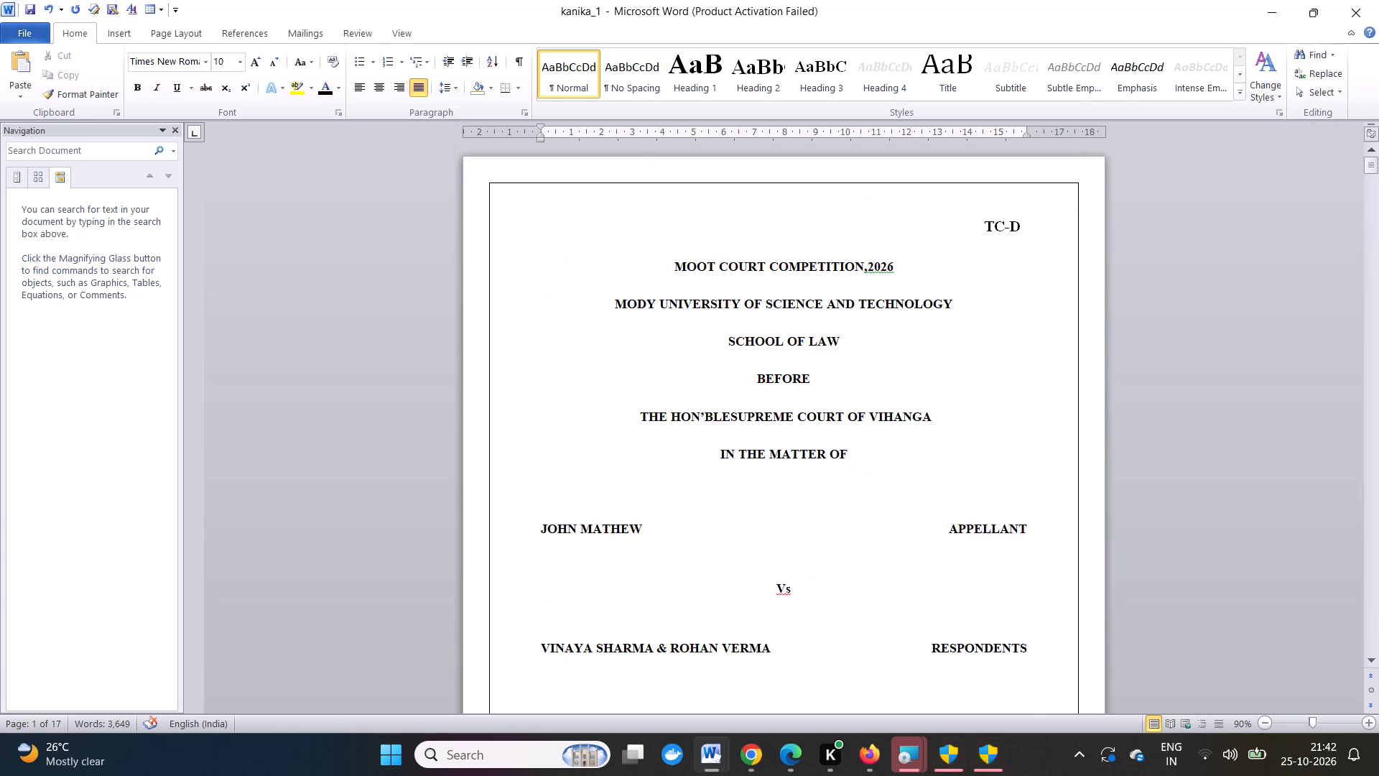
pyautogui.scroll(-1, 701, 440)
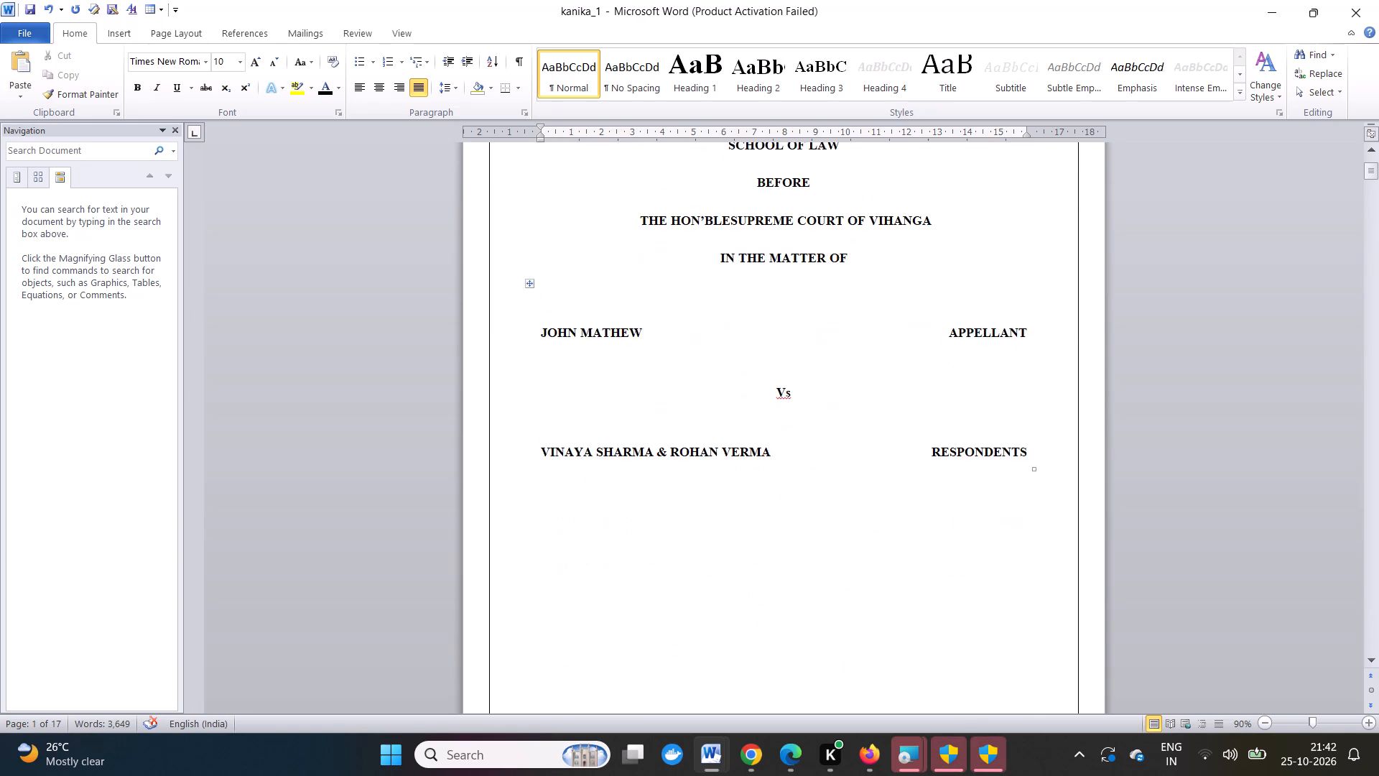
pyautogui.scroll(-2, 701, 440)
pyautogui.scroll(1, 701, 440)
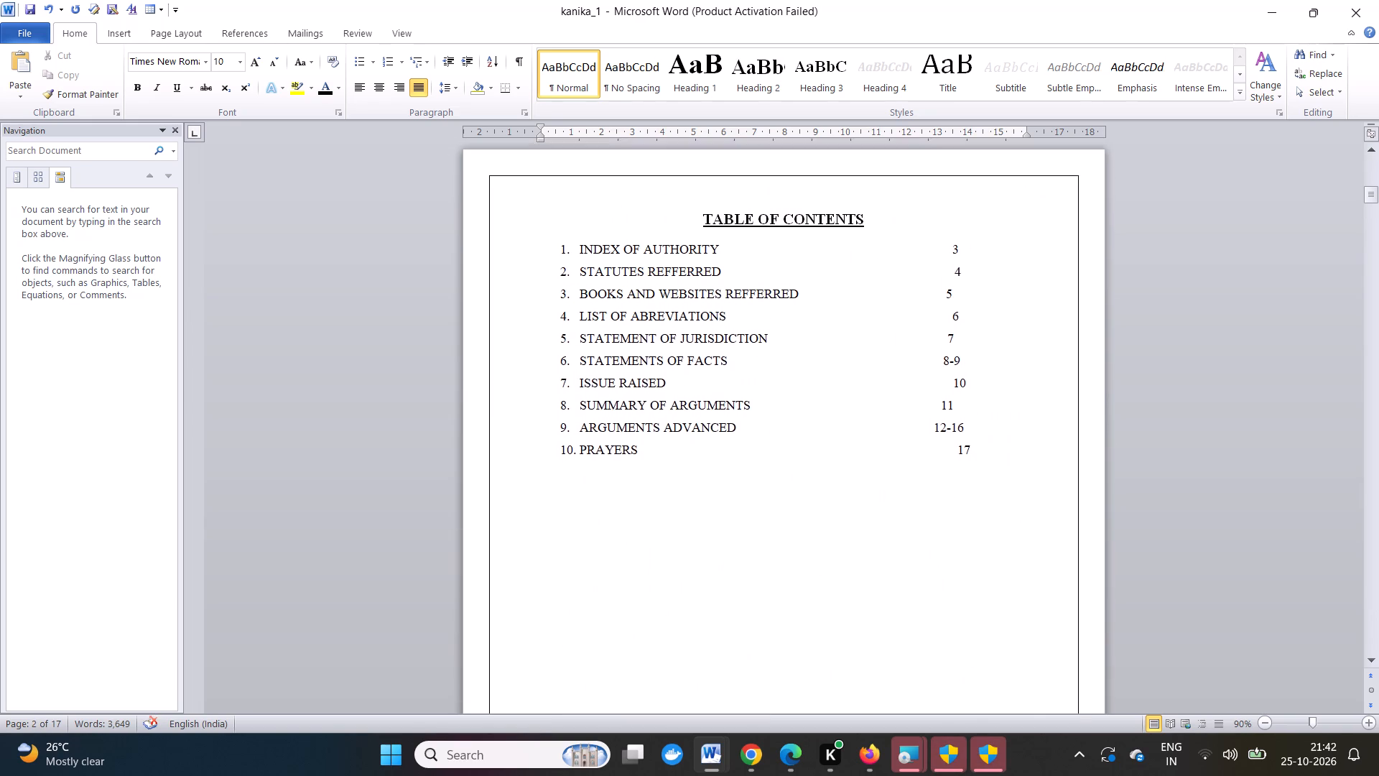
pyautogui.scroll(1, 701, 440)
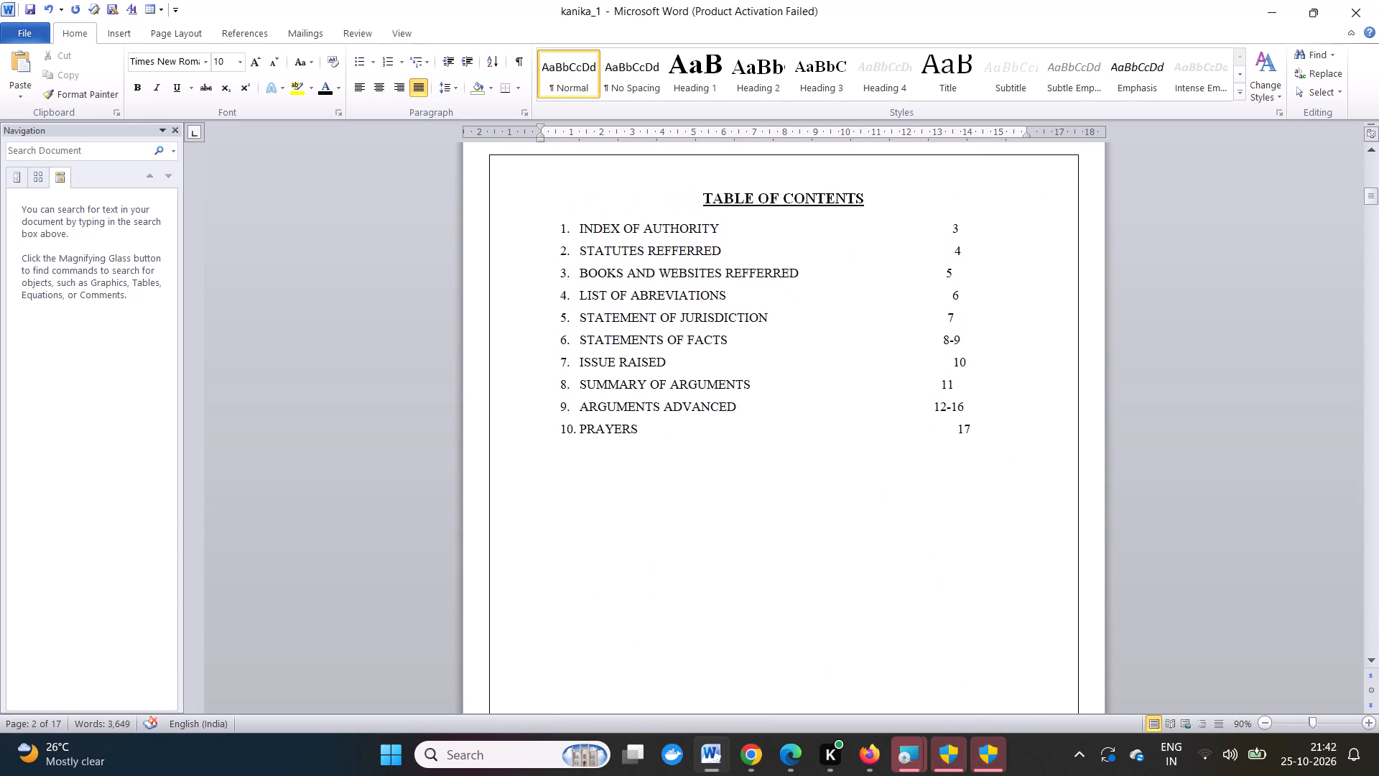
pyautogui.click(939, 273)
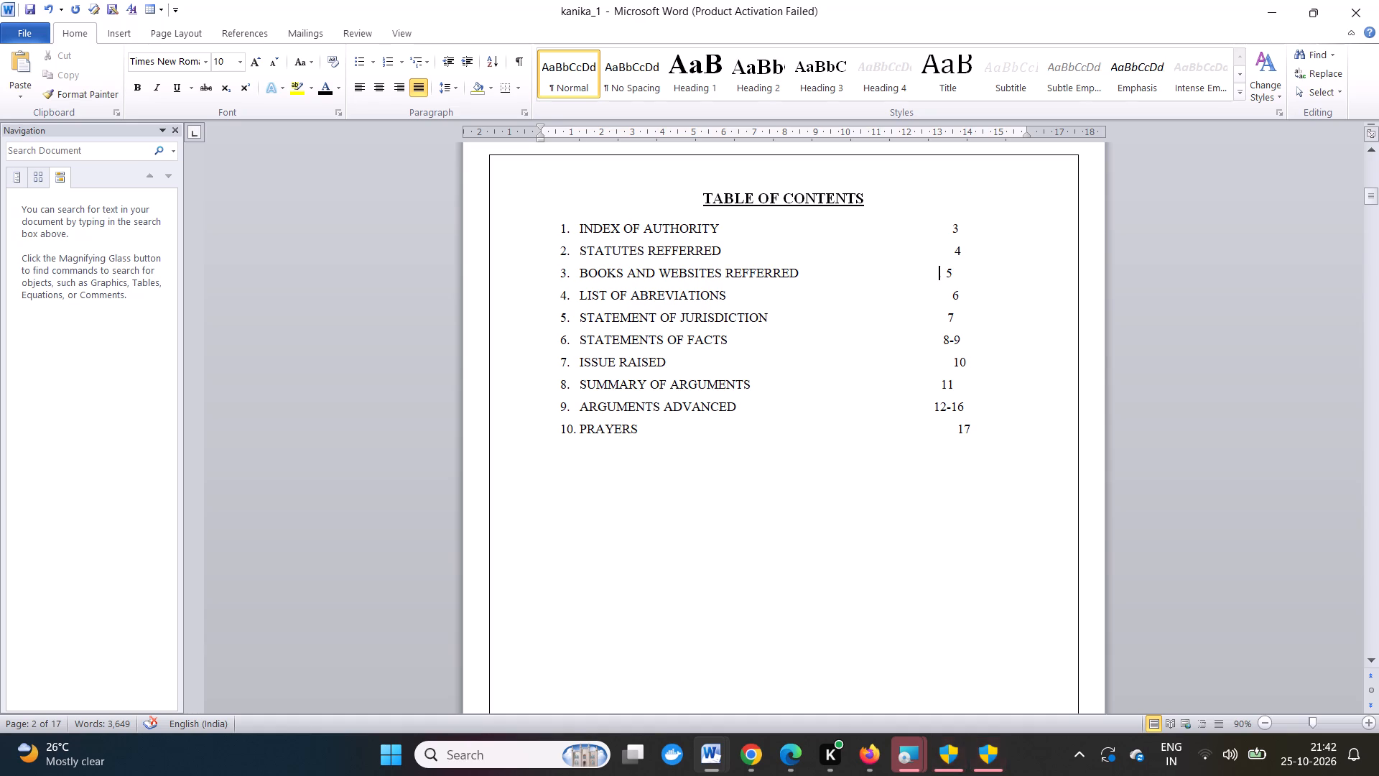
pyautogui.press('space')
pyautogui.press('space')
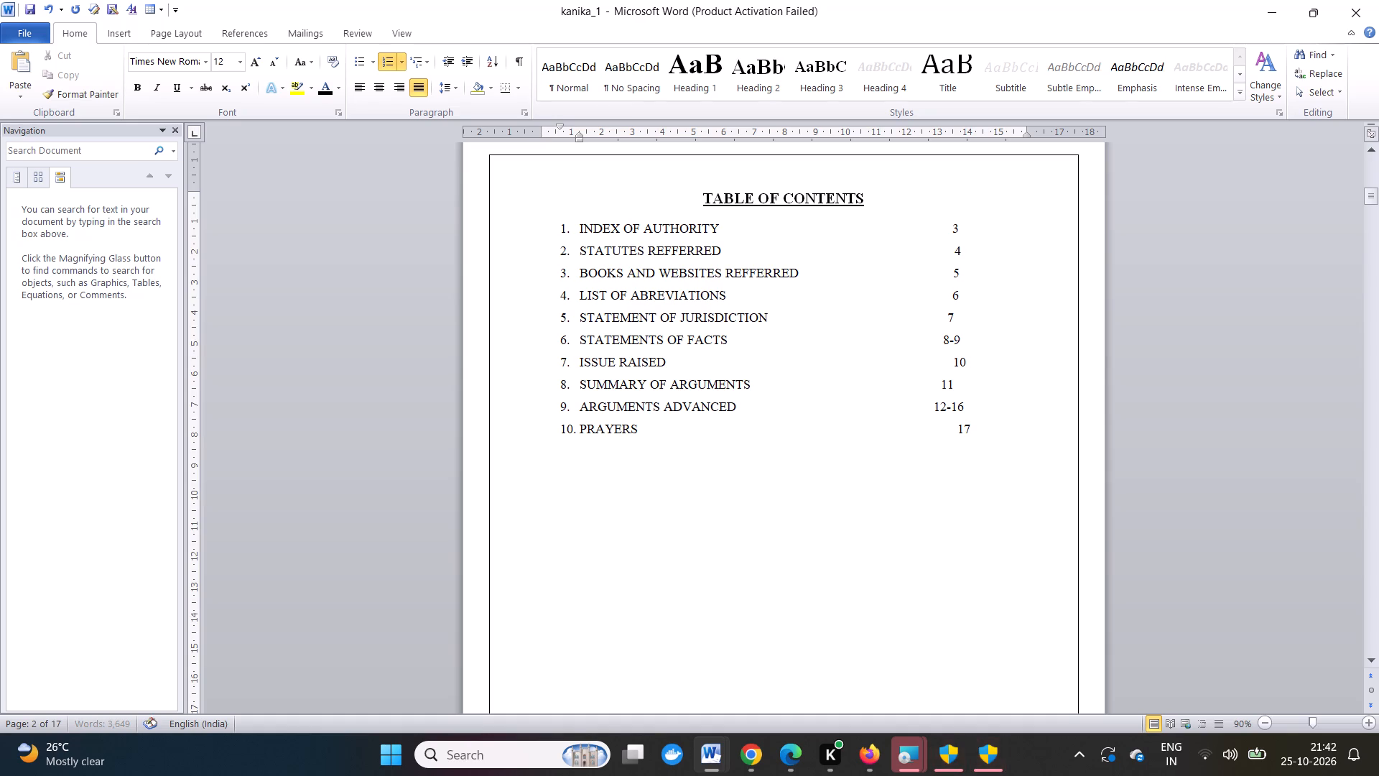
pyautogui.press('space')
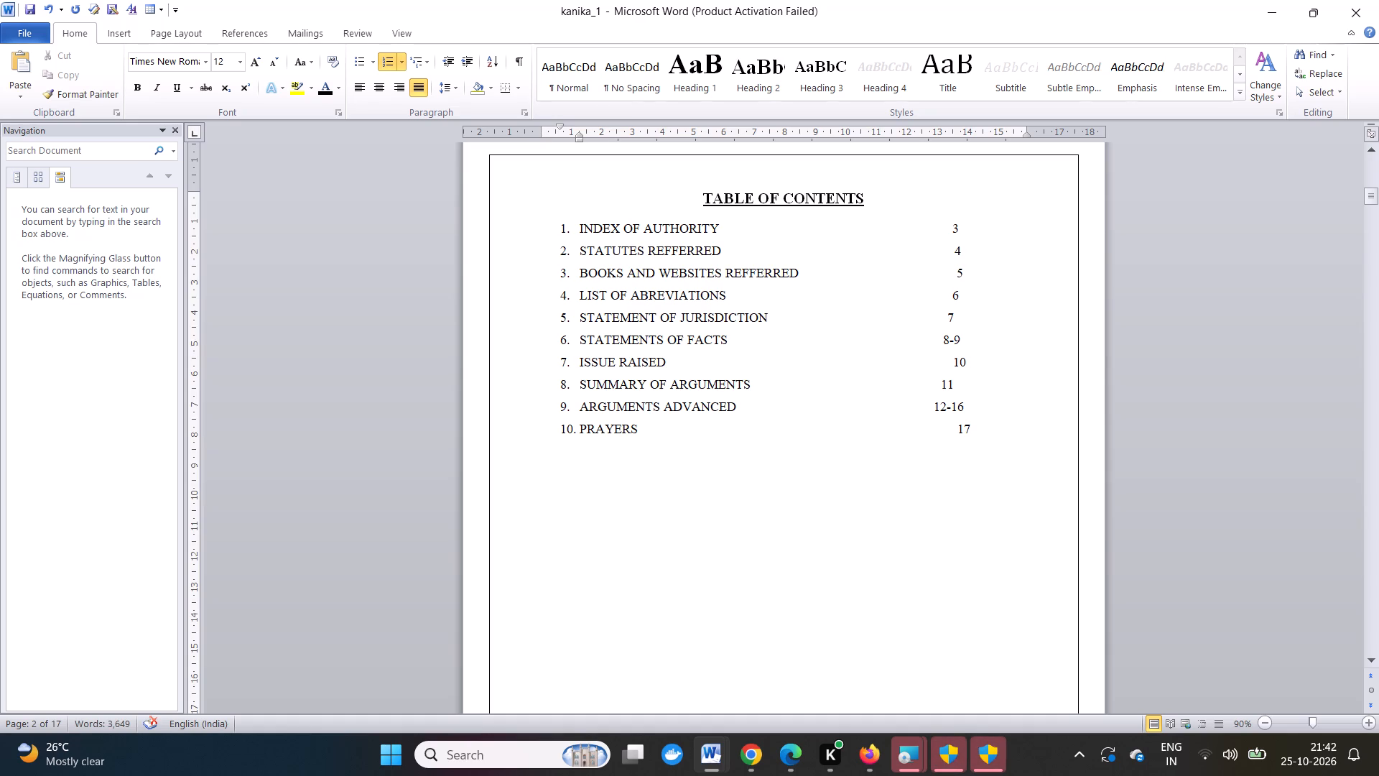
pyautogui.press('BackSpace')
# Move the page numbers of "STATEMENT OF JURISDICTION" and "STATEMENTS OF FACTS" two spaces rightward each in the Table of Contents.
pyautogui.click(944, 320)
pyautogui.press('space')
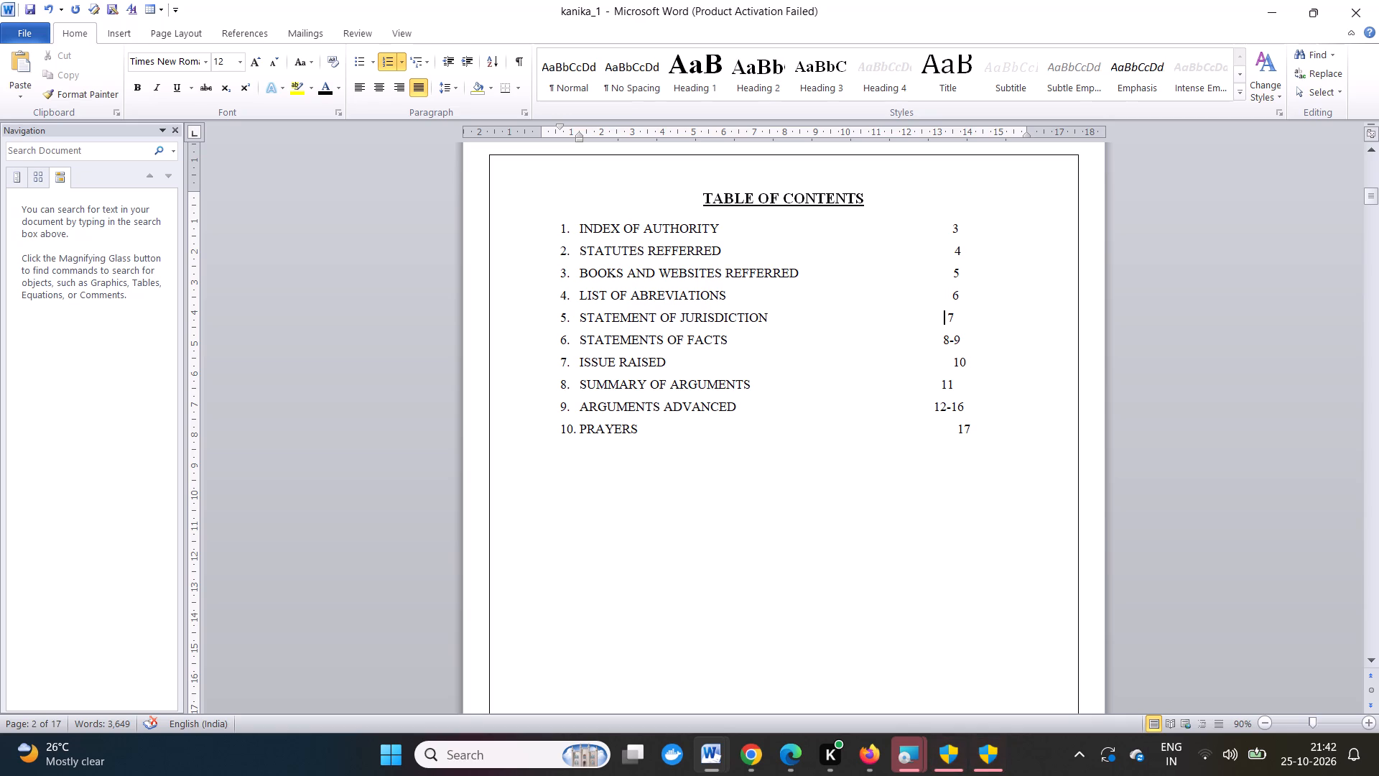
pyautogui.press('space')
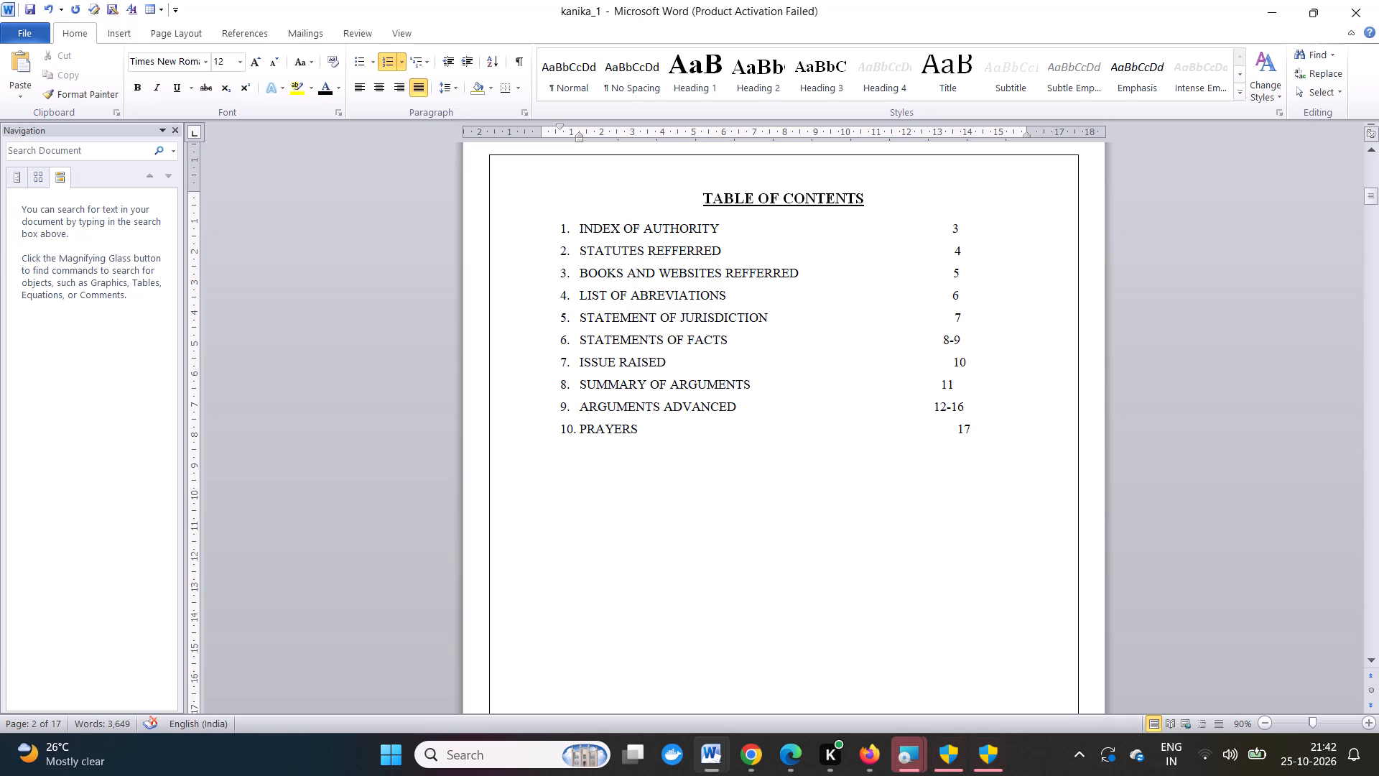
pyautogui.click(938, 343)
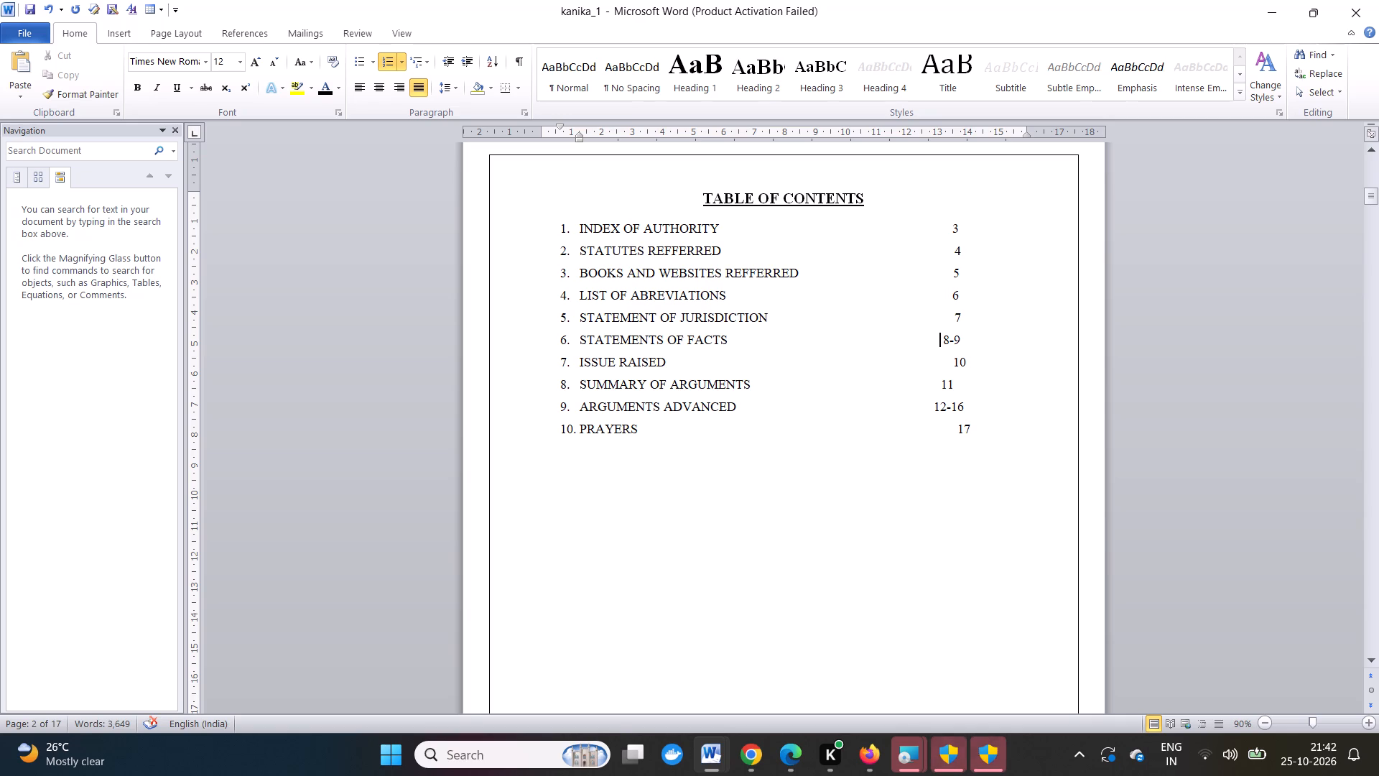
pyautogui.press('space')
pyautogui.press('space')
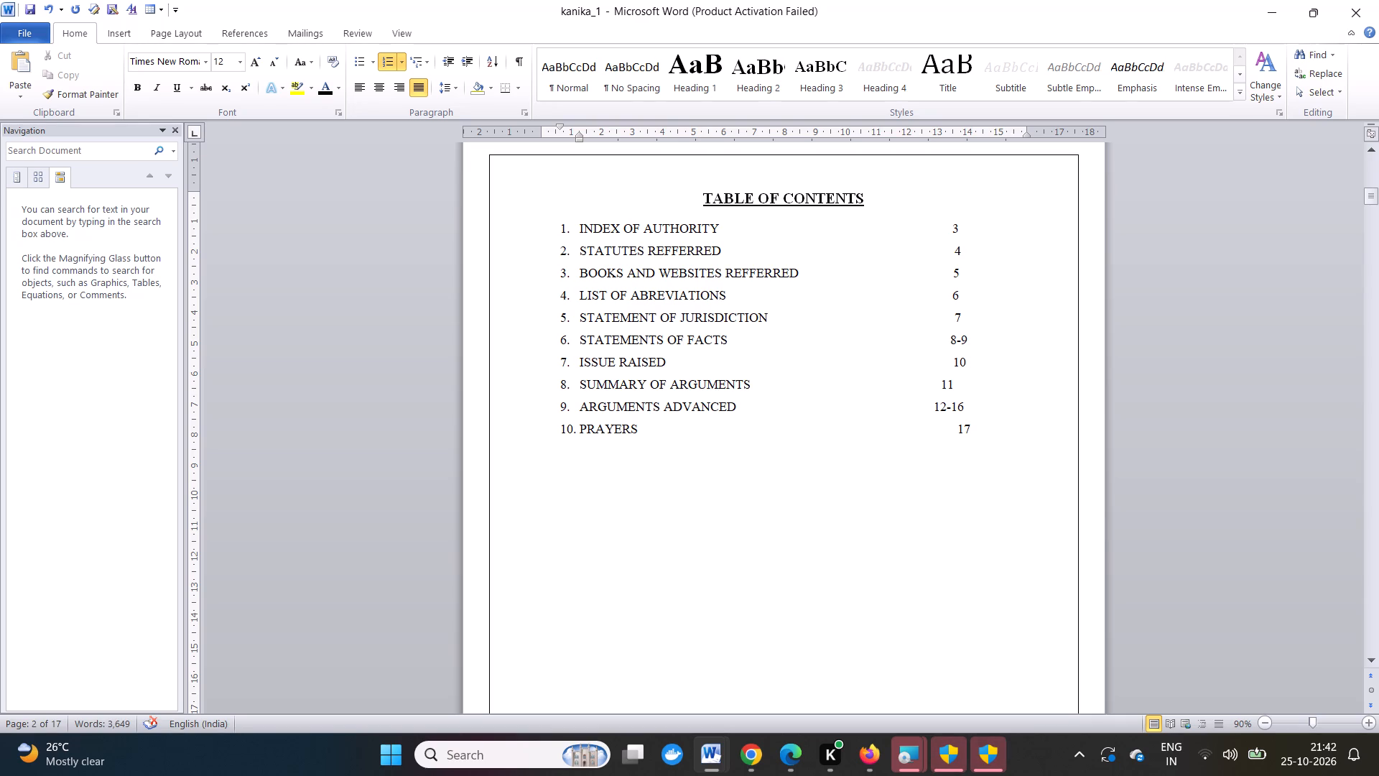
# Move the page number of "SUMMARY OF ARGUMENTS" four spaces rightward and that of "ARGUMENTS ADVANCED" three spaces in the Table of Contents.
pyautogui.click(937, 385)
pyautogui.press('space')
pyautogui.press('space')
pyautogui.press('space')
pyautogui.press('space')
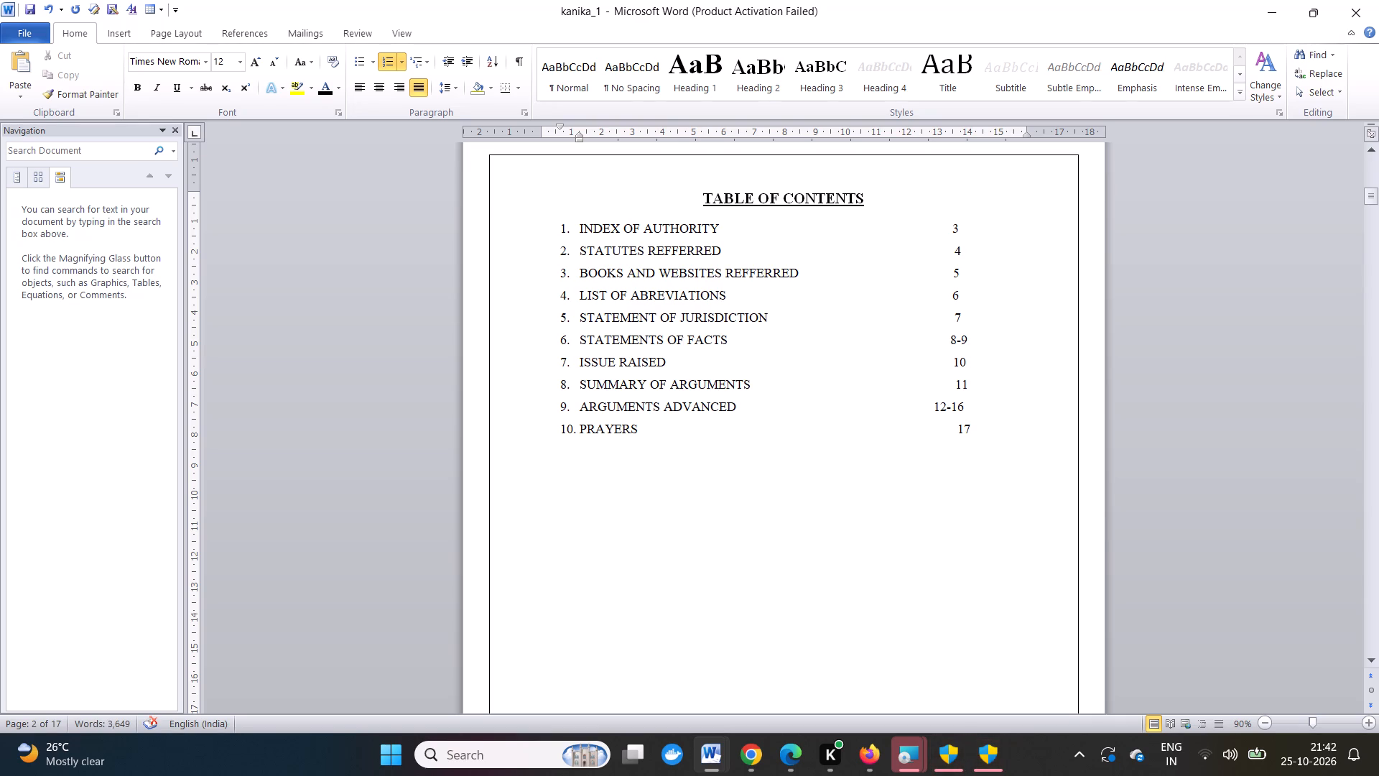
pyautogui.click(929, 410)
pyautogui.press('space')
pyautogui.press('space')
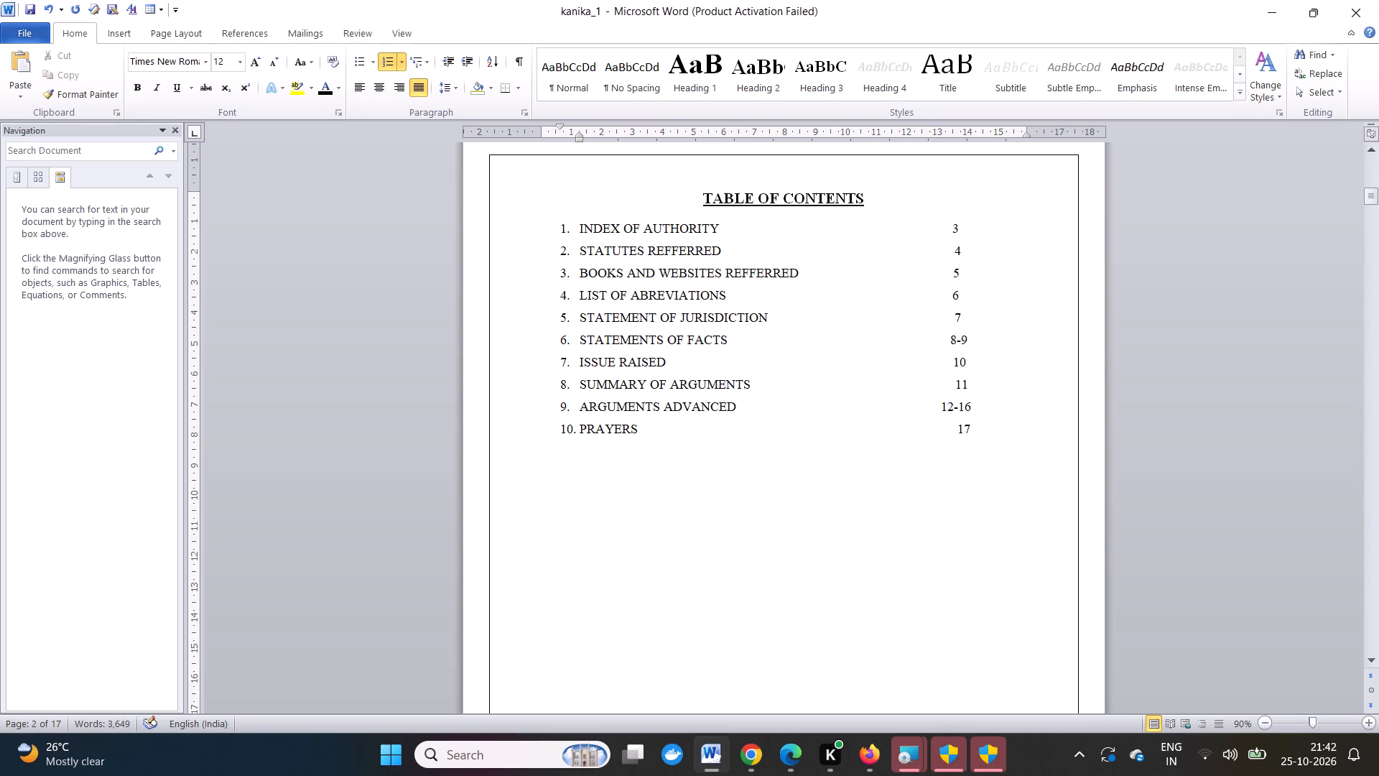
pyautogui.press('space')
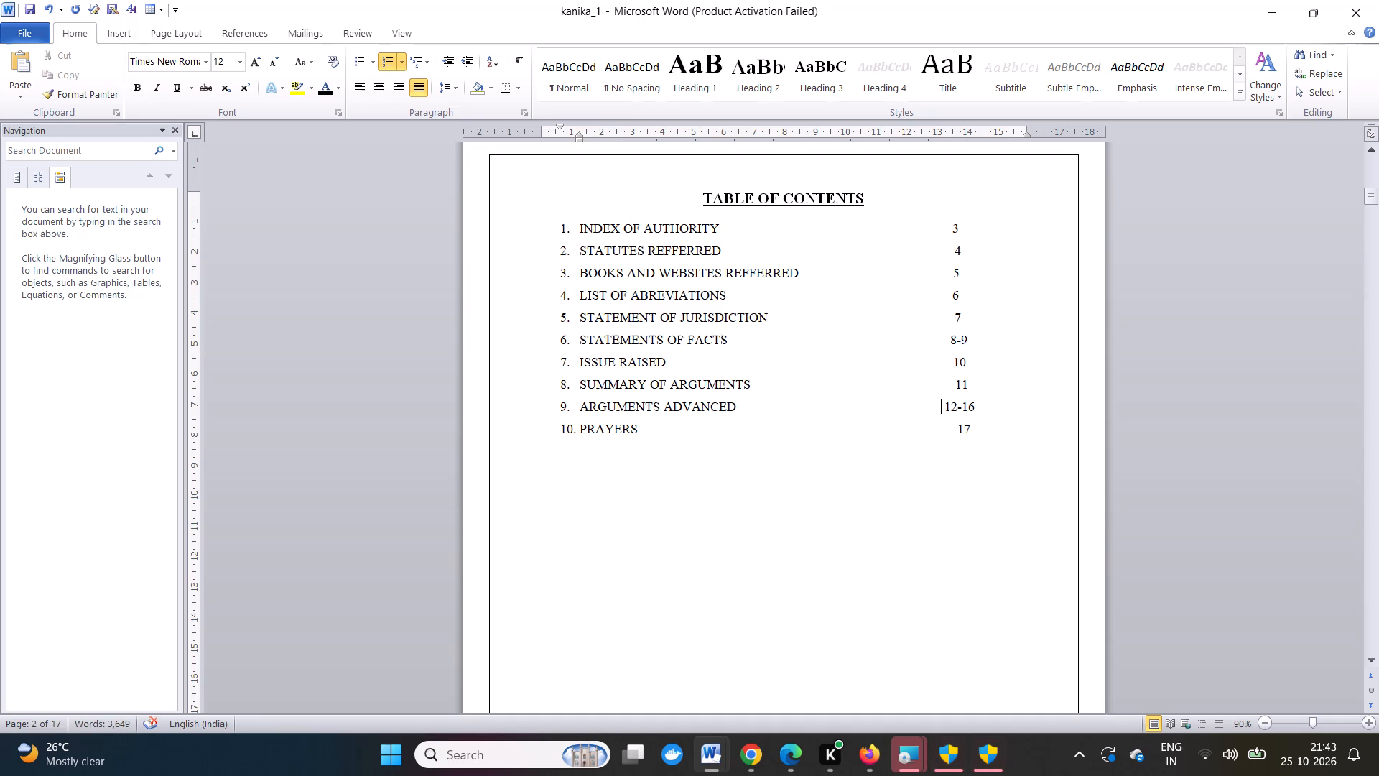
# Look over the Index of Authorities page and the start of the statutes table after it.
pyautogui.scroll(-4, 976, 521)
pyautogui.scroll(-2, 1006, 409)
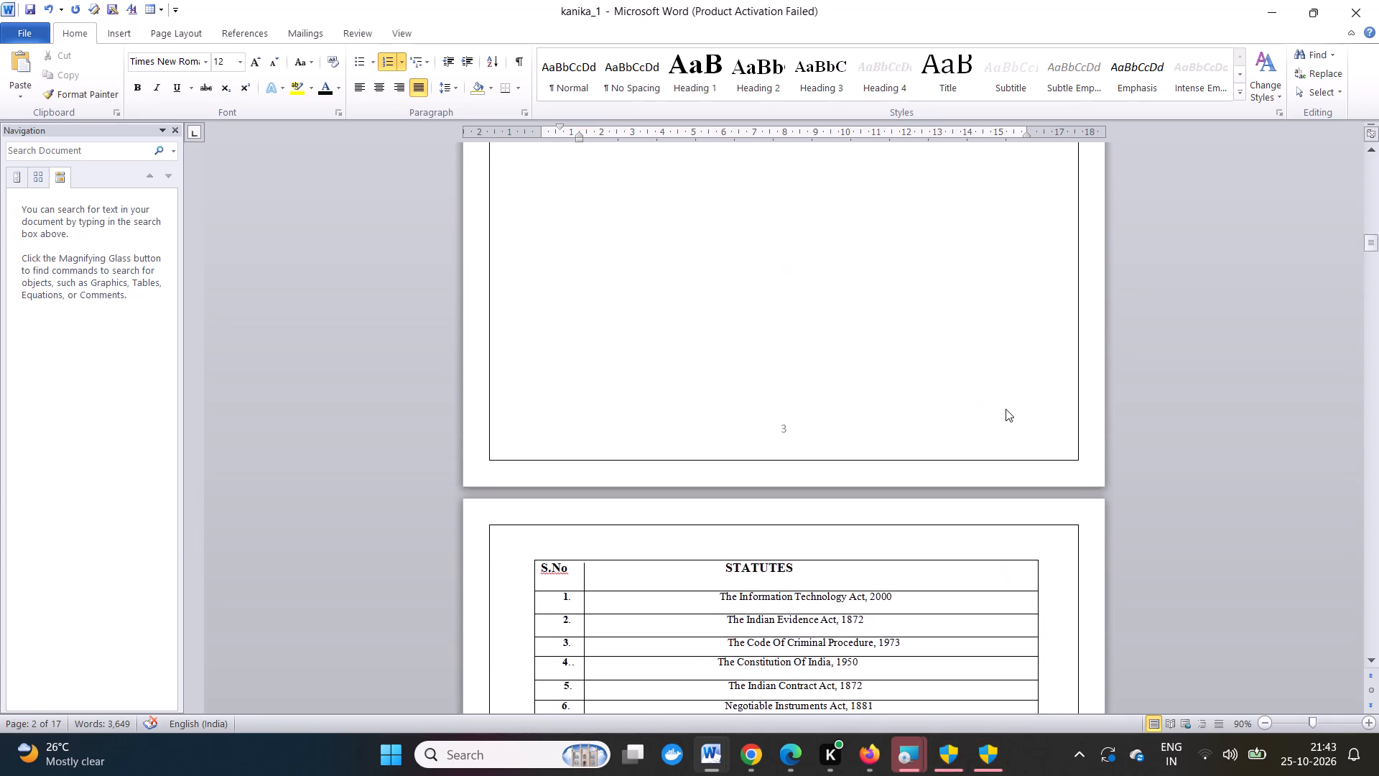
pyautogui.scroll(-2, 1006, 409)
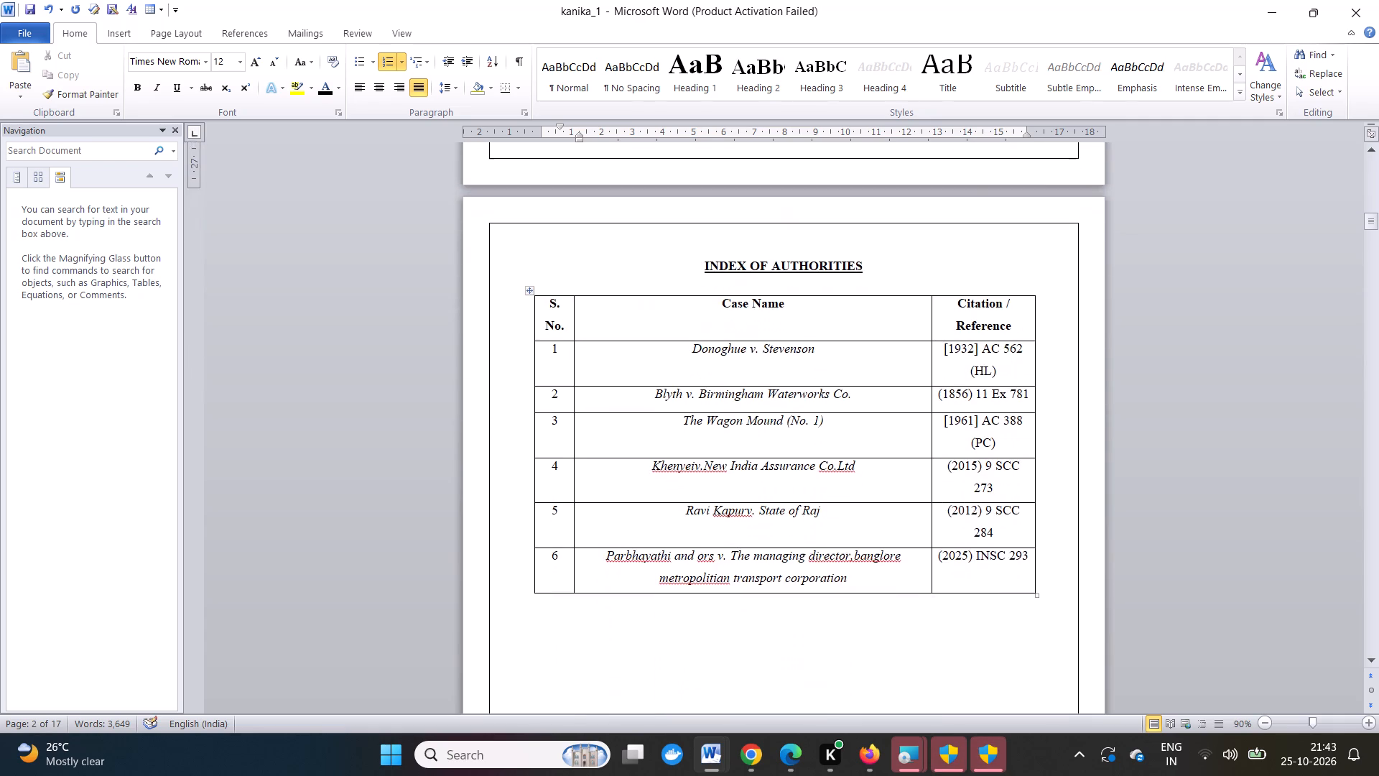
pyautogui.scroll(-2, 1006, 409)
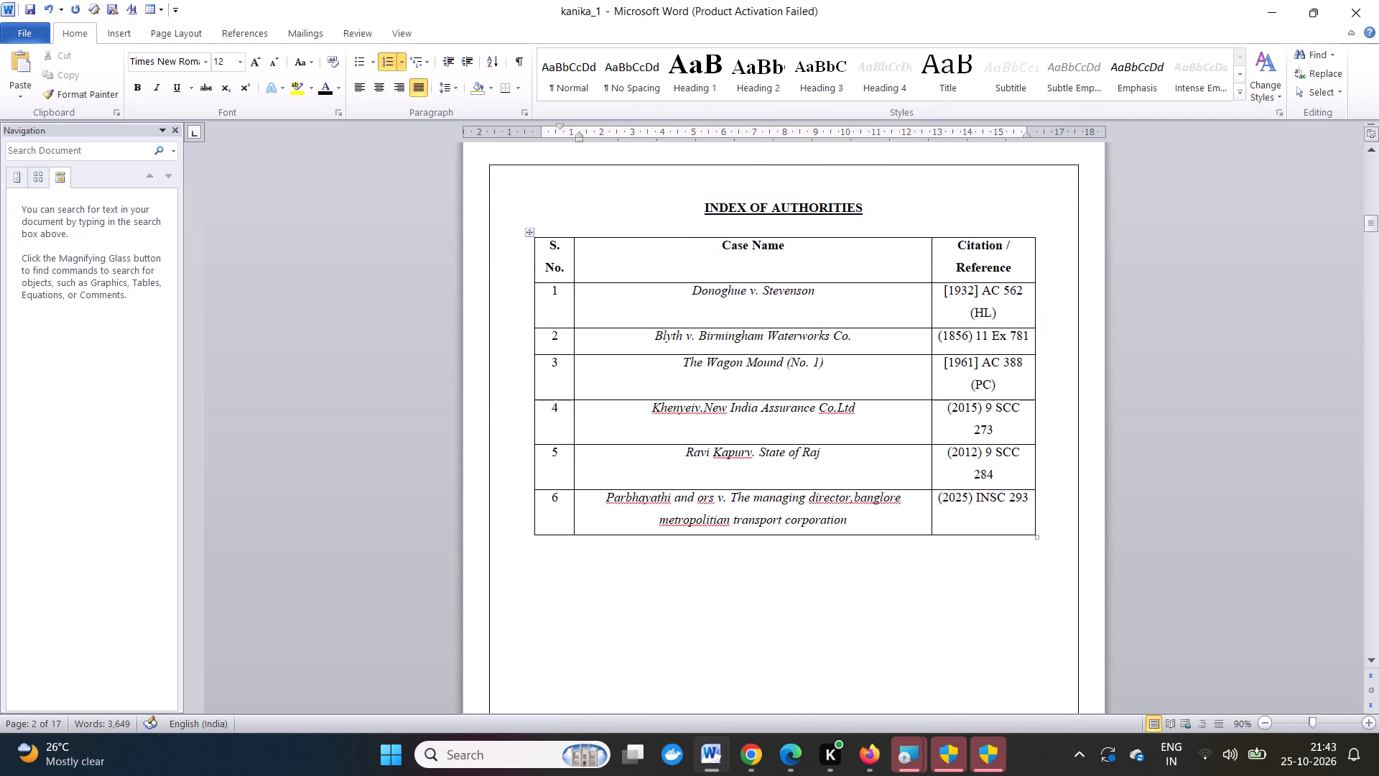
pyautogui.scroll(-3, 1006, 409)
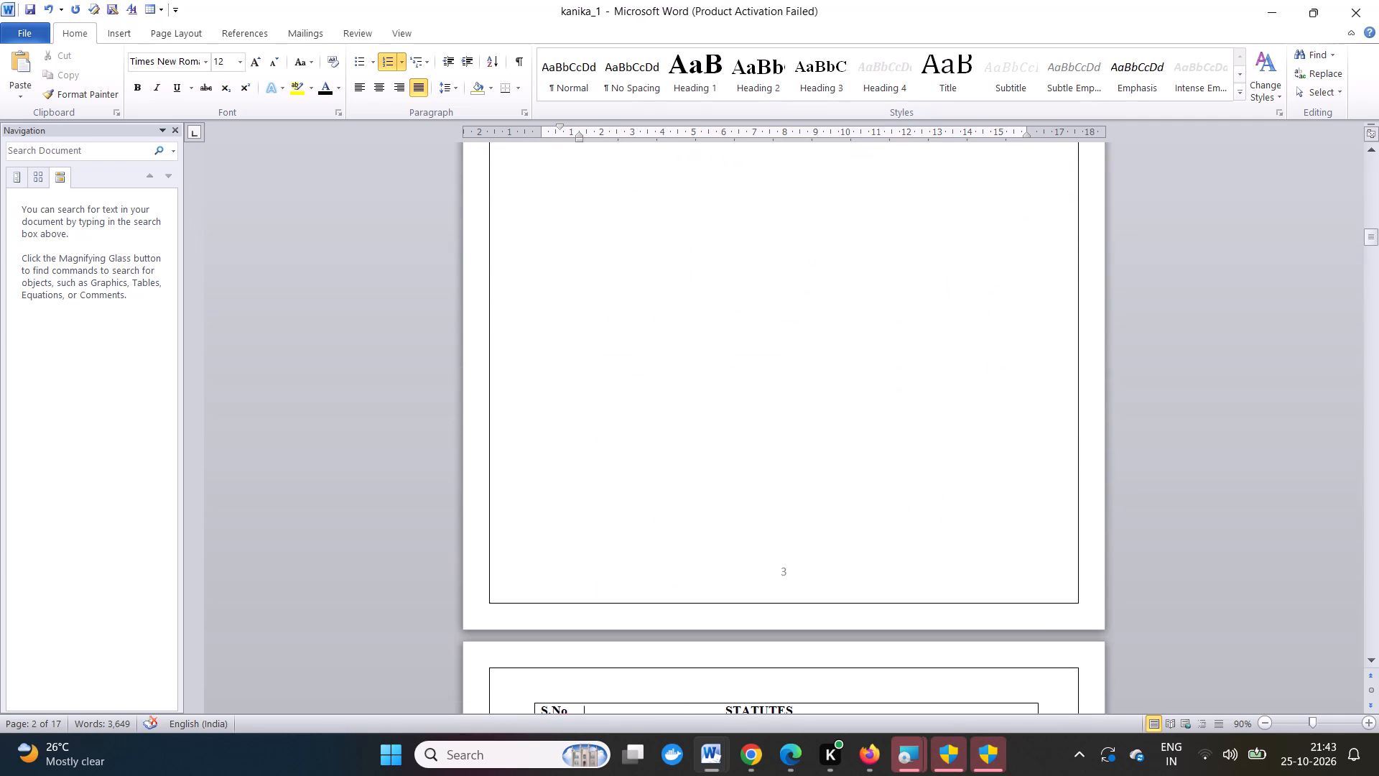
pyautogui.scroll(-1, 1006, 409)
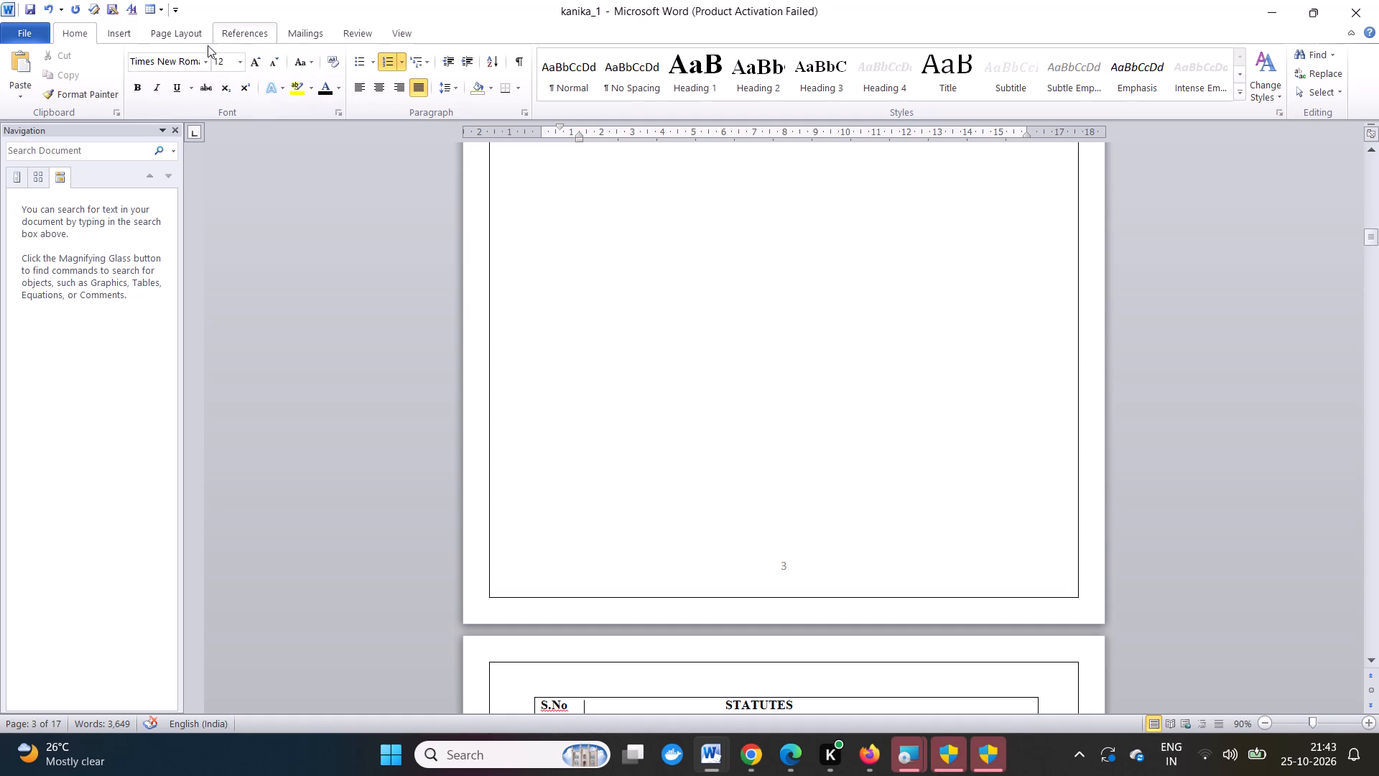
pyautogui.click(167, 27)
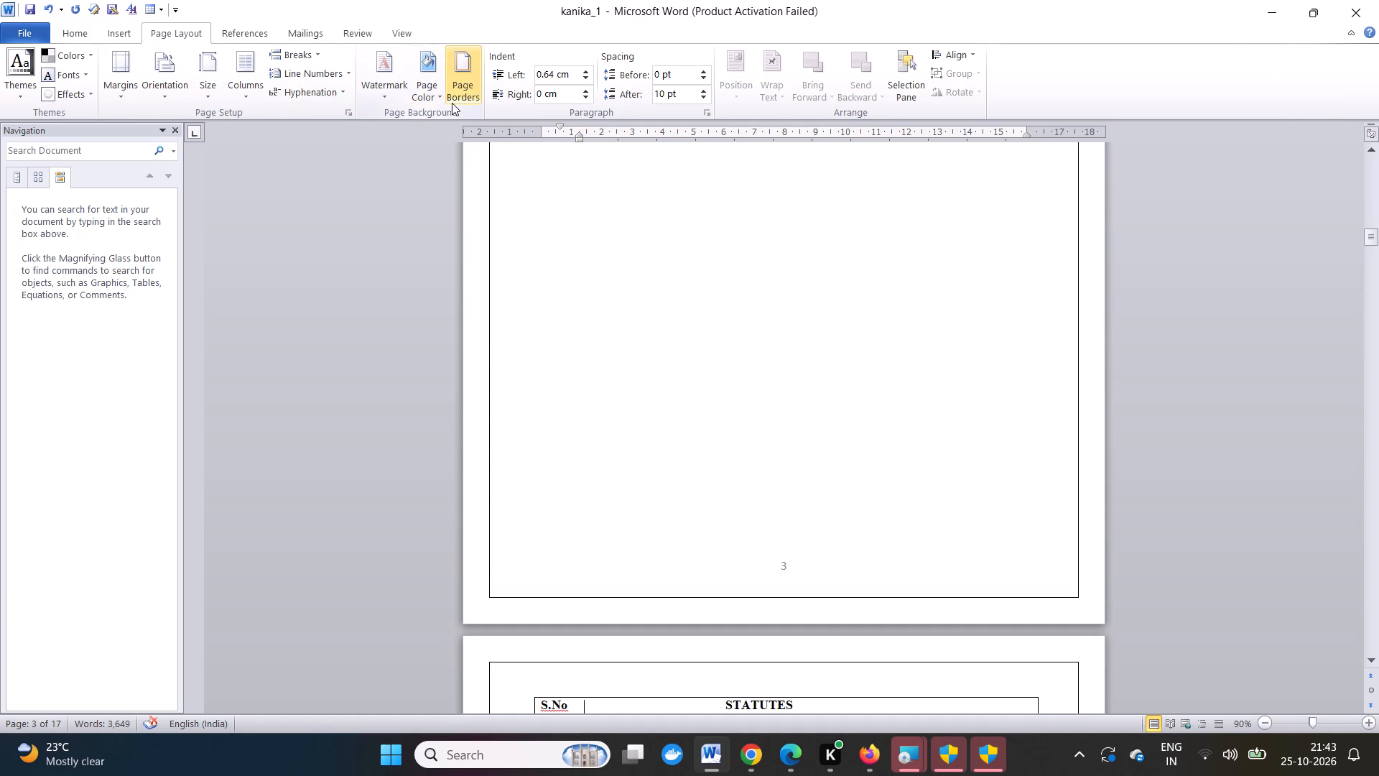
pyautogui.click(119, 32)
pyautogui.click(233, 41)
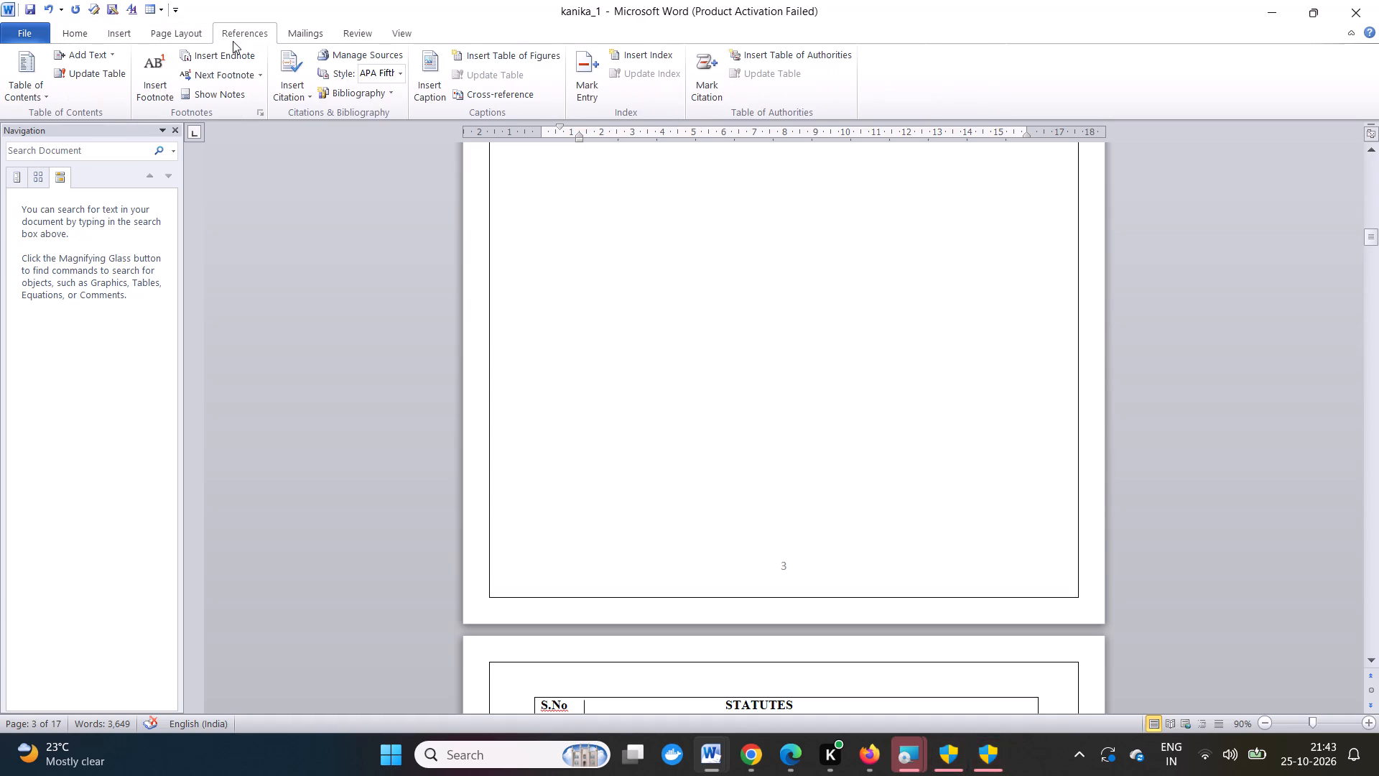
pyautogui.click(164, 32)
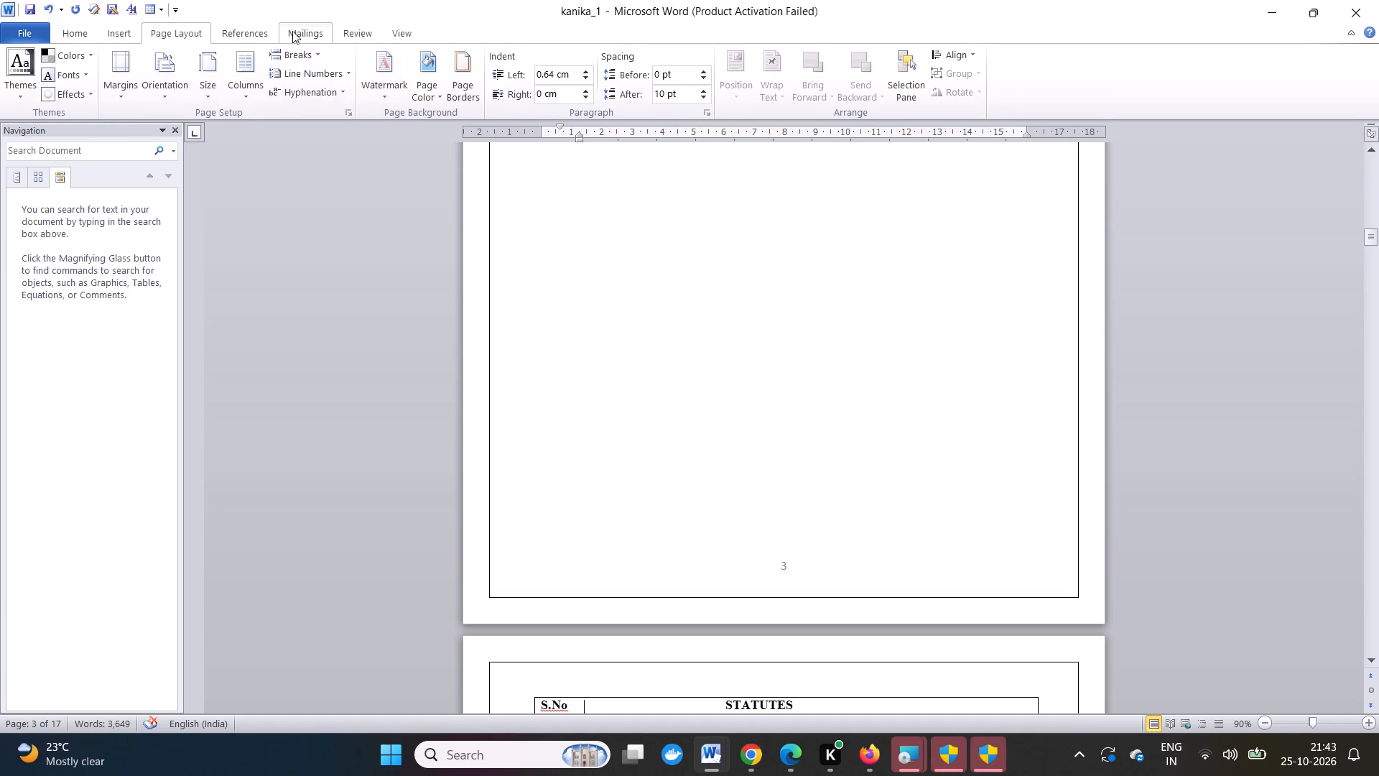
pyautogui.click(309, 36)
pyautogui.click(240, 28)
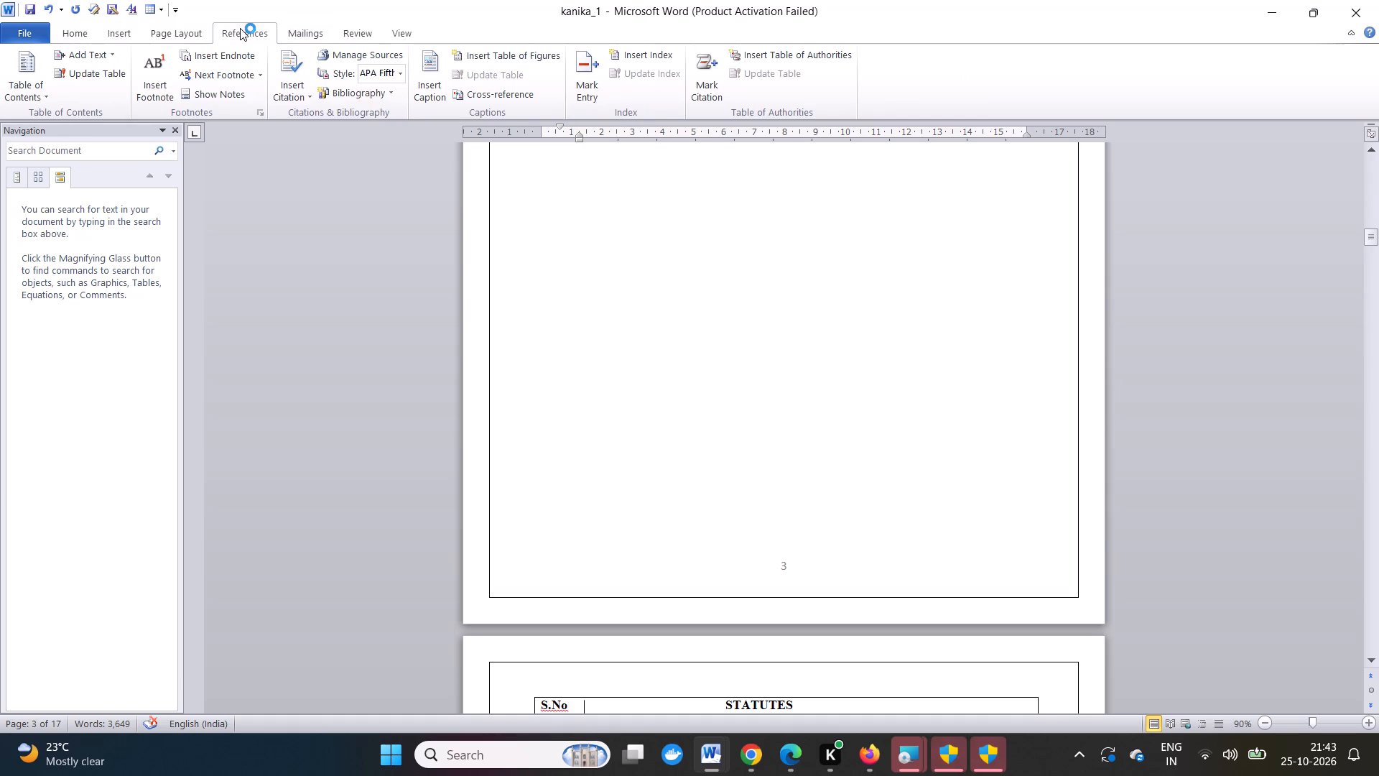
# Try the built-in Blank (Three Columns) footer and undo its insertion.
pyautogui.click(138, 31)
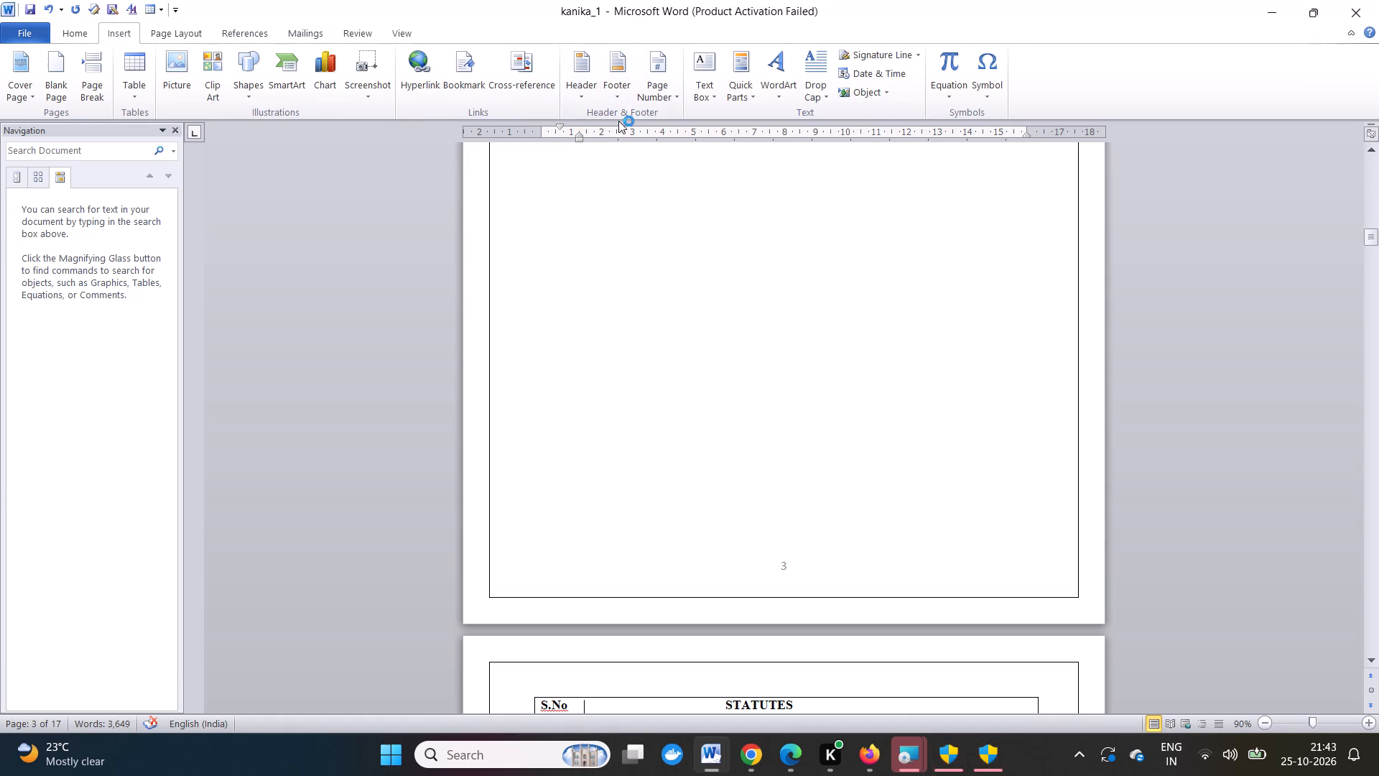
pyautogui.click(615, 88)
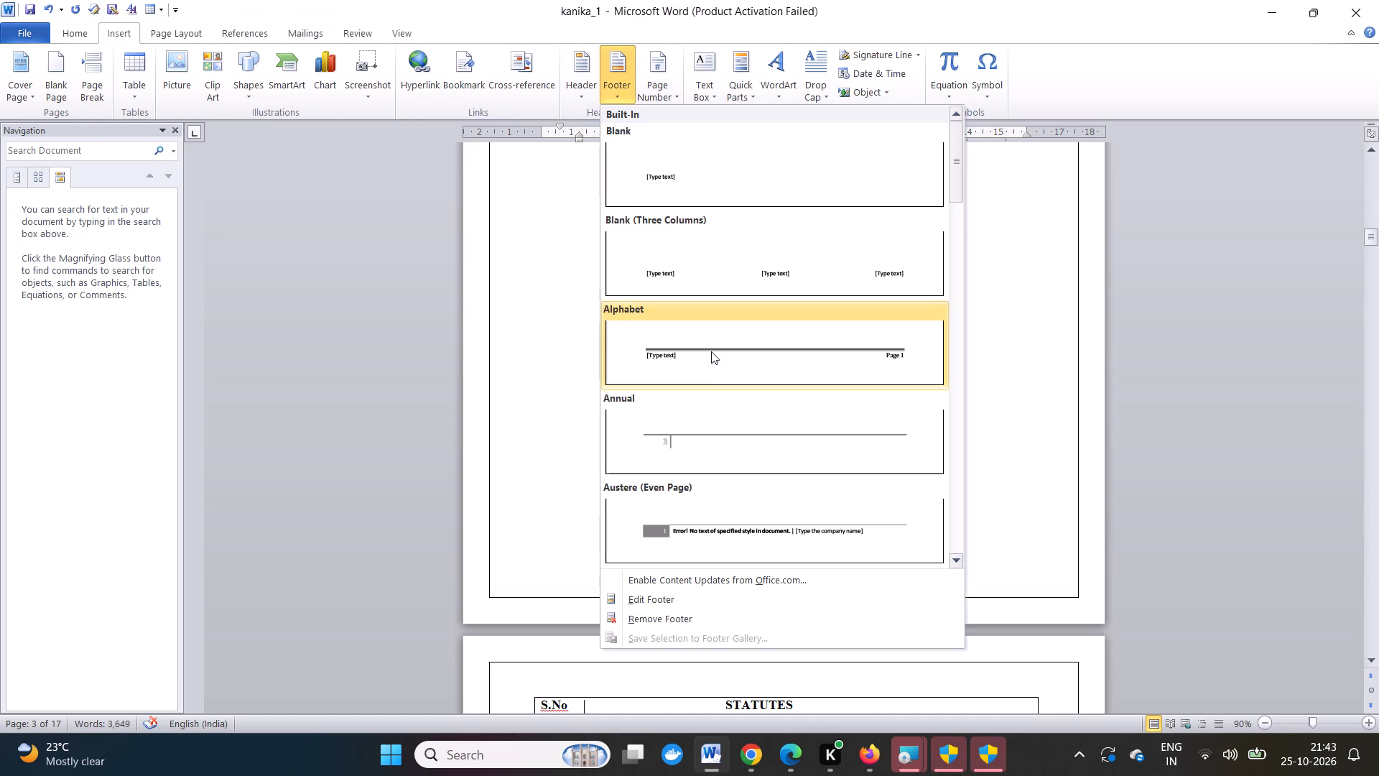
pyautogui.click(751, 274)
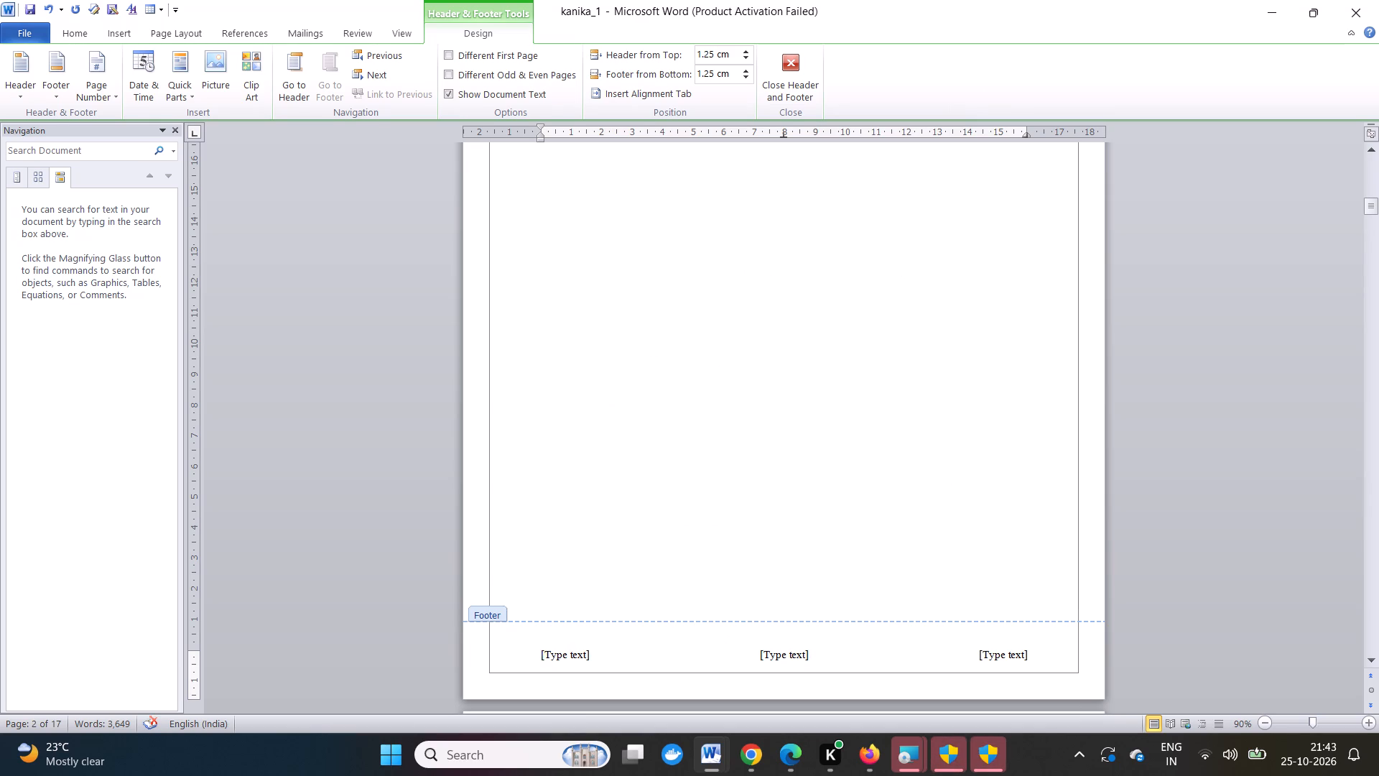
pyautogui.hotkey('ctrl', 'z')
# Add the line "MEMORIAL ON THE BEHALF OF RESPONDENT" below the page number in the footer and leave footer editing.
pyautogui.click(799, 645)
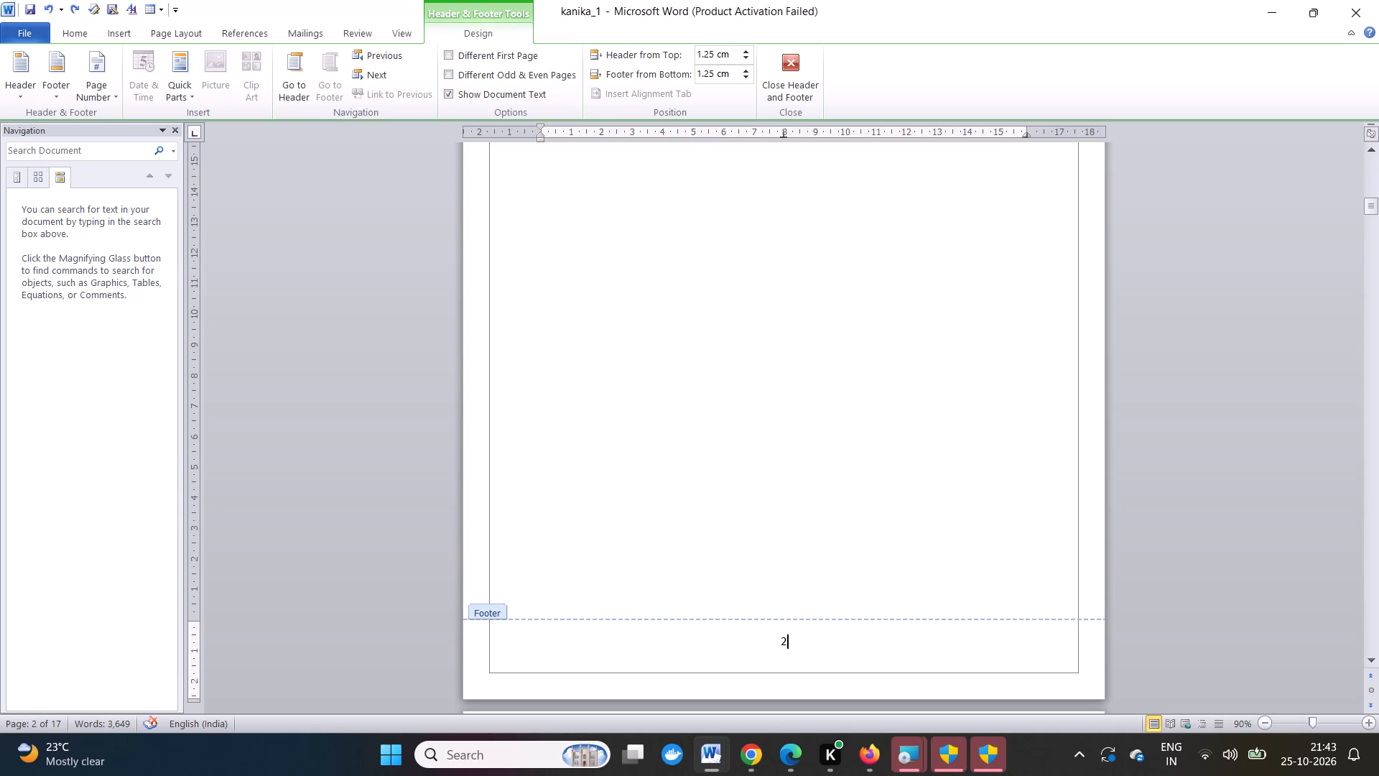
pyautogui.press('Return')
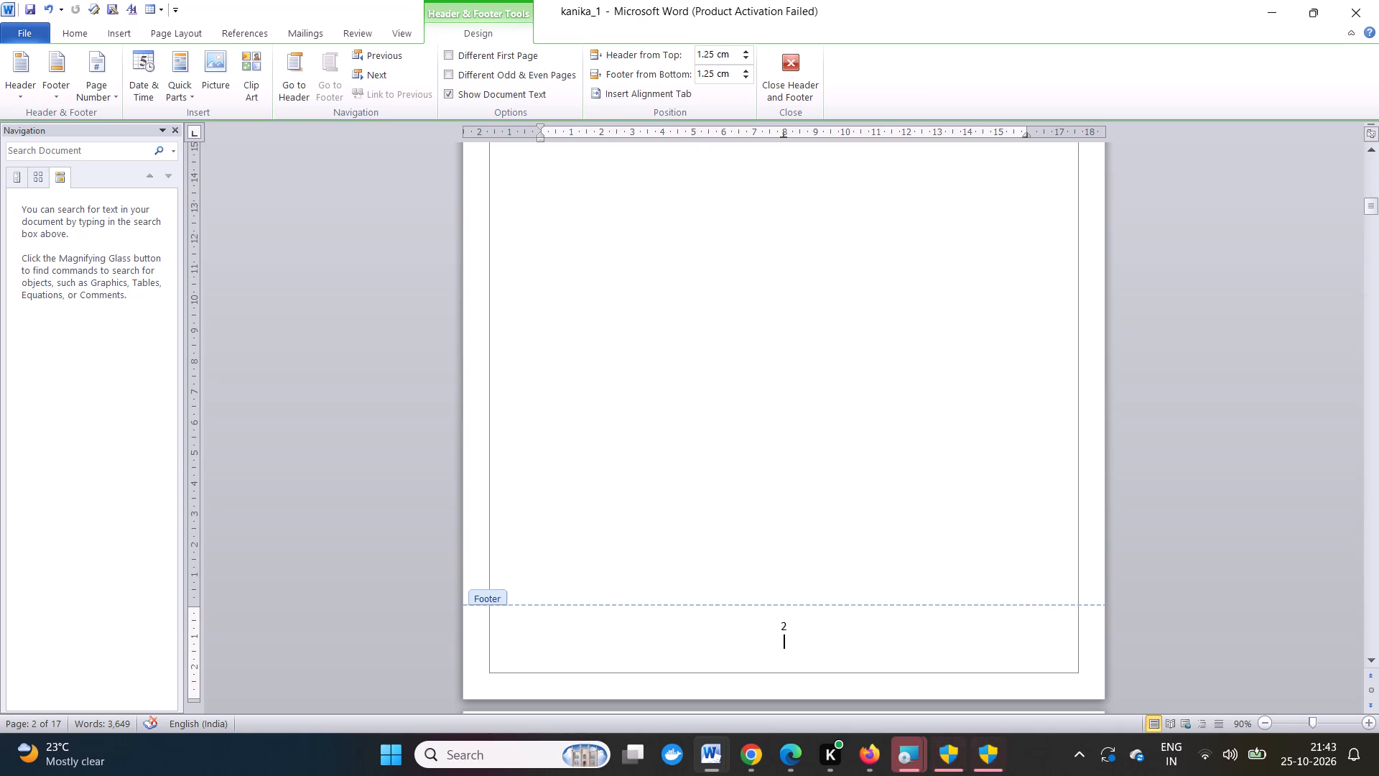
pyautogui.write('MEMOR')
pyautogui.write('IAL')
pyautogui.press('space')
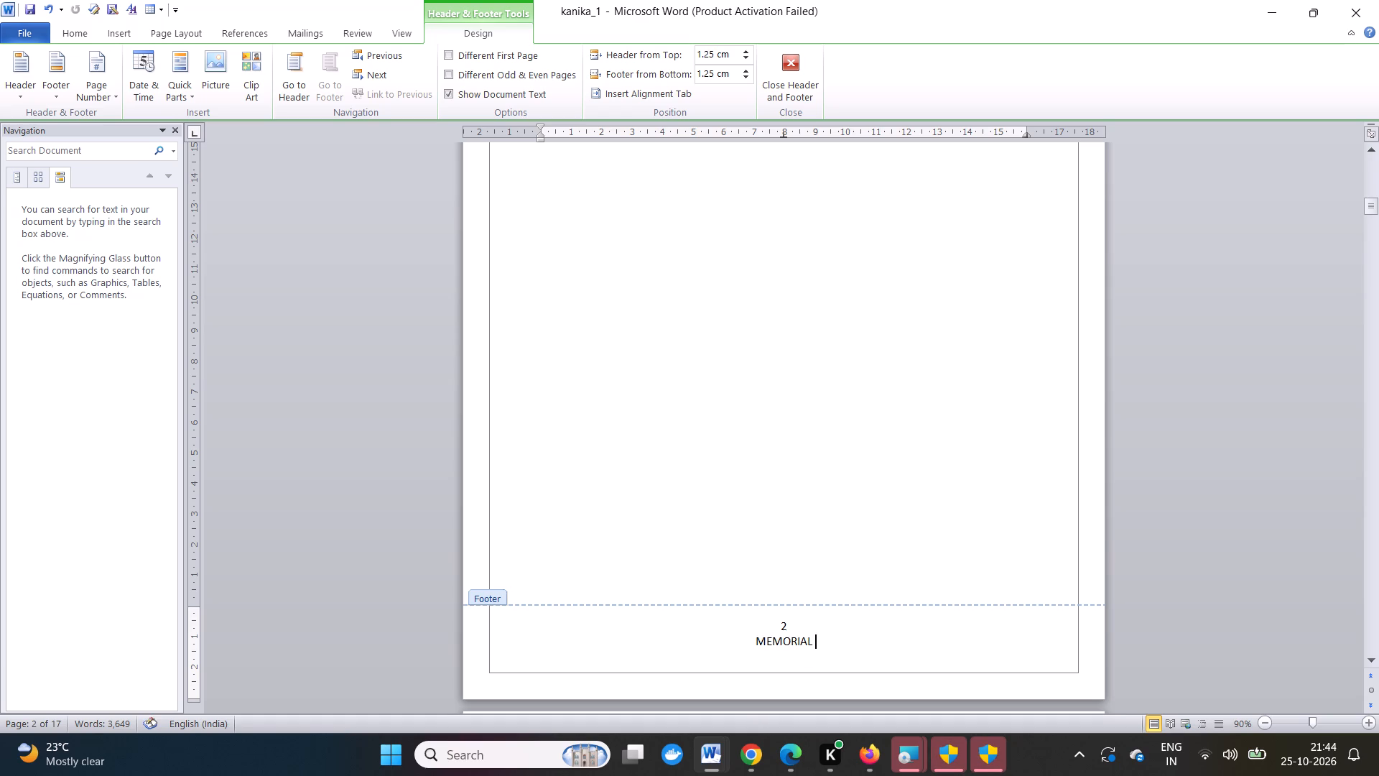
pyautogui.press('0')
pyautogui.press('BackSpace')
pyautogui.write('ON')
pyautogui.press('space')
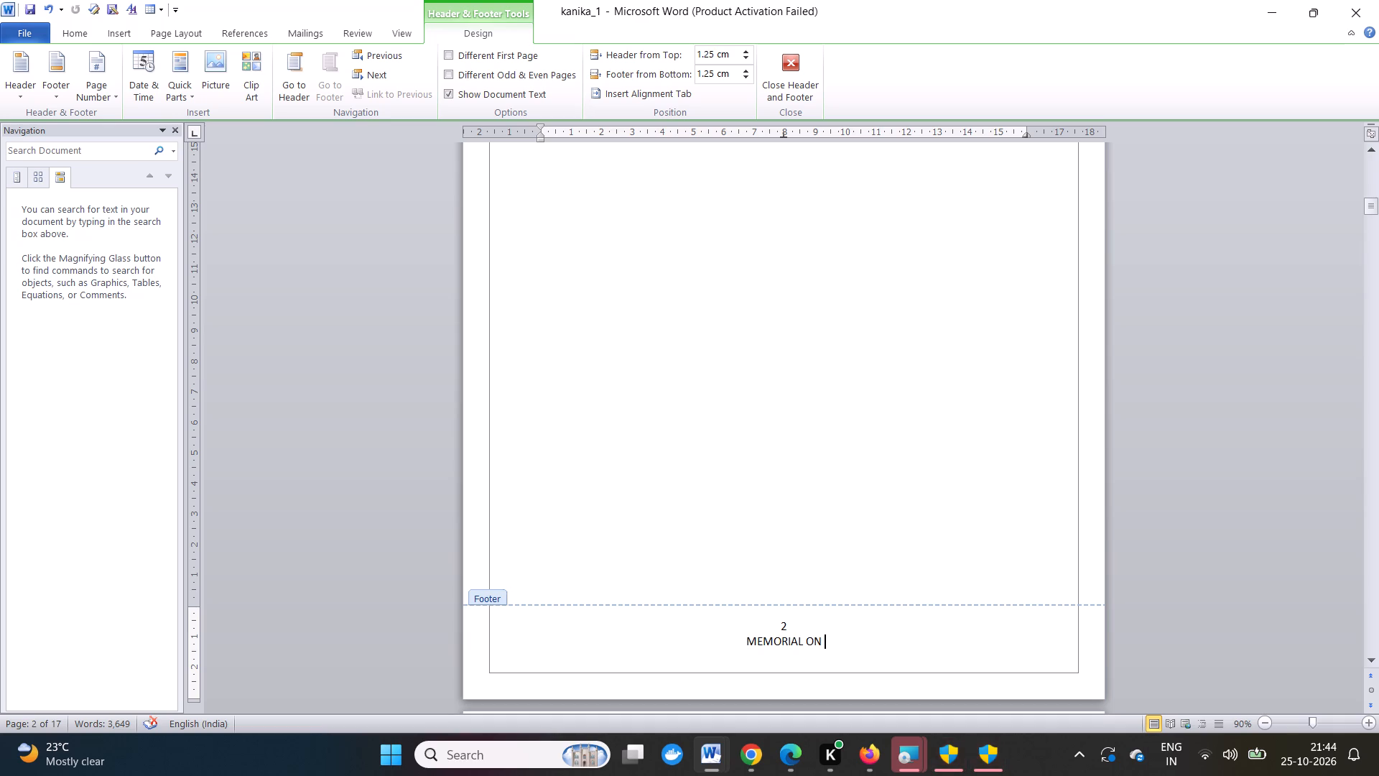
pyautogui.write('THE')
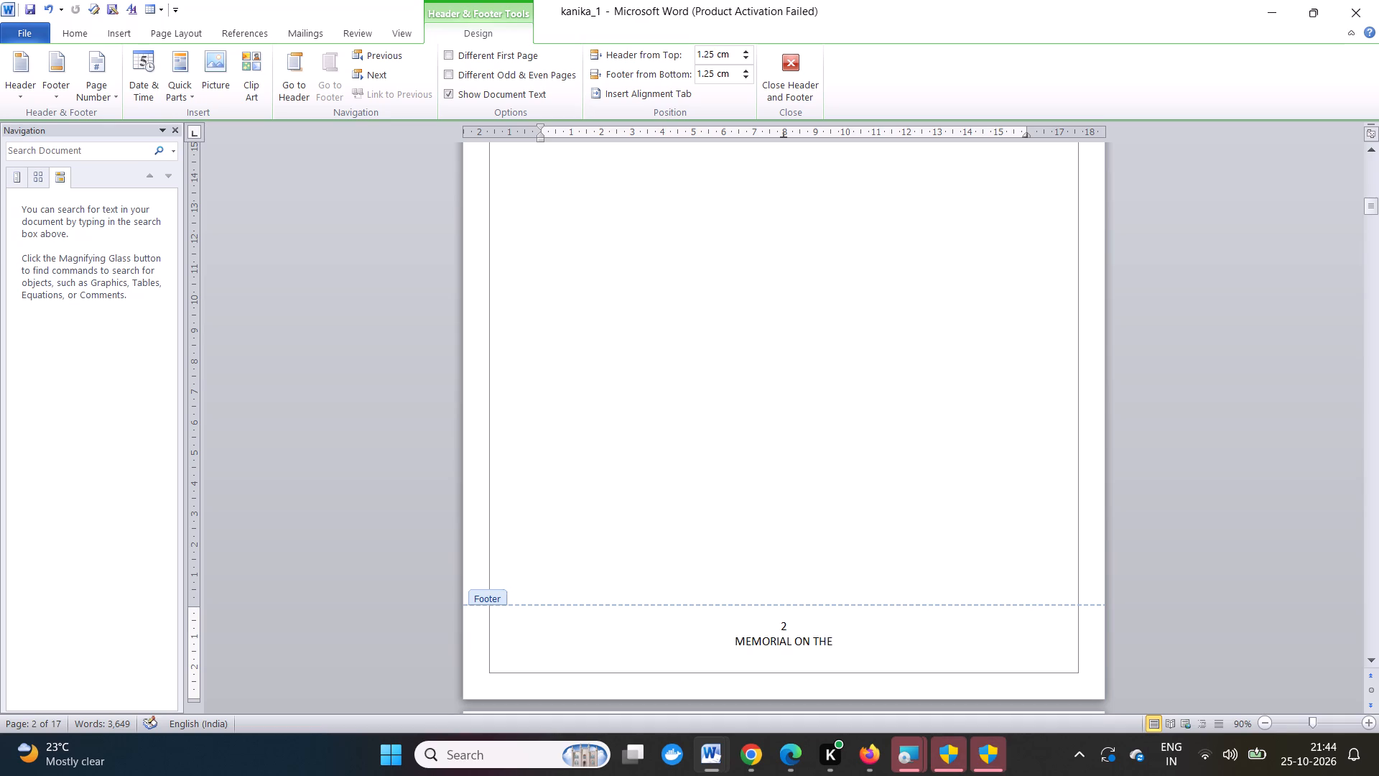
pyautogui.press('space')
pyautogui.write('BEHAL')
pyautogui.write('F')
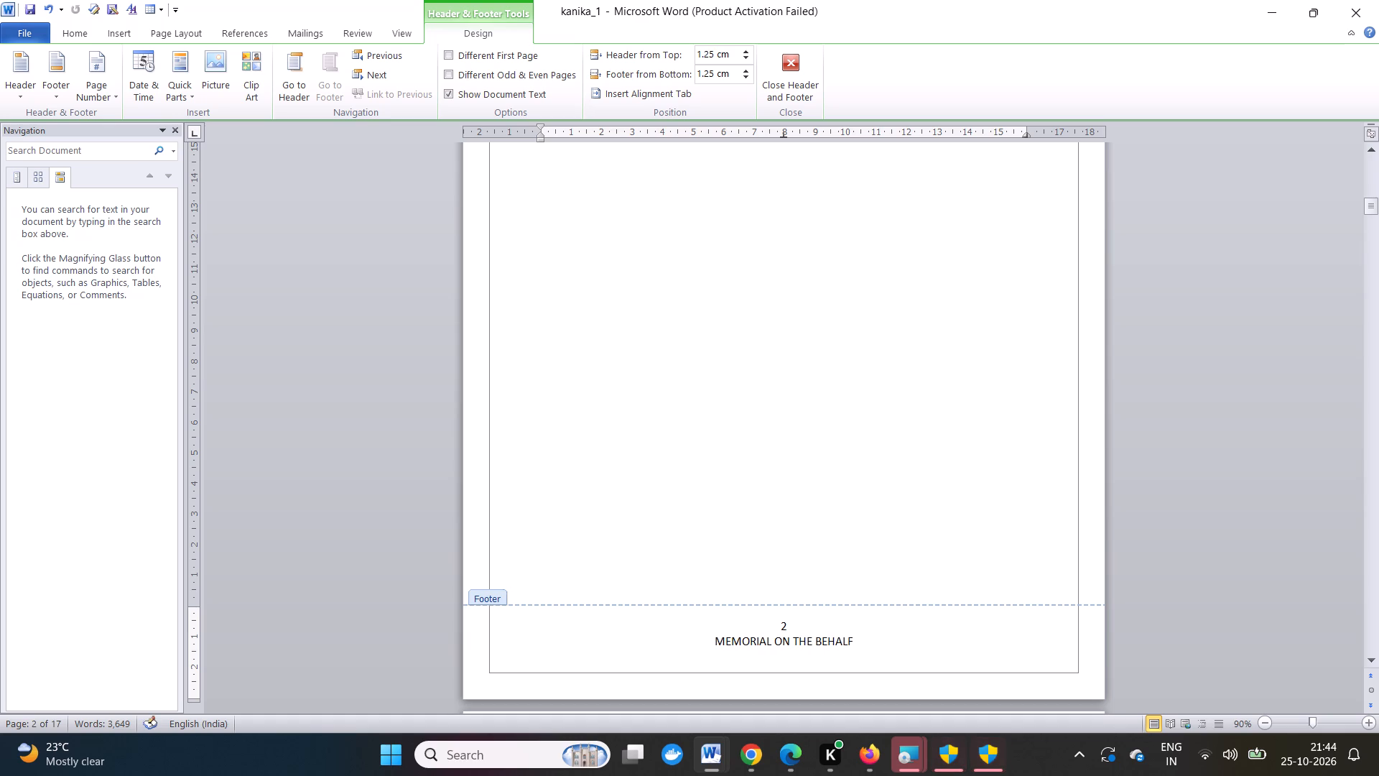
pyautogui.press('space')
pyautogui.write('OF')
pyautogui.press('space')
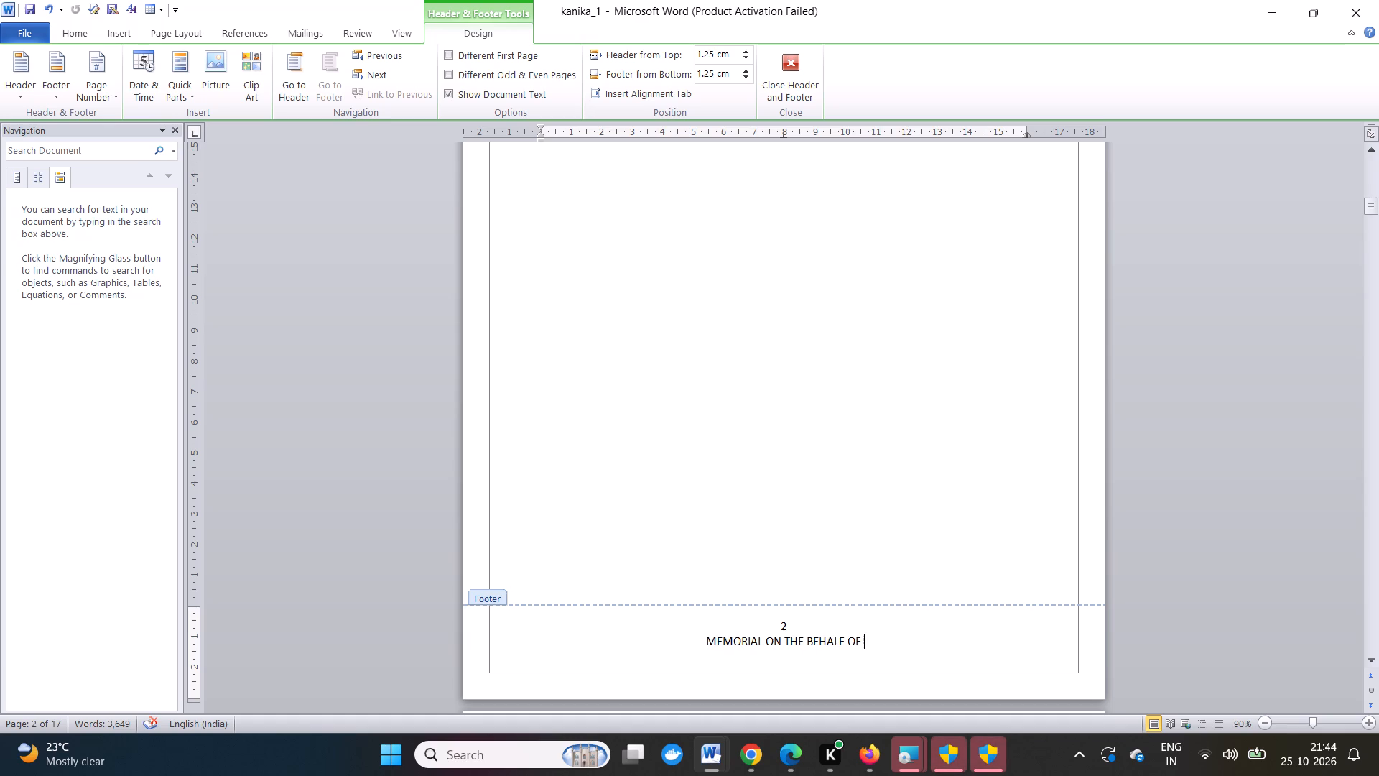
pyautogui.write('RES')
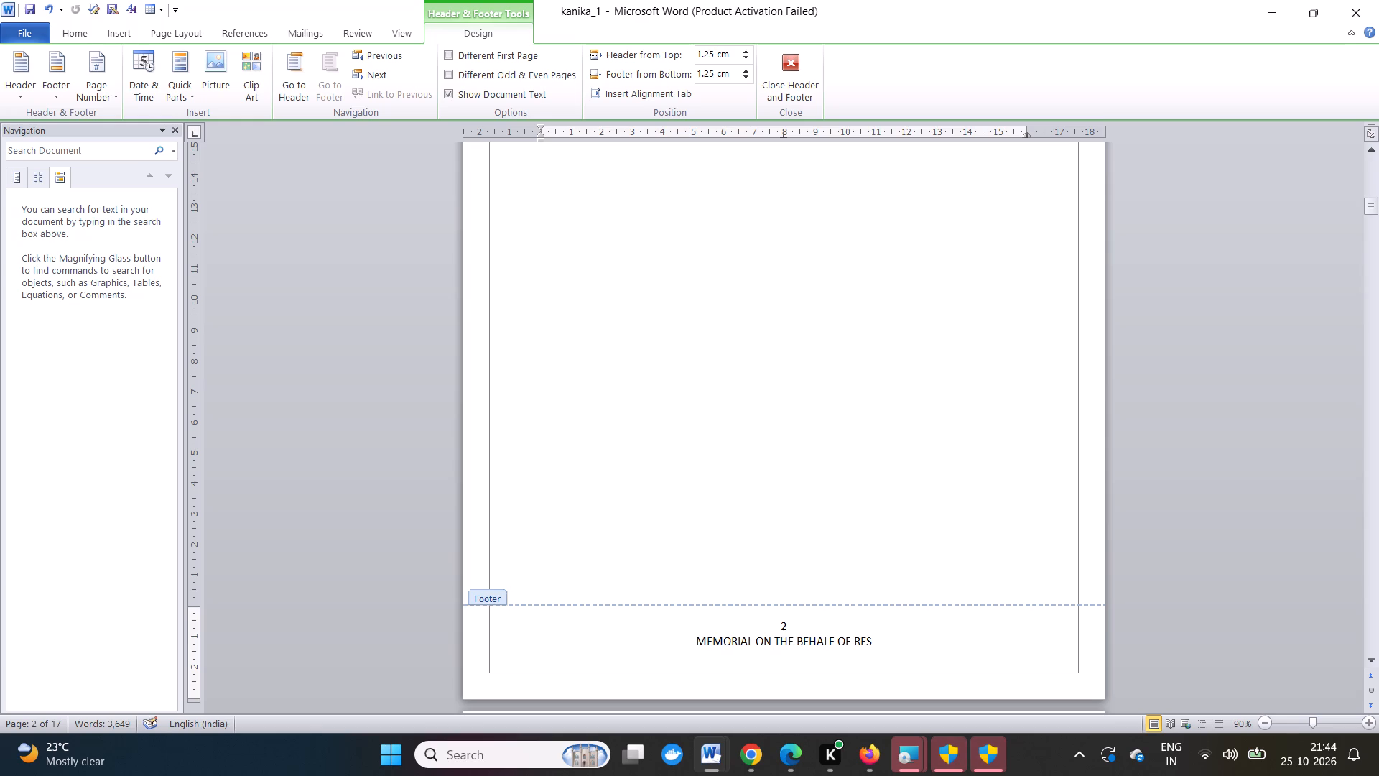
pyautogui.write('PONDENT')
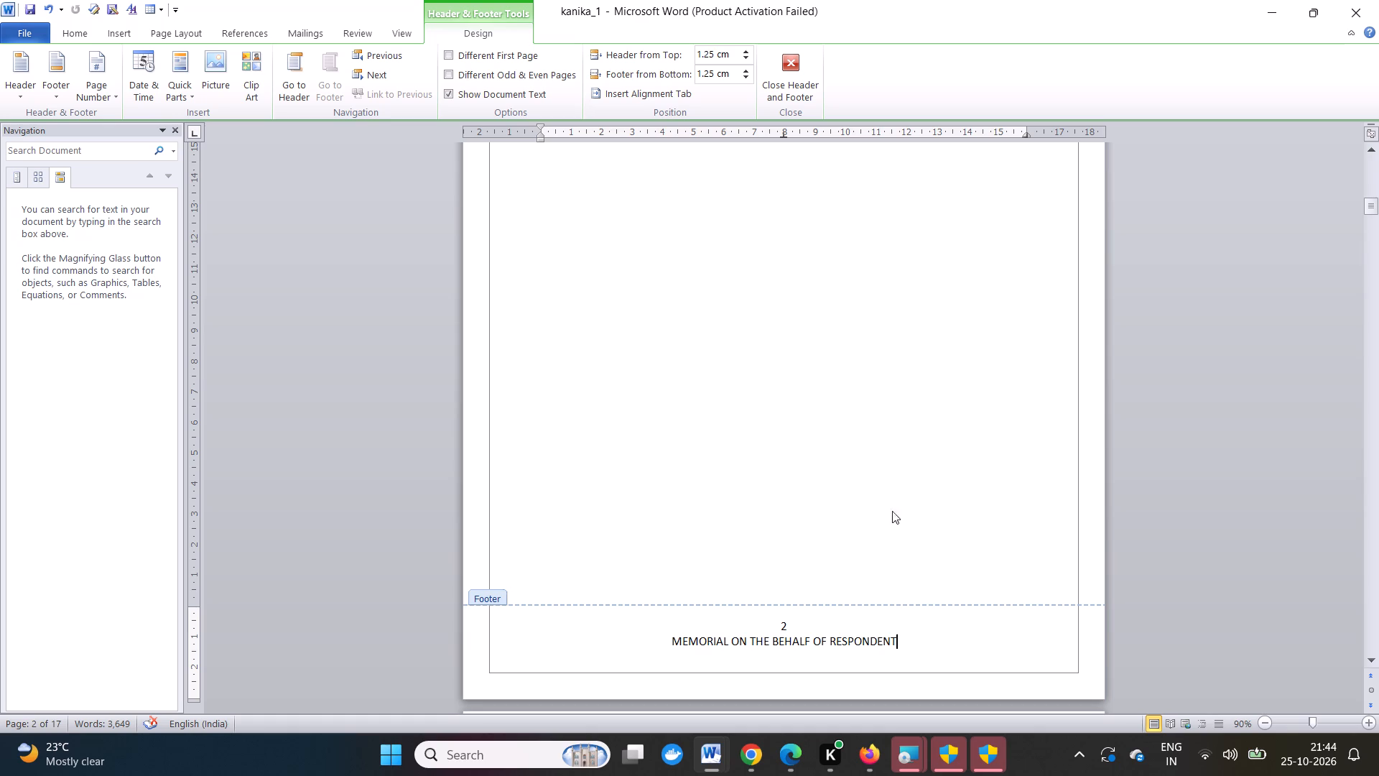
pyautogui.click(809, 461)
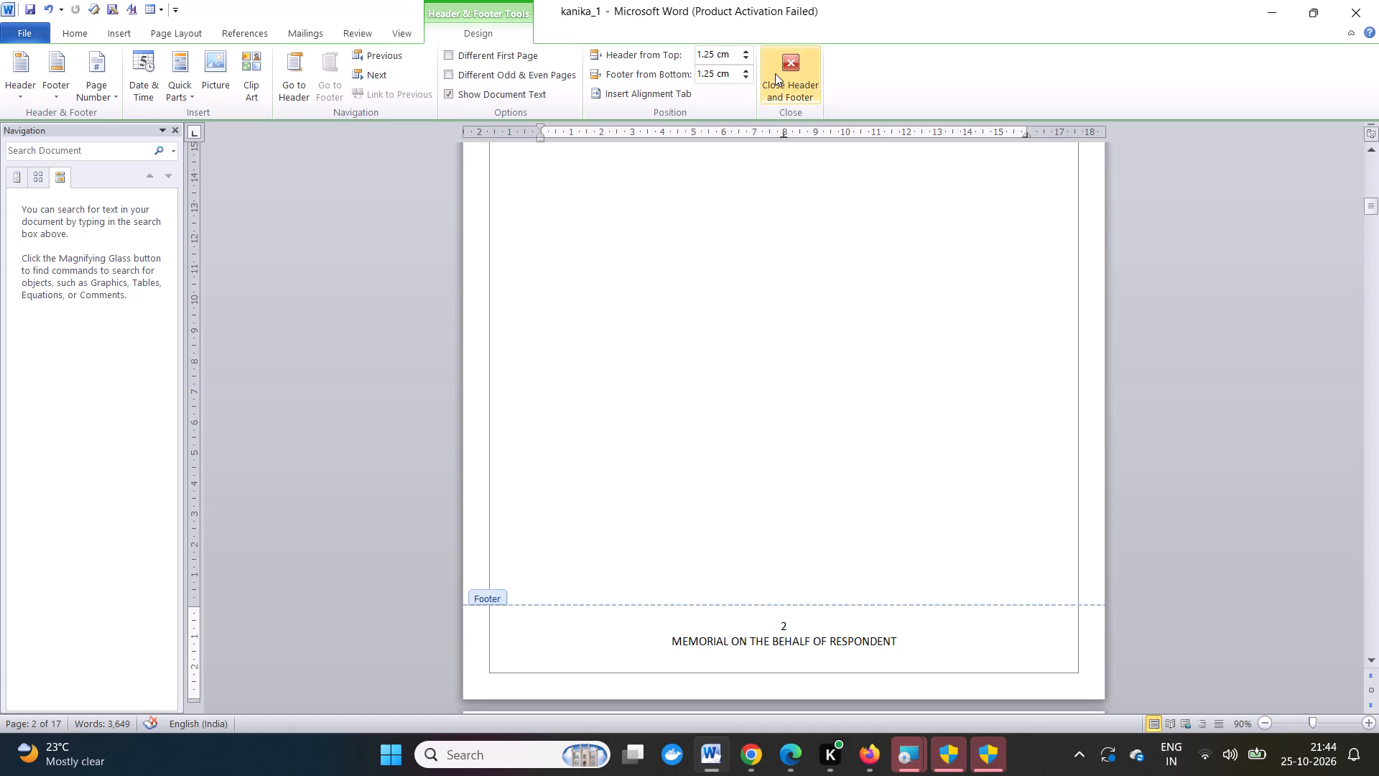
pyautogui.click(776, 73)
# Check the footer text on the pages from the Table of Contents to the websites table.
pyautogui.scroll(-1, 850, 499)
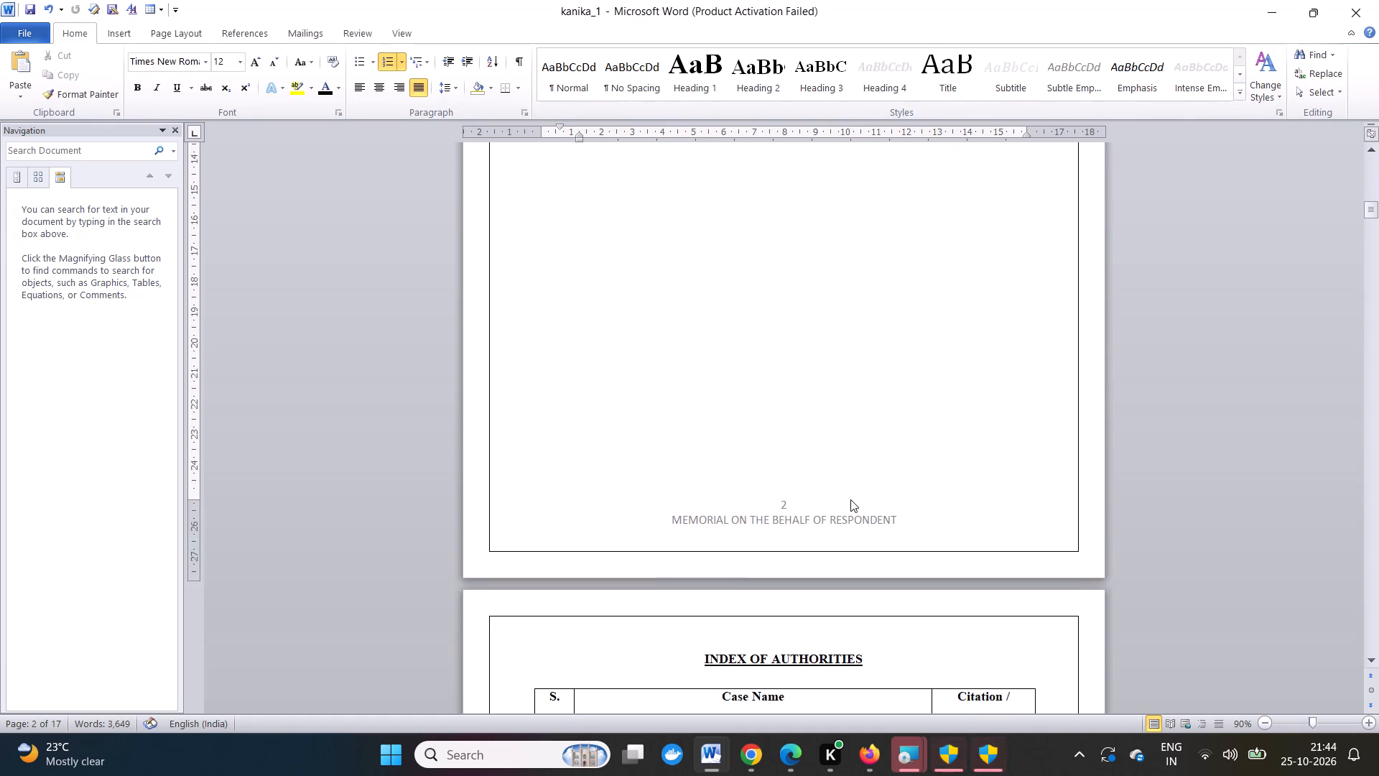
pyautogui.scroll(-1, 850, 499)
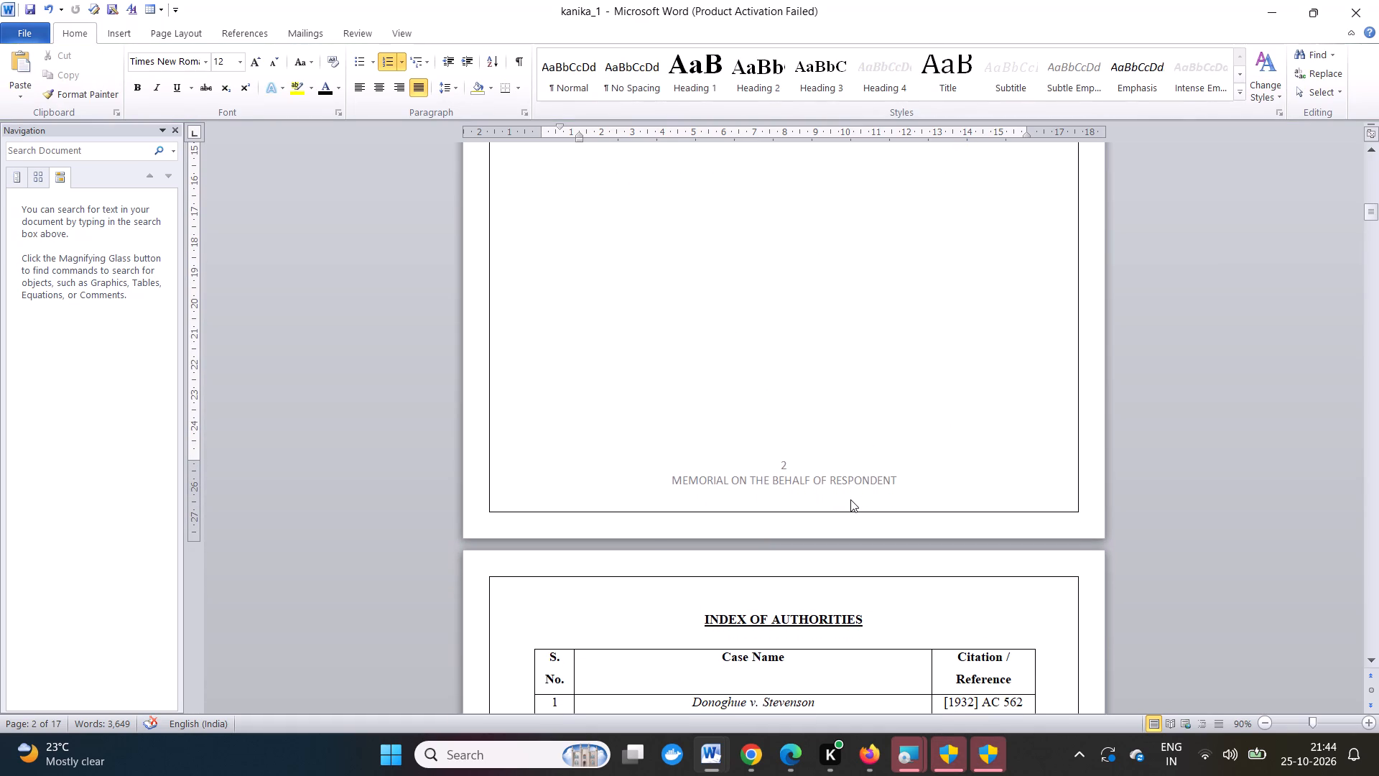
pyautogui.scroll(-5, 850, 499)
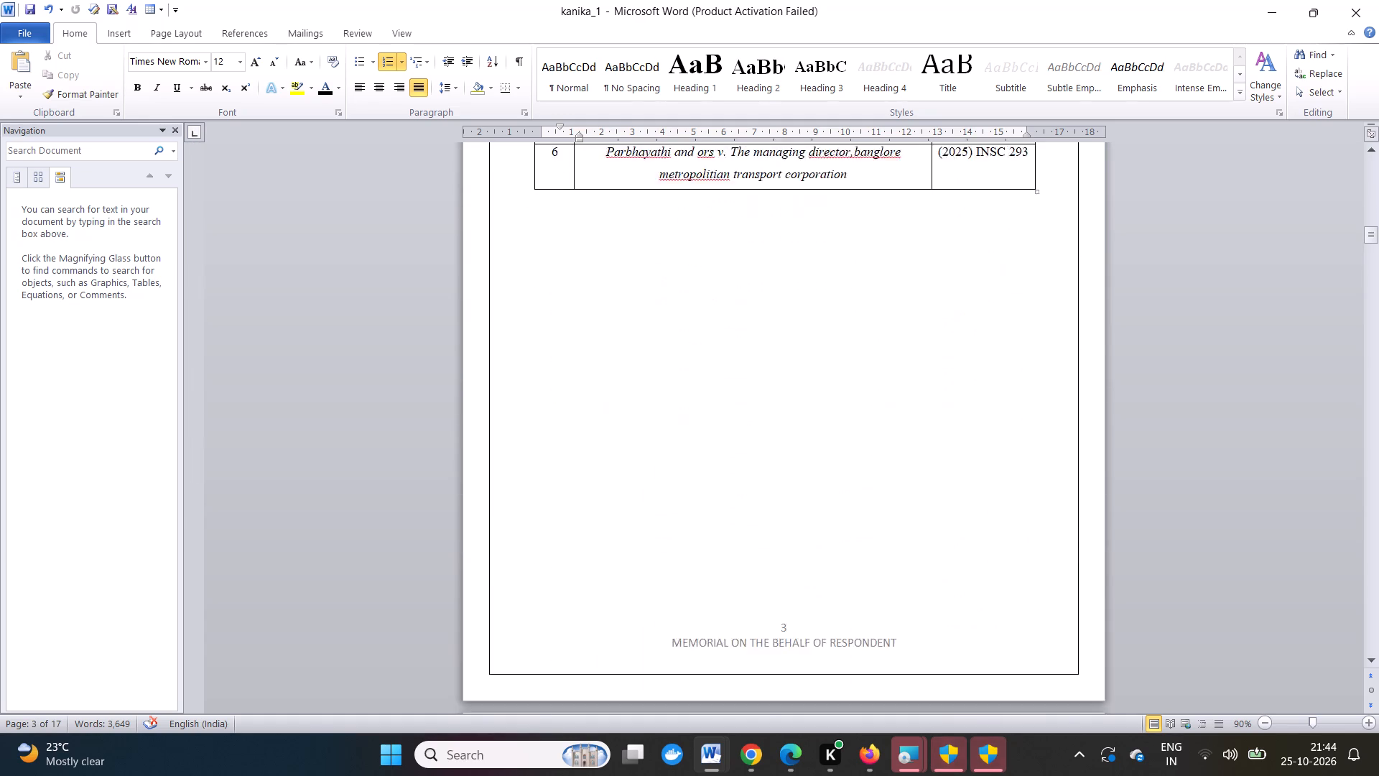
pyautogui.scroll(-7, 850, 499)
pyautogui.scroll(1, 850, 499)
pyautogui.scroll(-1, 850, 499)
pyautogui.scroll(1, 850, 499)
pyautogui.scroll(-2, 850, 499)
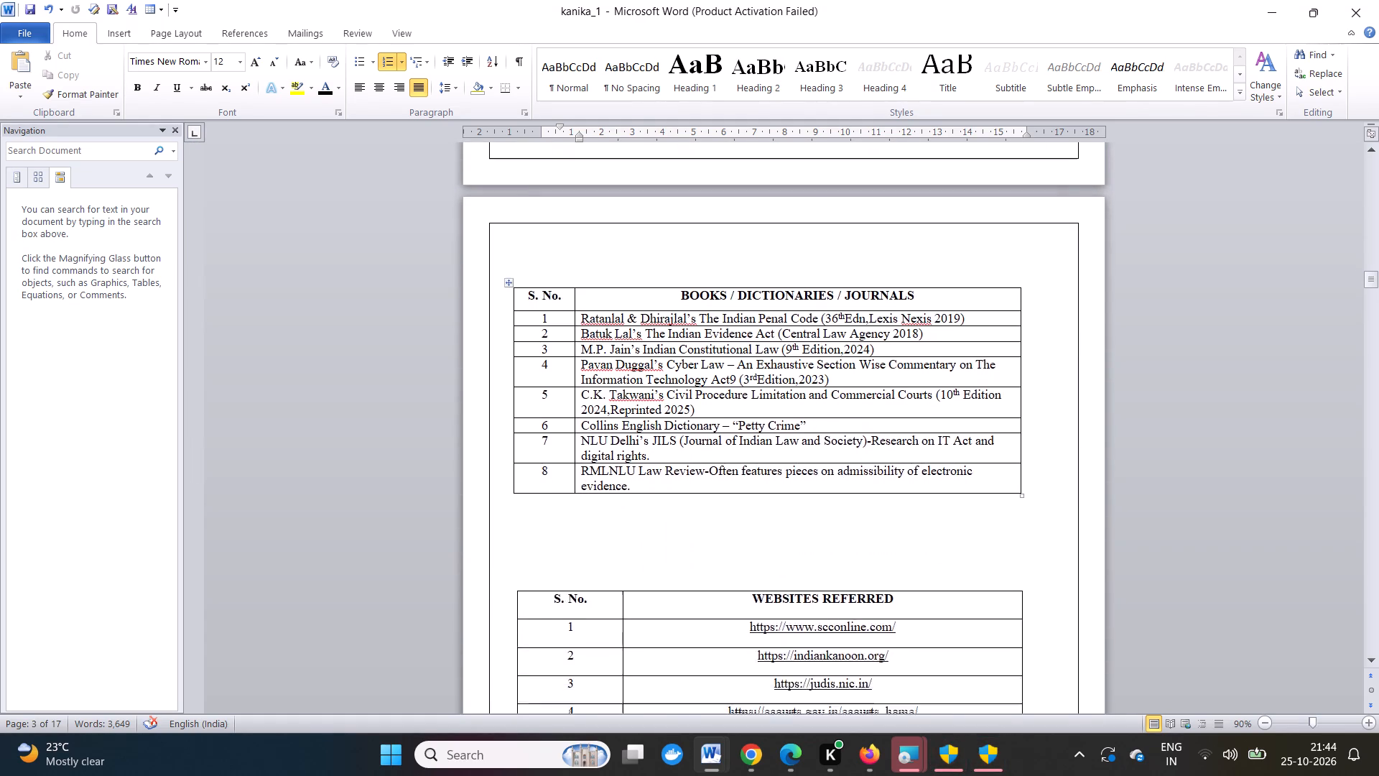
pyautogui.scroll(-4, 850, 499)
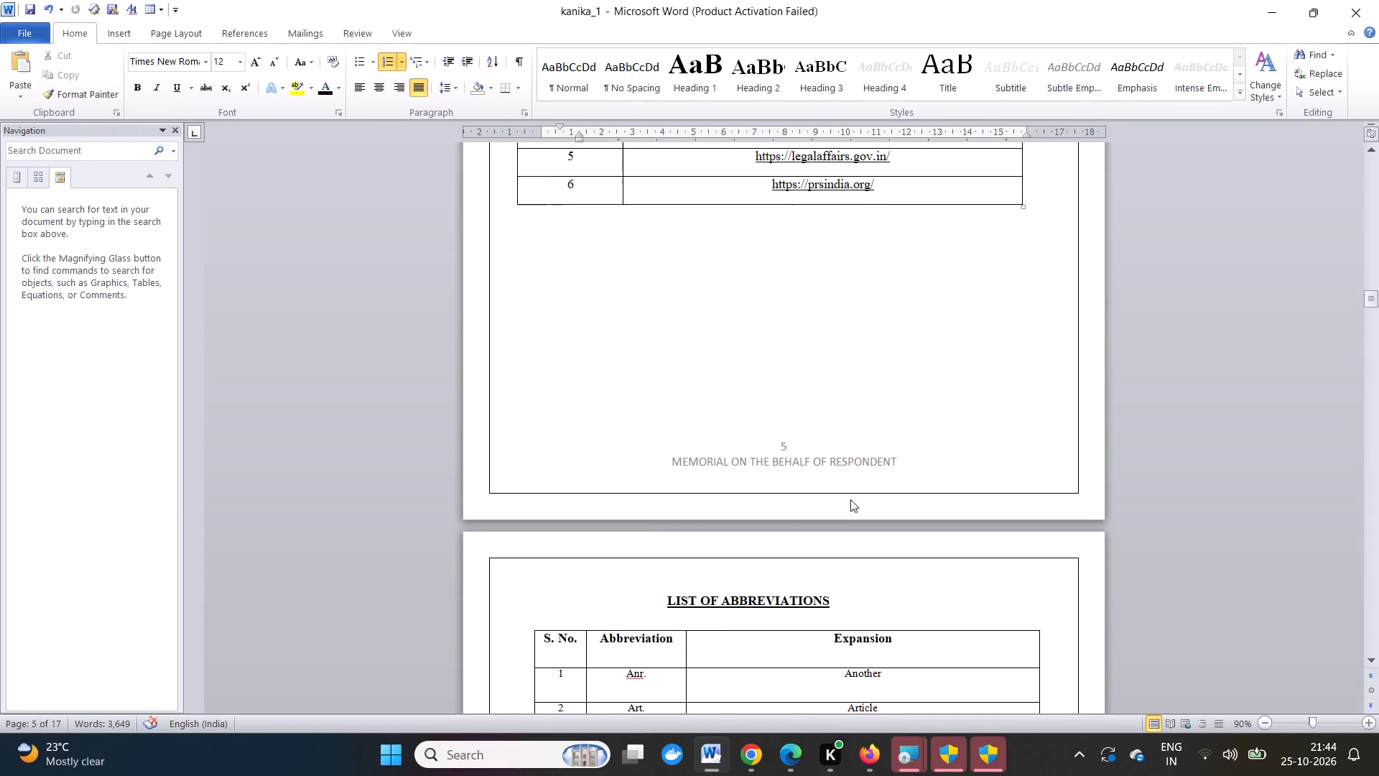
# Center the "LIST OF ABBREVIATIONS" heading above its table.
pyautogui.scroll(-4, 850, 499)
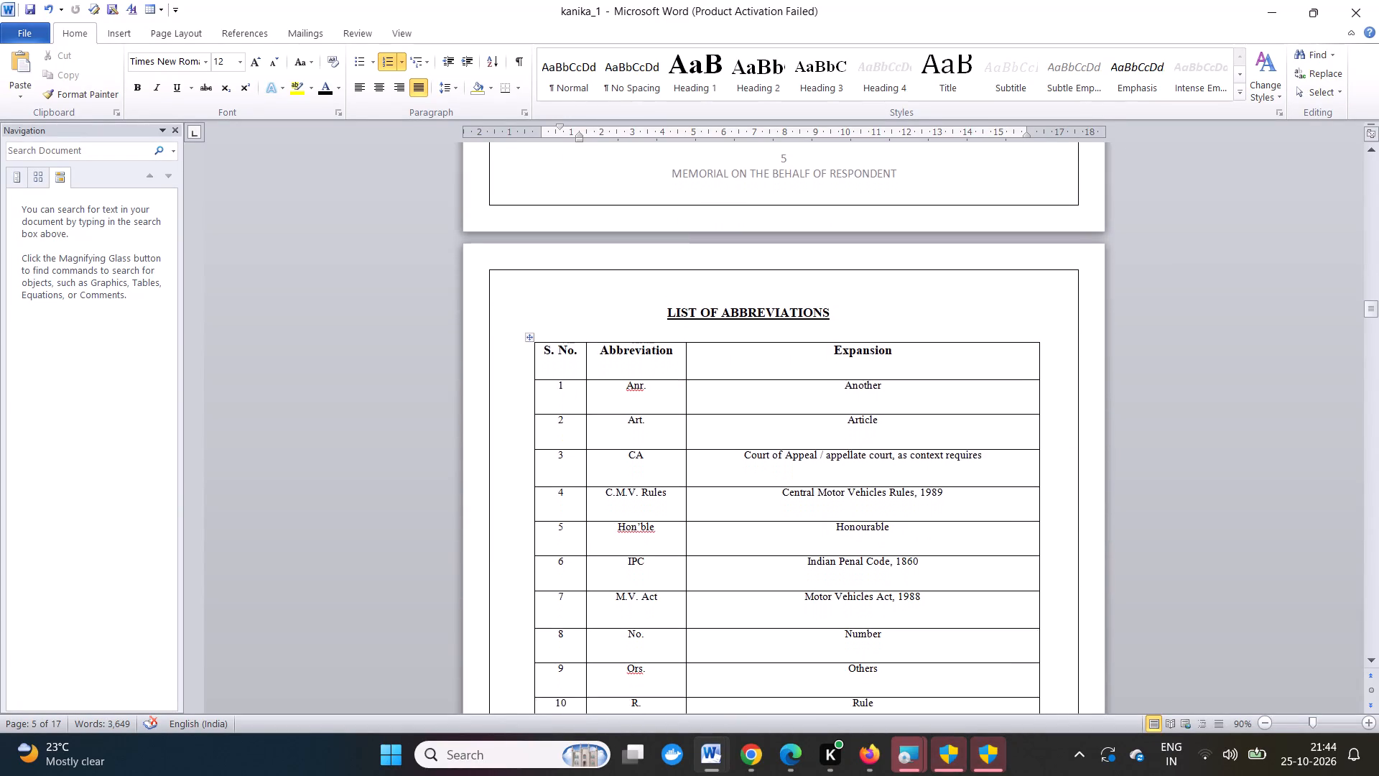
pyautogui.scroll(-1, 850, 499)
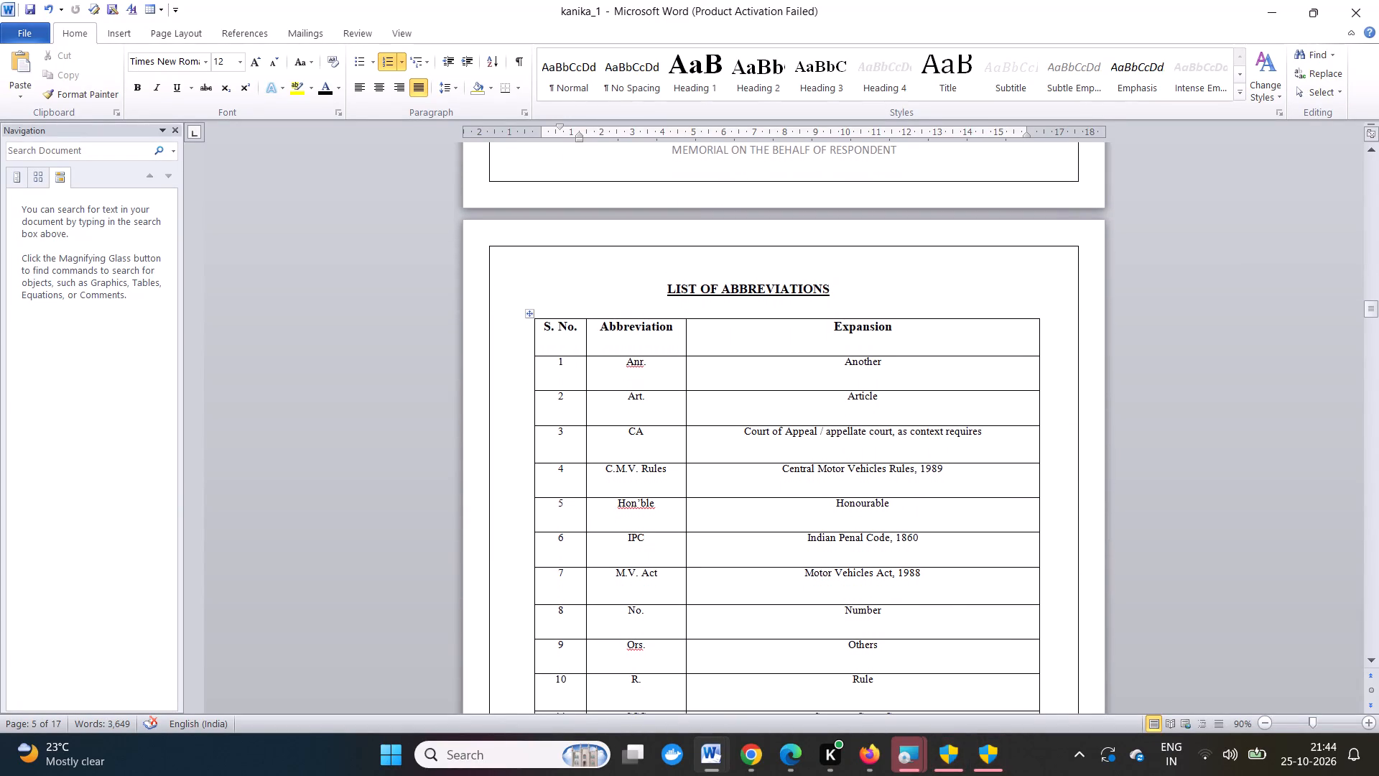
pyautogui.moveTo(662, 287); pyautogui.dragTo(803, 272)
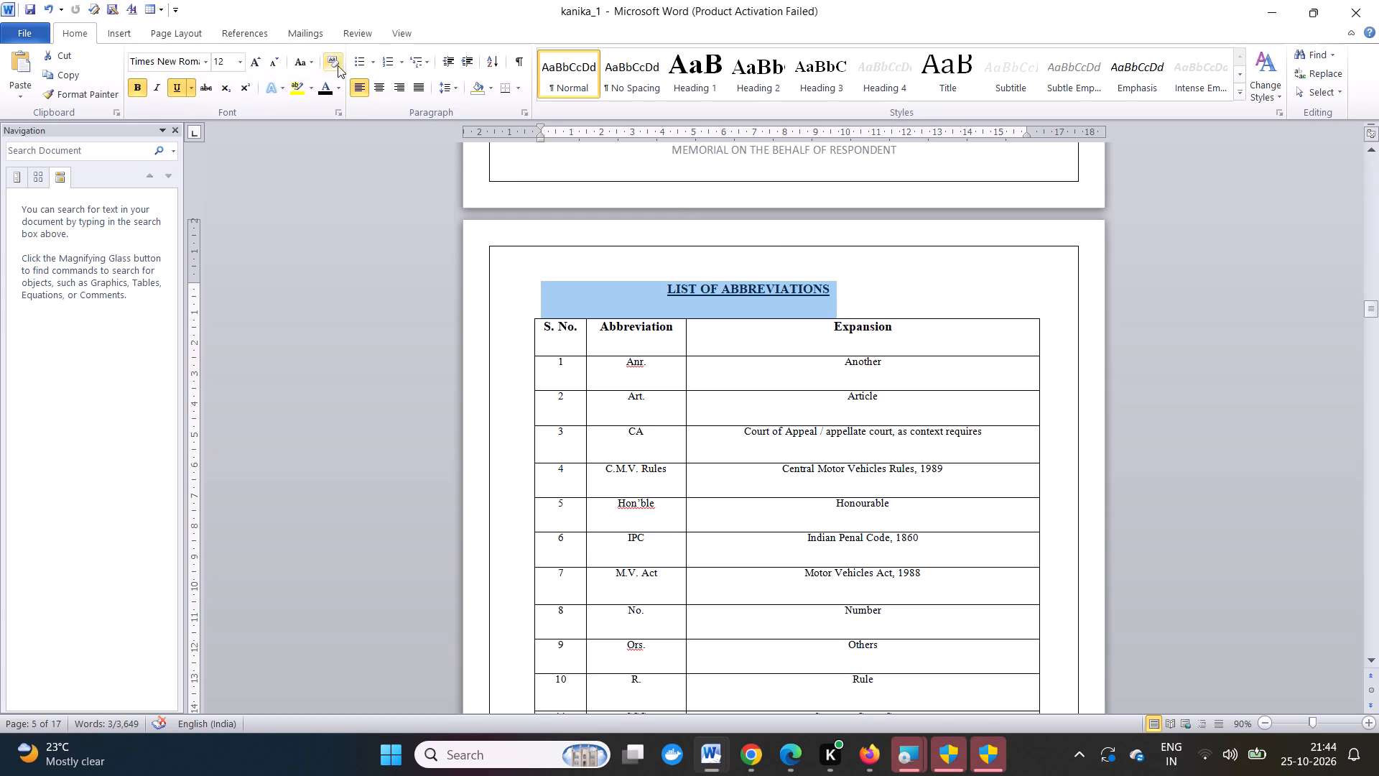
pyautogui.click(378, 90)
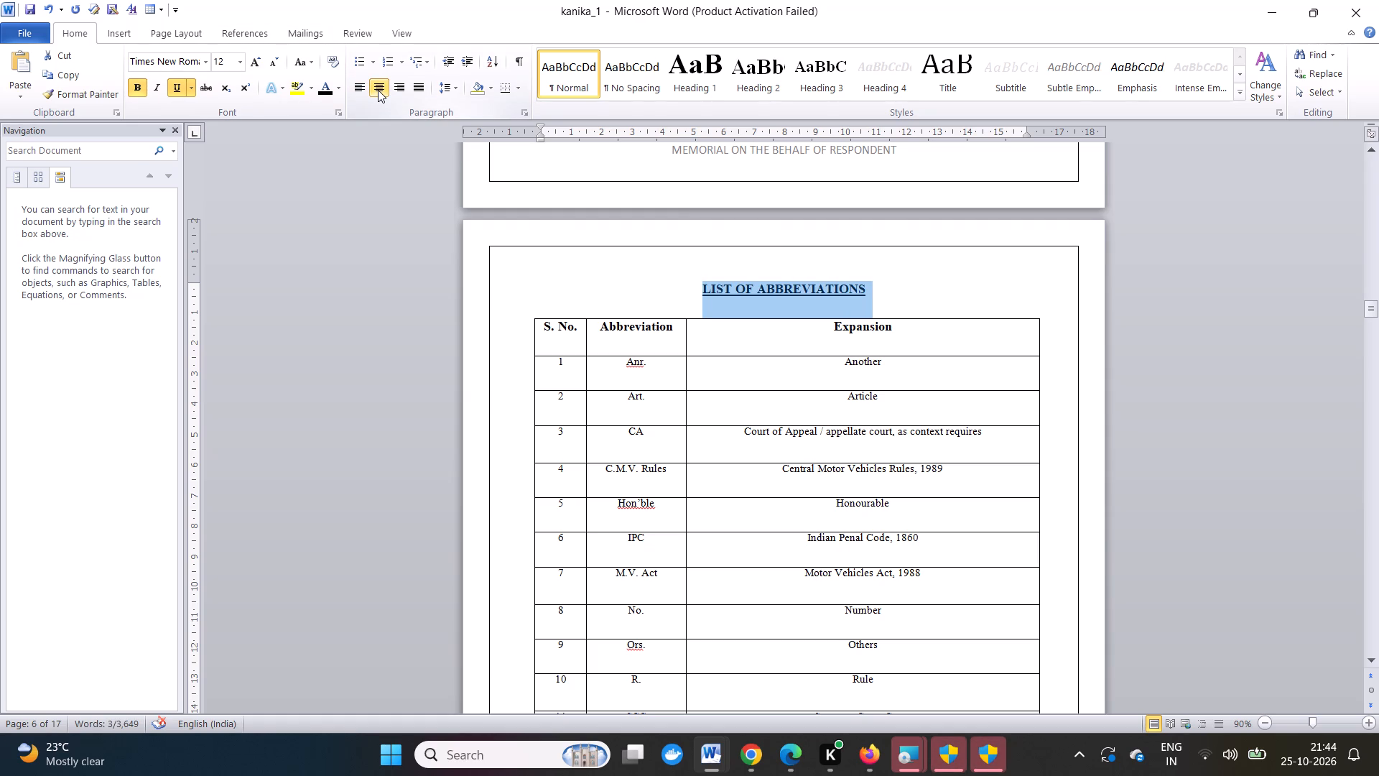
pyautogui.click(463, 288)
pyautogui.moveTo(644, 496); pyautogui.dragTo(679, 333)
pyautogui.scroll(-1, 656, 451)
pyautogui.scroll(-1, 679, 333)
pyautogui.click(661, 240)
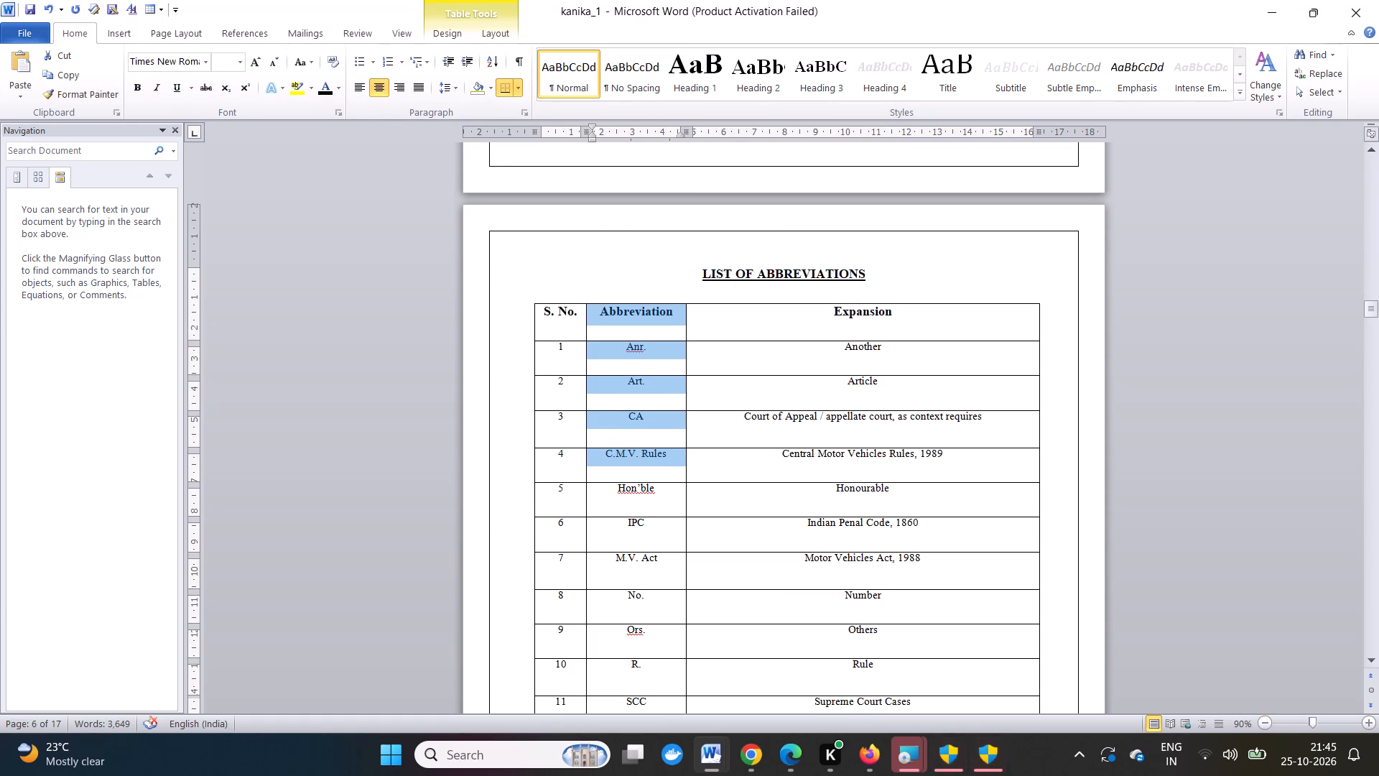
# Review the footer and layout of the remaining pages through the Prayer, and recheck the Table of Contents and Index of Authorities.
pyautogui.scroll(-7, 703, 443)
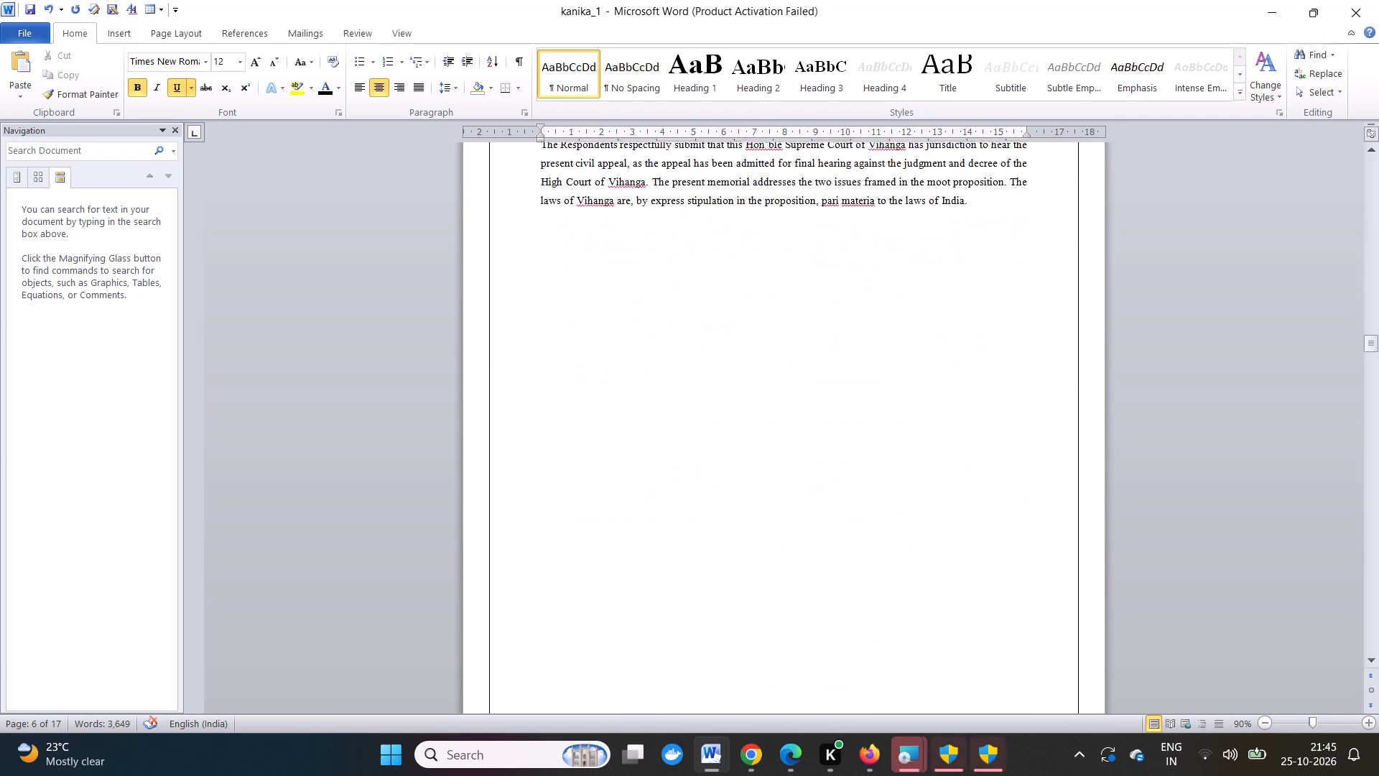
pyautogui.scroll(-11, 703, 443)
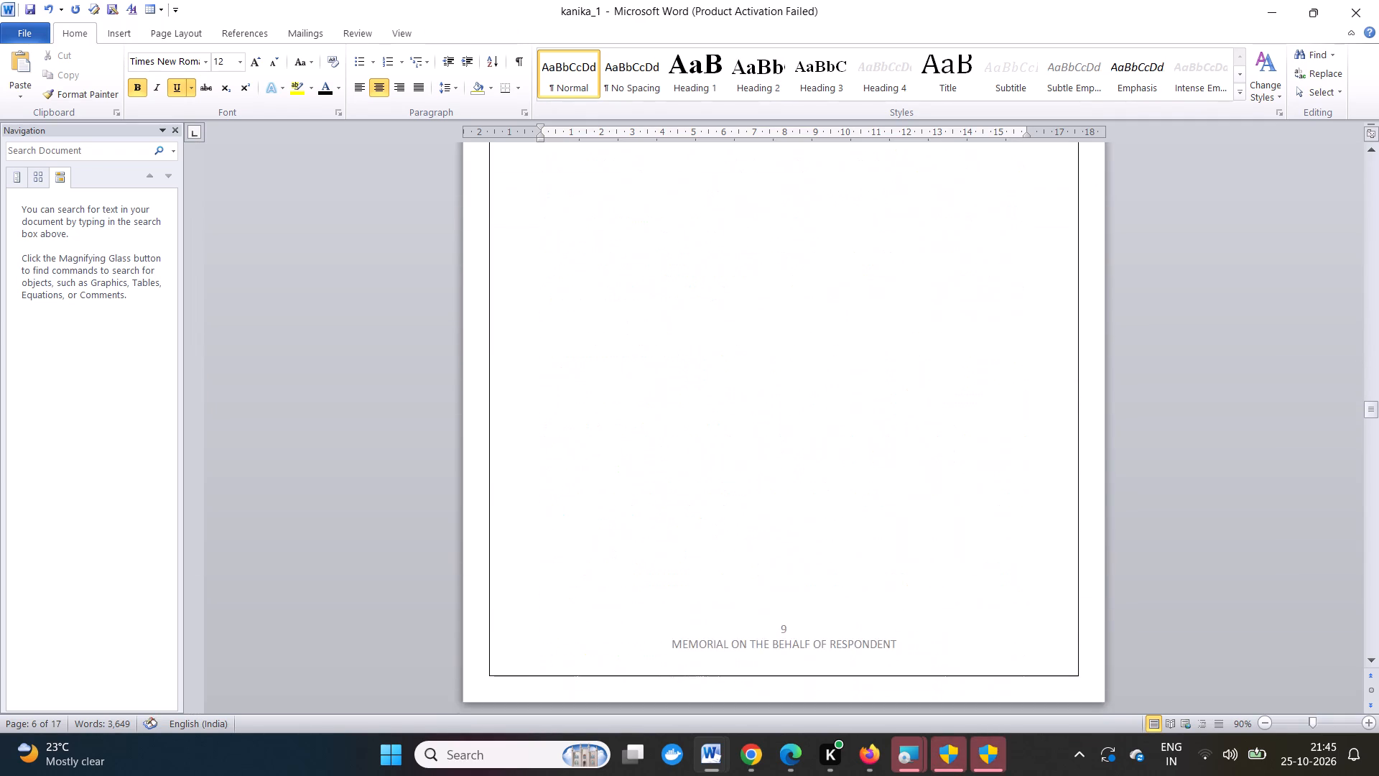
pyautogui.scroll(-2, 703, 443)
pyautogui.scroll(4, 703, 443)
pyautogui.scroll(-1, 703, 443)
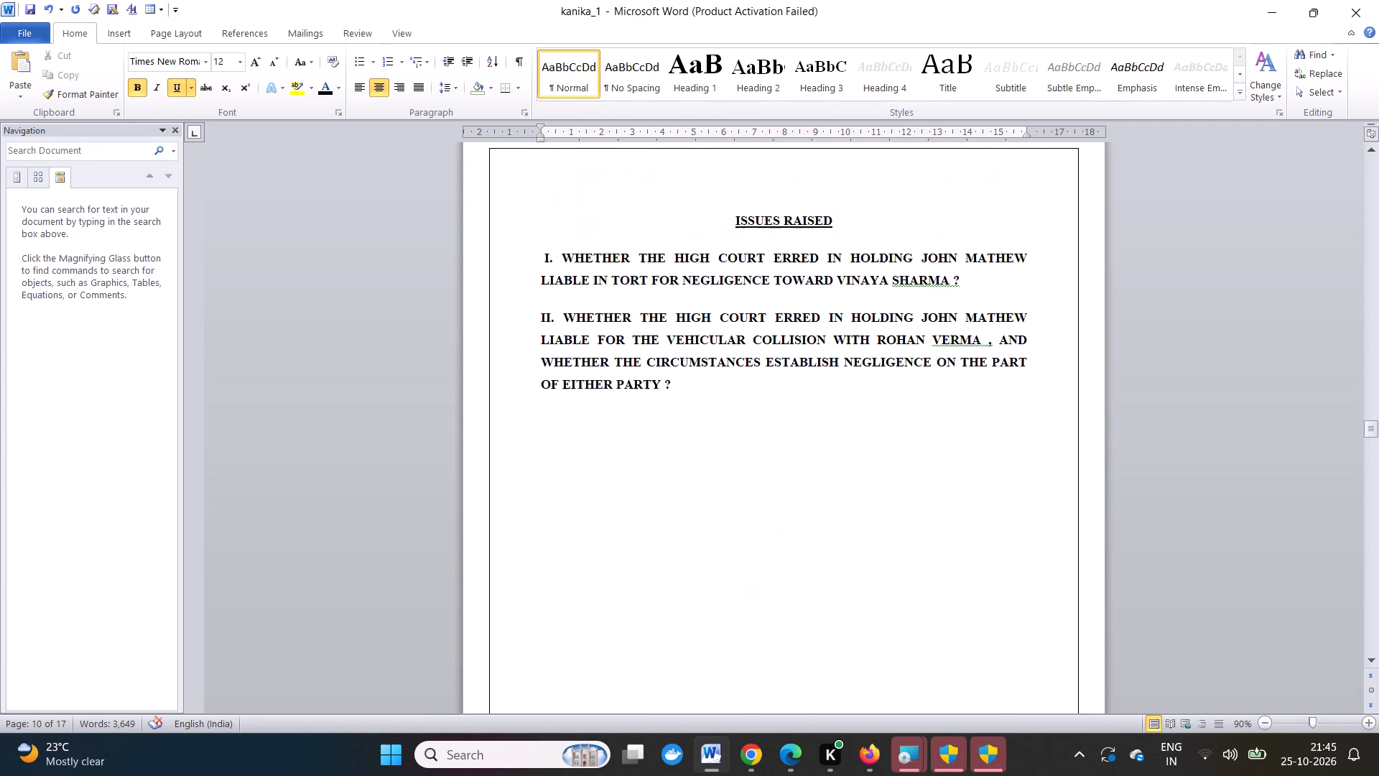
pyautogui.scroll(-4, 703, 443)
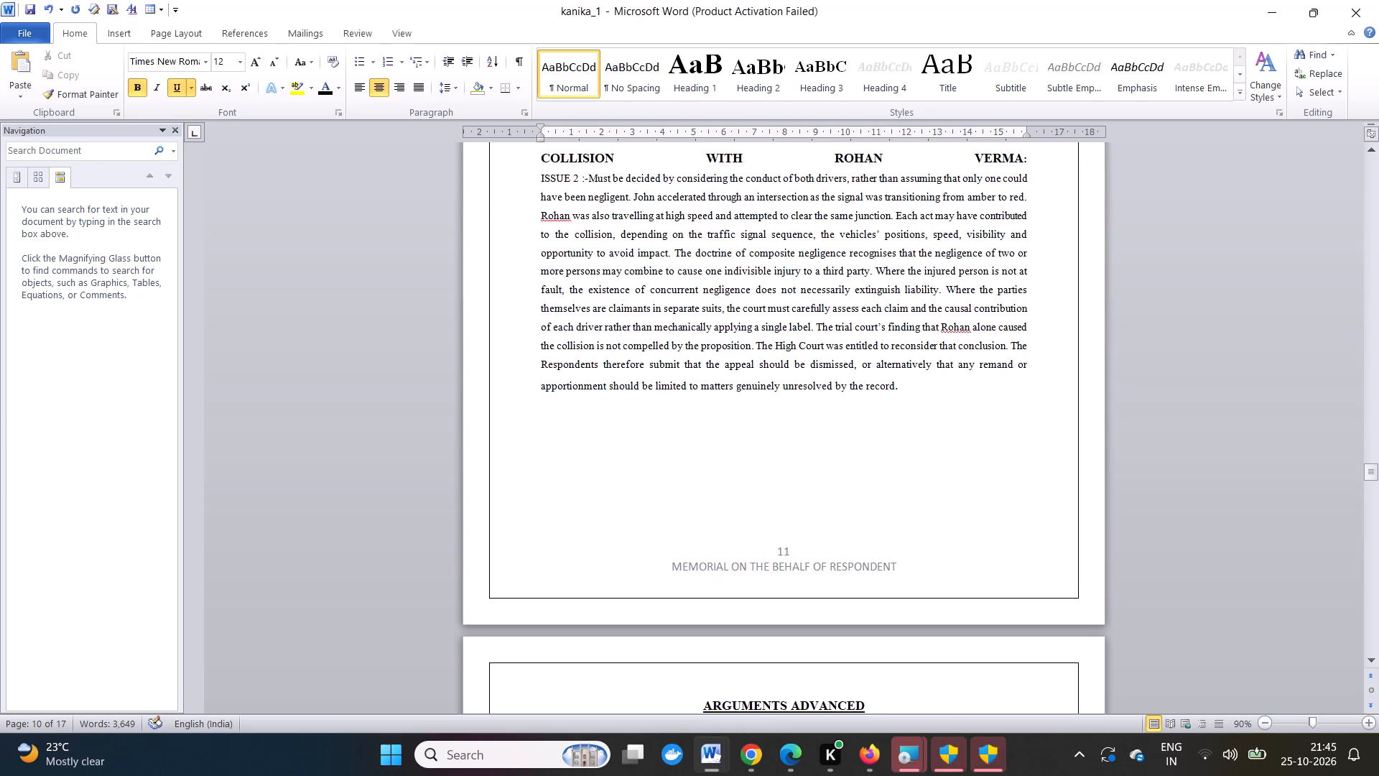
pyautogui.scroll(-7, 703, 443)
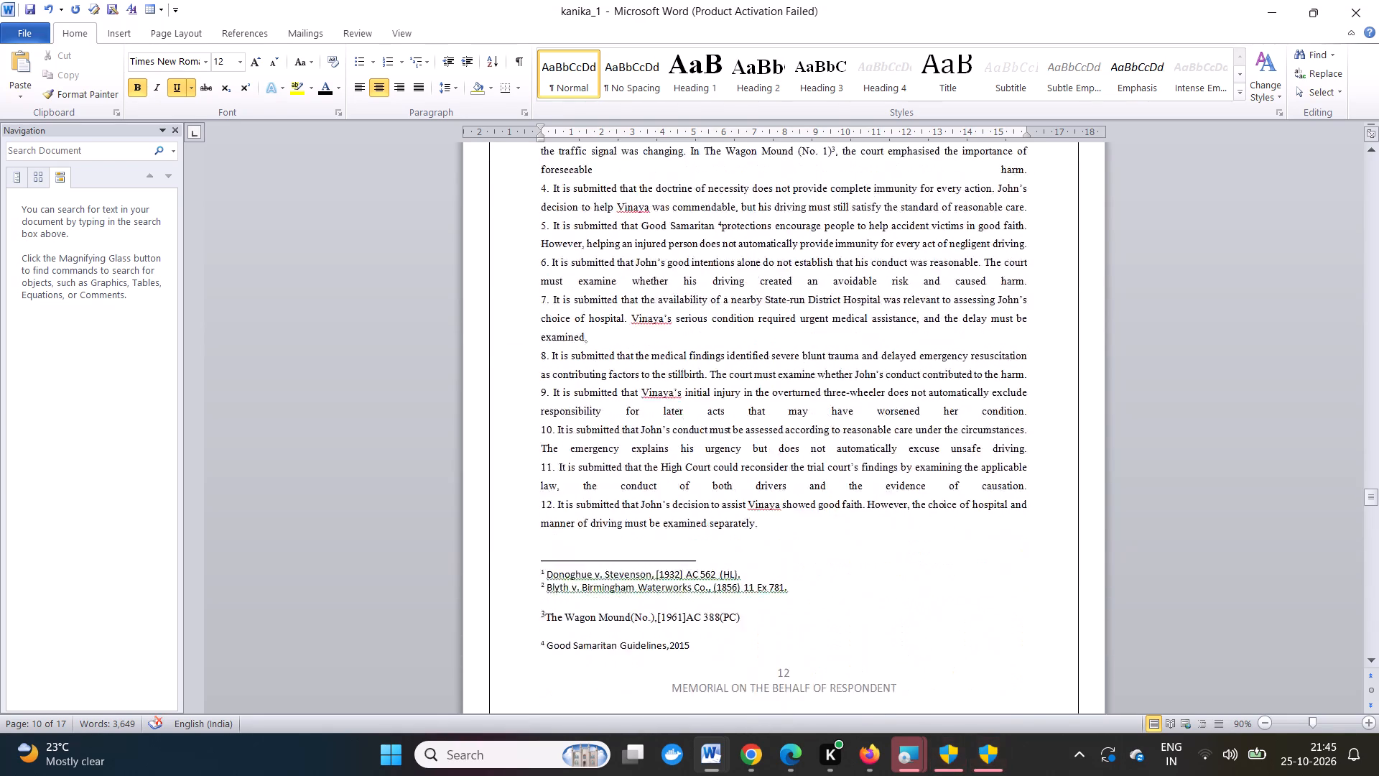
pyautogui.scroll(-11, 703, 443)
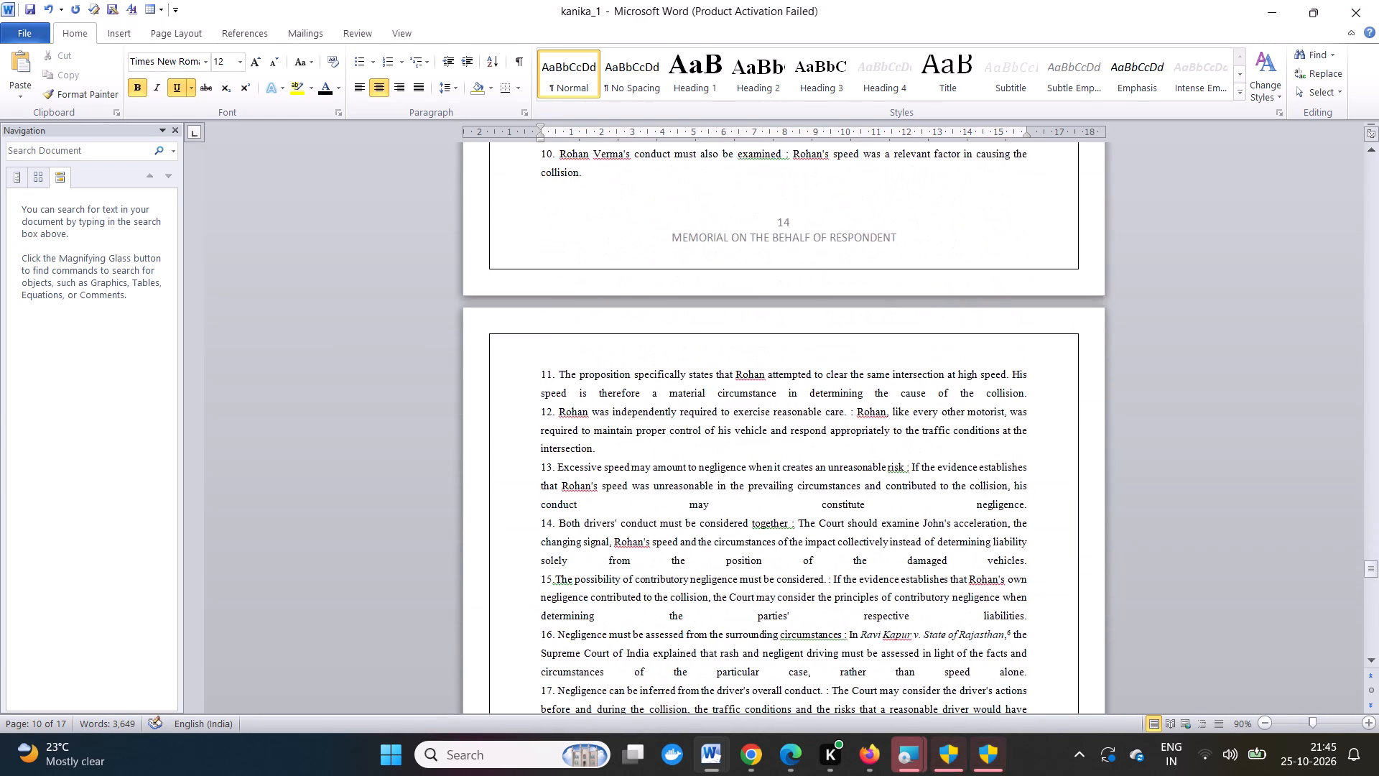
pyautogui.scroll(-8, 703, 443)
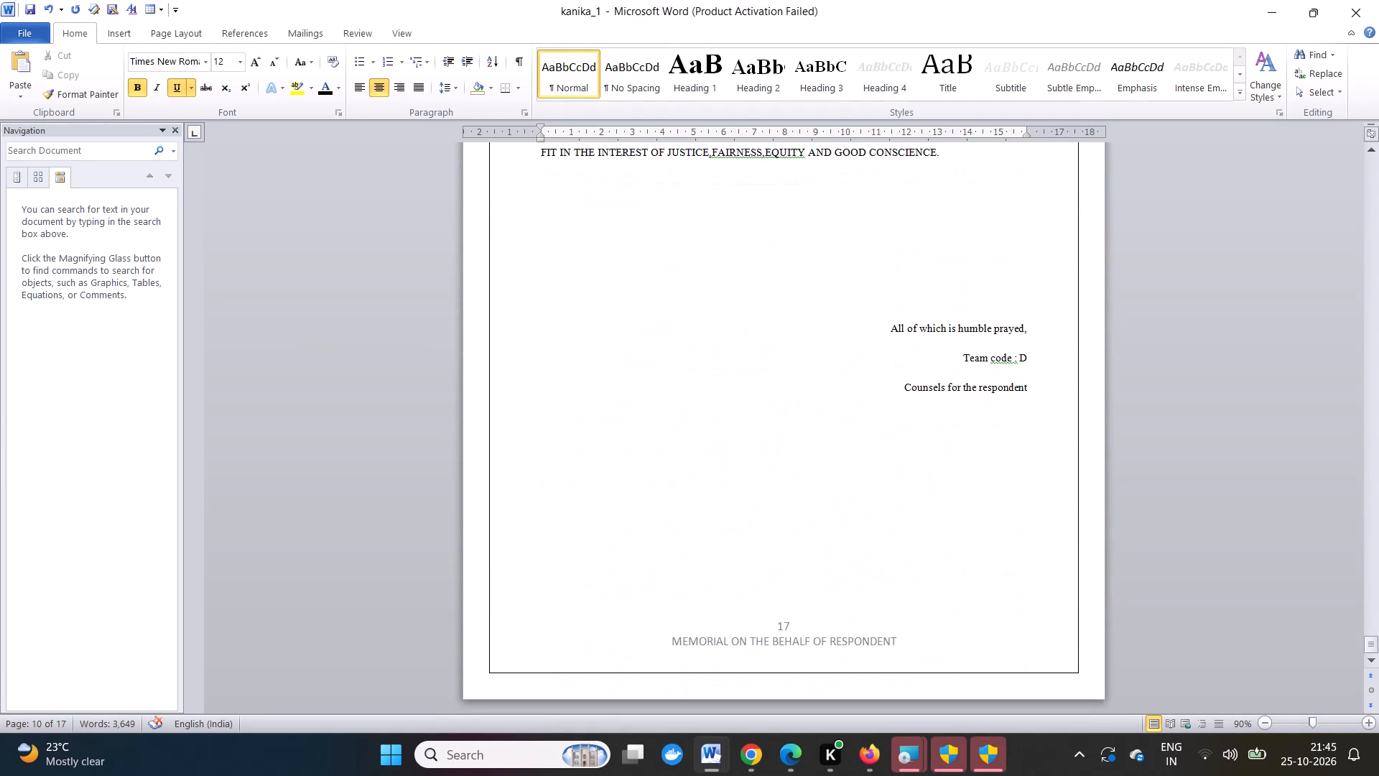
pyautogui.scroll(2, 703, 443)
pyautogui.scroll(-4, 703, 443)
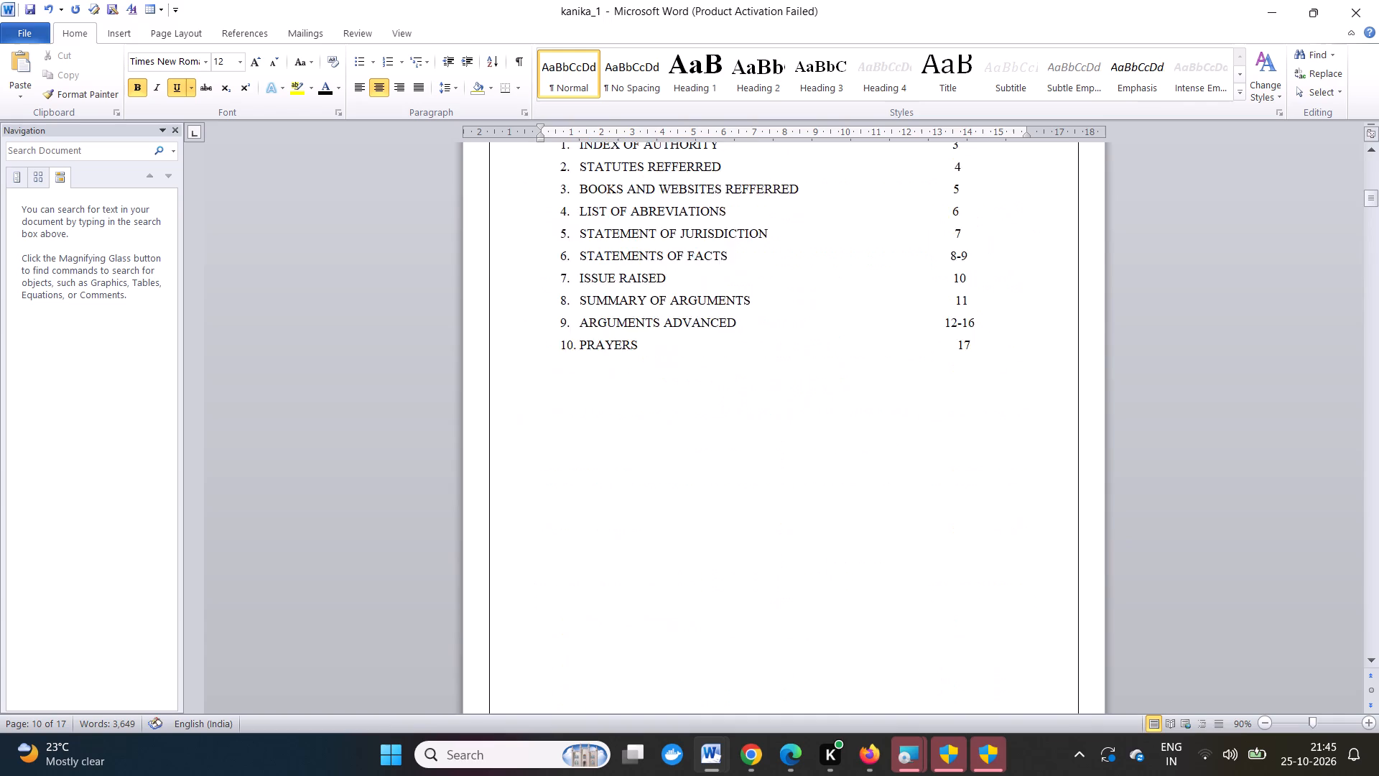
pyautogui.scroll(-5, 703, 443)
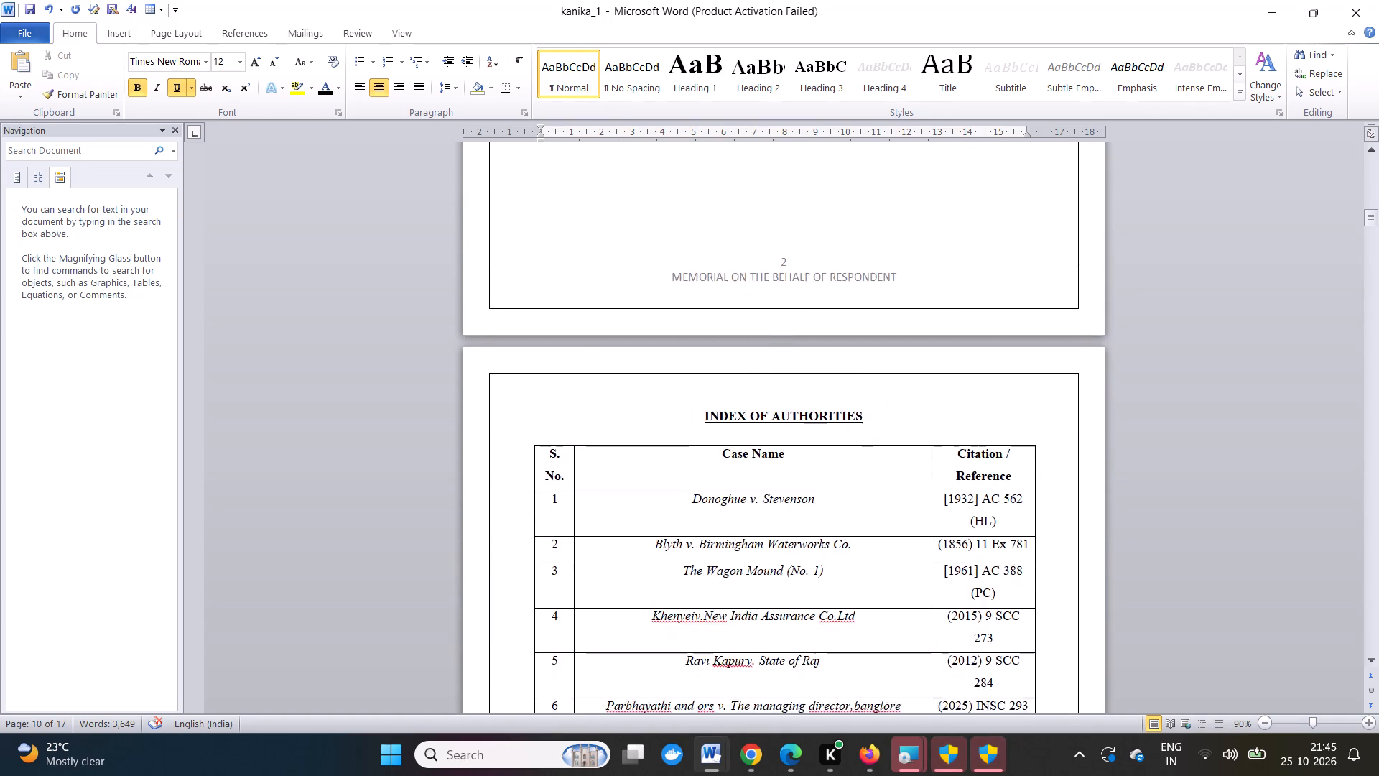
# Check the footer text and layout from the Index of Authorities through the Statement of Jurisdiction page.
pyautogui.scroll(-7, 703, 443)
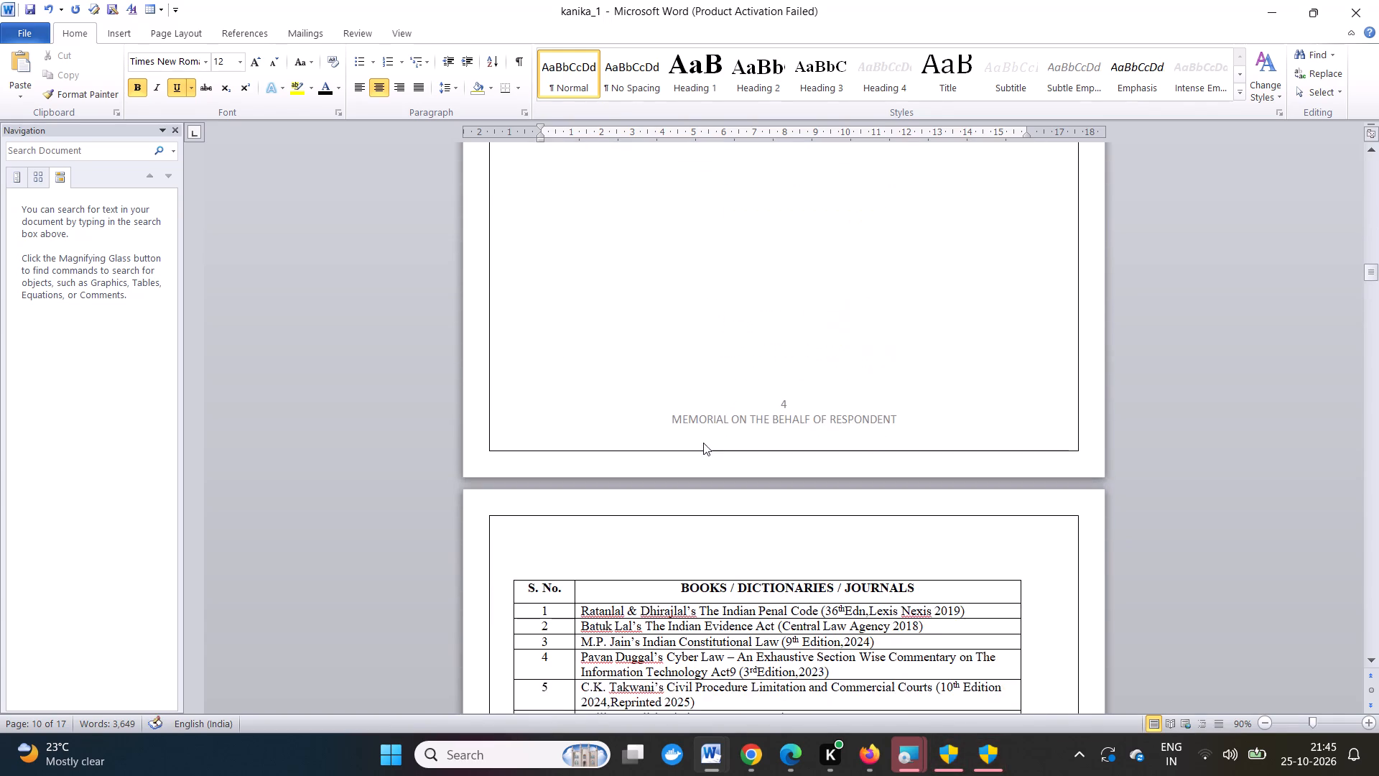
pyautogui.scroll(-7, 703, 443)
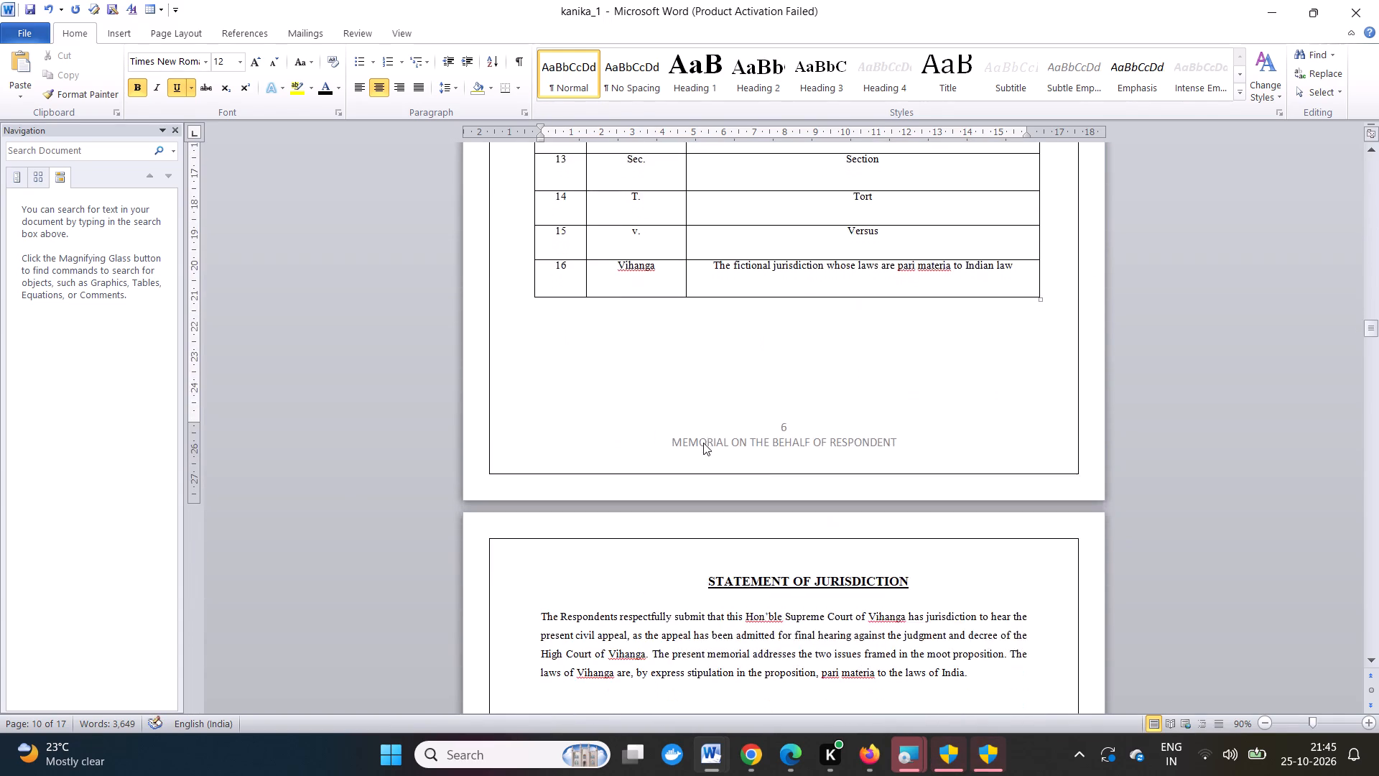
pyautogui.scroll(-1, 703, 443)
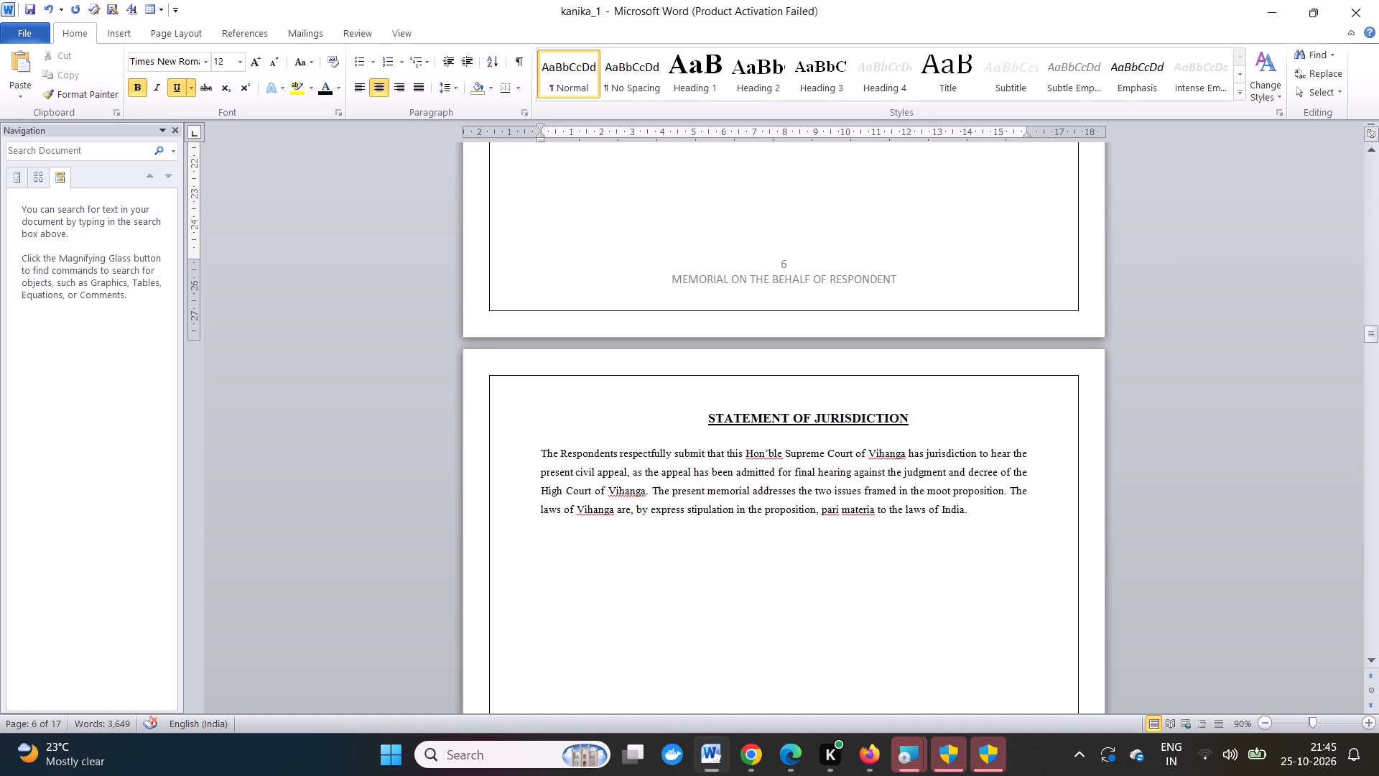
# Save a copy of the document as a Word file named kanika_FINAL on the Desktop.
pyautogui.click(17, 33)
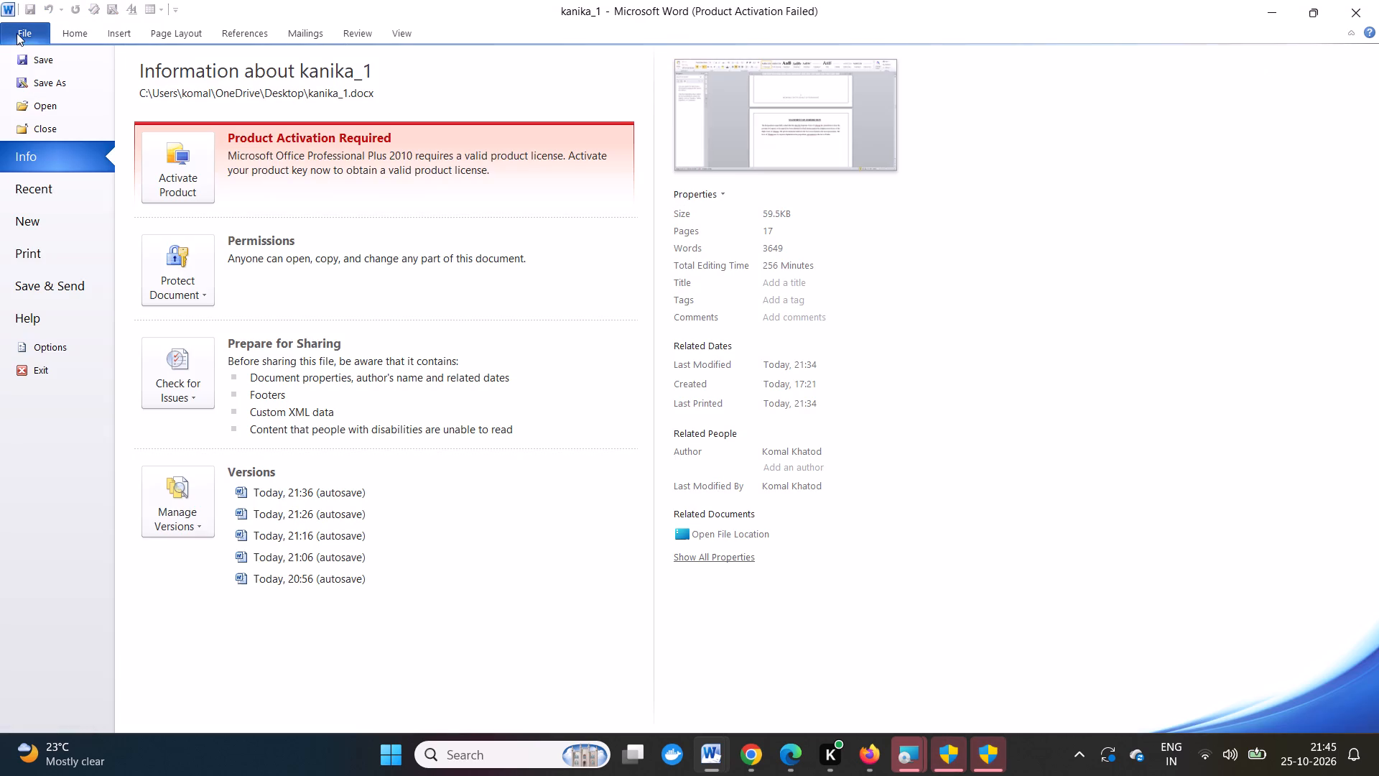
pyautogui.click(54, 85)
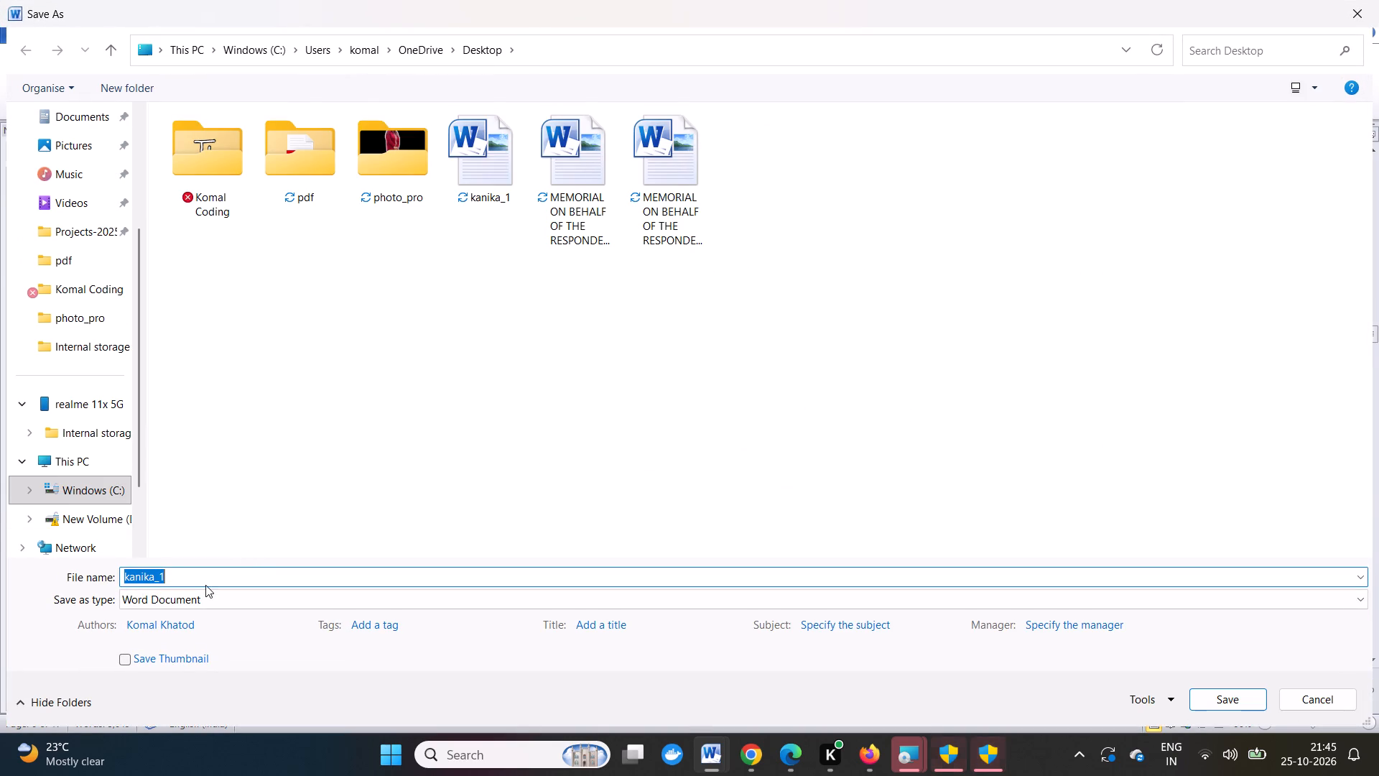
pyautogui.click(205, 578)
pyautogui.press('BackSpace')
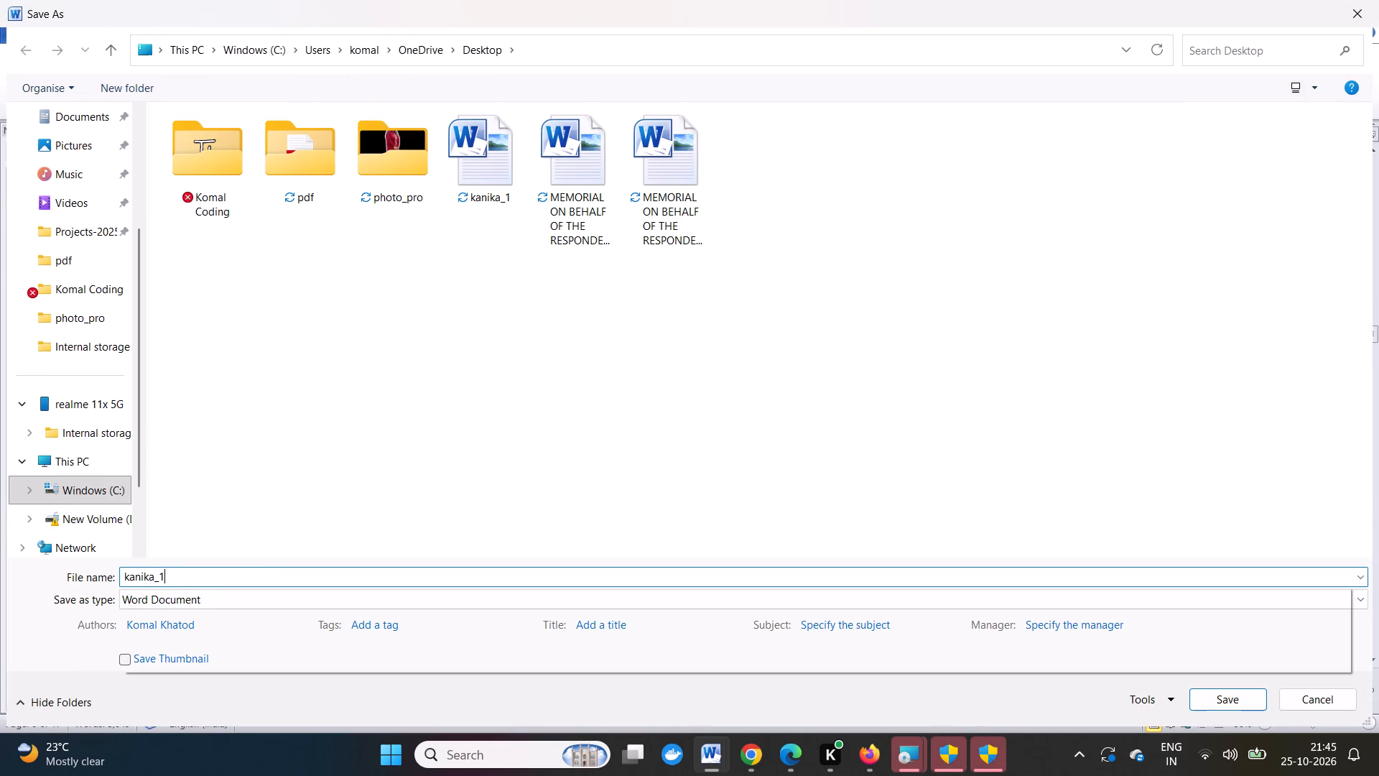
pyautogui.write('FINAL')
pyautogui.scroll(6, 51, 284)
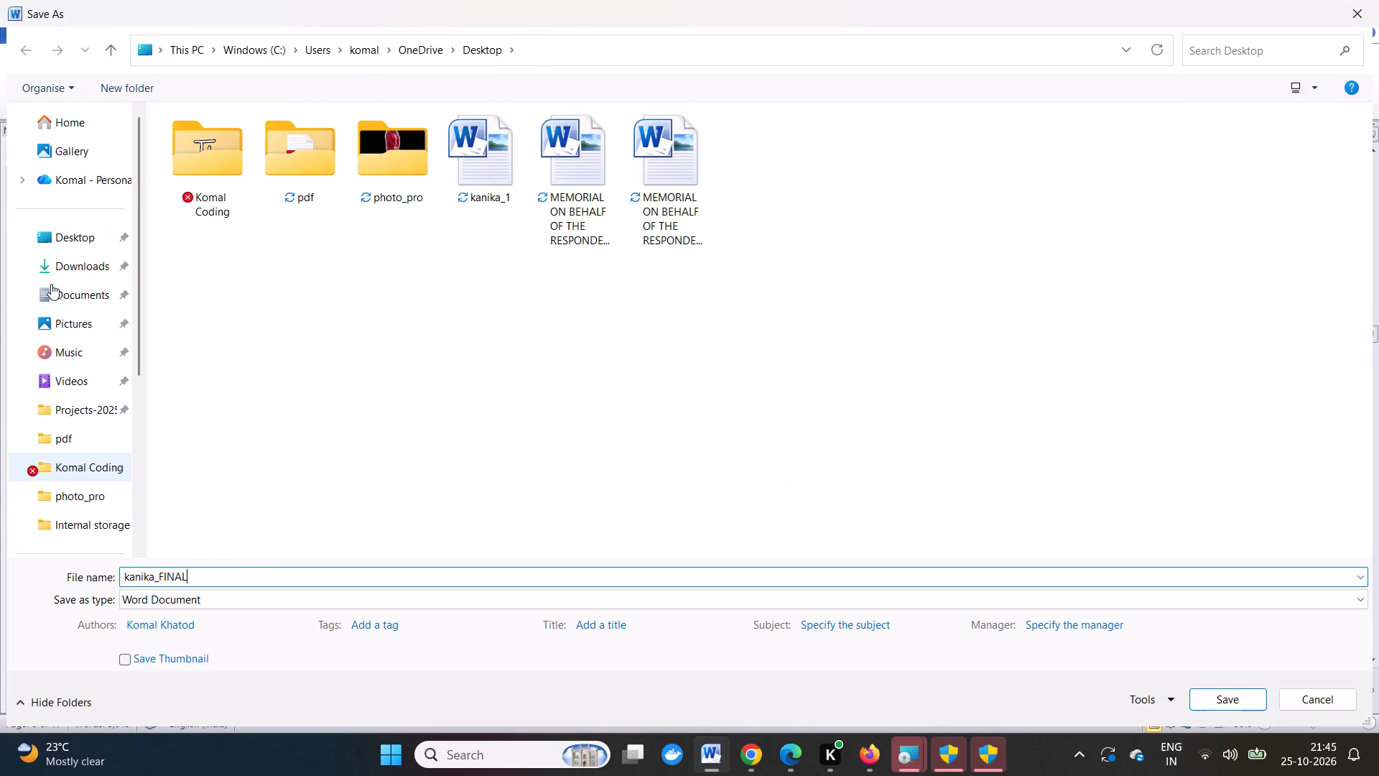
pyautogui.scroll(2, 51, 284)
pyautogui.click(50, 246)
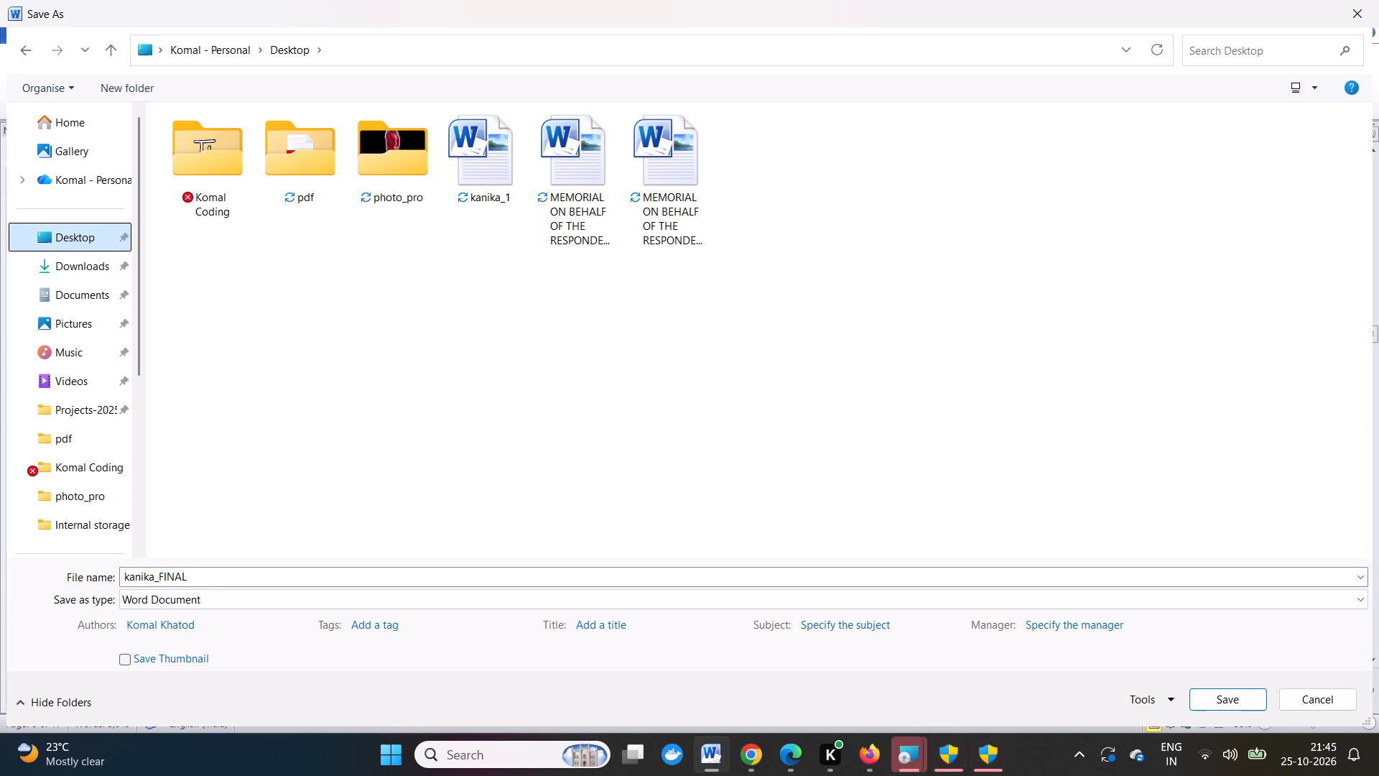
pyautogui.click(1207, 703)
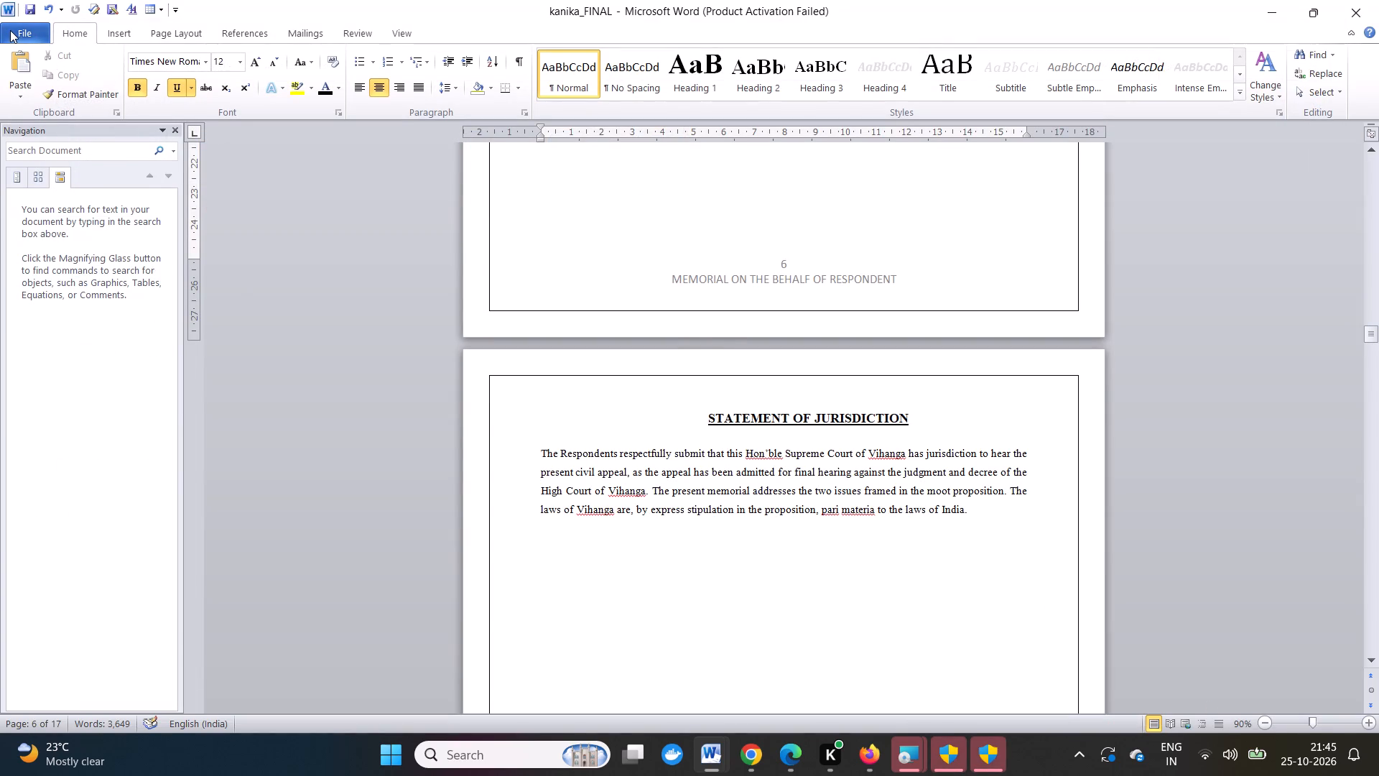
# Export the document as a PDF named kanika_FINAL to the Desktop, keeping standard optimization and opening after publishing.
pyautogui.click(10, 30)
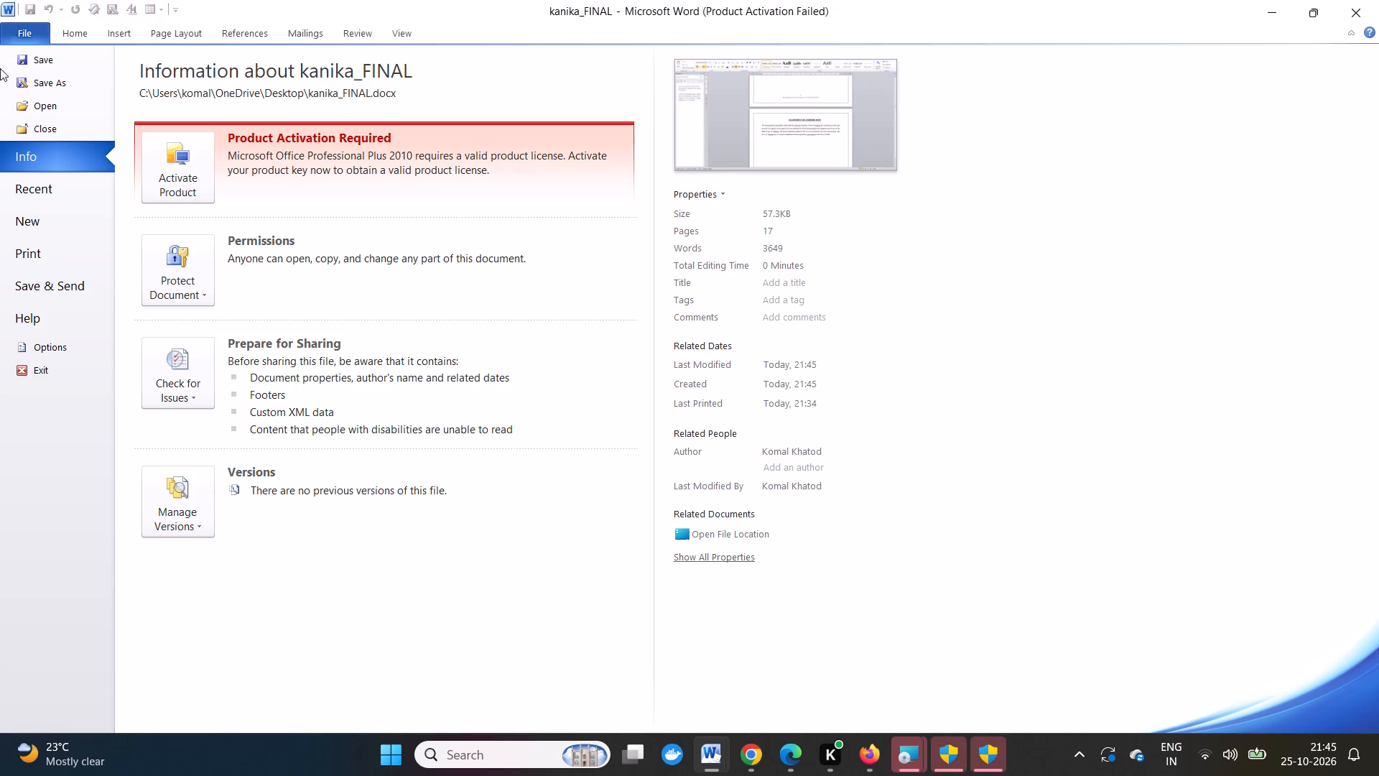
pyautogui.click(33, 75)
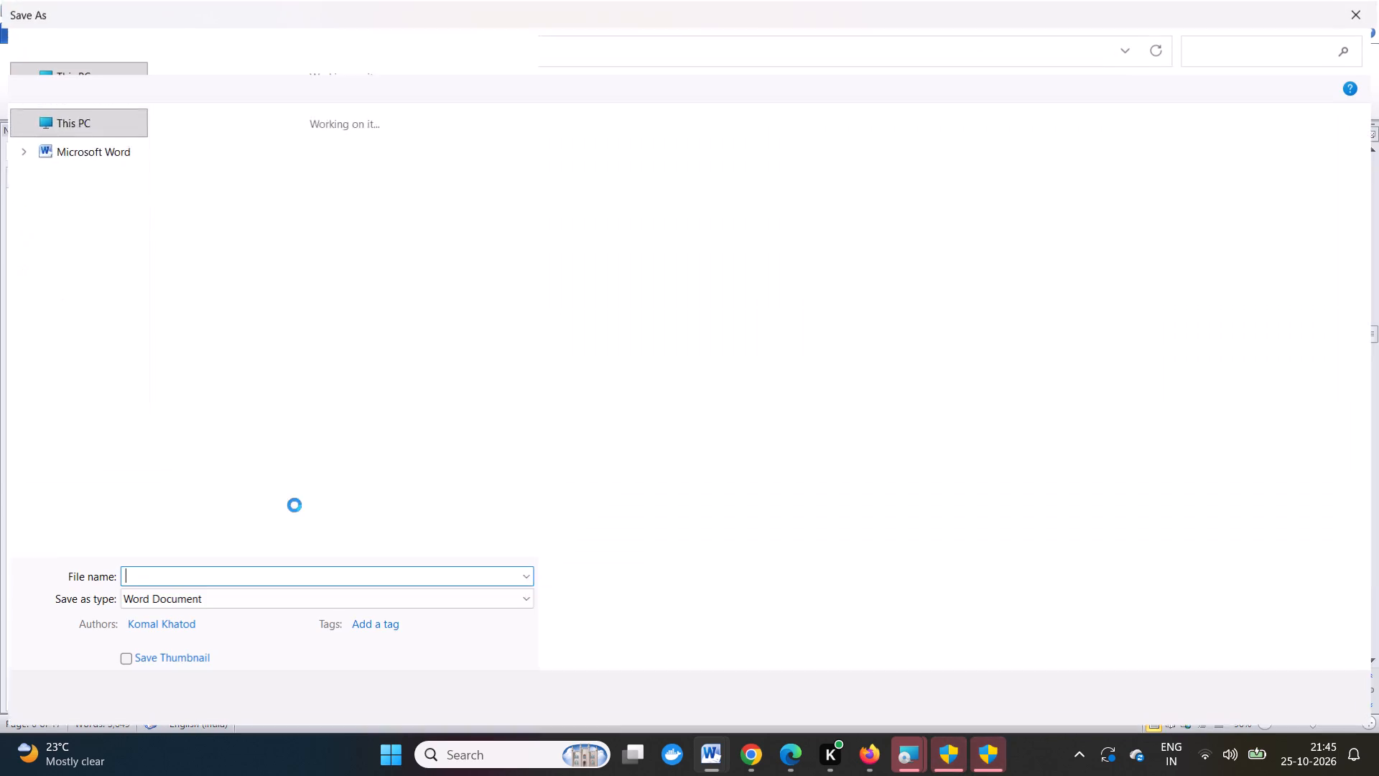
pyautogui.click(254, 601)
pyautogui.click(200, 441)
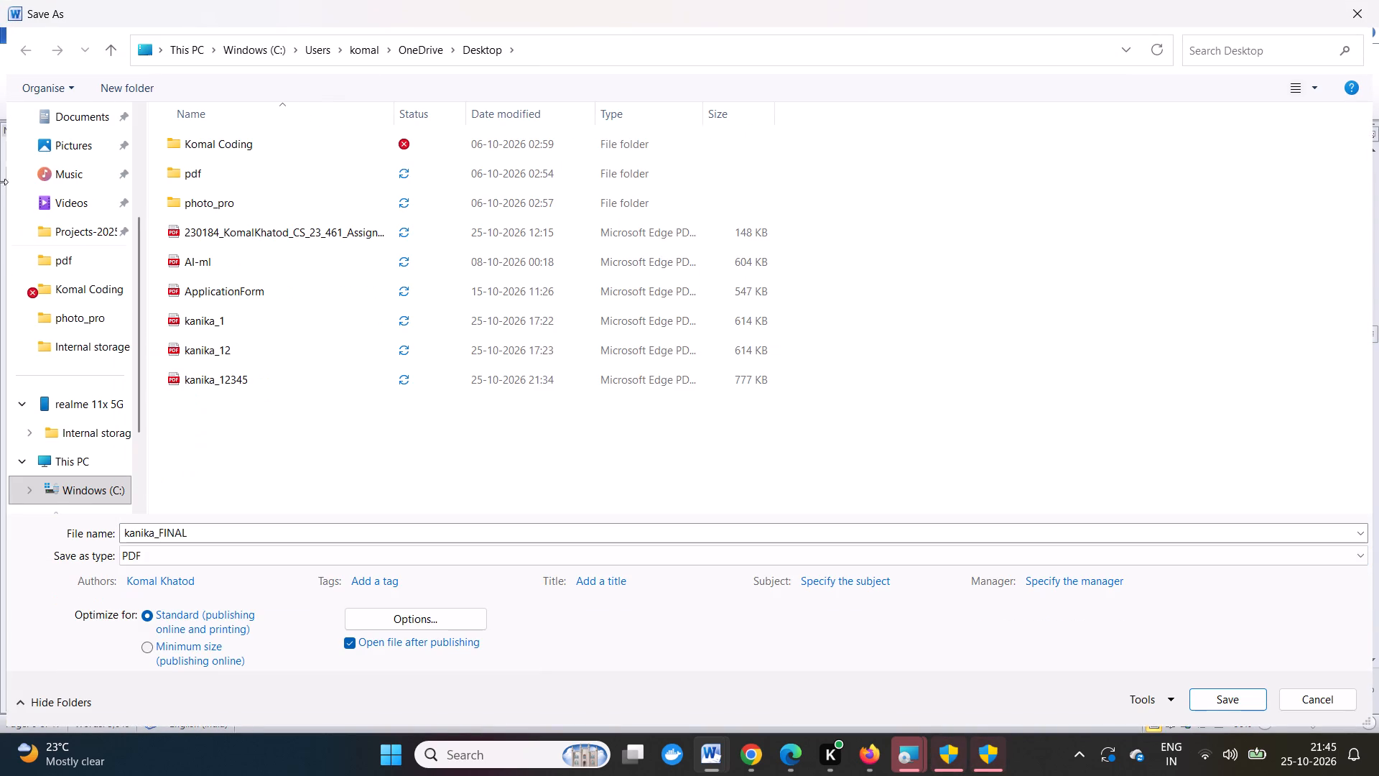
pyautogui.scroll(7, 83, 225)
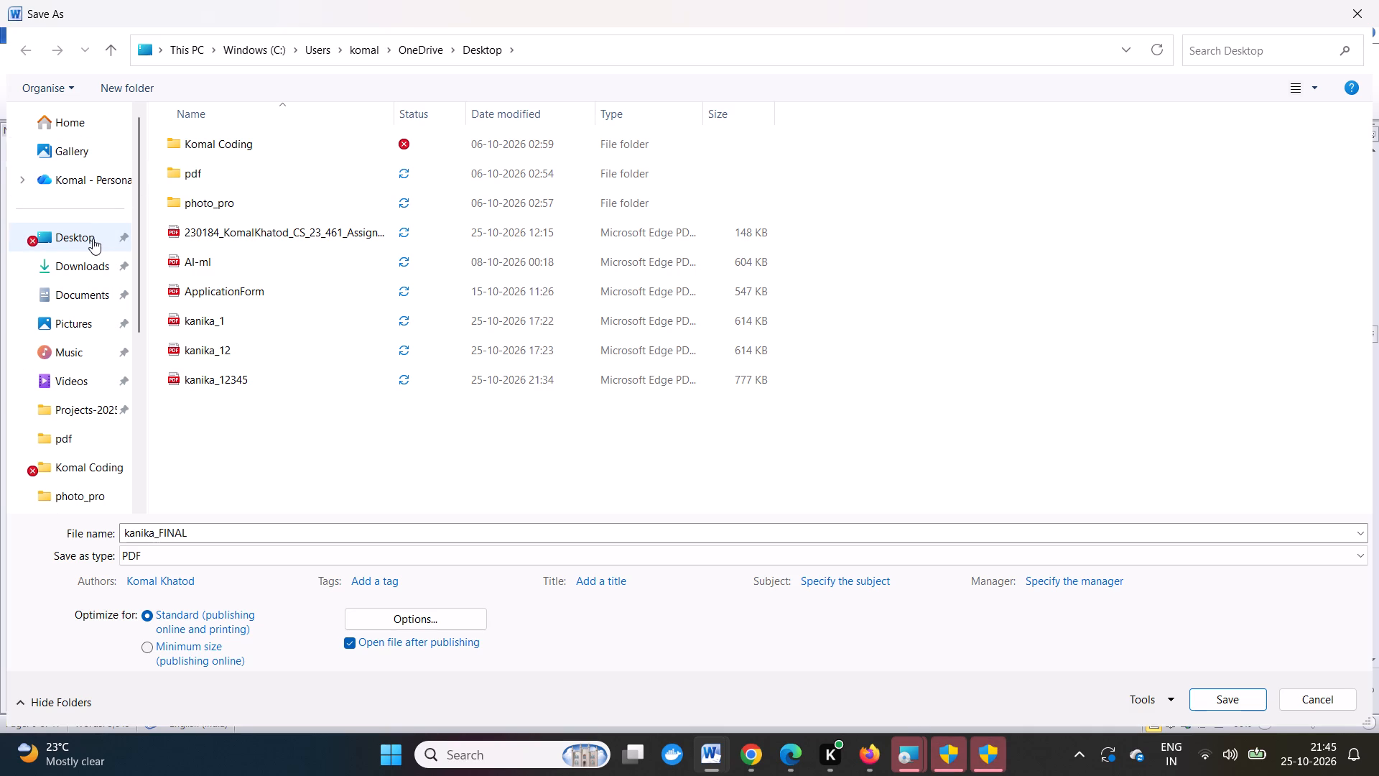
pyautogui.click(93, 239)
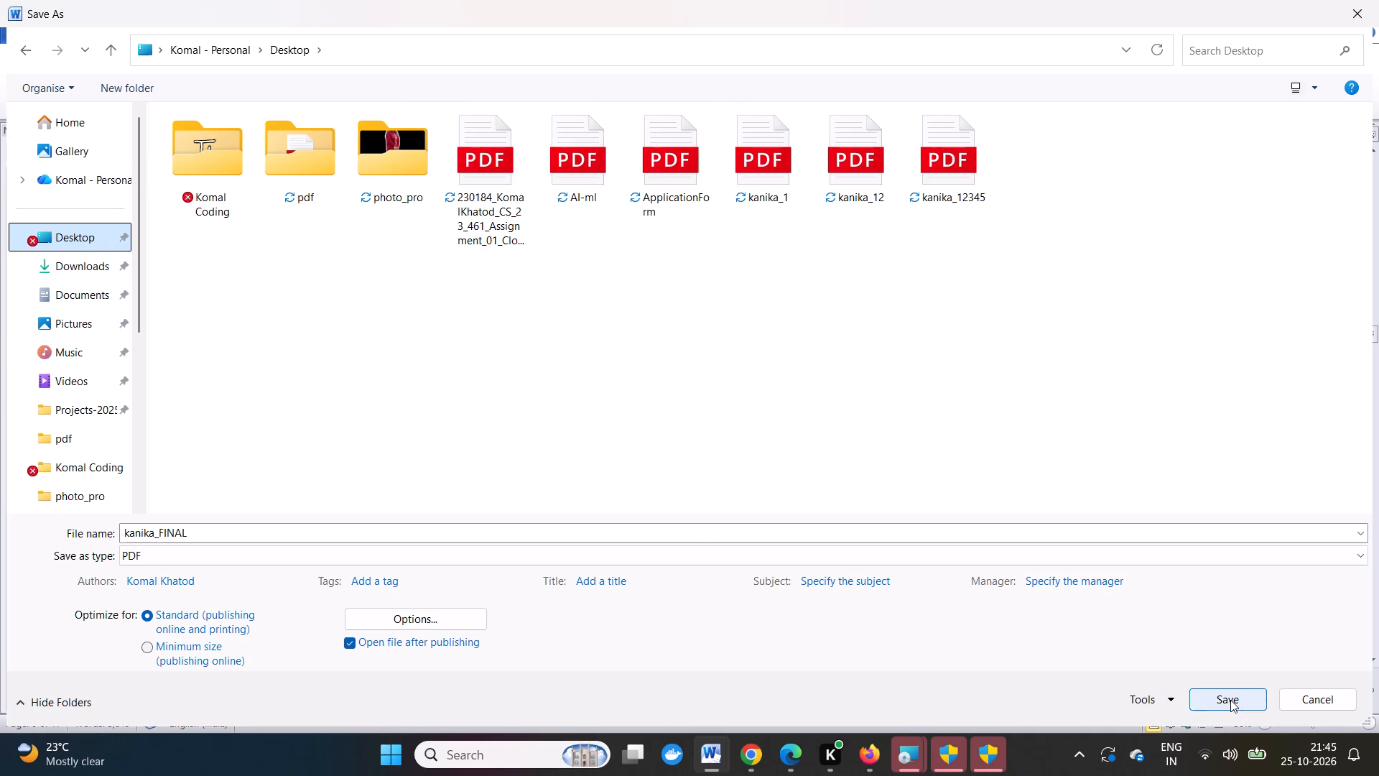
pyautogui.click(1230, 700)
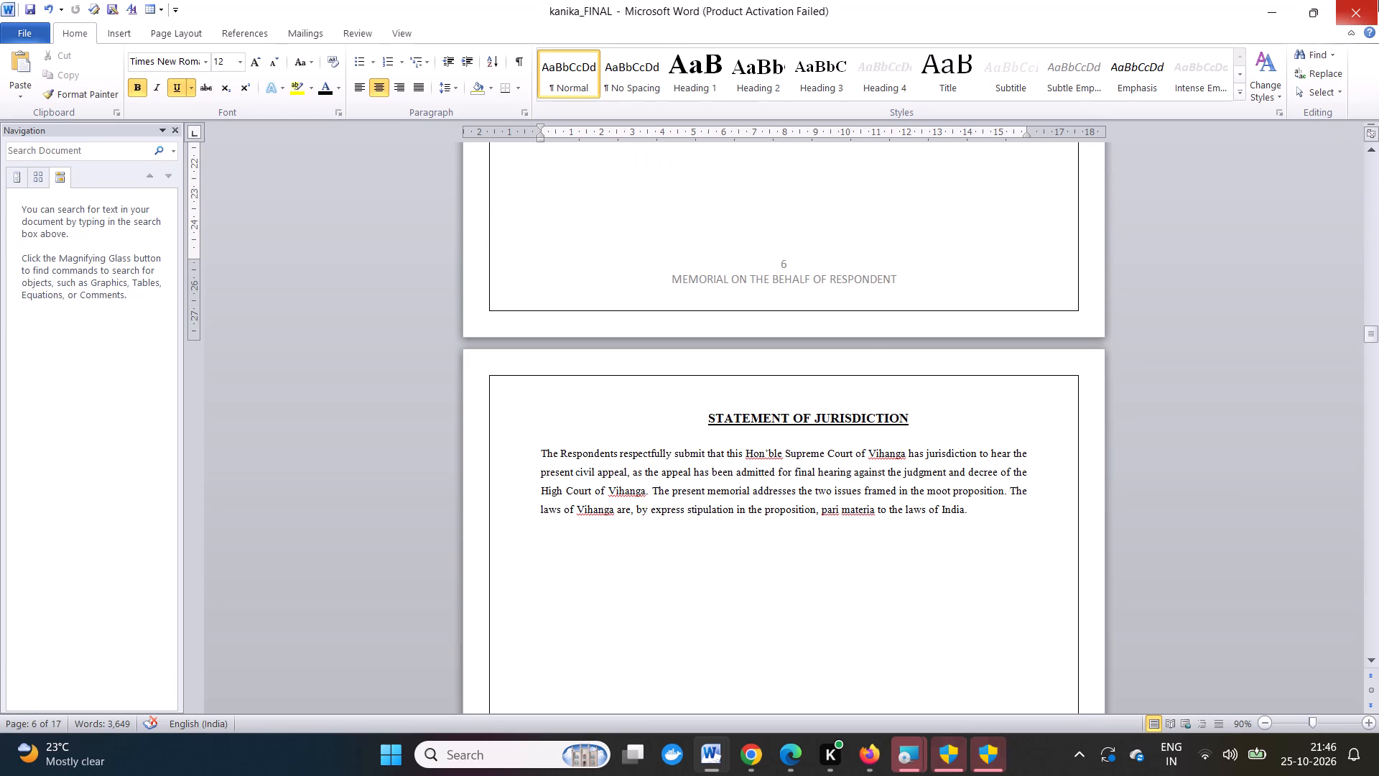
# Close the kanika_FINAL document in Word and switch to the Chrome browser.
pyautogui.click(1378, 0)
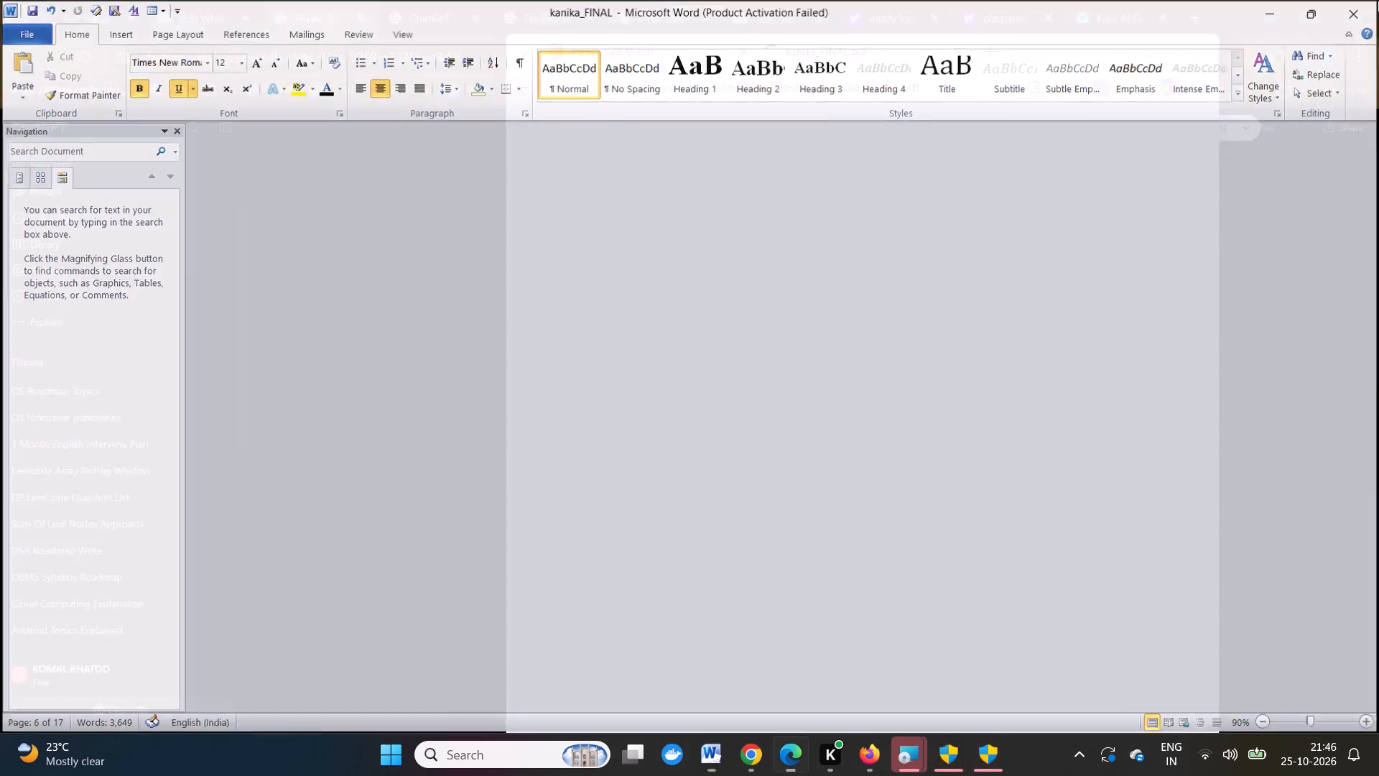
pyautogui.click(745, 753)
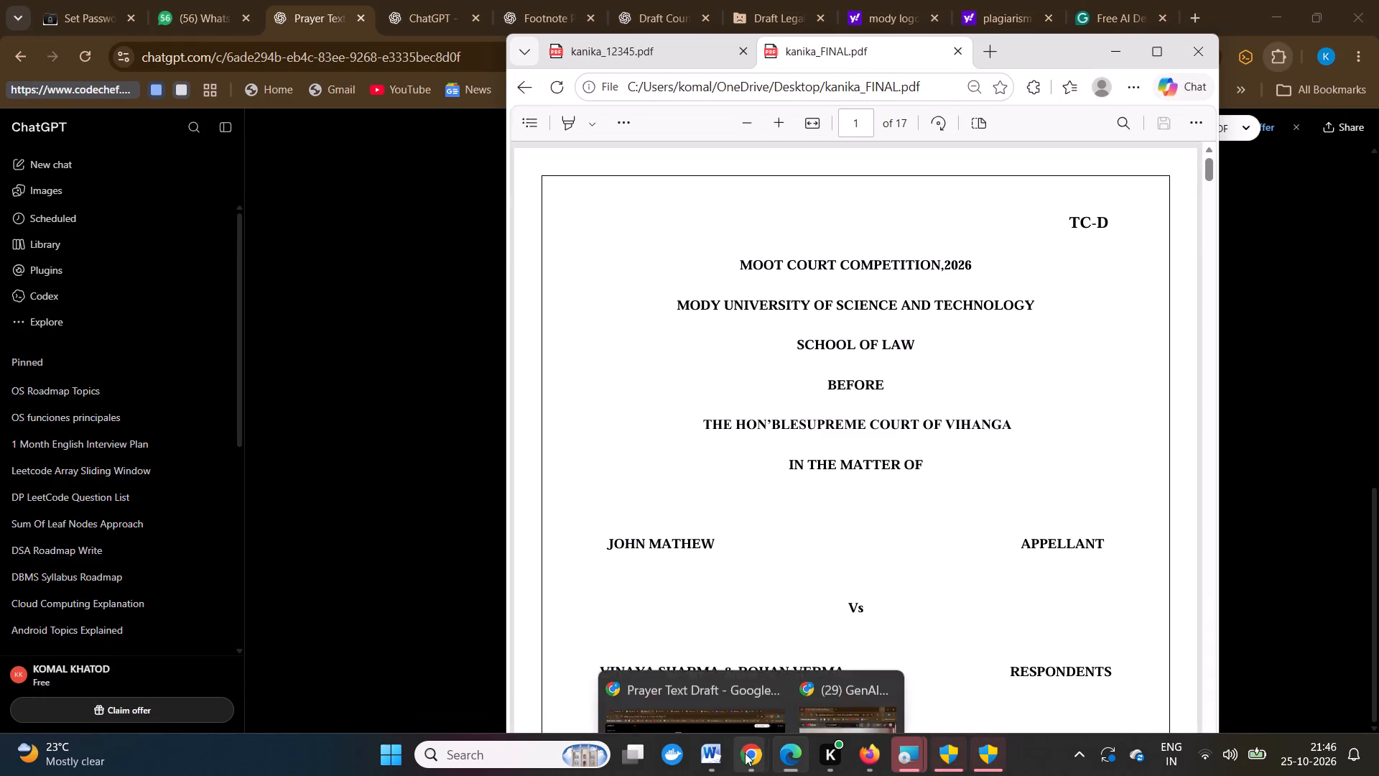
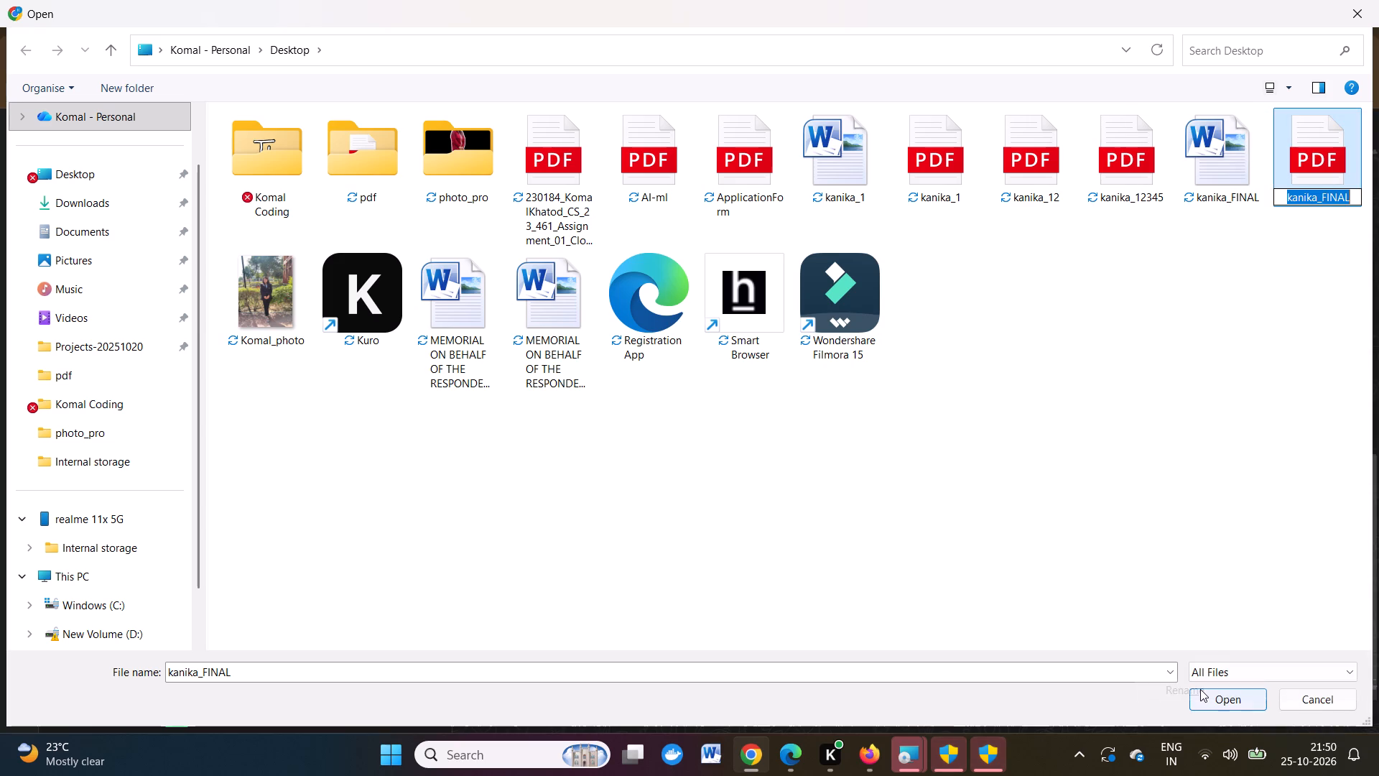
# Rename the kanika_FINAL PDF on the Desktop as TC-D. R, separating the D and R with a period and a space.
pyautogui.press('BackSpace')
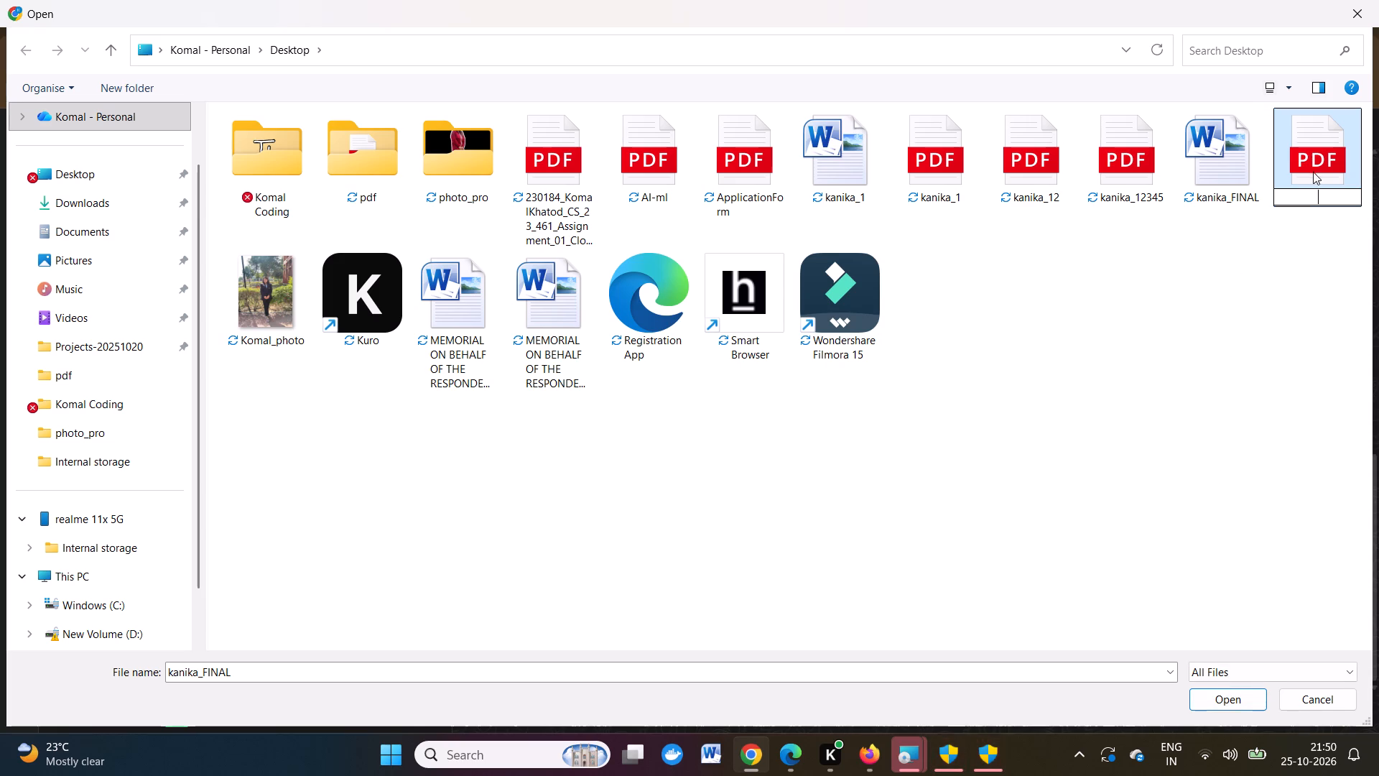
pyautogui.click(1298, 198)
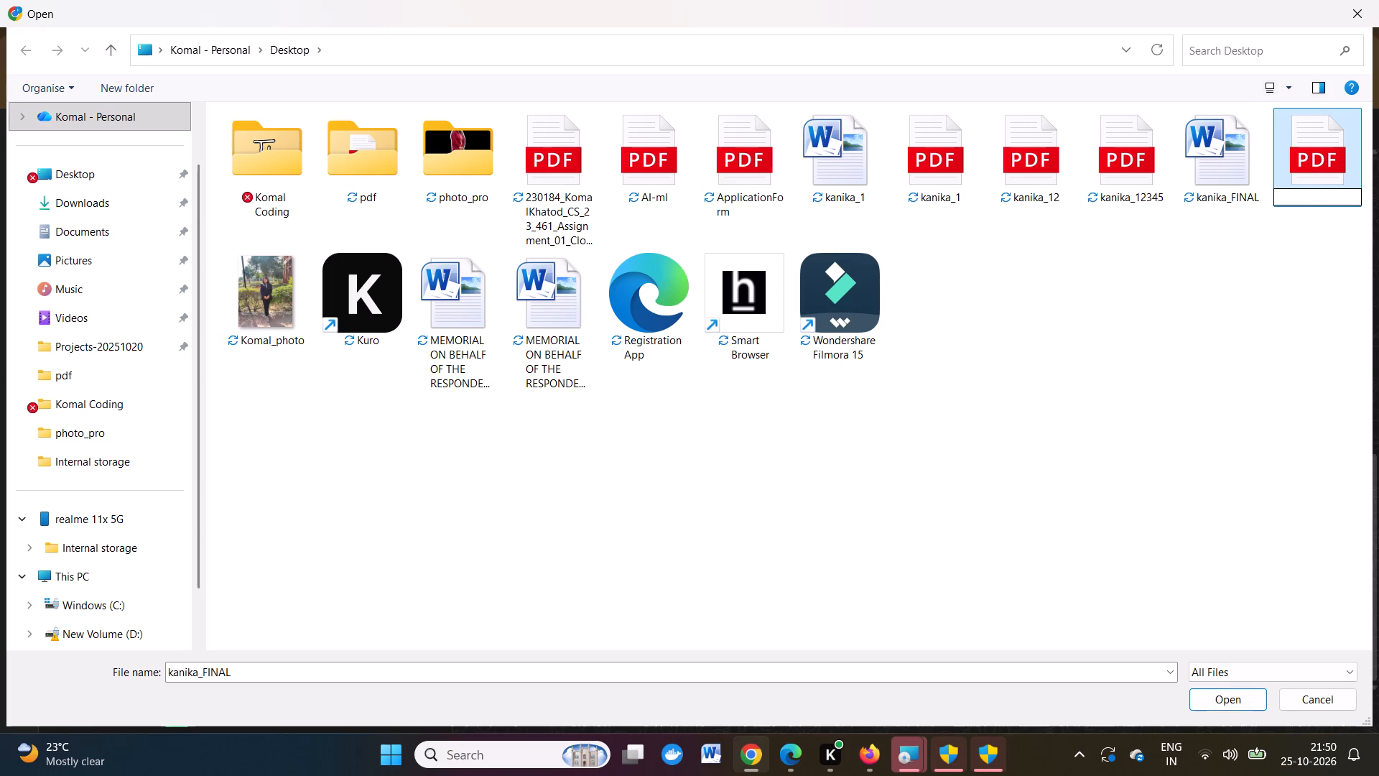
pyautogui.press('t')
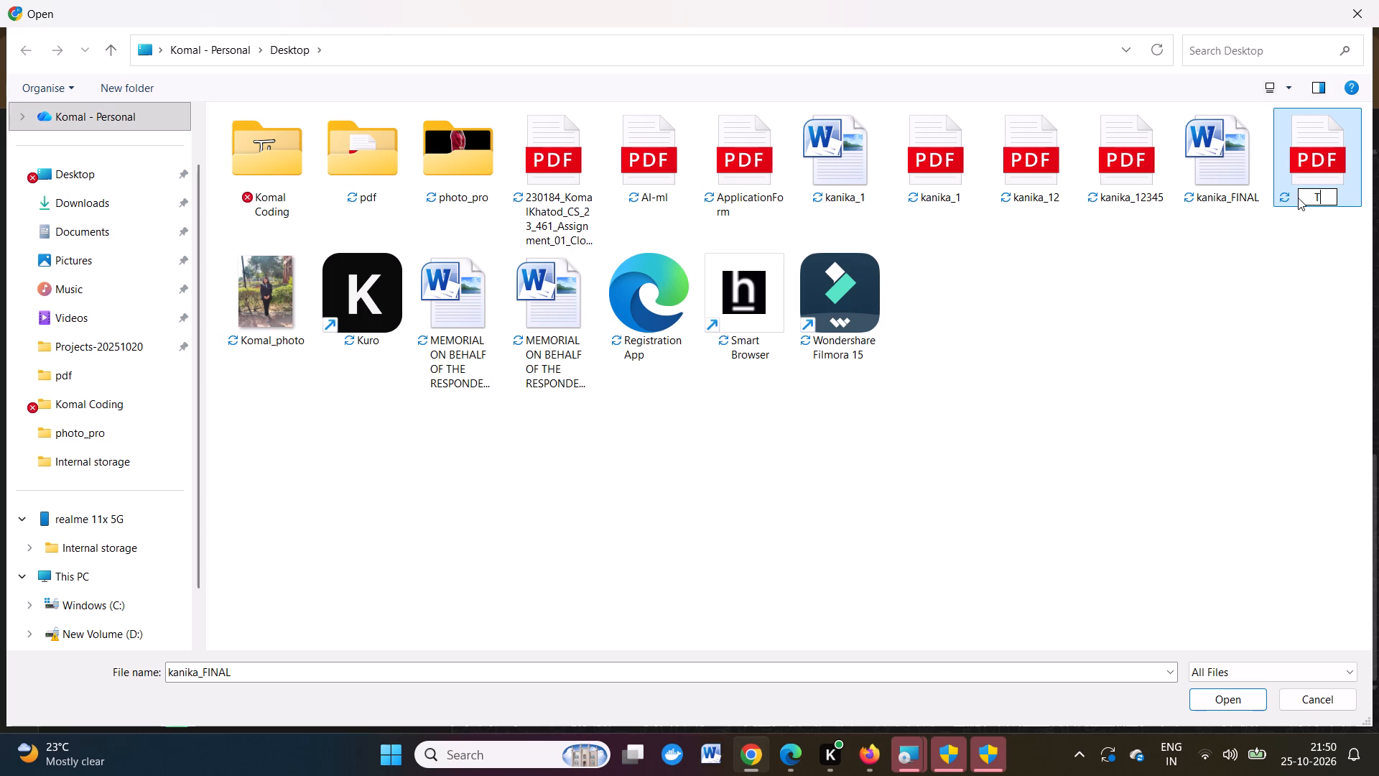
pyautogui.press('c')
pyautogui.press('-')
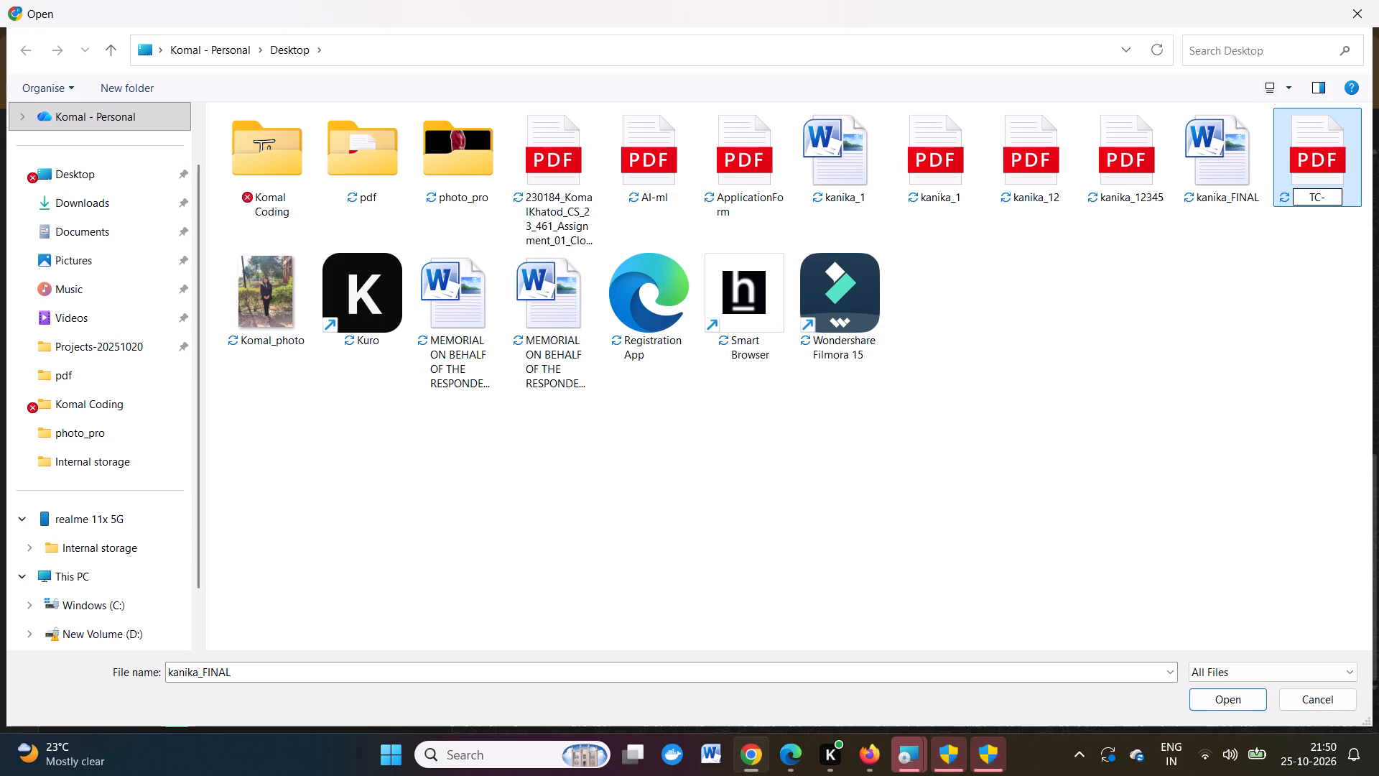
pyautogui.press('d')
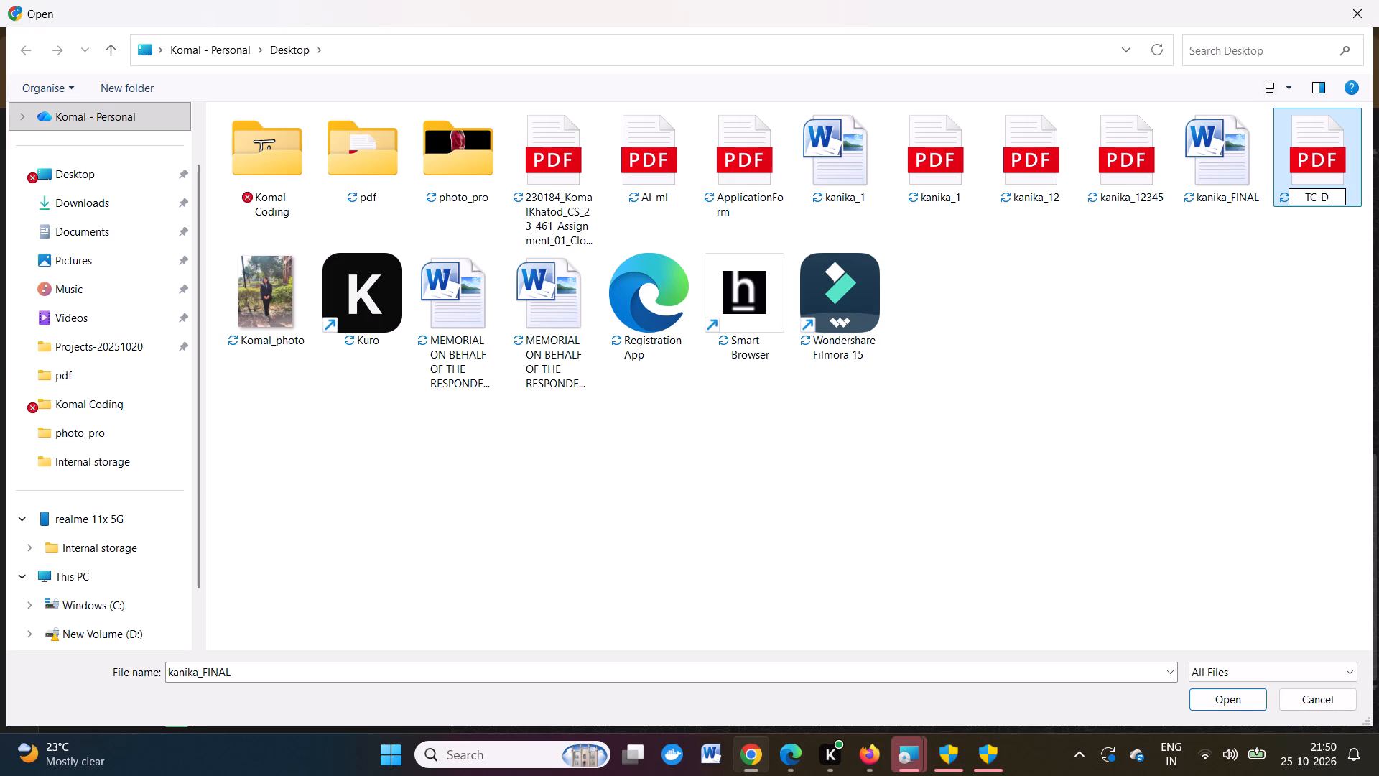
pyautogui.press('r')
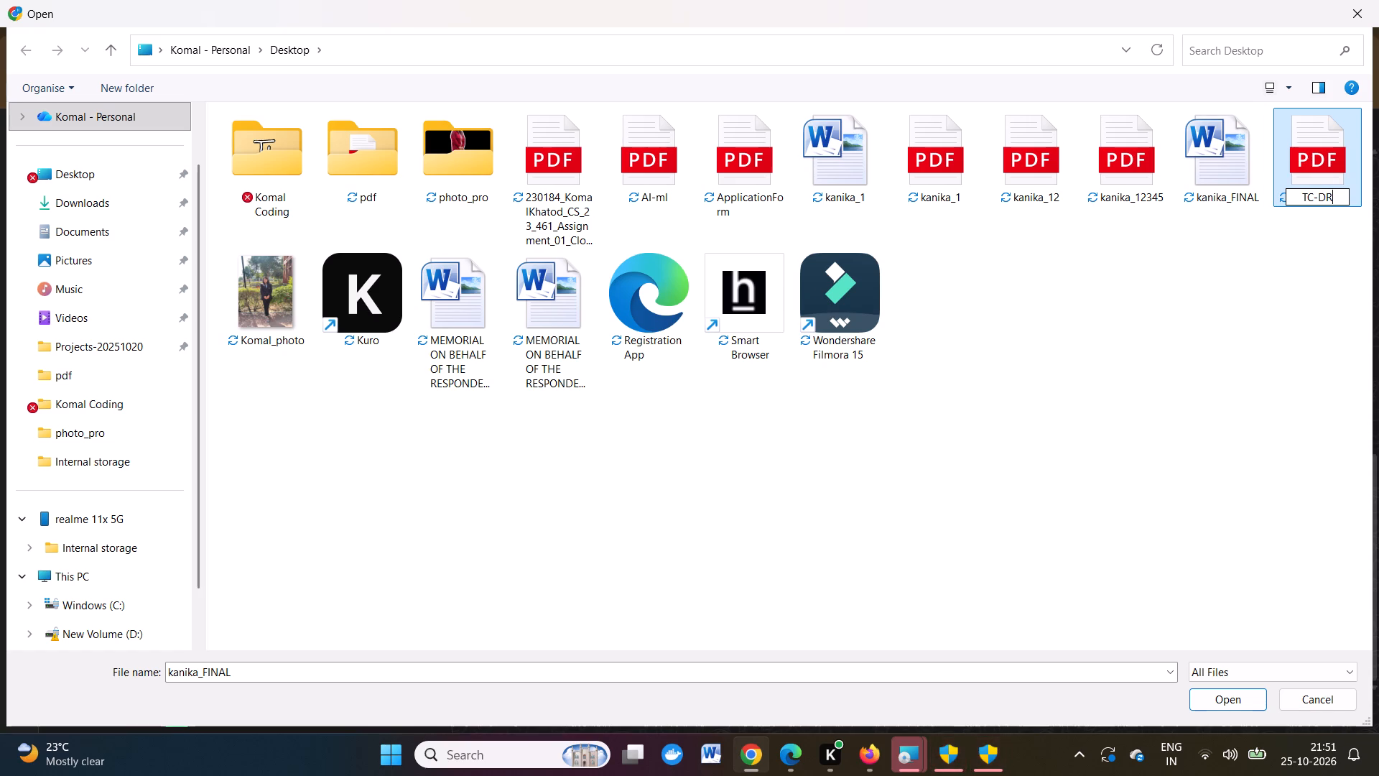
pyautogui.click(1324, 196)
pyautogui.press('/')
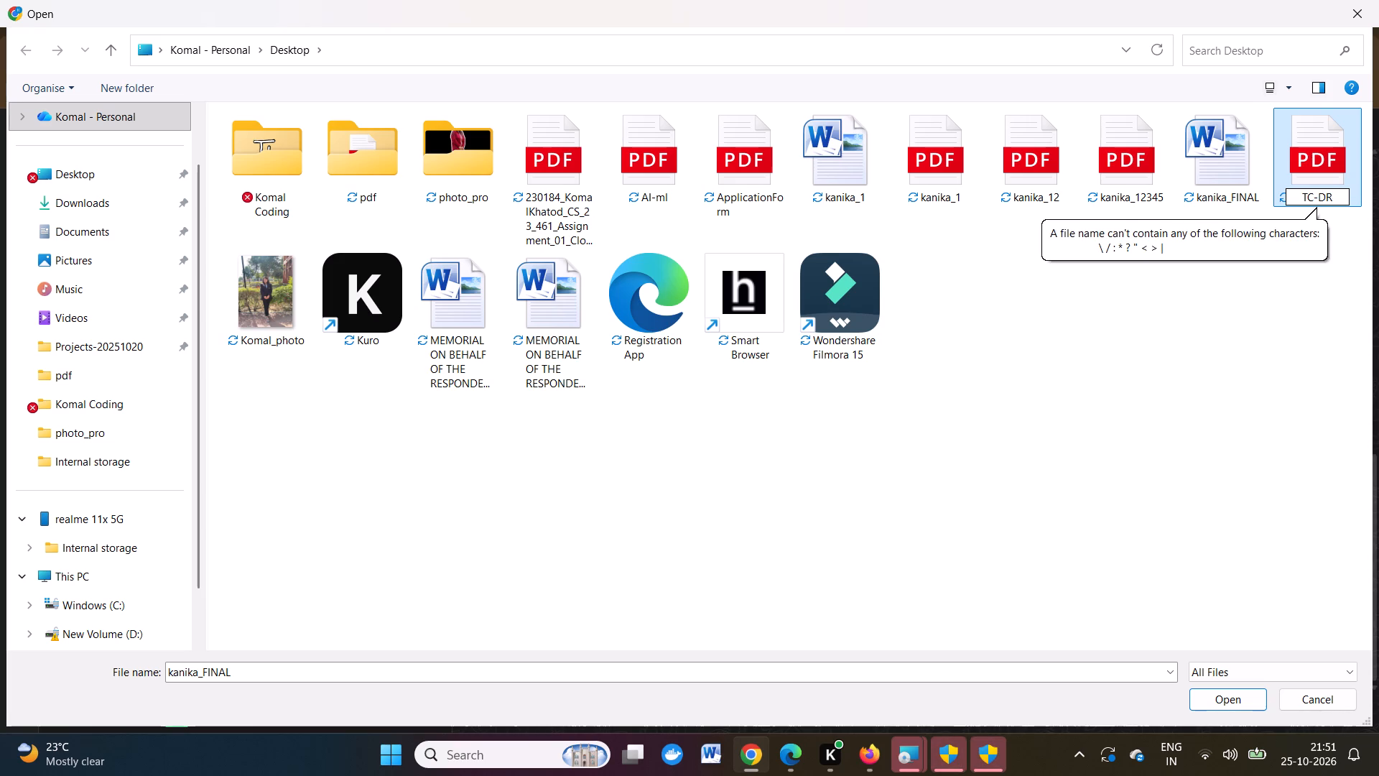
pyautogui.click(1324, 196)
pyautogui.press('space')
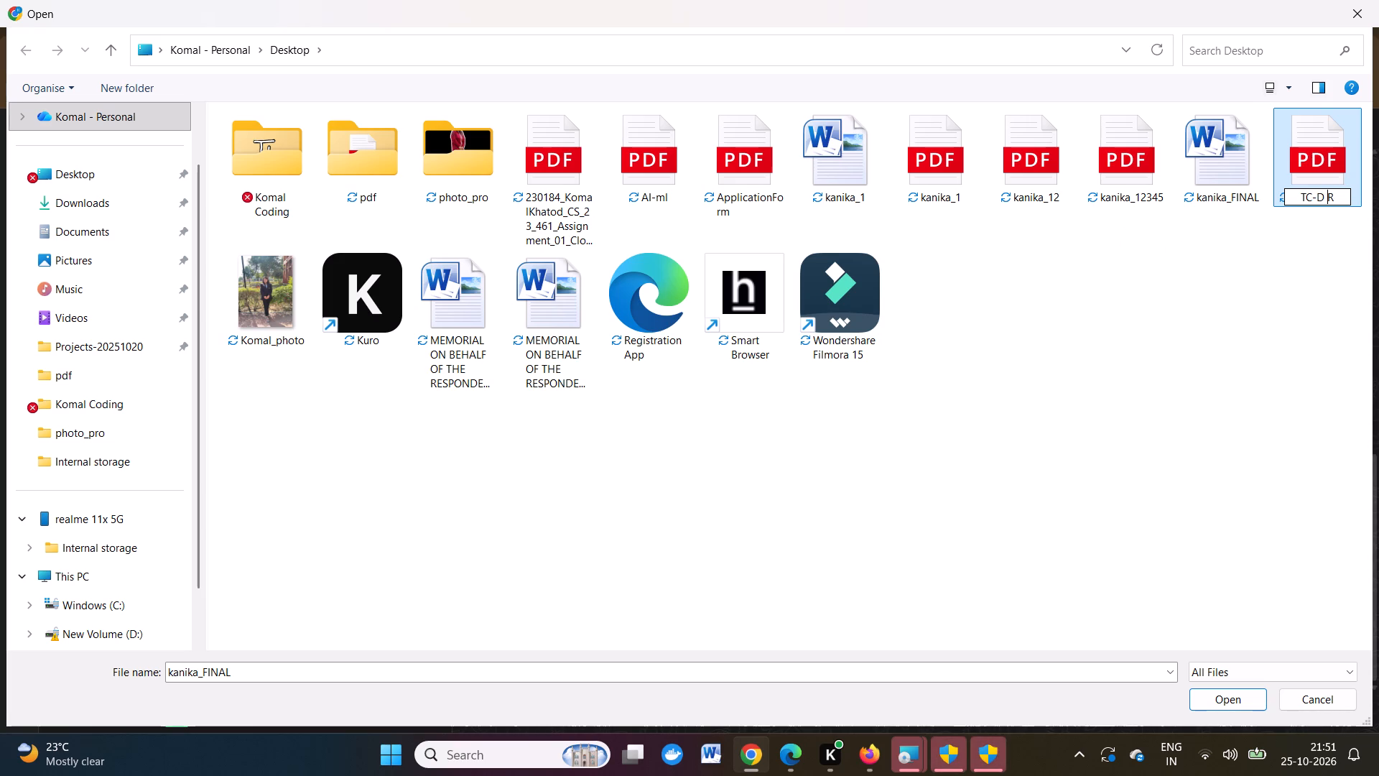
pyautogui.press('BackSpace')
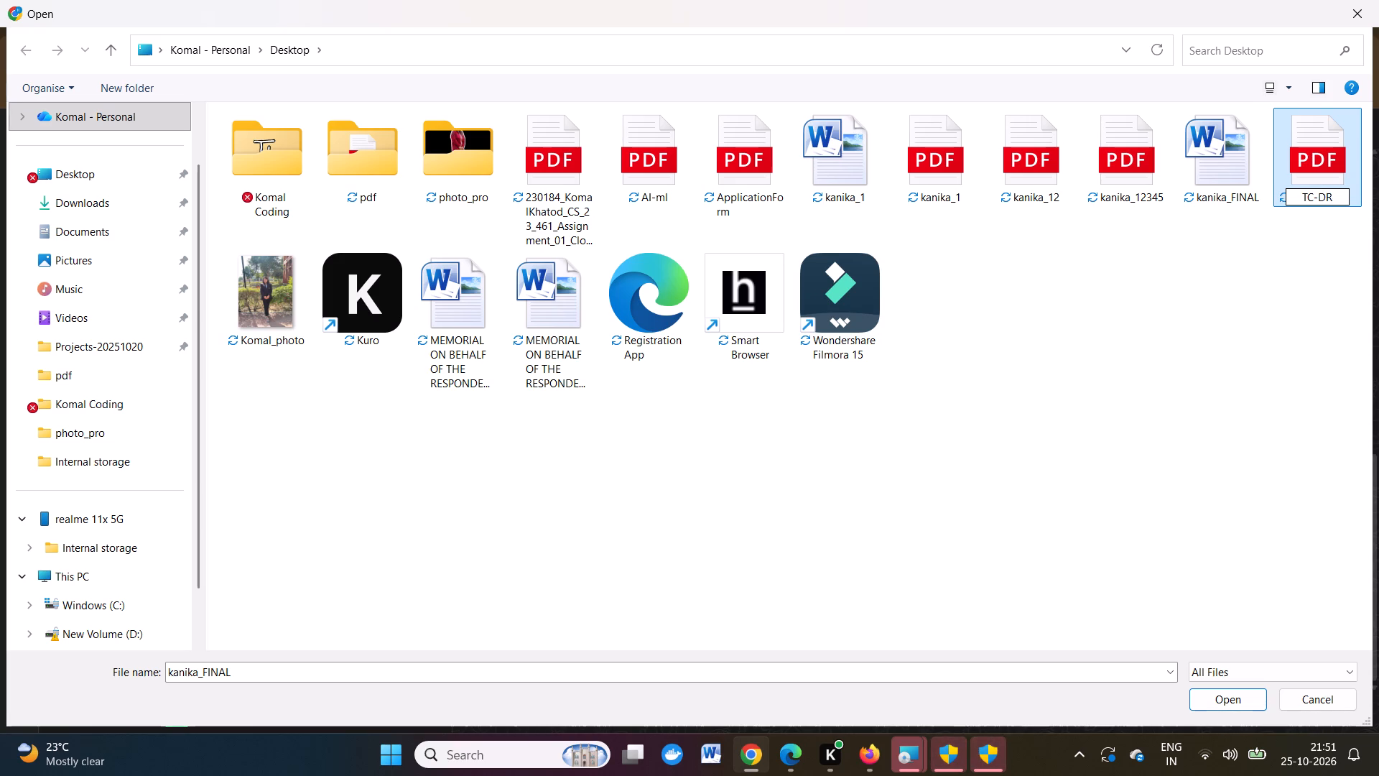
pyautogui.hotkey('shift', '?')
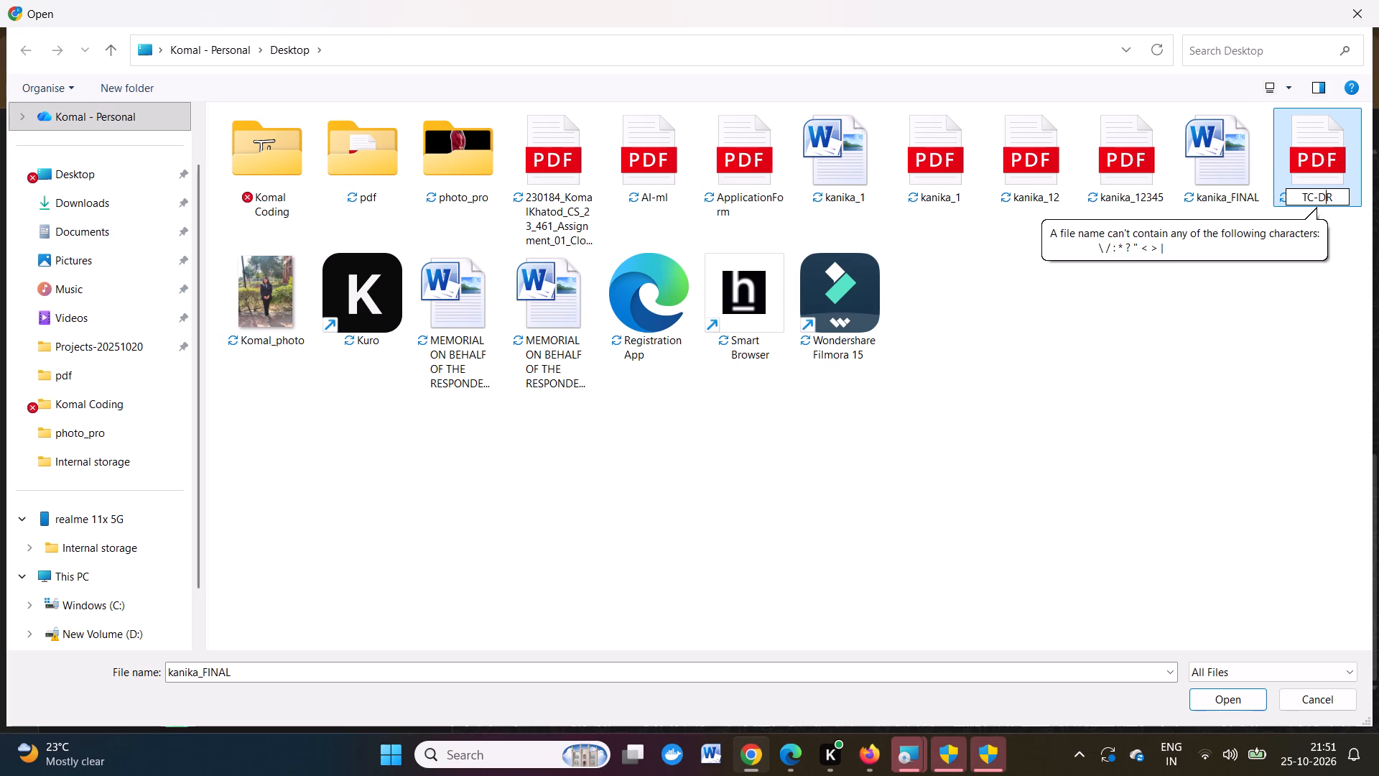
pyautogui.press('.')
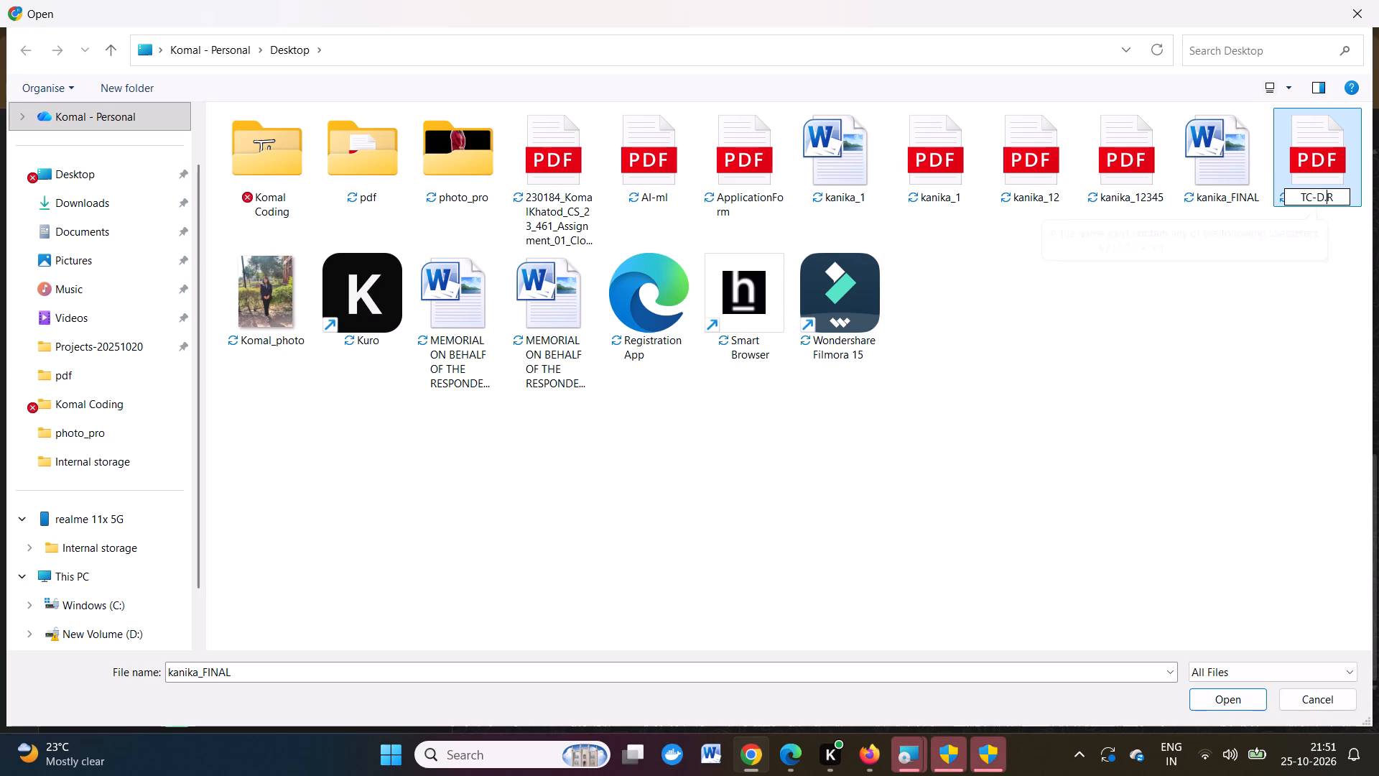
pyautogui.press('space')
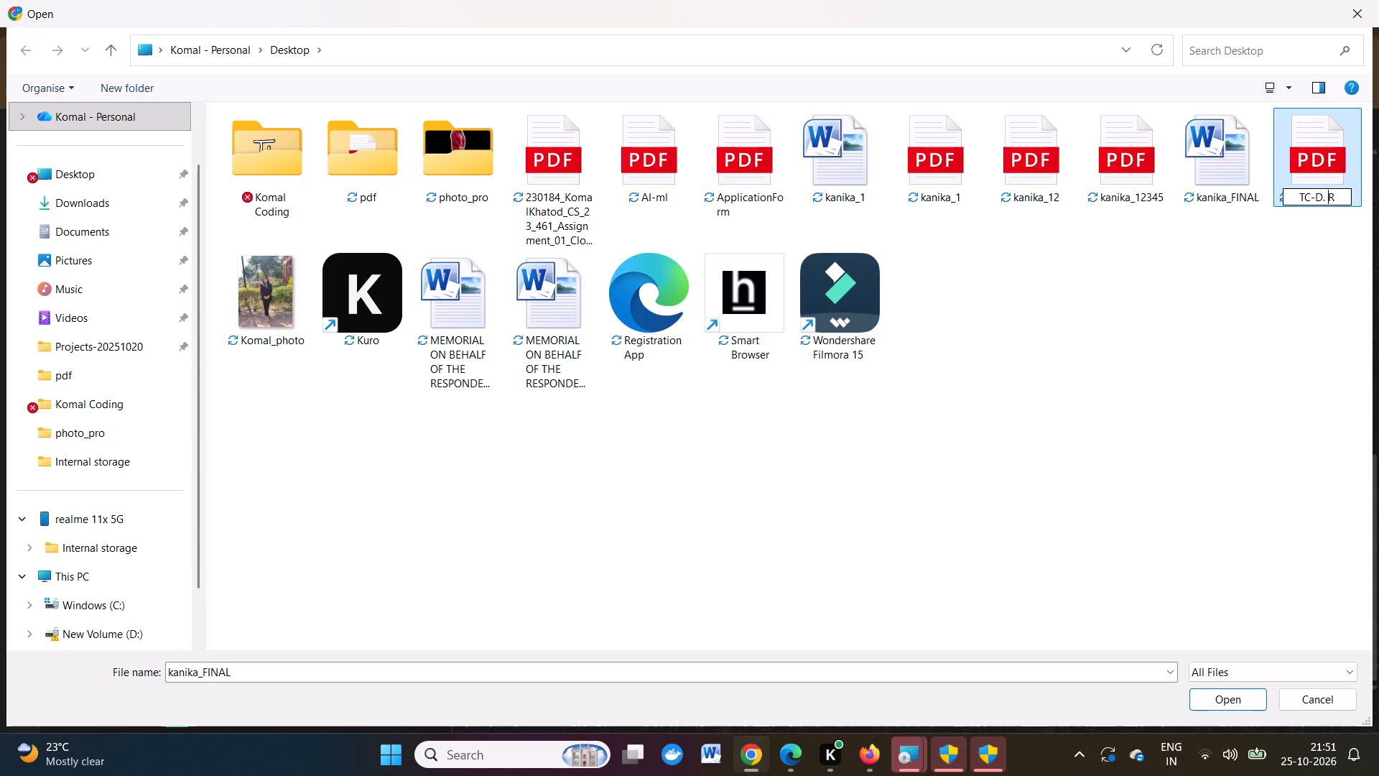
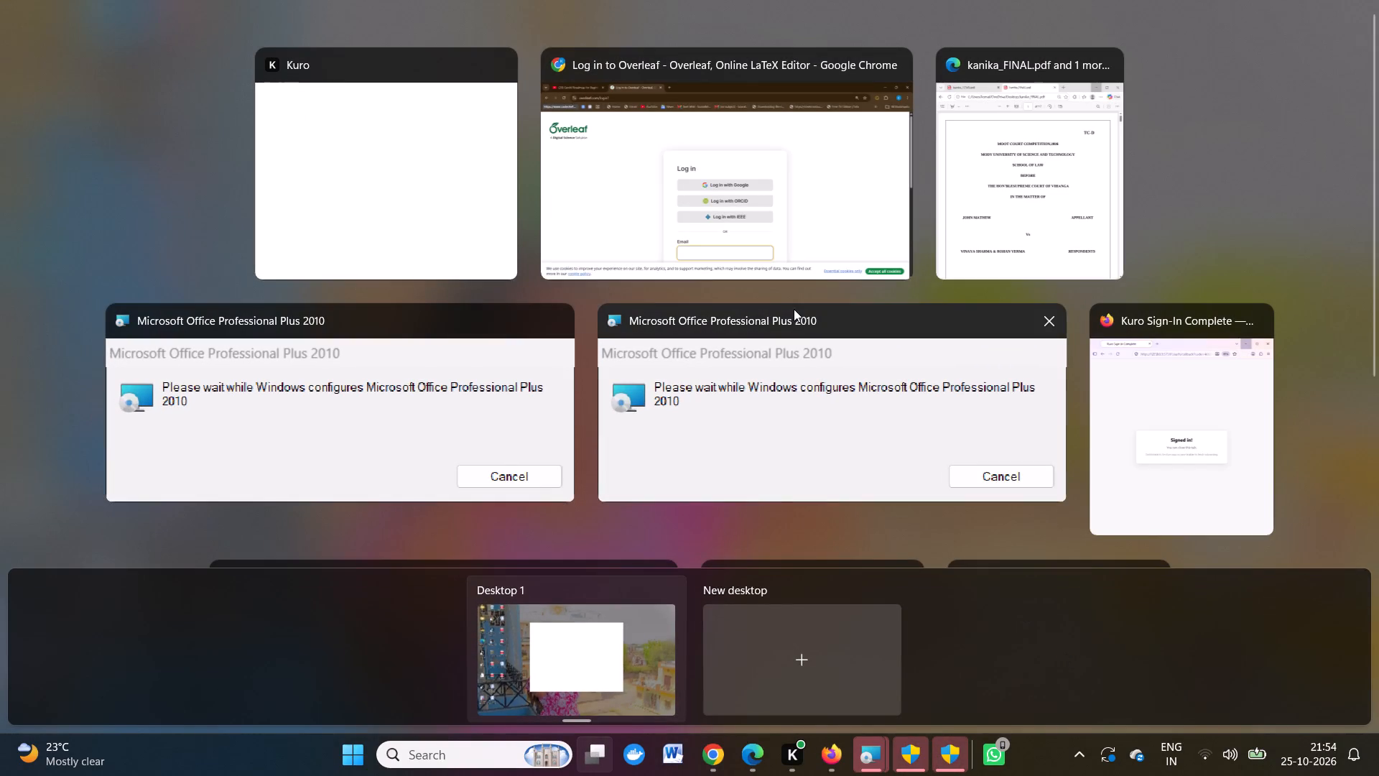
# Close the Kuro window from the overview of open windows.
pyautogui.click(494, 66)
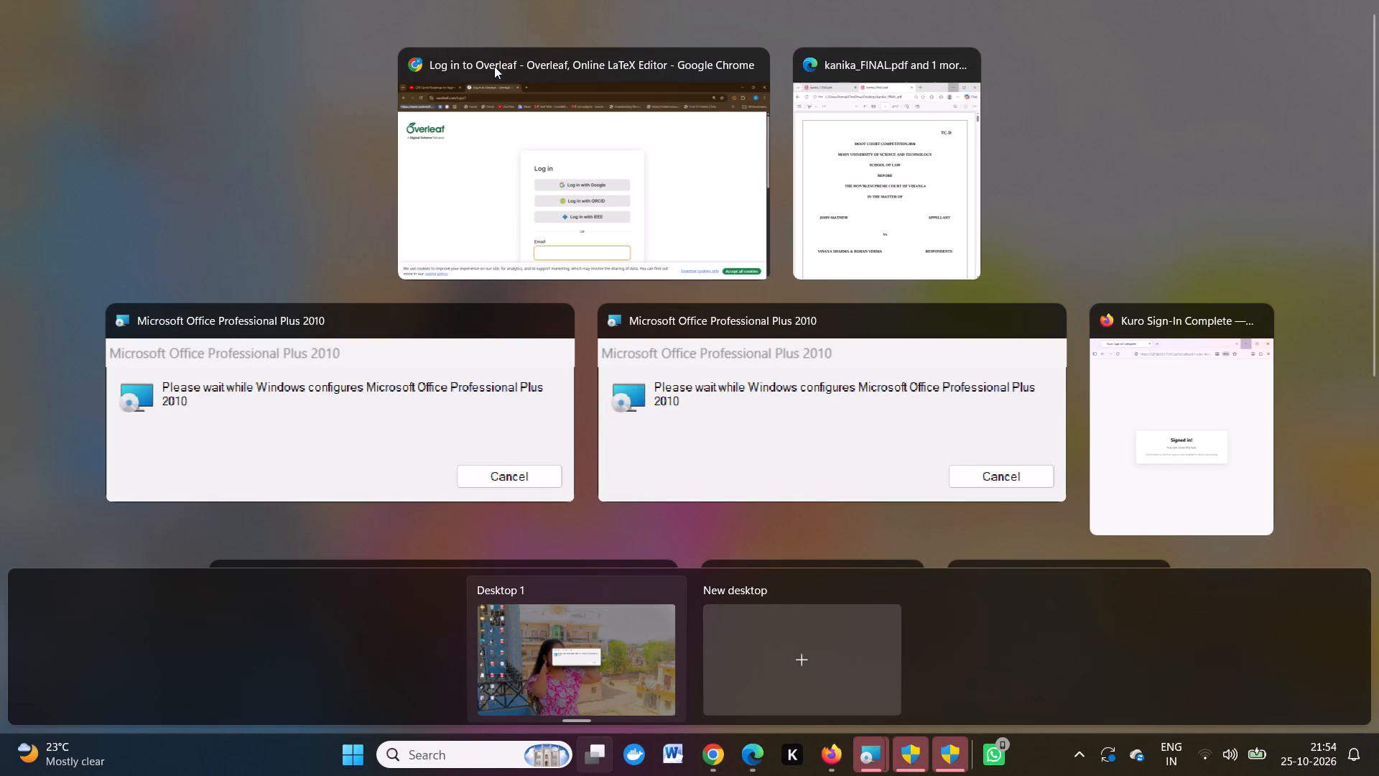
# Cancel the pending Microsoft Office Professional Plus 2010 configuration and confirm the cancellation.
pyautogui.click(550, 322)
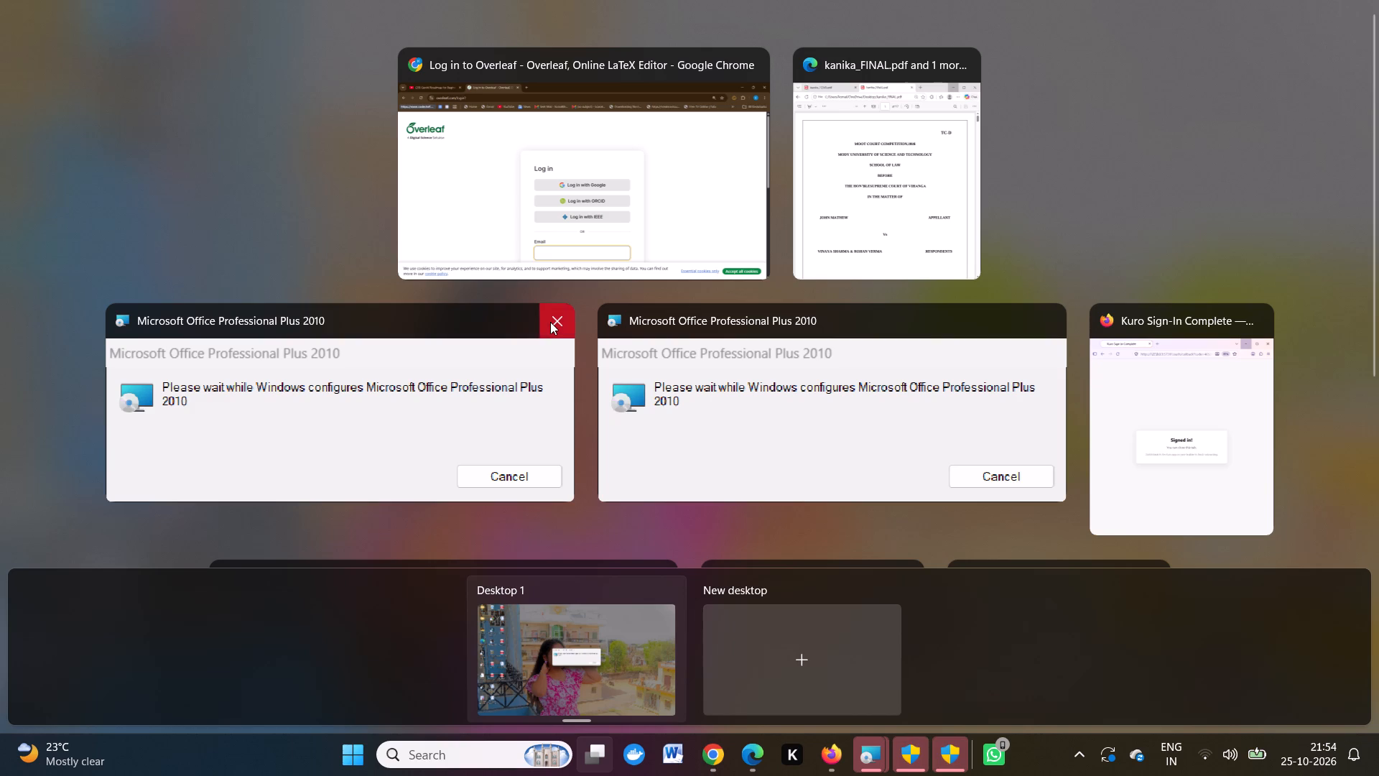
pyautogui.doubleClick(550, 322)
pyautogui.moveTo(550, 322); pyautogui.dragTo(560, 323)
pyautogui.click(560, 323)
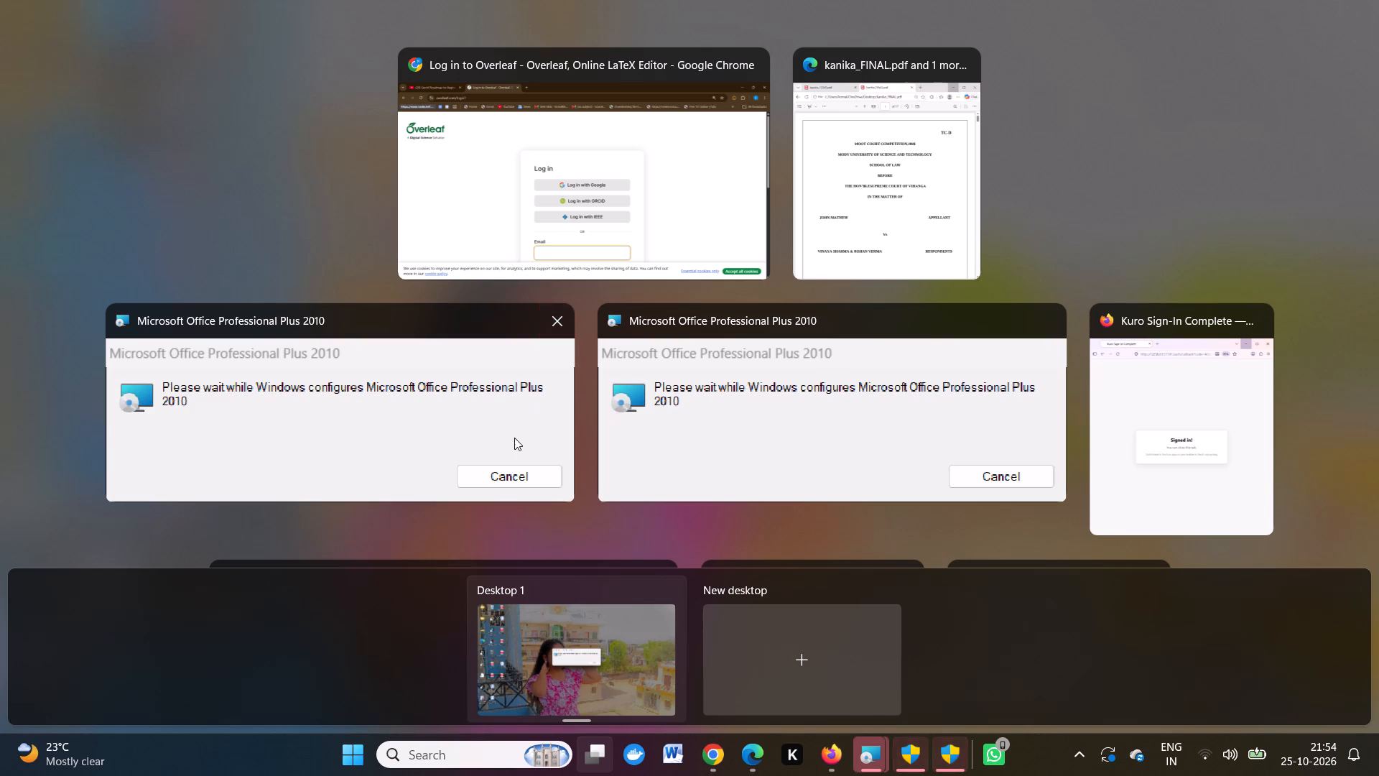
pyautogui.click(509, 446)
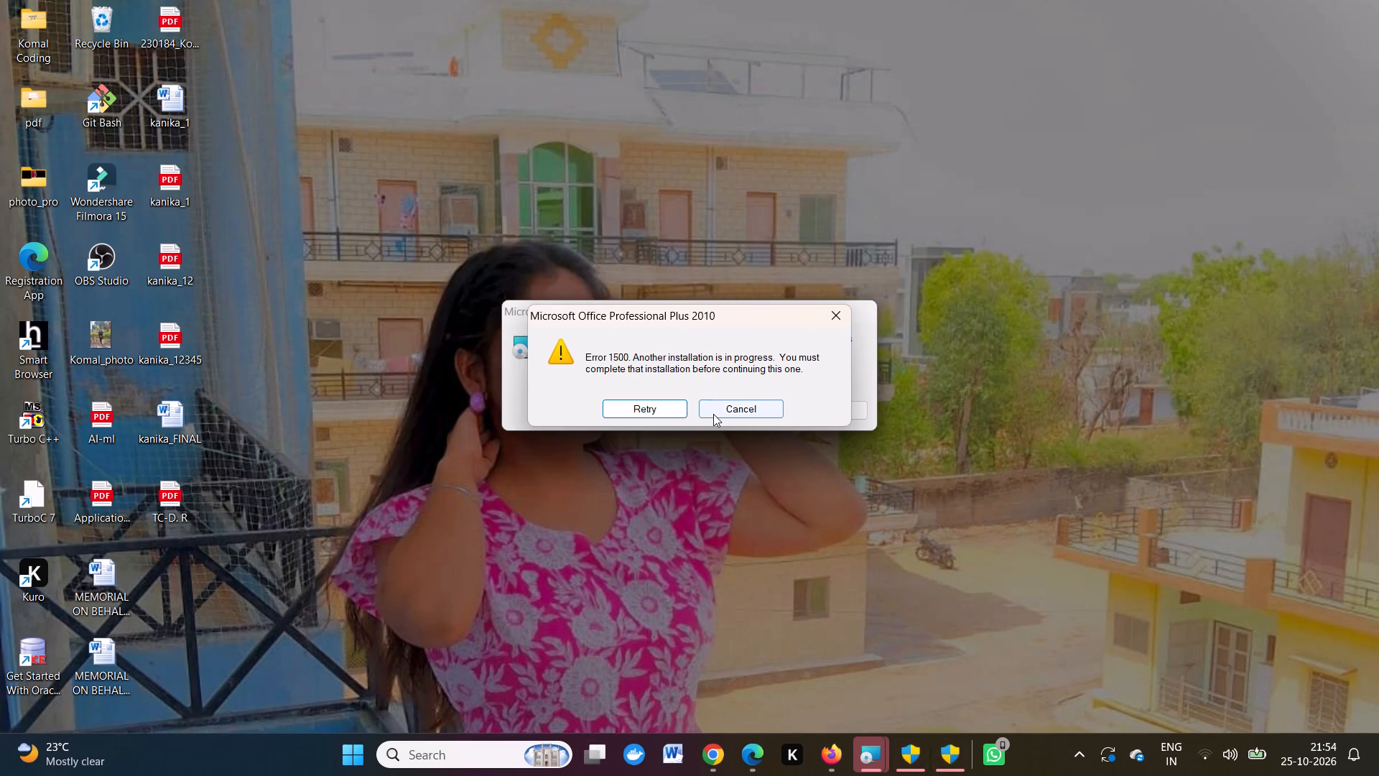
pyautogui.click(713, 414)
pyautogui.click(652, 408)
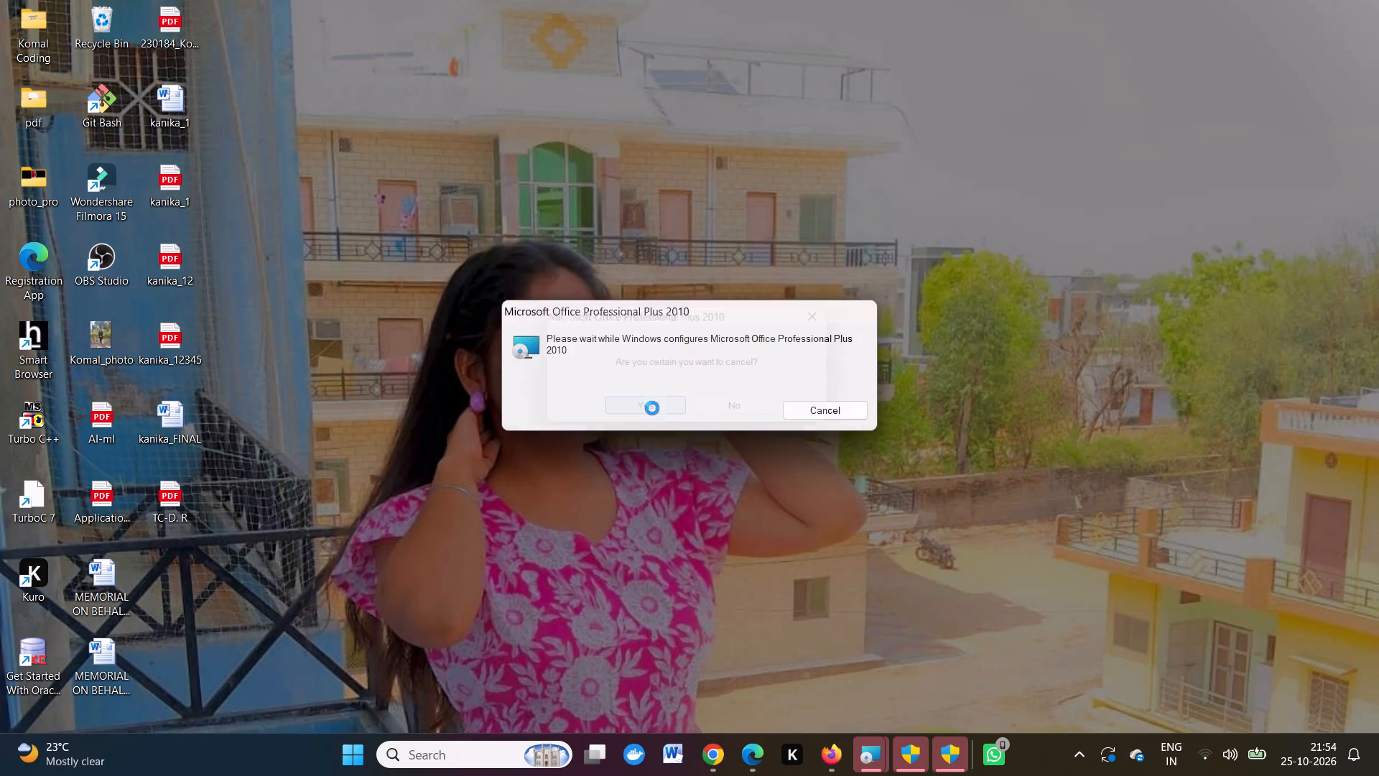
pyautogui.click(820, 433)
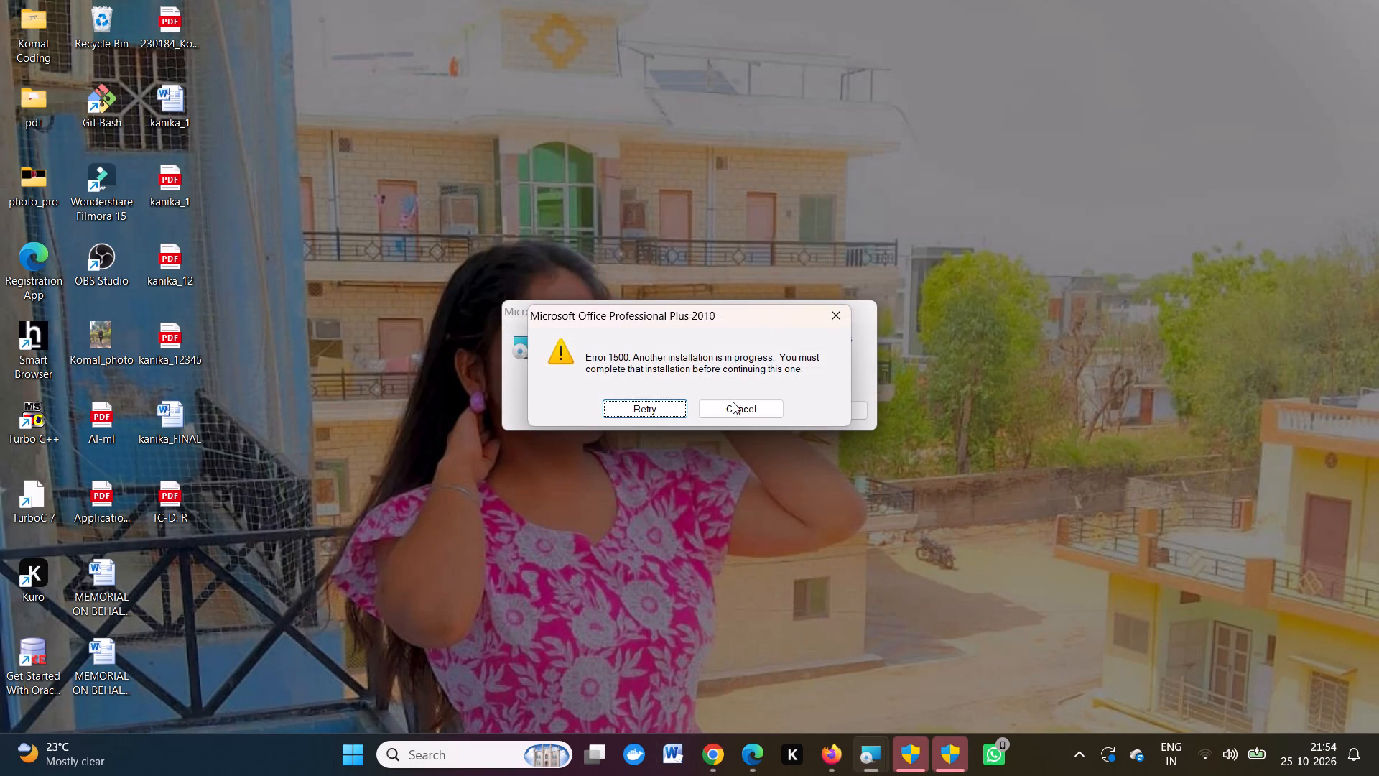
pyautogui.click(661, 411)
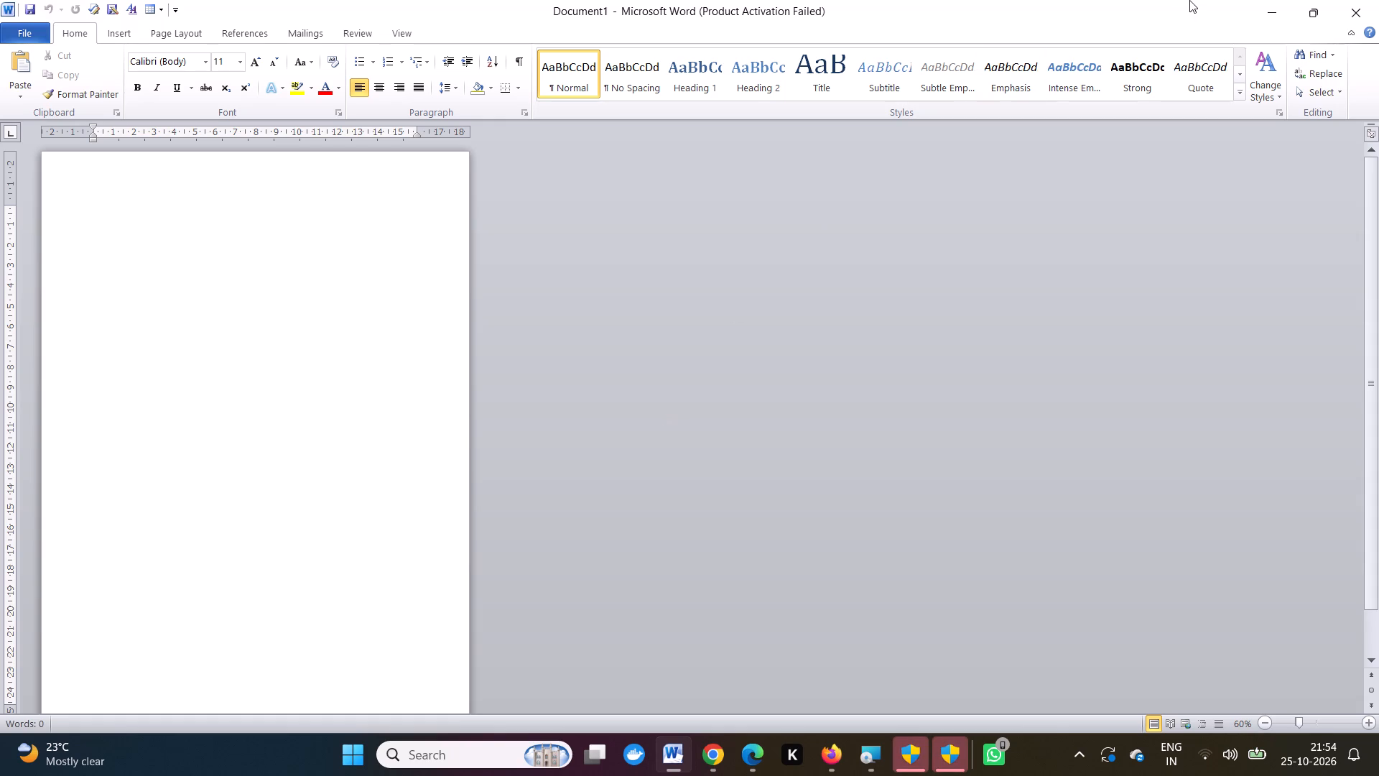
# Close the blank Word document, dismissing the Microsoft Office Activation Wizard.
pyautogui.click(1370, 7)
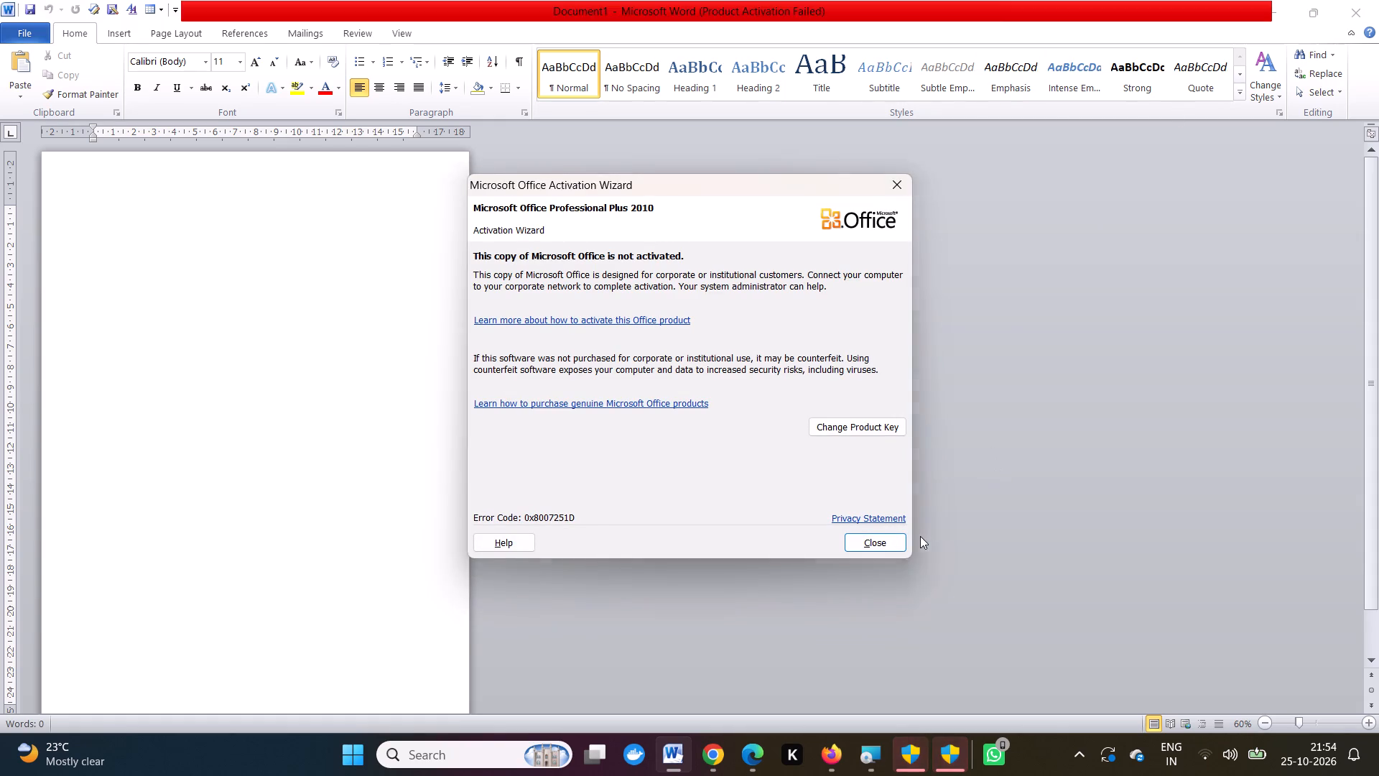
pyautogui.click(876, 542)
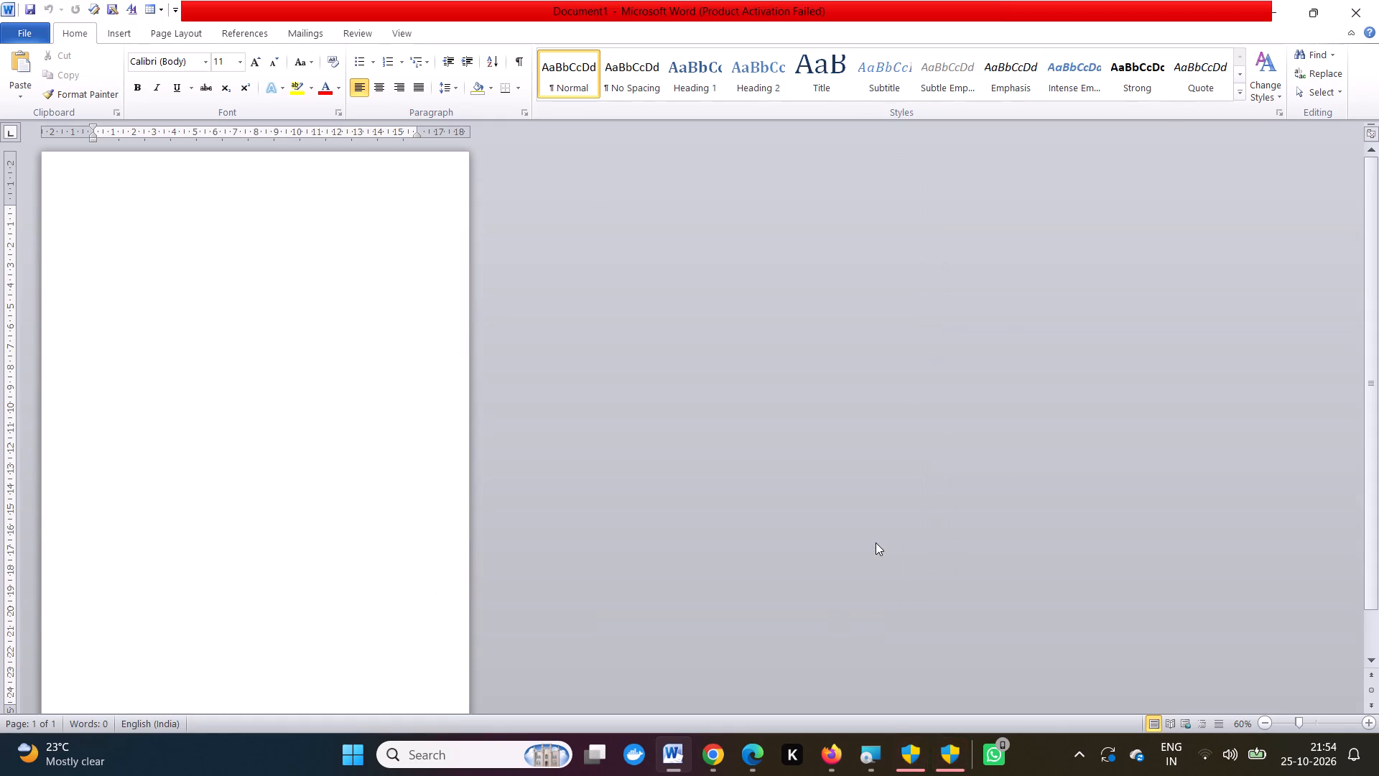